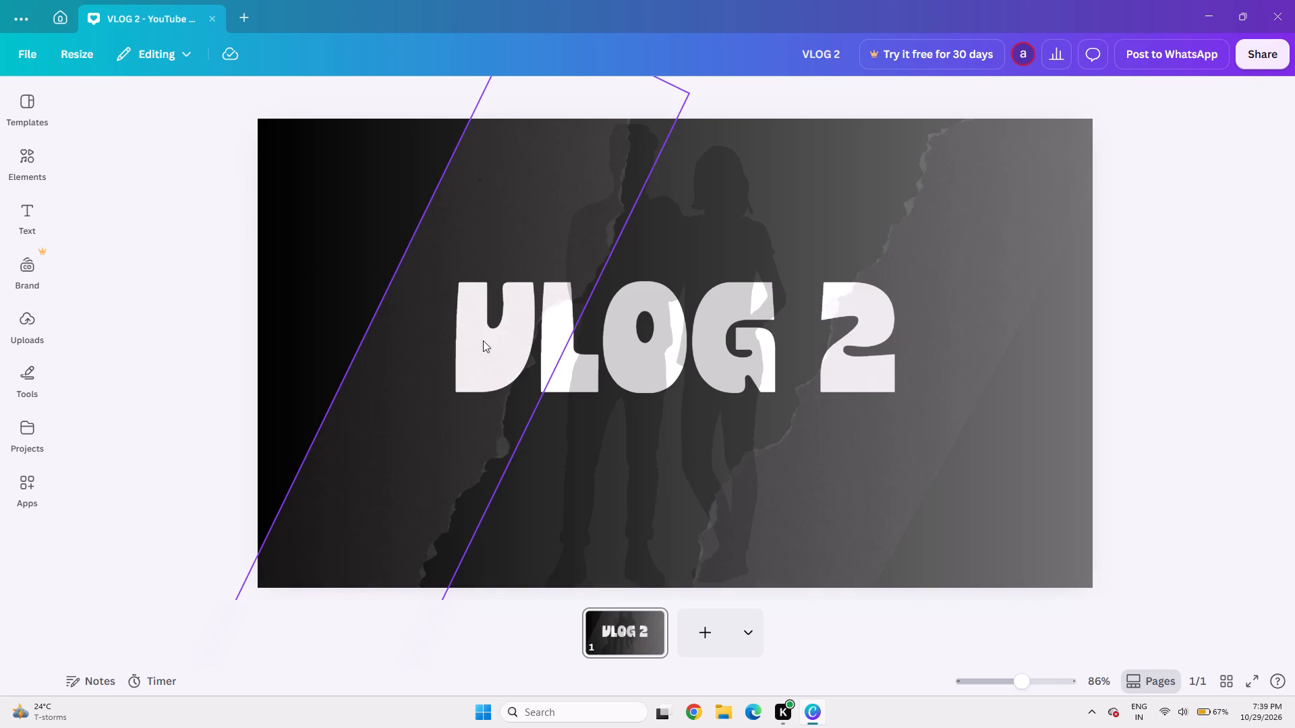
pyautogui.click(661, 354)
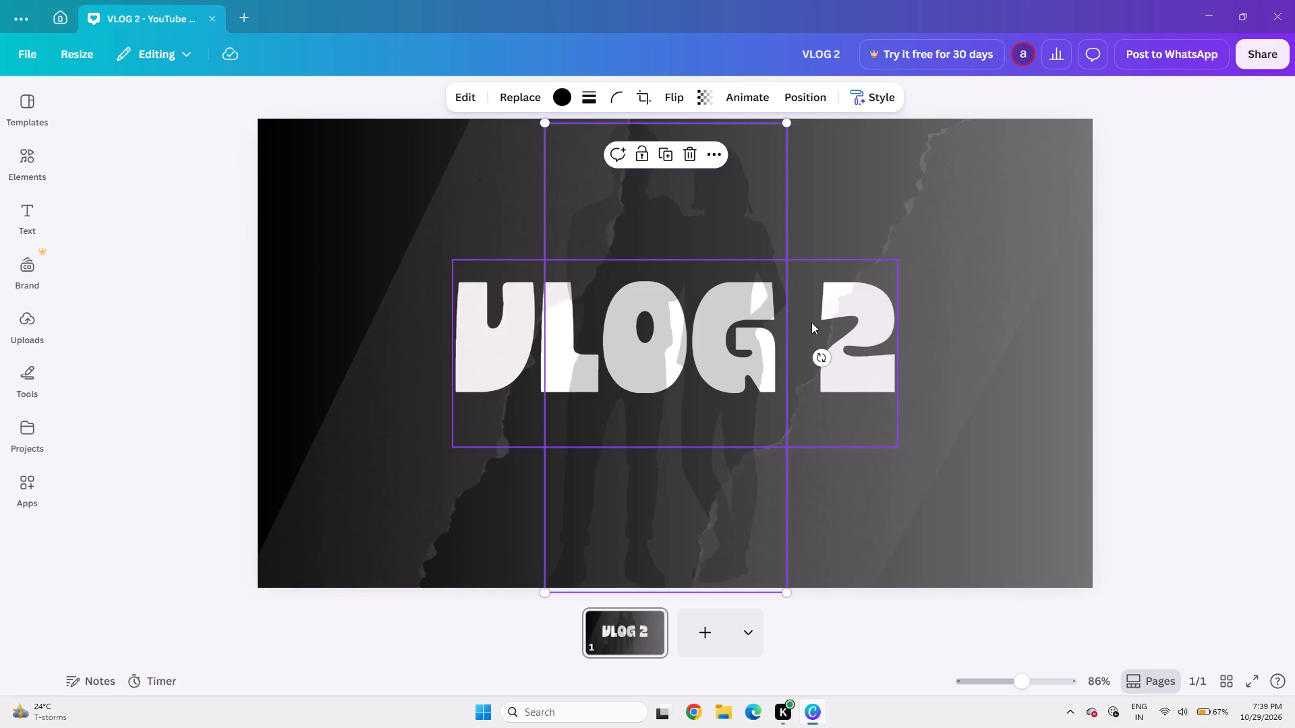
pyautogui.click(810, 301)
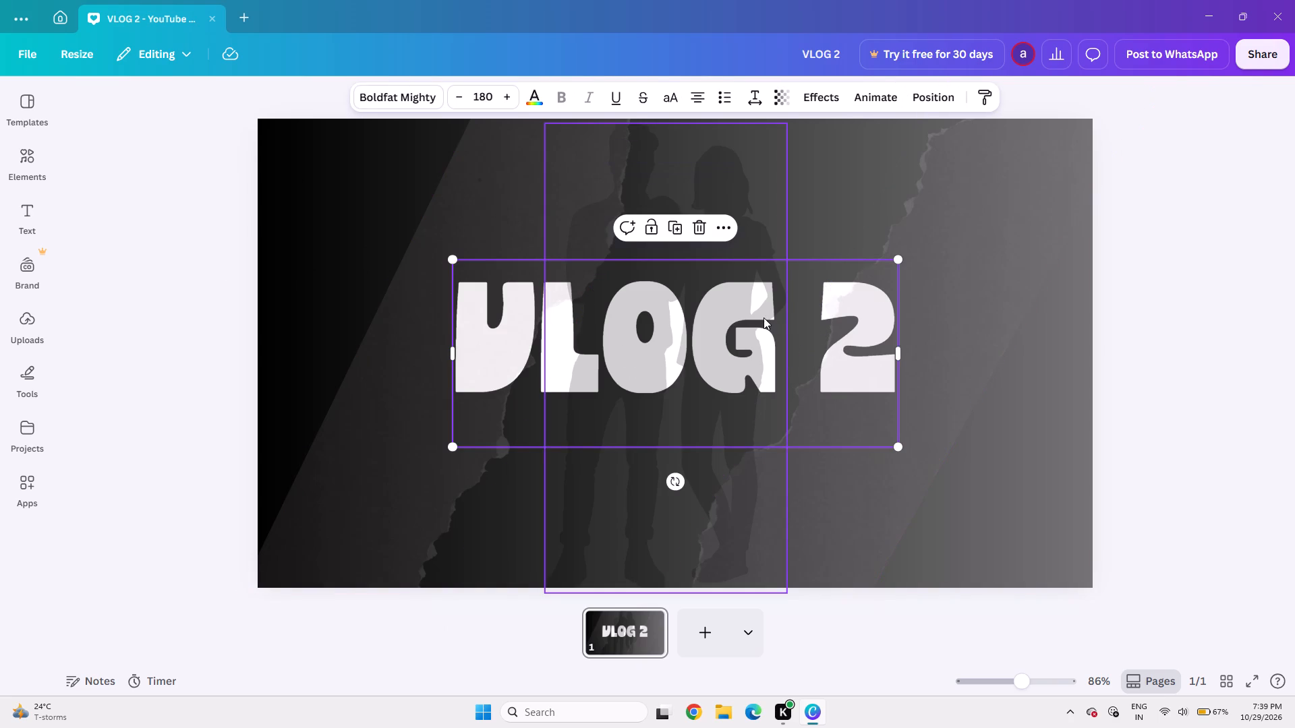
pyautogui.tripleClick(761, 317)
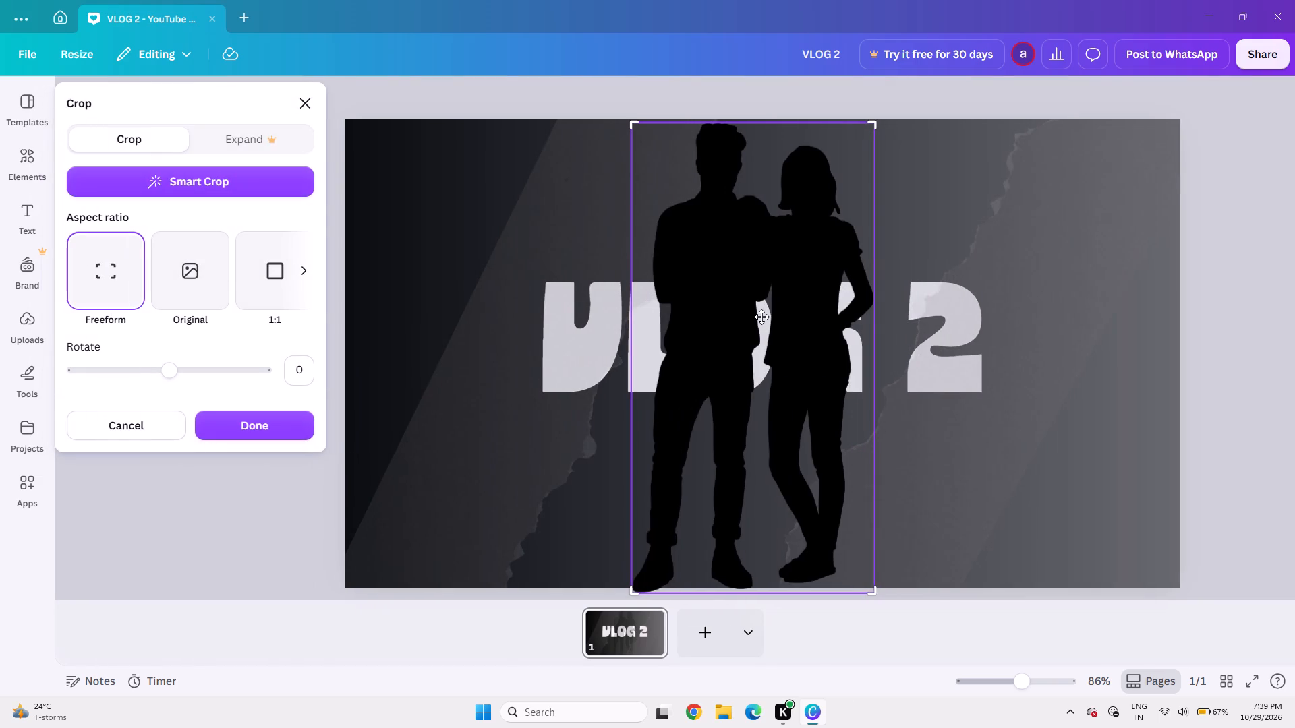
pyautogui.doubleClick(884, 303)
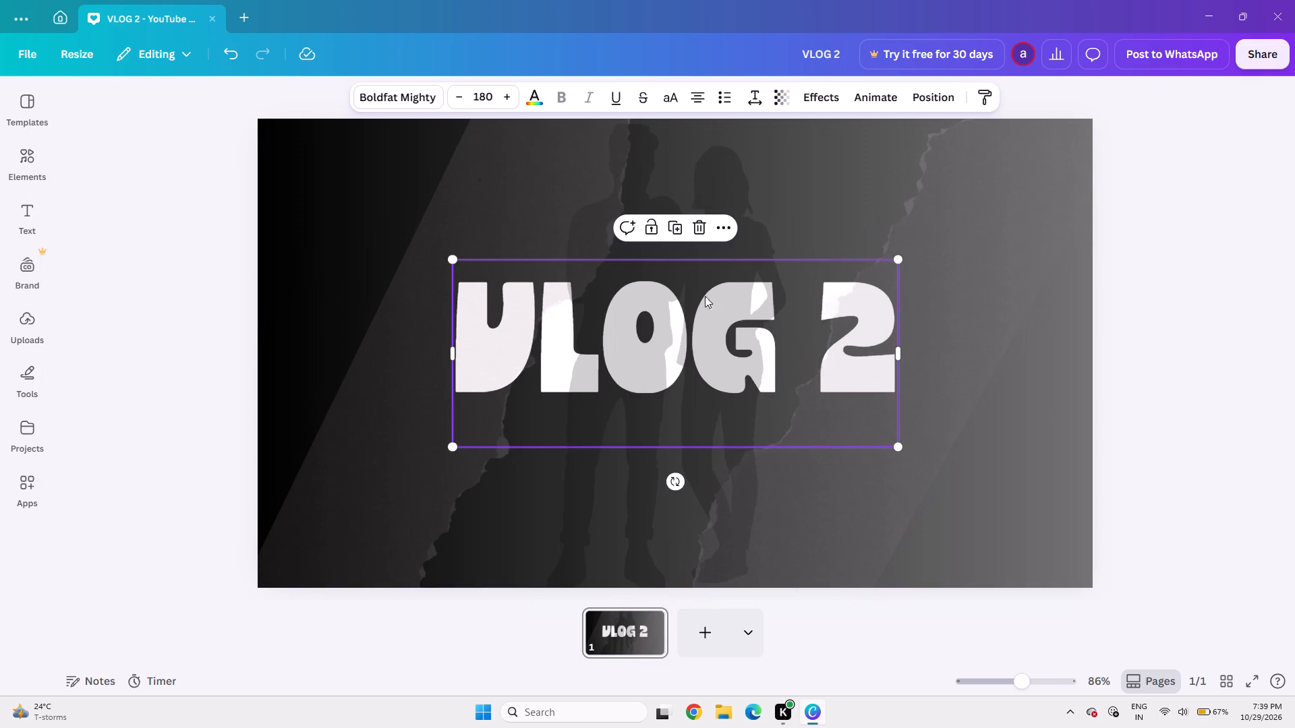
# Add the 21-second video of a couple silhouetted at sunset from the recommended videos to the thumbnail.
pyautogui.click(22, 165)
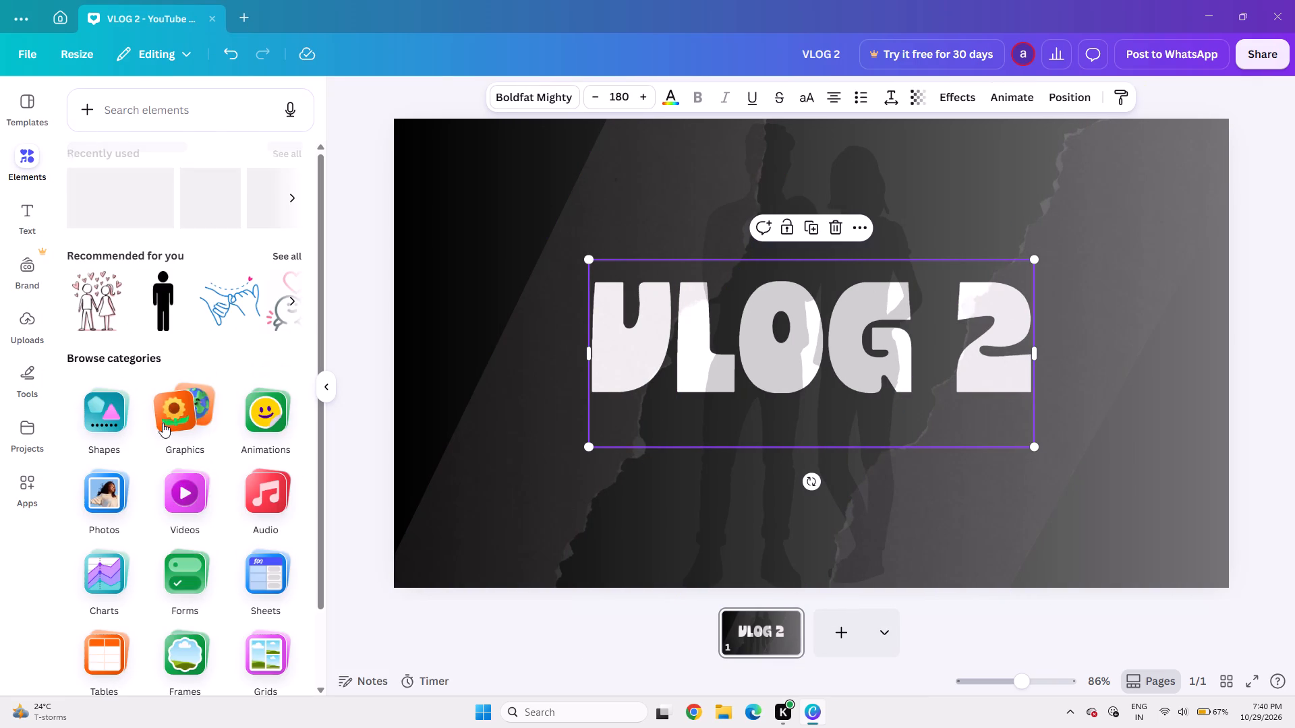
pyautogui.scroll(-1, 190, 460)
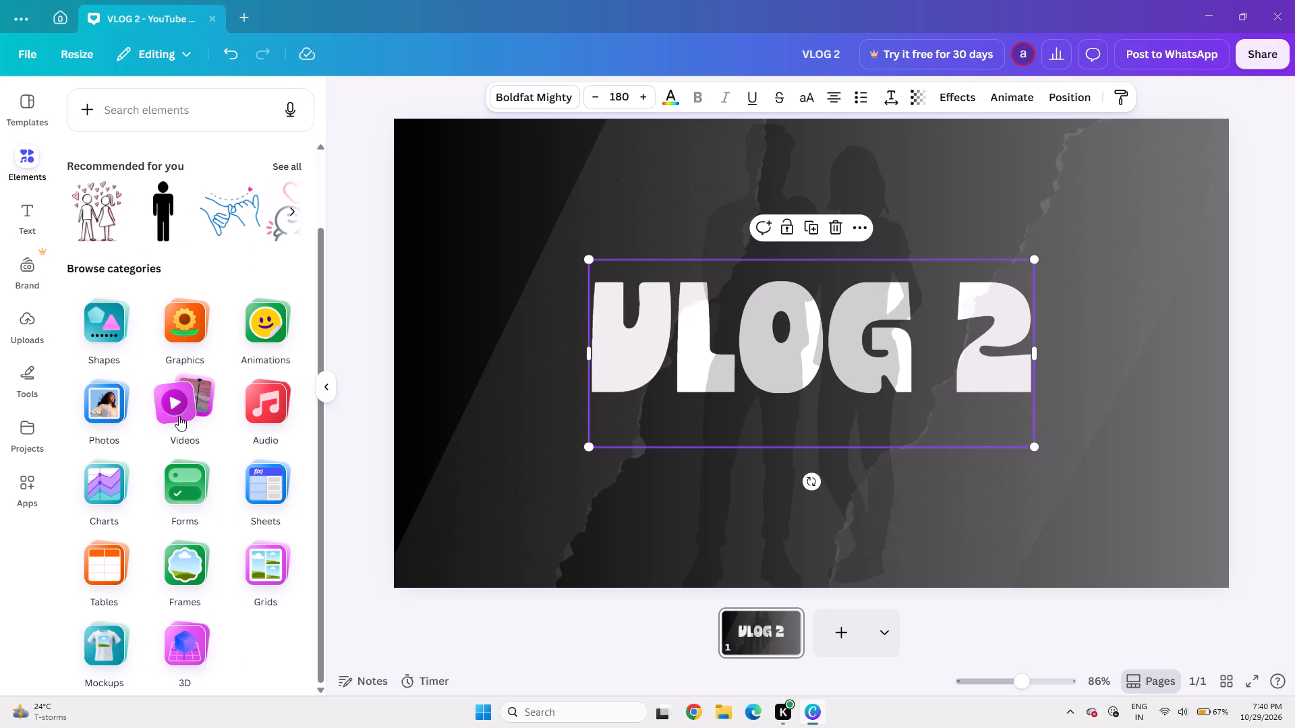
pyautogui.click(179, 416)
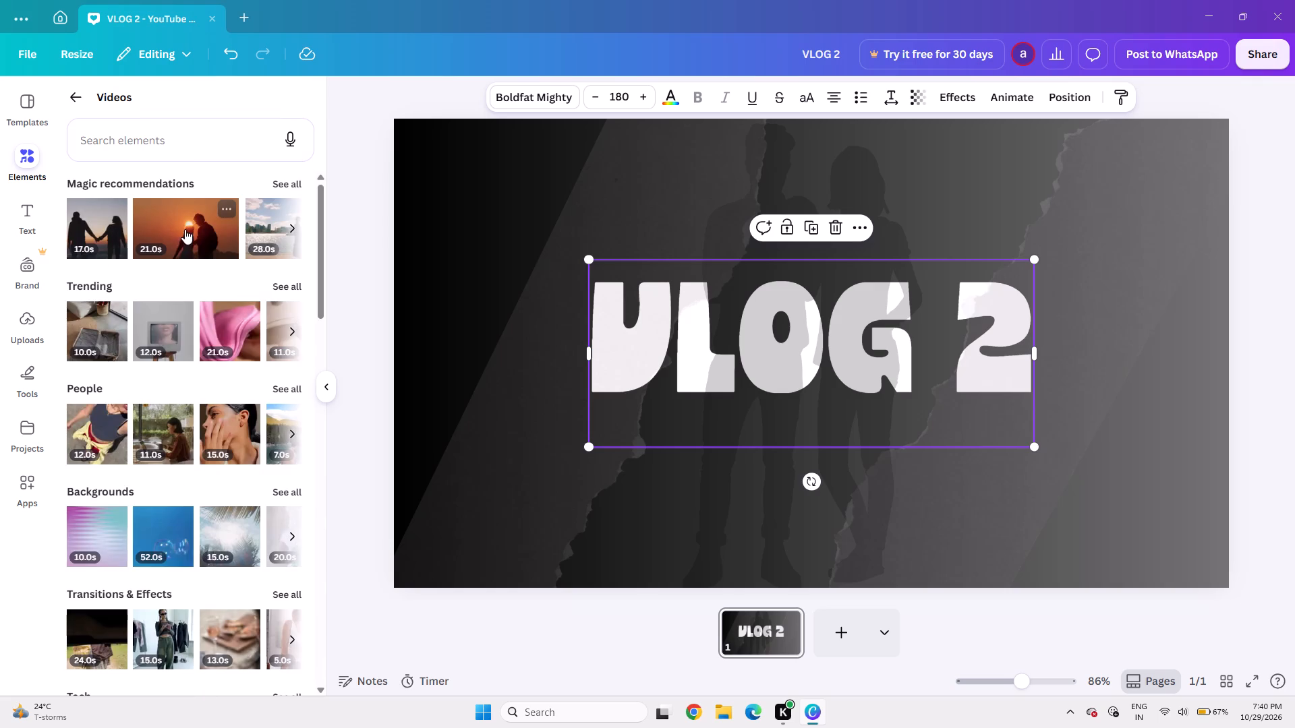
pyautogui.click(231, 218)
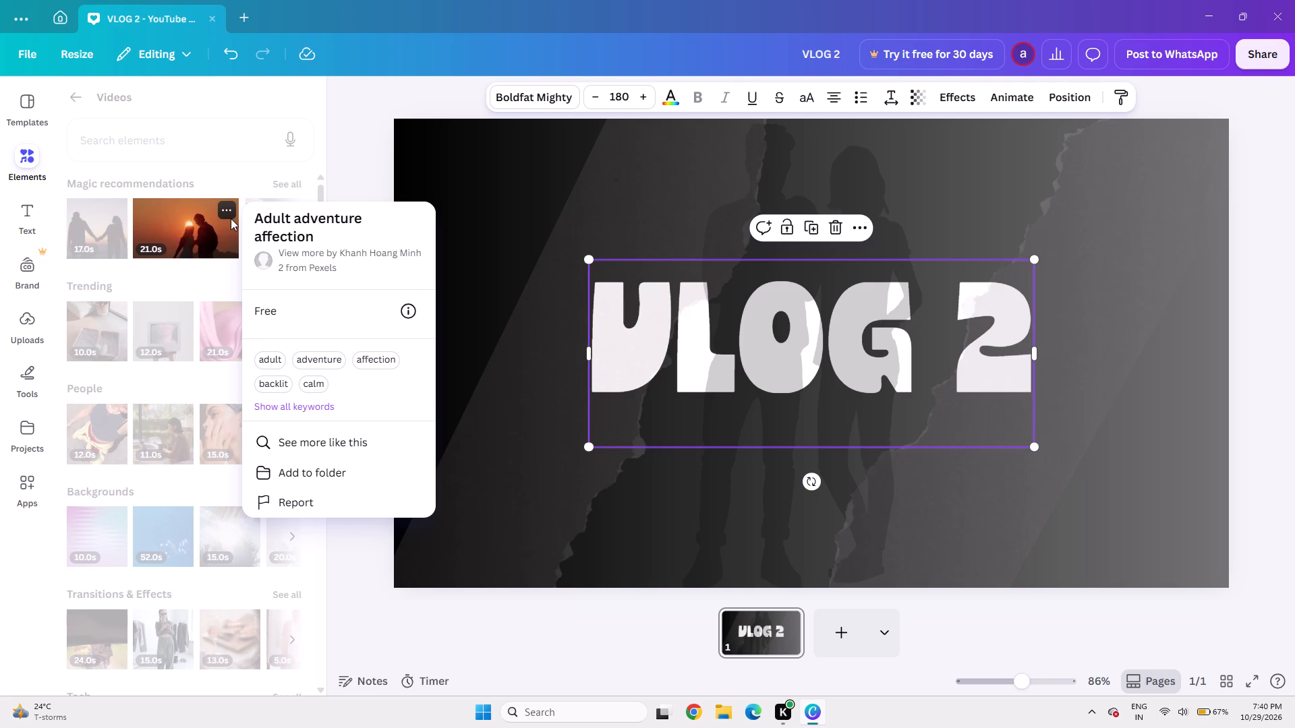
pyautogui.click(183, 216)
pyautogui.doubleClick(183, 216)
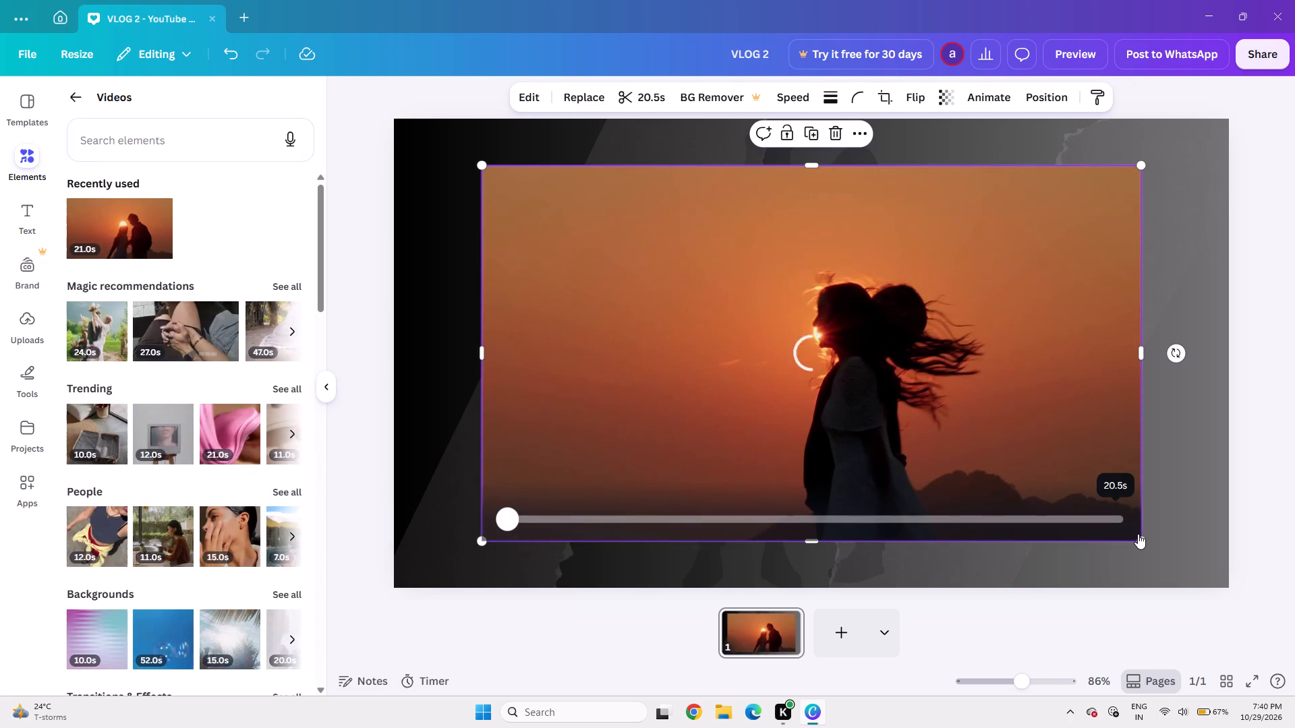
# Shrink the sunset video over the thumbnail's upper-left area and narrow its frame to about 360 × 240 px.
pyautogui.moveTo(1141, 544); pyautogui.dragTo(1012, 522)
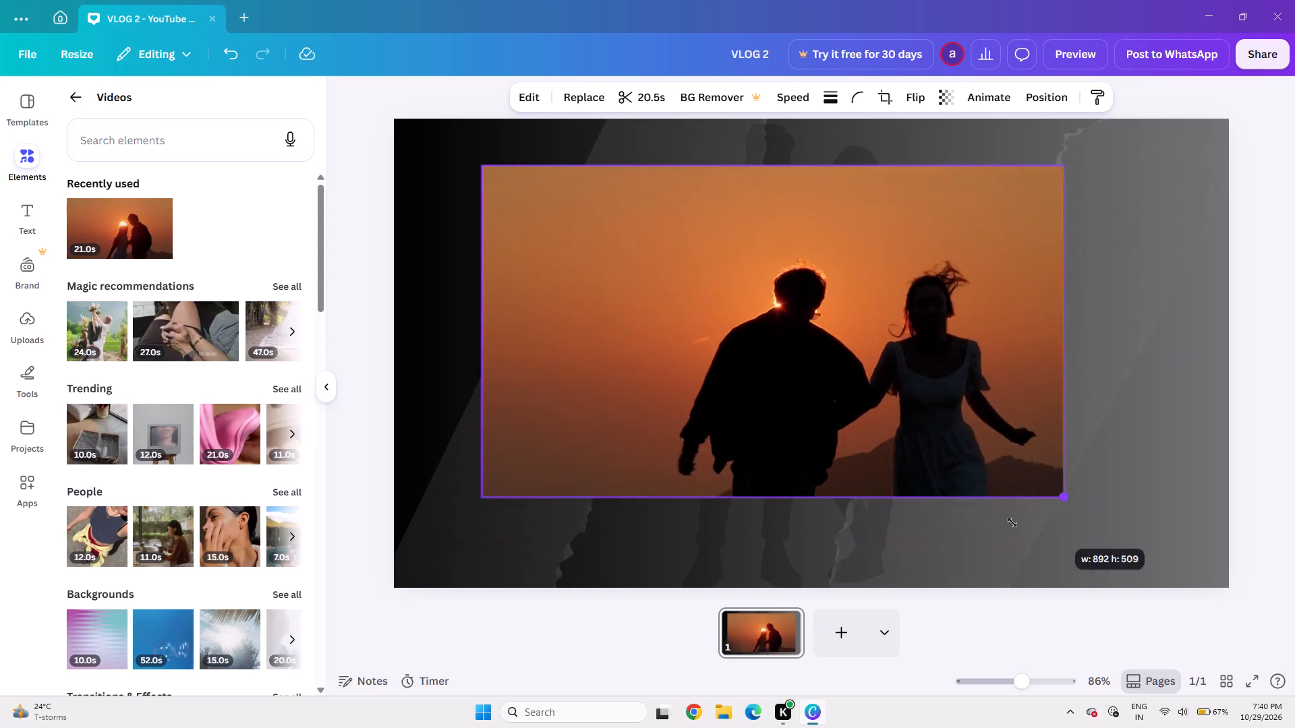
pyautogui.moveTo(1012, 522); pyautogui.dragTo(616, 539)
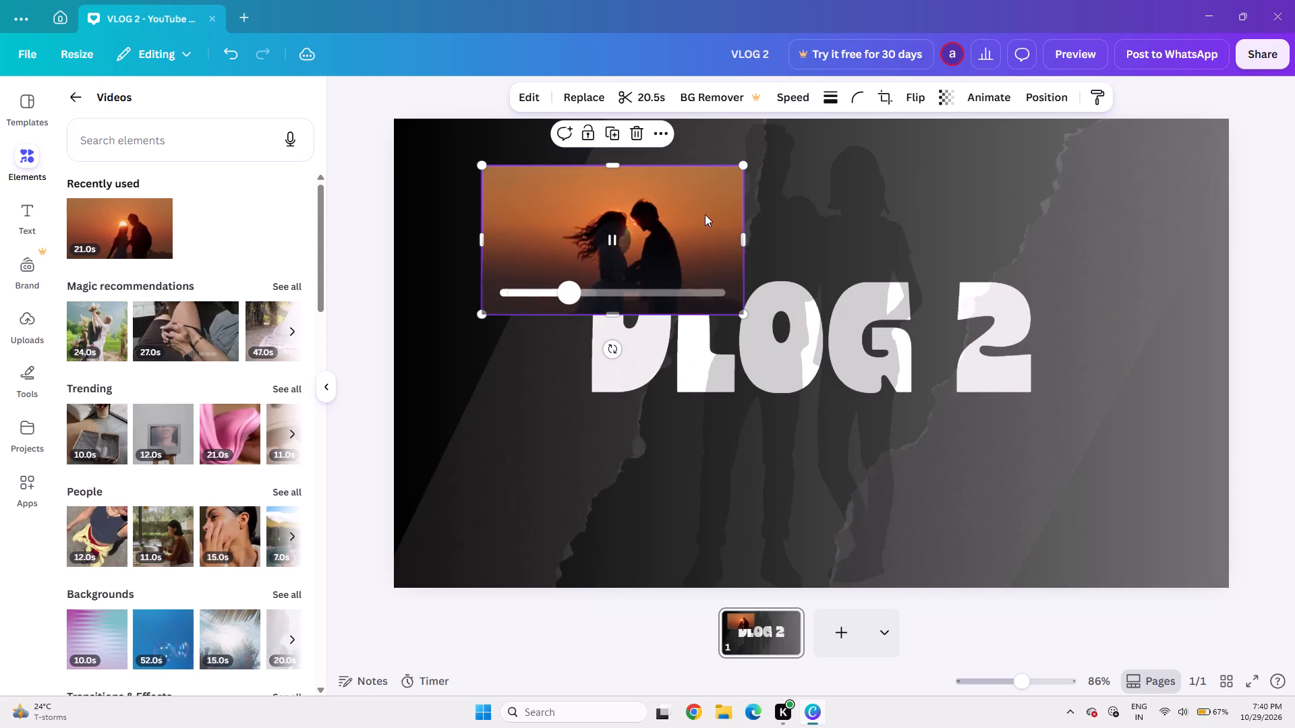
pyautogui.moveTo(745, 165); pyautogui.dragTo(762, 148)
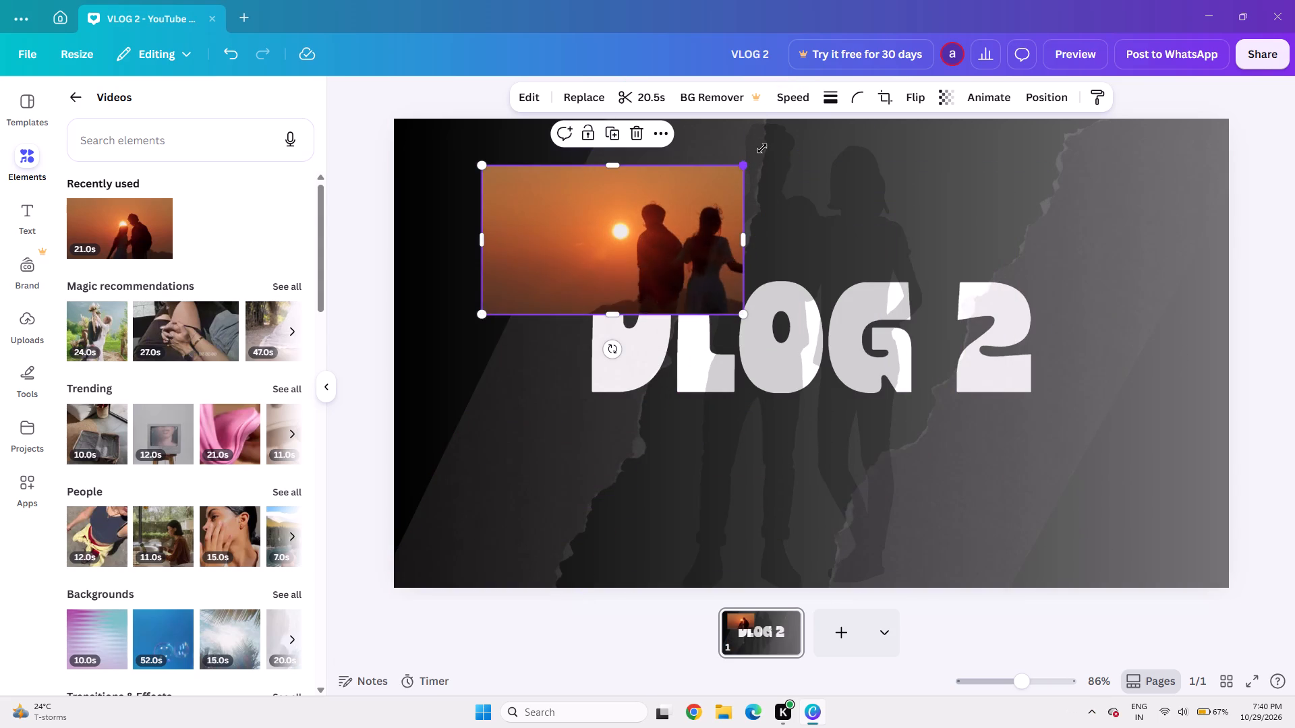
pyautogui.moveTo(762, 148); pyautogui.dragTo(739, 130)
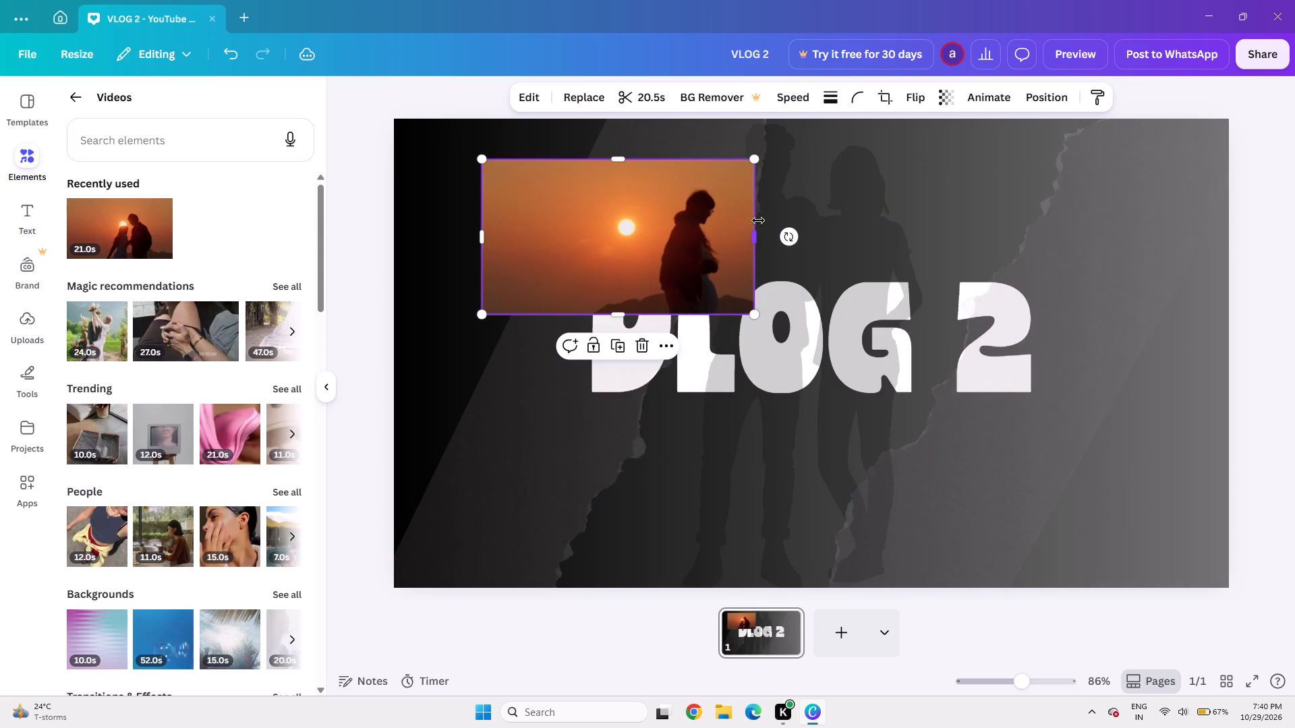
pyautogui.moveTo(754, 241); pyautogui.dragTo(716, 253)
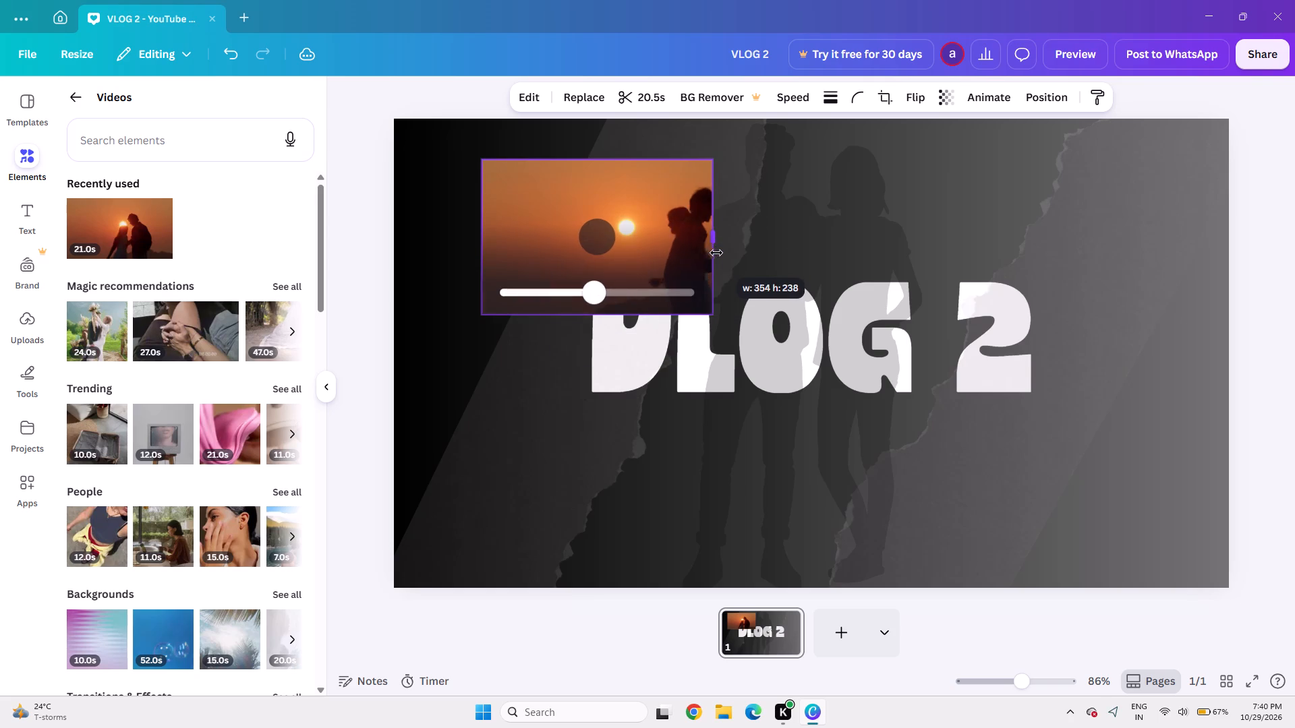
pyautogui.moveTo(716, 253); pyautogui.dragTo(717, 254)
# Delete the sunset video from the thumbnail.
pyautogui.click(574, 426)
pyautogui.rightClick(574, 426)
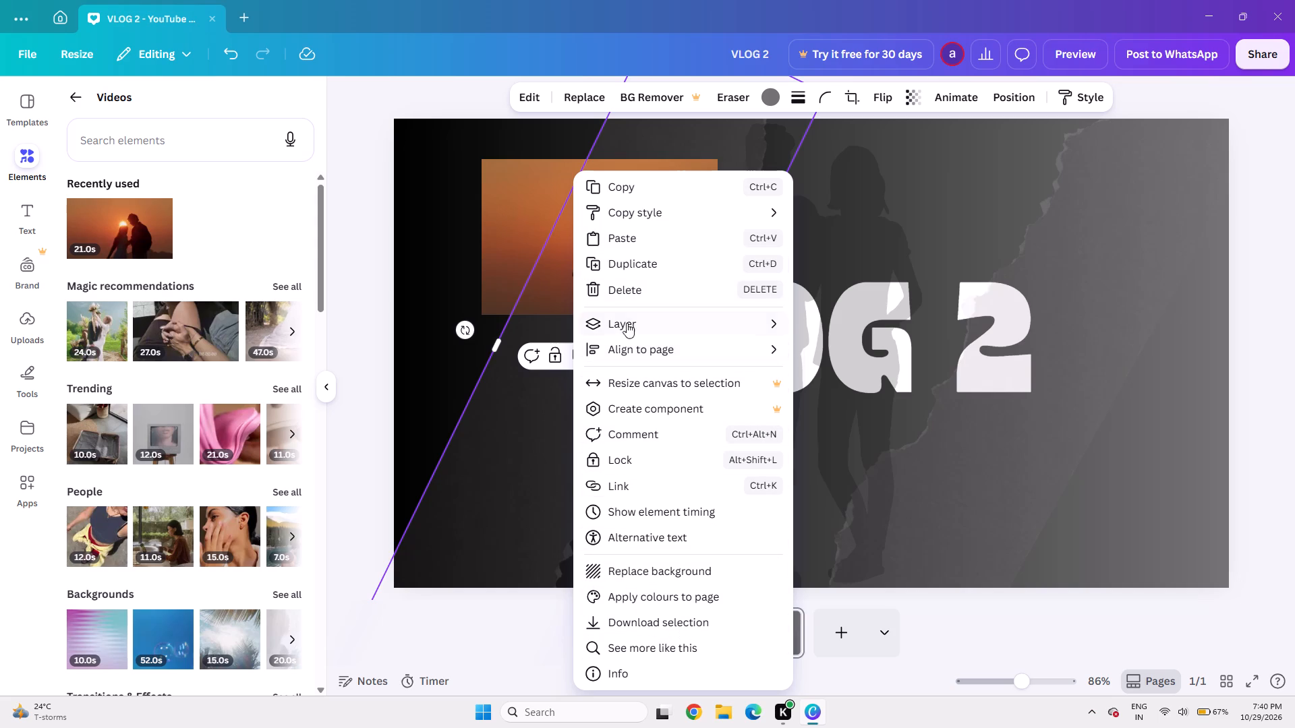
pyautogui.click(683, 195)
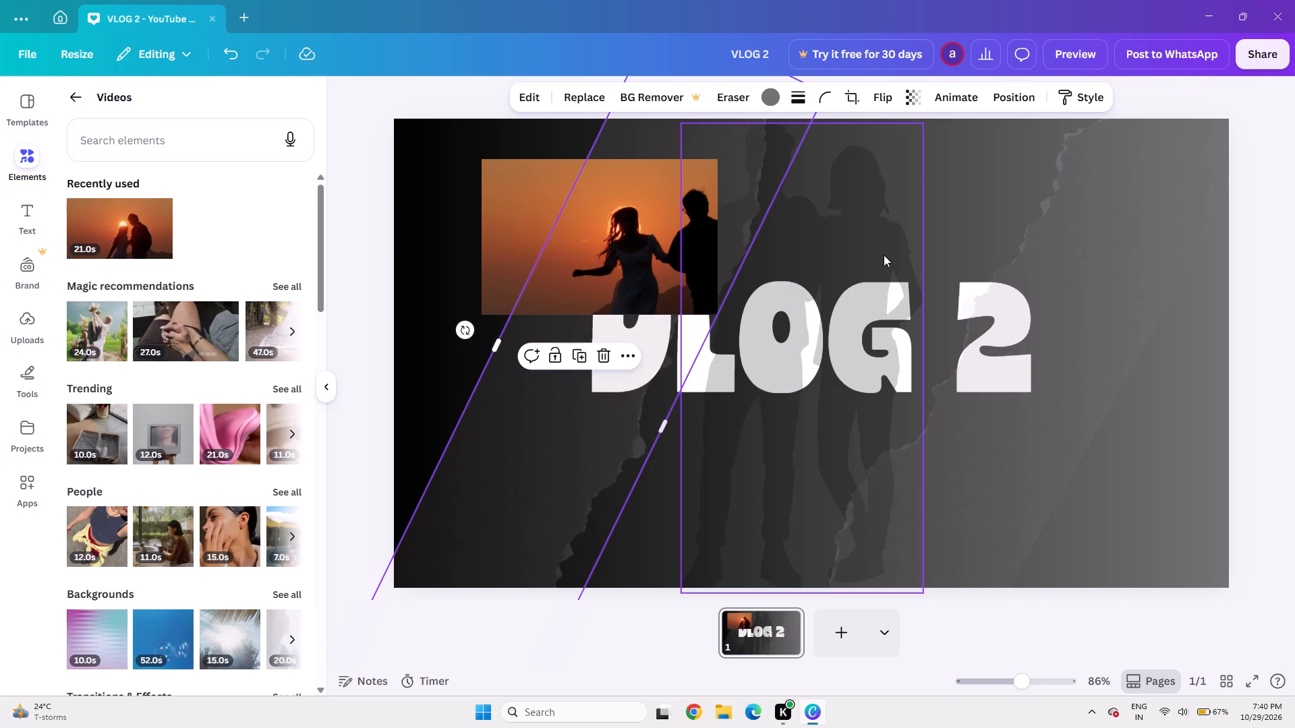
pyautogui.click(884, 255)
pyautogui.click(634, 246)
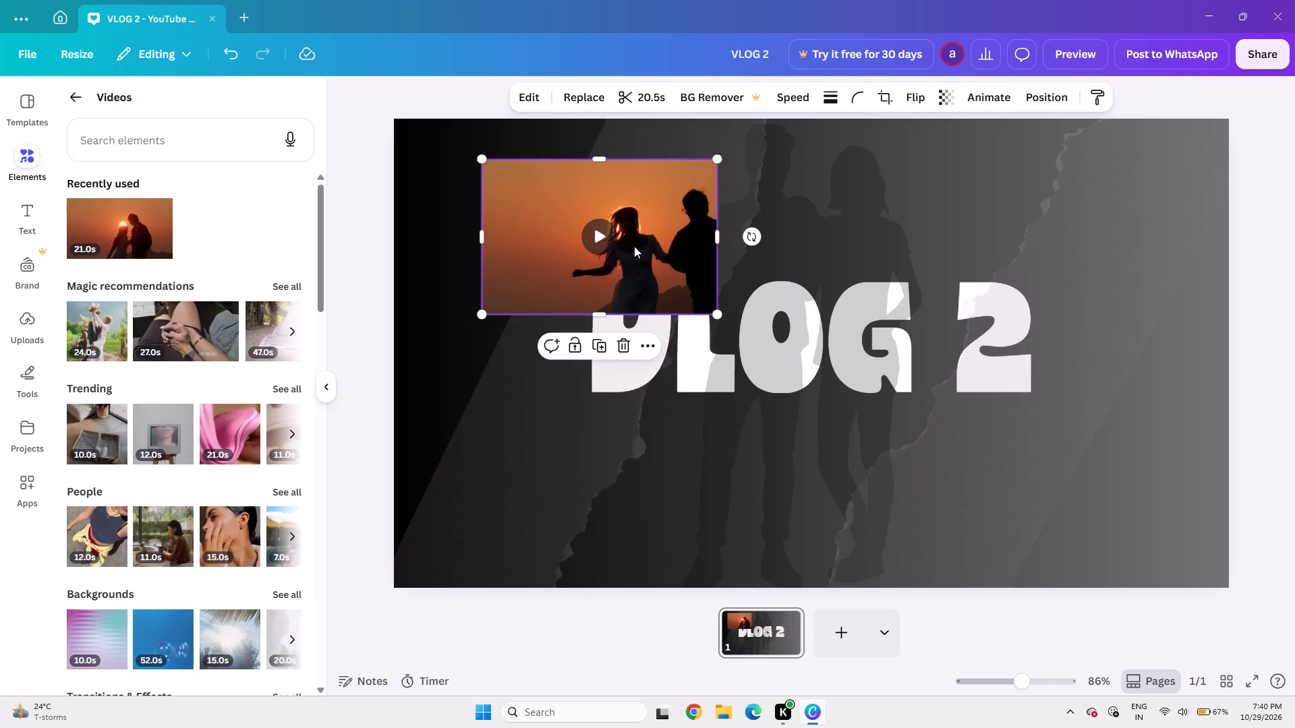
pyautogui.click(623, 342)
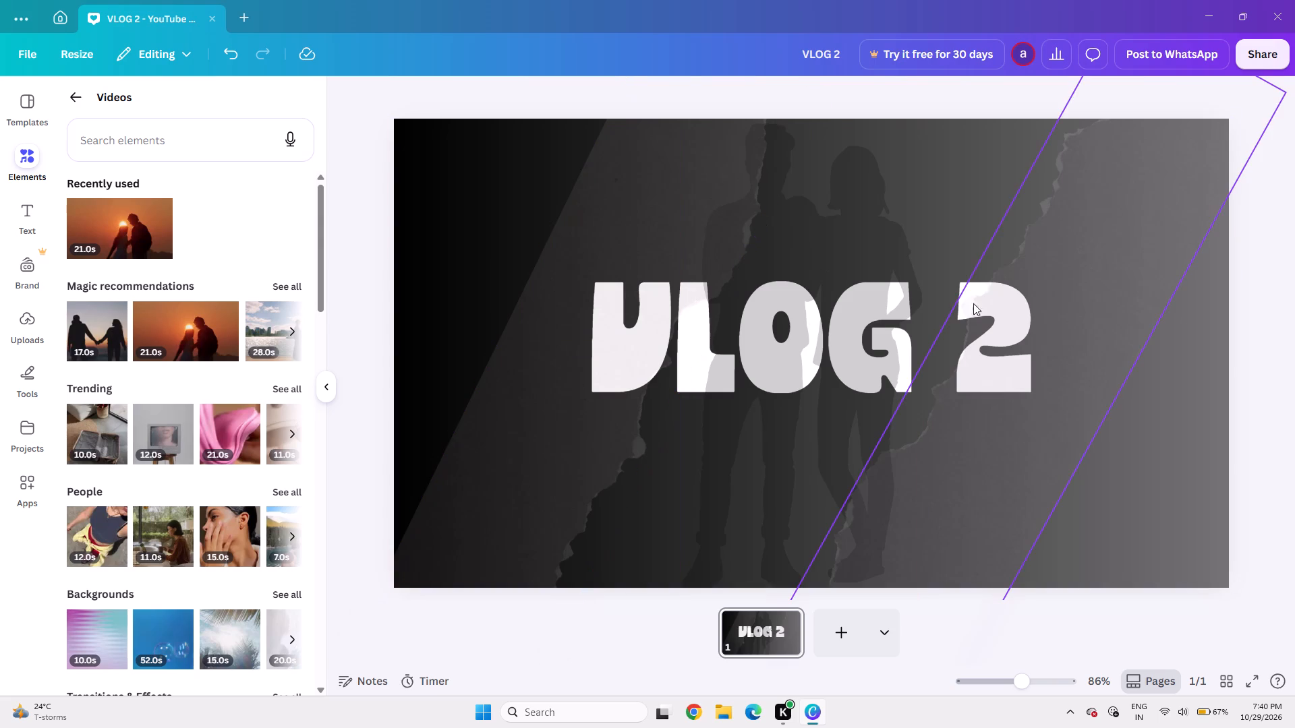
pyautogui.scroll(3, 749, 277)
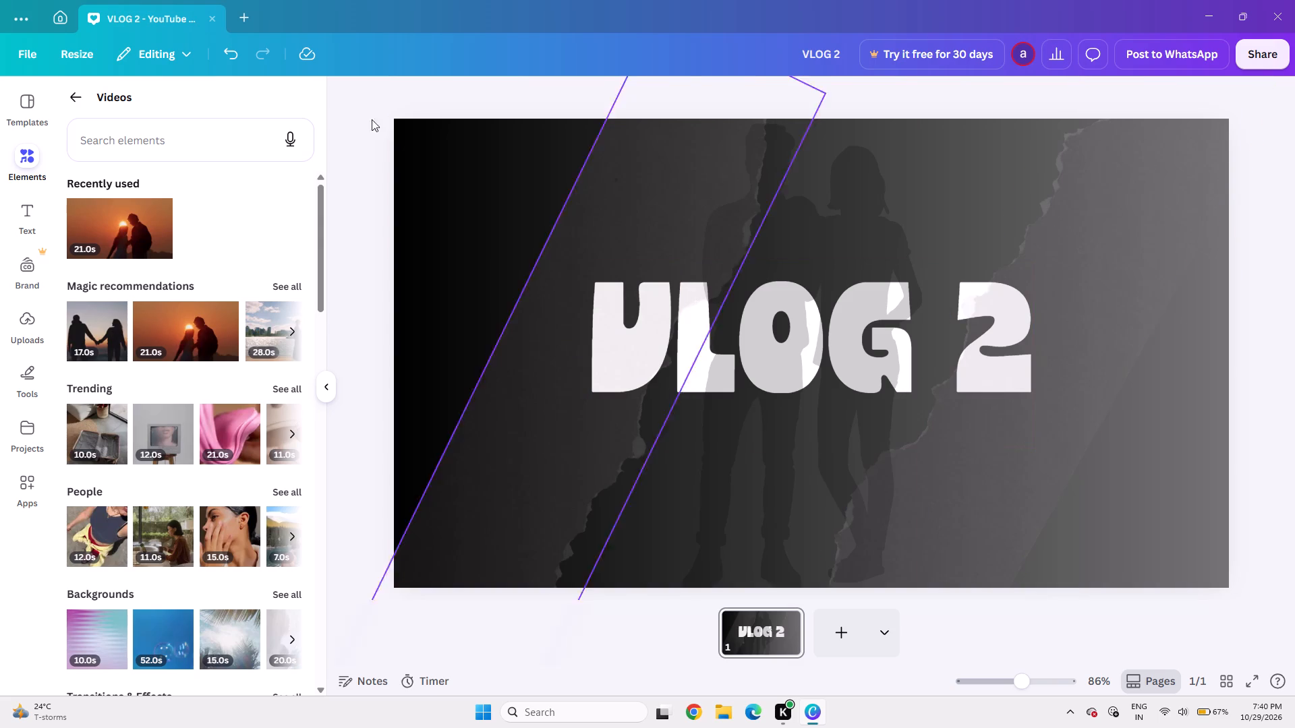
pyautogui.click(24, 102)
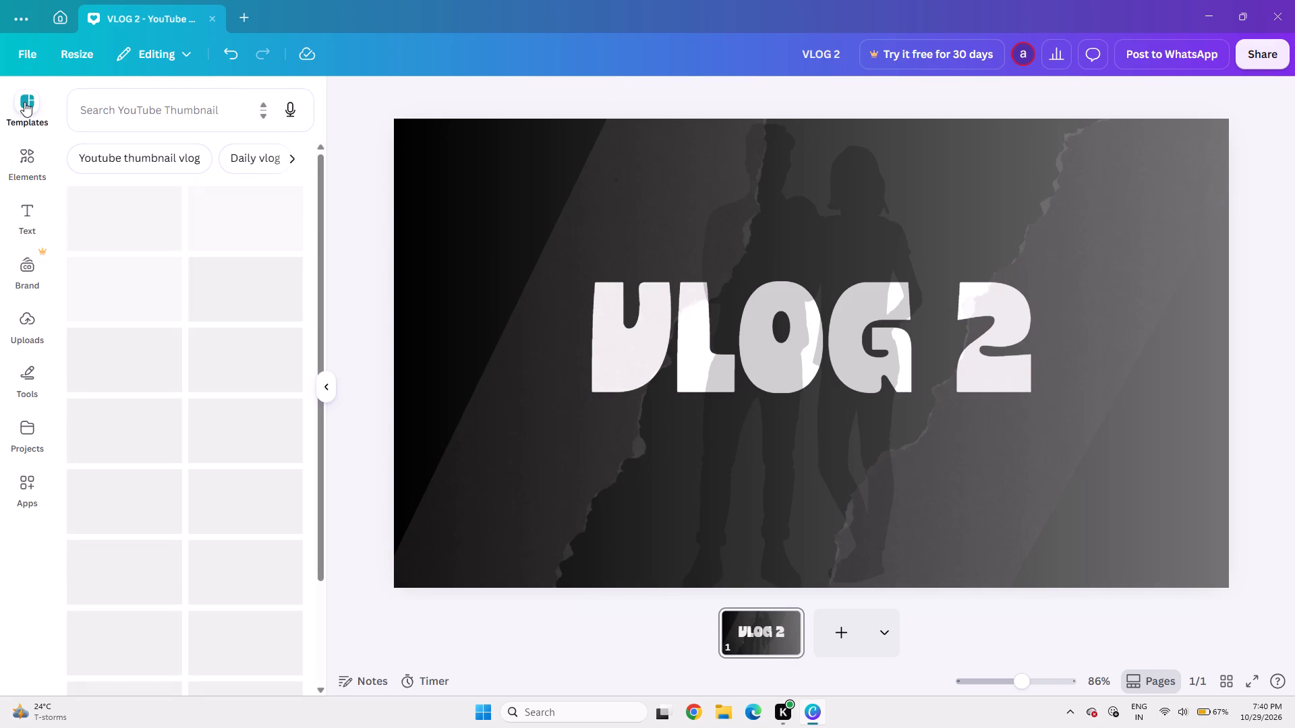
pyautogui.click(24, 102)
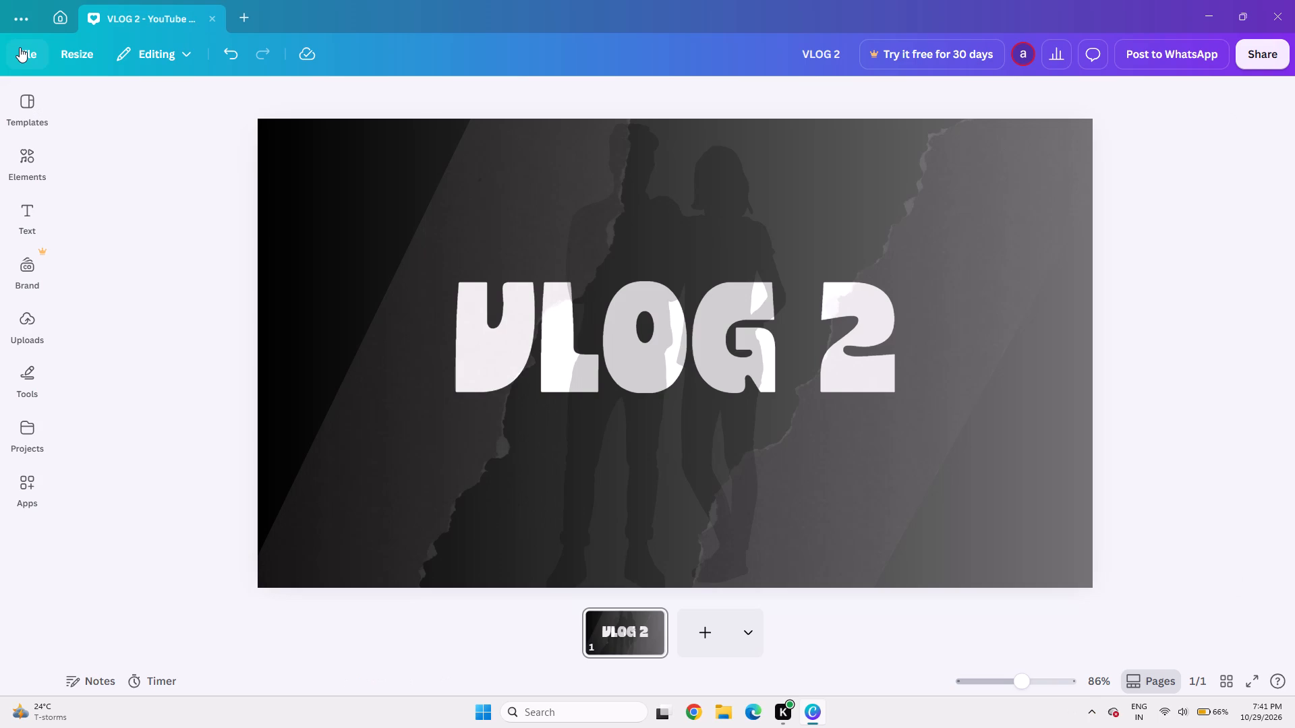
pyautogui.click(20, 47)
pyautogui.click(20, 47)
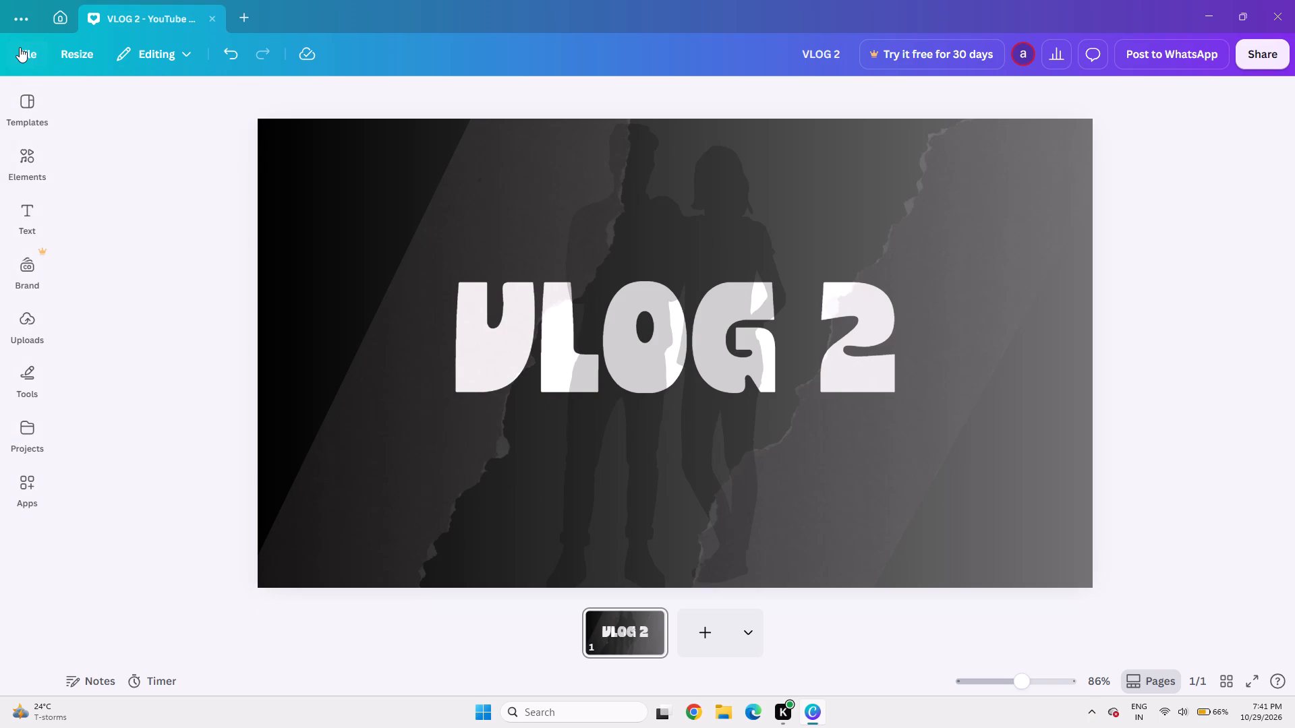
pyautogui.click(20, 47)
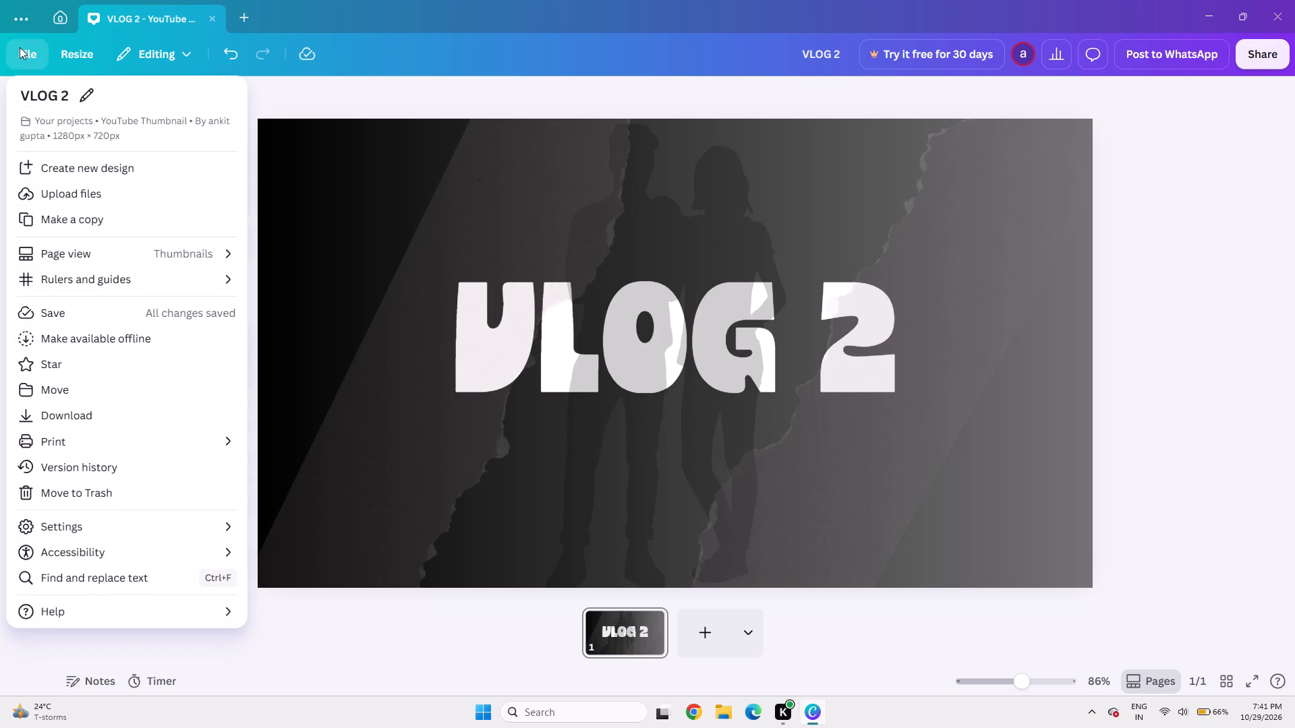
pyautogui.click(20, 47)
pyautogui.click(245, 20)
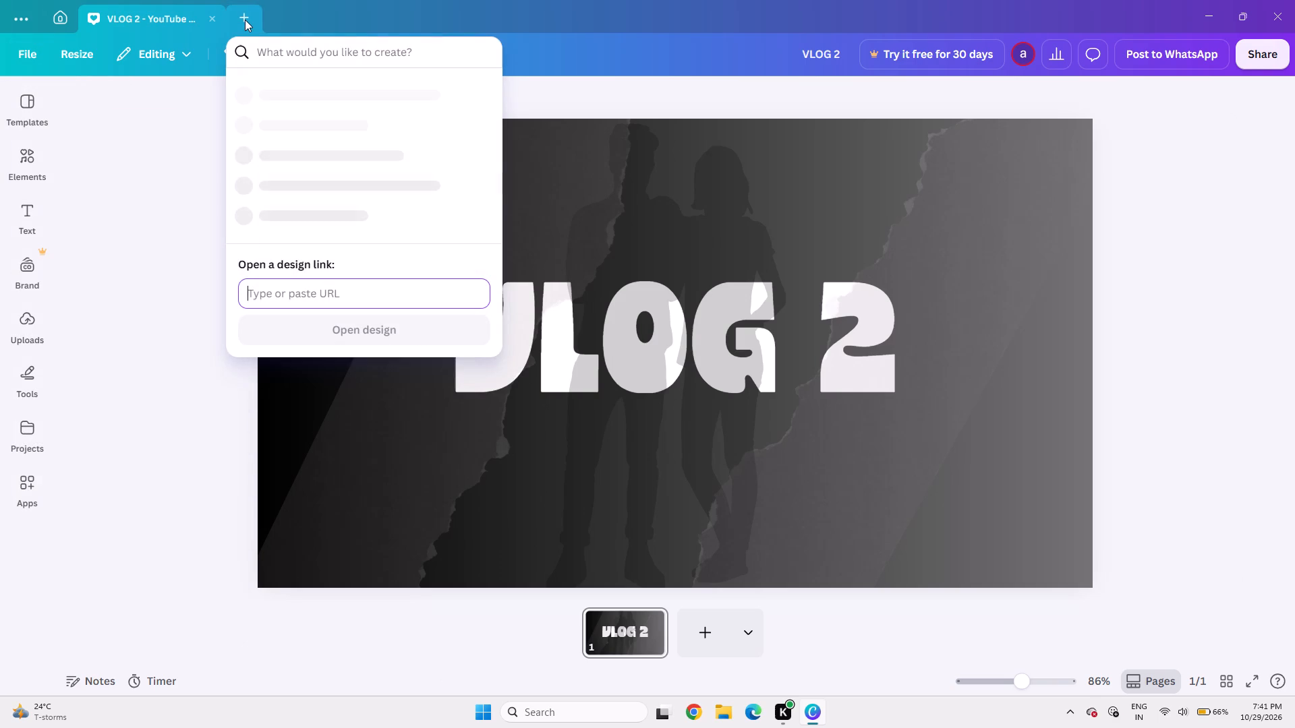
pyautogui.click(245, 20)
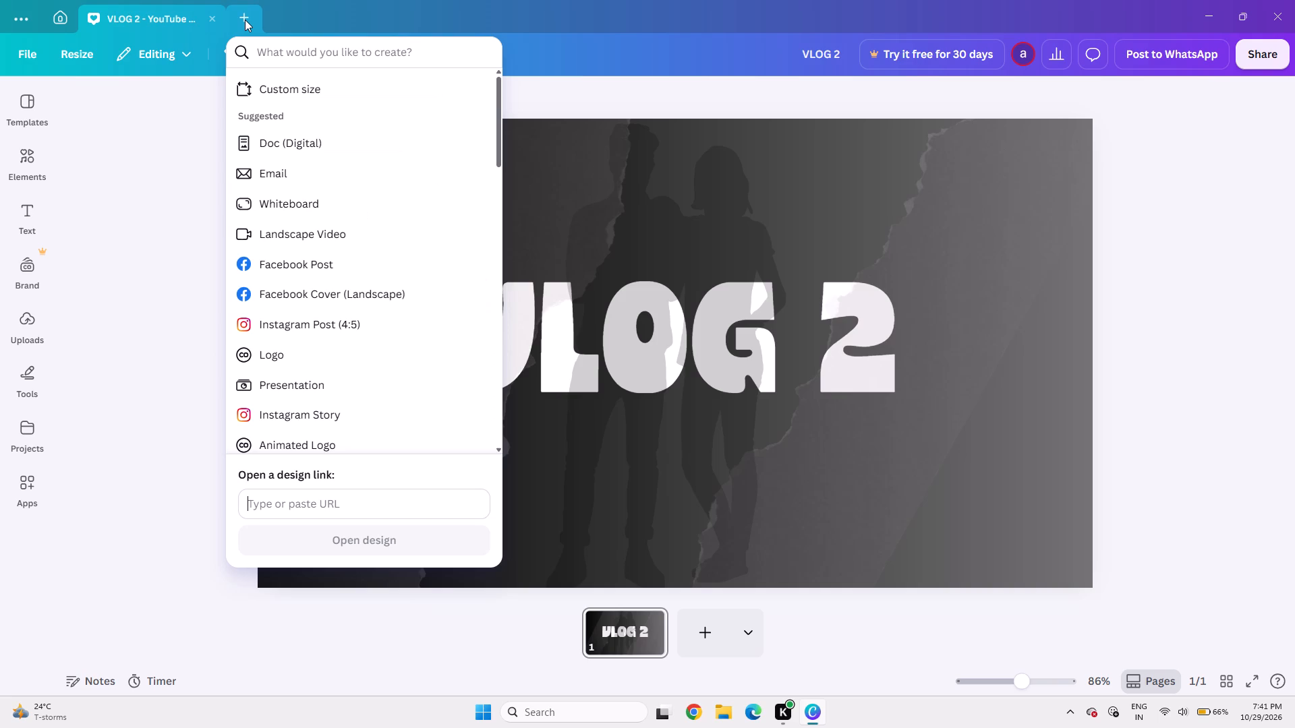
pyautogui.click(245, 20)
# Go to the home page and look through the suggested templates, template categories and popular design types.
pyautogui.doubleClick(55, 15)
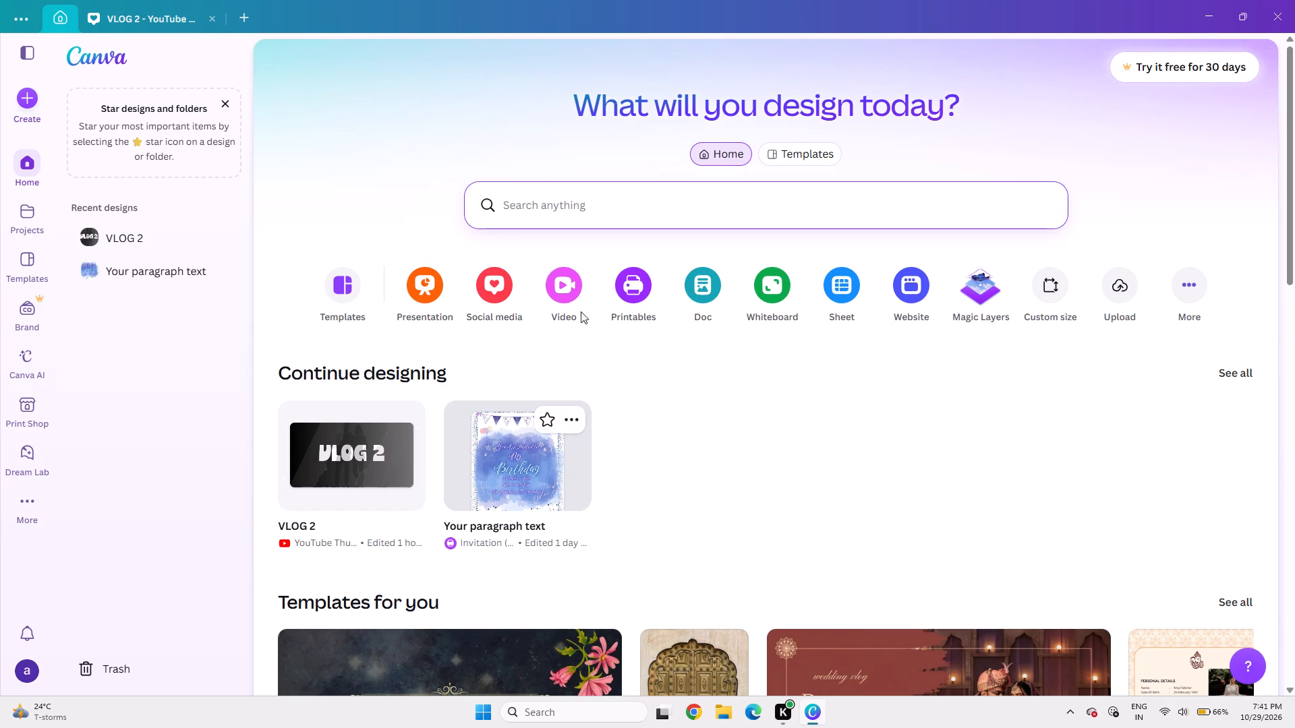
pyautogui.scroll(-4, 586, 373)
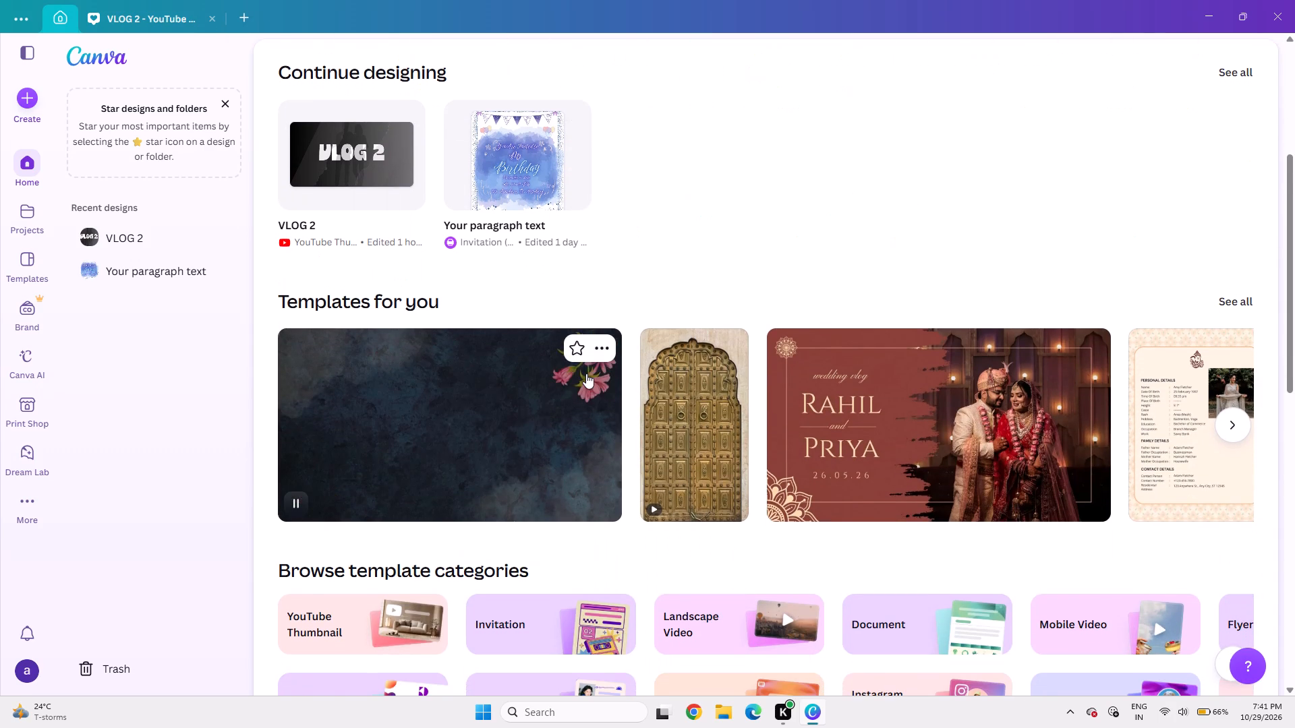
pyautogui.scroll(-3, 586, 373)
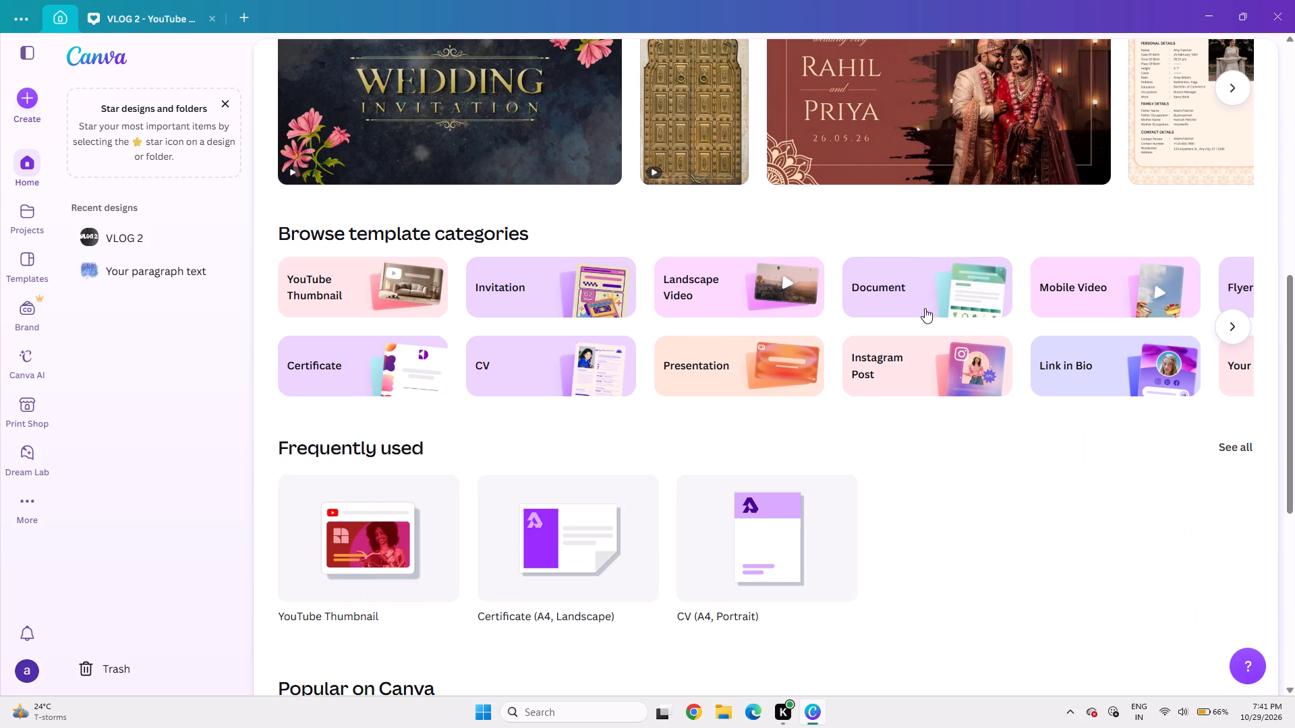
pyautogui.hscroll(-4, 1022, 267)
pyautogui.hscroll(1, 1022, 267)
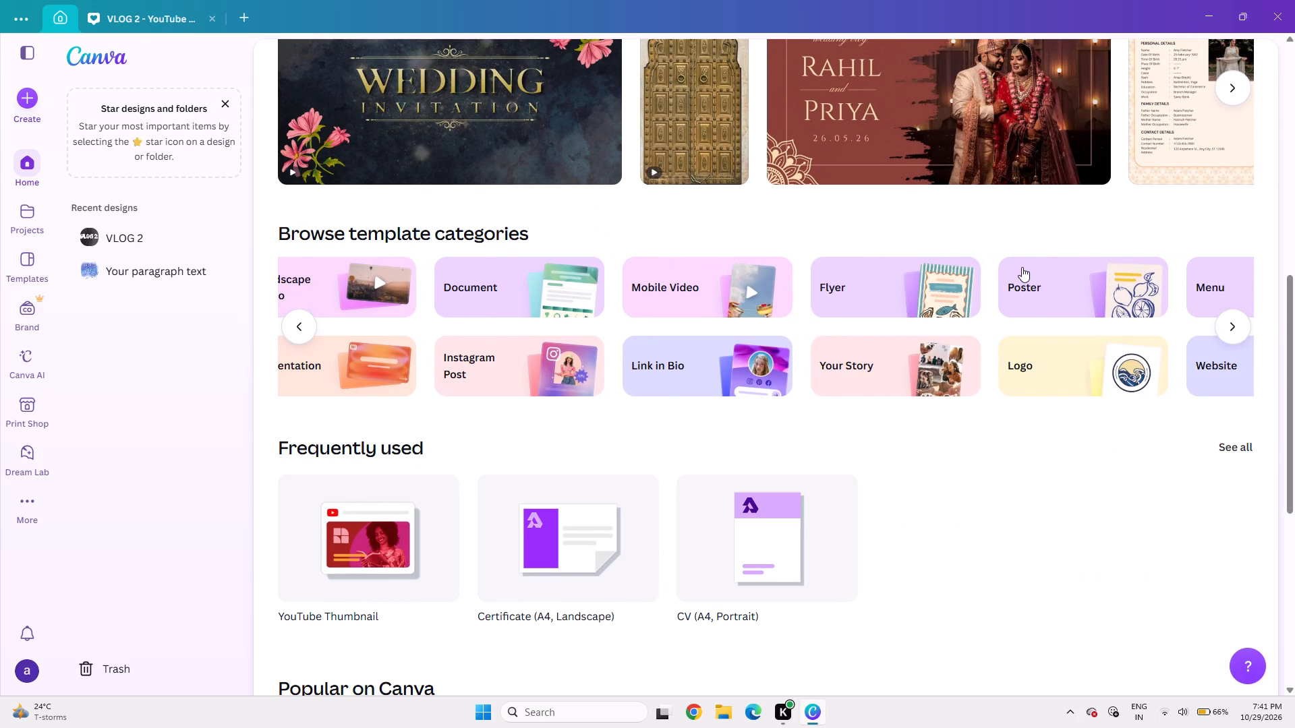
pyautogui.hscroll(5, 1022, 267)
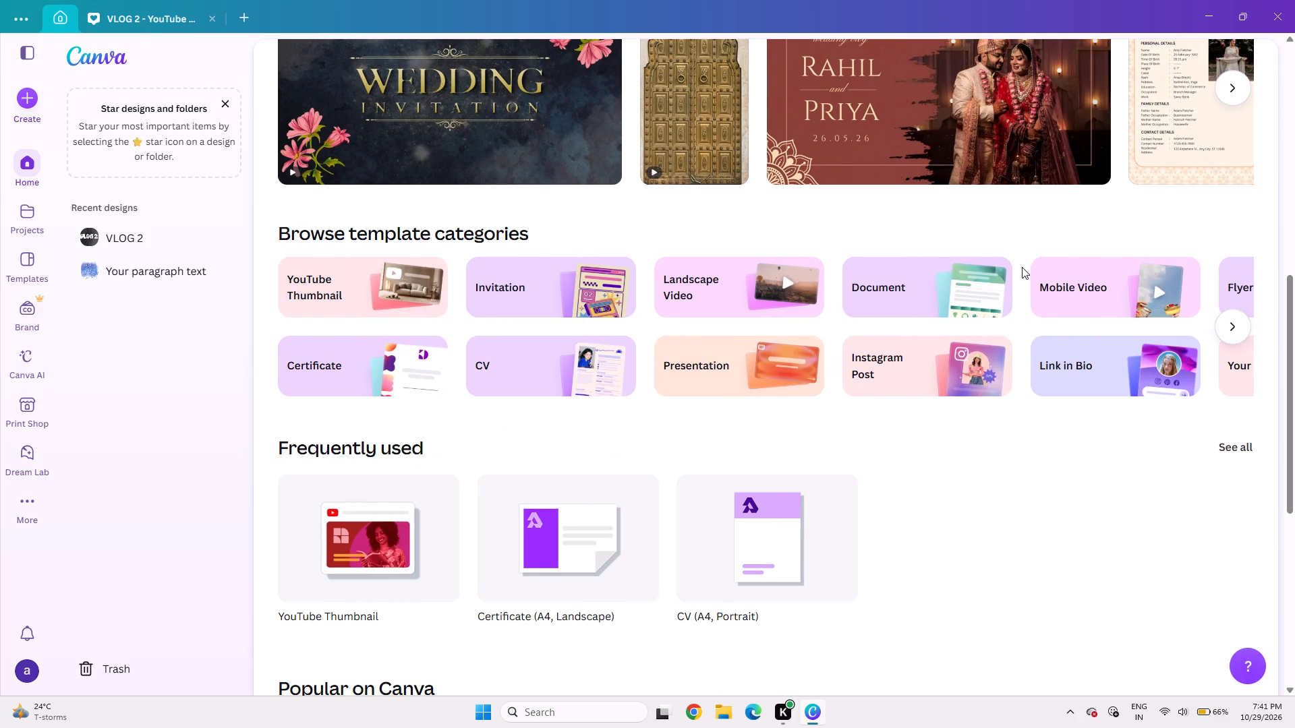
pyautogui.scroll(-5, 584, 473)
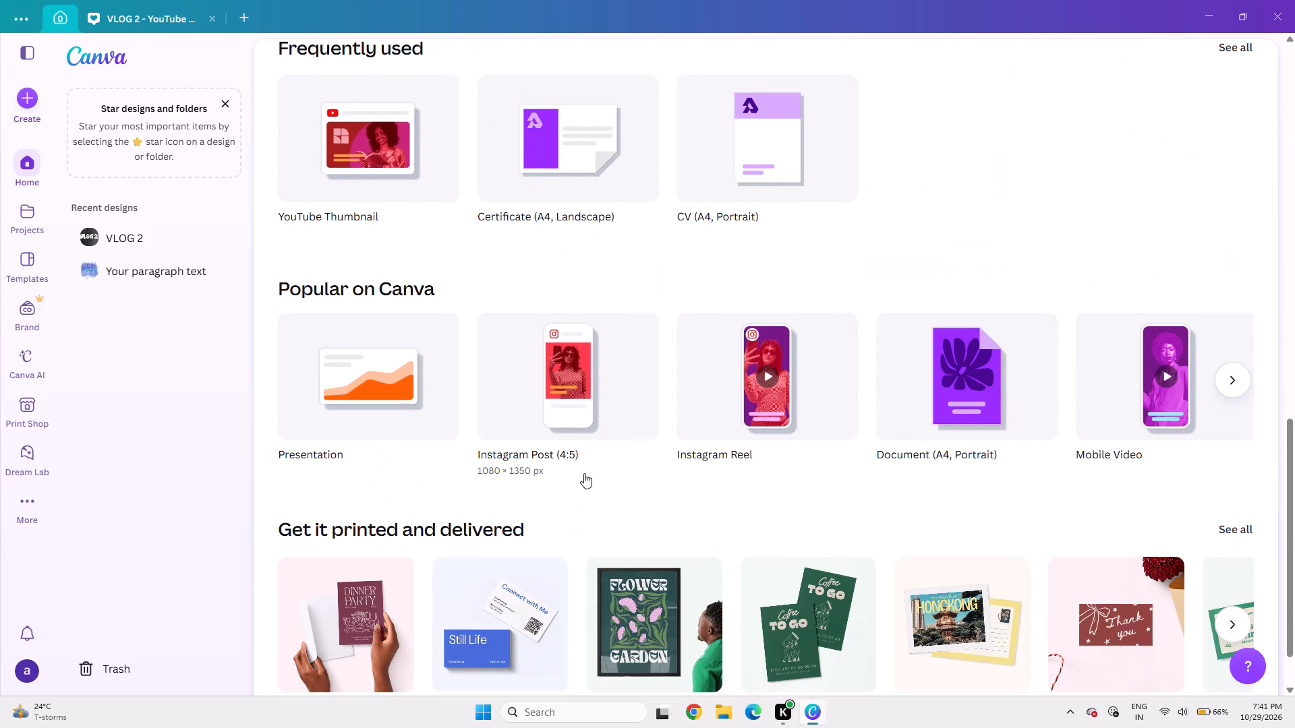
pyautogui.scroll(-3, 584, 473)
pyautogui.scroll(6, 584, 473)
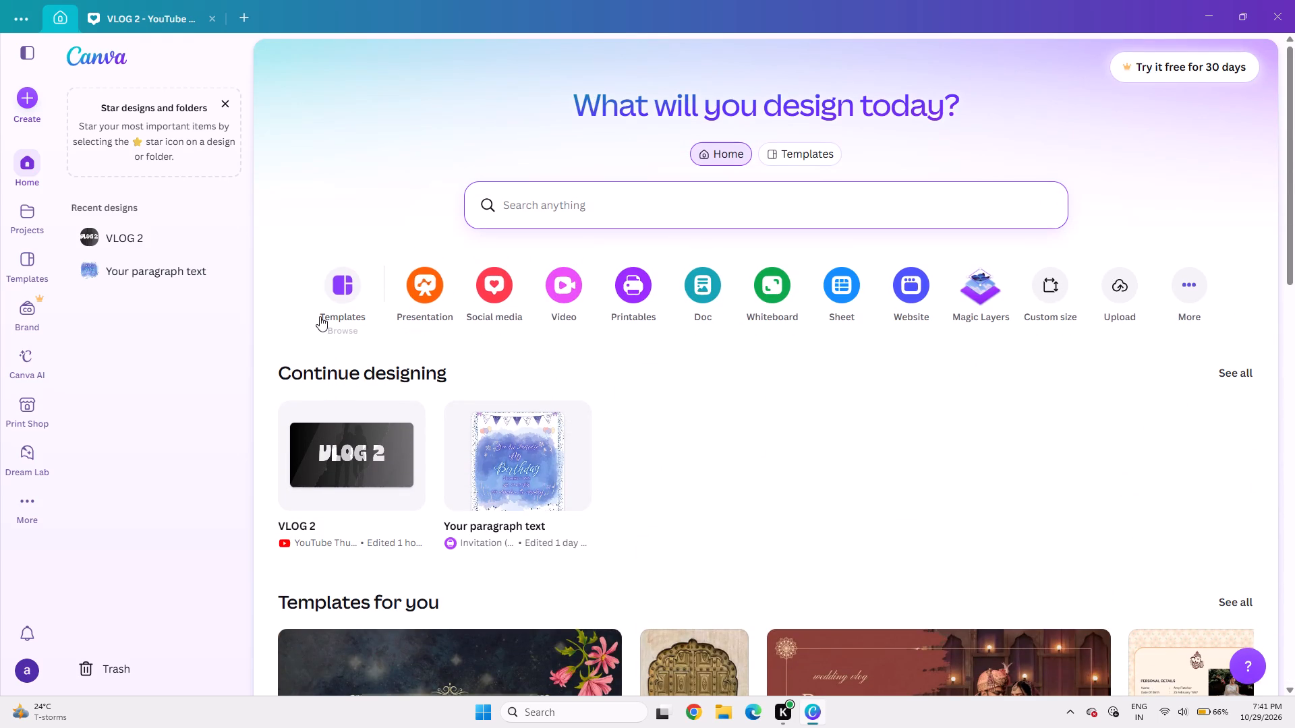
# Search for "birthday in" from the home page and look through the matching templates, including the expanded results.
pyautogui.click(579, 208)
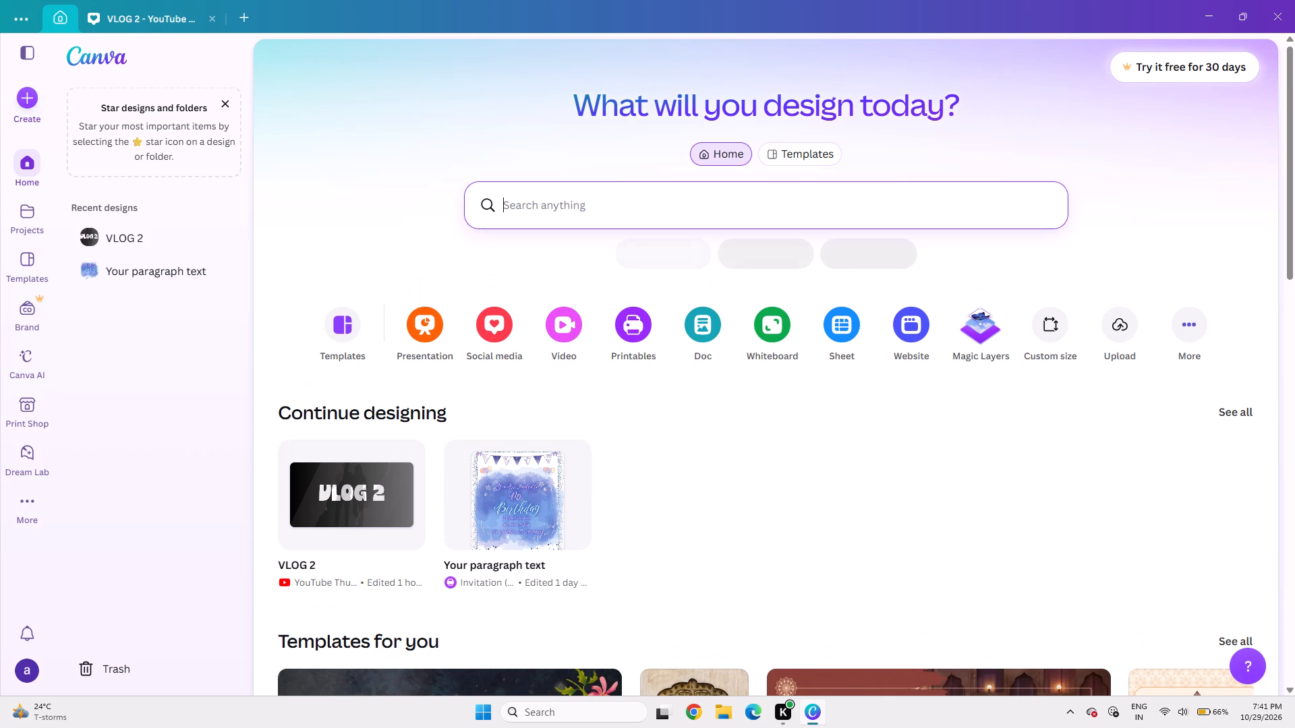
pyautogui.write('birthday in')
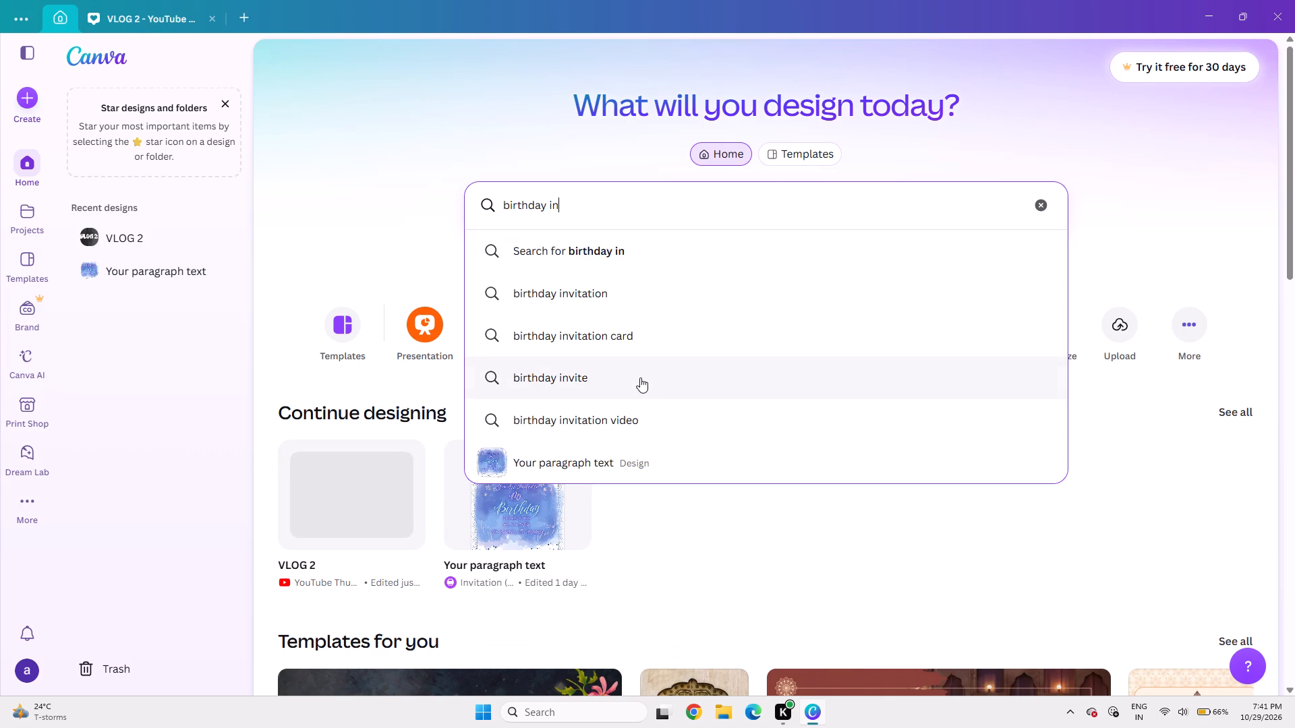
pyautogui.press('Return')
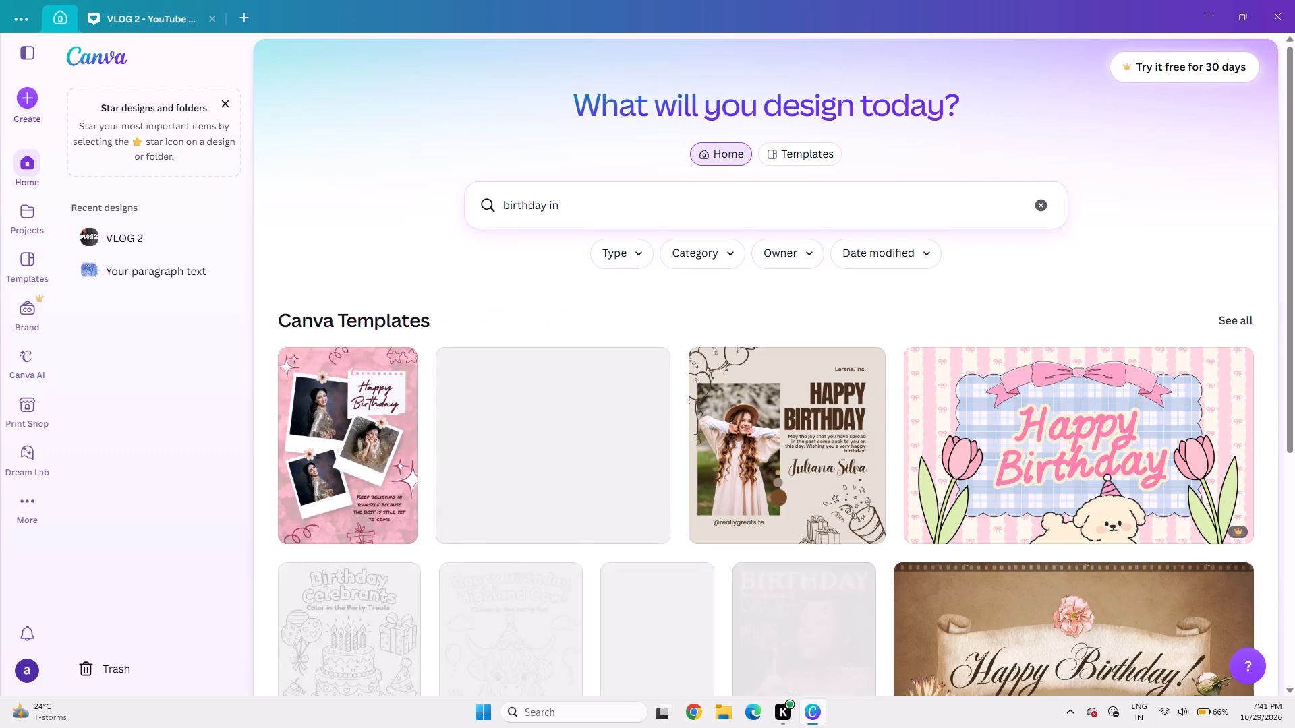
pyautogui.scroll(-1, 739, 425)
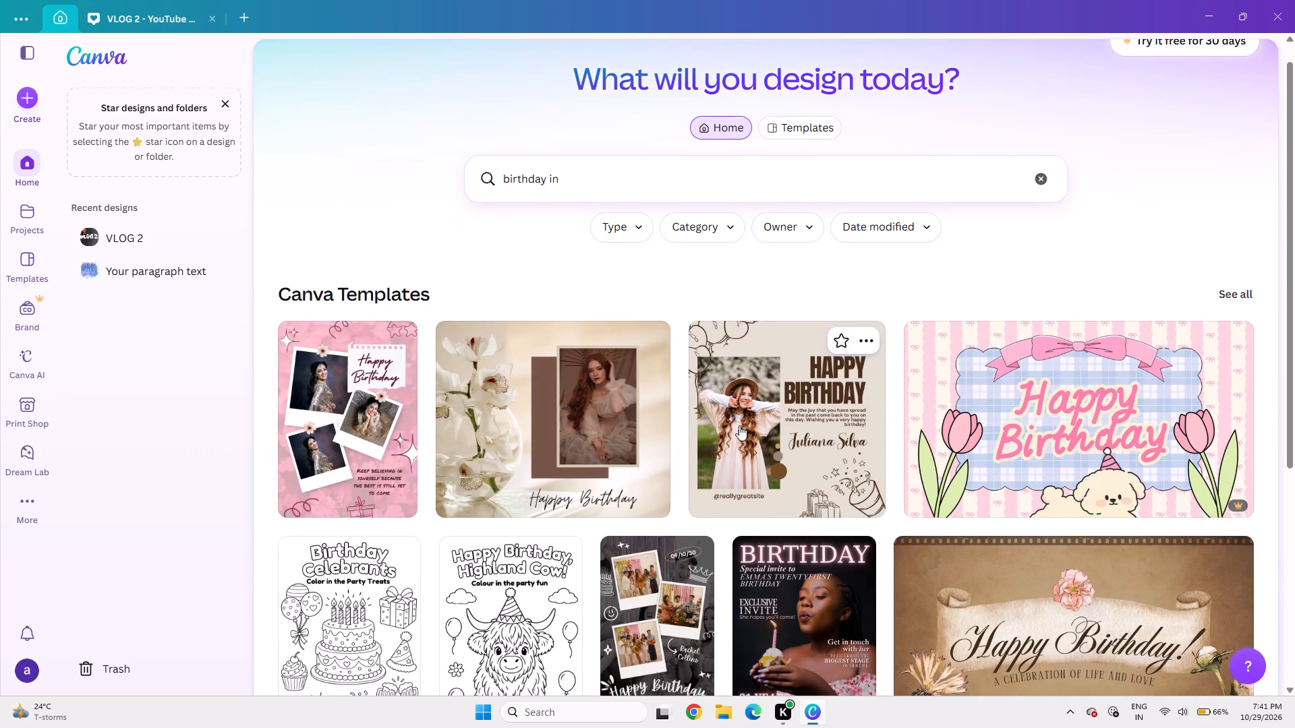
pyautogui.scroll(-4, 739, 425)
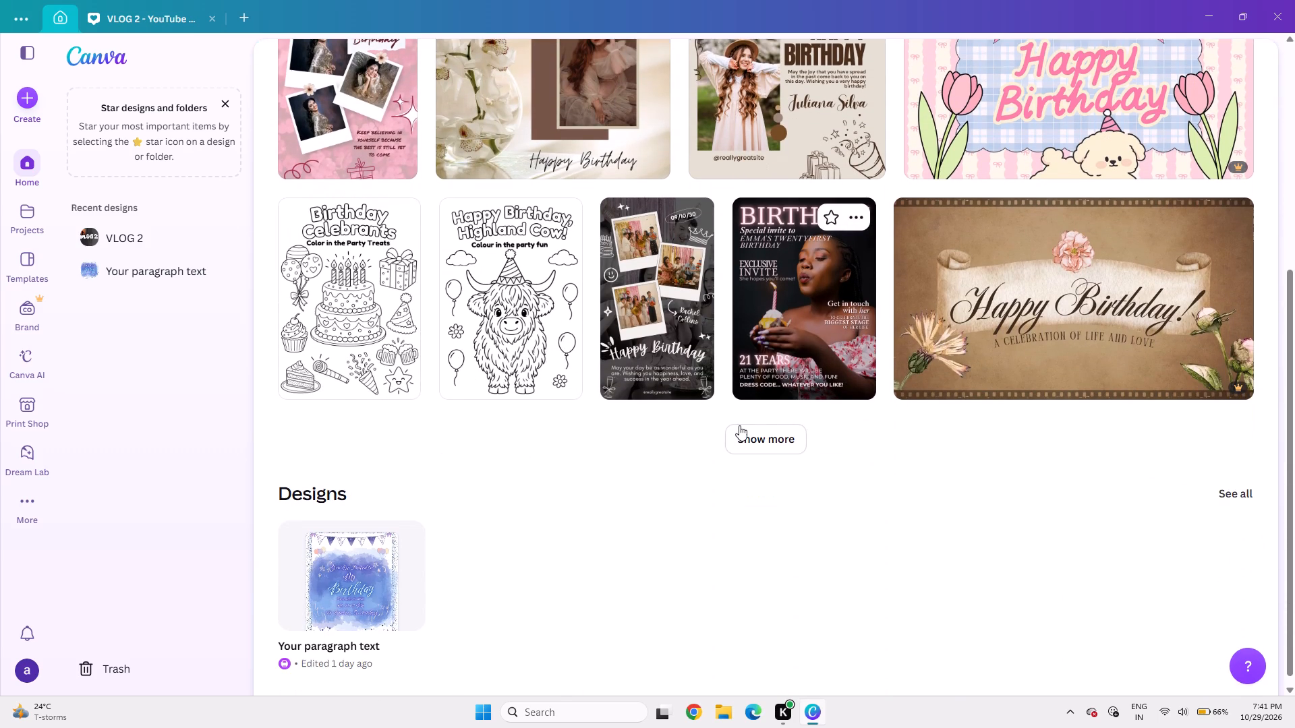
pyautogui.scroll(-2, 739, 425)
pyautogui.scroll(9, 724, 727)
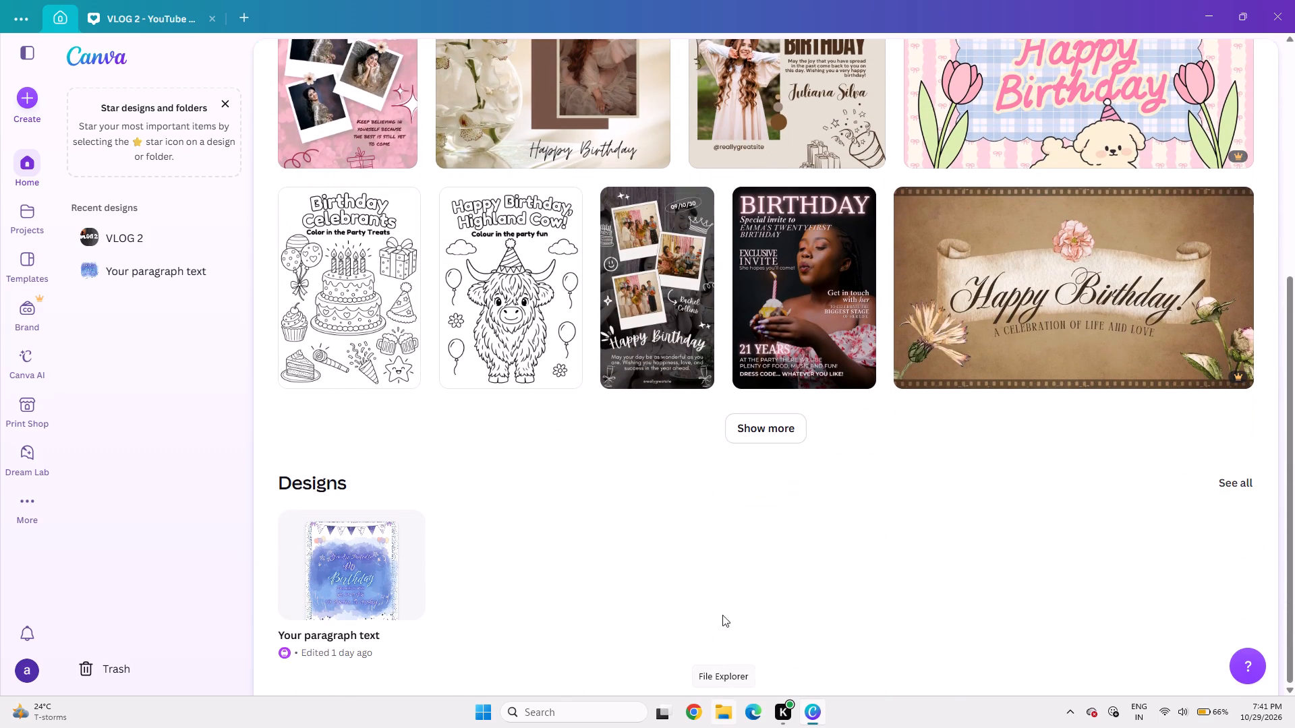
pyautogui.click(797, 427)
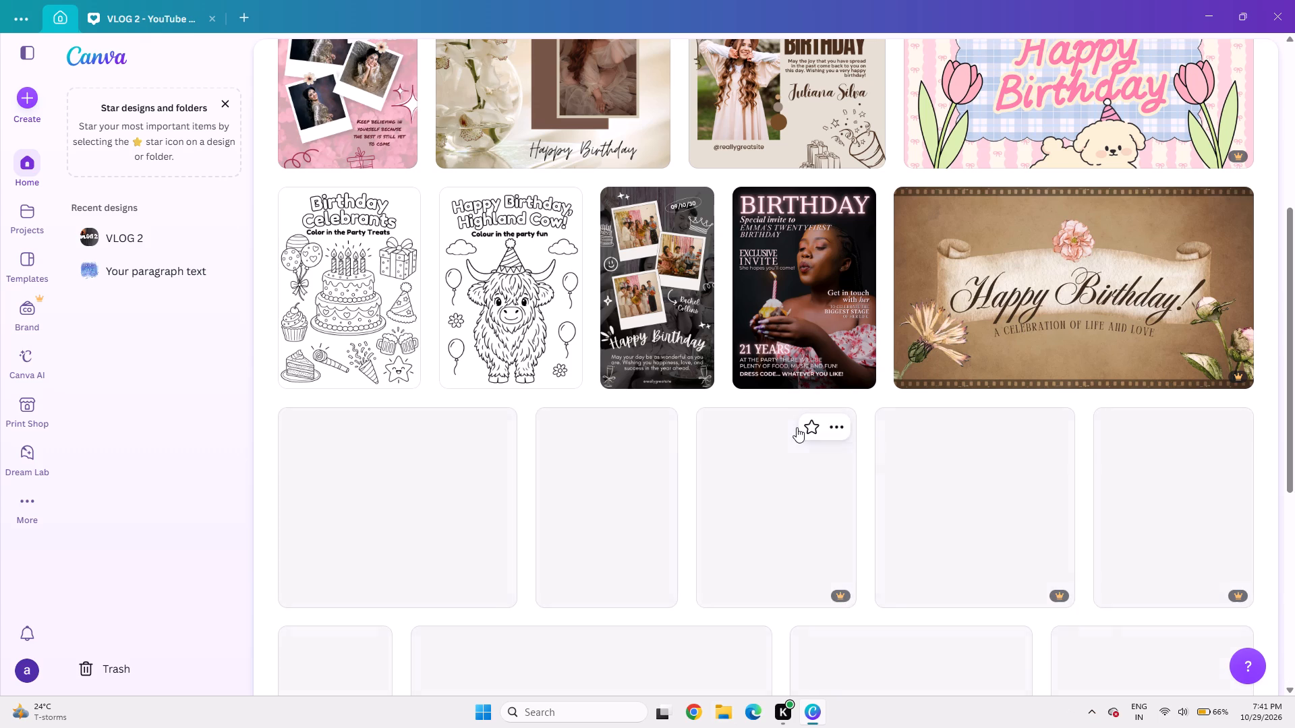
pyautogui.scroll(5, 638, 347)
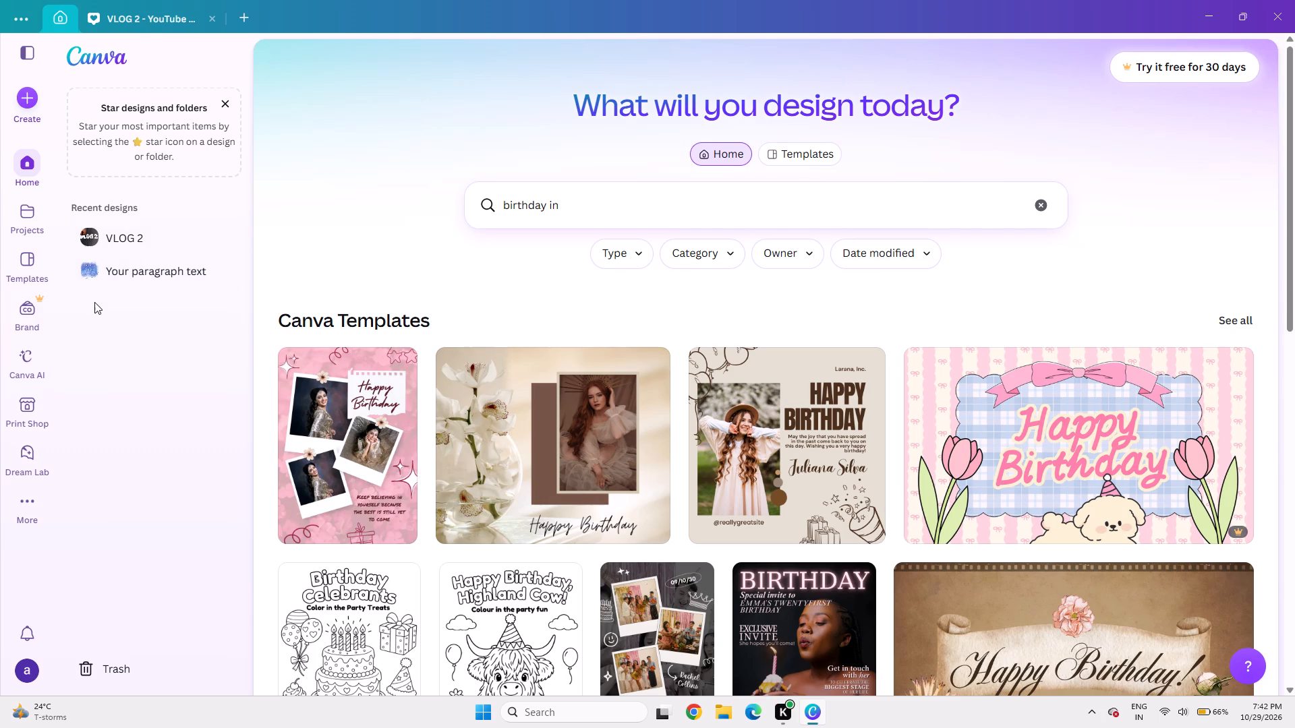
# Search for "birthday invite for baby", look through the matching templates and open the full list of them.
pyautogui.click(594, 200)
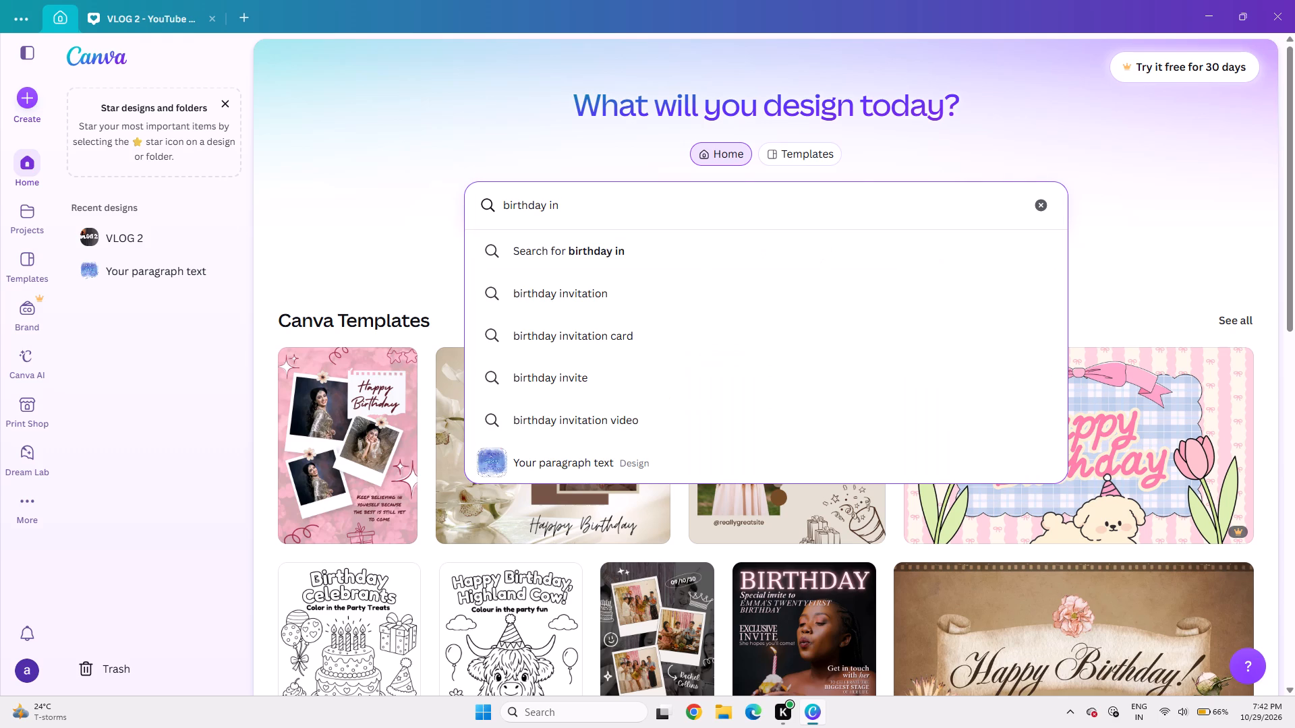
pyautogui.press('BackSpace')
pyautogui.press('BackSpace')
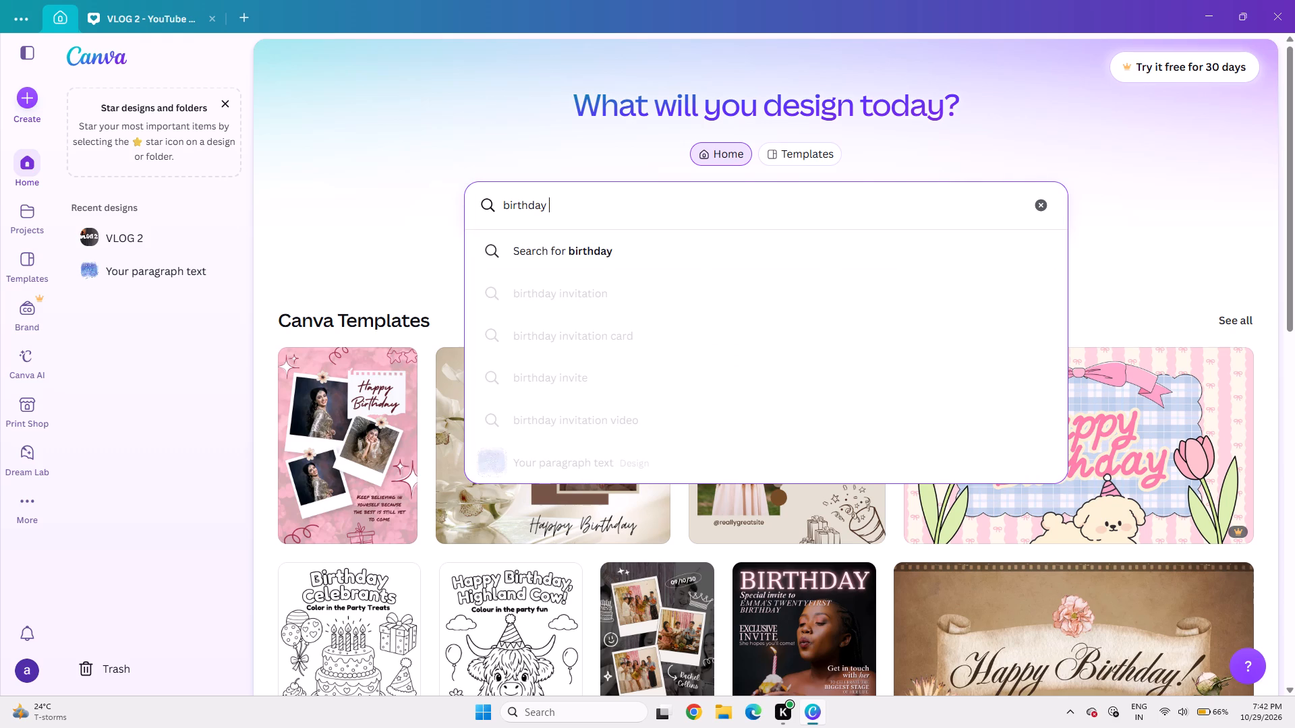
pyautogui.write('in')
pyautogui.press('v')
pyautogui.write('ite')
pyautogui.press('space')
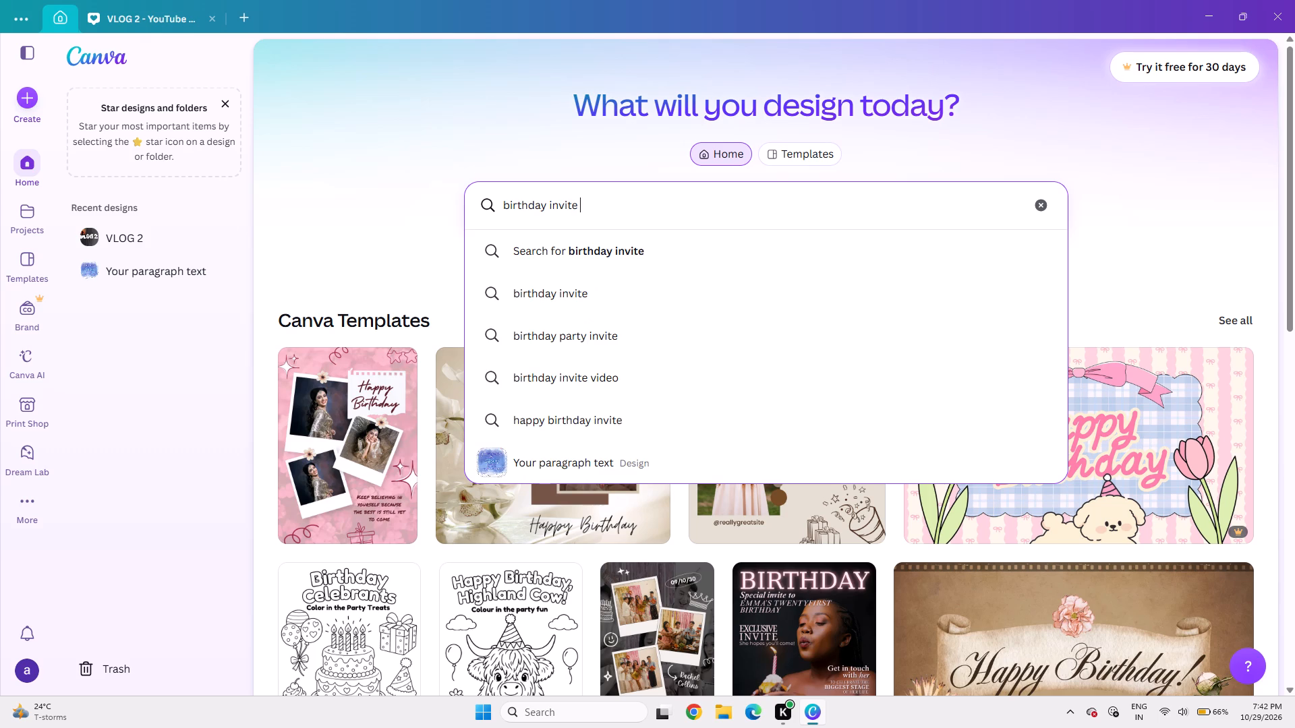
pyautogui.write('for baby')
pyautogui.press('Return')
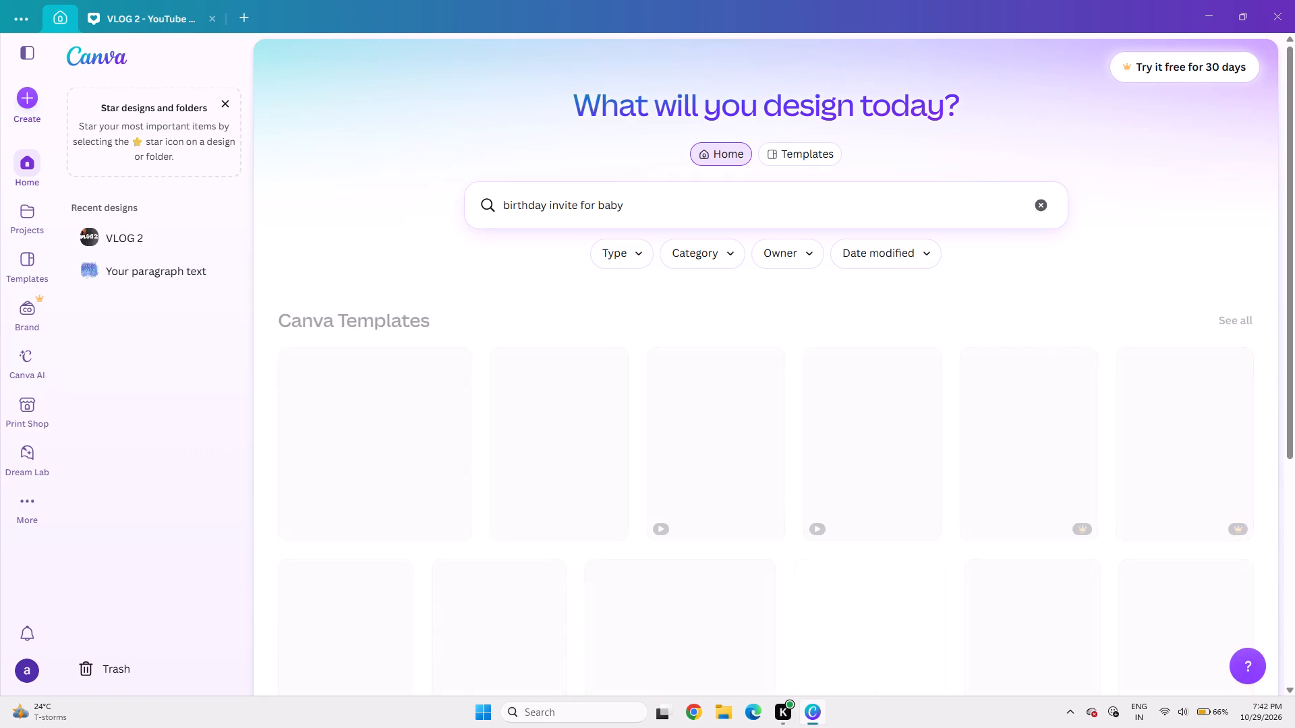
pyautogui.scroll(-1, 594, 200)
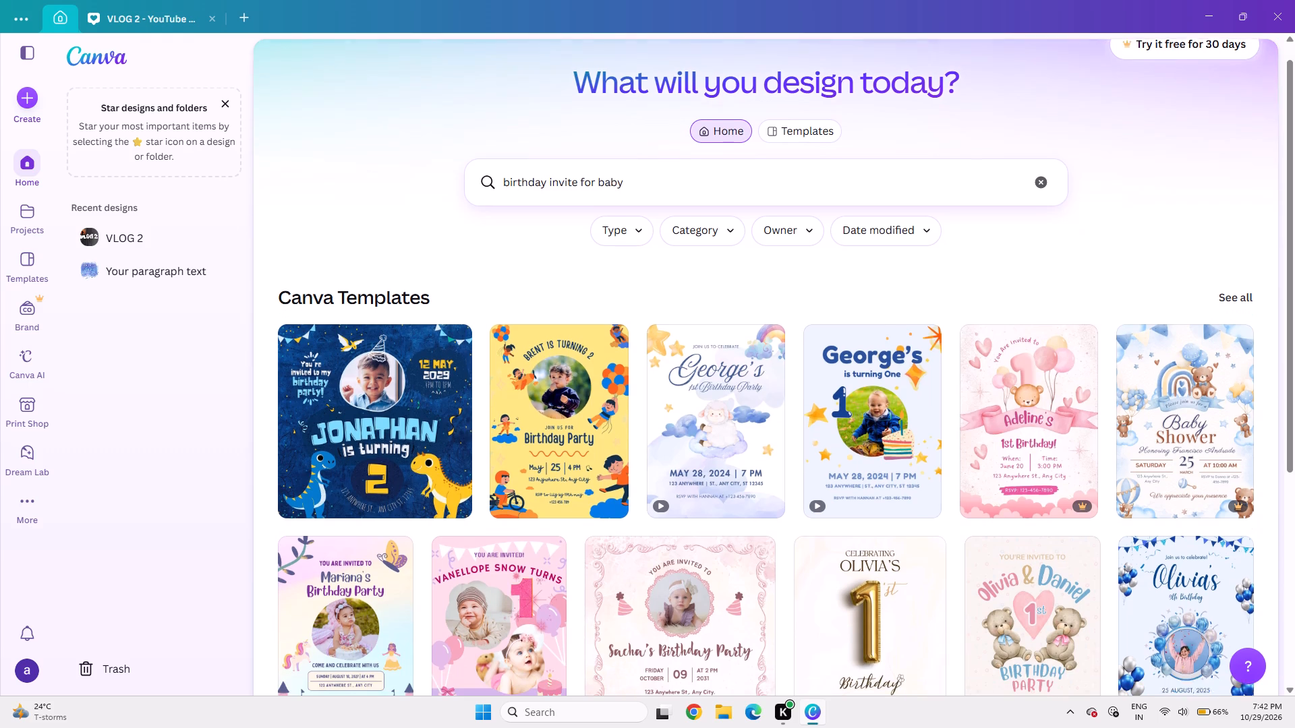
pyautogui.scroll(-1, 594, 200)
pyautogui.scroll(-2, 790, 347)
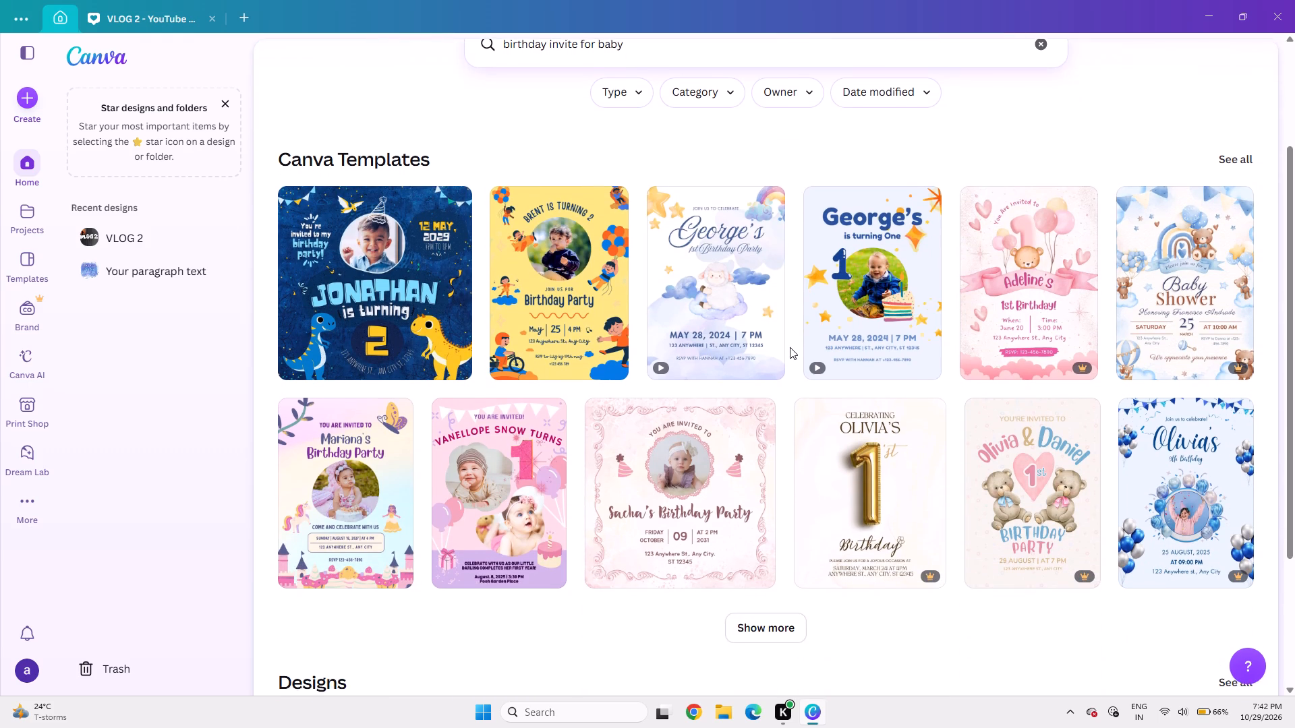
pyautogui.scroll(-2, 790, 347)
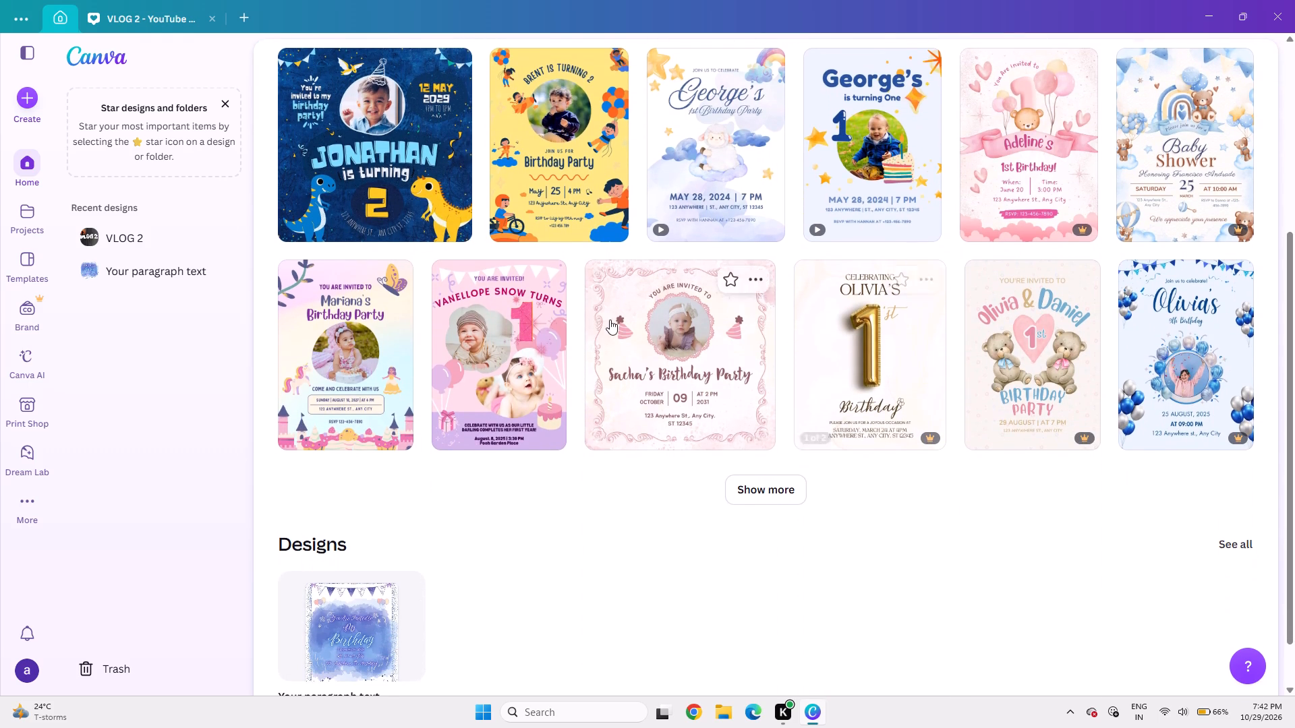
pyautogui.scroll(7, 610, 320)
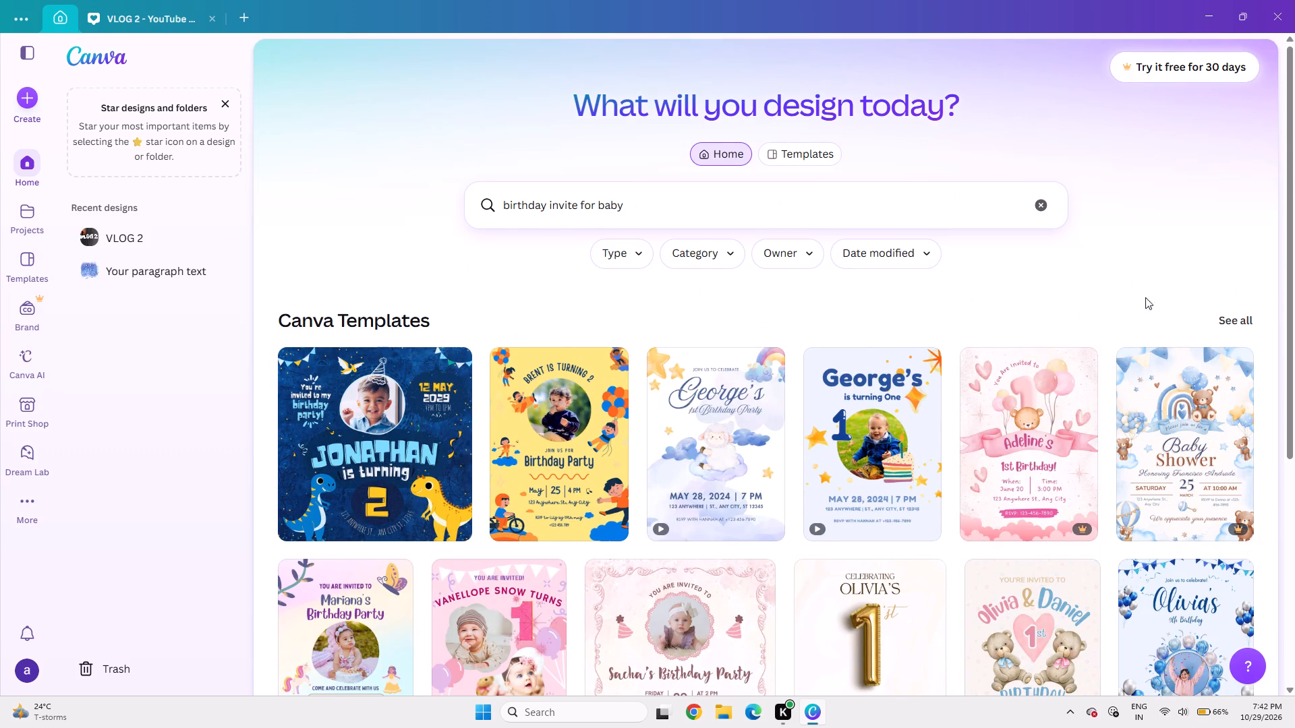
pyautogui.click(1226, 322)
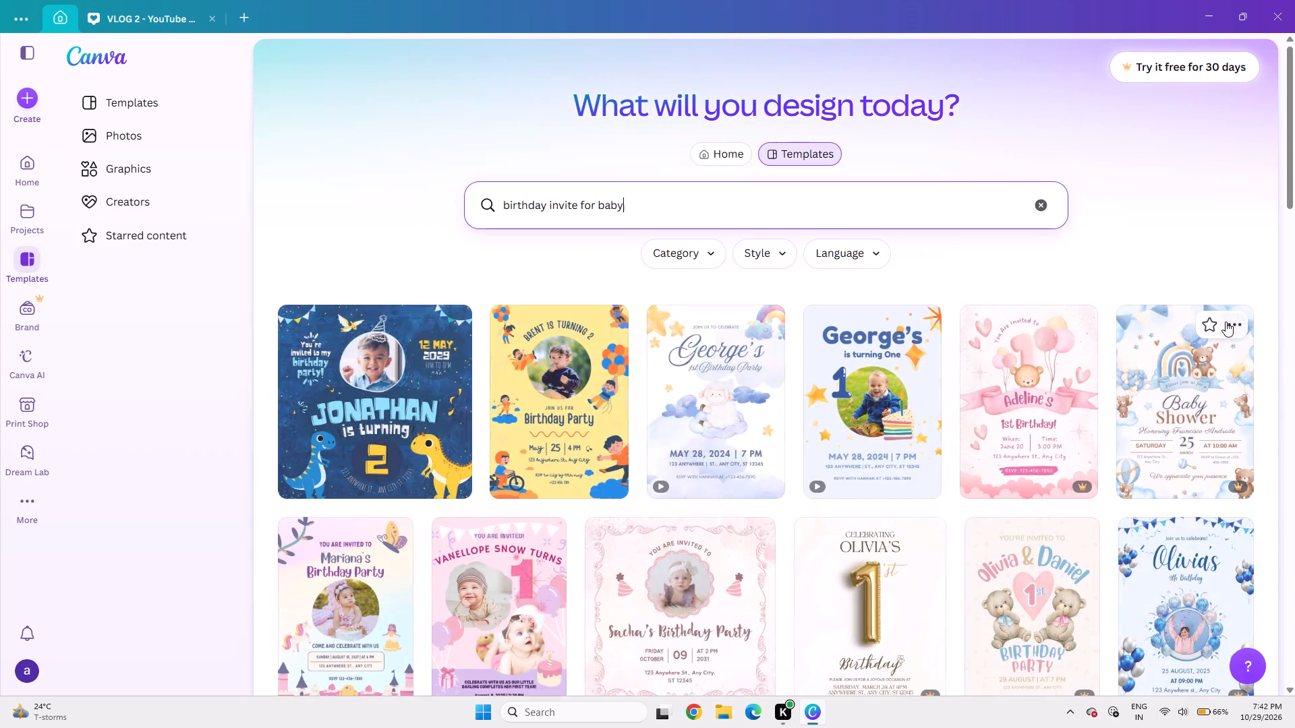
# Look through the Social media, Photo editor, Printables and For you categories for creating a design, and close the overview.
pyautogui.click(34, 84)
pyautogui.click(30, 94)
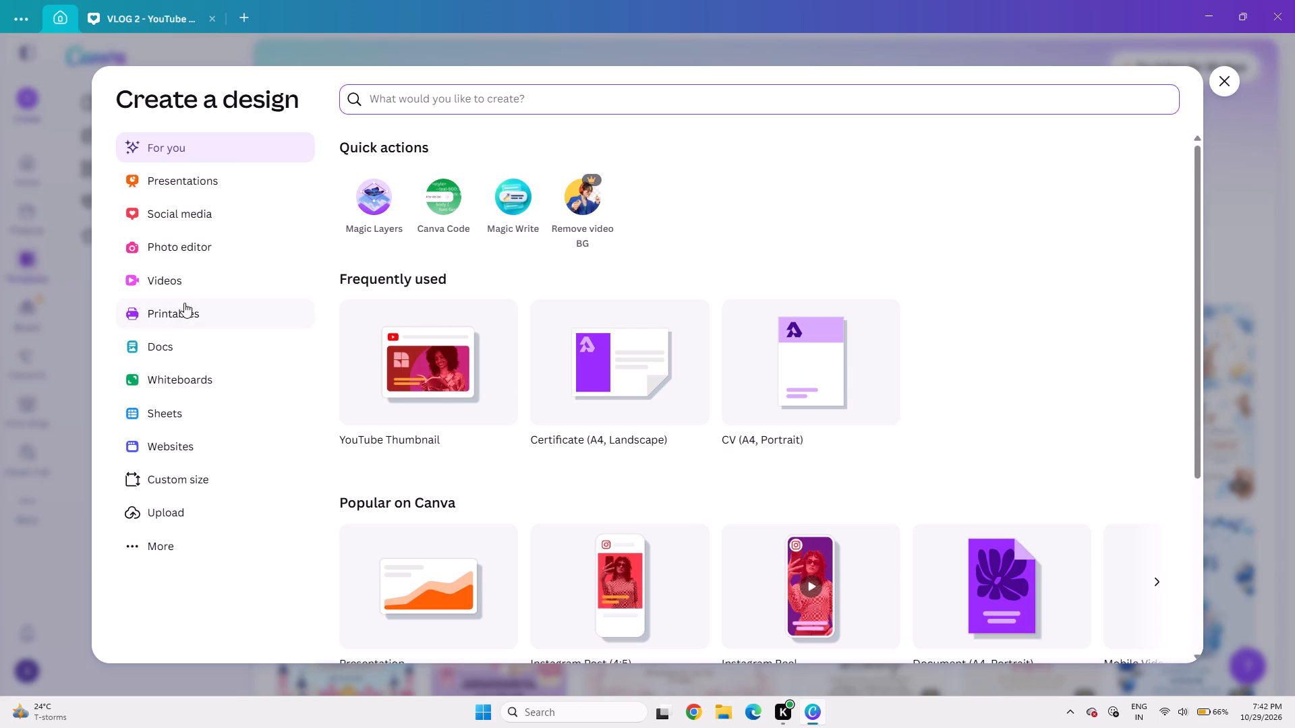
pyautogui.click(181, 210)
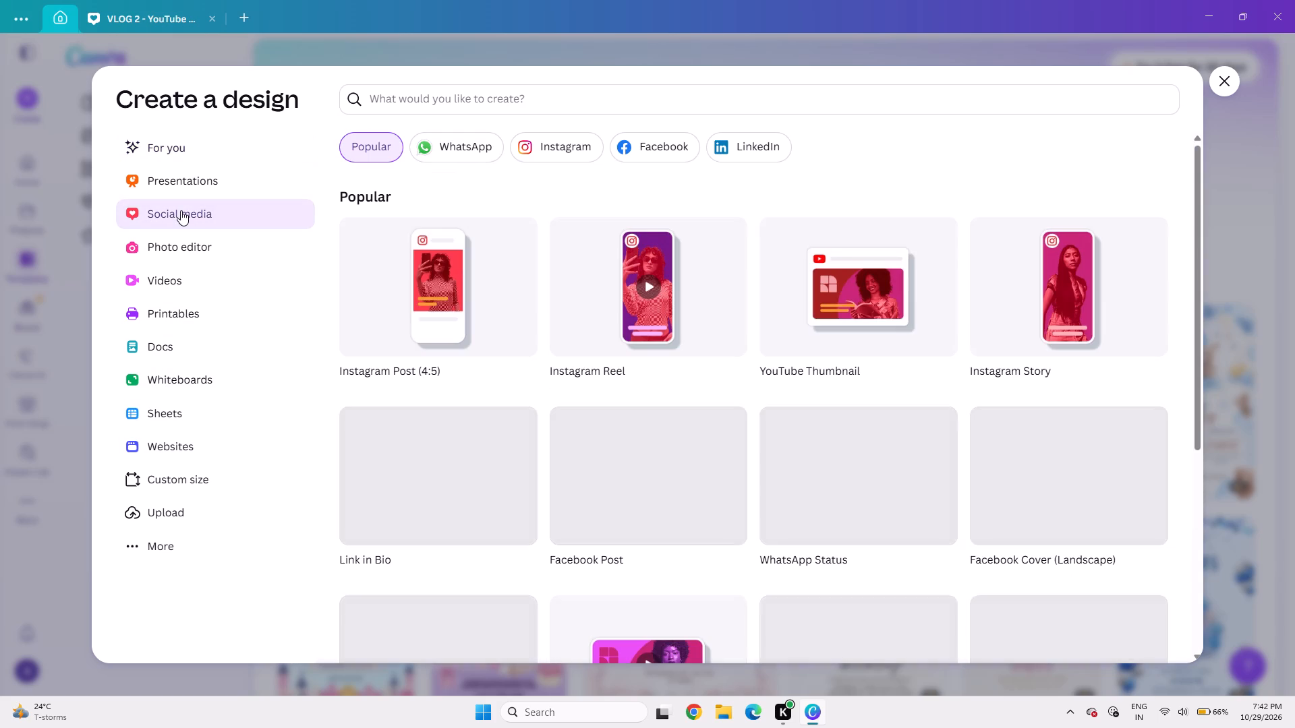
pyautogui.click(190, 255)
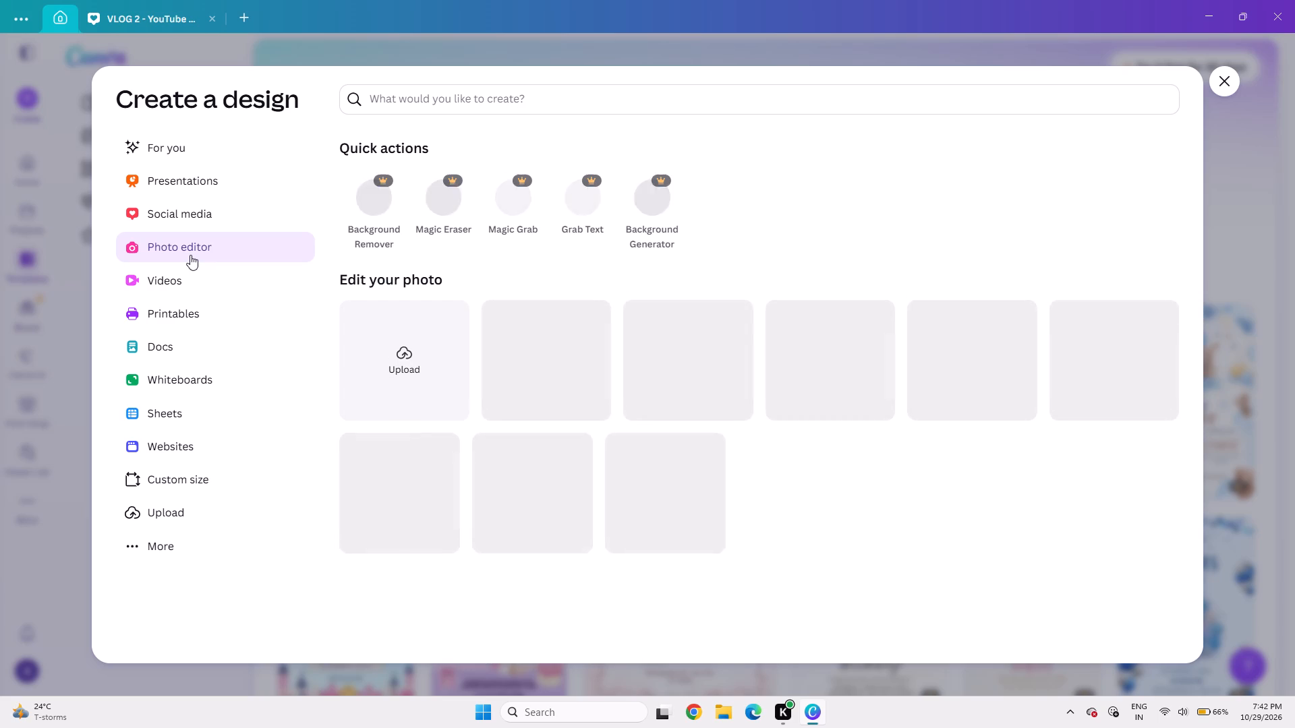
pyautogui.click(201, 316)
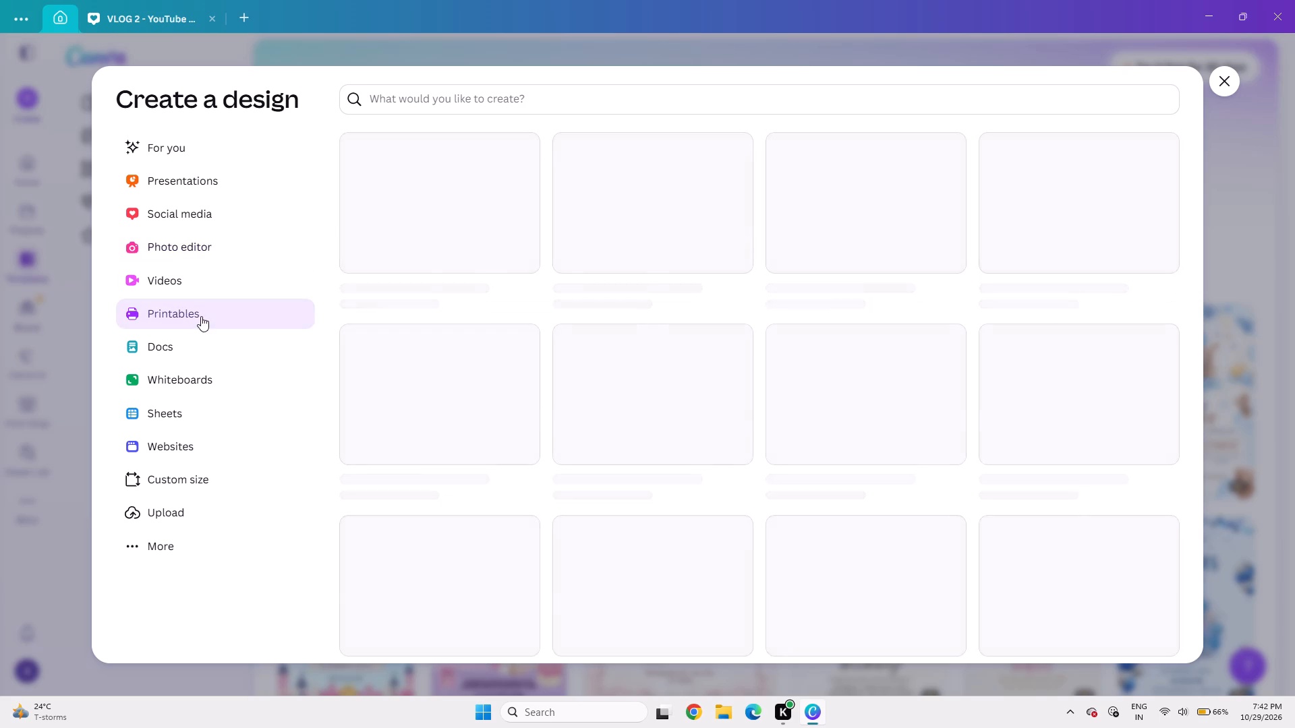
pyautogui.click(217, 152)
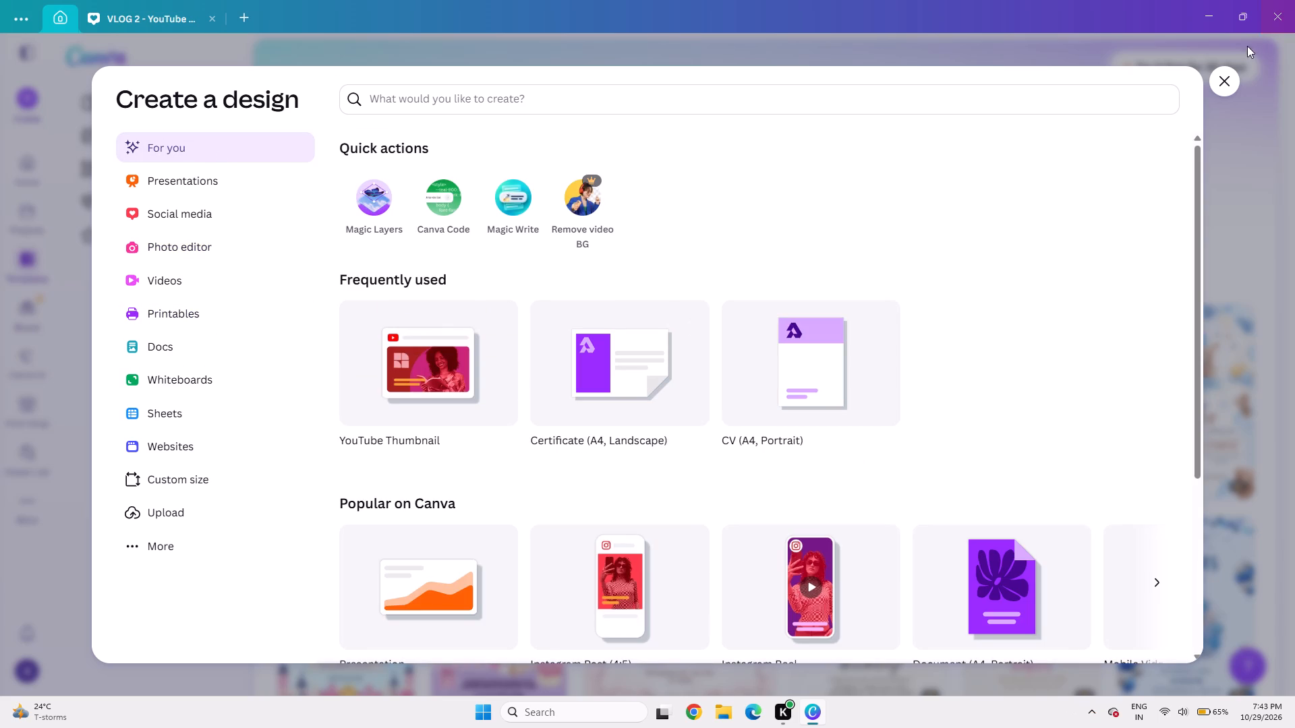
pyautogui.click(1215, 87)
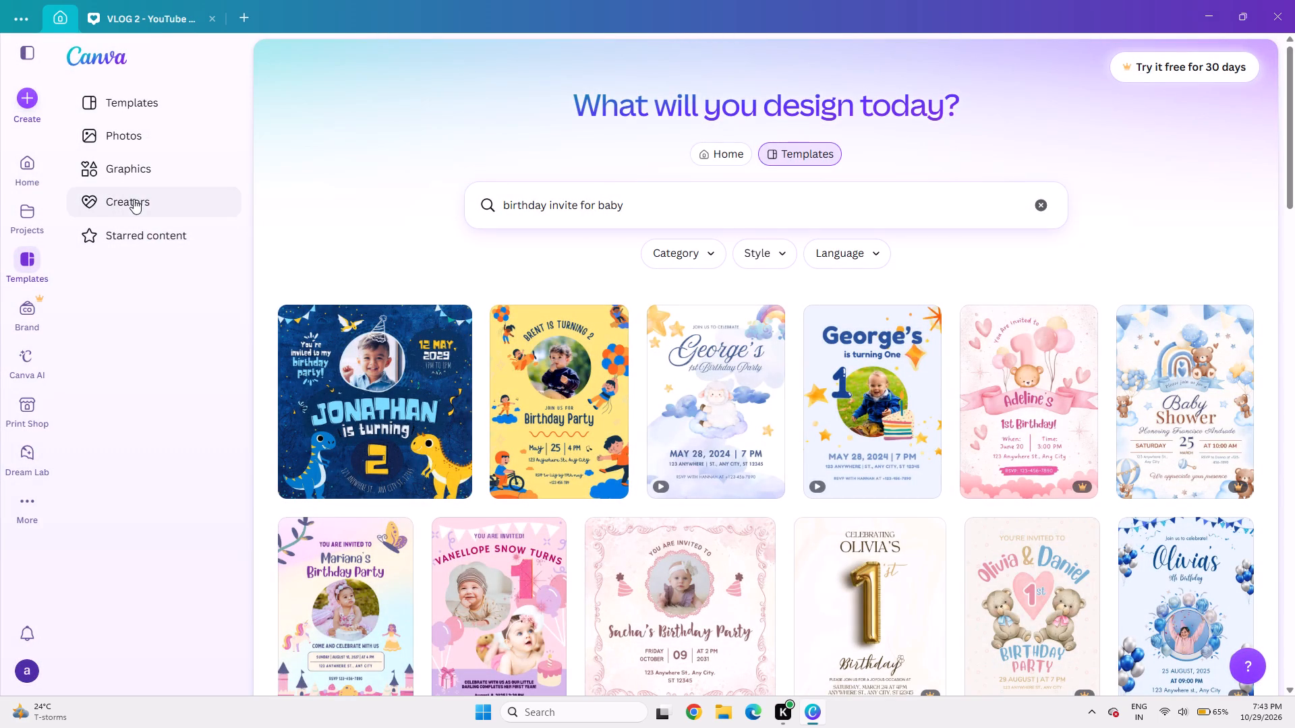
# Create a blank Invitation (A6) design from the Invitation template category.
pyautogui.click(36, 161)
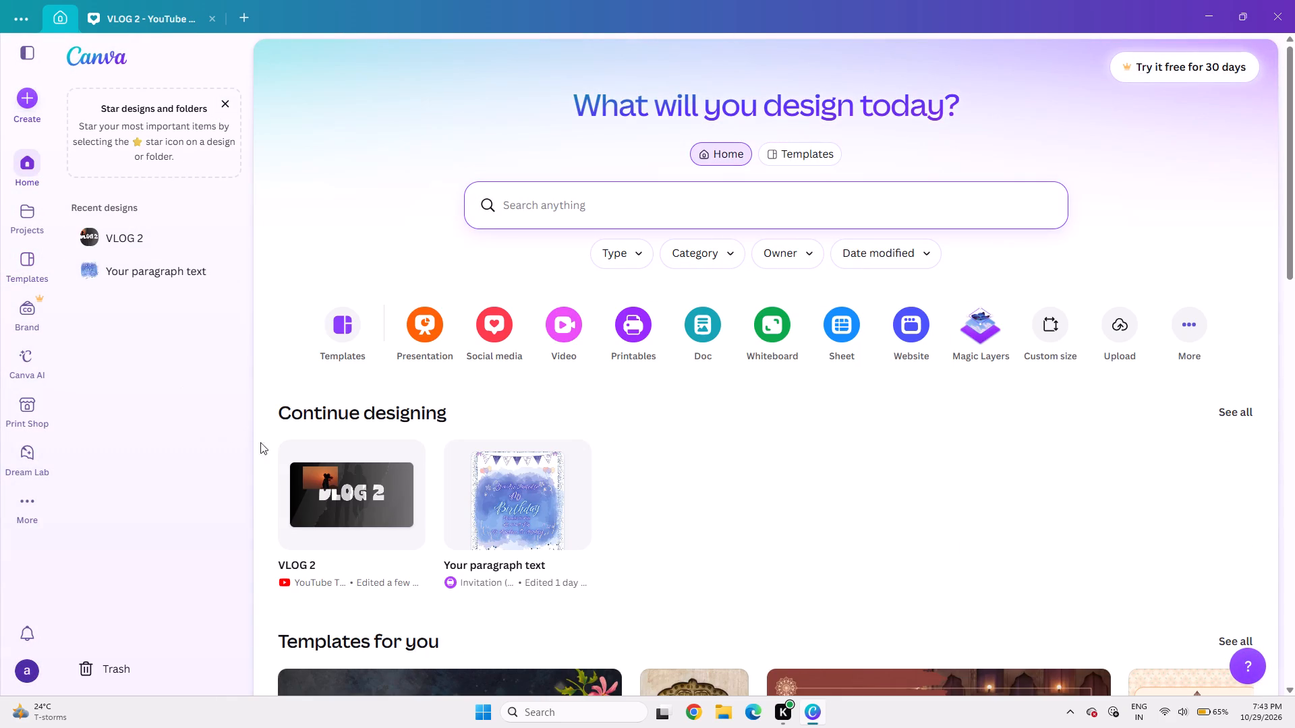
pyautogui.click(357, 335)
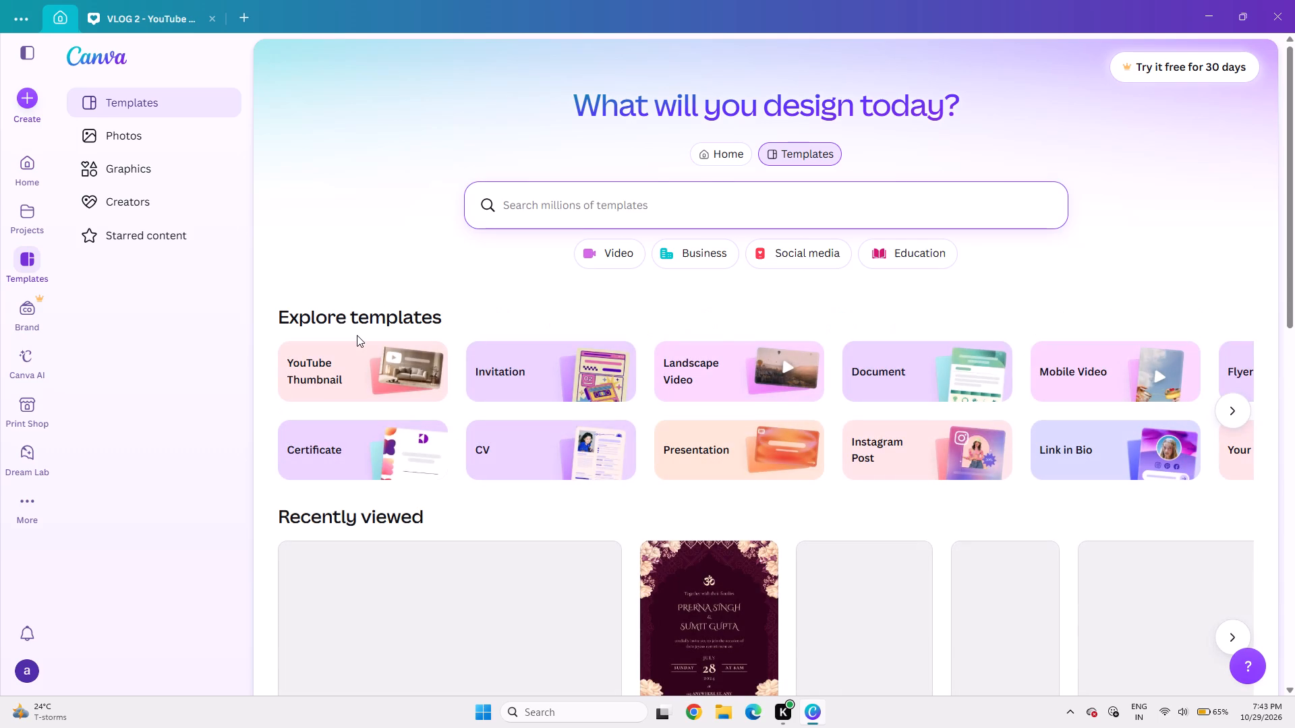
pyautogui.click(536, 375)
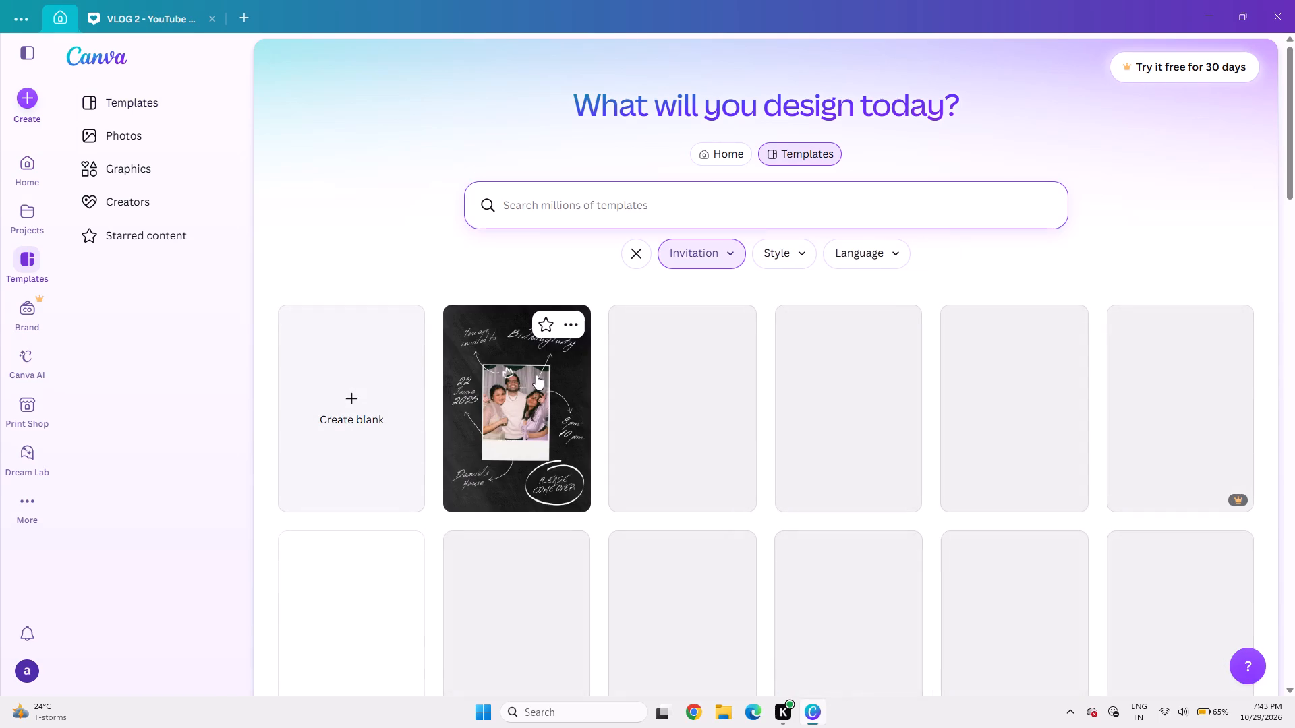
pyautogui.click(362, 392)
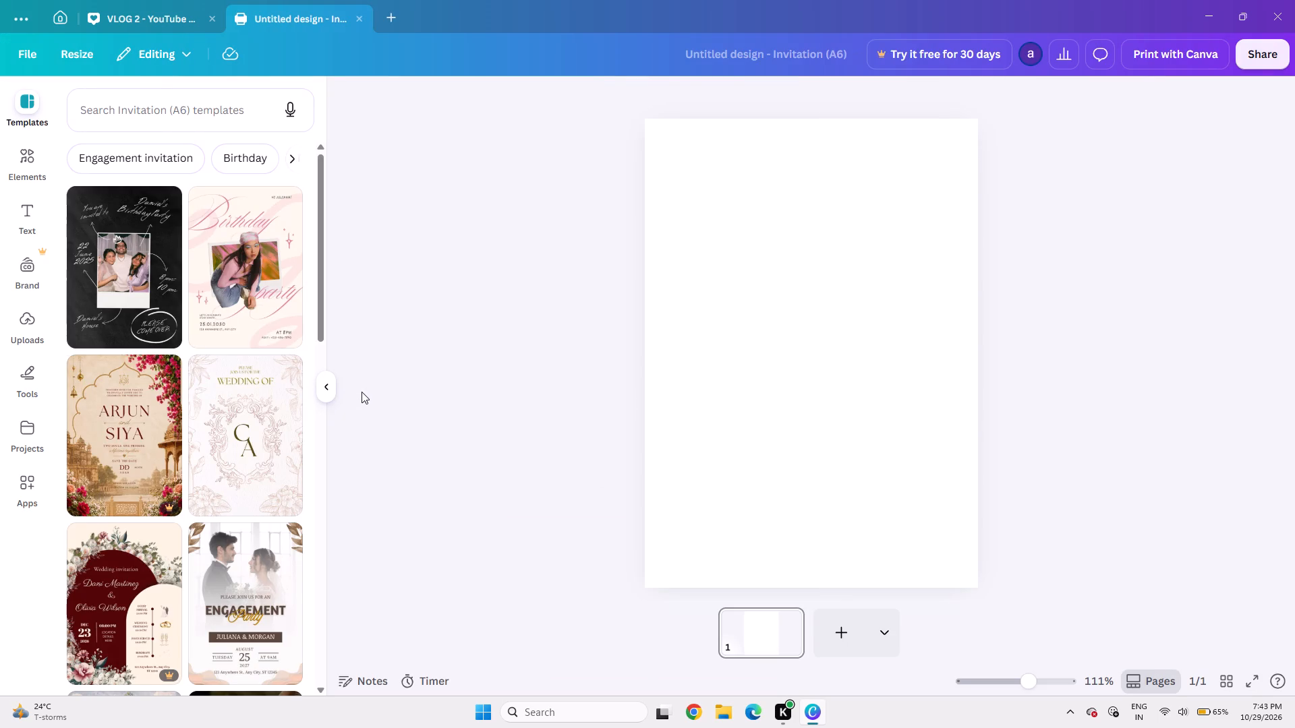
# Try dark grey #545454, black-to-white and black-to-gold as the page background, and settle on the default blue-to-yellow gradient.
pyautogui.click(720, 200)
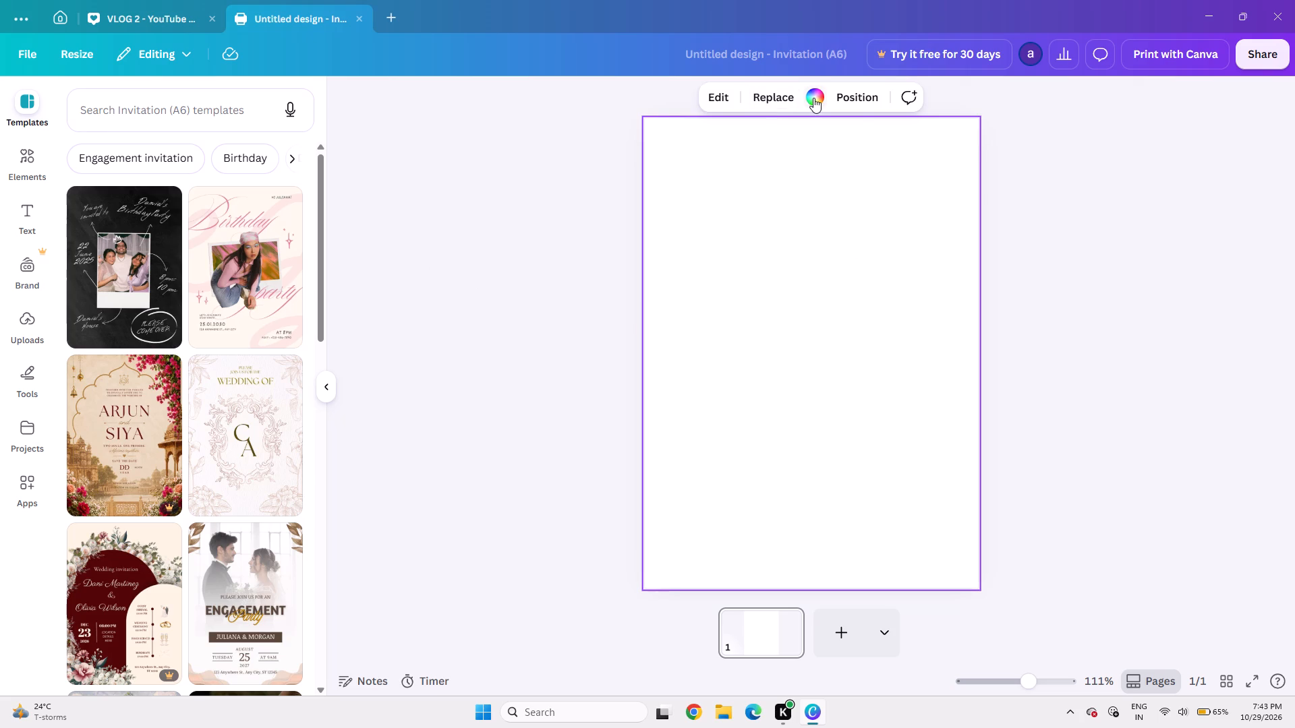
pyautogui.click(813, 98)
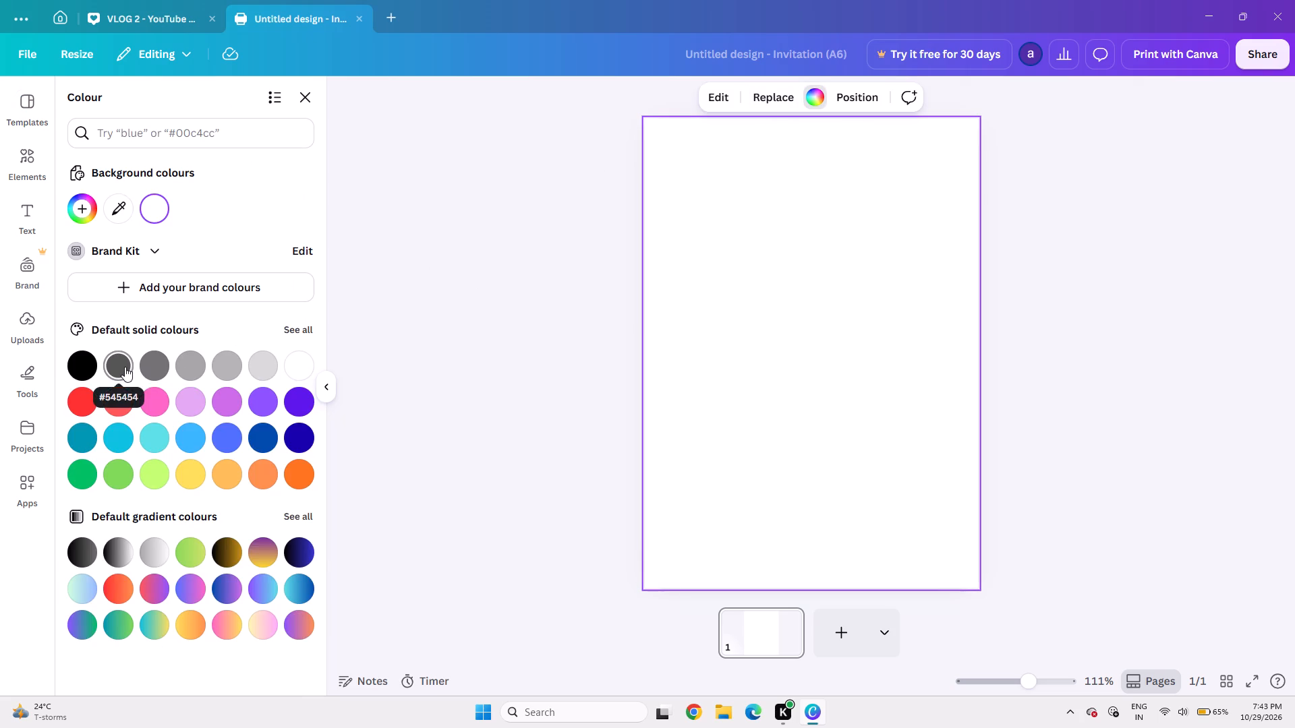
pyautogui.click(125, 367)
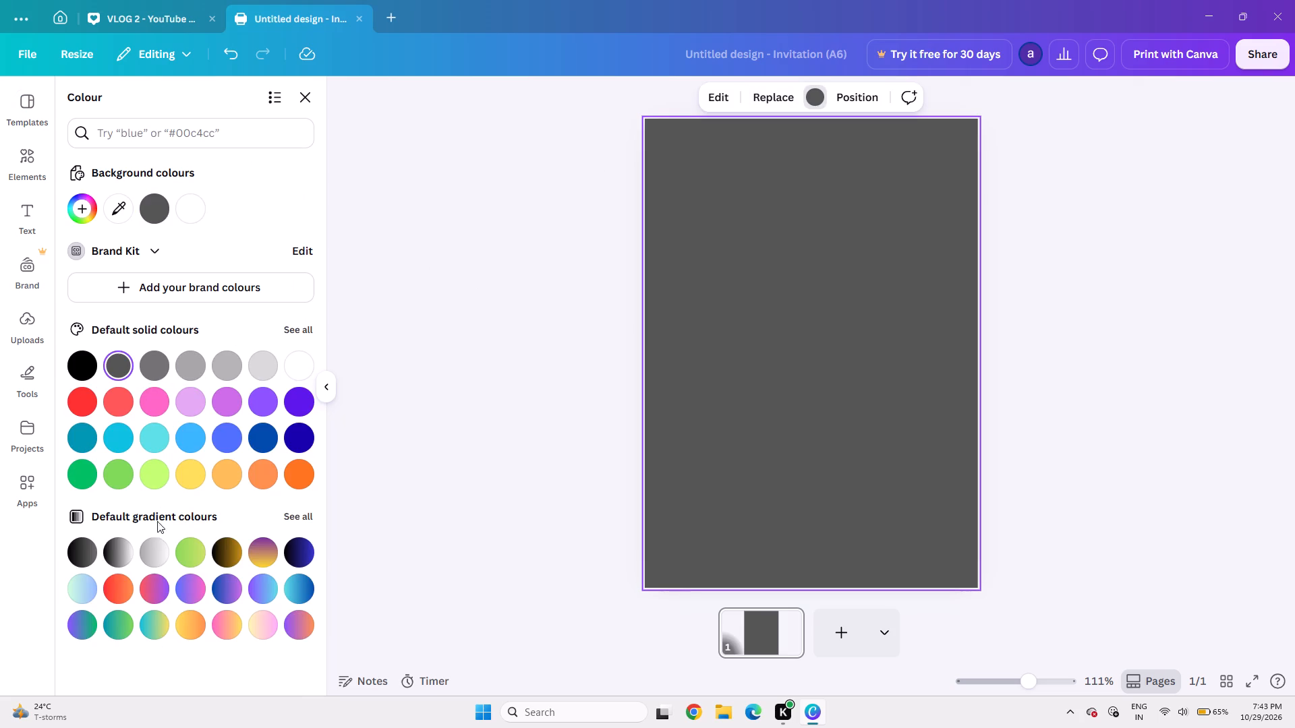
pyautogui.click(118, 549)
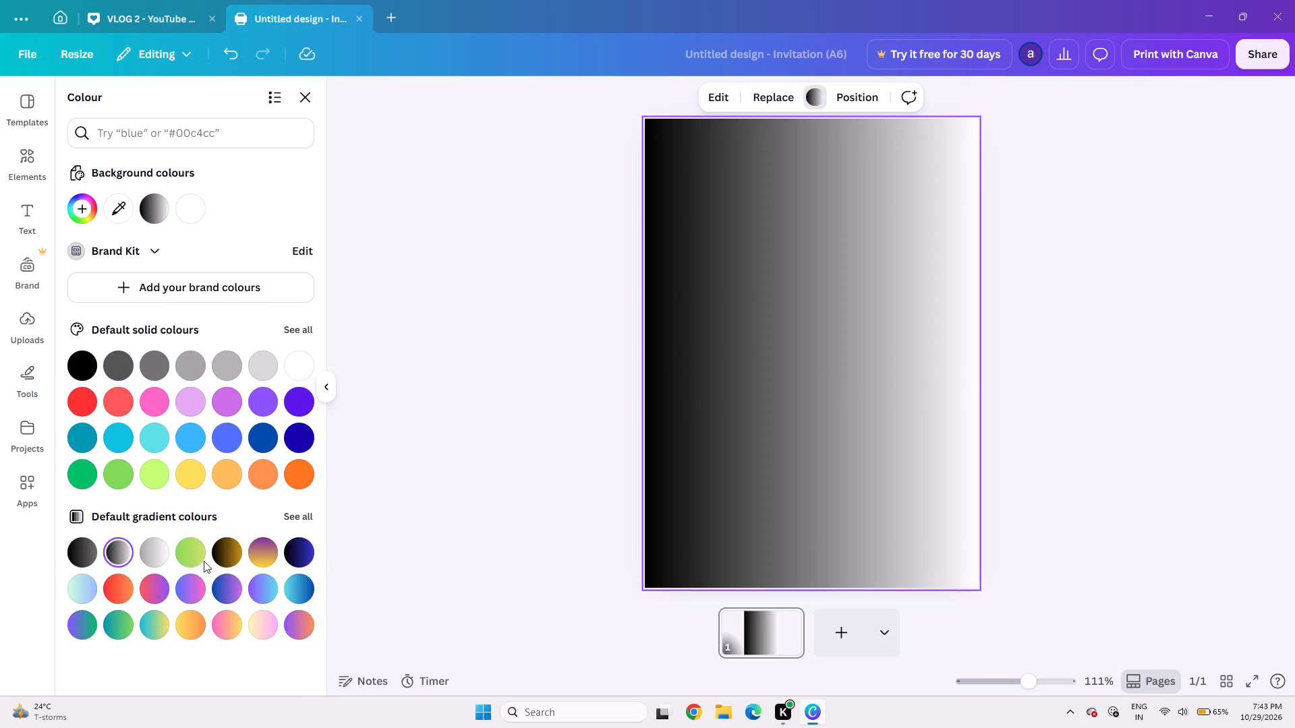
pyautogui.click(233, 549)
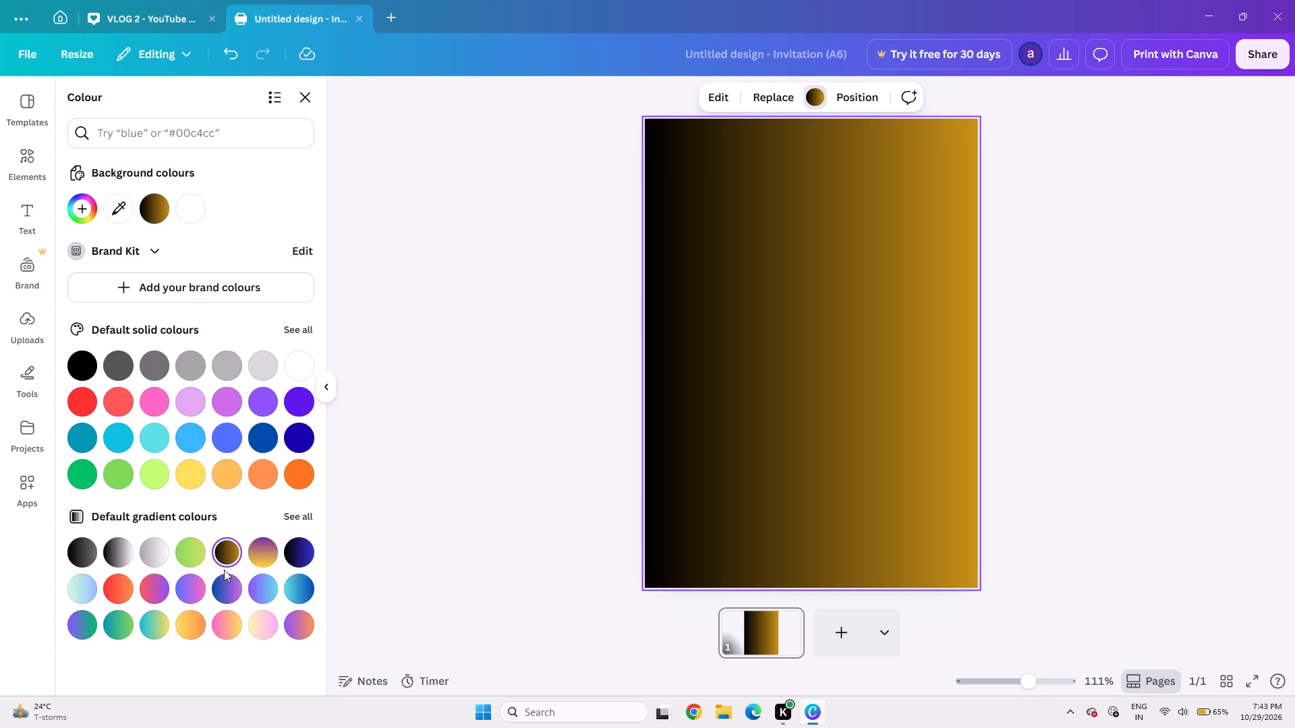
pyautogui.scroll(-1, 235, 598)
pyautogui.click(162, 624)
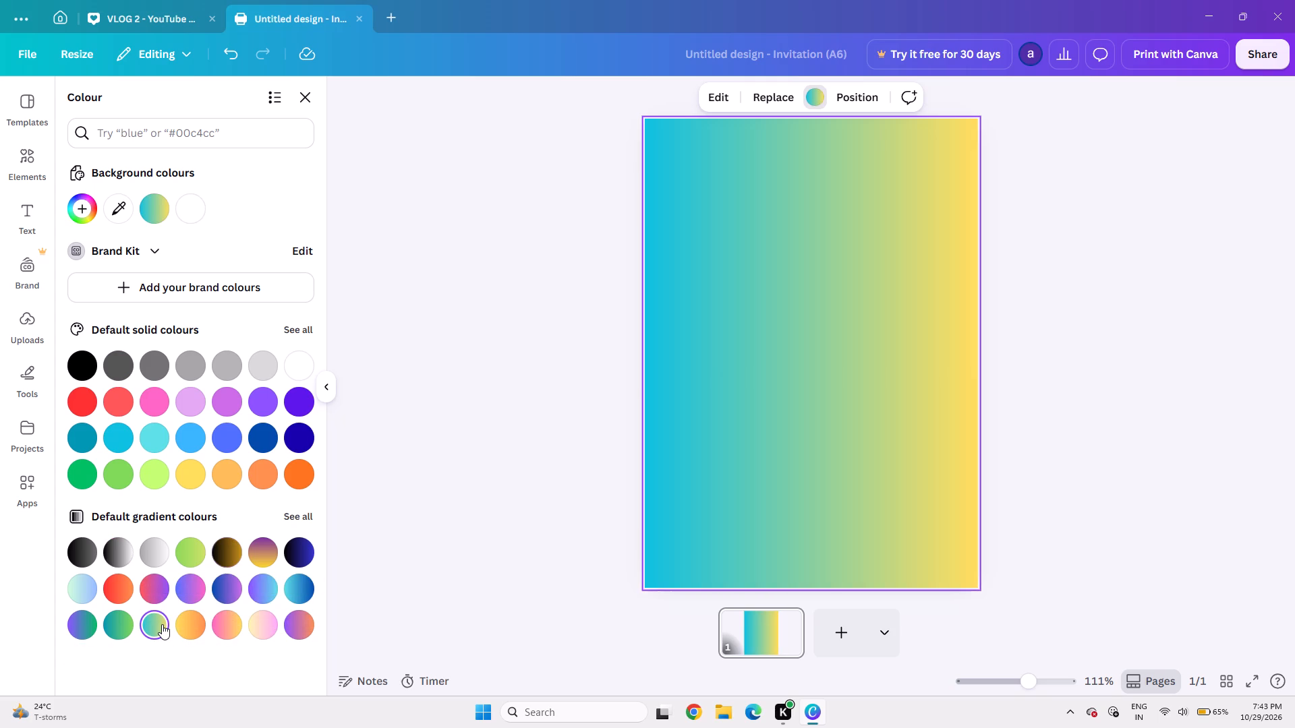
pyautogui.scroll(-2, 138, 599)
# Set the page background to the default pale yellow-to-pink gradient and close the colour choices.
pyautogui.scroll(-3, 114, 628)
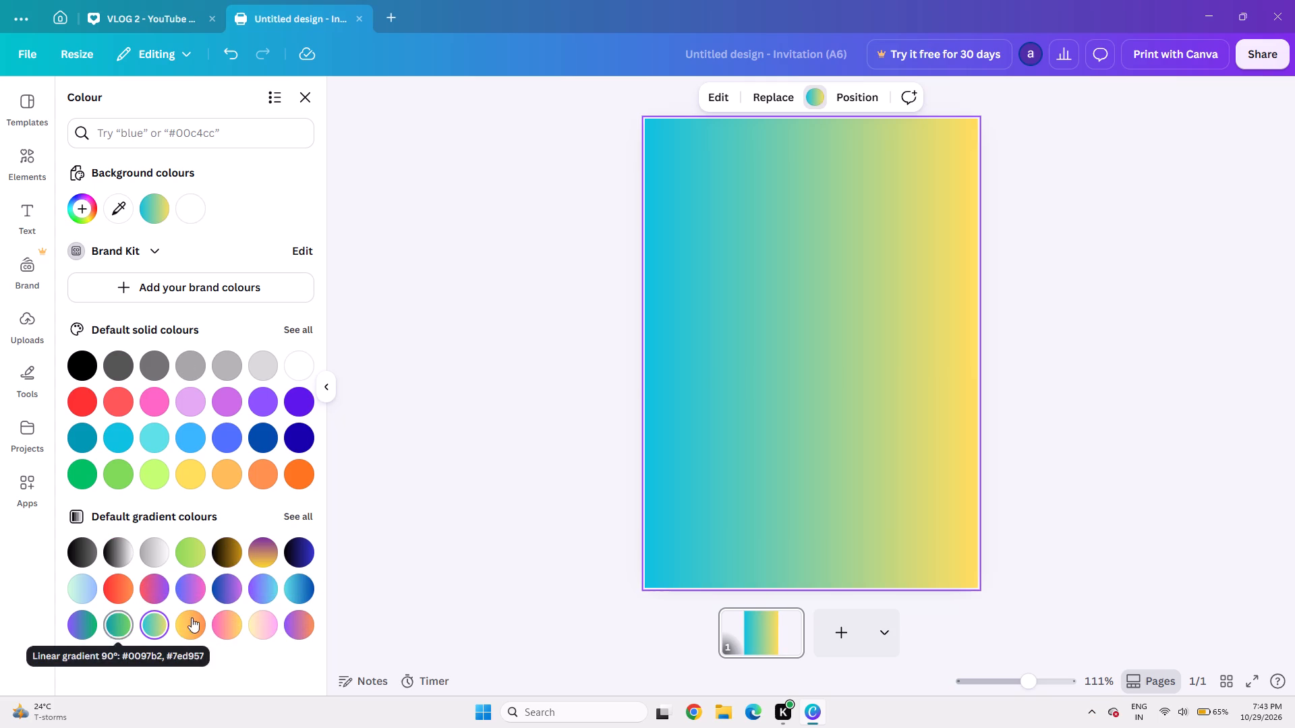
pyautogui.click(258, 617)
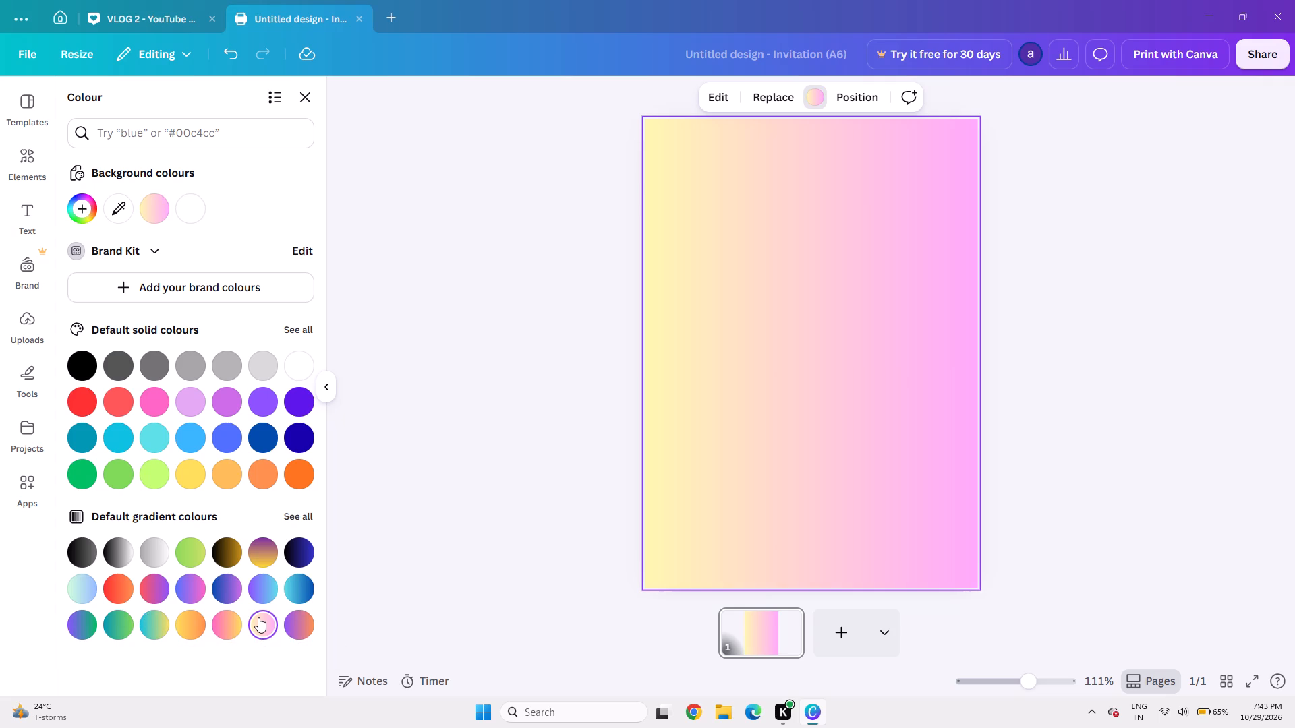
pyautogui.click(545, 359)
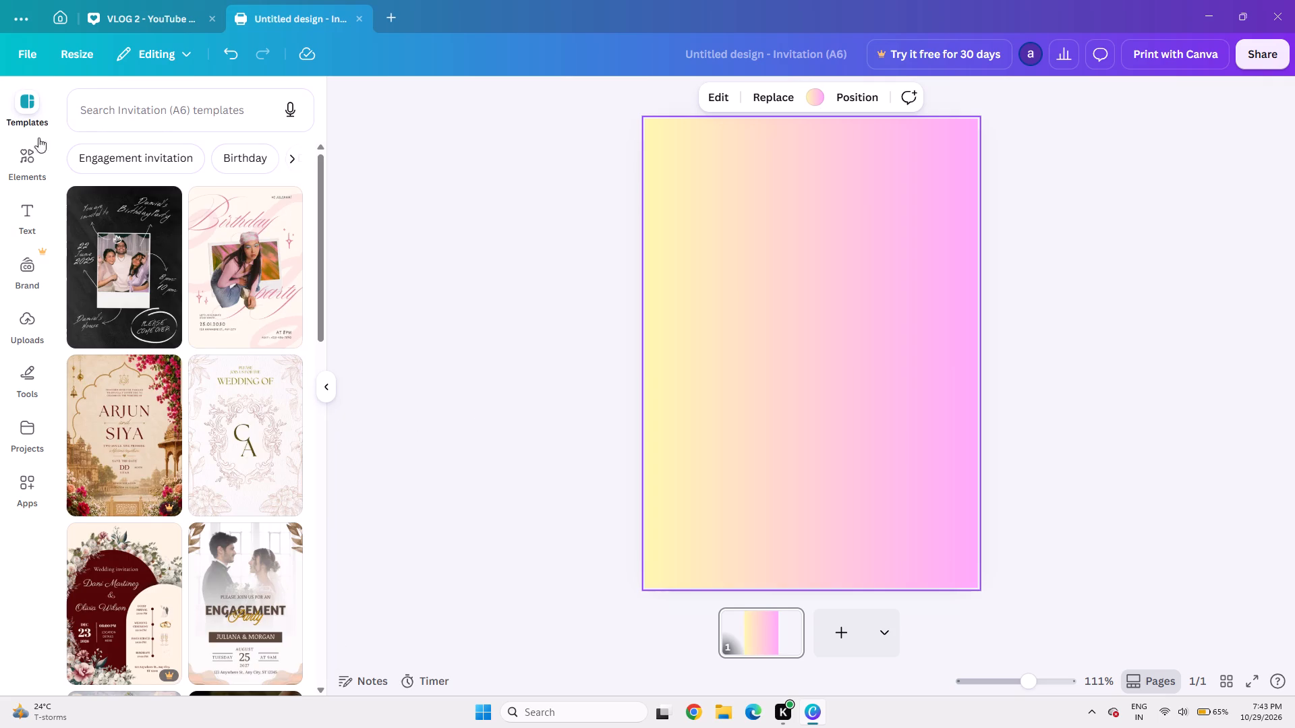
# Search the elements library for "background for birthday".
pyautogui.click(24, 147)
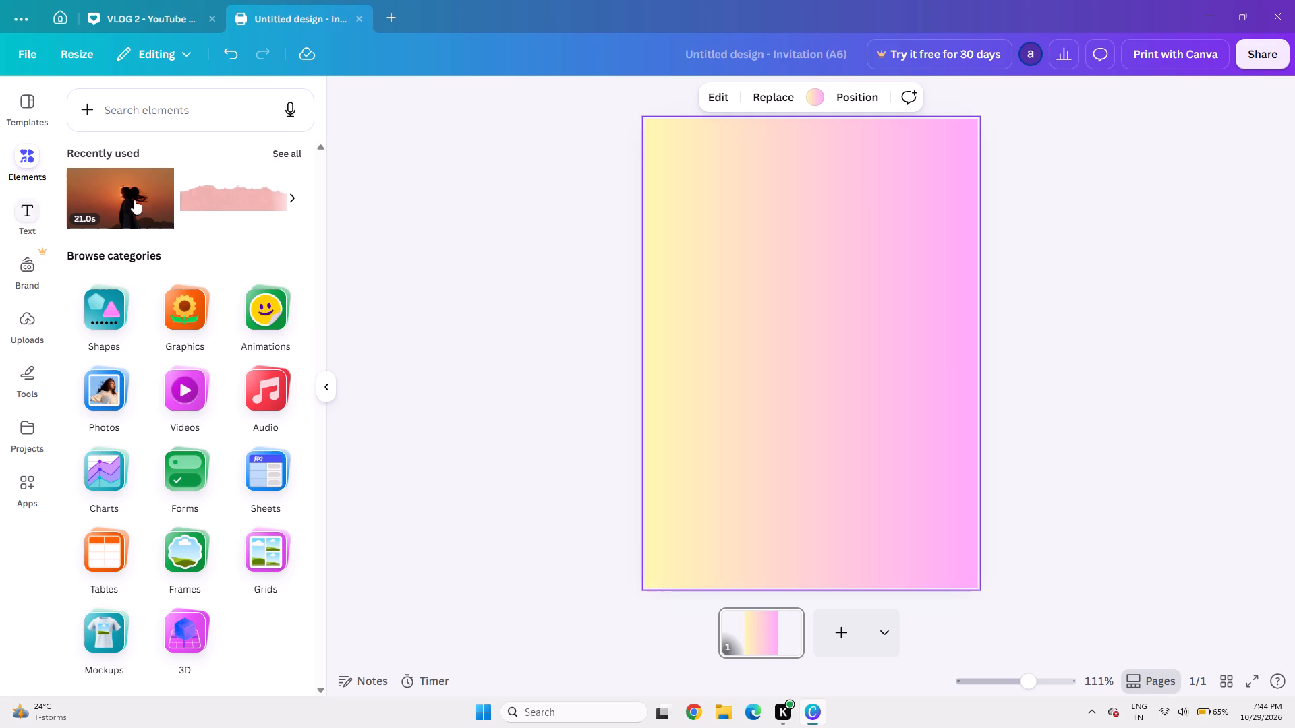
pyautogui.click(207, 107)
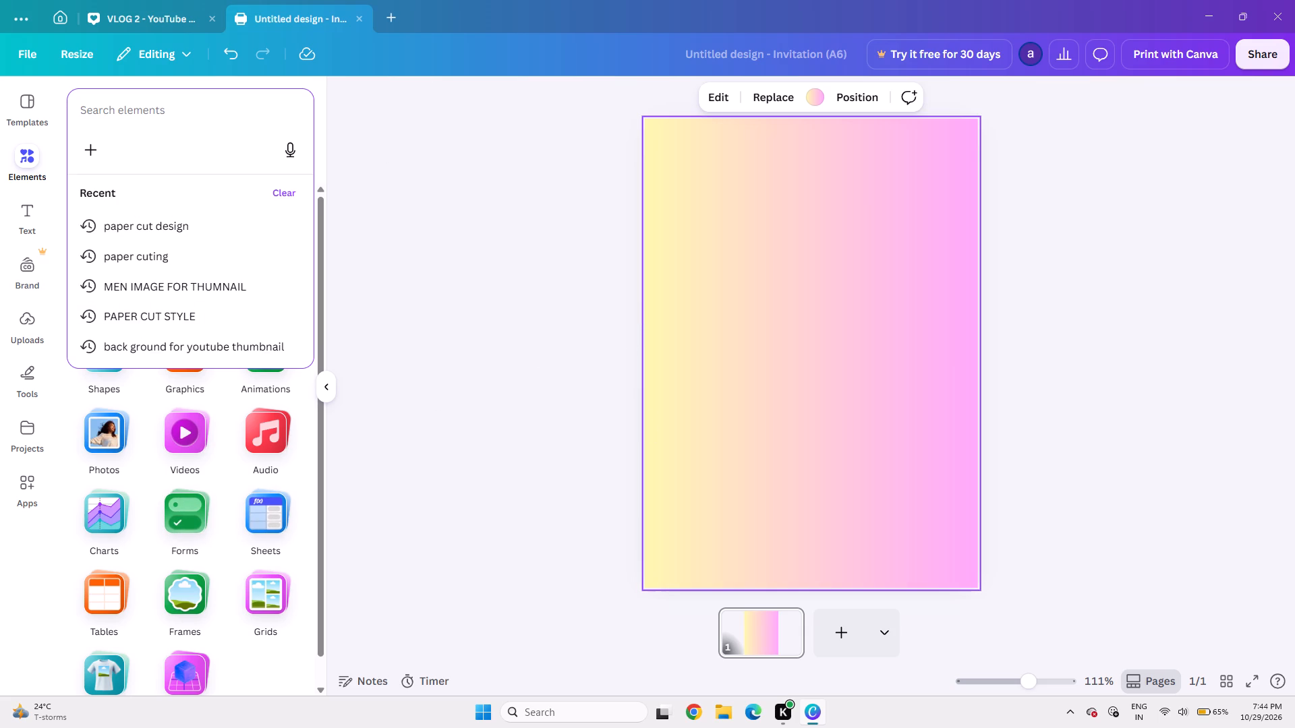
pyautogui.click(148, 119)
pyautogui.press('4')
pyautogui.press('BackSpace')
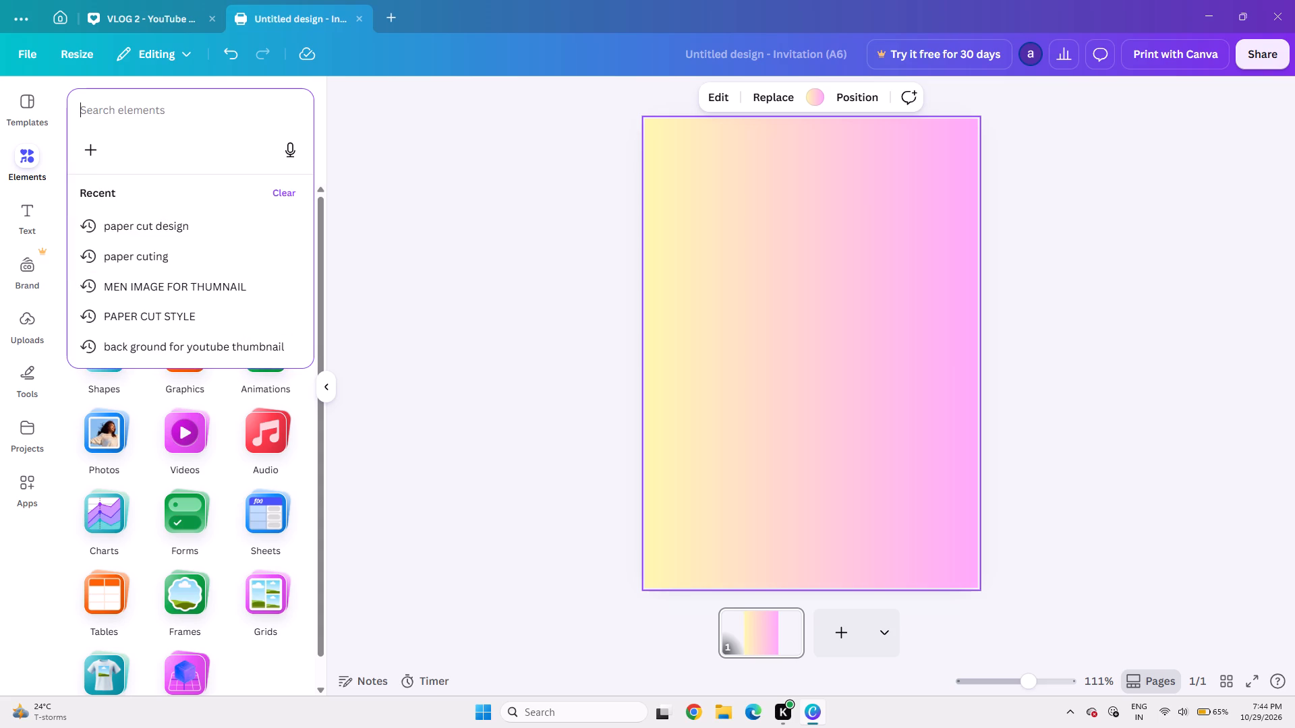
pyautogui.click(148, 119)
pyautogui.press('b')
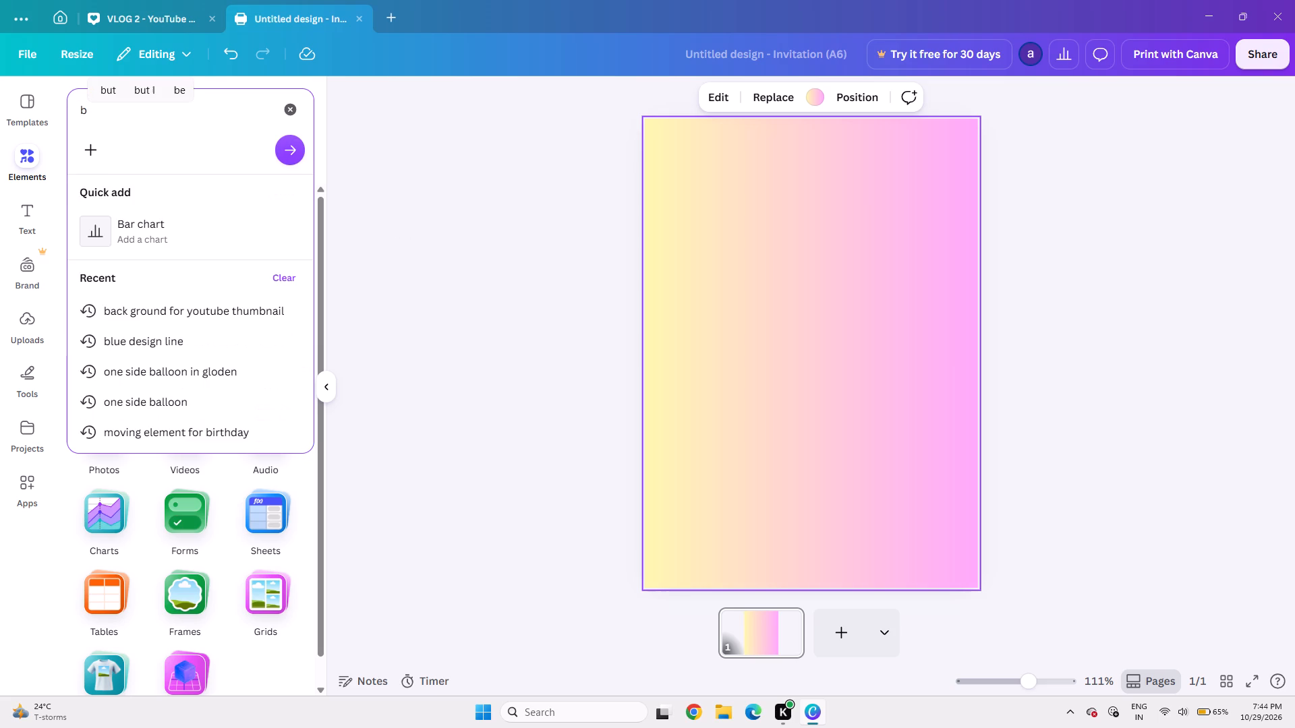
pyautogui.write('ackg')
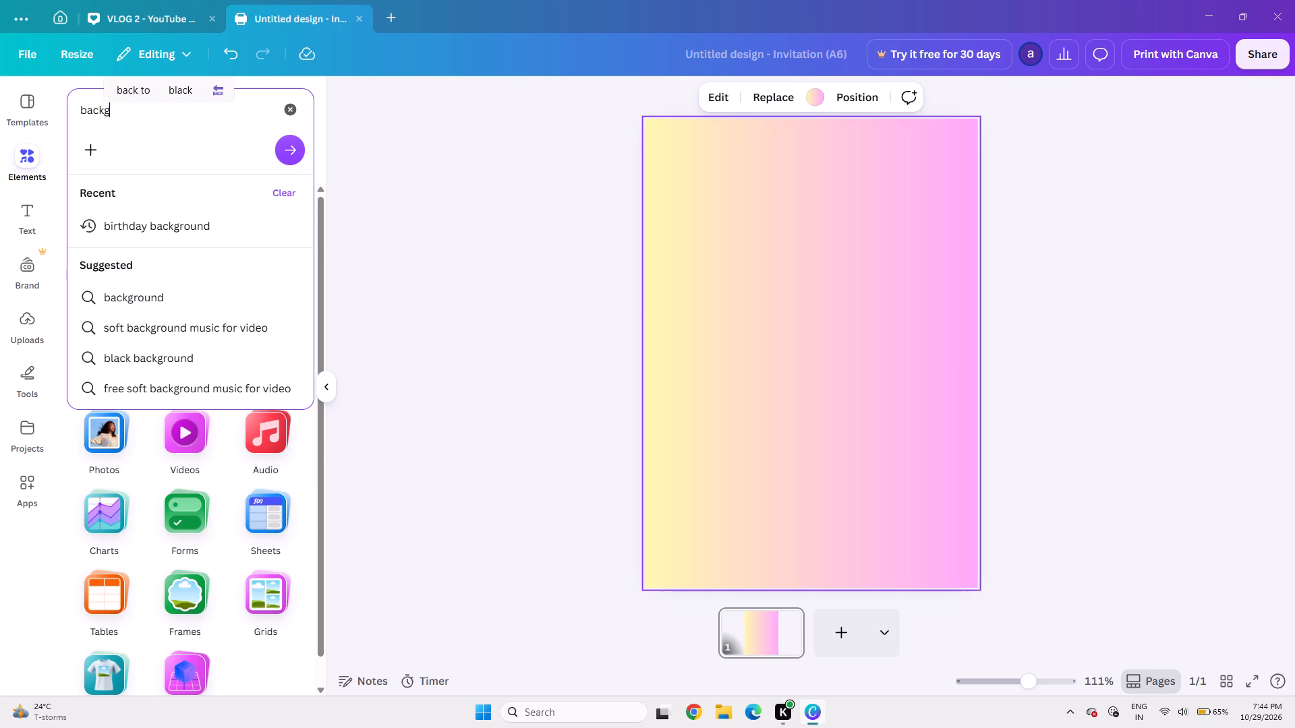
pyautogui.write('rounf')
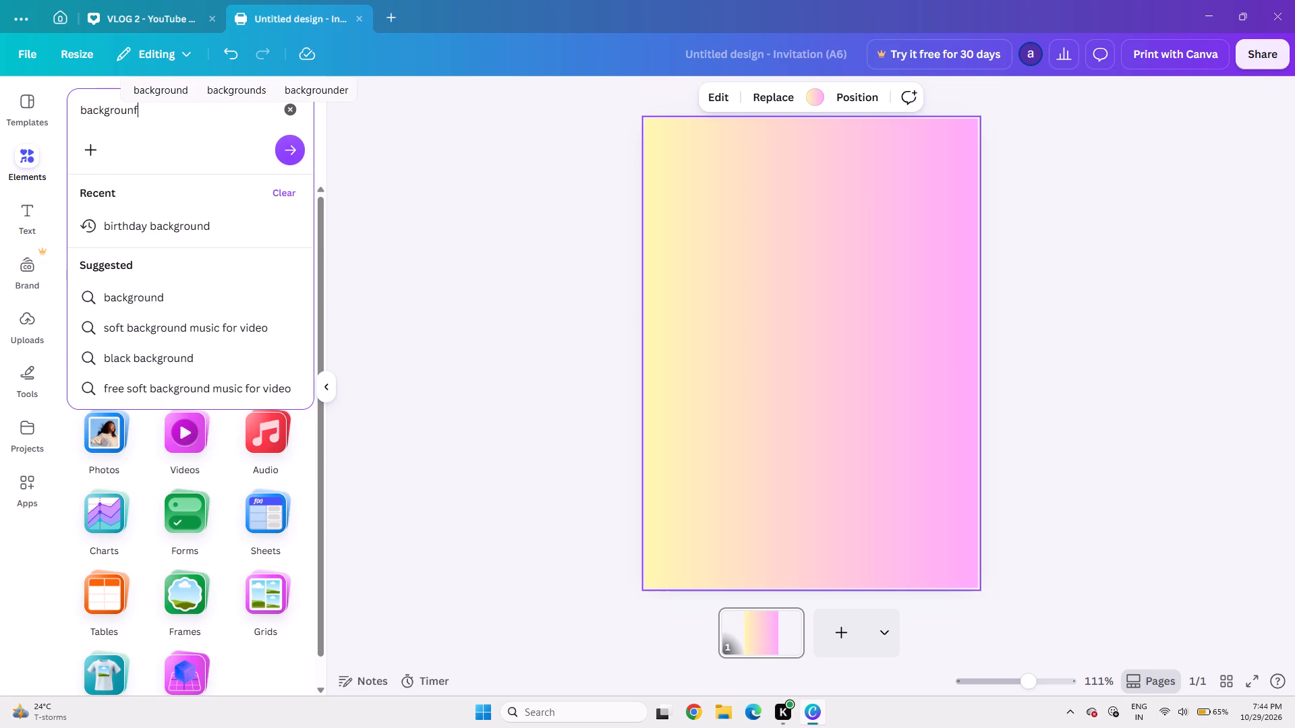
pyautogui.press('BackSpace')
pyautogui.write('d for')
pyautogui.press('space')
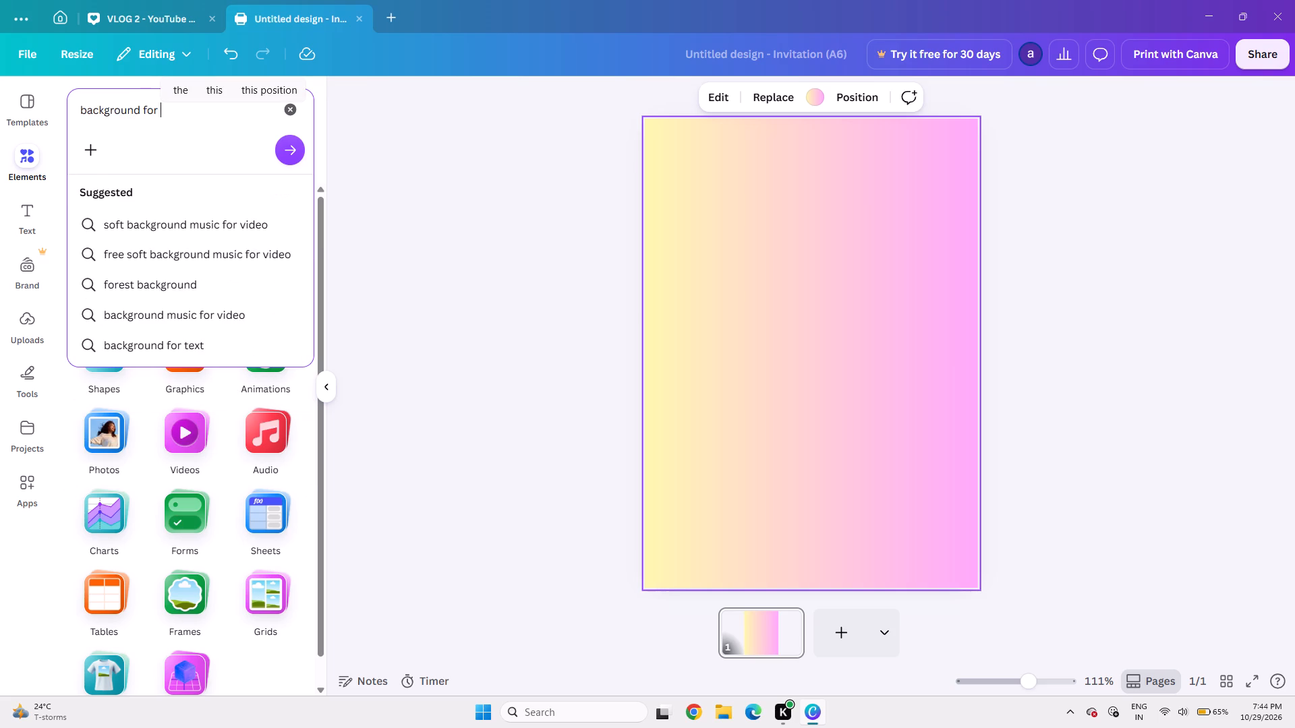
pyautogui.write('birthday')
pyautogui.press('Return')
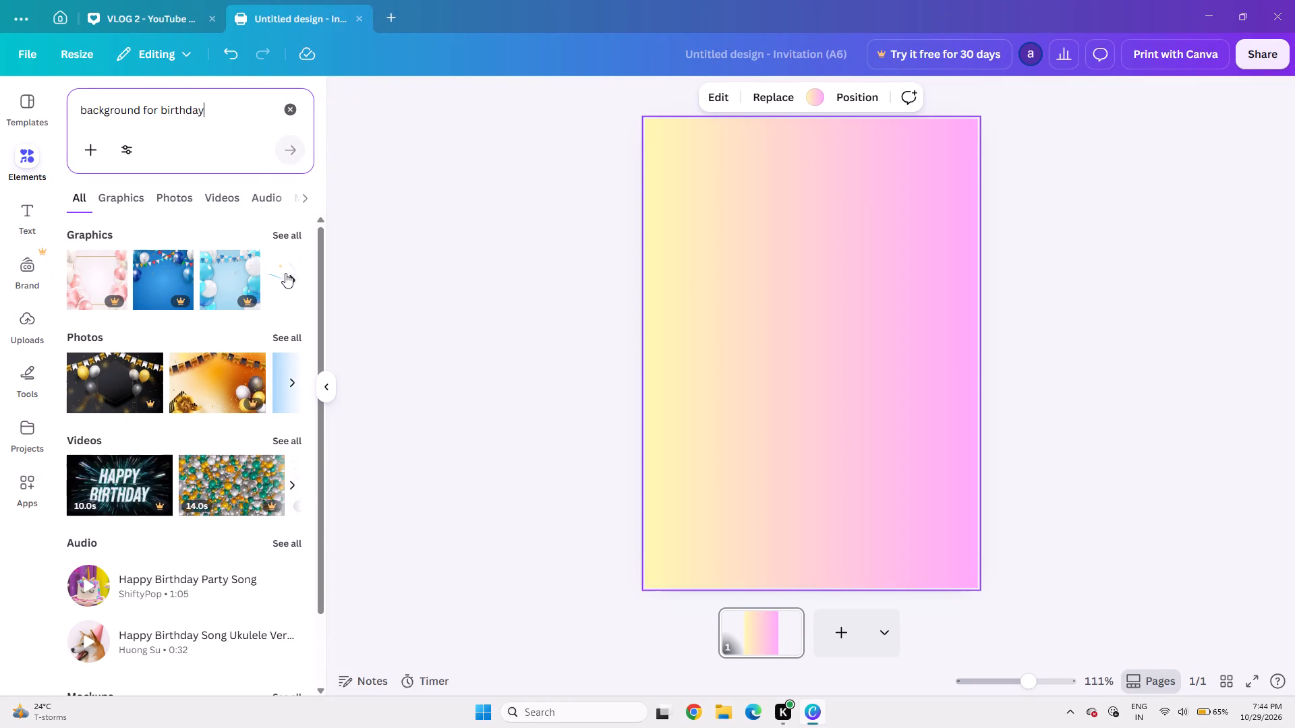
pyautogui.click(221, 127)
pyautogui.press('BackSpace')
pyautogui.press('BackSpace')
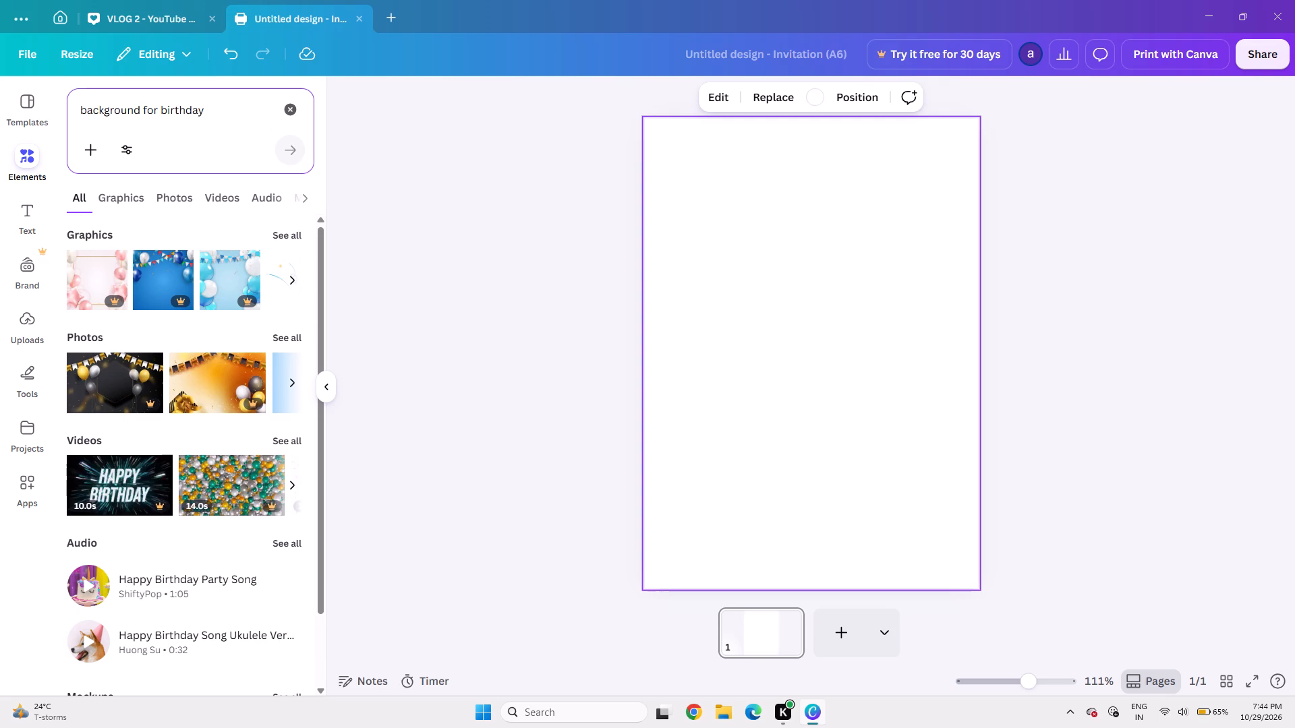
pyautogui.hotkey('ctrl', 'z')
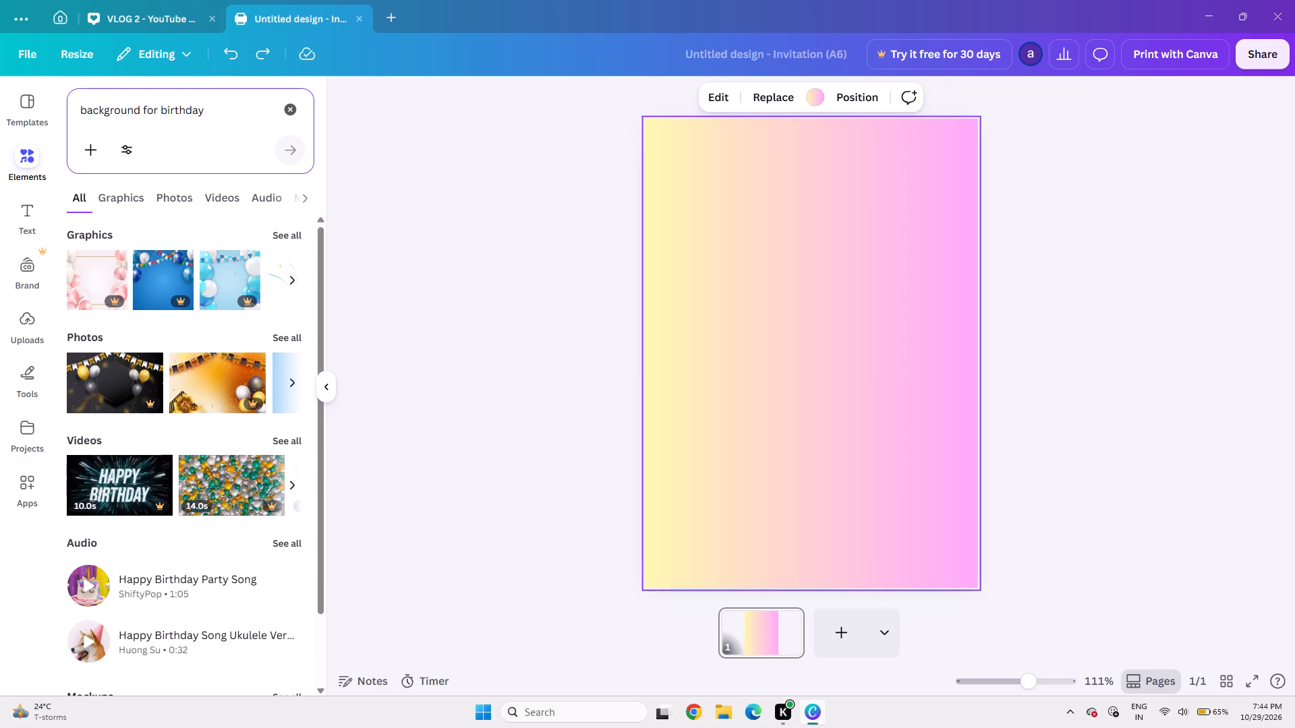
# Replace the element search with "cloud for birthday".
pyautogui.click(217, 98)
pyautogui.click(214, 104)
pyautogui.press('BackSpace')
pyautogui.press('BackSpace')
pyautogui.press('BackSpace')
pyautogui.press('BackSpace')
pyautogui.press('BackSpace')
pyautogui.press('BackSpace')
pyautogui.press('BackSpace')
pyautogui.press('BackSpace')
pyautogui.press('BackSpace')
pyautogui.press('BackSpace')
pyautogui.press('BackSpace')
pyautogui.press('BackSpace')
pyautogui.press('BackSpace')
pyautogui.press('BackSpace')
pyautogui.press('BackSpace')
pyautogui.press('BackSpace')
pyautogui.press('BackSpace')
pyautogui.press('BackSpace')
pyautogui.press('BackSpace')
pyautogui.press('BackSpace')
pyautogui.press('BackSpace')
pyautogui.press('BackSpace')
pyautogui.press('BackSpace')
pyautogui.press('BackSpace')
pyautogui.press('BackSpace')
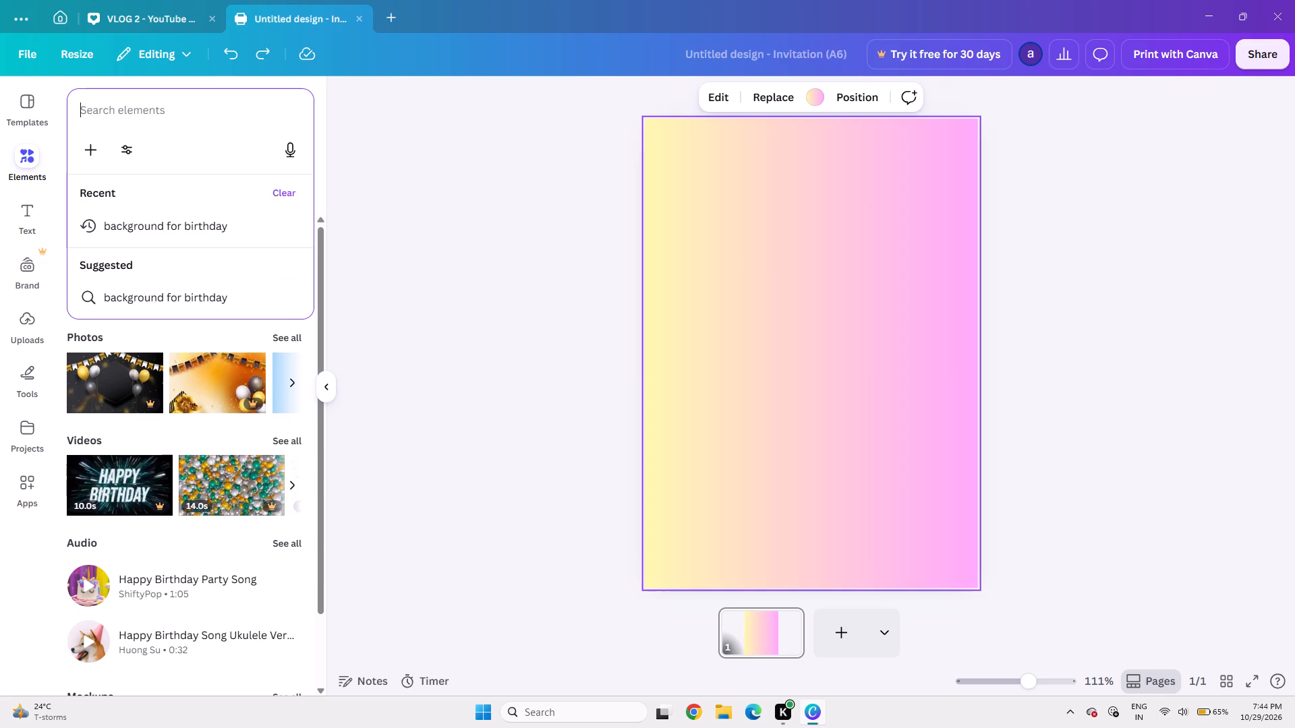
pyautogui.write('cloud for birthday')
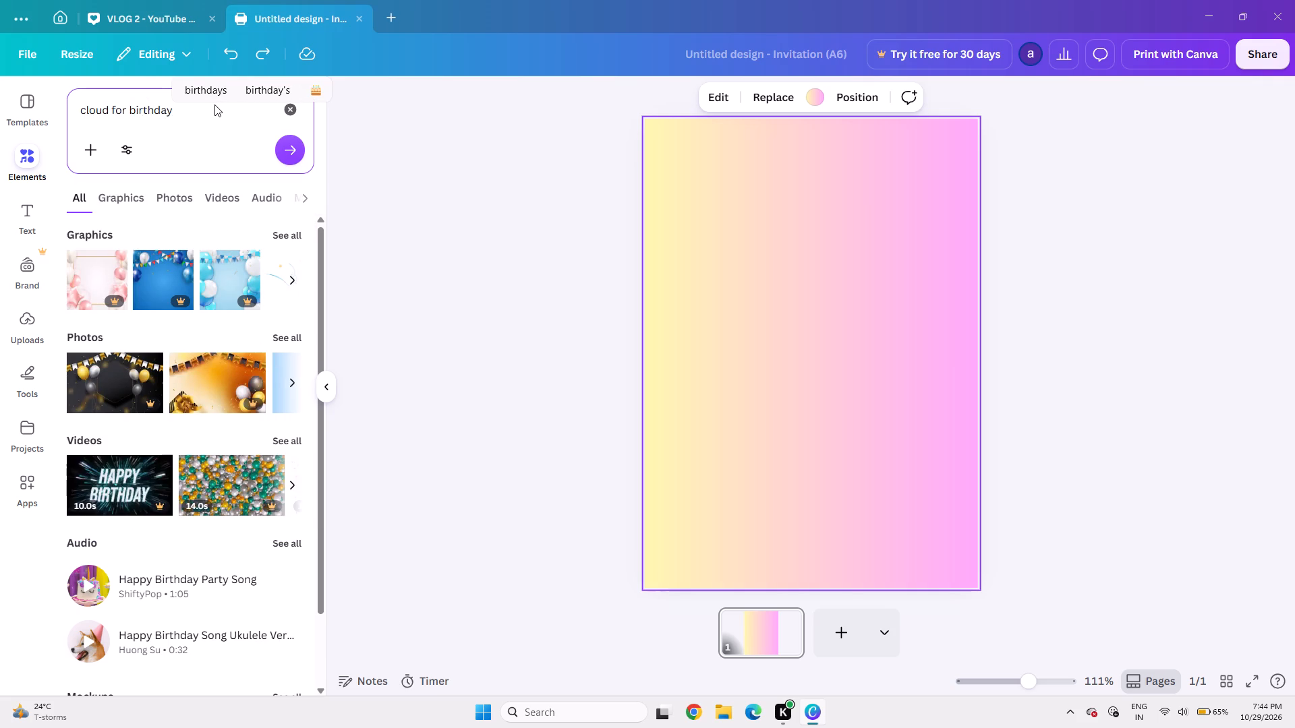
pyautogui.press('Return')
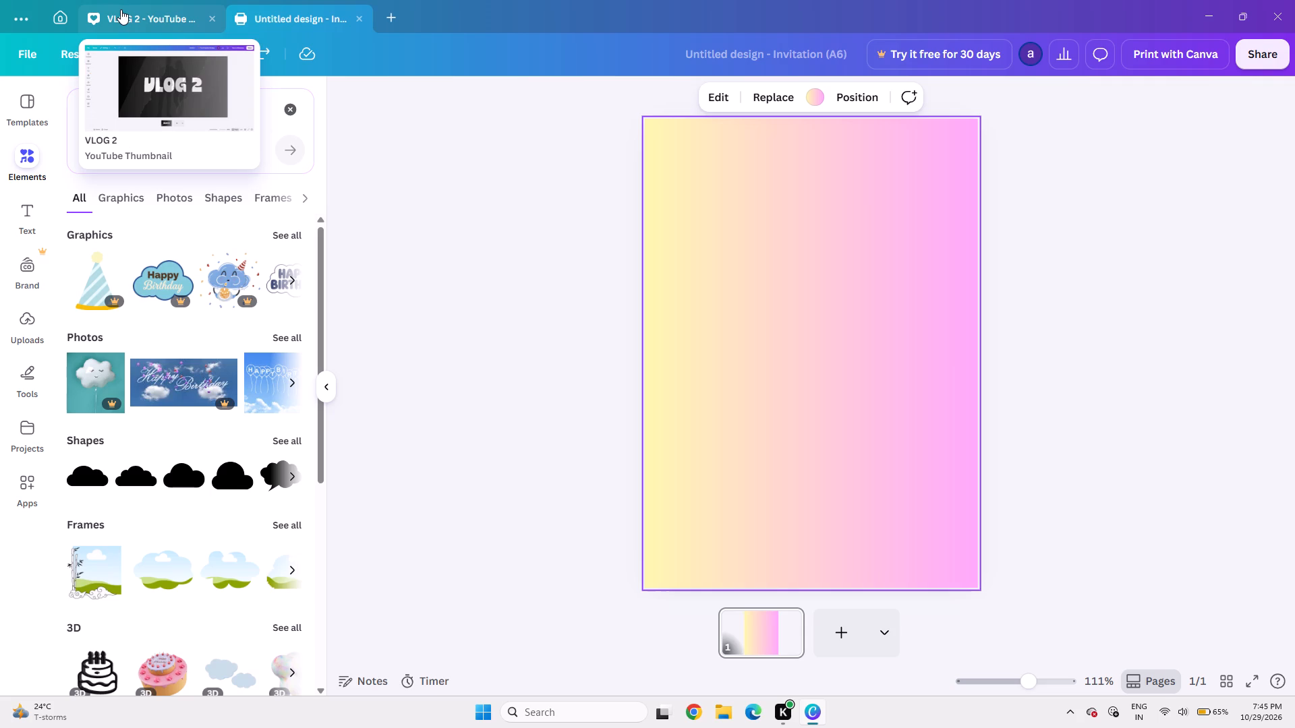
# Open the earlier blue birthday invitation, look through the recently used elements there, and return to the untitled Invitation (A6) design.
pyautogui.click(63, 18)
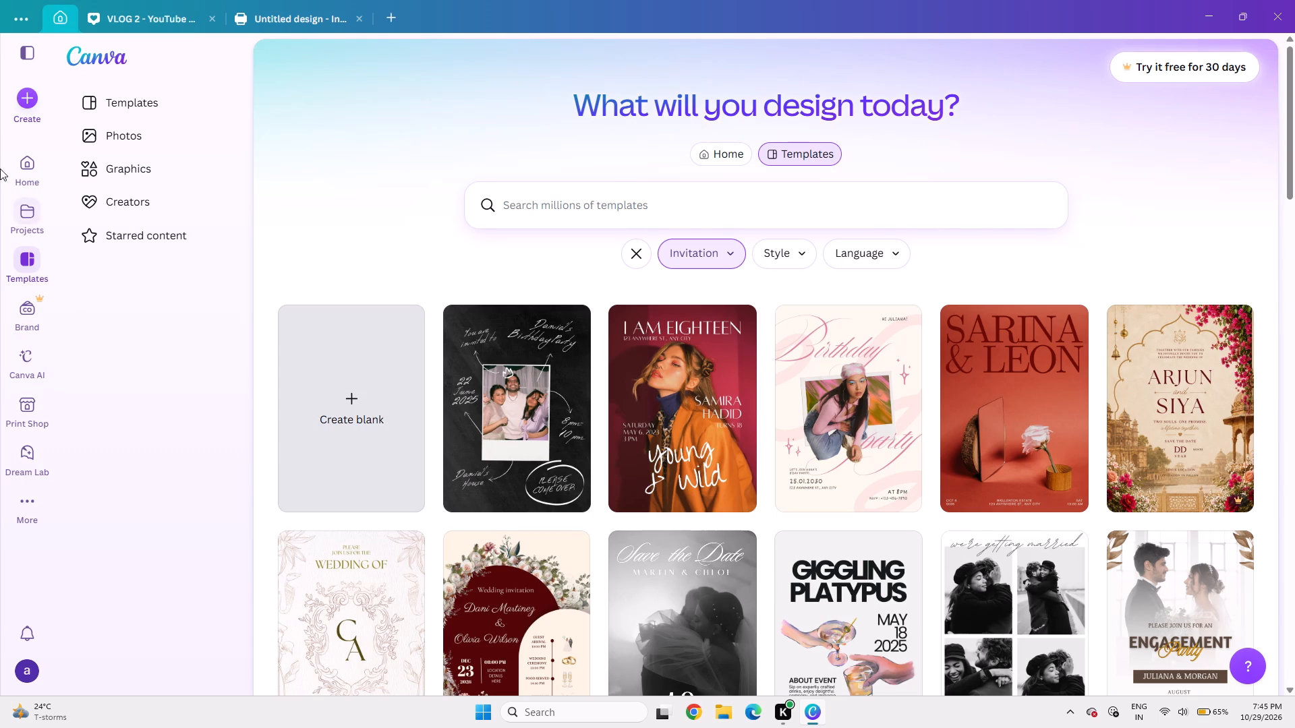
pyautogui.click(11, 154)
pyautogui.click(132, 267)
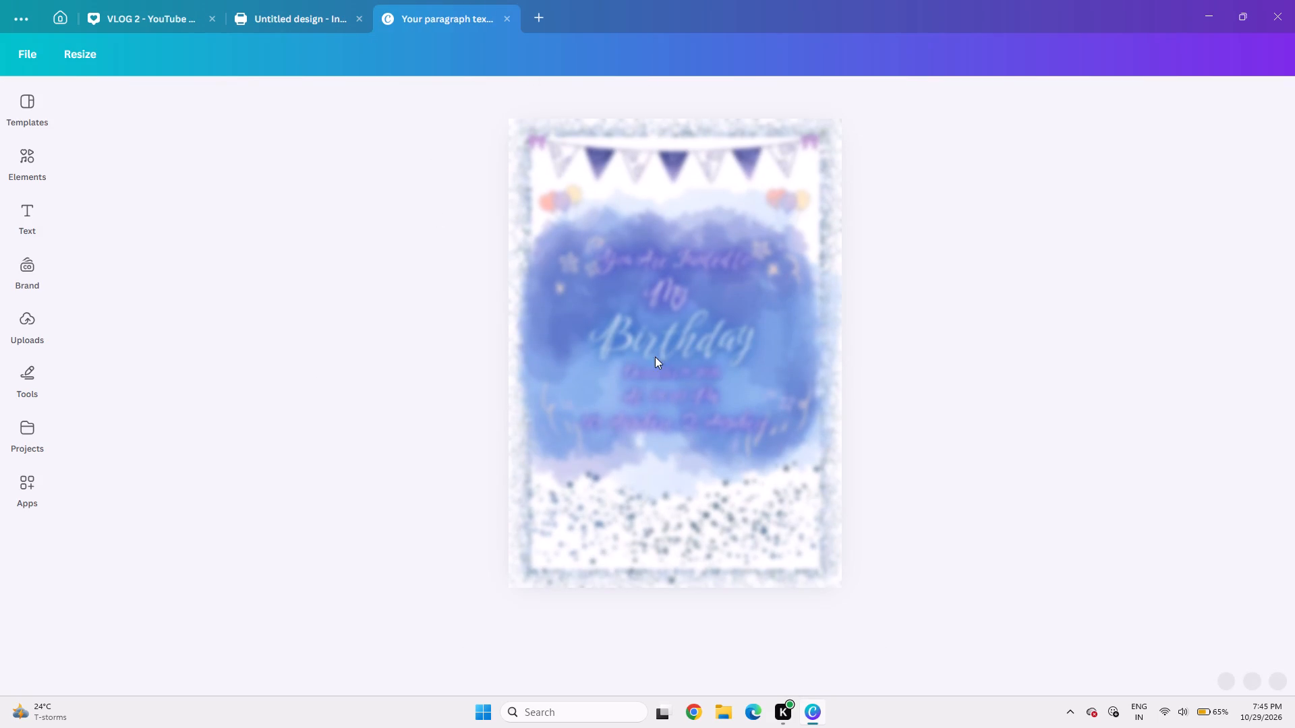
pyautogui.click(728, 273)
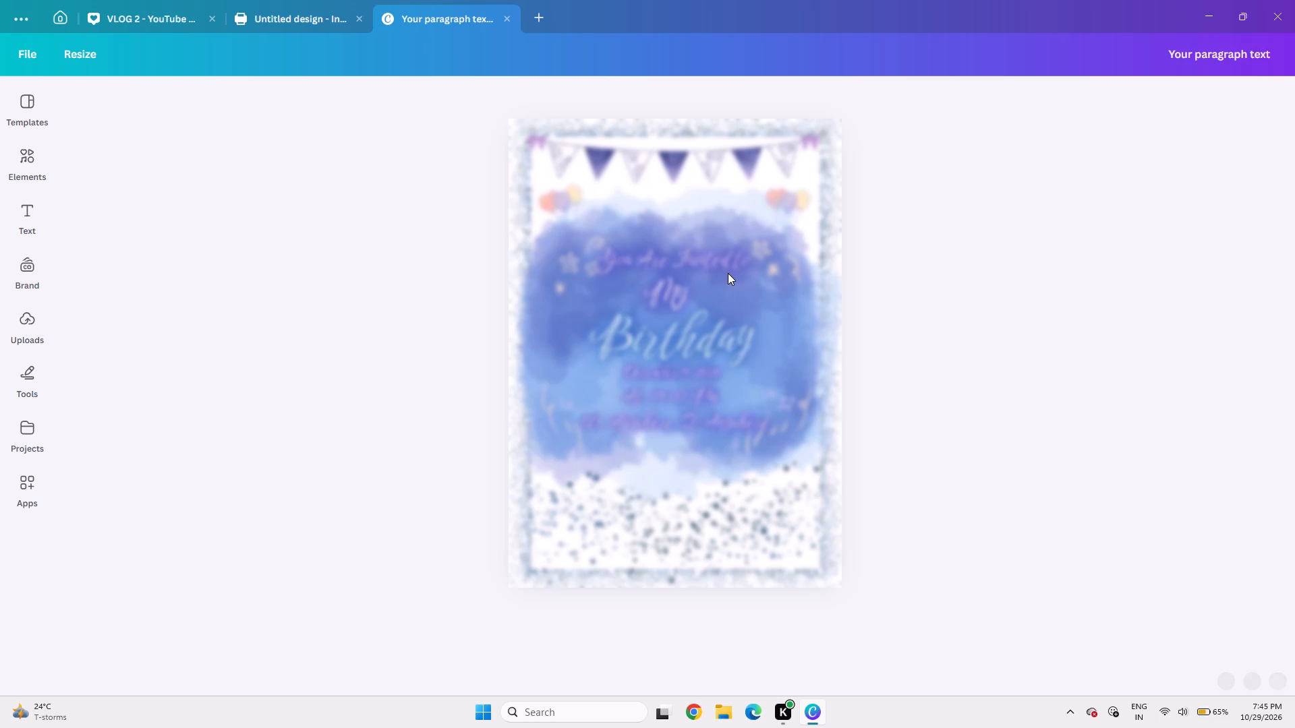
pyautogui.click(728, 273)
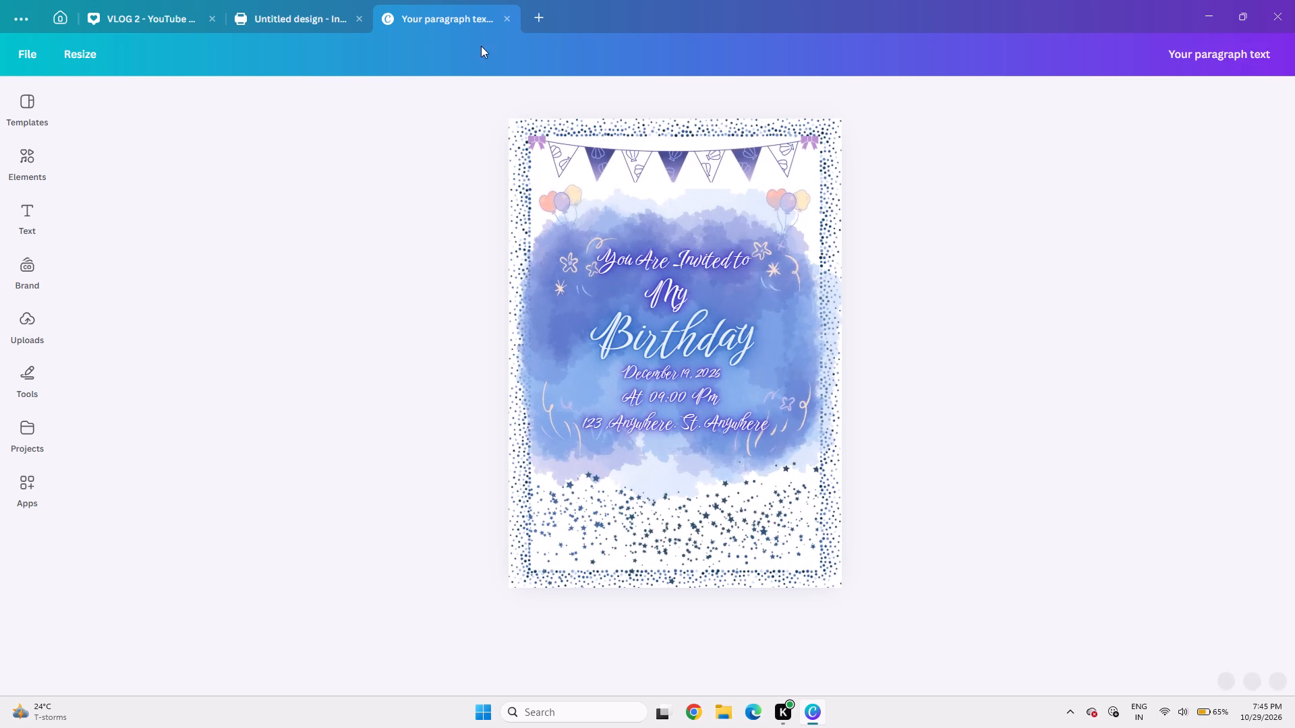
pyautogui.press('4')
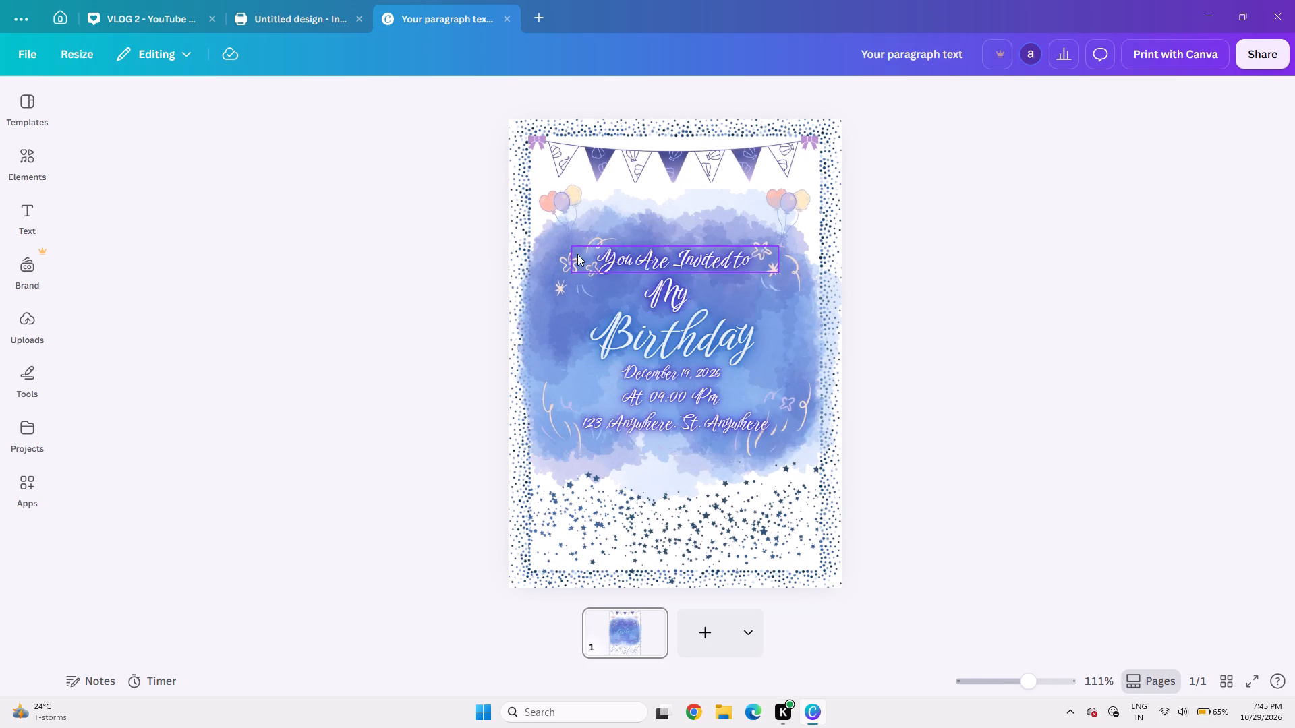
pyautogui.click(542, 255)
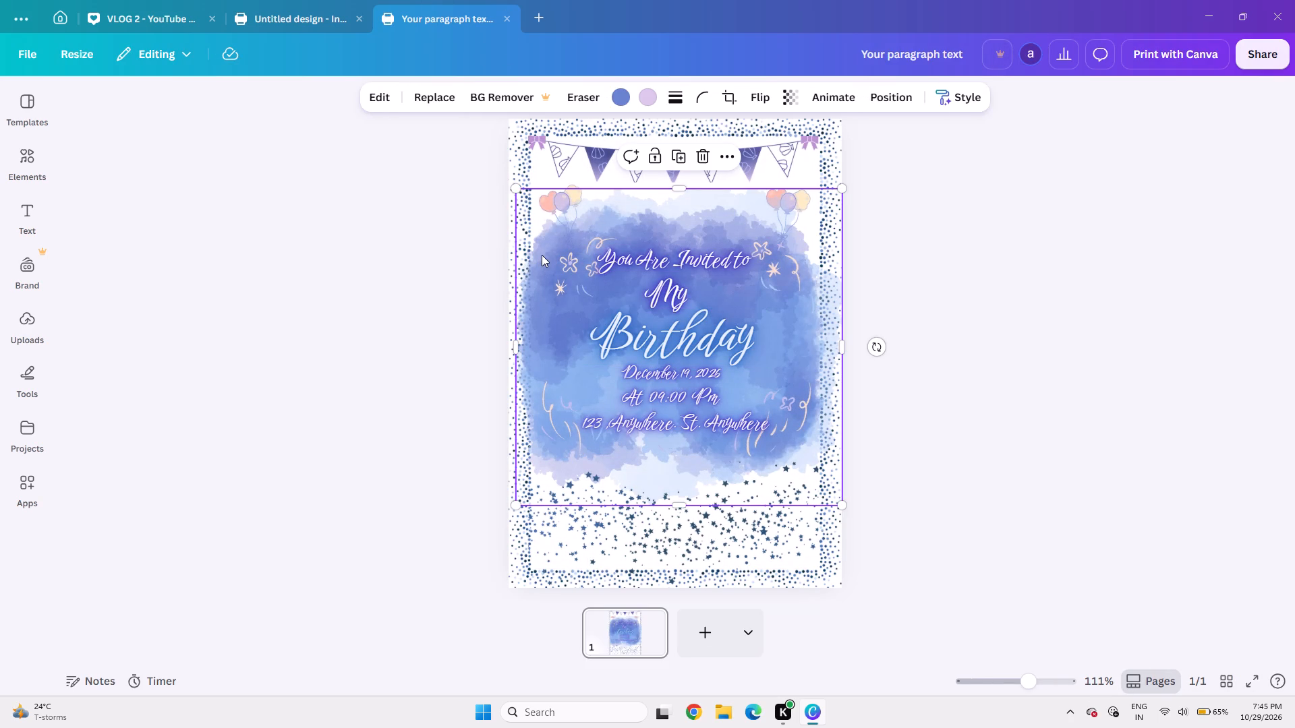
pyautogui.click(19, 173)
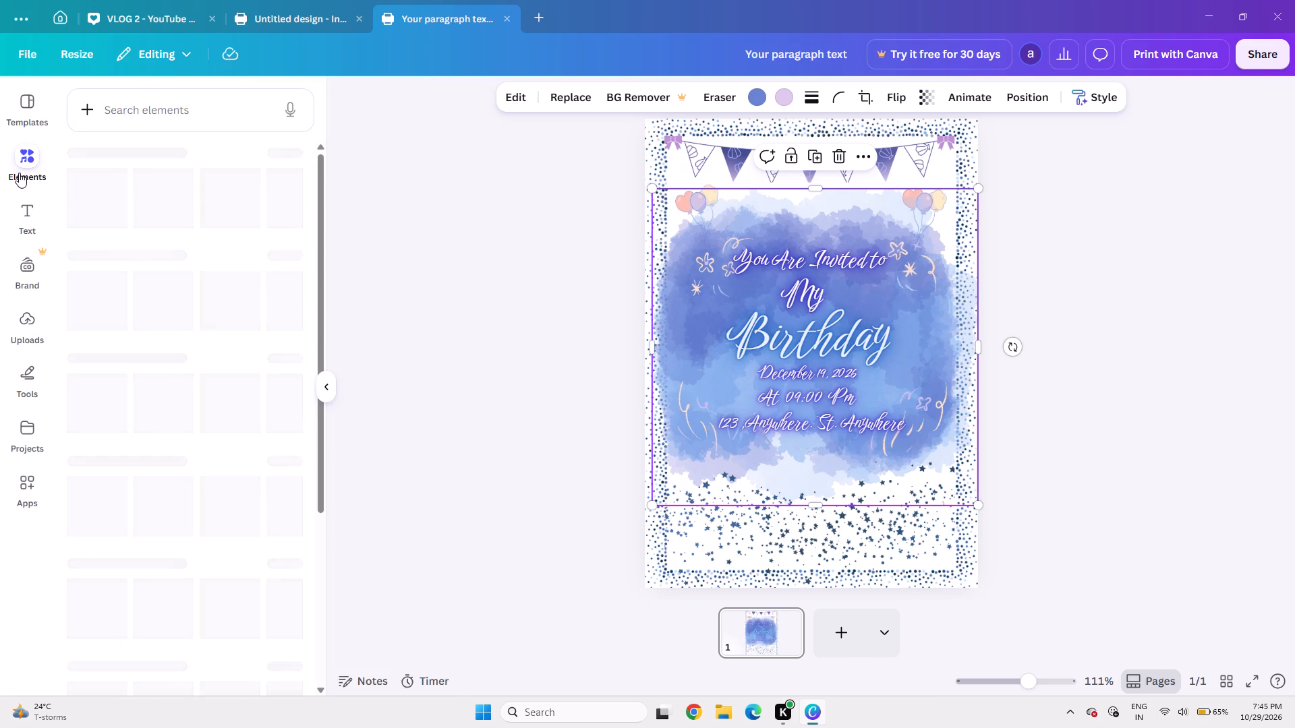
pyautogui.hscroll(-4, 209, 154)
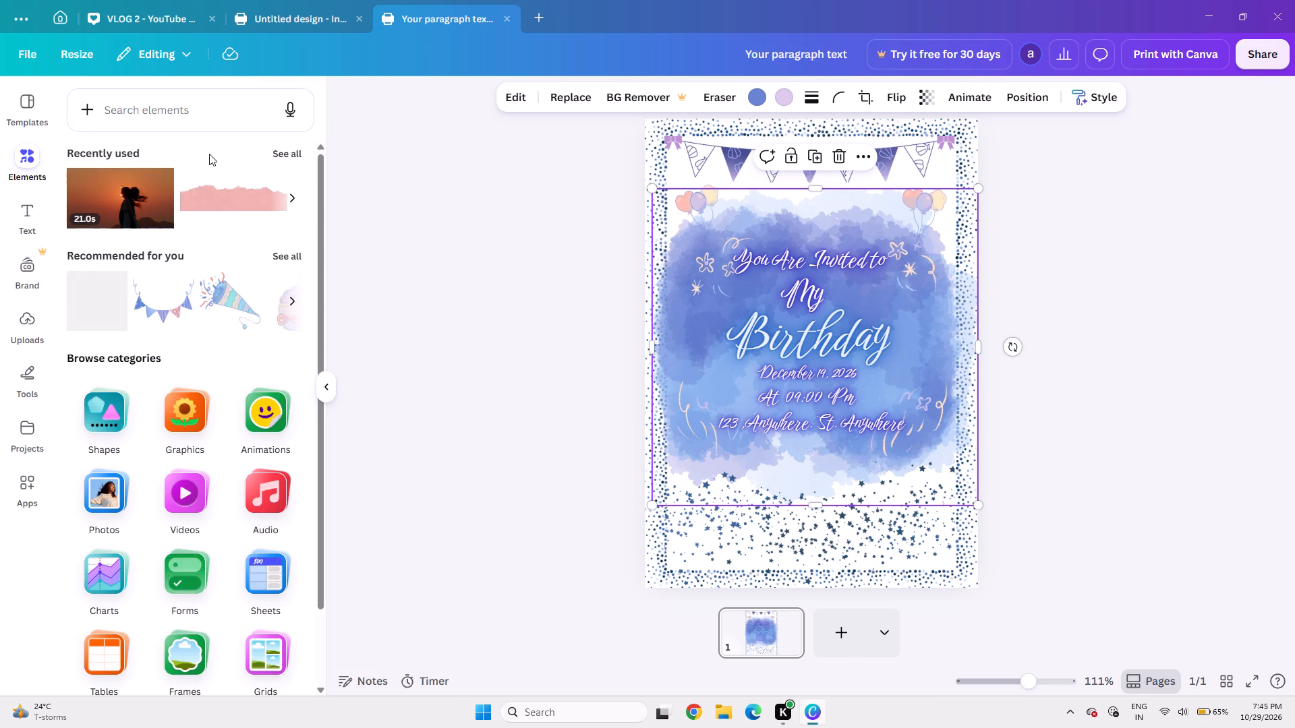
pyautogui.hscroll(-9, 235, 184)
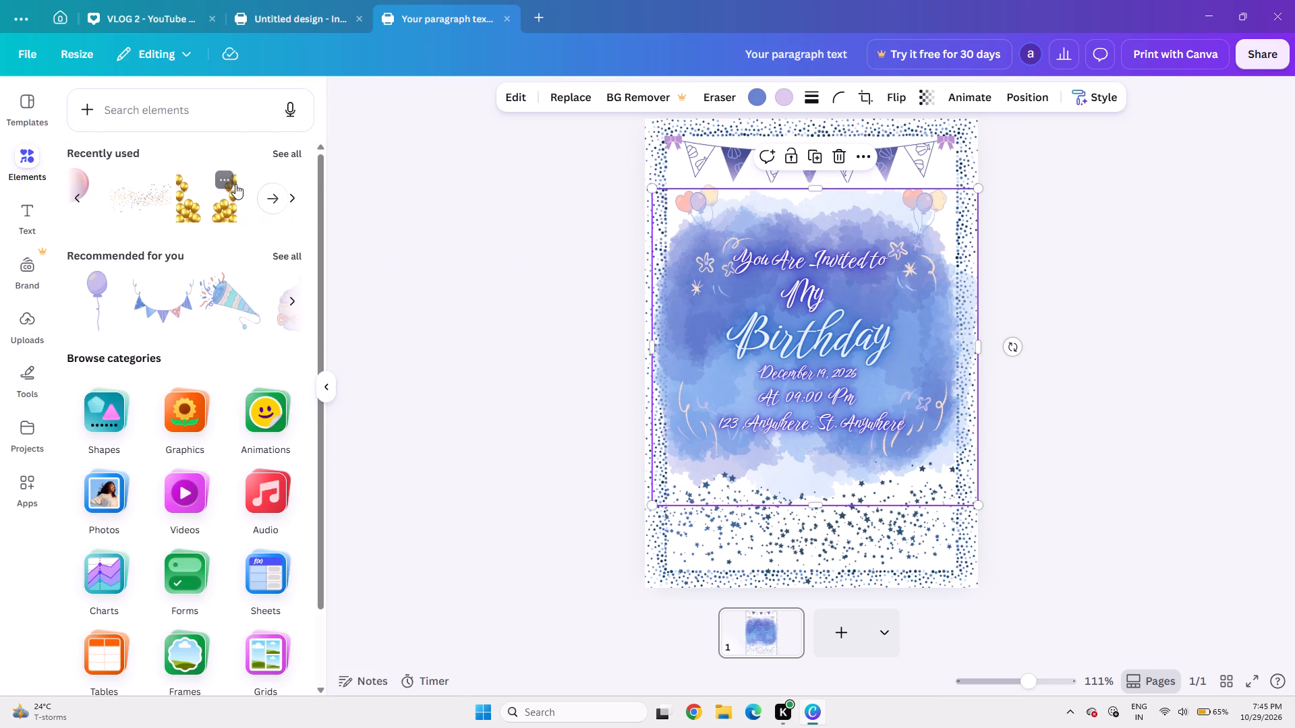
pyautogui.hscroll(-3, 235, 184)
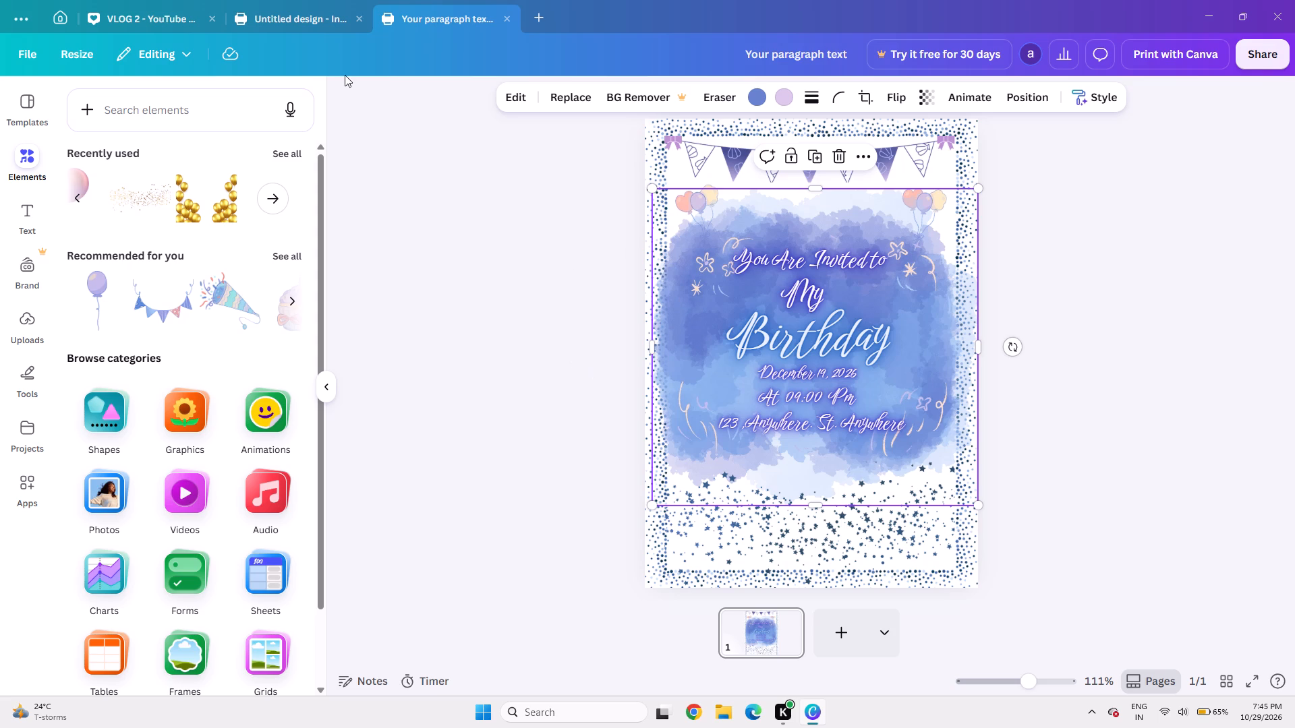
pyautogui.click(310, 9)
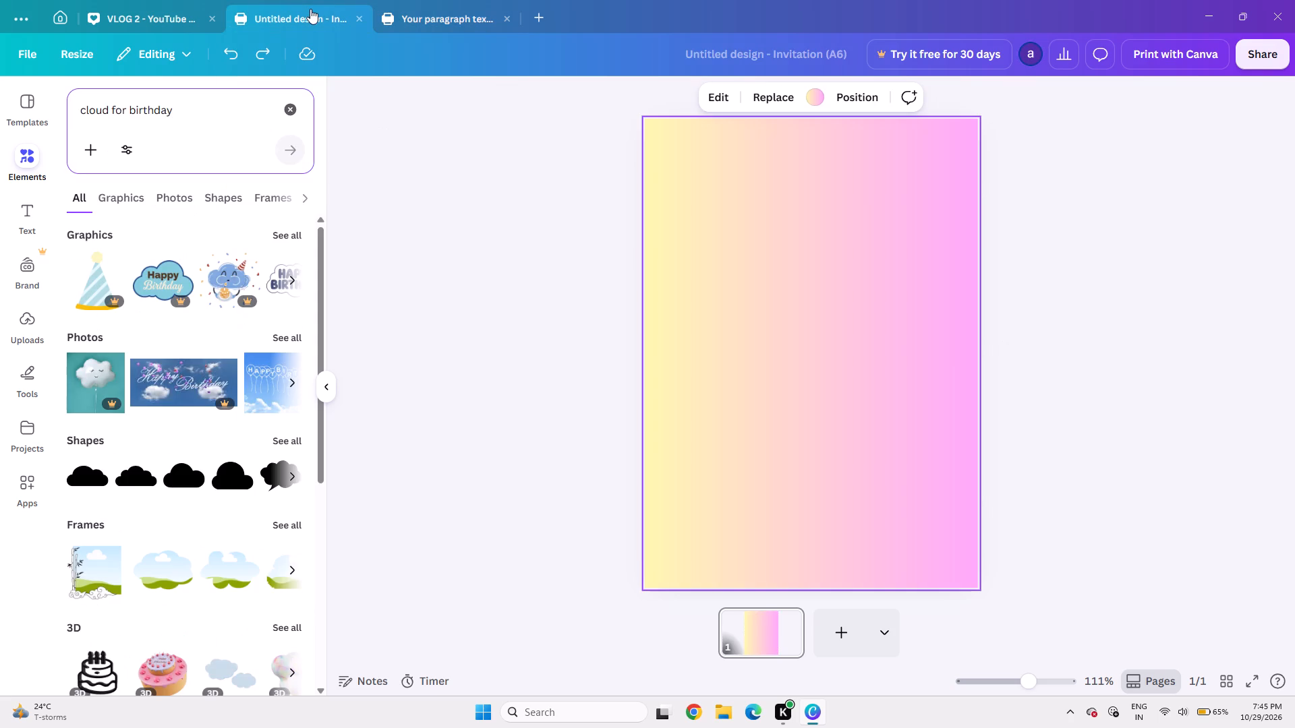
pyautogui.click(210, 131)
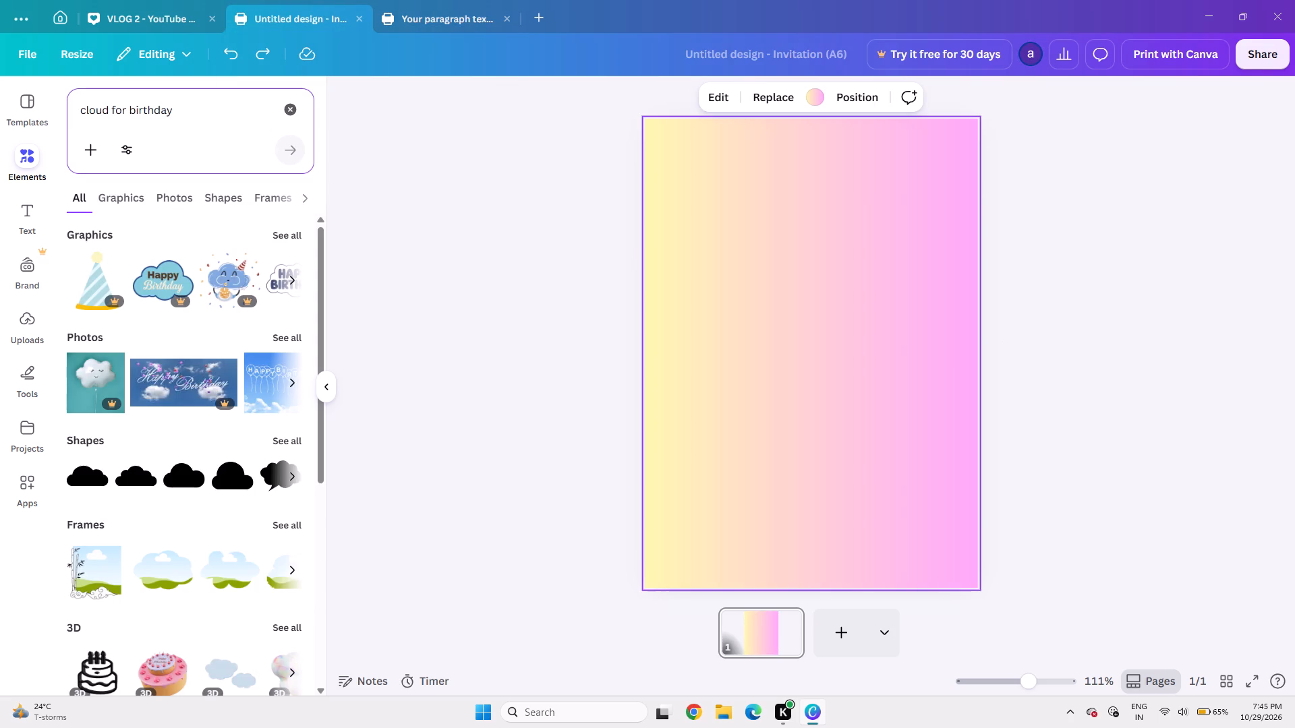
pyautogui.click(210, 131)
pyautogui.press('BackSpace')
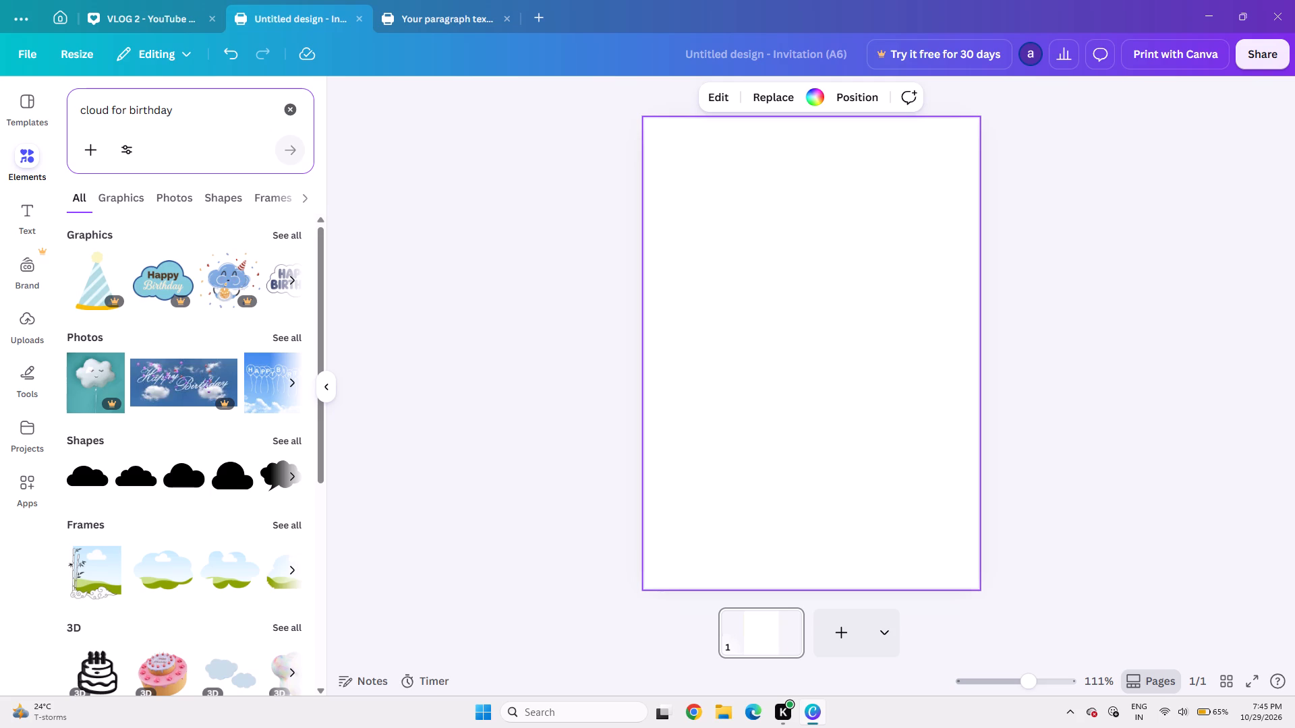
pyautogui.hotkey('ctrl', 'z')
# Replace the element search with "birthday" and look over the matching elements.
pyautogui.click(210, 131)
pyautogui.click(175, 112)
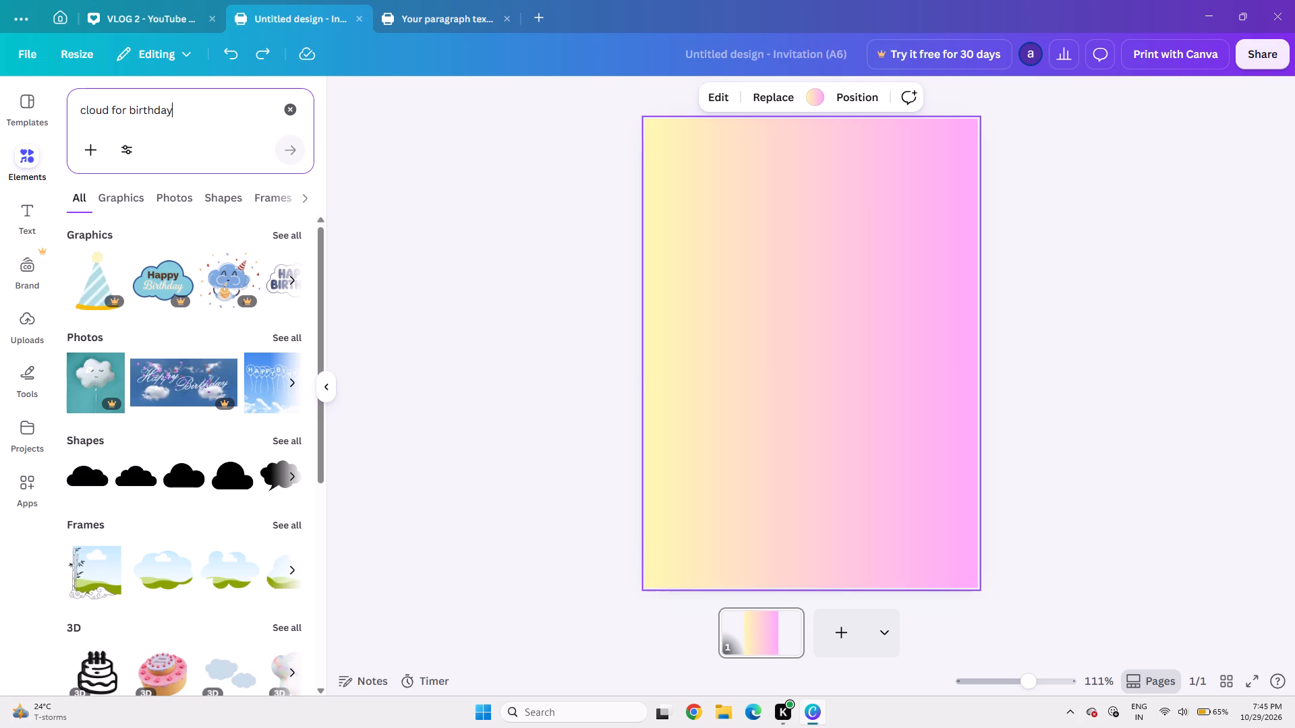
pyautogui.press('BackSpace')
pyautogui.press('BackSpace')
pyautogui.press('BackSpace')
pyautogui.press('BackSpace')
pyautogui.press('BackSpace')
pyautogui.press('BackSpace')
pyautogui.press('BackSpace')
pyautogui.press('BackSpace')
pyautogui.press('BackSpace')
pyautogui.press('BackSpace')
pyautogui.press('BackSpace')
pyautogui.press('BackSpace')
pyautogui.press('BackSpace')
pyautogui.press('BackSpace')
pyautogui.press('BackSpace')
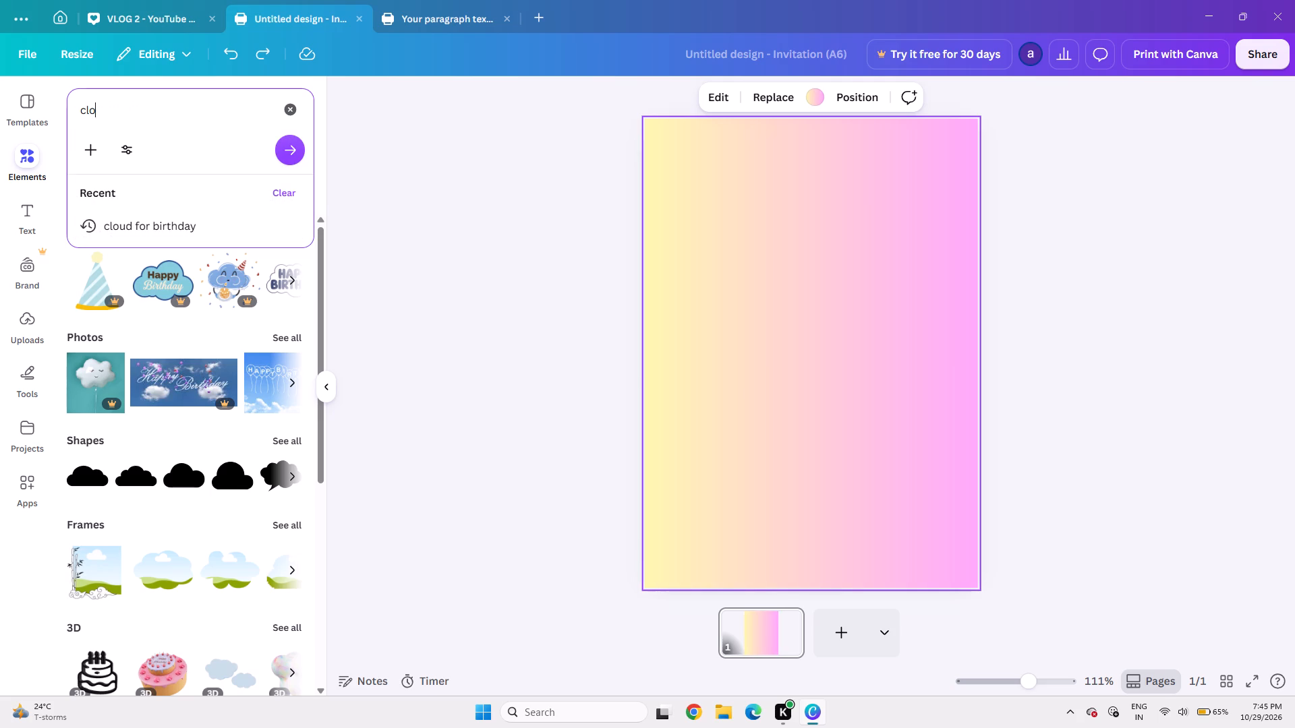
pyautogui.press('BackSpace')
pyautogui.press('BackSpace')
pyautogui.press('BackSpace')
pyautogui.press('BackSpace')
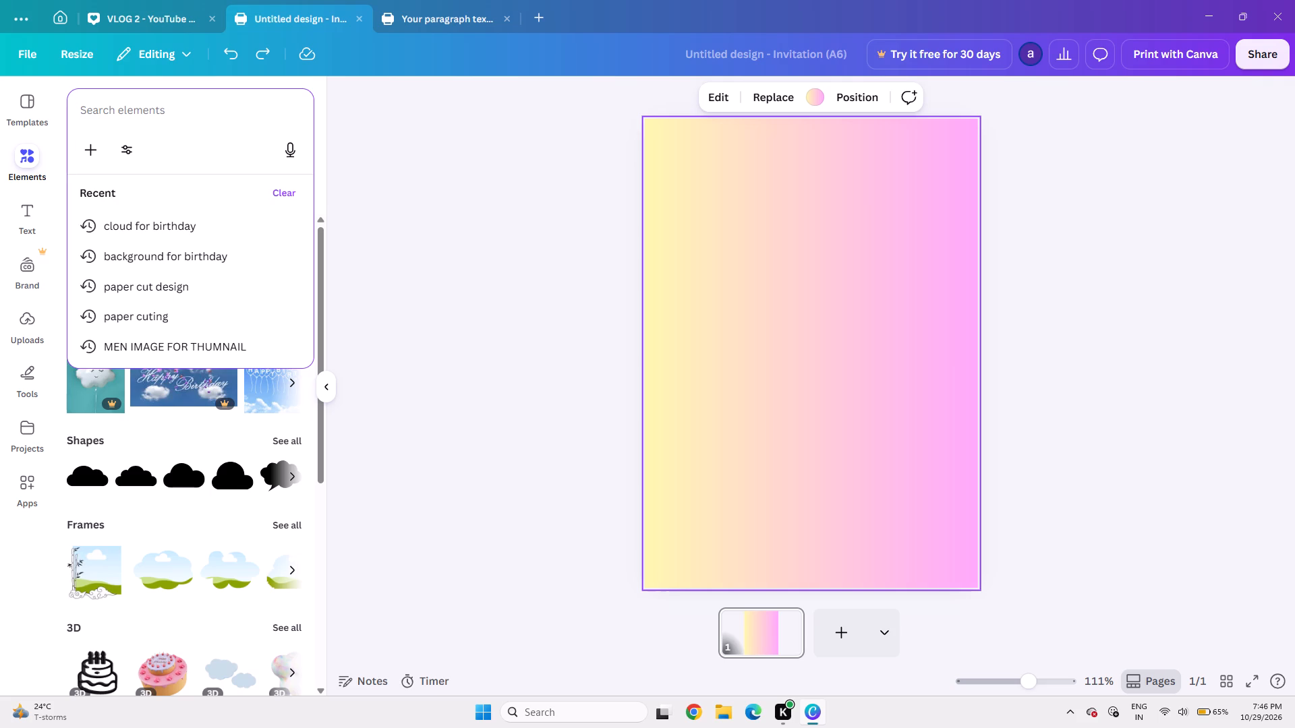
pyautogui.write('bi')
pyautogui.press('r')
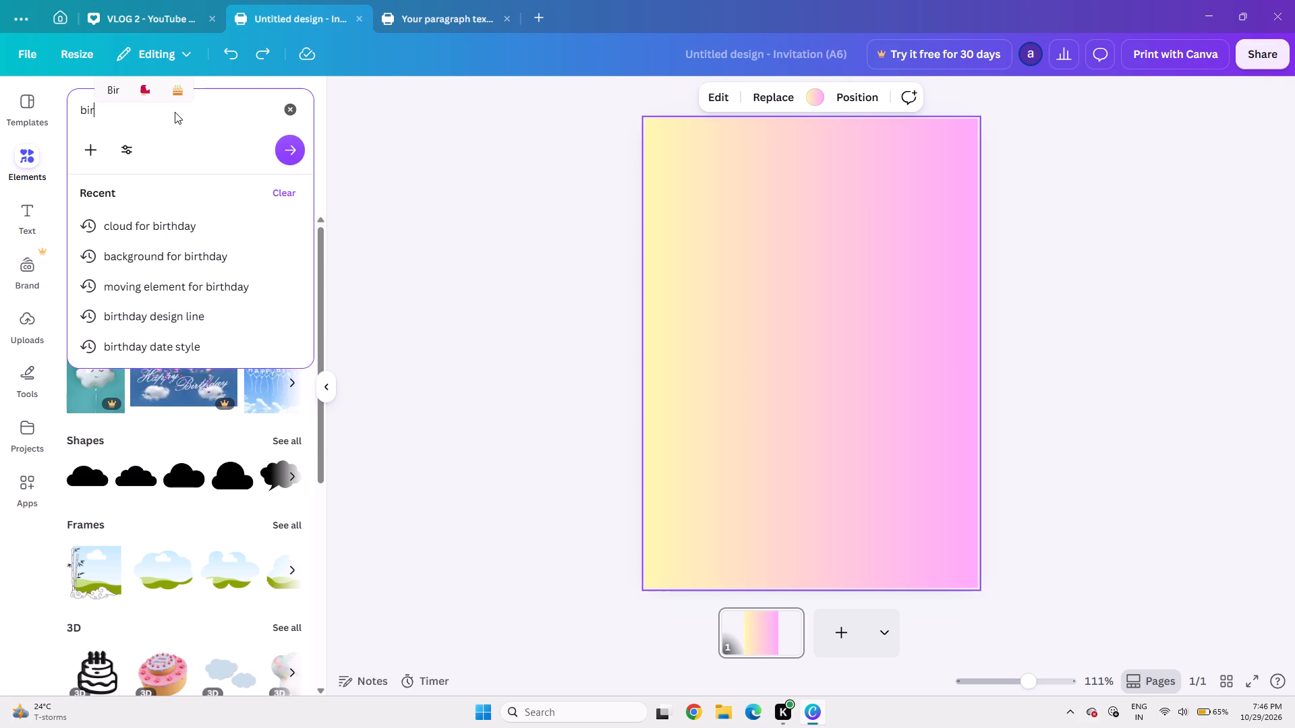
pyautogui.write('thday')
pyautogui.press('Return')
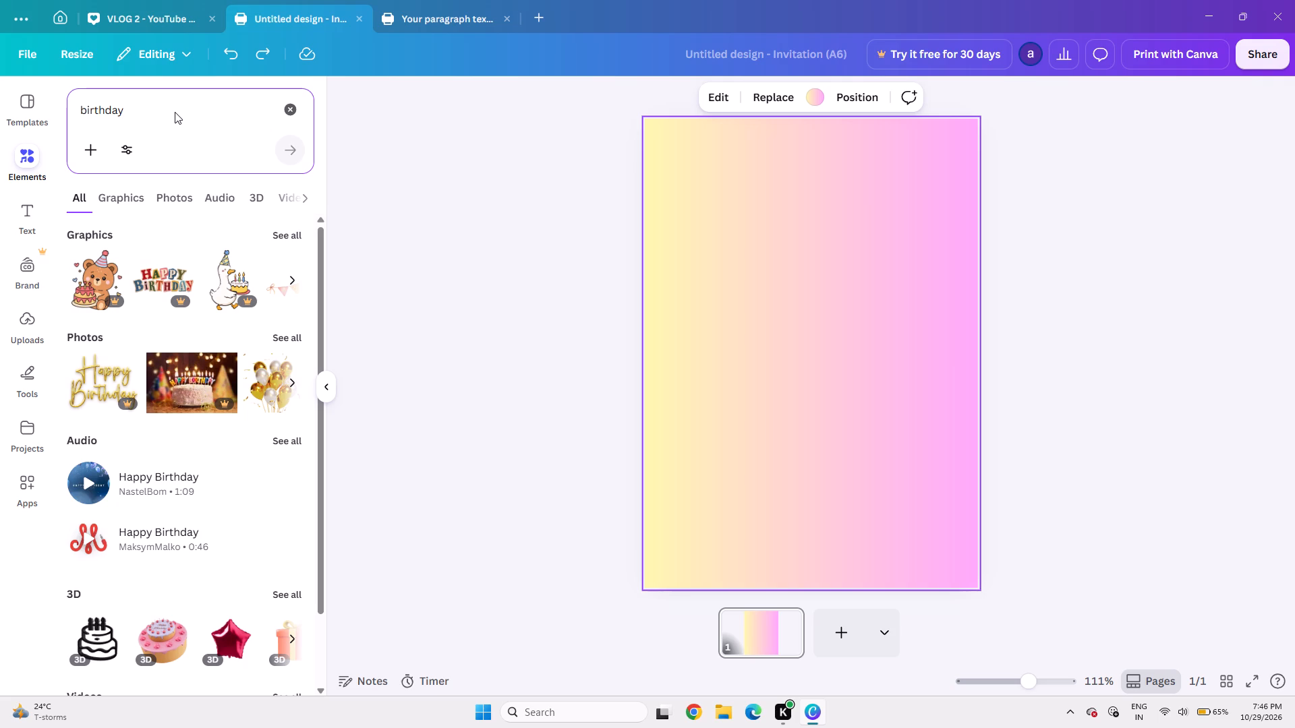
pyautogui.scroll(1, 175, 112)
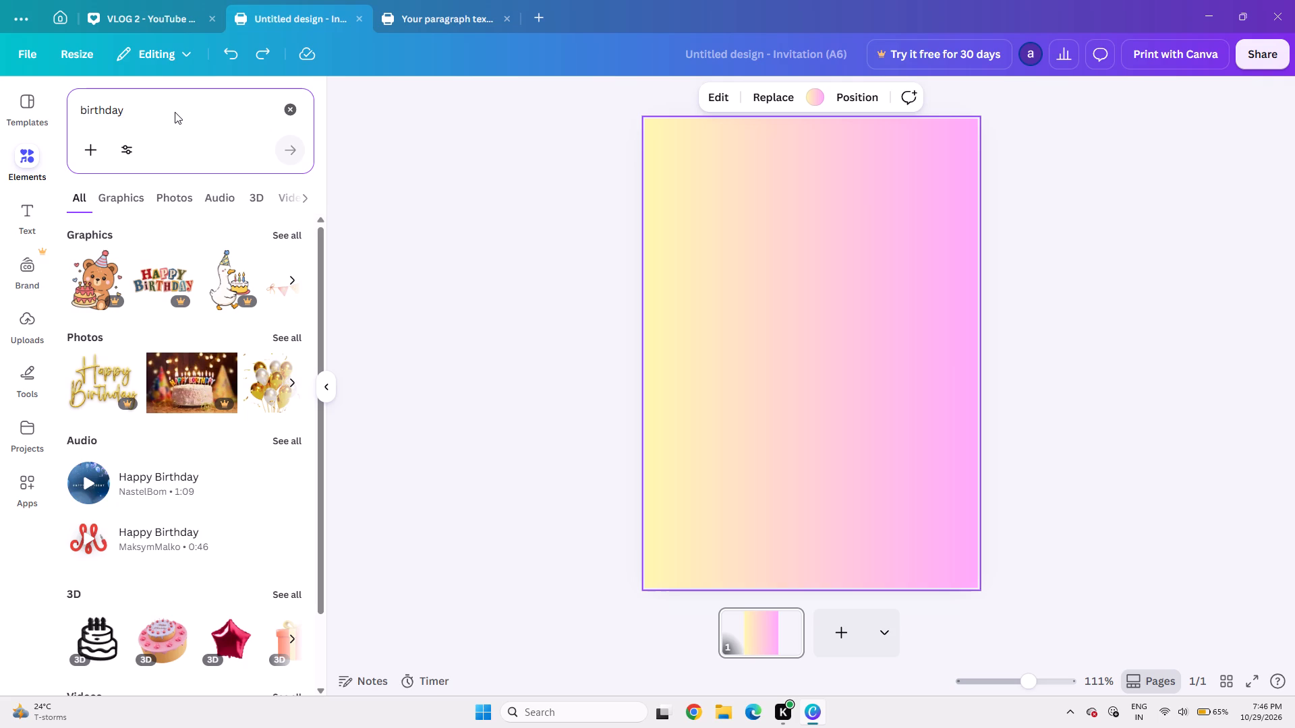
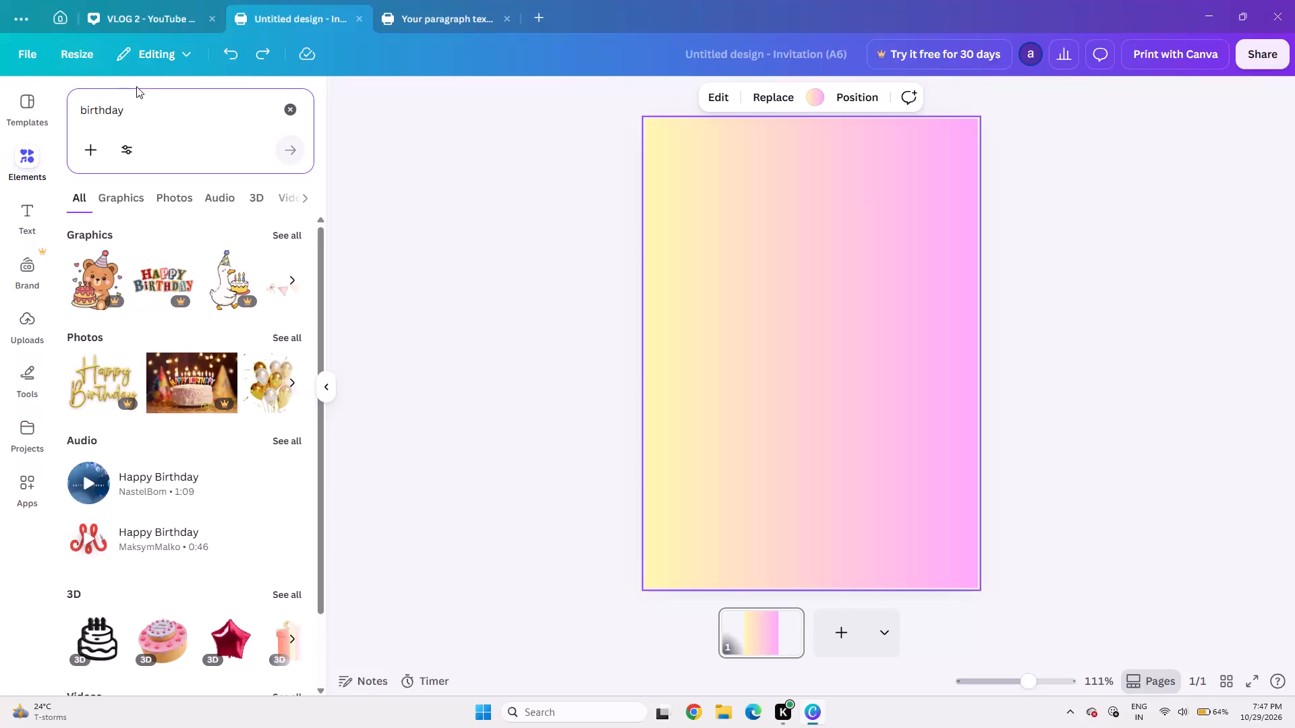
# Replace the element search with "birthday element".
pyautogui.click(166, 102)
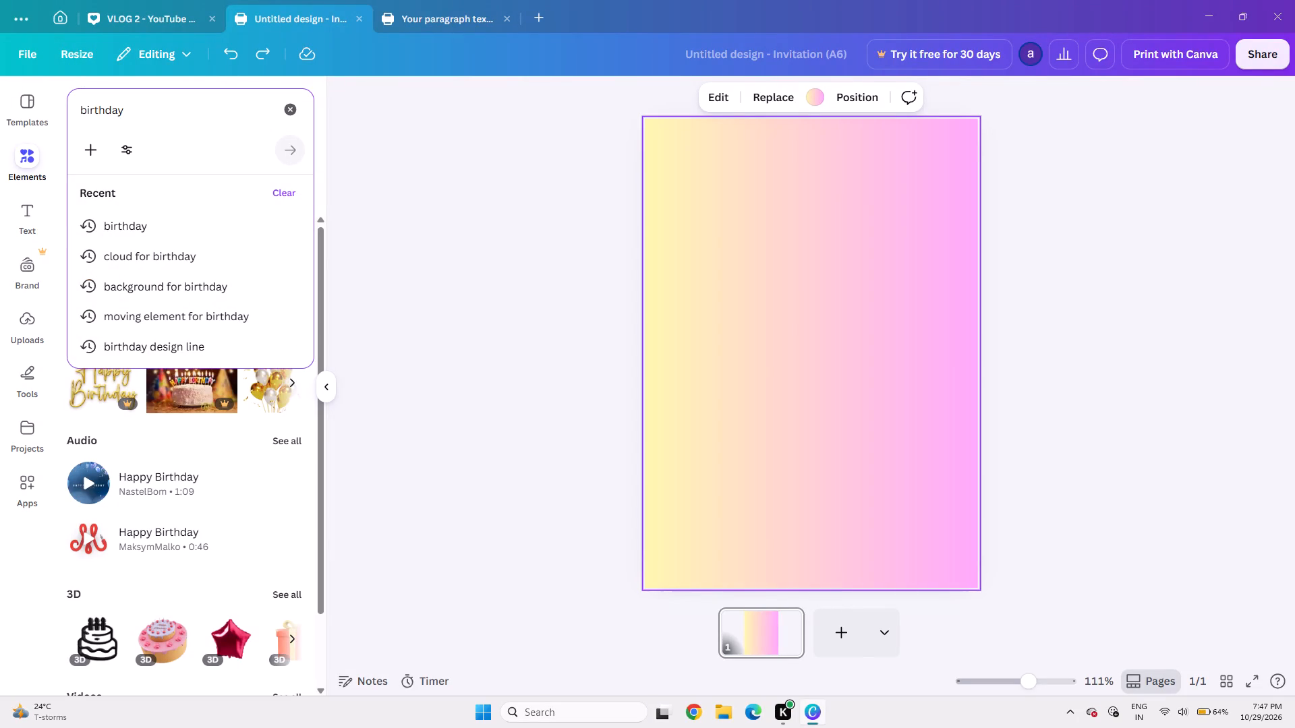
pyautogui.click(197, 95)
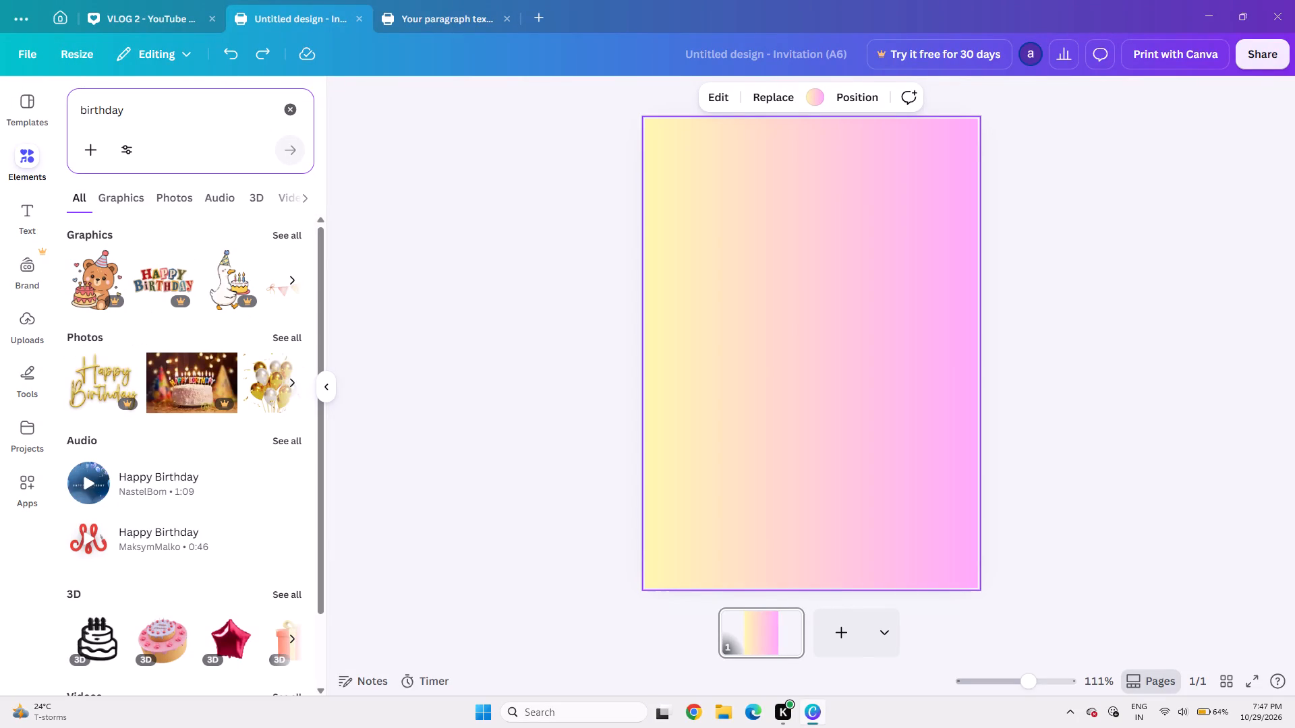
pyautogui.write('b')
pyautogui.press('space')
pyautogui.click(156, 109)
pyautogui.press('0')
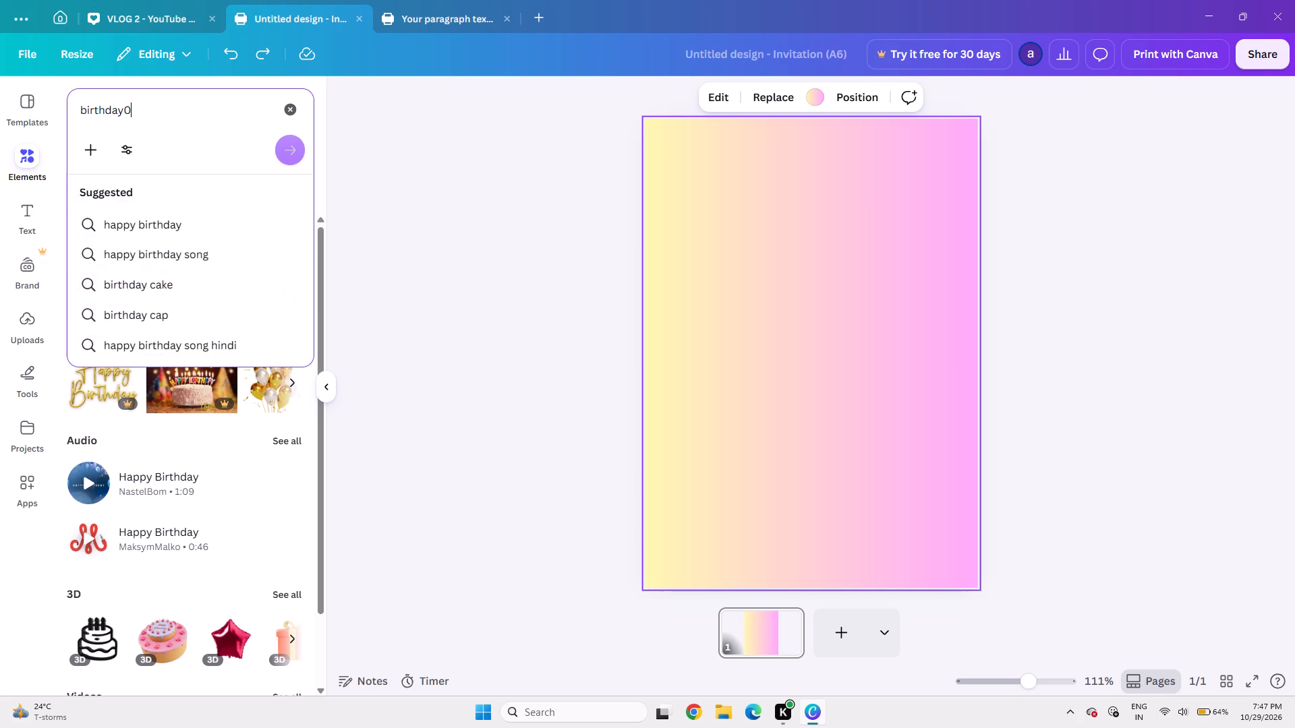
pyautogui.press('BackSpace')
pyautogui.press('space')
pyautogui.write('elemen')
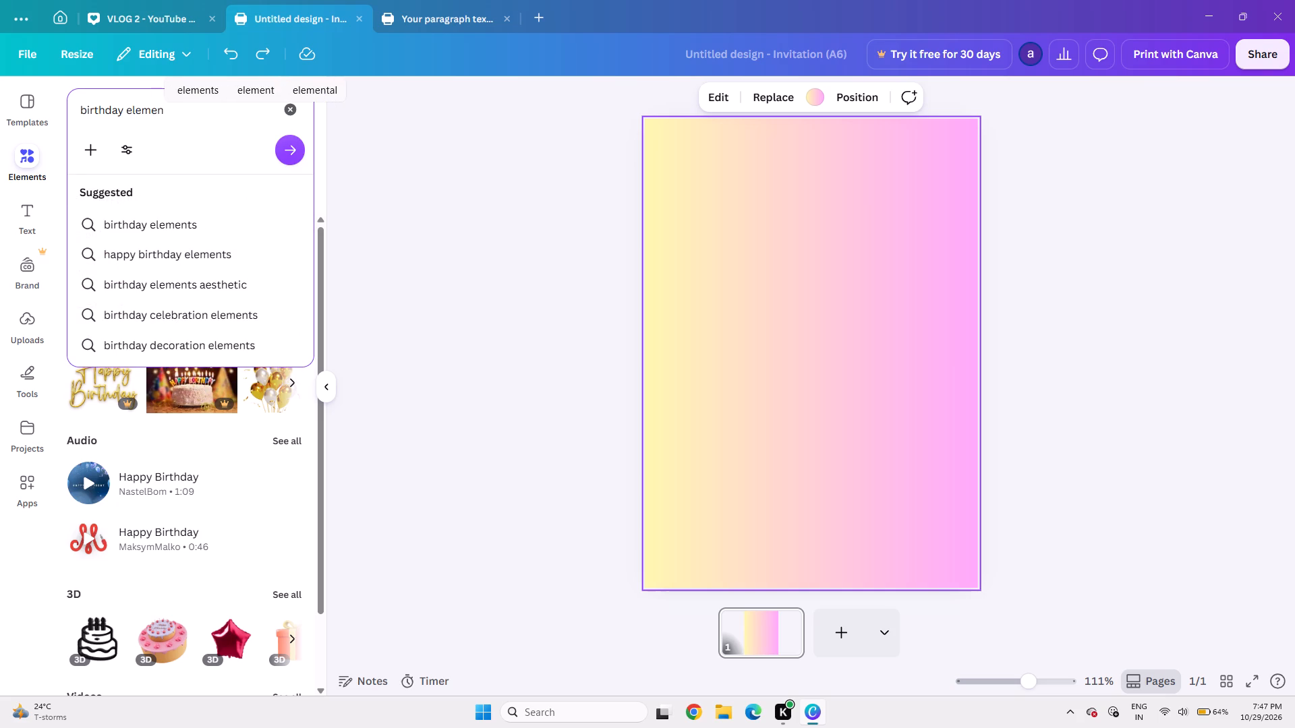
pyautogui.press('t')
pyautogui.press('Return')
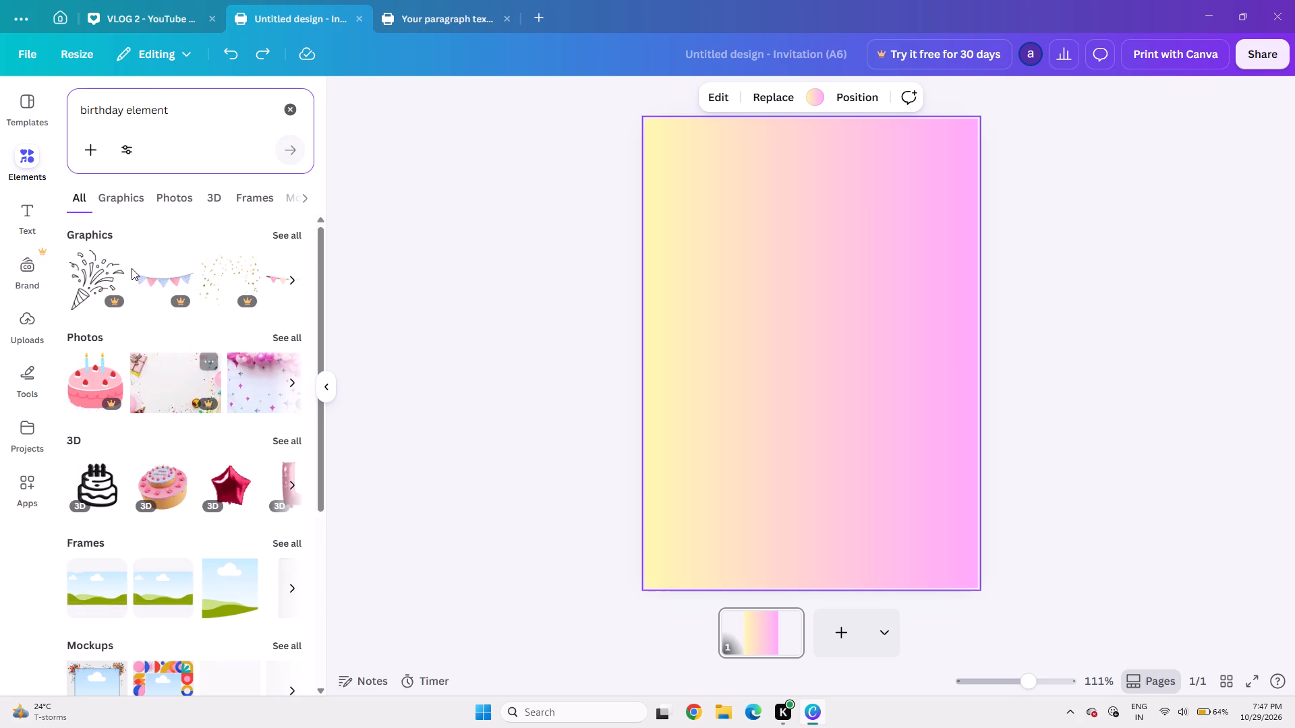
# Look through the row of birthday graphics among the "birthday element" search results.
pyautogui.hscroll(-5, 212, 293)
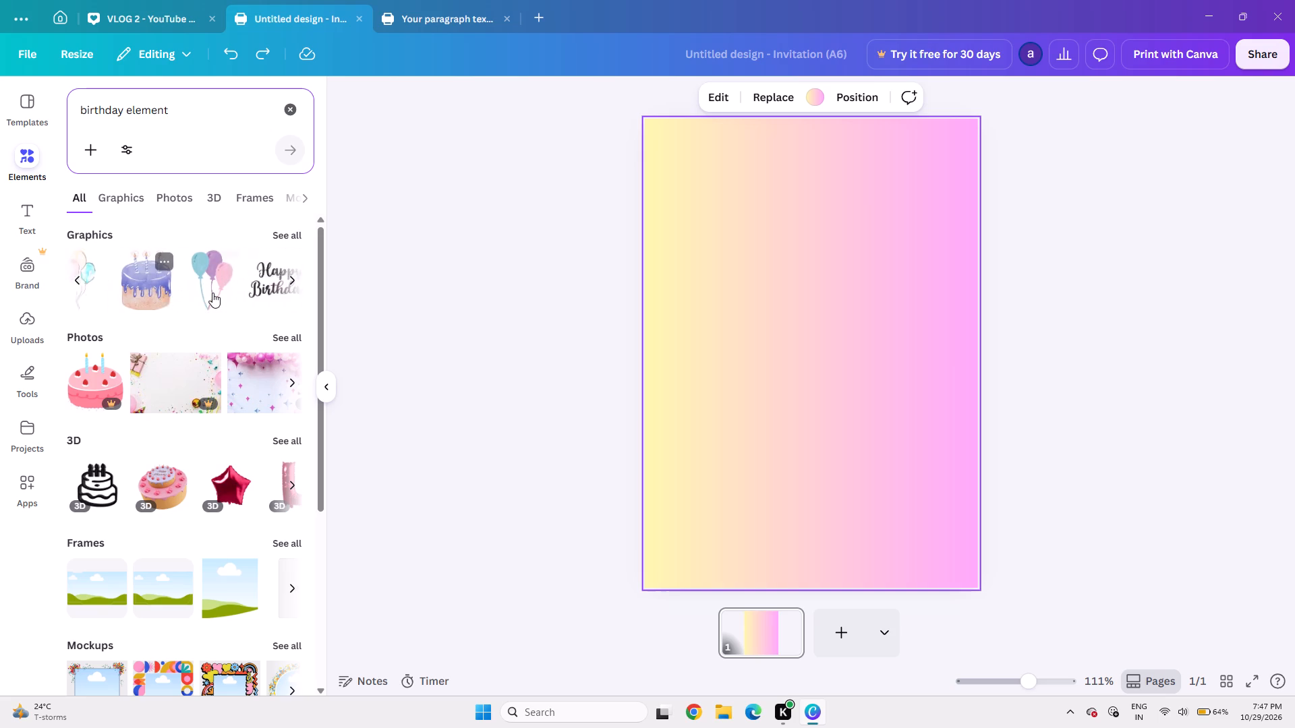
pyautogui.hscroll(-3, 212, 293)
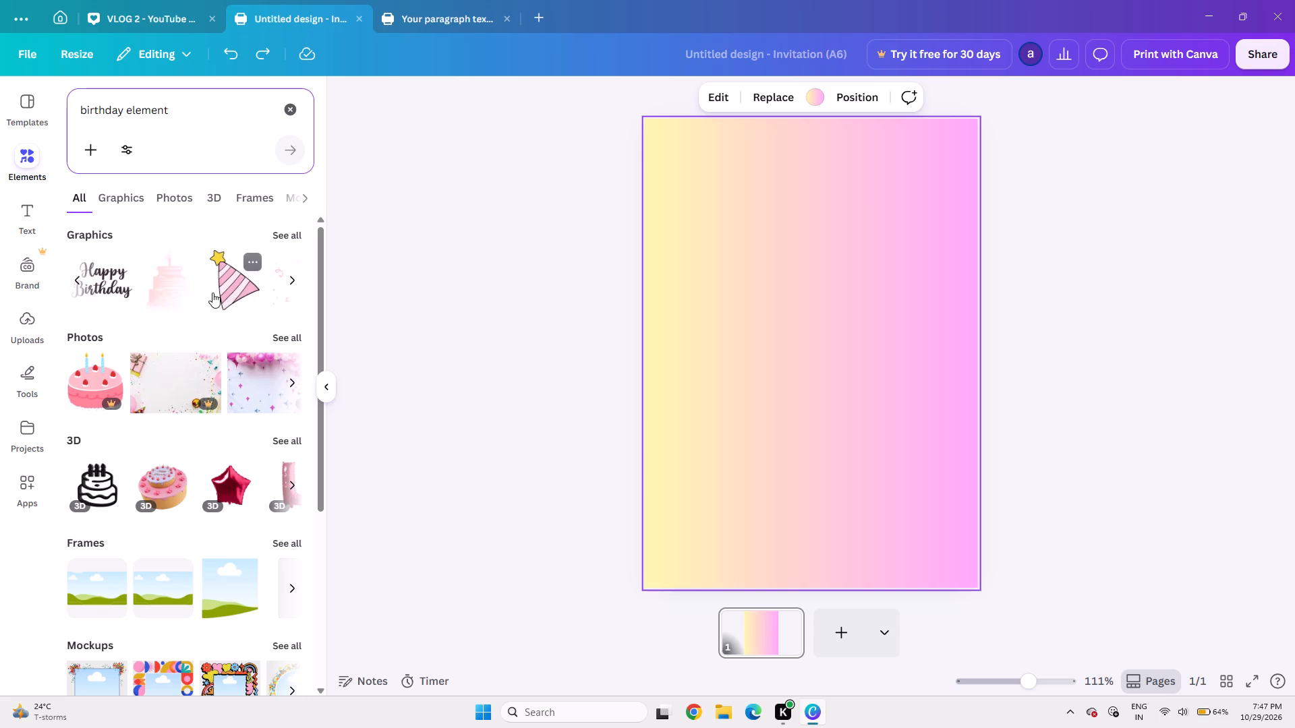
pyautogui.hscroll(-4, 212, 293)
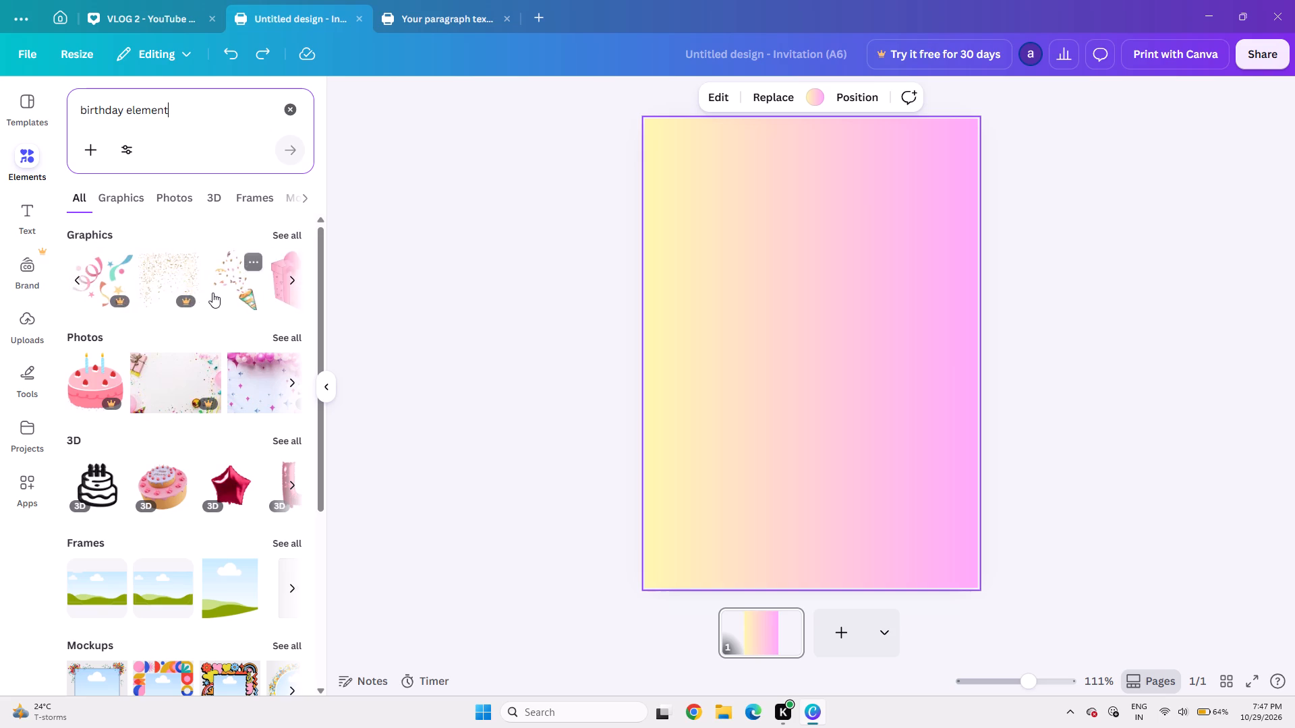
pyautogui.hscroll(-4, 212, 293)
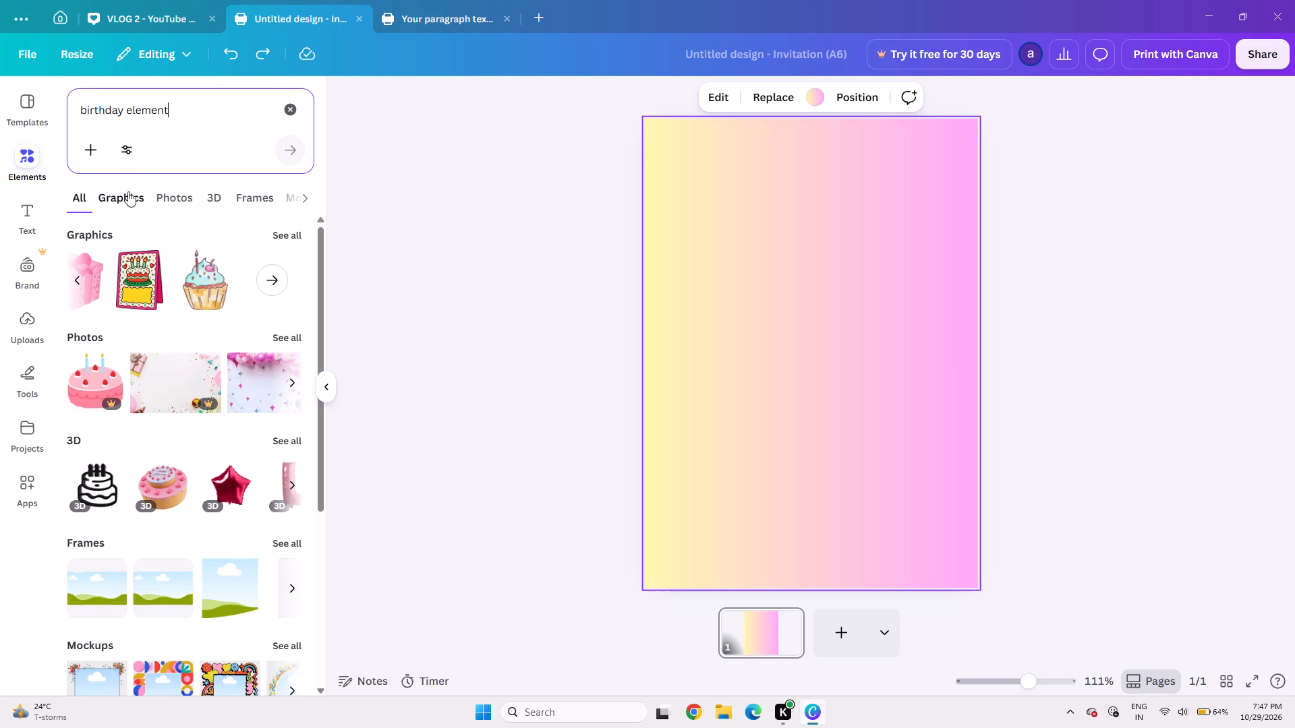
# Look through the "birthday element" results by category, from graphics, photos and frames to mockups, videos, audio and shapes, returning to all results.
pyautogui.click(128, 191)
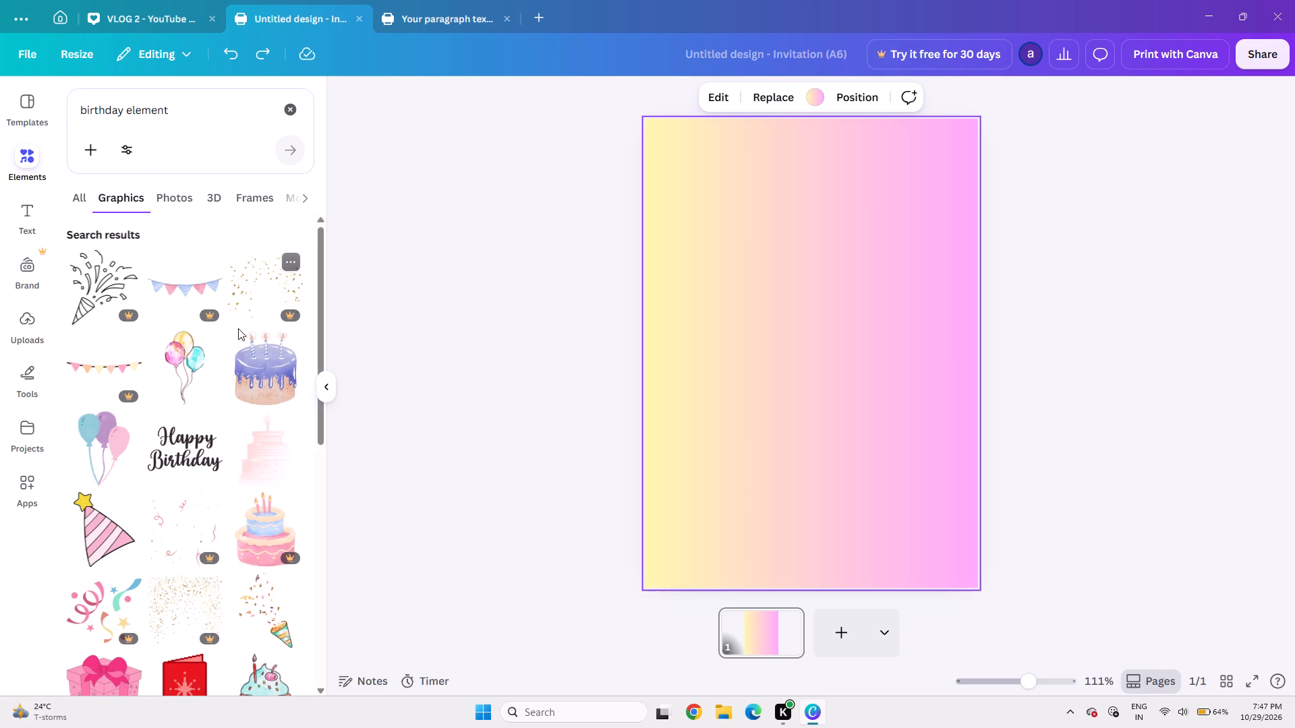
pyautogui.click(171, 196)
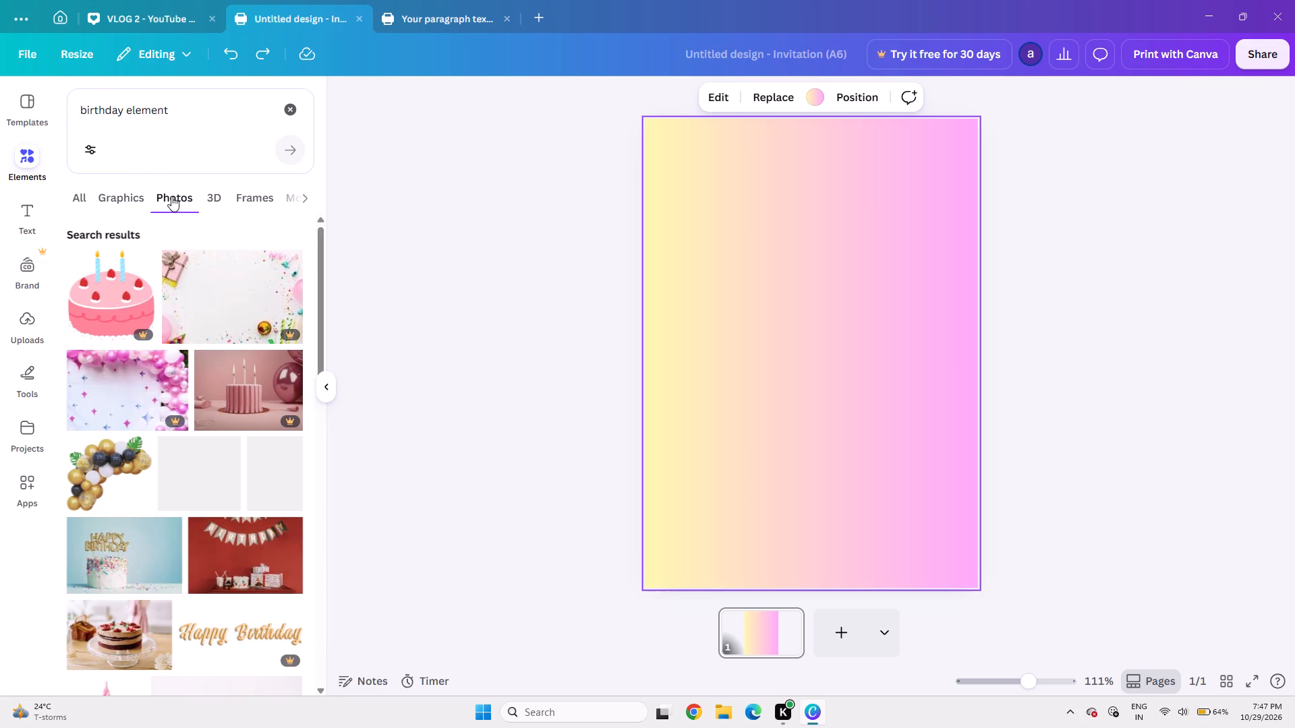
pyautogui.click(227, 191)
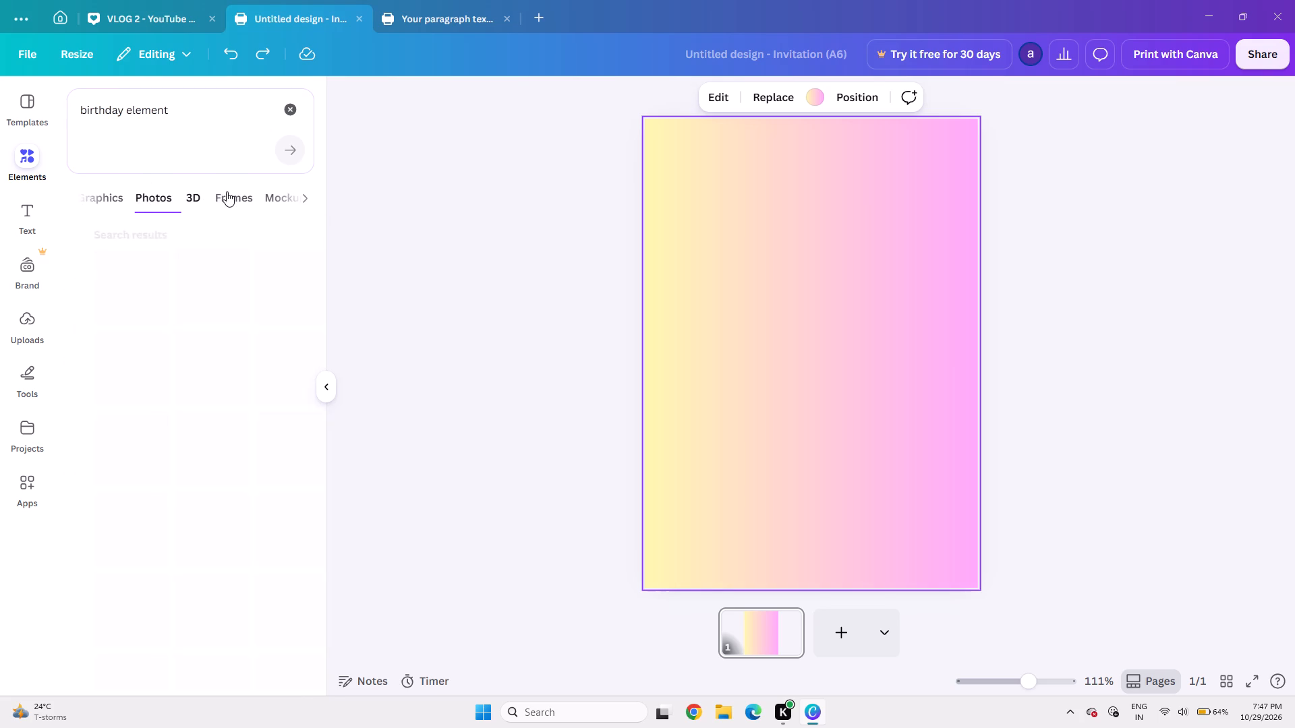
pyautogui.click(235, 200)
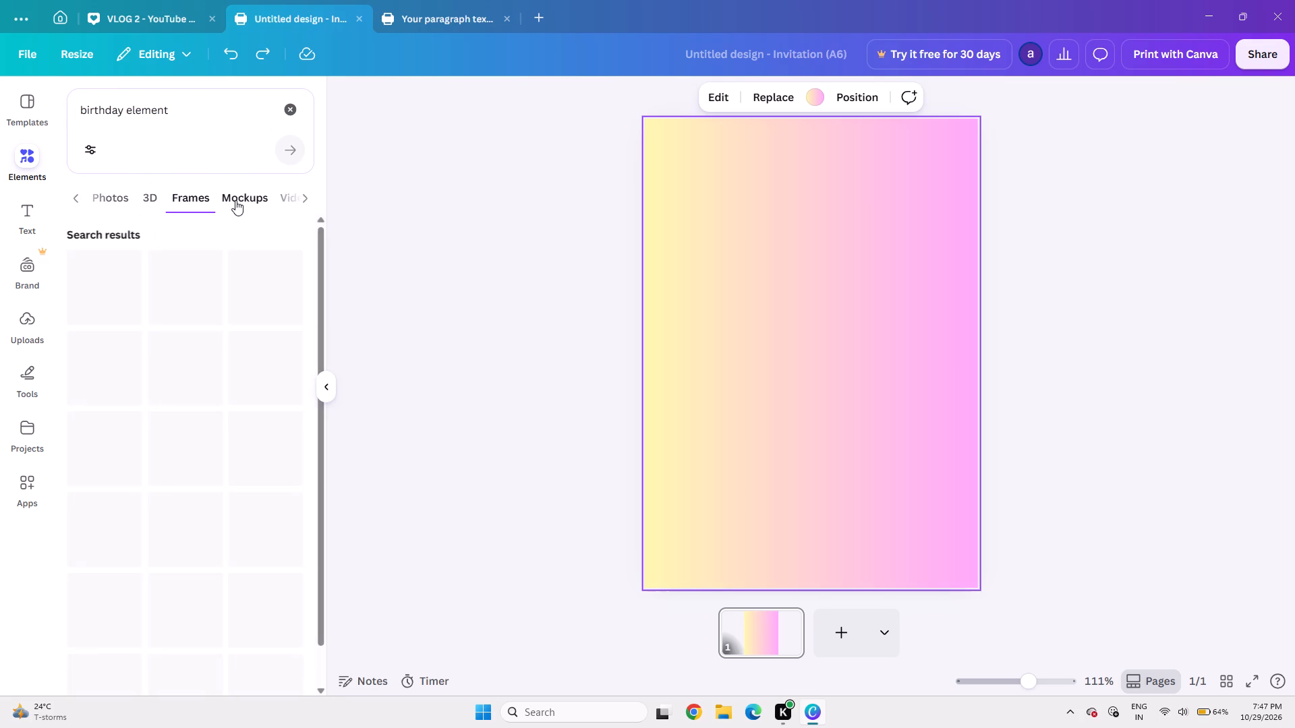
pyautogui.click(235, 200)
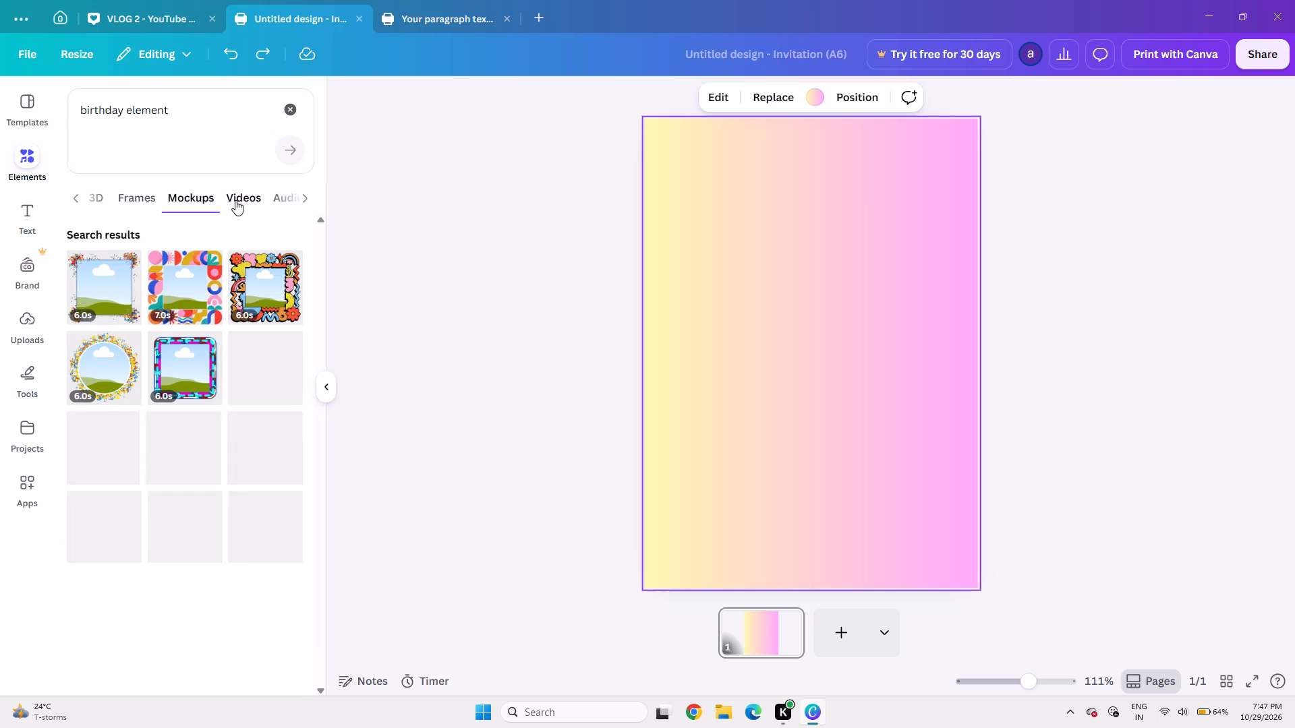
pyautogui.click(264, 198)
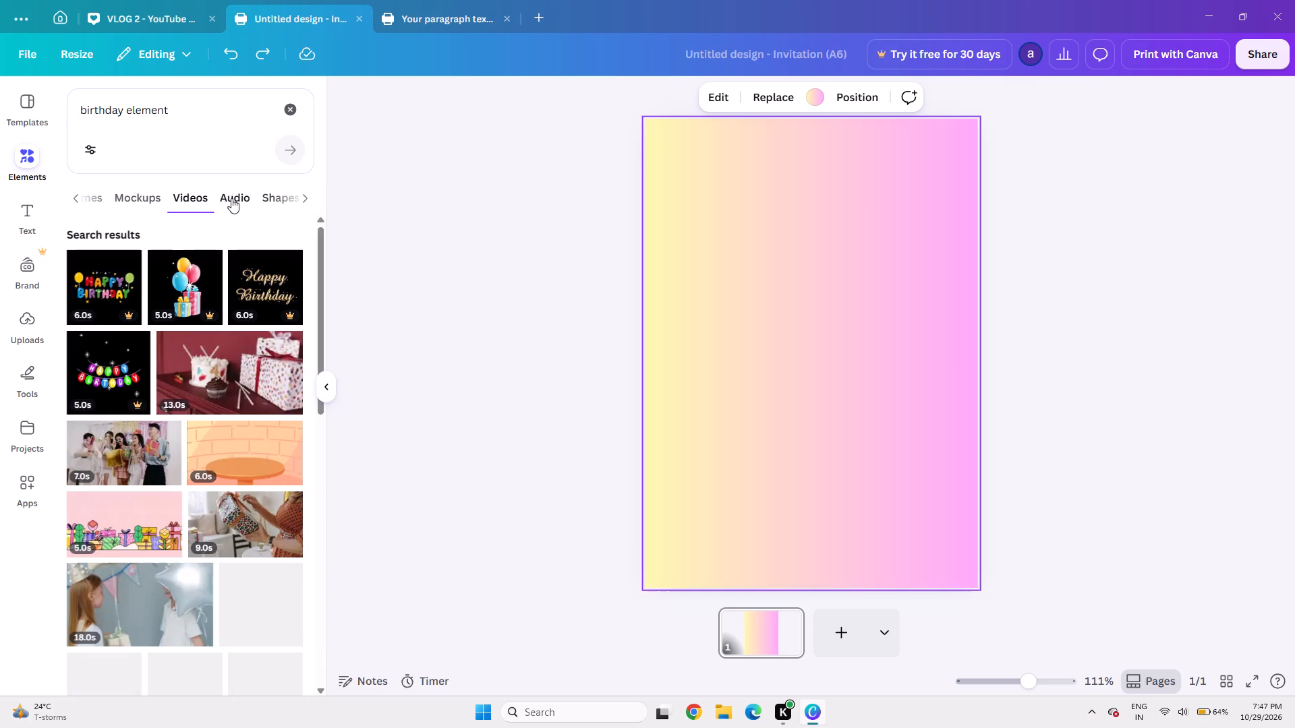
pyautogui.click(231, 198)
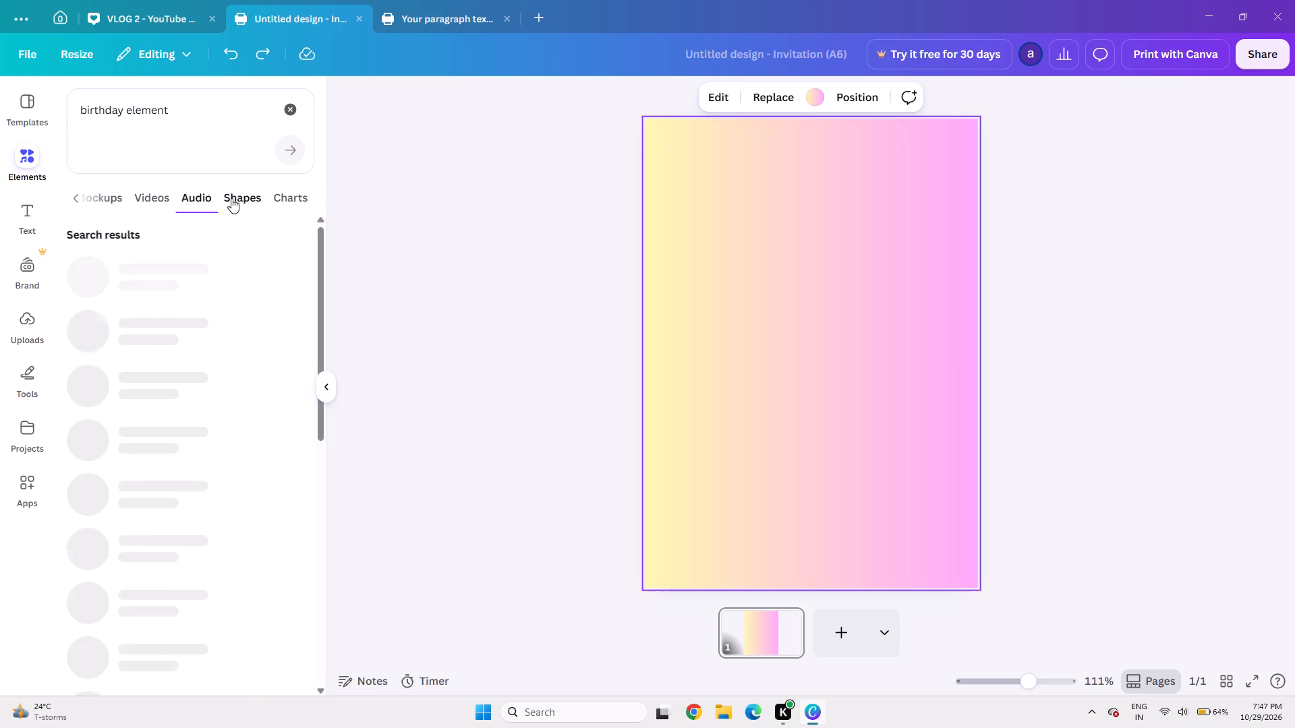
pyautogui.click(231, 198)
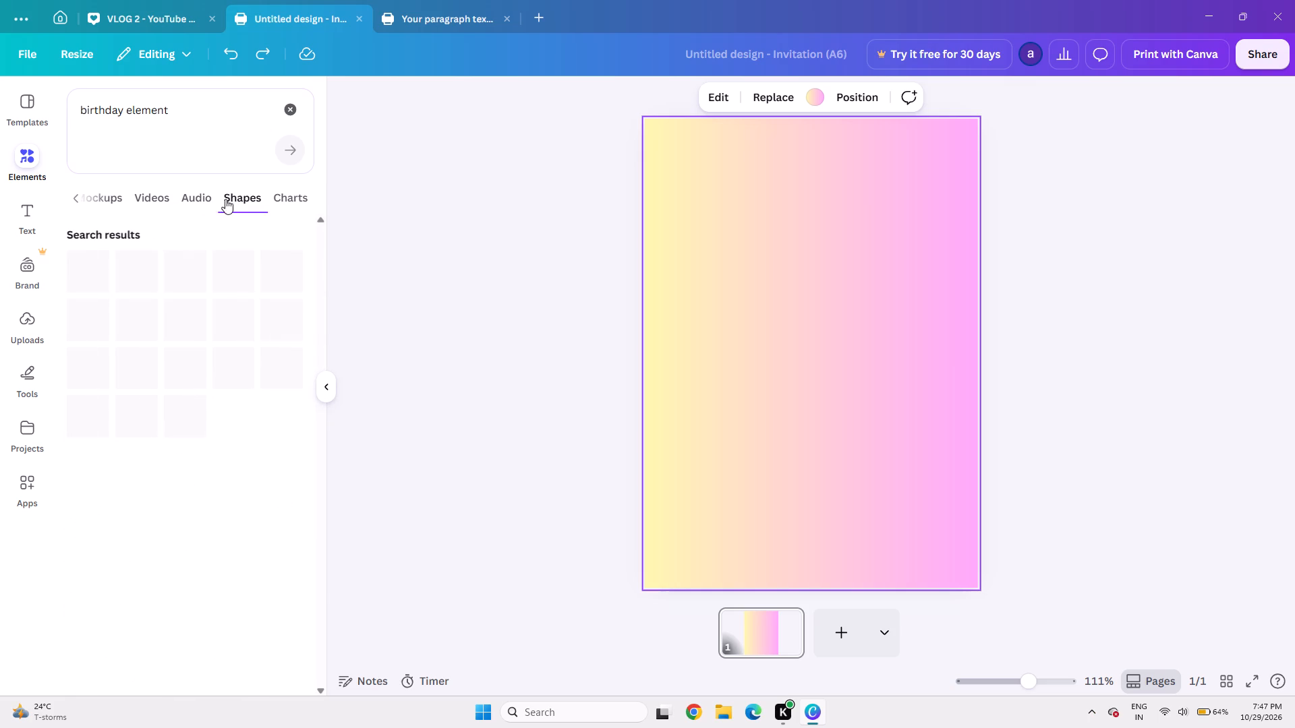
pyautogui.hscroll(9, 143, 206)
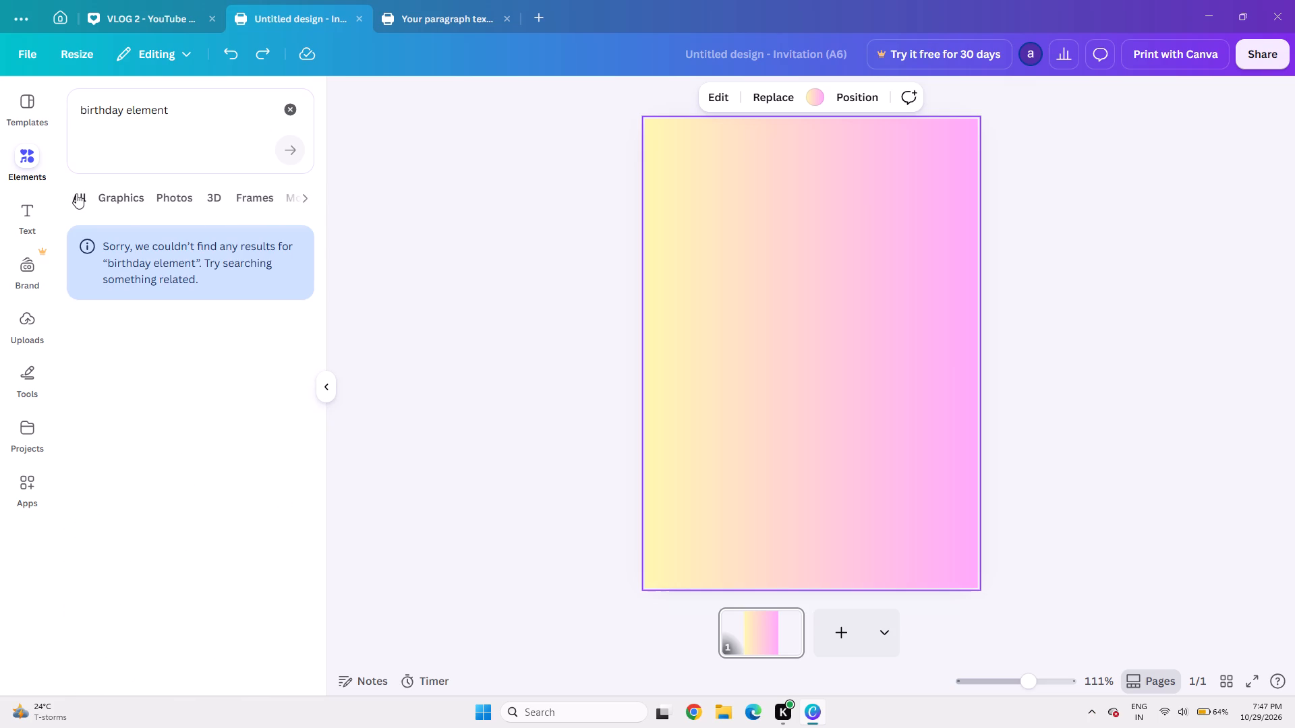
pyautogui.click(76, 193)
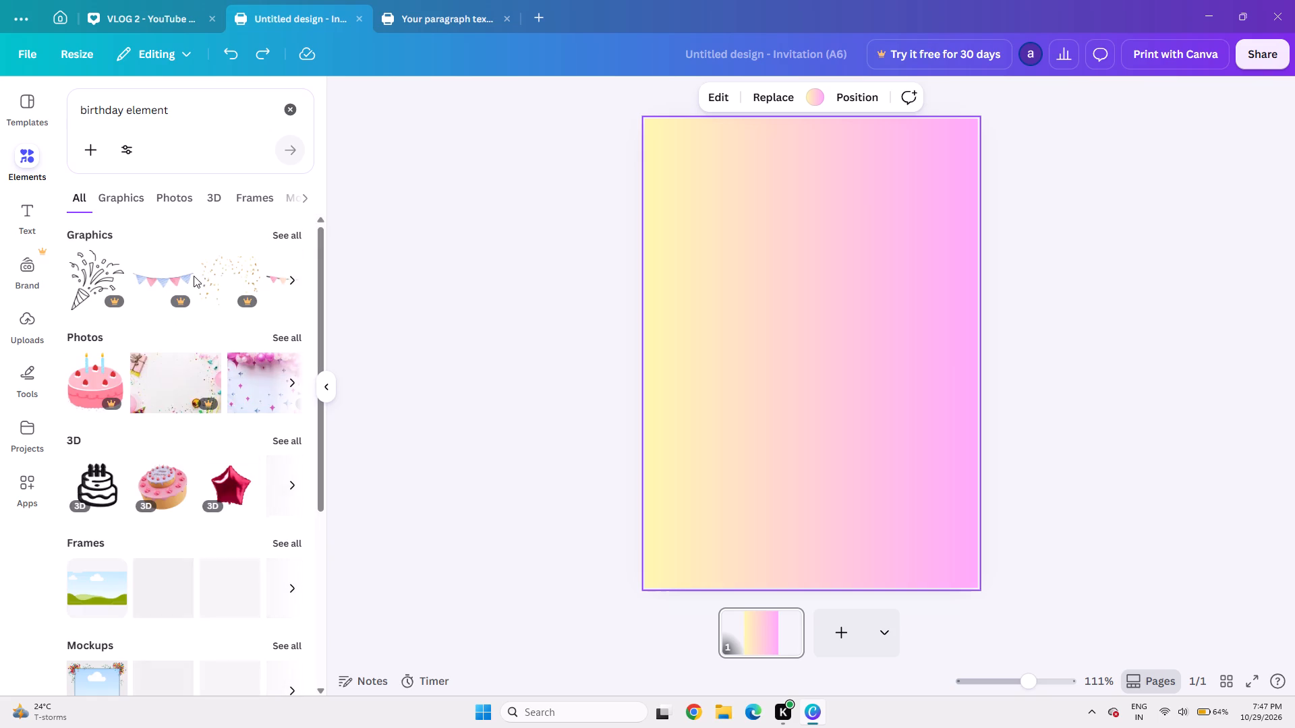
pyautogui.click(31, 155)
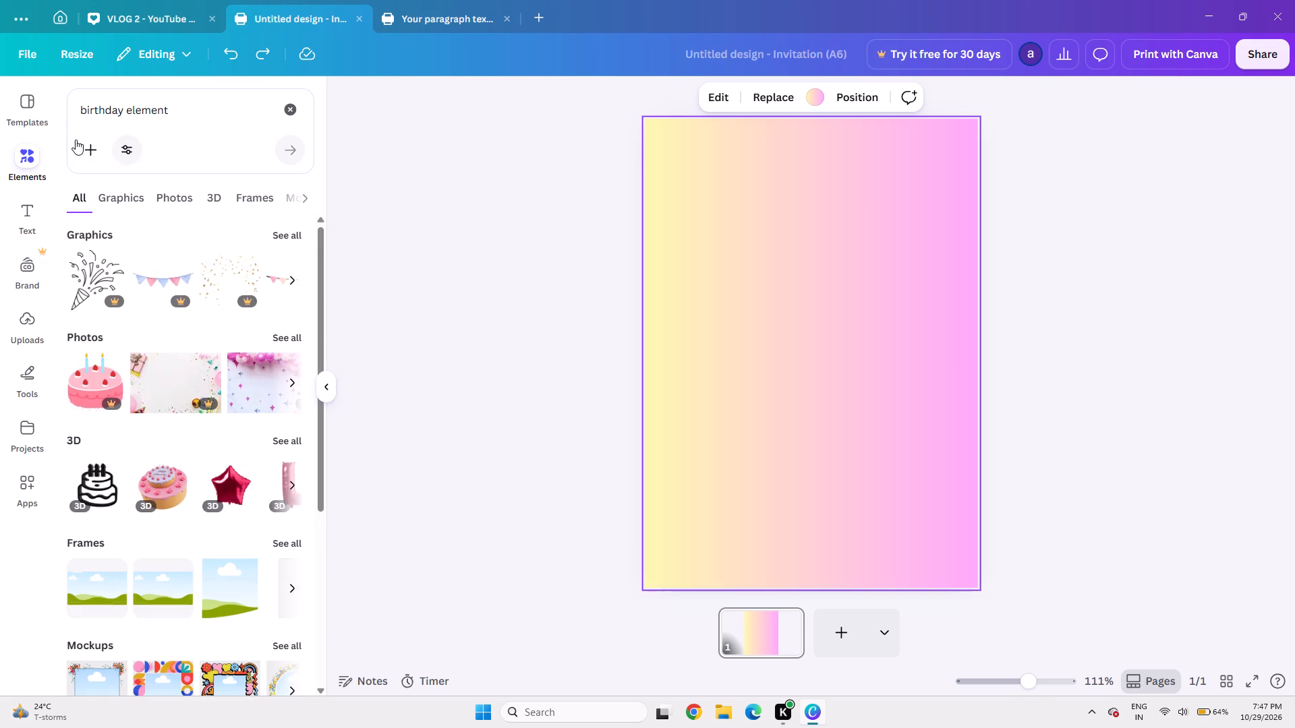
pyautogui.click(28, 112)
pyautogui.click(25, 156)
# Empty the element search text and clear the list of recent searches.
pyautogui.click(182, 113)
pyautogui.press('BackSpace')
pyautogui.press('BackSpace')
pyautogui.press('BackSpace')
pyautogui.press('BackSpace')
pyautogui.press('BackSpace')
pyautogui.press('BackSpace')
pyautogui.press('BackSpace')
pyautogui.press('BackSpace')
pyautogui.press('BackSpace')
pyautogui.press('BackSpace')
pyautogui.press('BackSpace')
pyautogui.press('BackSpace')
pyautogui.press('BackSpace')
pyautogui.press('BackSpace')
pyautogui.press('BackSpace')
pyautogui.press('BackSpace')
pyautogui.press('BackSpace')
pyautogui.press('BackSpace')
pyautogui.press('BackSpace')
pyautogui.press('BackSpace')
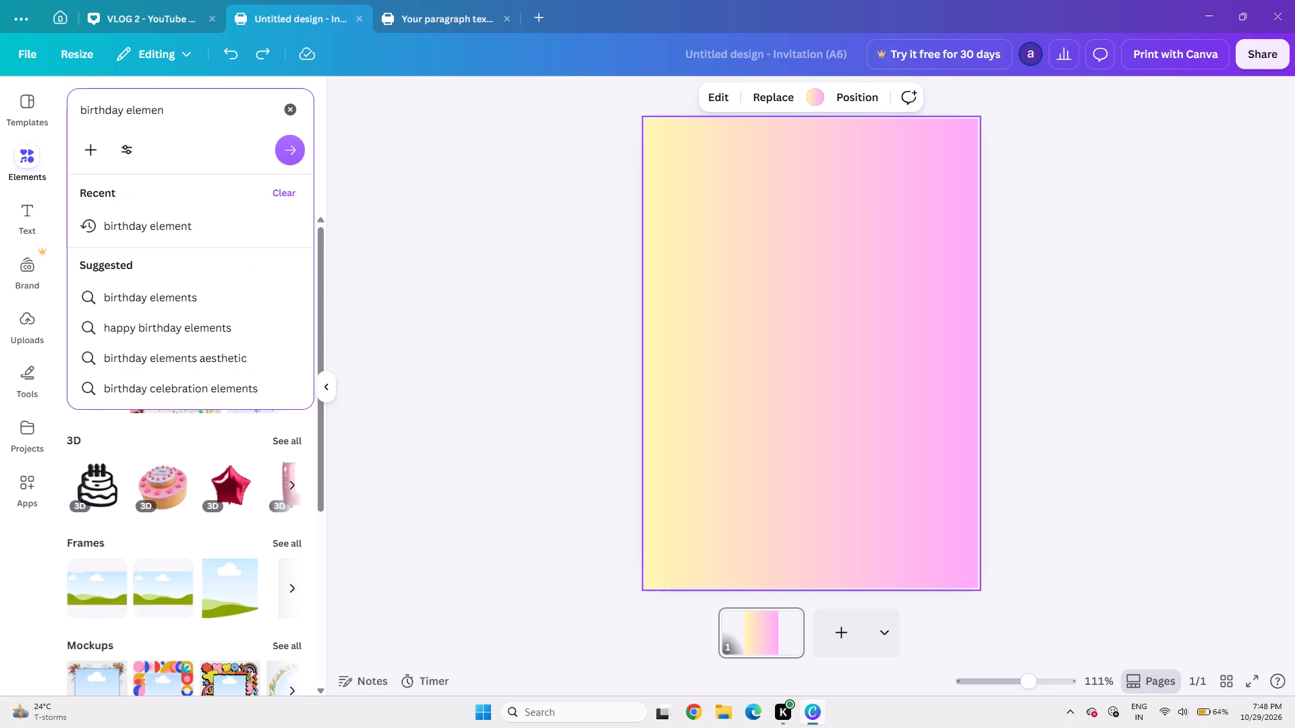
pyautogui.press('BackSpace')
pyautogui.press('BackSpace')
pyautogui.click(181, 101)
pyautogui.click(162, 111)
pyautogui.press('BackSpace')
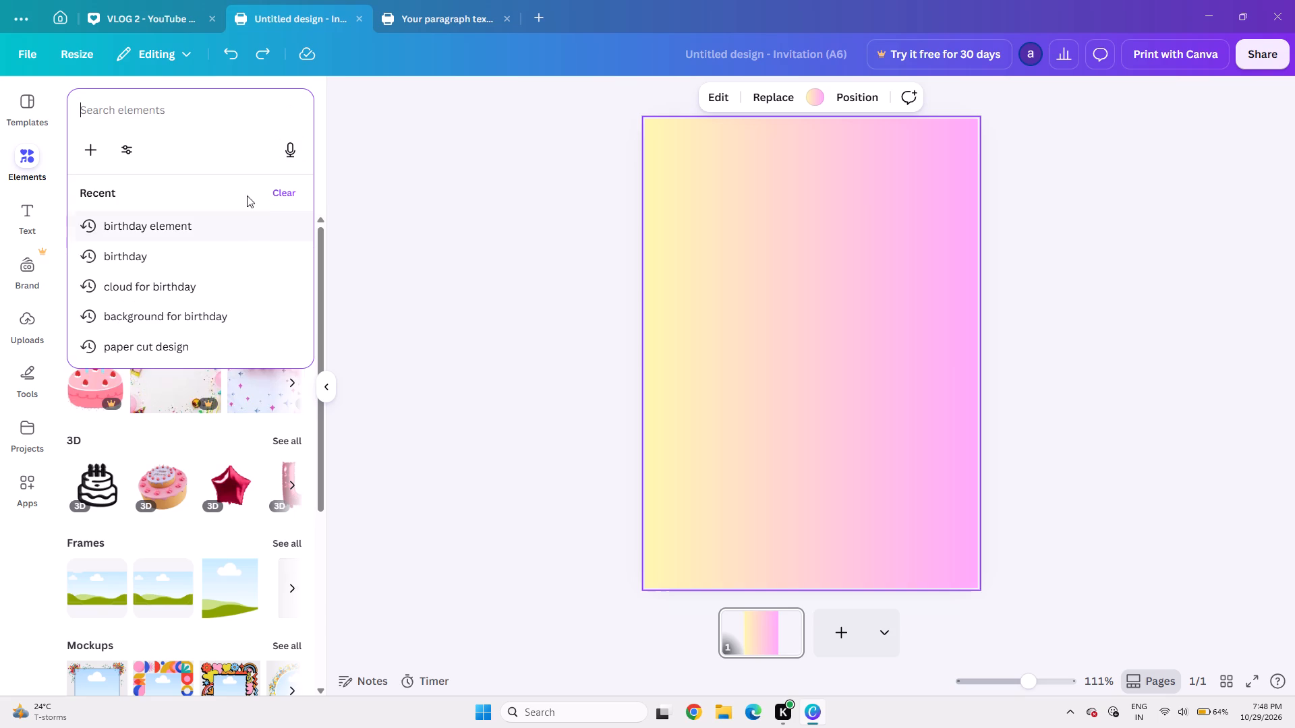
pyautogui.click(290, 192)
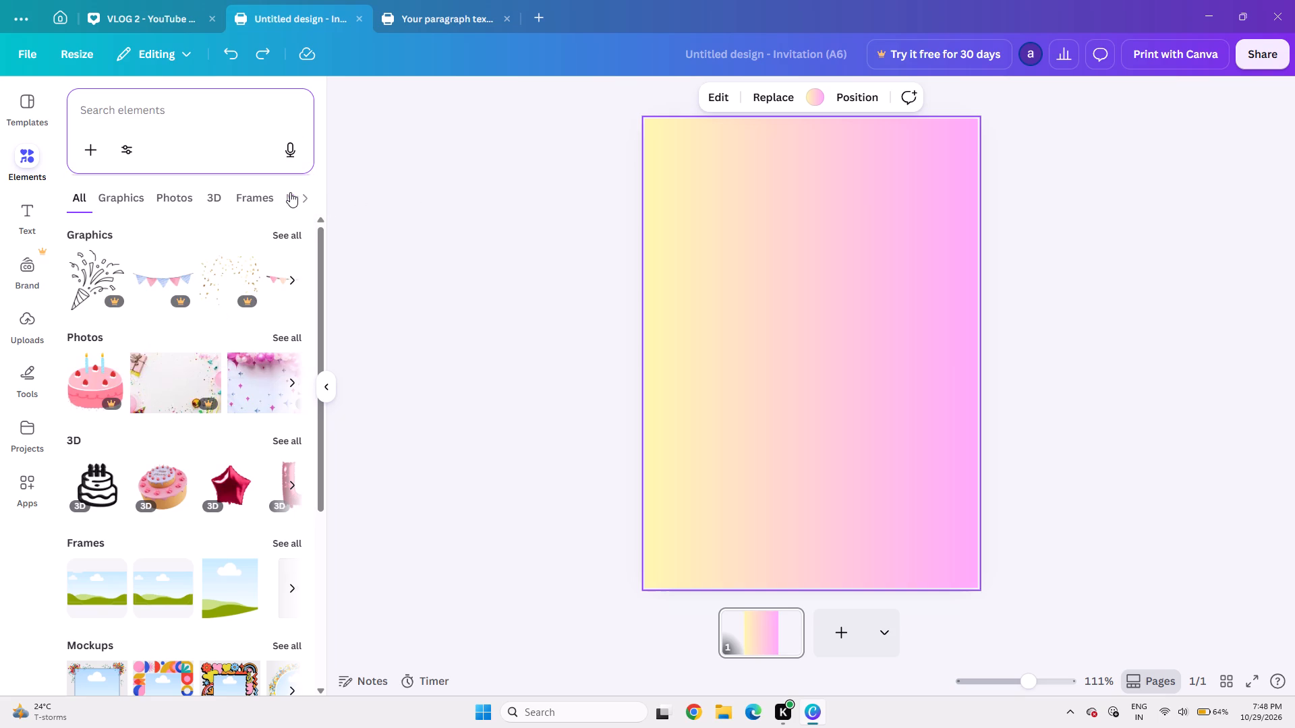
# Look over the birthday element results again, including the graphics, photos, 3D objects, frames and mockups.
pyautogui.click(32, 99)
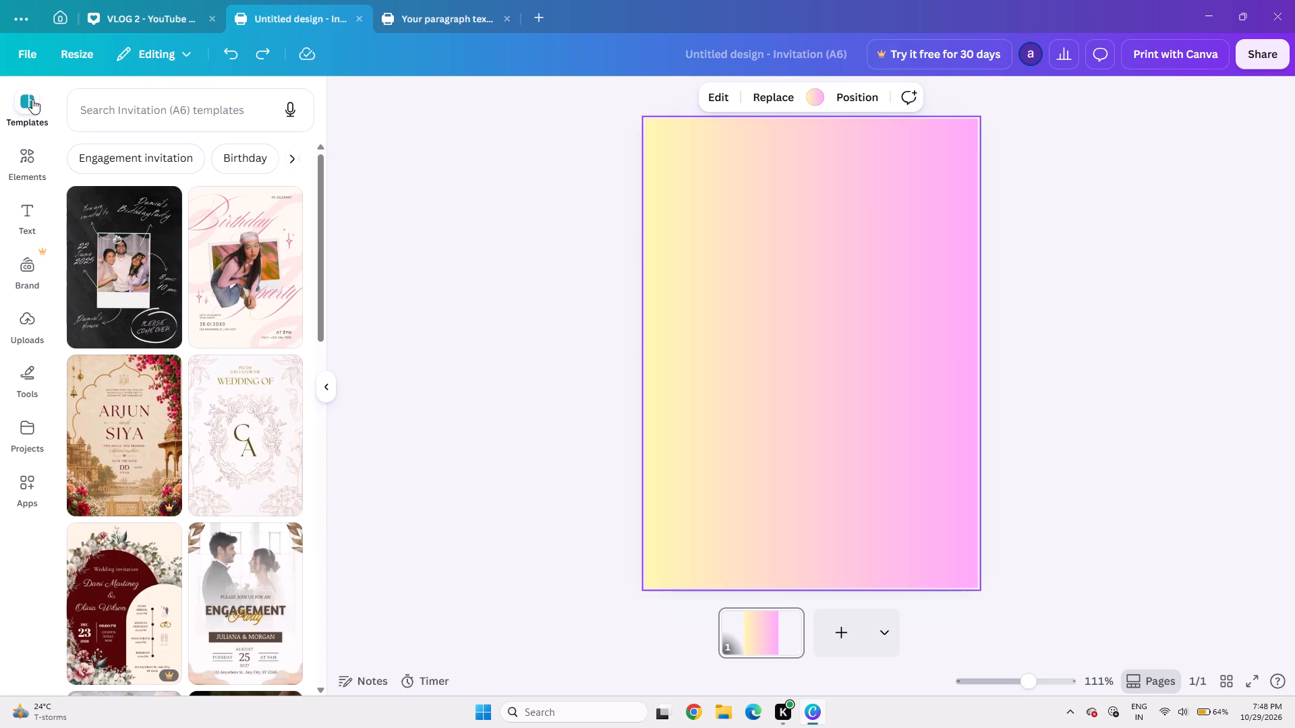
pyautogui.click(32, 99)
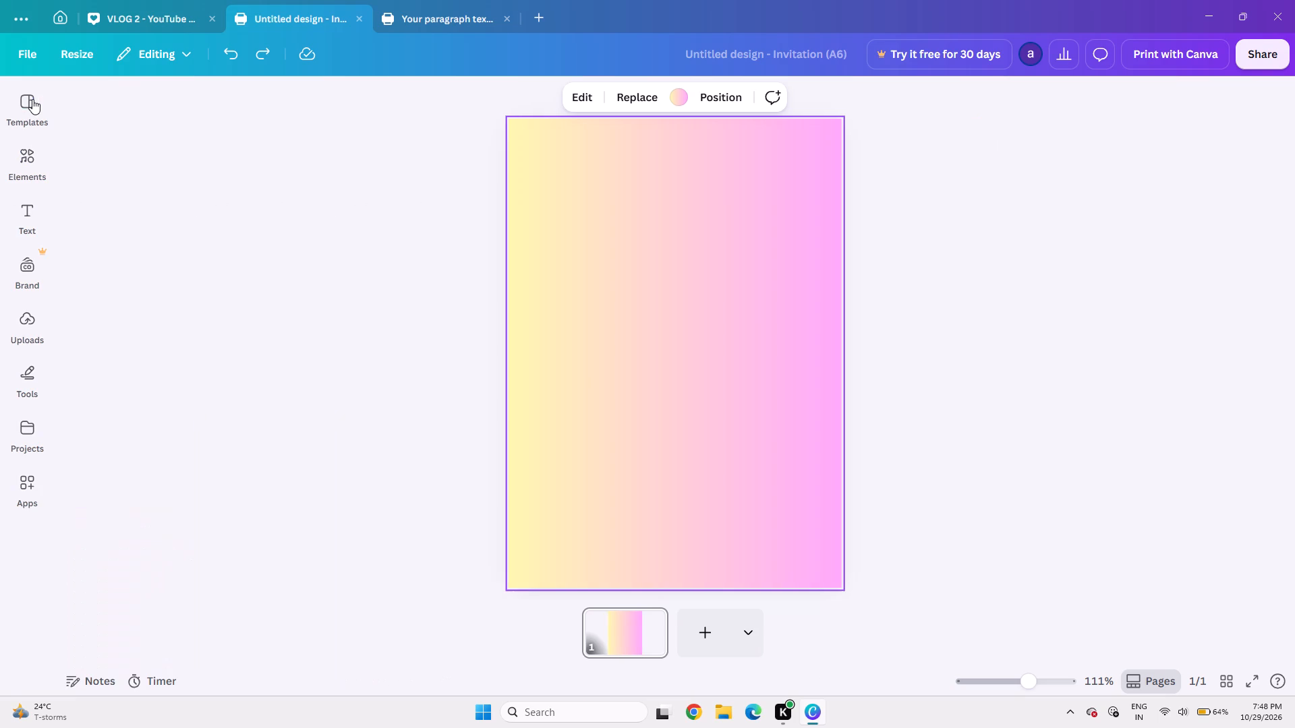
pyautogui.click(22, 180)
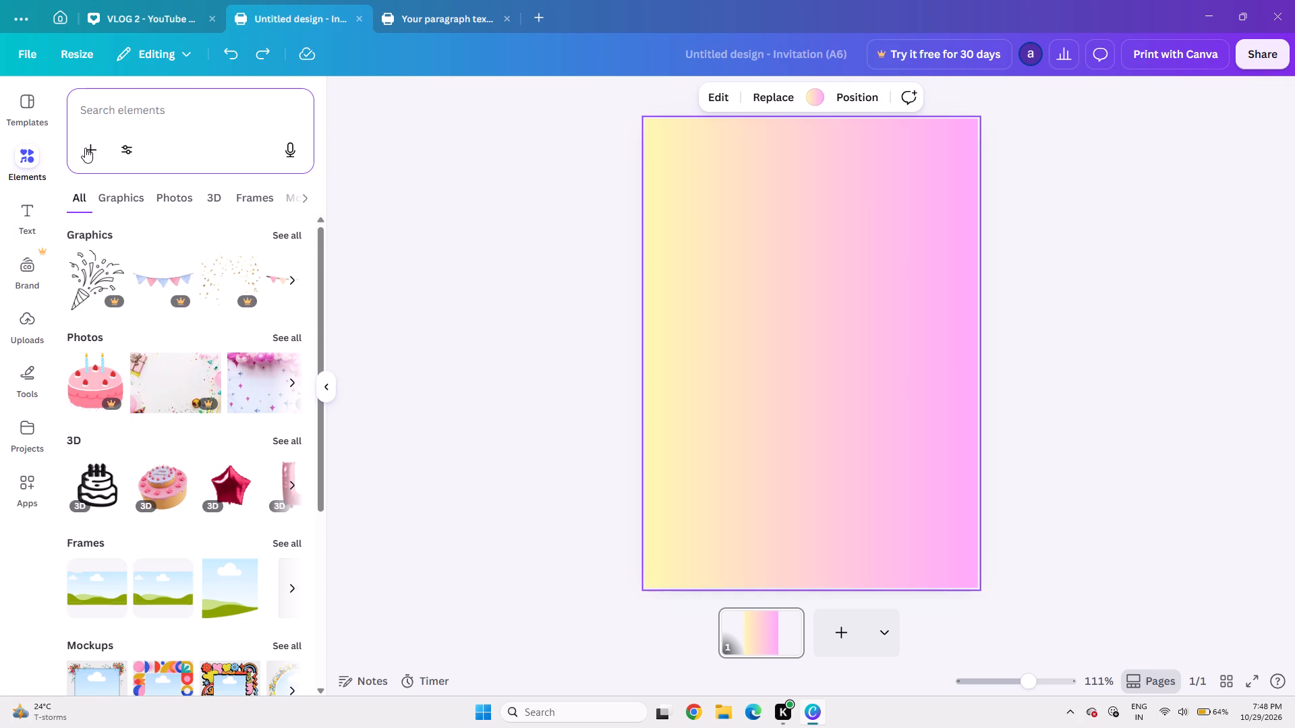
pyautogui.scroll(-2, 267, 400)
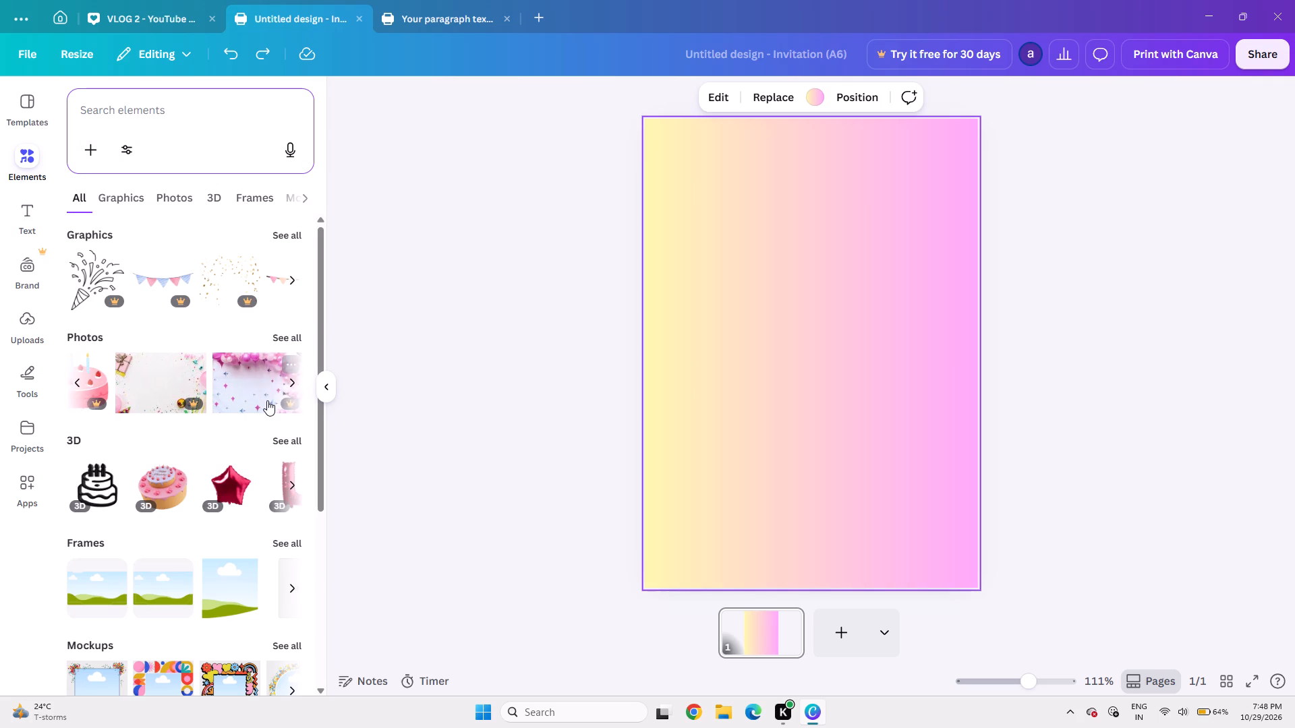
pyautogui.scroll(-8, 267, 400)
pyautogui.scroll(5, 233, 423)
pyautogui.scroll(-1, 233, 423)
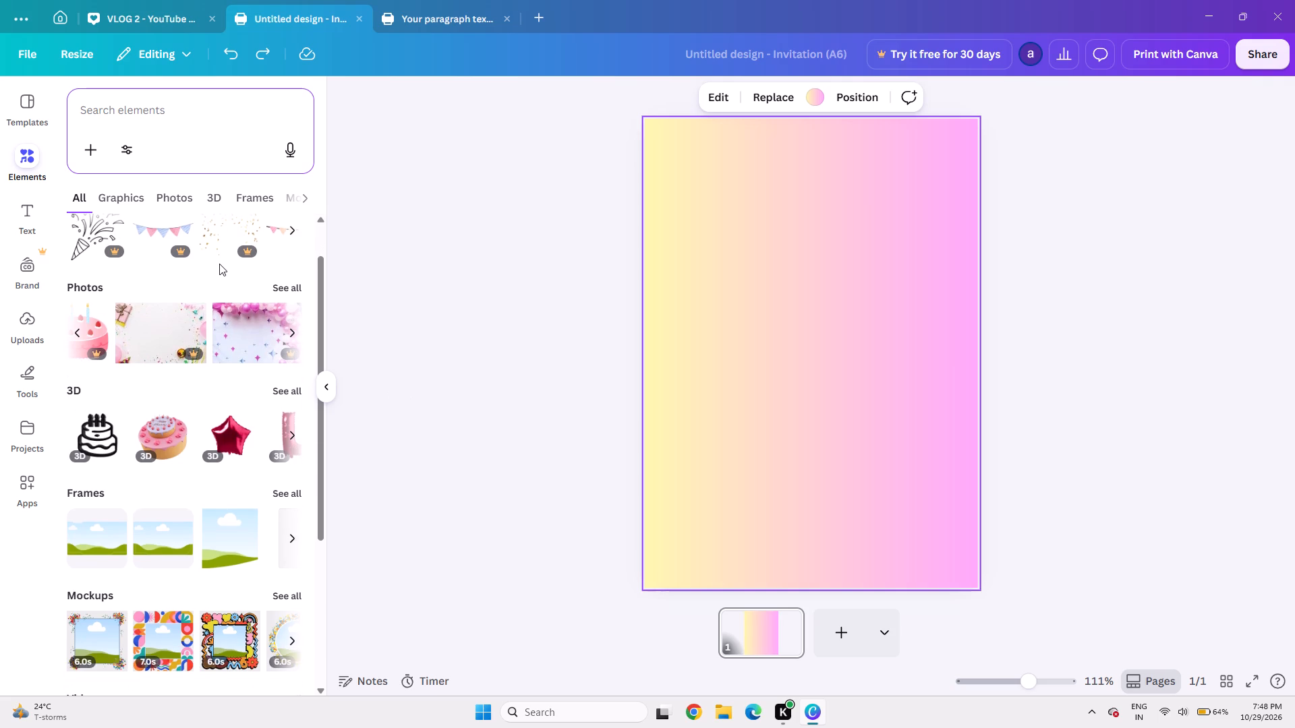
pyautogui.scroll(8, 219, 264)
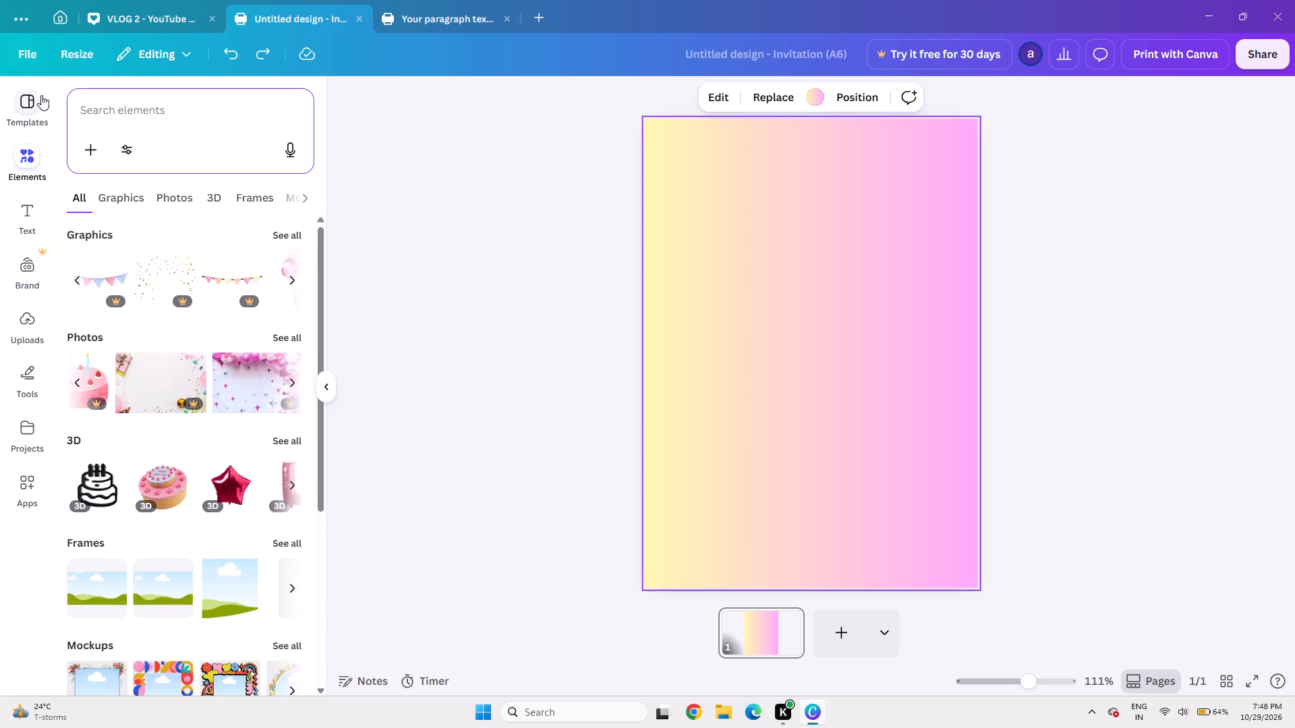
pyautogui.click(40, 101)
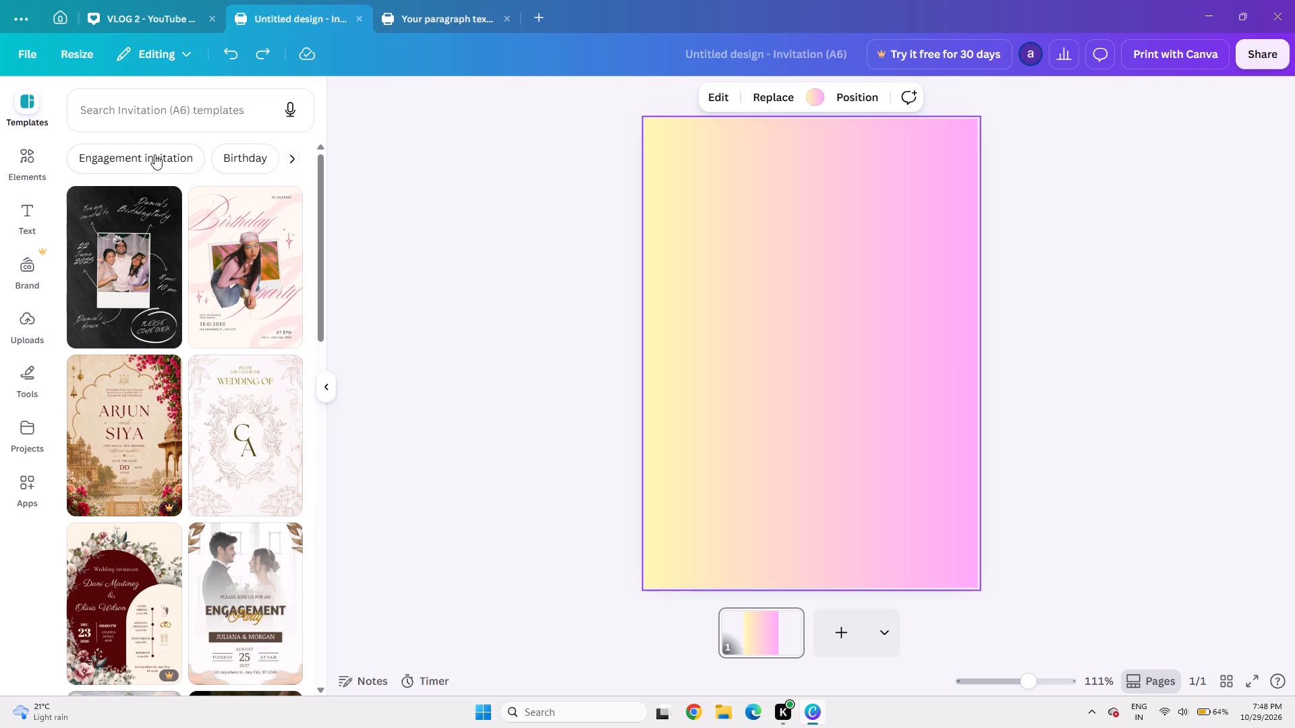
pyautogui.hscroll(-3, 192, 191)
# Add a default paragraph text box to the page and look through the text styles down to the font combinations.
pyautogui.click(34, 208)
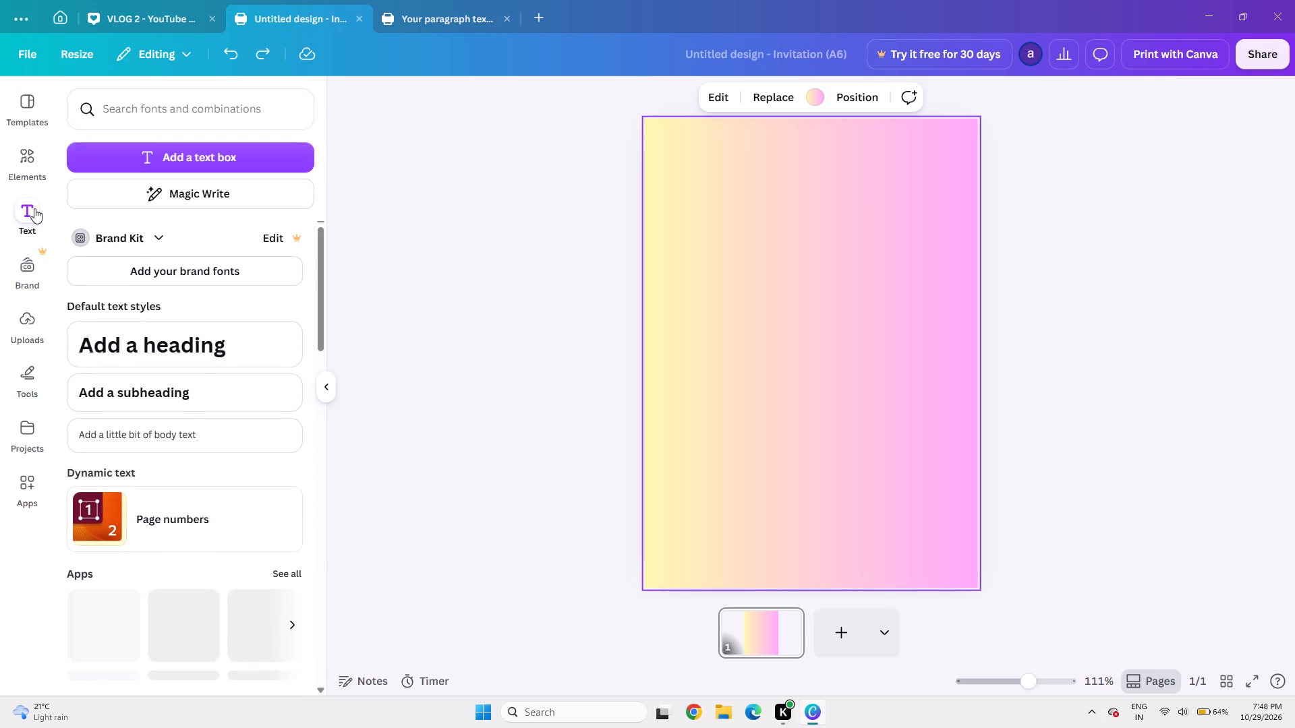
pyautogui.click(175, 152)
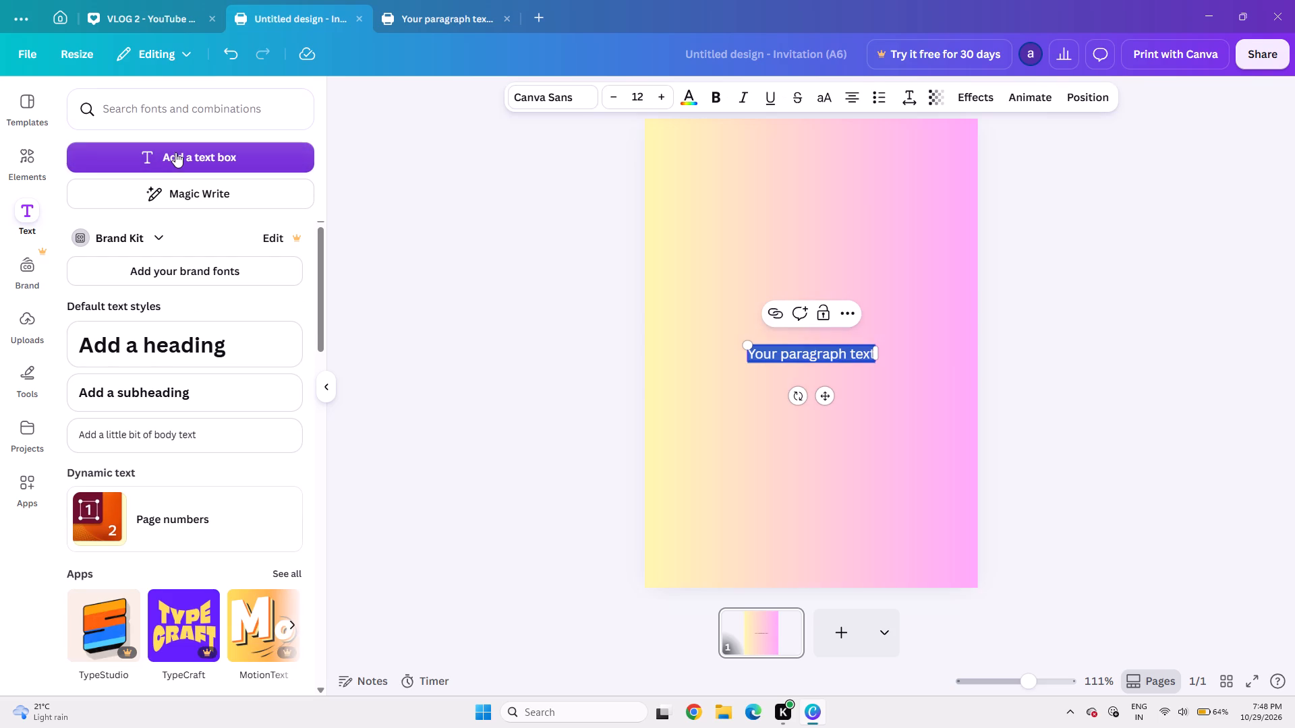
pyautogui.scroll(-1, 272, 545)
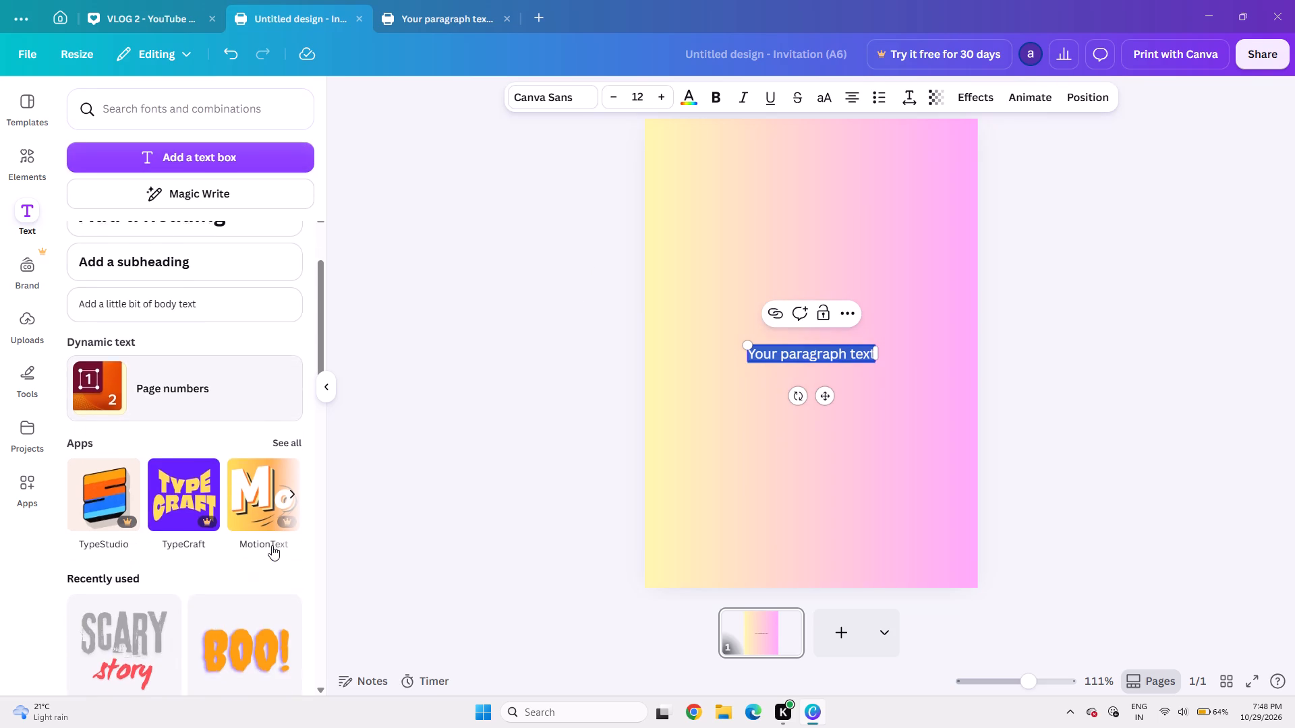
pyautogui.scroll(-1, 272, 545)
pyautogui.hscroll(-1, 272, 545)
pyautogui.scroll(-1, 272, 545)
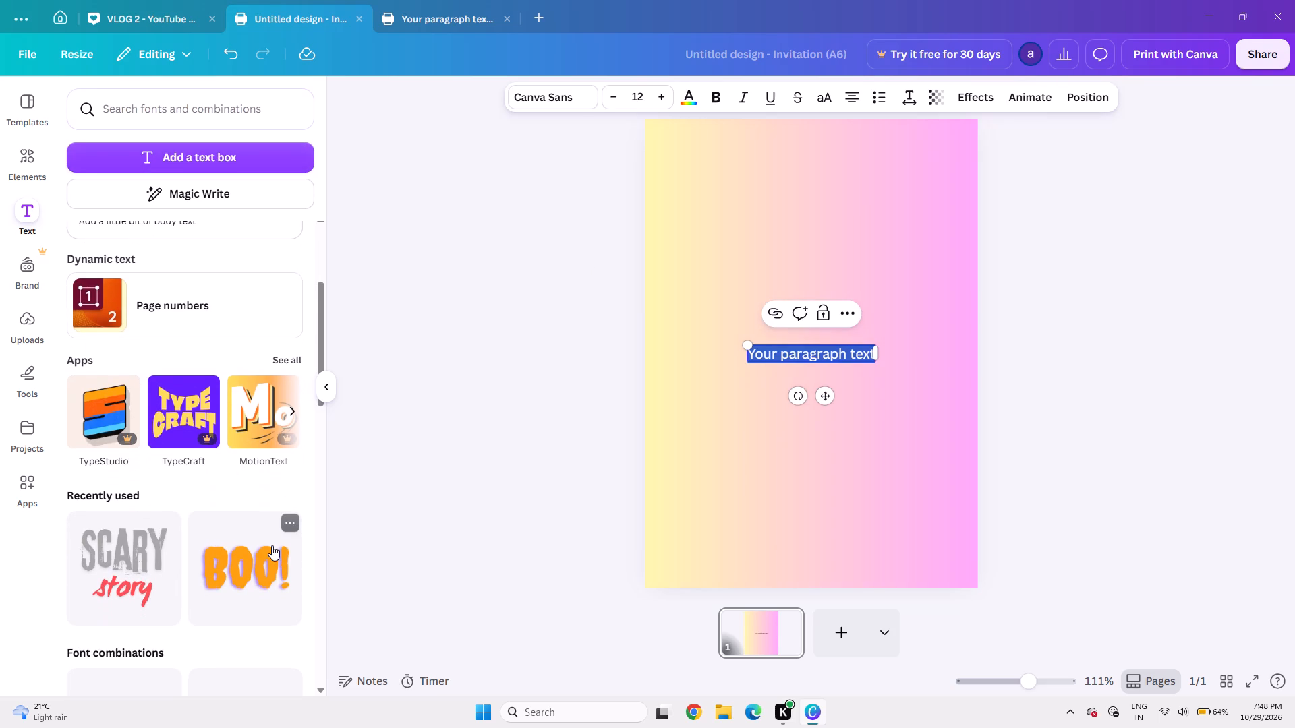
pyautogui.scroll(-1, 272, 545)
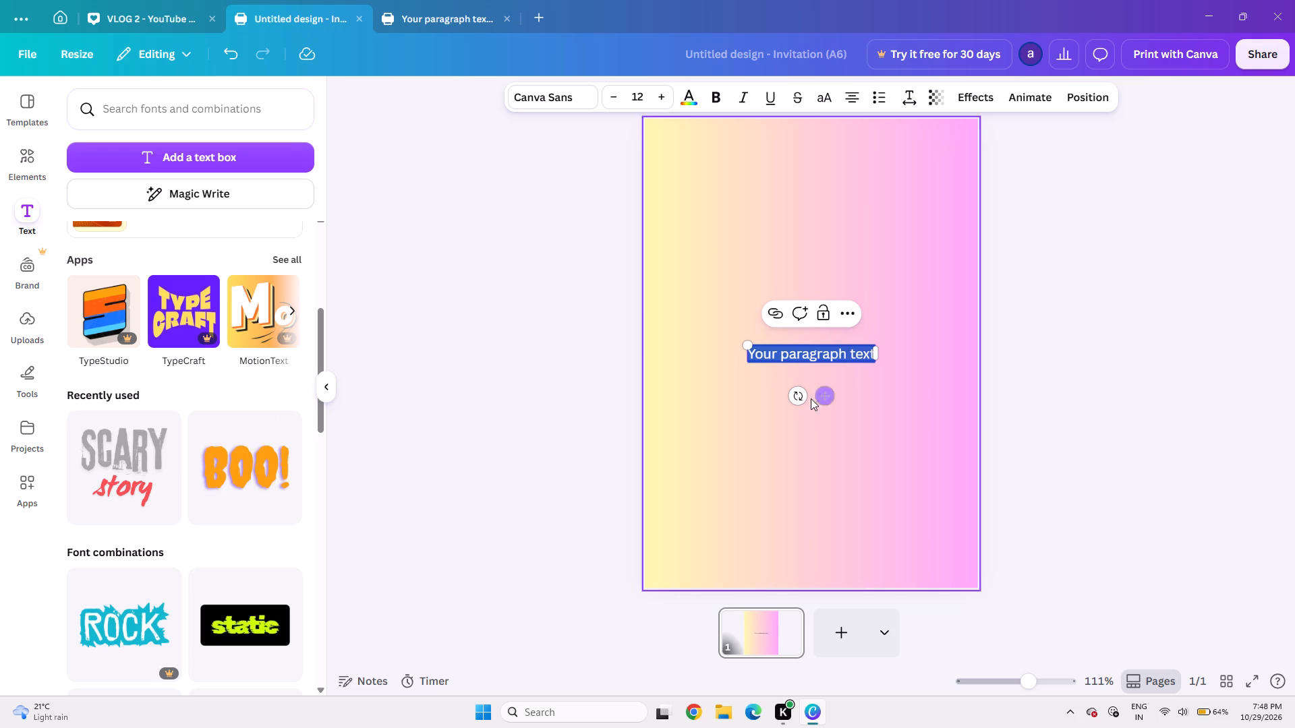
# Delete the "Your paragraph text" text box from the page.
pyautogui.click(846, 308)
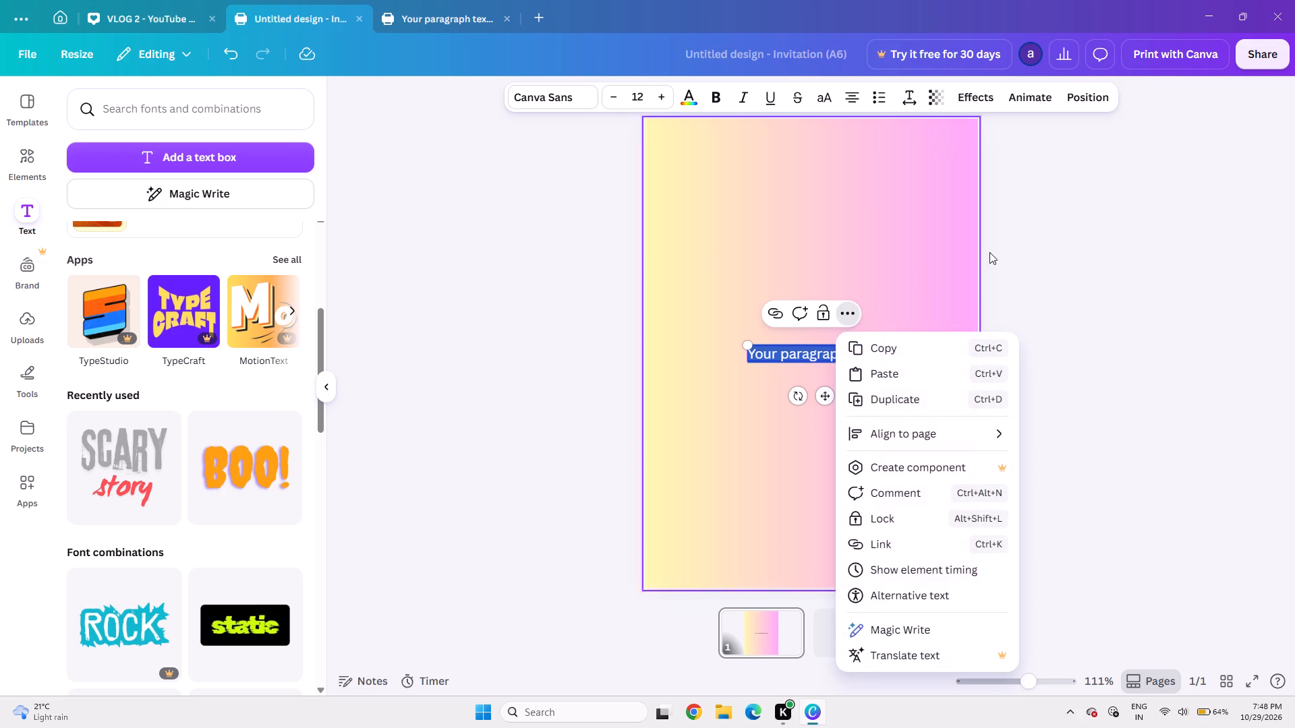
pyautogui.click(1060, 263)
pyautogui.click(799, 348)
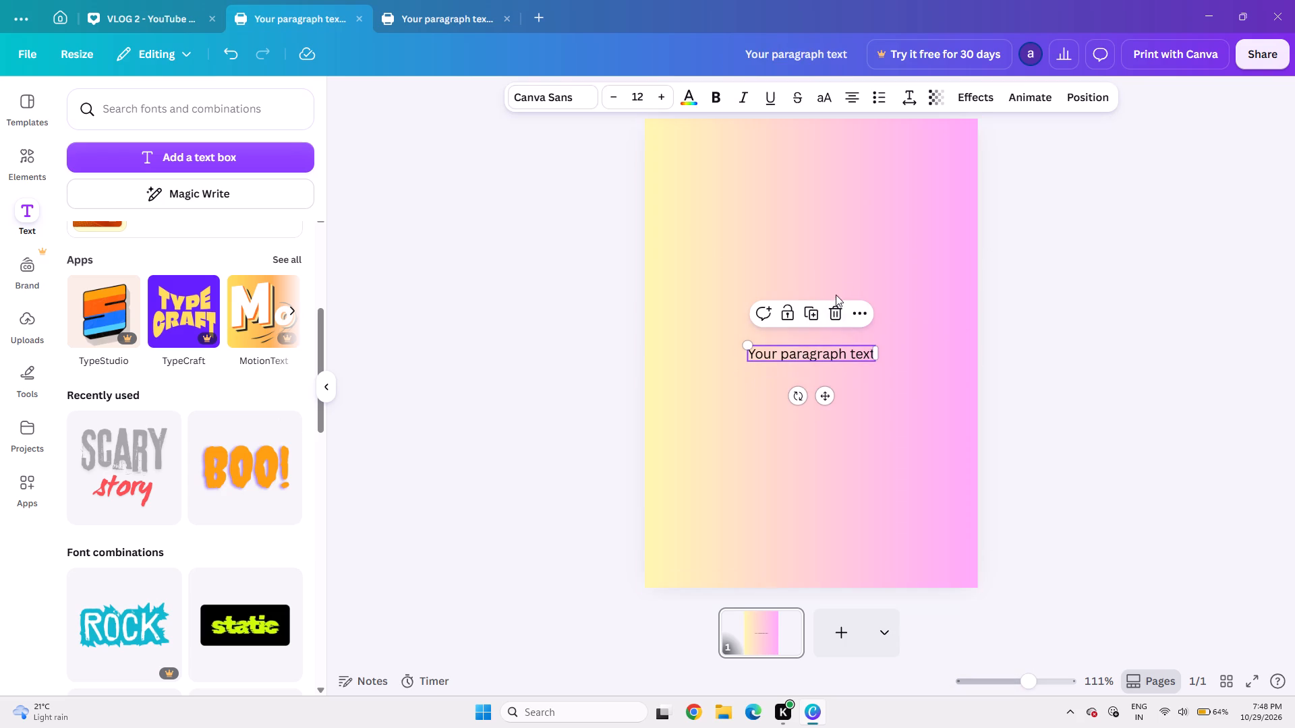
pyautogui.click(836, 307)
# Add the recently used "SCARY story" font combination to the page and enlarge it from its upper-left corner.
pyautogui.scroll(-1, 165, 462)
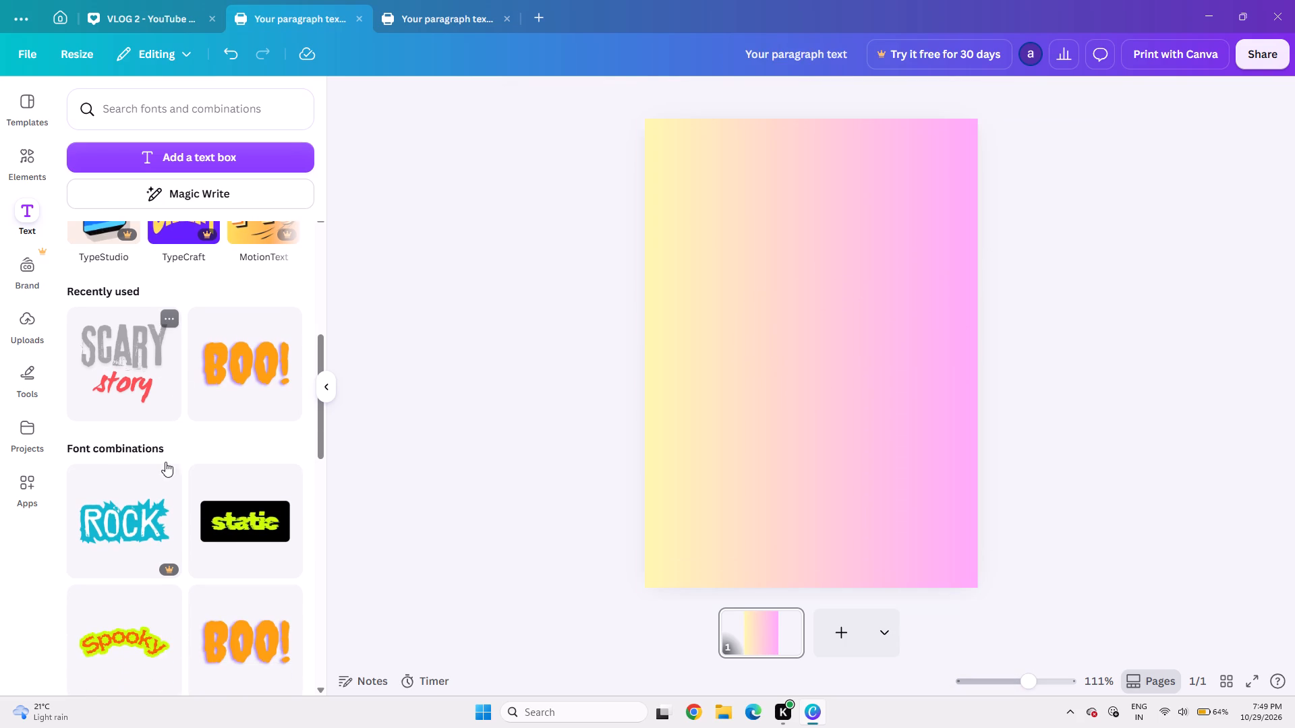
pyautogui.scroll(-1, 165, 462)
pyautogui.click(138, 391)
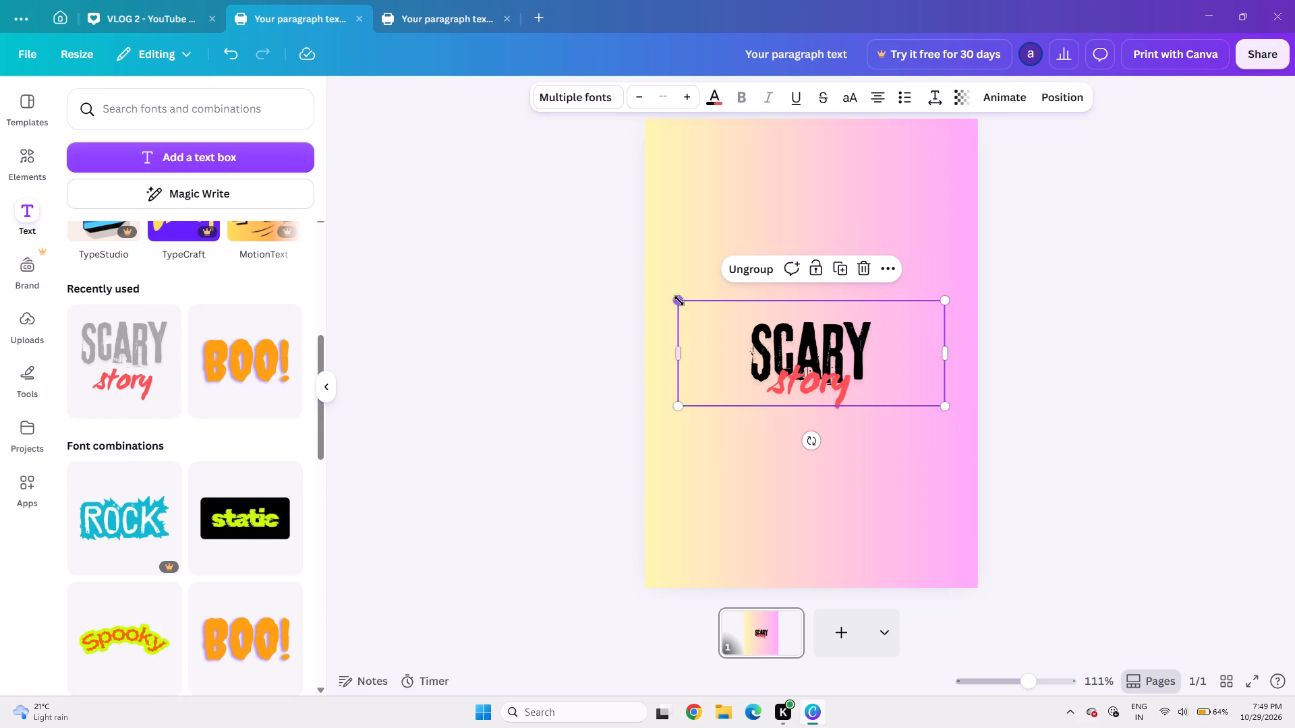
pyautogui.moveTo(679, 301); pyautogui.dragTo(616, 227)
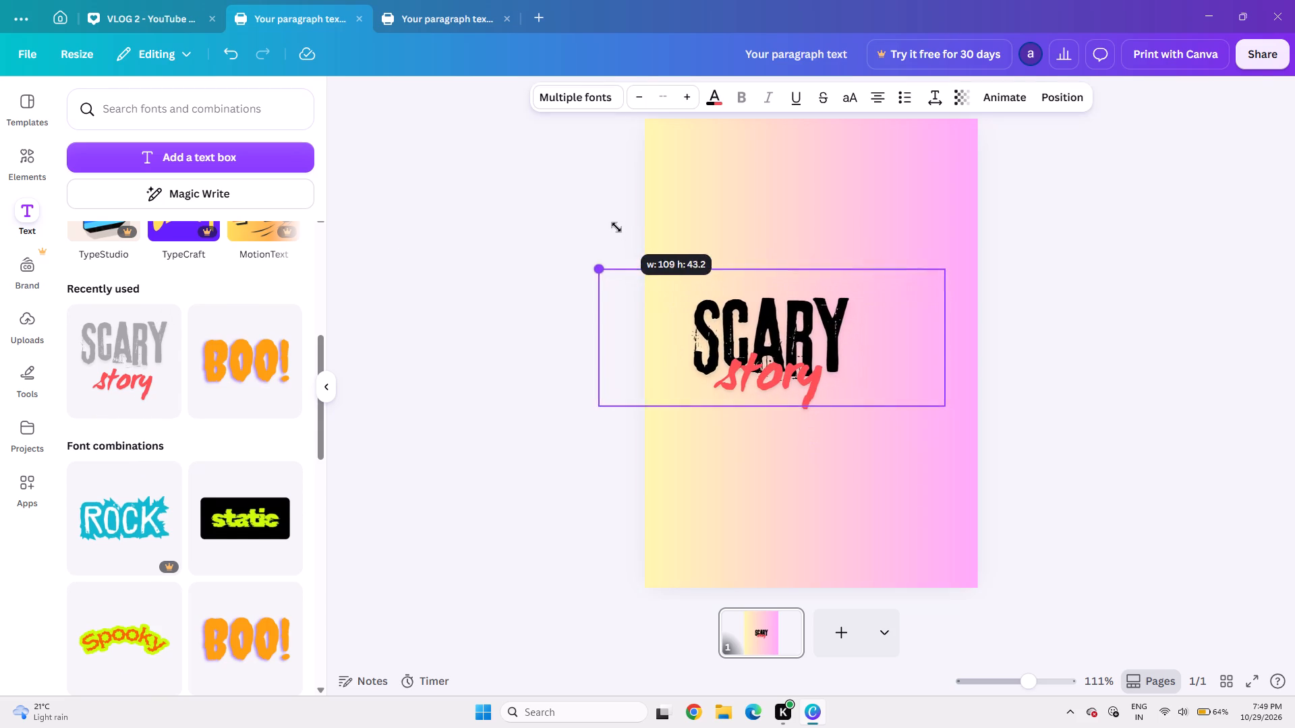
pyautogui.moveTo(616, 227); pyautogui.dragTo(577, 193)
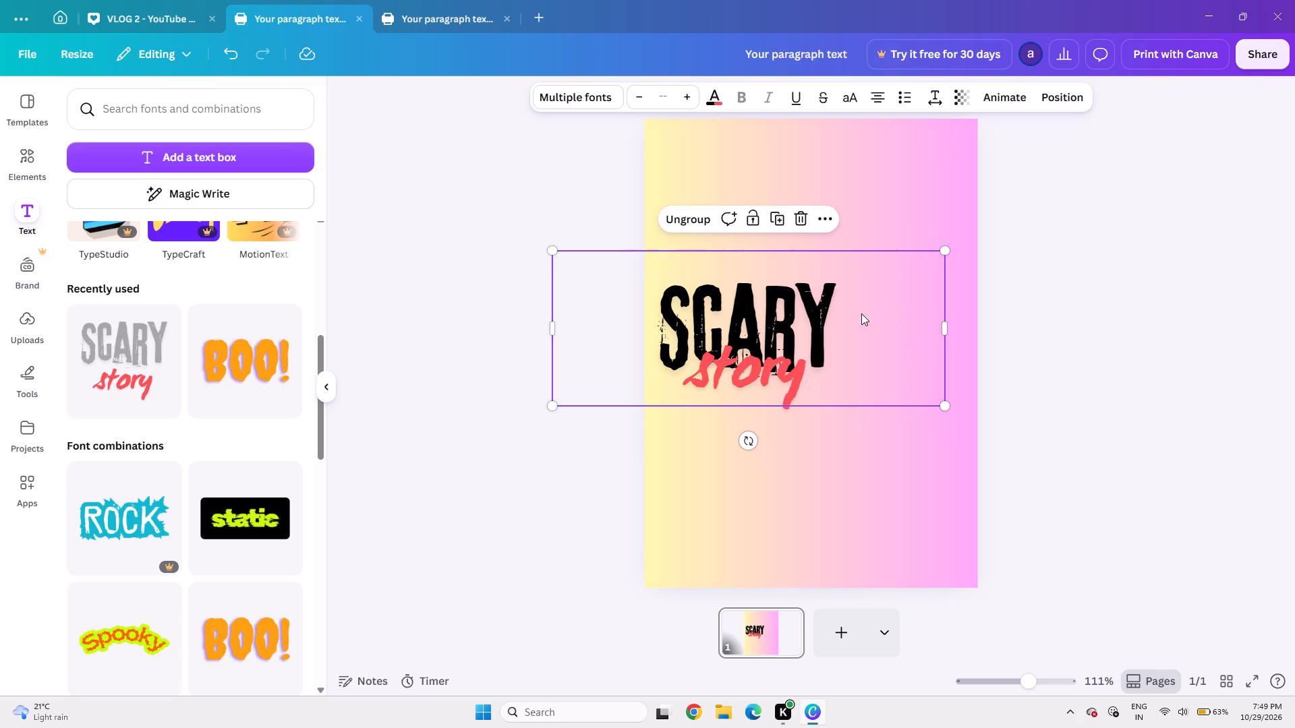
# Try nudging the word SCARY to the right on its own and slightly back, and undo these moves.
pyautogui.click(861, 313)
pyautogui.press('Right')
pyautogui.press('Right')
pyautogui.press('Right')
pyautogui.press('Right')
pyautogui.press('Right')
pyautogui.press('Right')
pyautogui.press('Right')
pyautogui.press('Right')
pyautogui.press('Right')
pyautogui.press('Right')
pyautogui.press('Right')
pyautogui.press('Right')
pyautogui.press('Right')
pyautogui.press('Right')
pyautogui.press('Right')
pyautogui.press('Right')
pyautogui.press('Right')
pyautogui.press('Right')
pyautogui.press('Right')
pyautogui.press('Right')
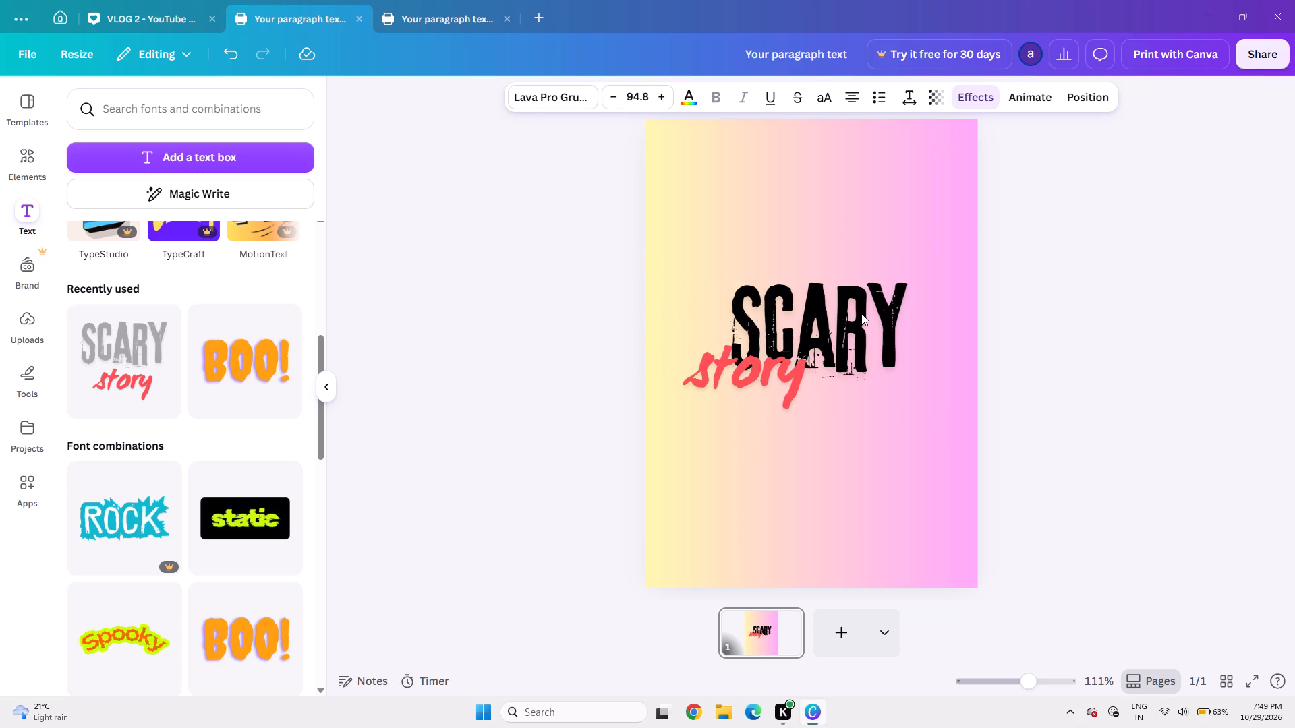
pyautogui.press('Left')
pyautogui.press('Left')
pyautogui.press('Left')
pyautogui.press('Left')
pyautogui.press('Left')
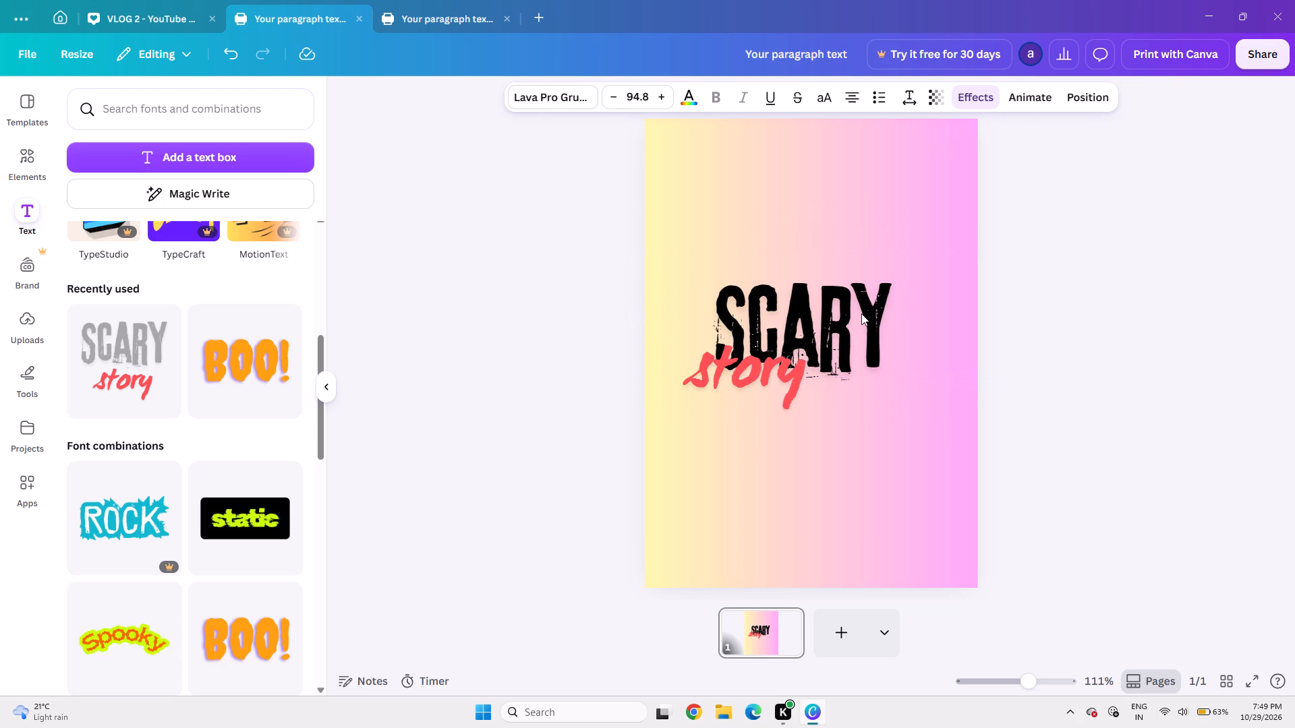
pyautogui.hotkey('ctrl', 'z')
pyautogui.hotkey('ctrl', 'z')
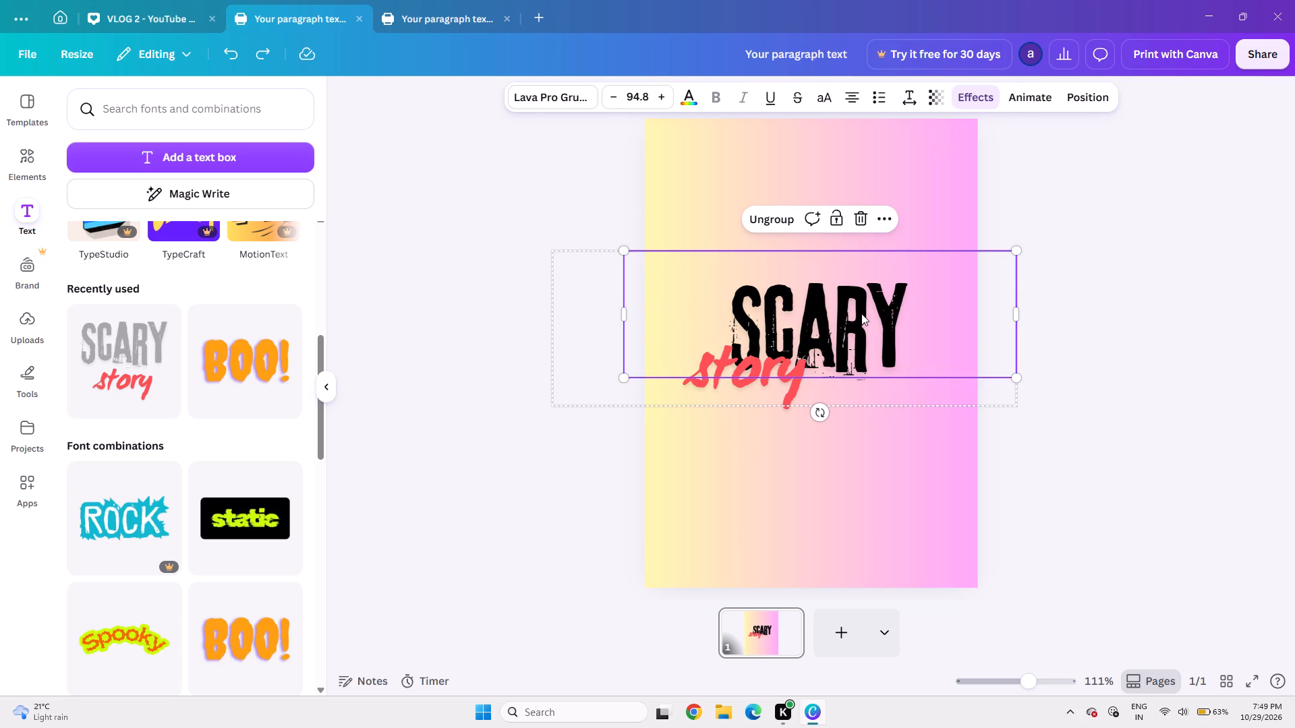
# Move the whole SCARY story text group slightly up and to the right, centring it horizontally on the page.
pyautogui.click(865, 432)
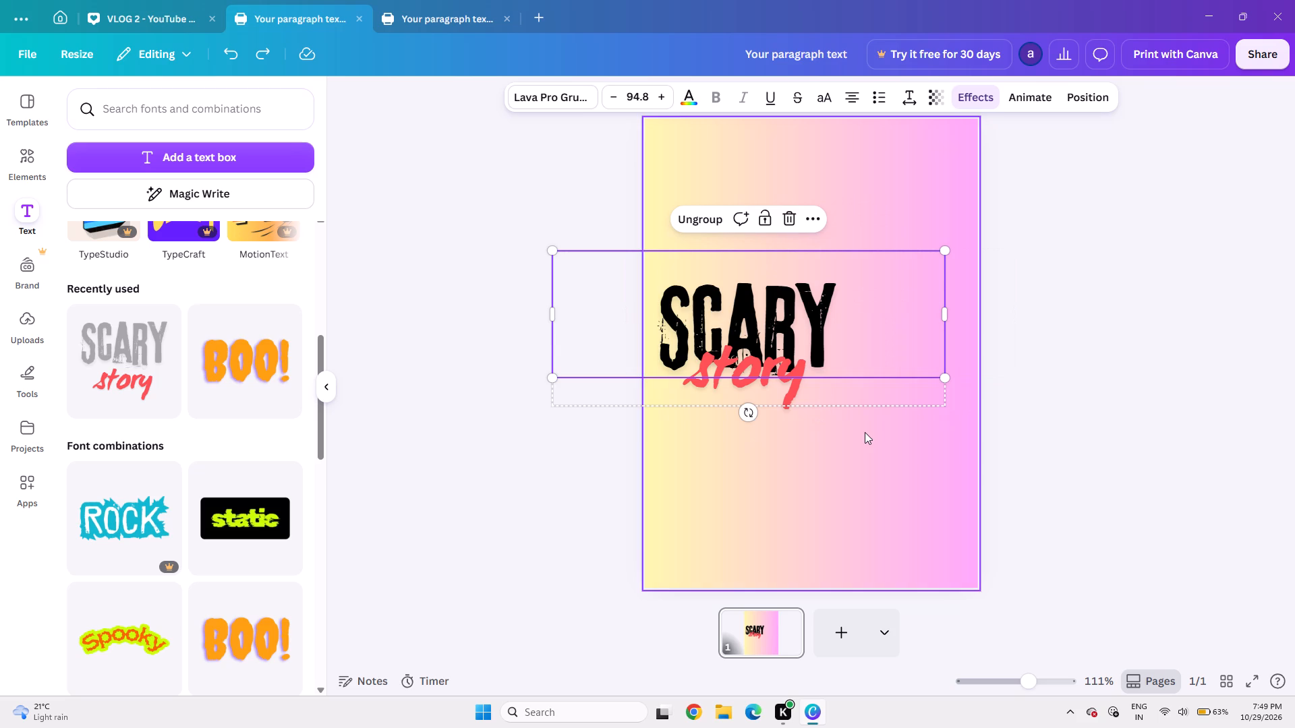
pyautogui.click(817, 289)
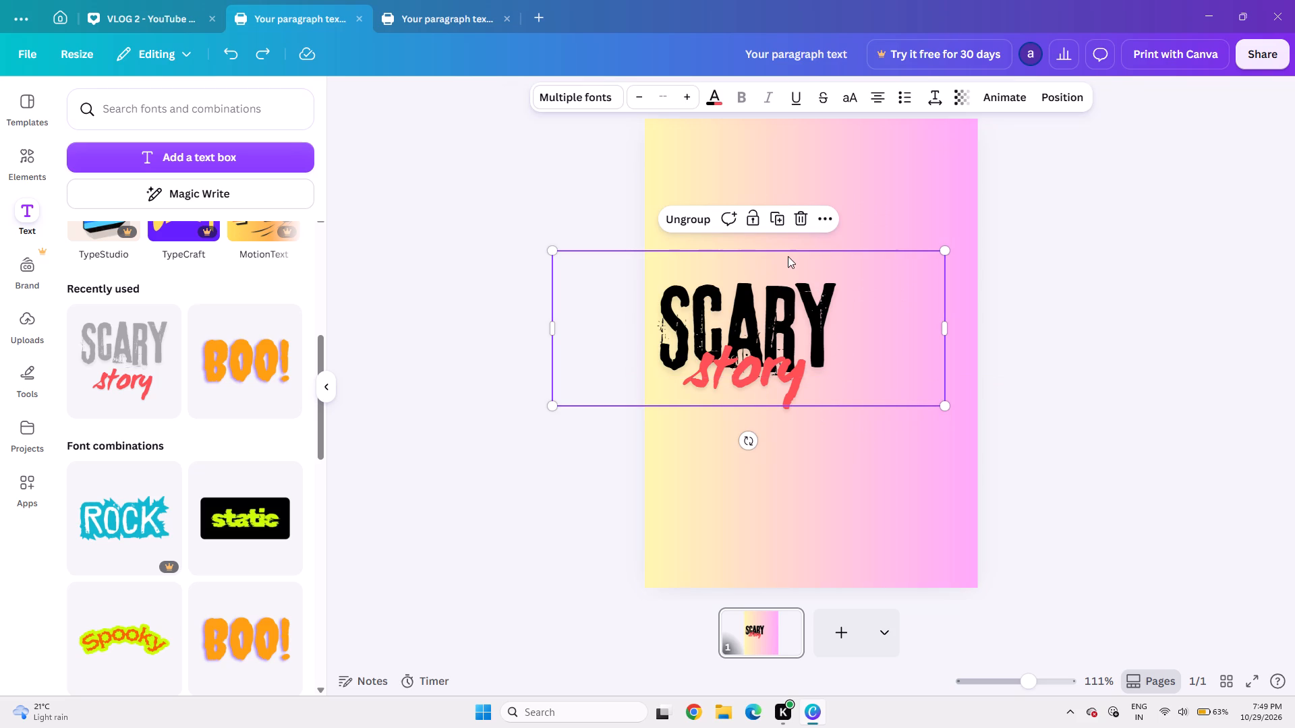
pyautogui.moveTo(803, 316); pyautogui.dragTo(871, 298)
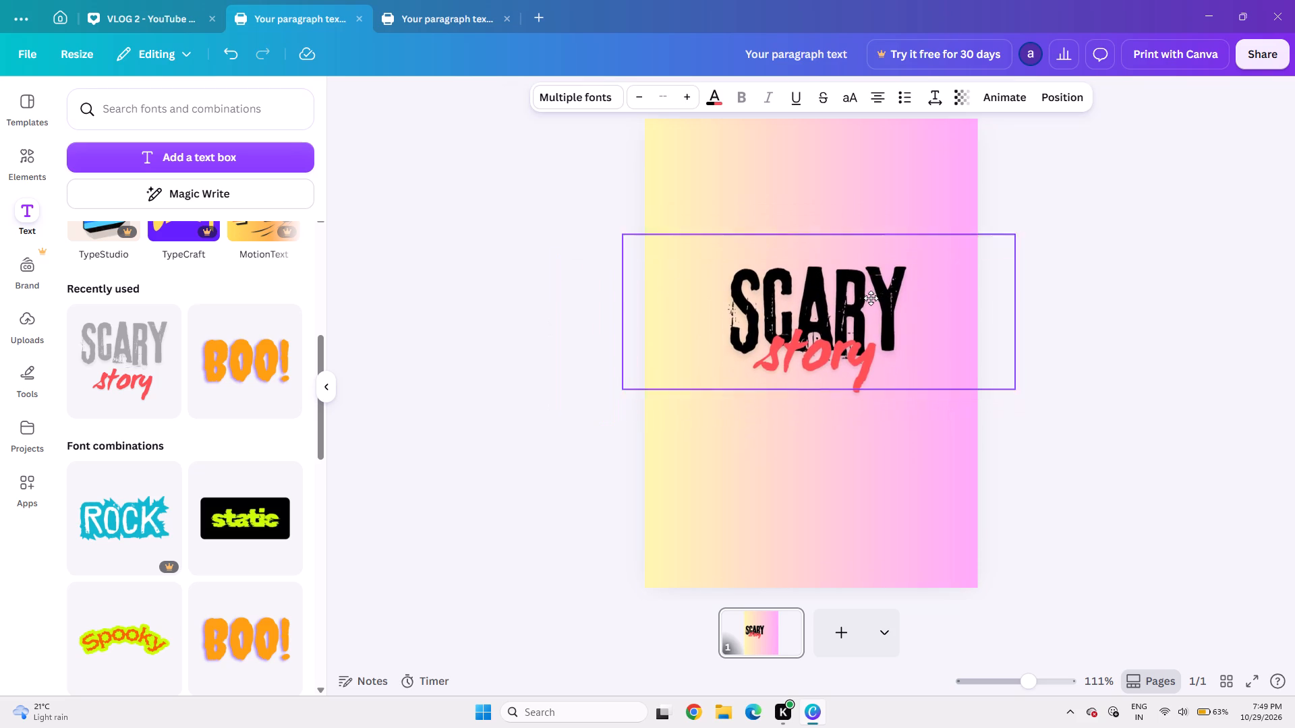
pyautogui.moveTo(871, 298); pyautogui.dragTo(869, 298)
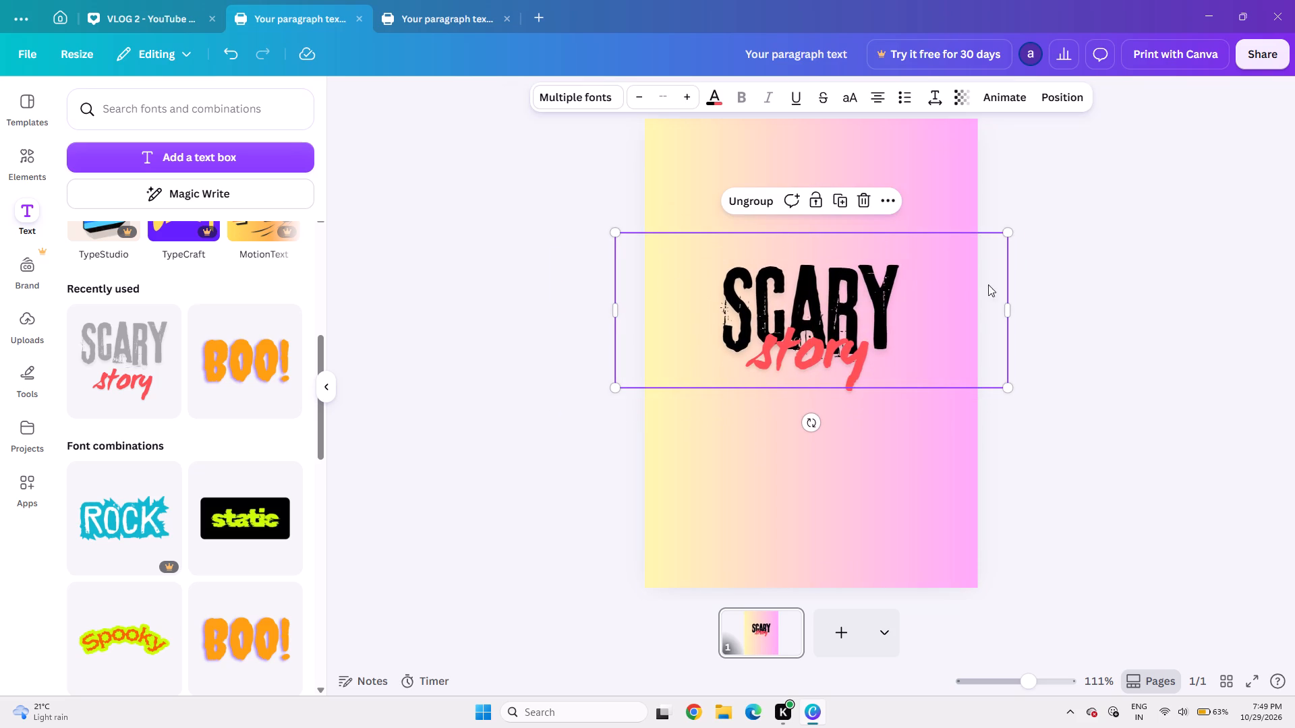
# Nudge the SCARY story text group slightly down, keeping it horizontally centred on the page.
pyautogui.click(1101, 251)
pyautogui.click(901, 293)
pyautogui.press('Down')
pyautogui.press('Down')
pyautogui.press('Down')
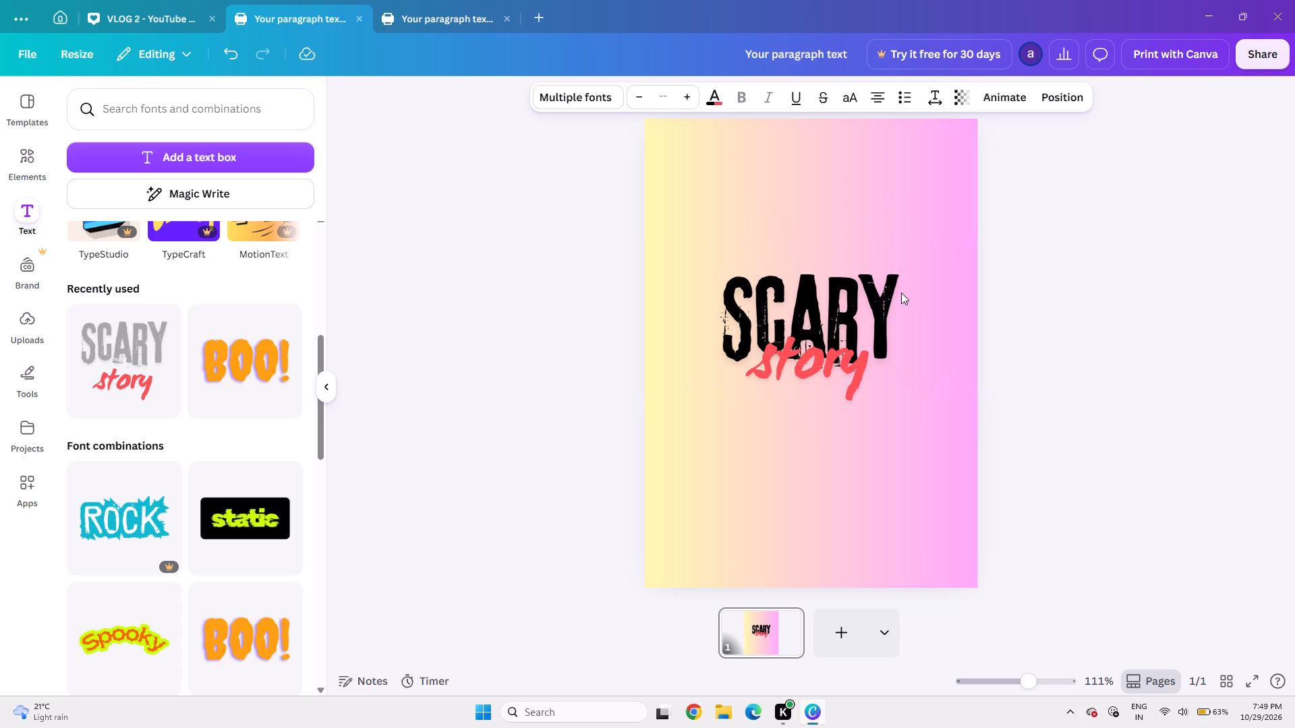
pyautogui.press('Up')
pyautogui.press('Down')
pyautogui.press('Down')
pyautogui.press('Down')
pyautogui.press('Right')
pyautogui.press('Right')
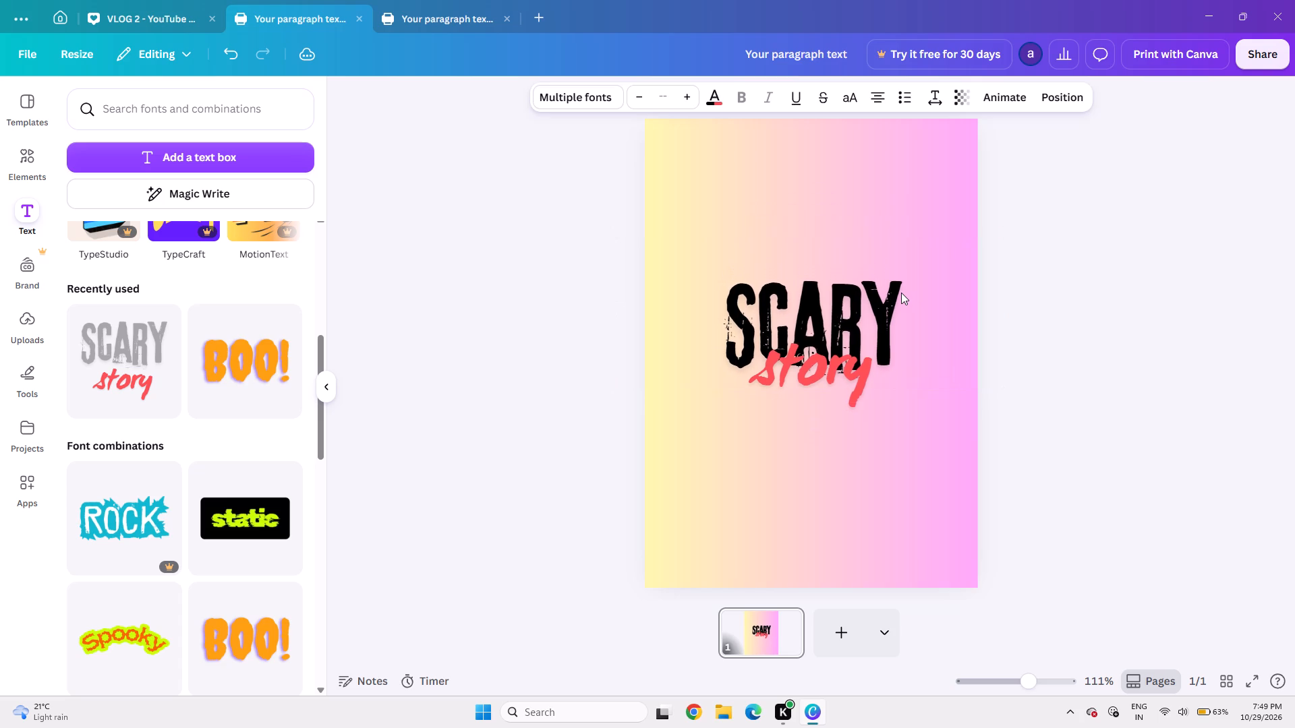
pyautogui.press('Left')
pyautogui.press('Left')
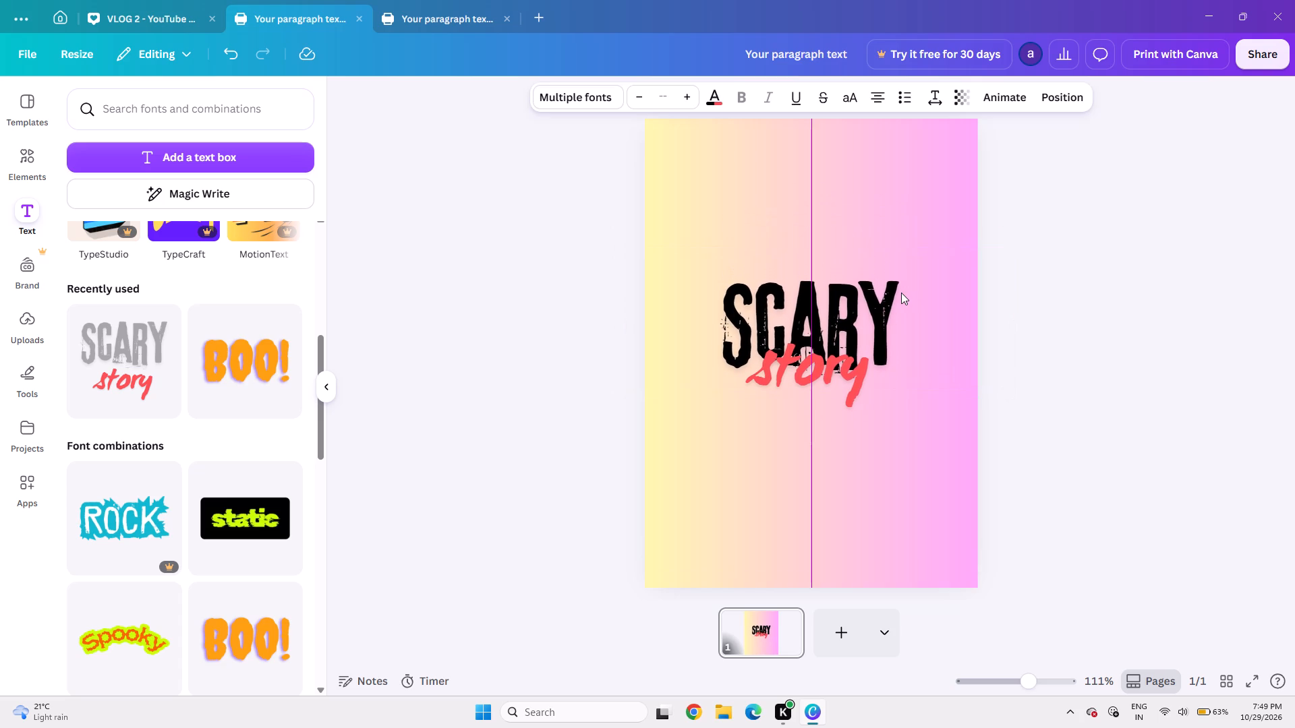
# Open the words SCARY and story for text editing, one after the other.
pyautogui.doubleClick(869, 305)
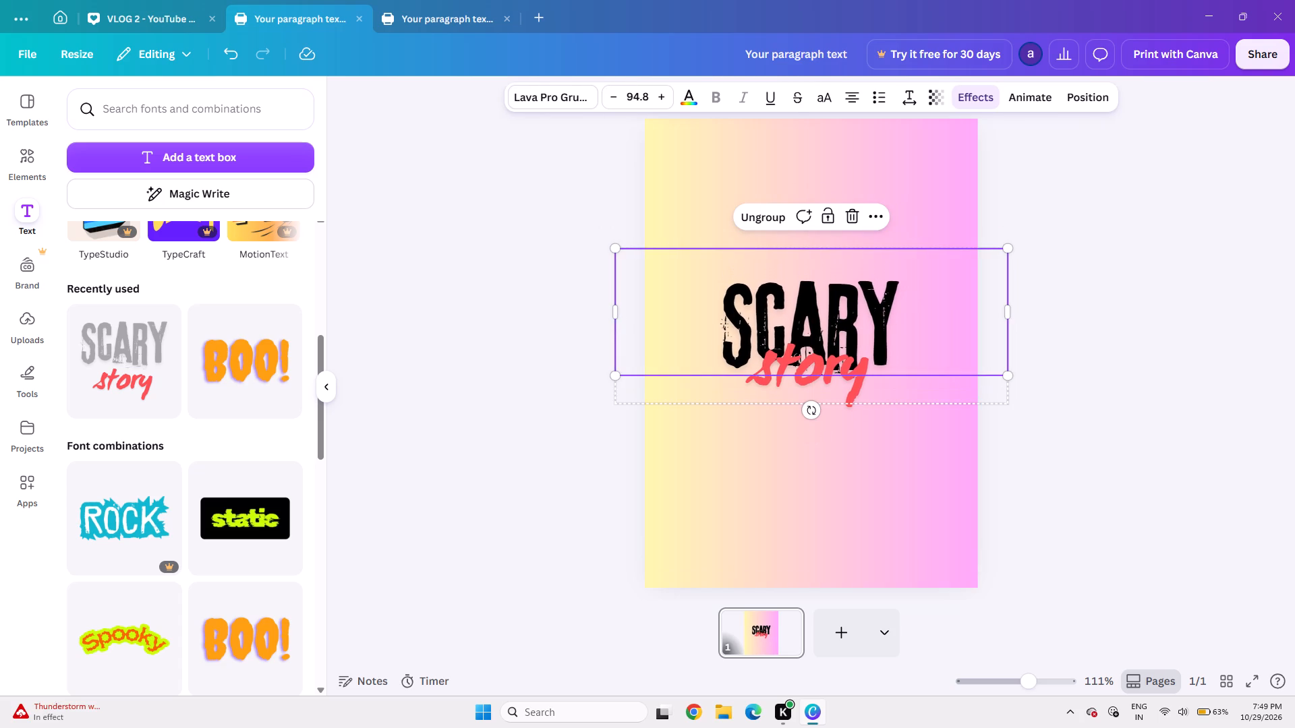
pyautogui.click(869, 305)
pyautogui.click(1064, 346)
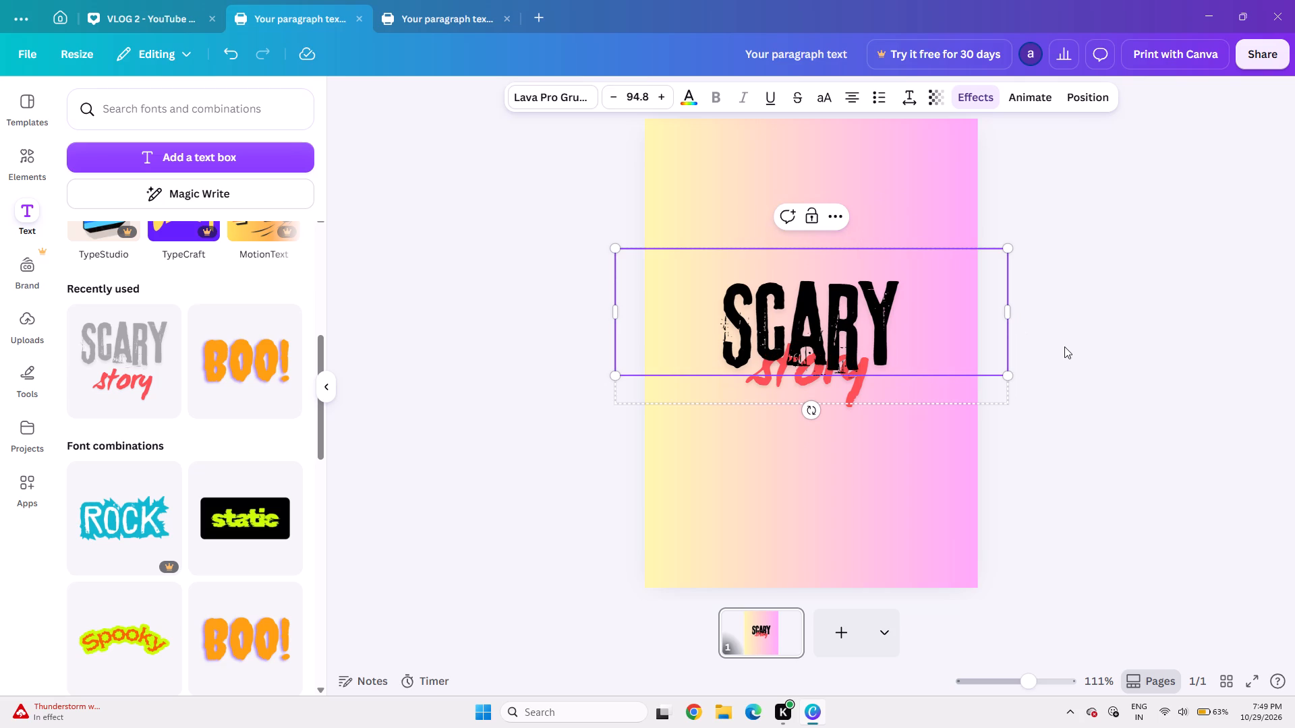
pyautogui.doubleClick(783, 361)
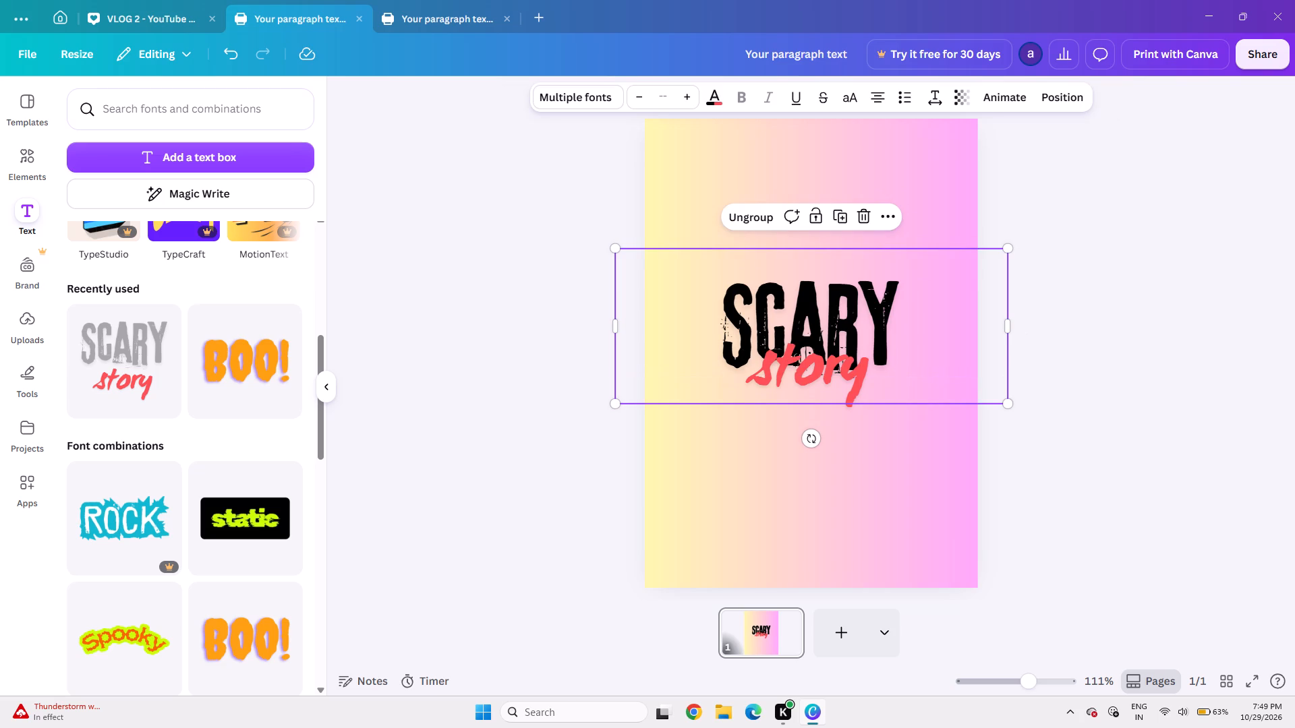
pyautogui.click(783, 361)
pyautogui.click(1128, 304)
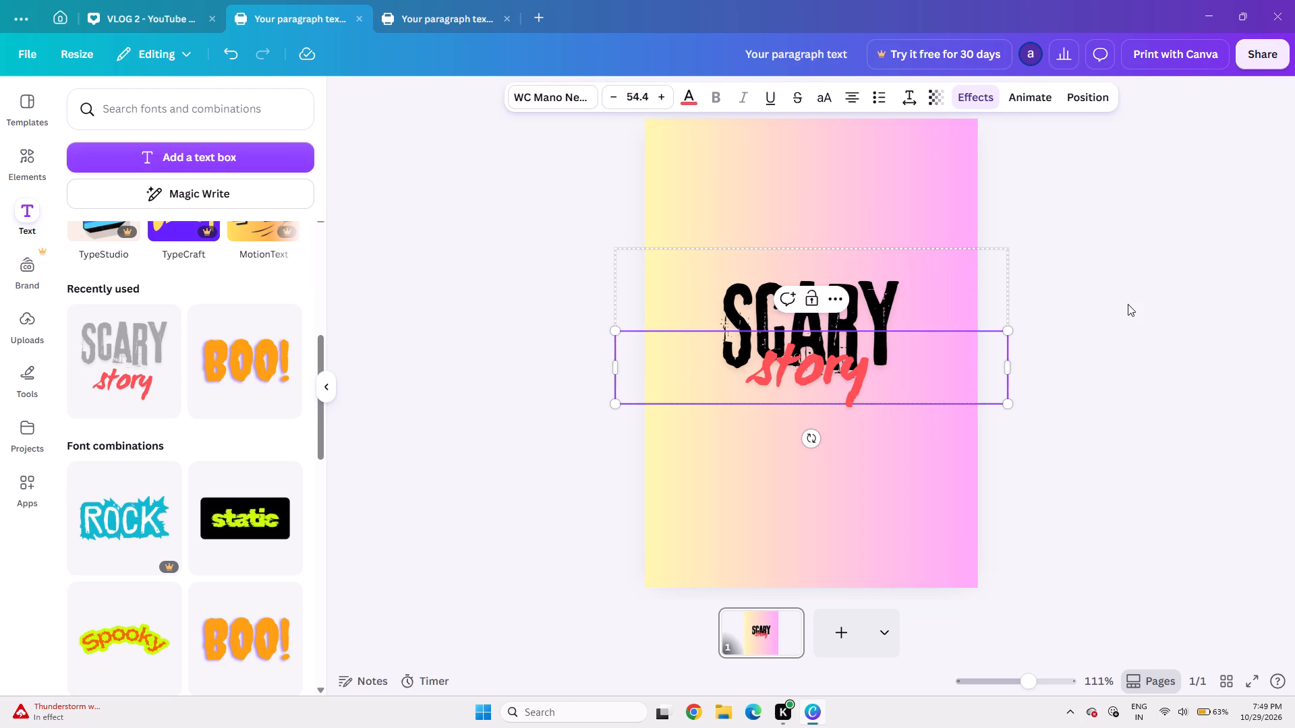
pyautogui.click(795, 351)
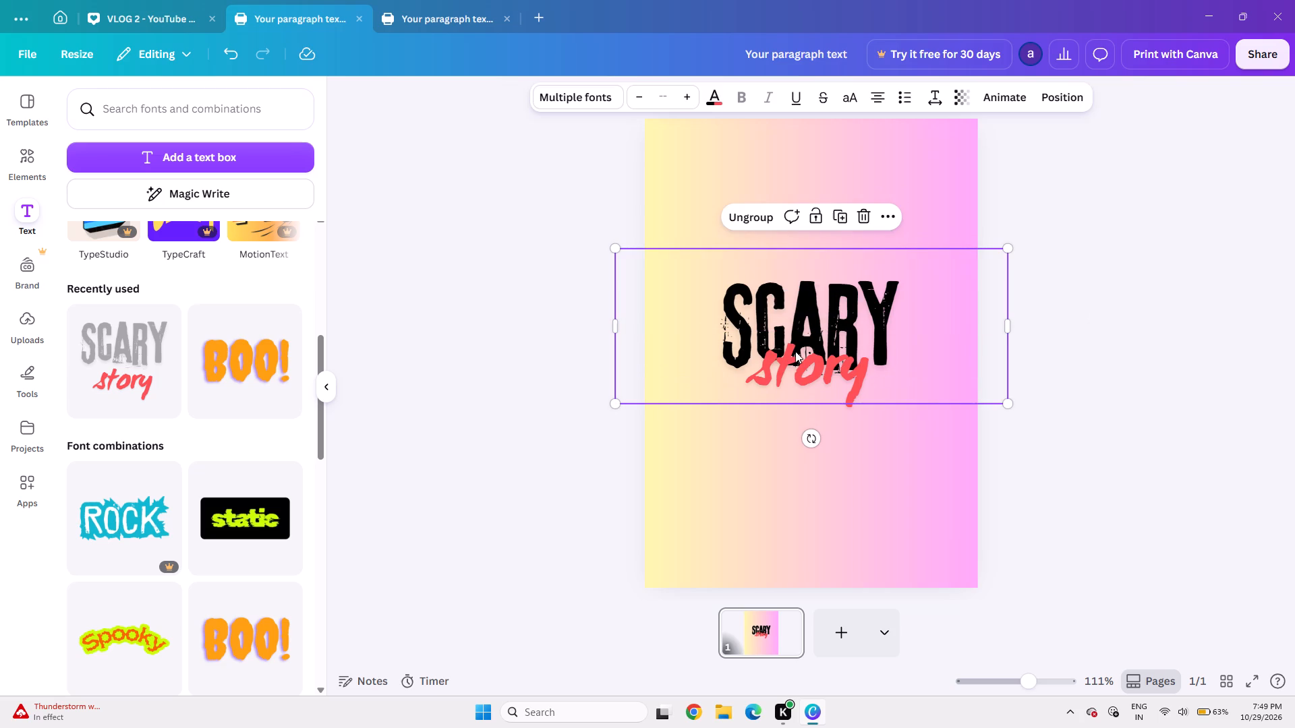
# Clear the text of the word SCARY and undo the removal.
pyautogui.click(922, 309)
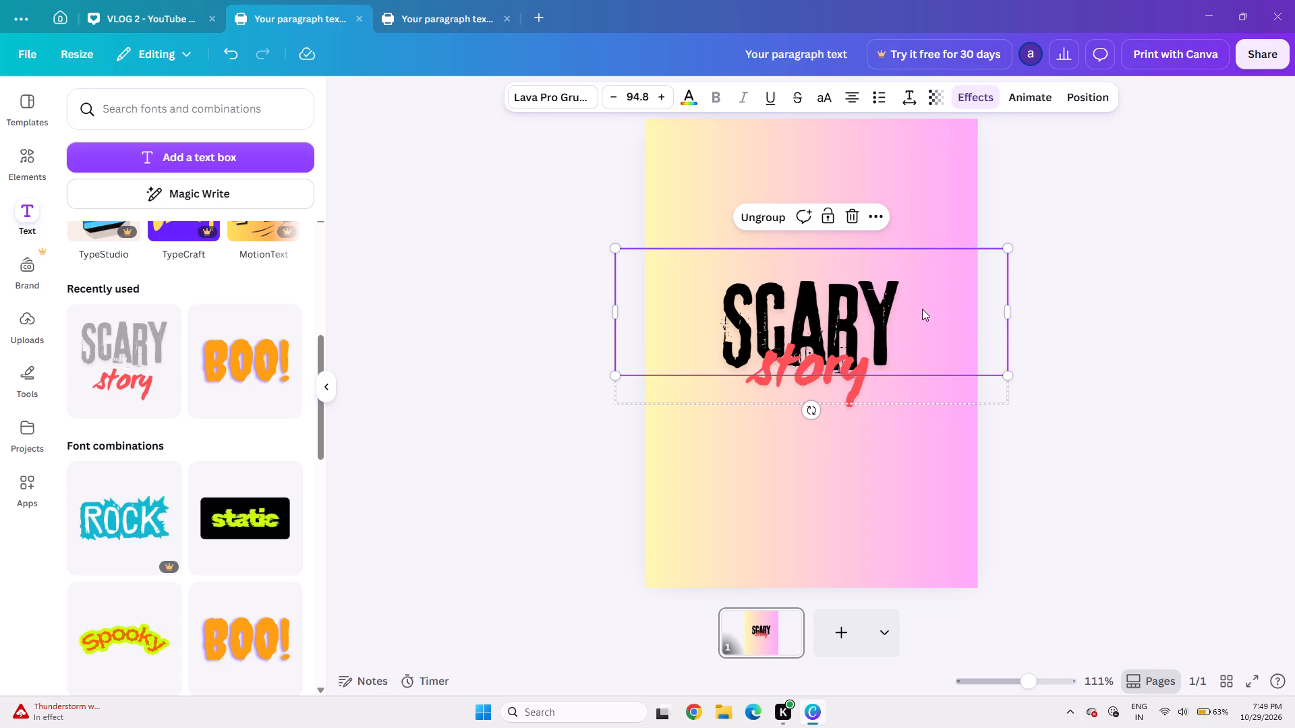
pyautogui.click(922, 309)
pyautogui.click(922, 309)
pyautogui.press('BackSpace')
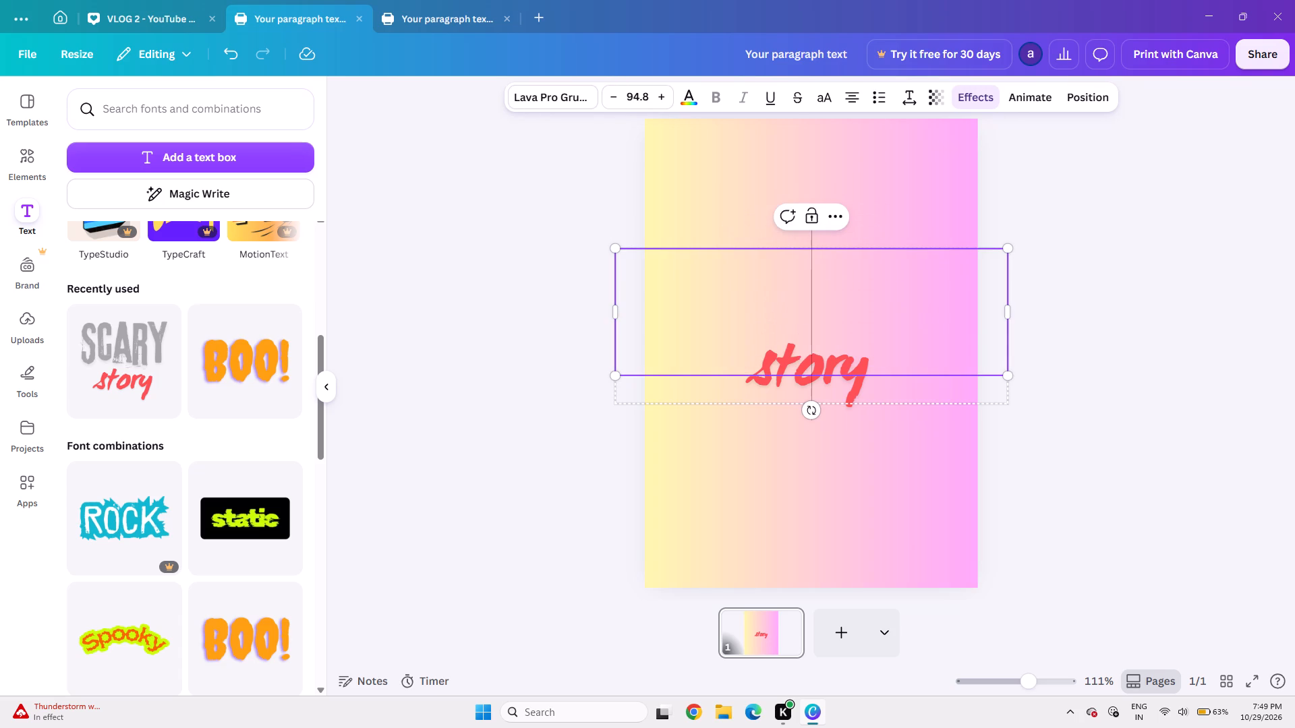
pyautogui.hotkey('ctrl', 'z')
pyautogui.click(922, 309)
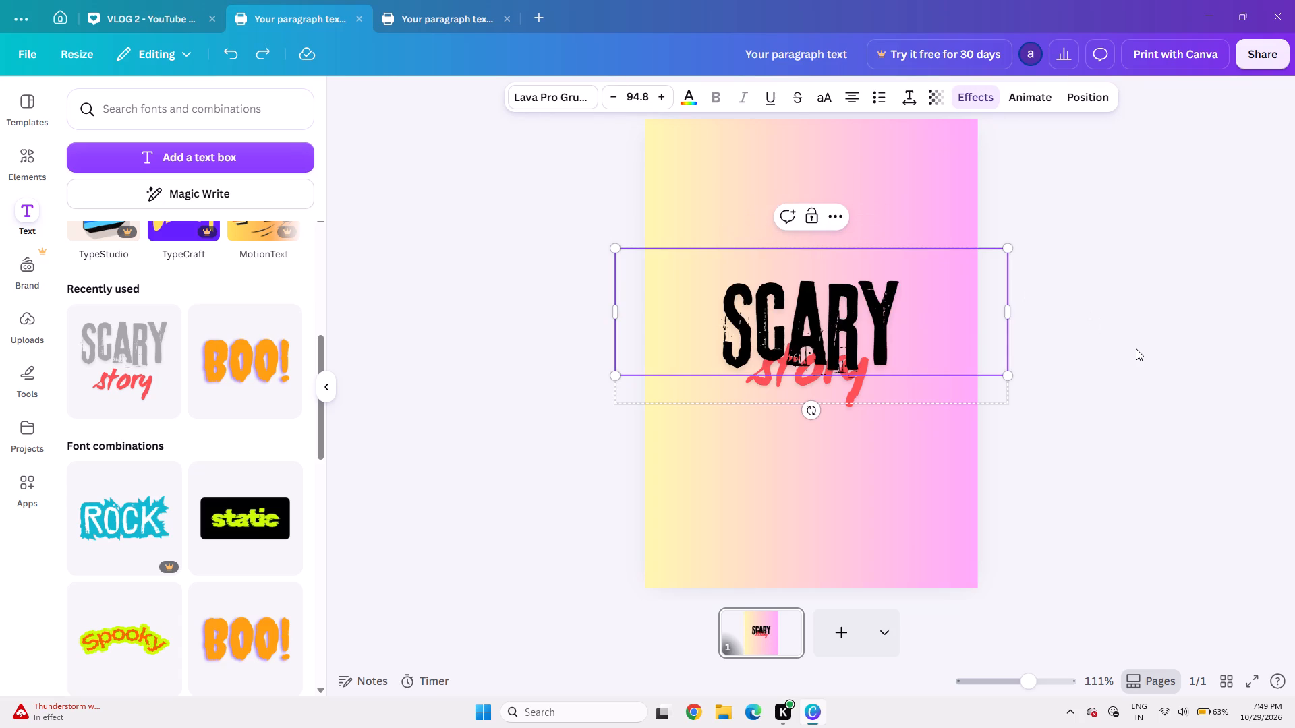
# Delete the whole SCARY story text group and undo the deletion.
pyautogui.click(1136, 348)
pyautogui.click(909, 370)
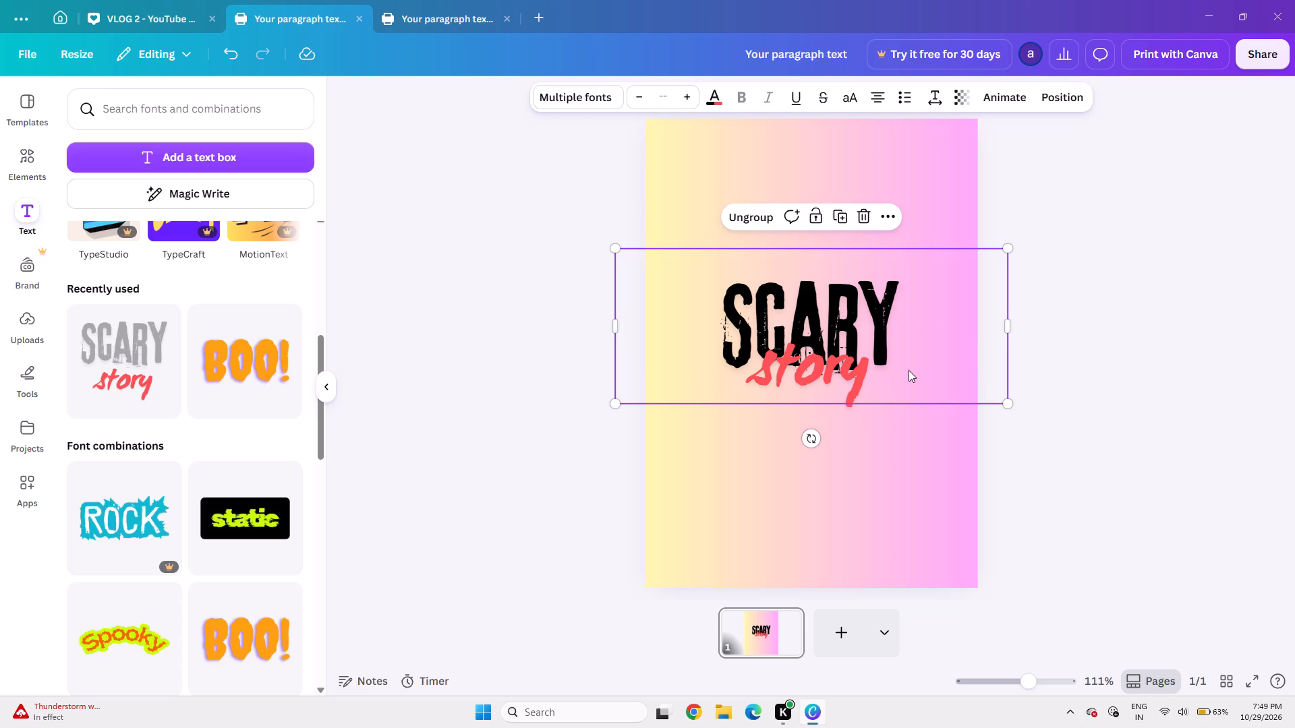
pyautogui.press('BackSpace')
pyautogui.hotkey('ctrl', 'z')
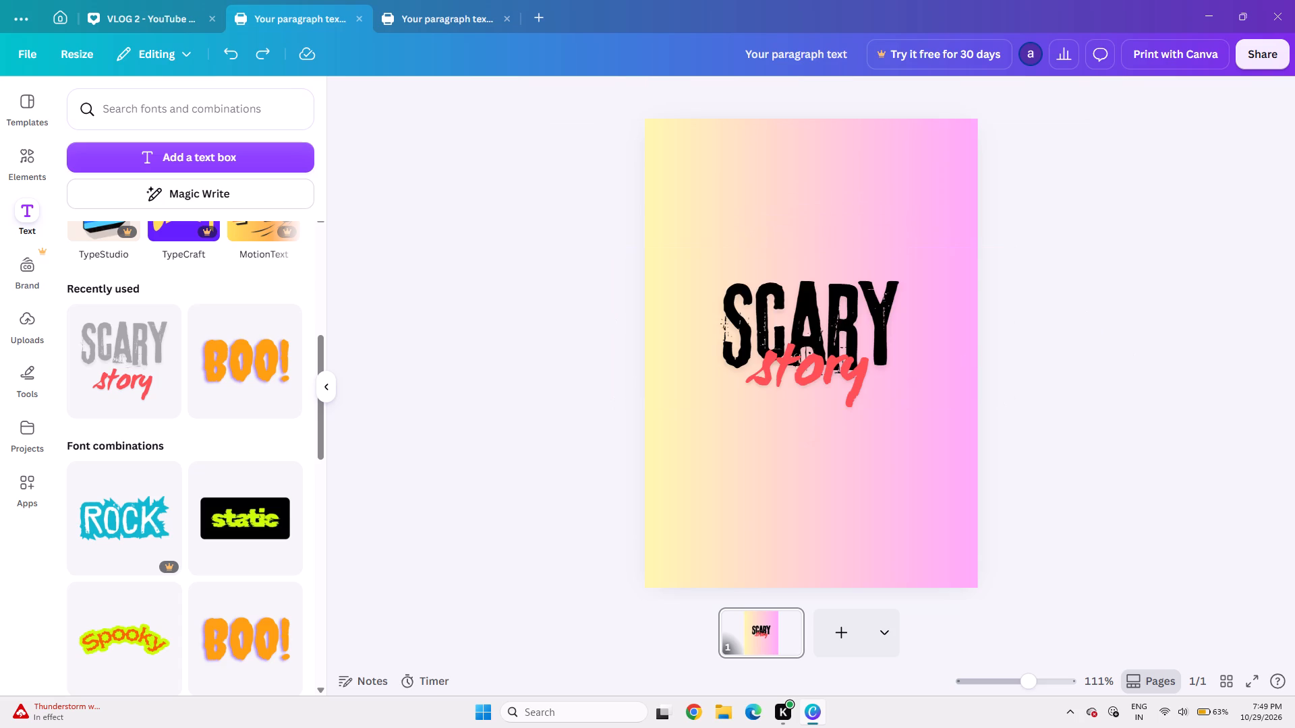
# Search the text fonts and combinations for haunted.
pyautogui.click(913, 374)
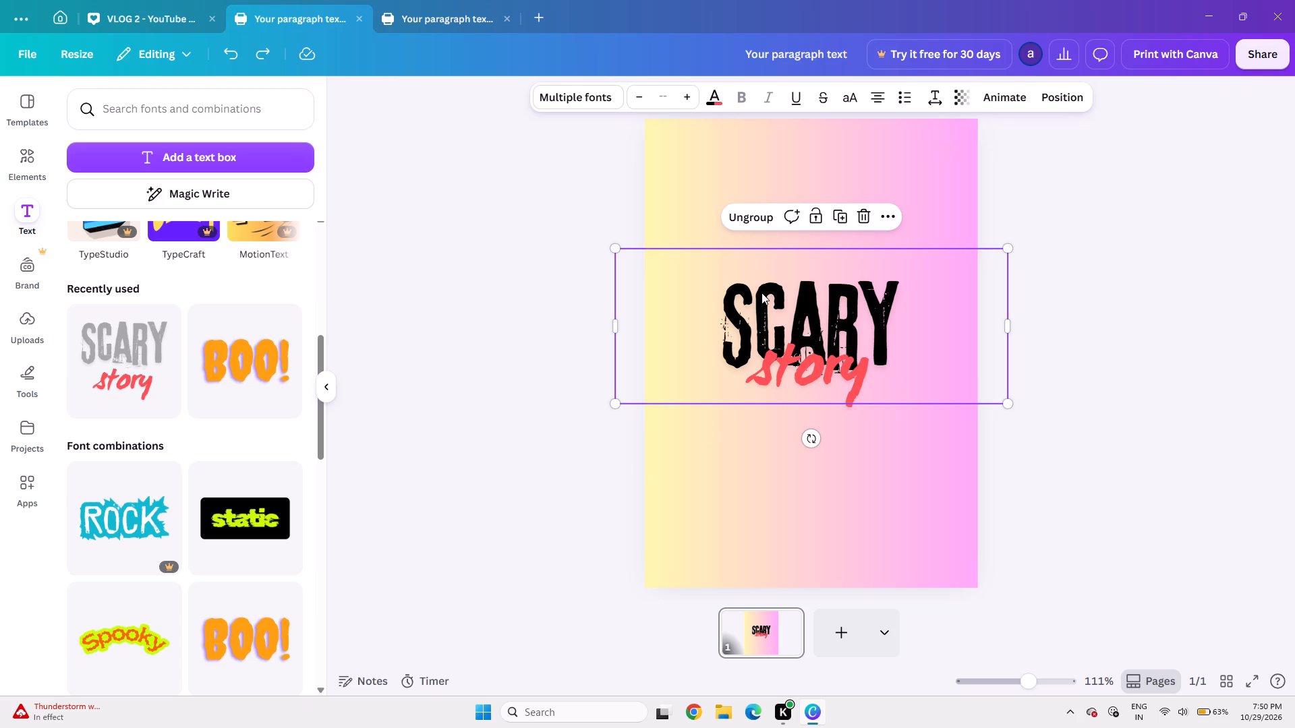
pyautogui.click(137, 115)
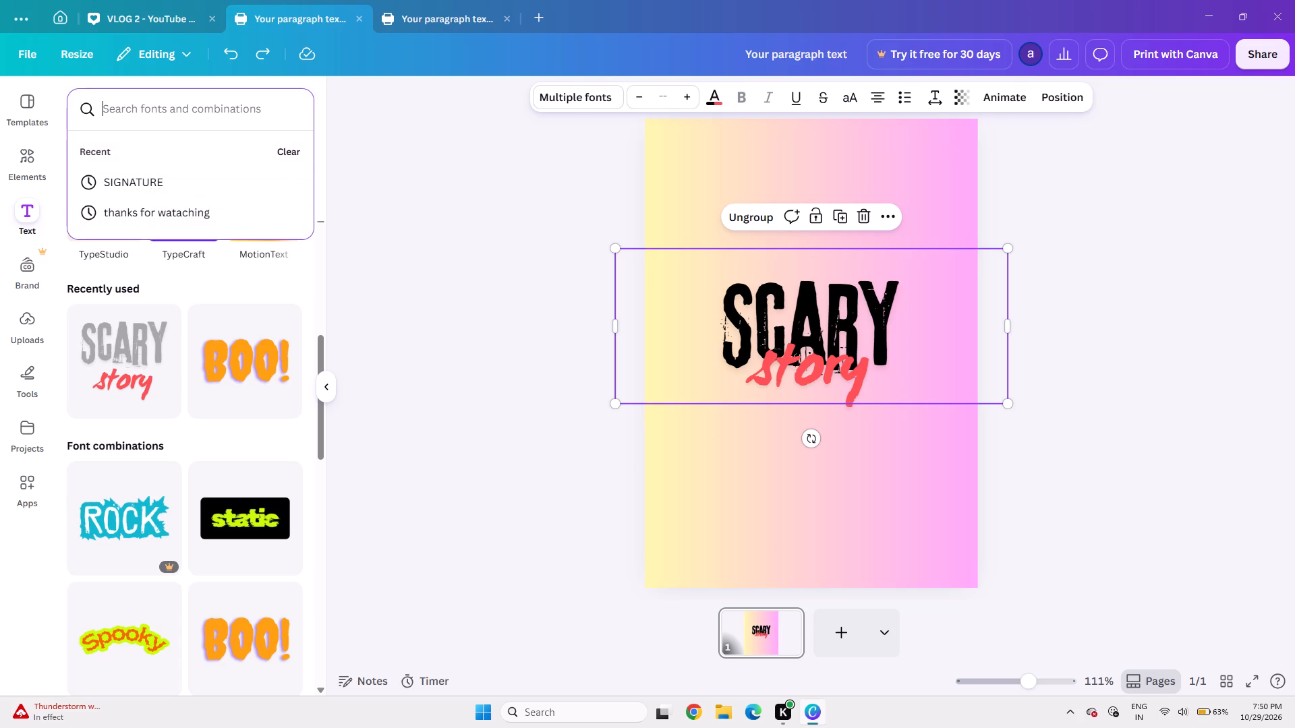
pyautogui.write('bhoot')
pyautogui.press('space')
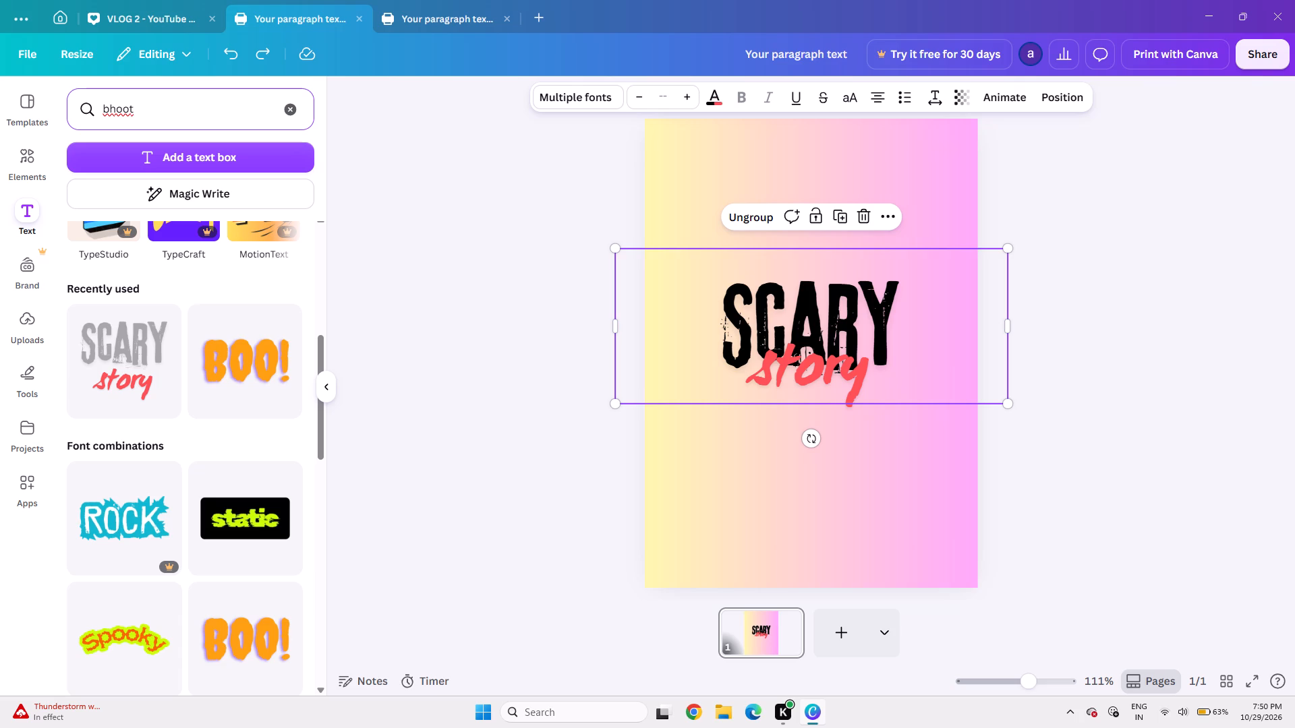
pyautogui.press('BackSpace')
pyautogui.press('BackSpace')
pyautogui.press('BackSpace')
pyautogui.press('BackSpace')
pyautogui.press('BackSpace')
pyautogui.press('BackSpace')
pyautogui.press('BackSpace')
pyautogui.press('BackSpace')
pyautogui.press('BackSpace')
pyautogui.press('BackSpace')
pyautogui.press('BackSpace')
pyautogui.press('BackSpace')
pyautogui.write('hau')
pyautogui.write('nted')
pyautogui.press('Return')
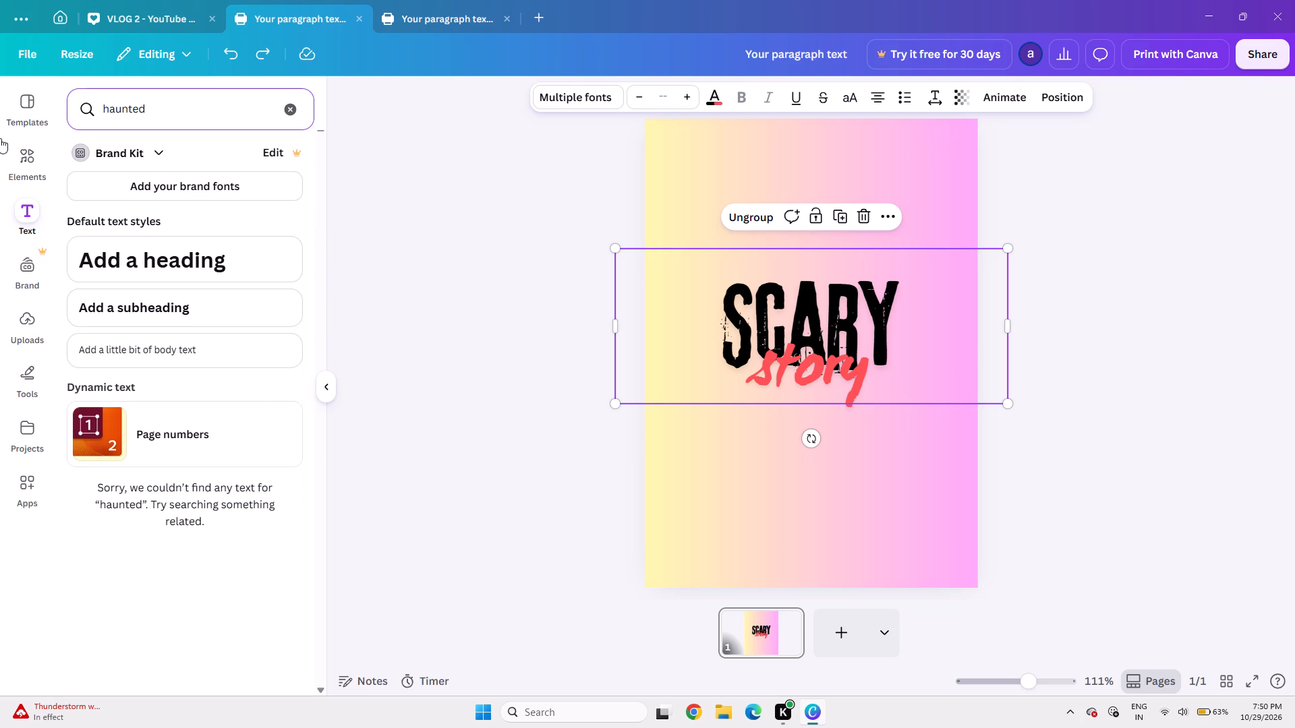
# Search the elements for haunted and add the black ghost silhouette graphic to the page.
pyautogui.click(47, 158)
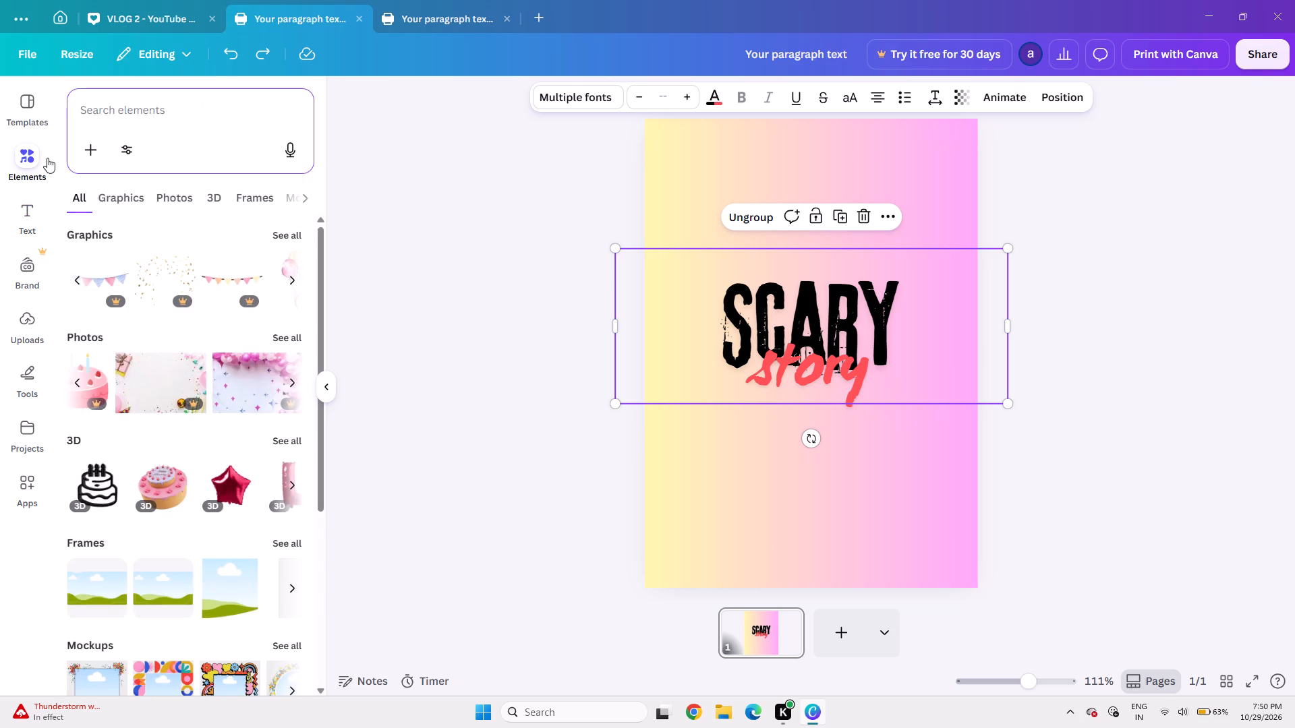
pyautogui.click(188, 109)
pyautogui.write('hauntedd')
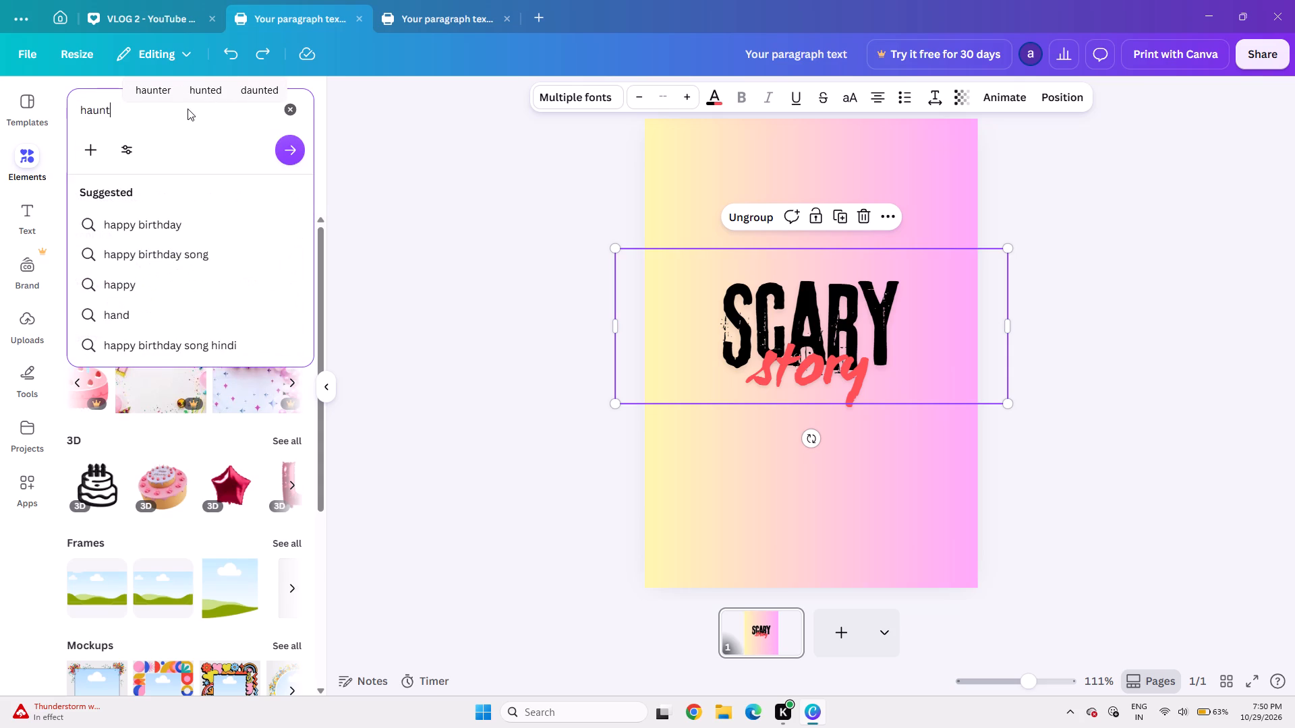
pyautogui.press('BackSpace')
pyautogui.press('BackSpace')
pyautogui.press('BackSpace')
pyautogui.press('BackSpace')
pyautogui.press('BackSpace')
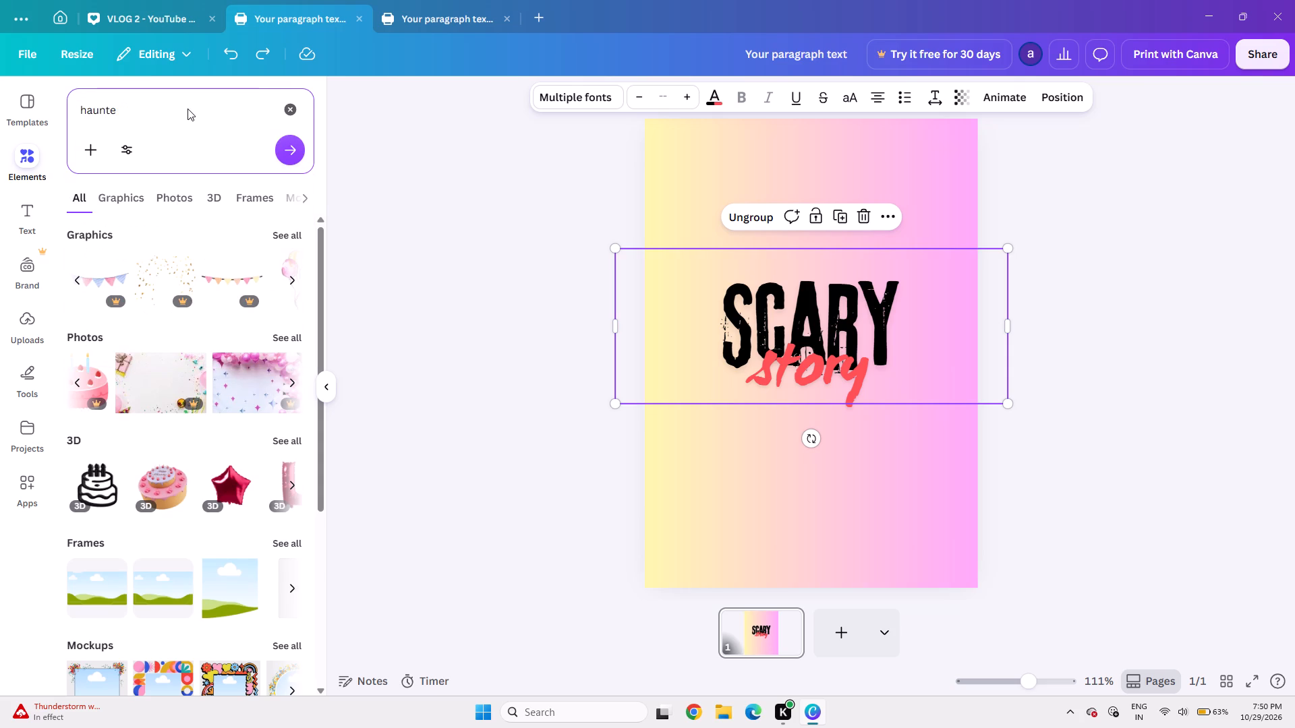
pyautogui.write('nted')
pyautogui.press('Return')
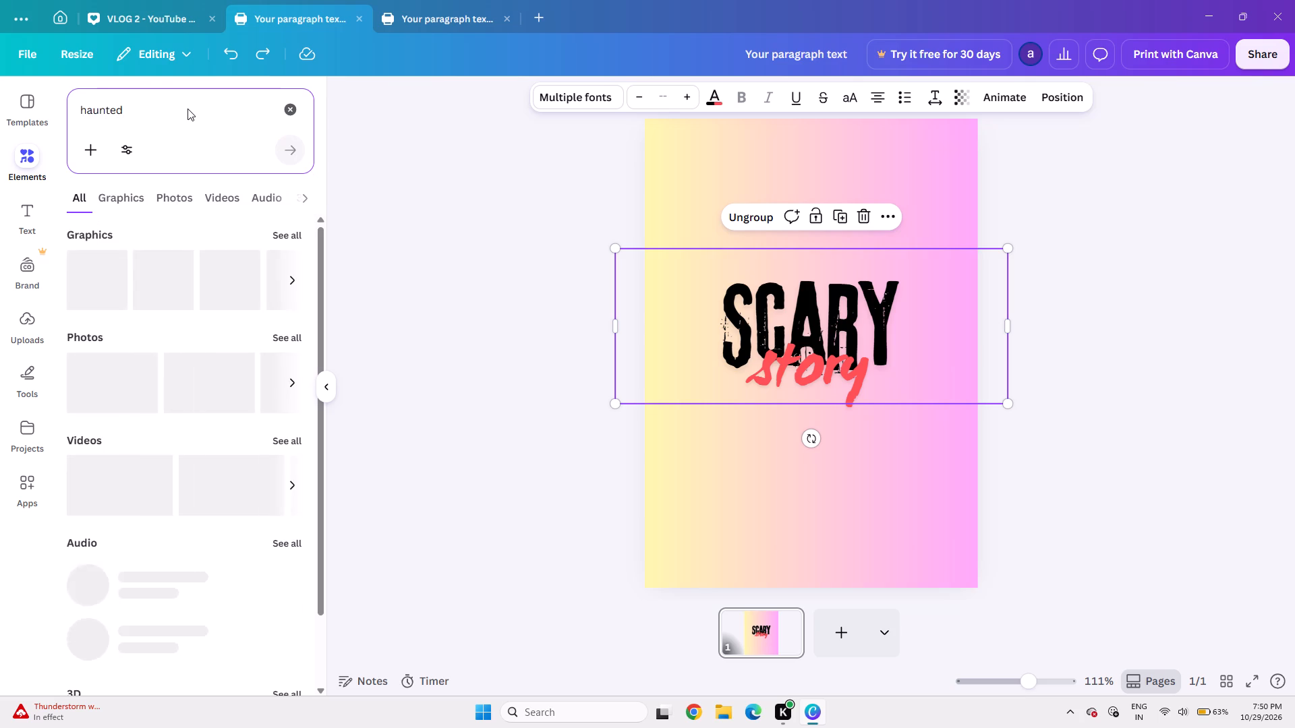
pyautogui.hscroll(-1, 190, 290)
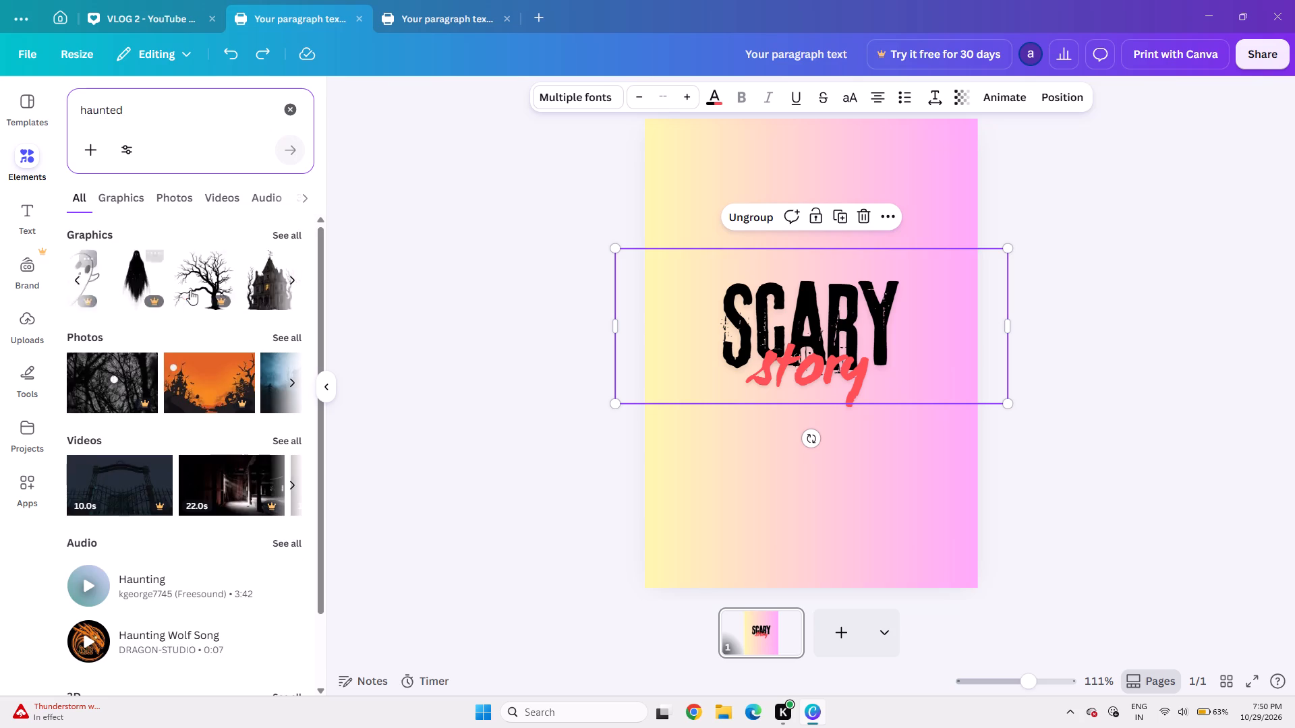
pyautogui.hscroll(-3, 190, 290)
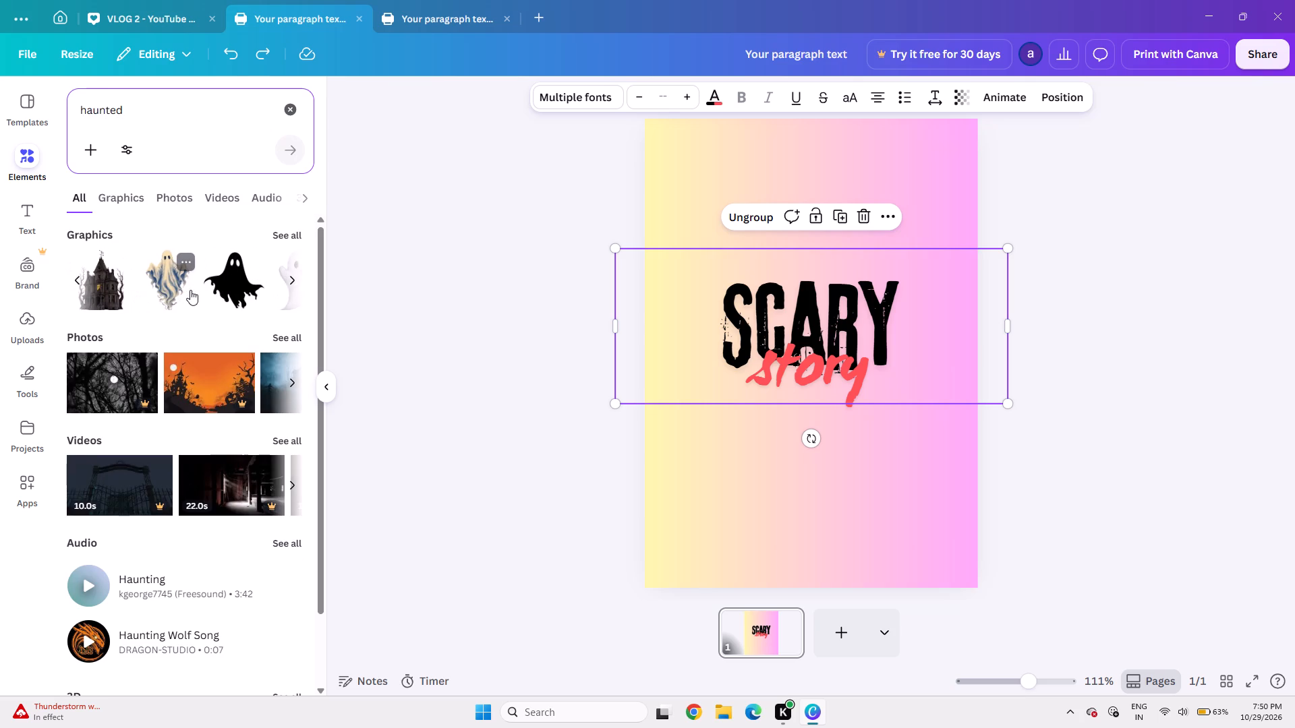
pyautogui.hscroll(-1, 190, 290)
pyautogui.click(220, 285)
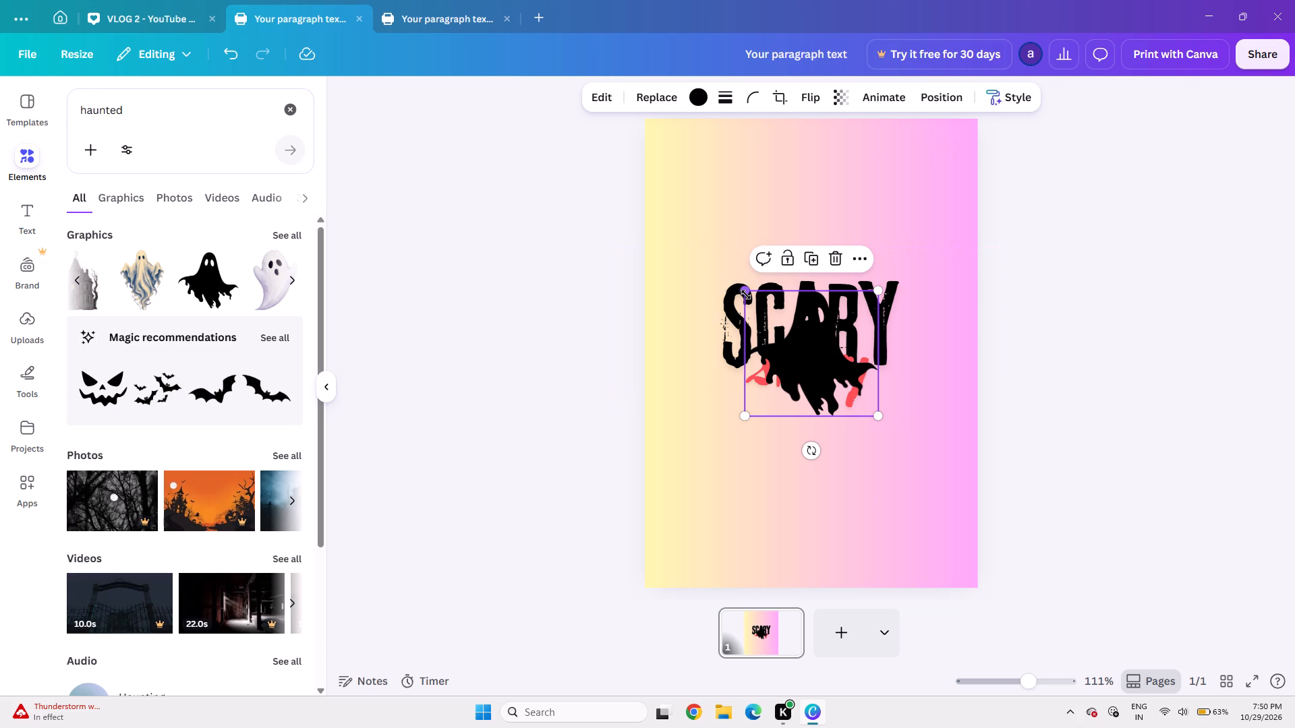
# Enlarge the black ghost to almost the full page width and nudge it up behind the heading area.
pyautogui.moveTo(746, 295); pyautogui.dragTo(660, 196)
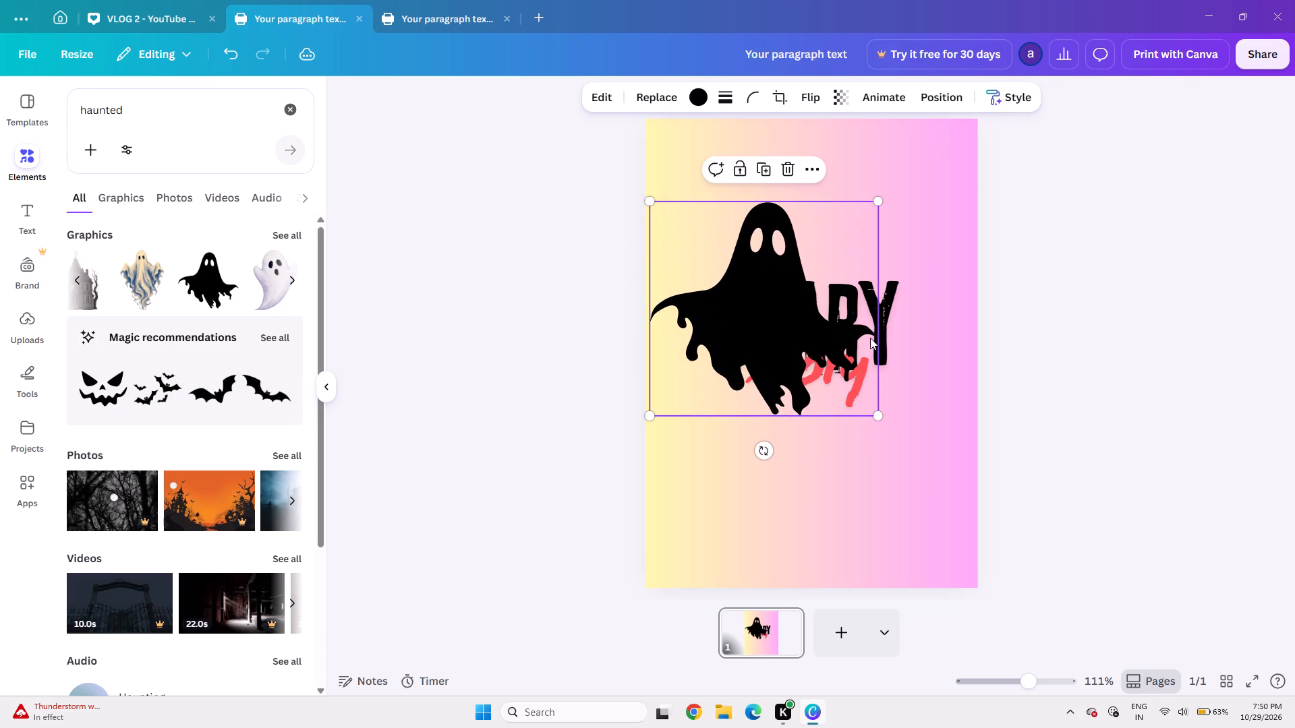
pyautogui.moveTo(874, 414); pyautogui.dragTo(988, 469)
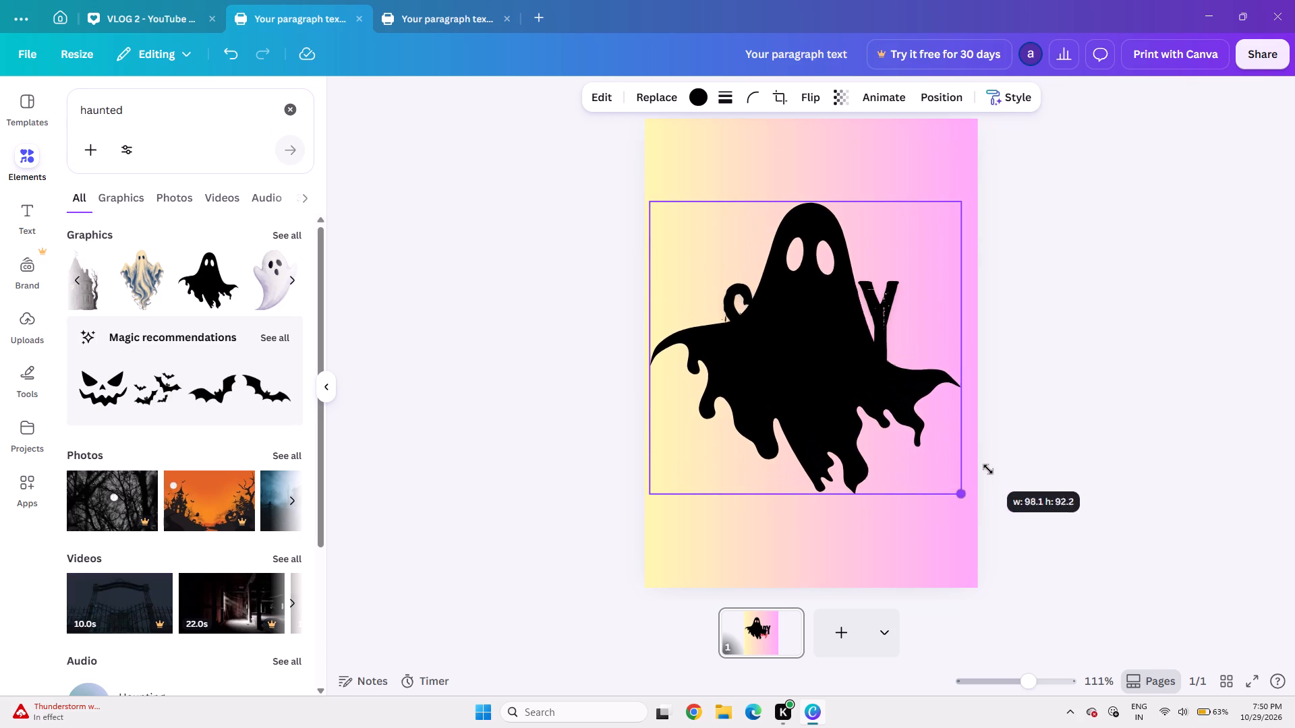
pyautogui.moveTo(988, 469); pyautogui.dragTo(991, 474)
pyautogui.press('Up')
pyautogui.press('Up')
pyautogui.press('Up')
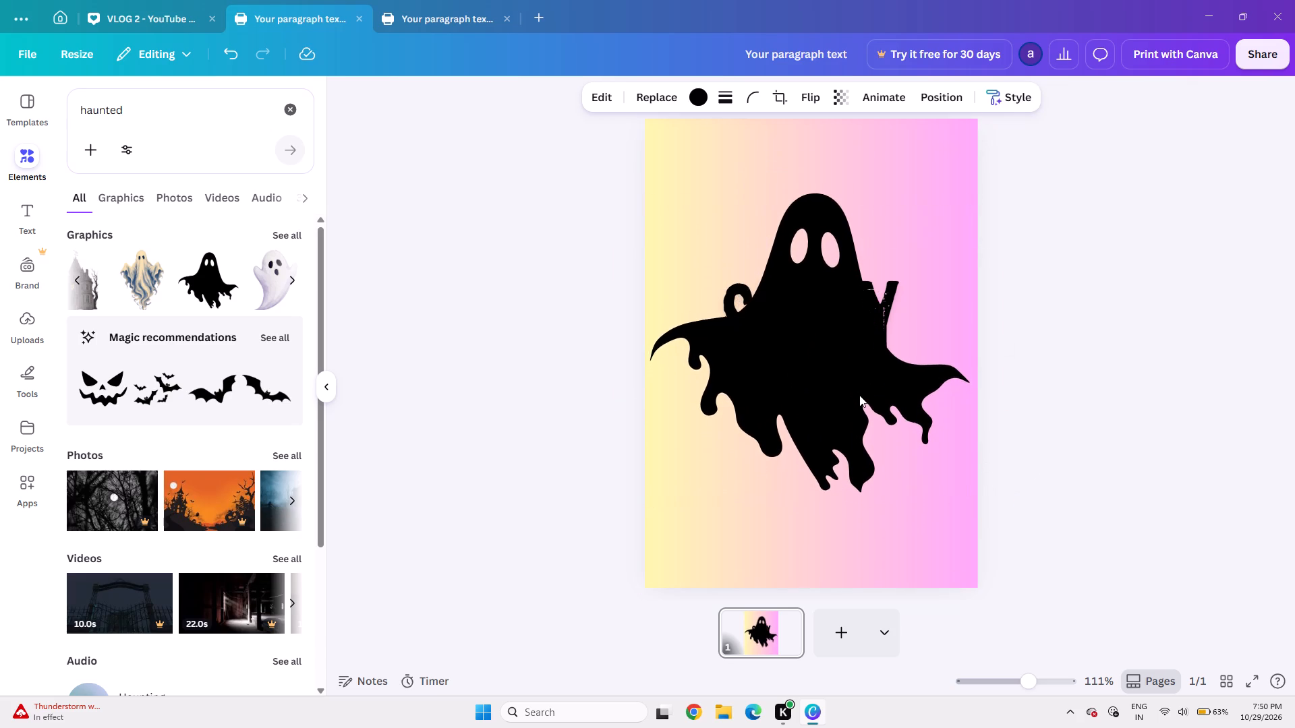
pyautogui.press('Up')
pyautogui.press('Up')
pyautogui.press('Up')
pyautogui.press('Up')
pyautogui.press('Up')
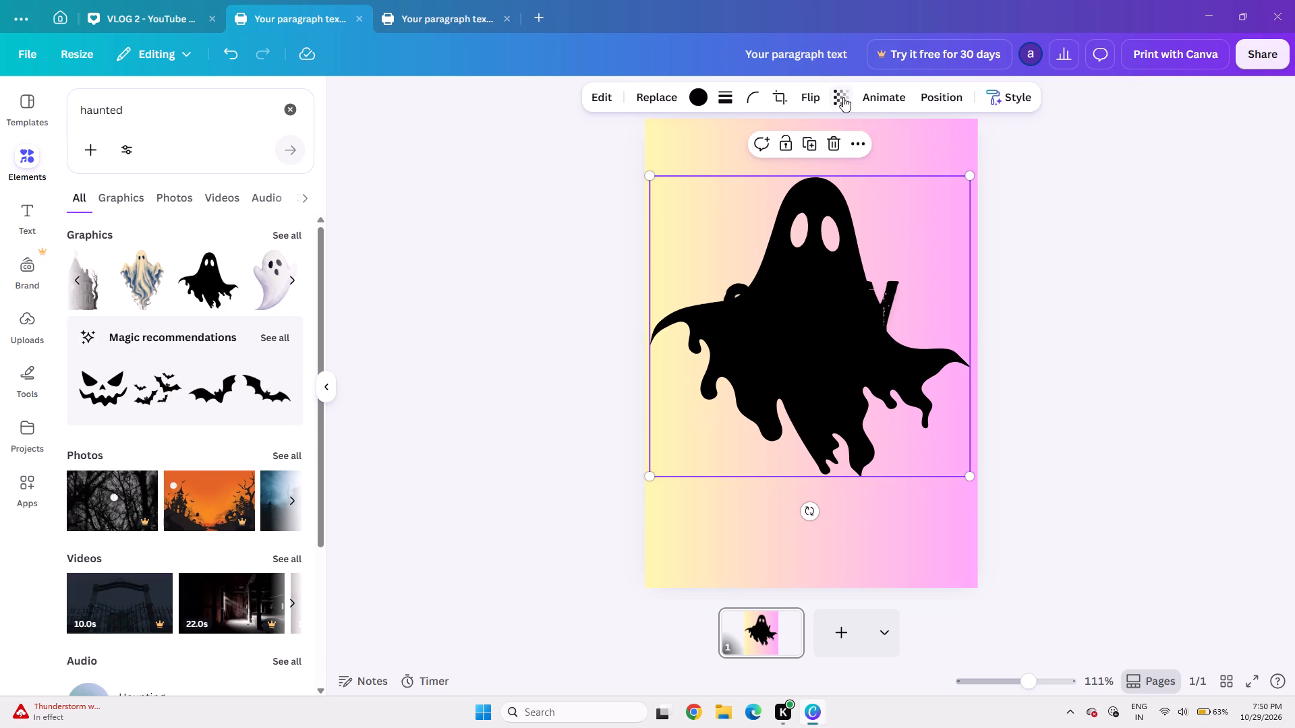
# Set the ghost's transparency to 24 so the SCARY story text shows through.
pyautogui.click(851, 90)
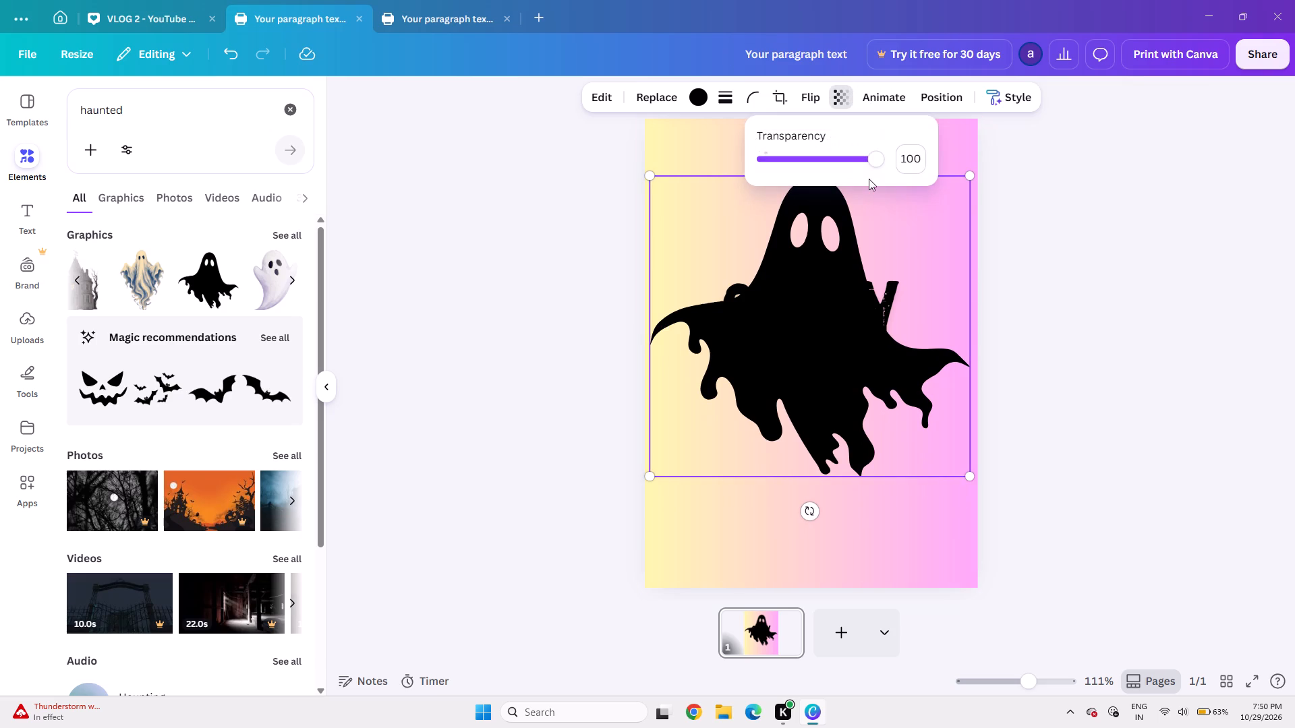
pyautogui.moveTo(875, 164); pyautogui.dragTo(790, 187)
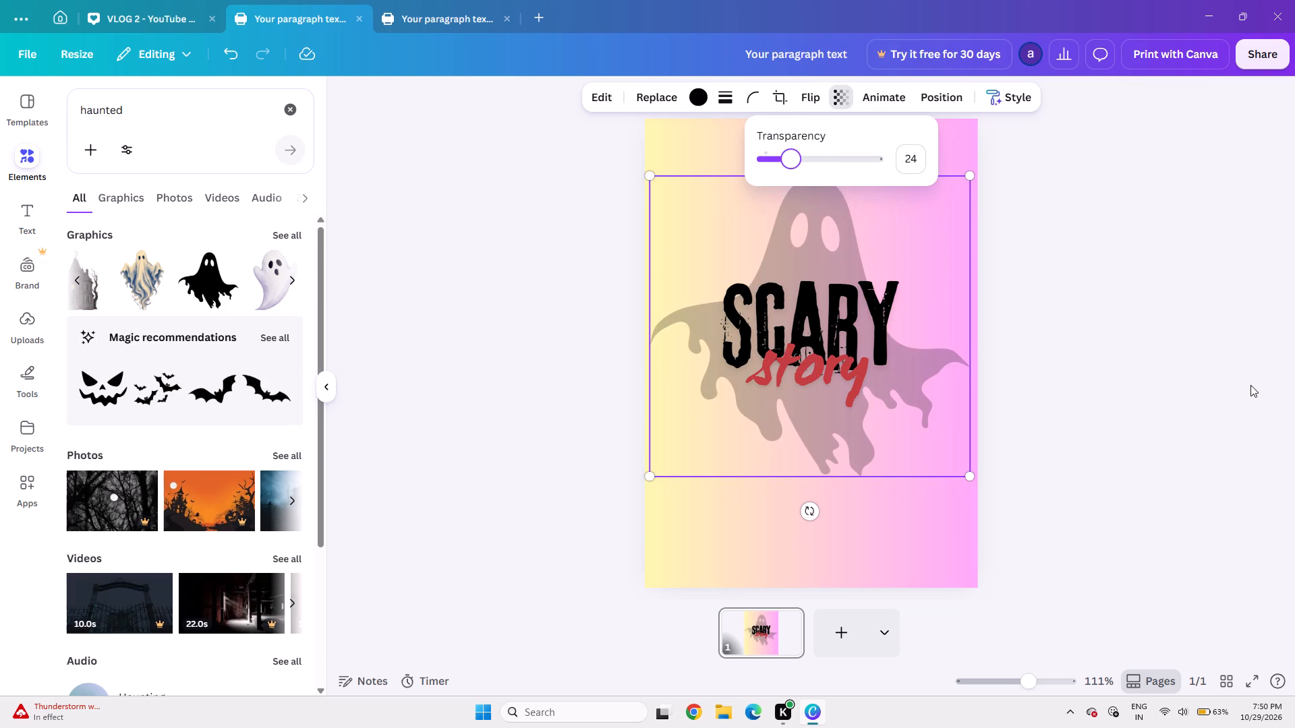
pyautogui.click(1250, 385)
pyautogui.click(1106, 293)
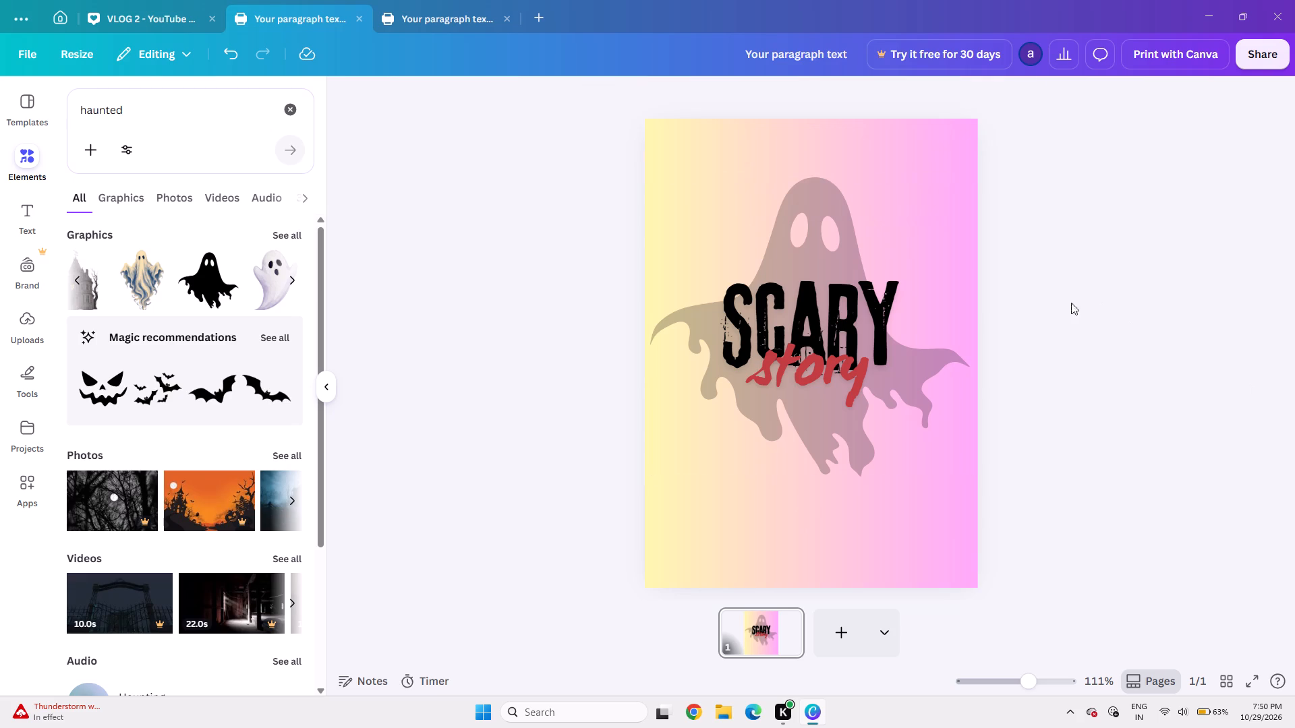
# Enlarge the ghost to about 103.9 by 97.7 mm and nudge it right towards the page's right edge.
pyautogui.click(840, 321)
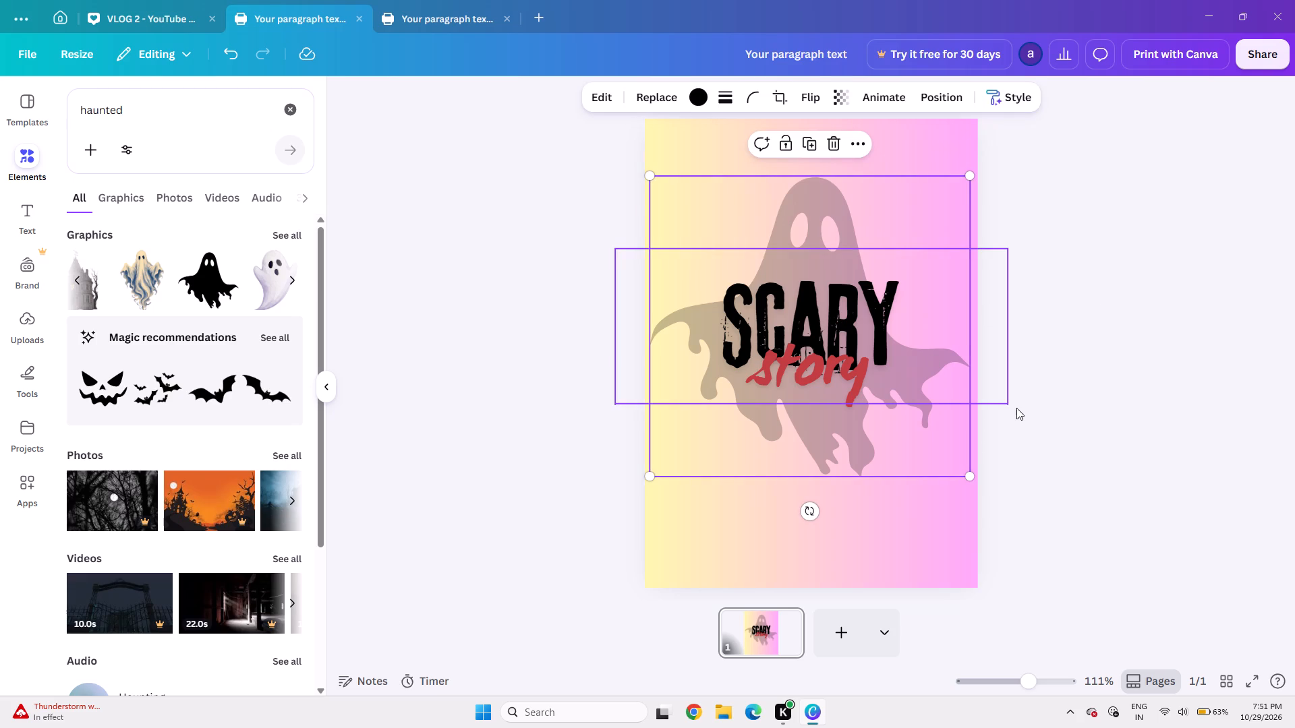
pyautogui.press('Right')
pyautogui.press('Right')
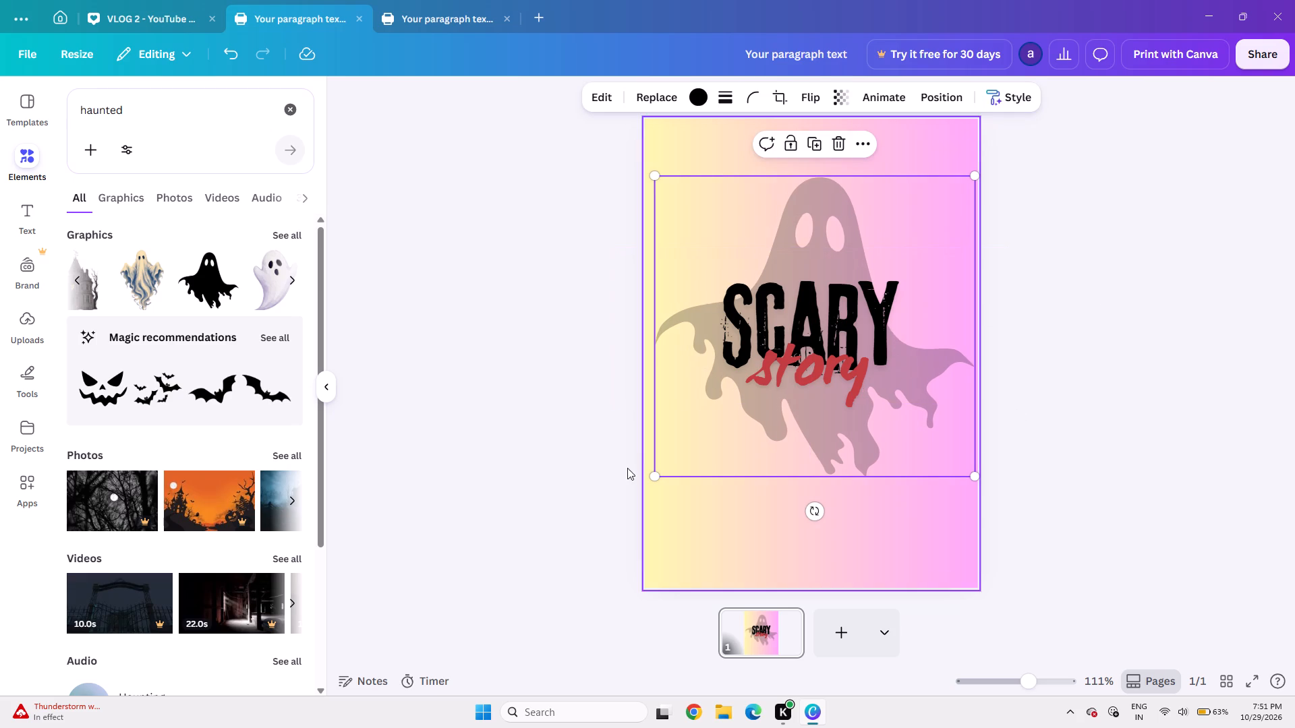
pyautogui.moveTo(660, 481); pyautogui.dragTo(650, 491)
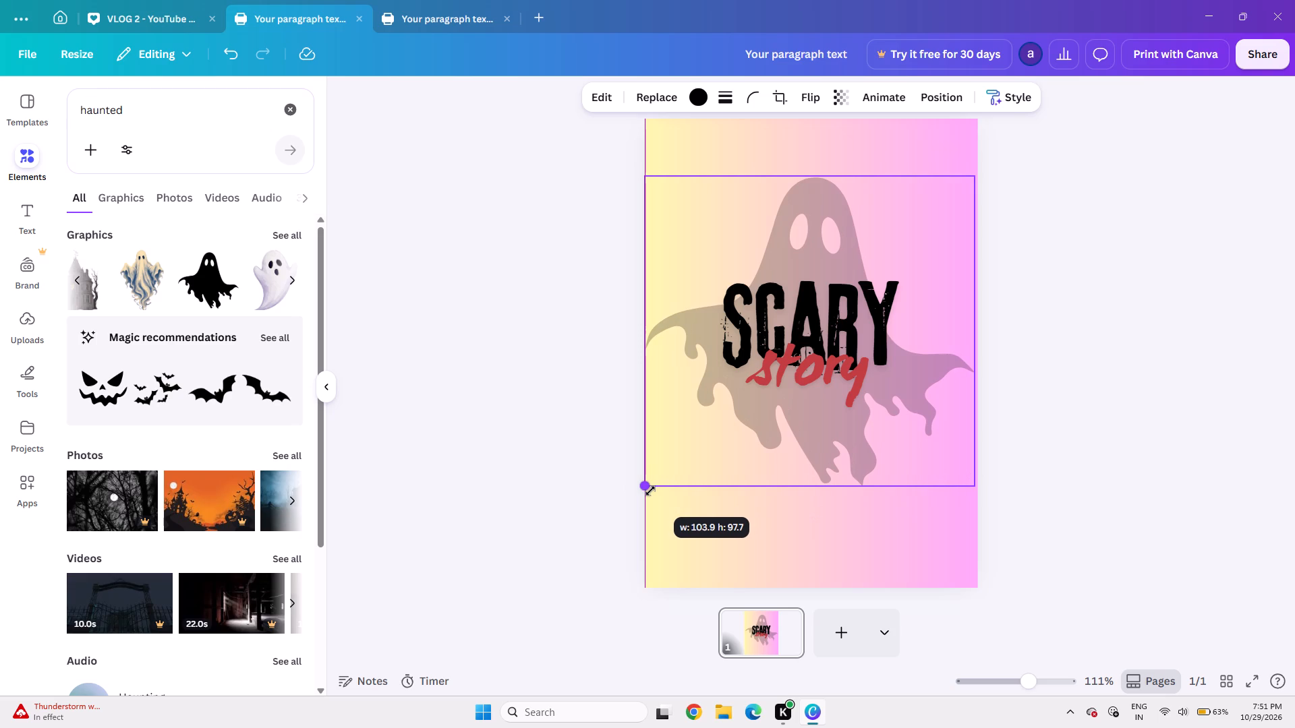
pyautogui.moveTo(650, 491); pyautogui.dragTo(652, 491)
pyautogui.click(1126, 380)
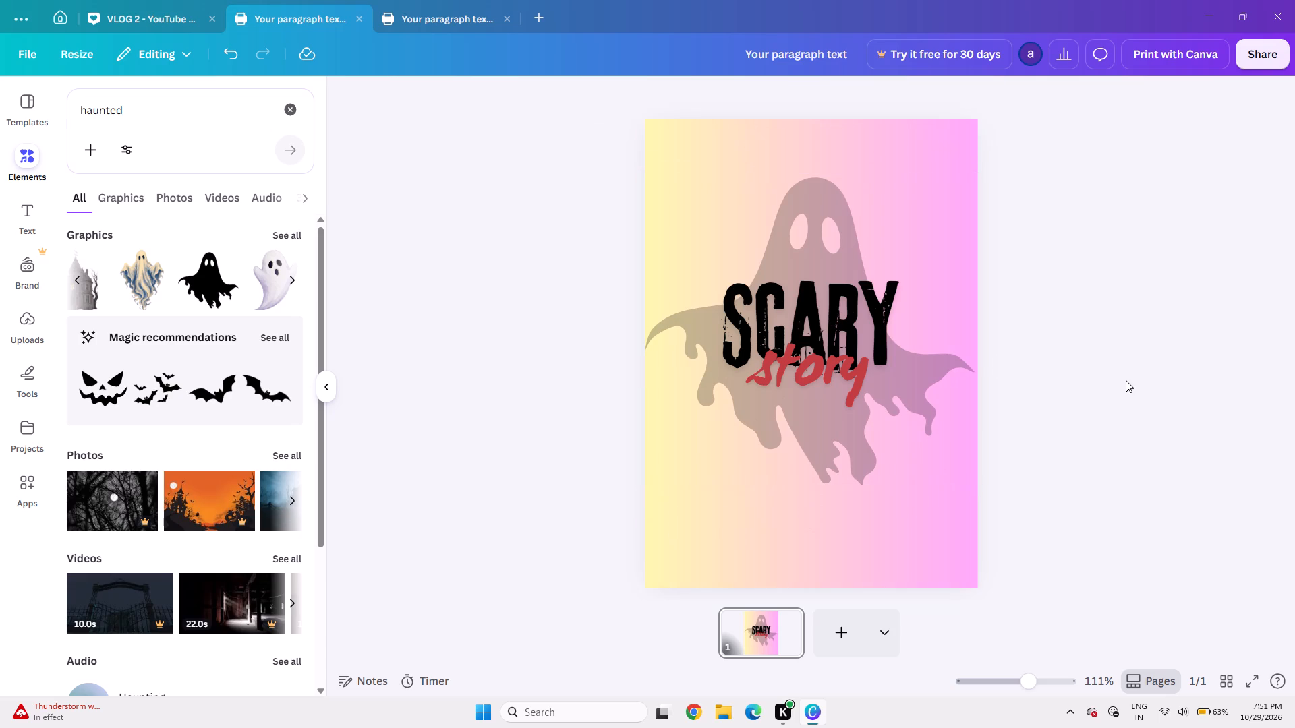
pyautogui.click(887, 375)
pyautogui.press('Right')
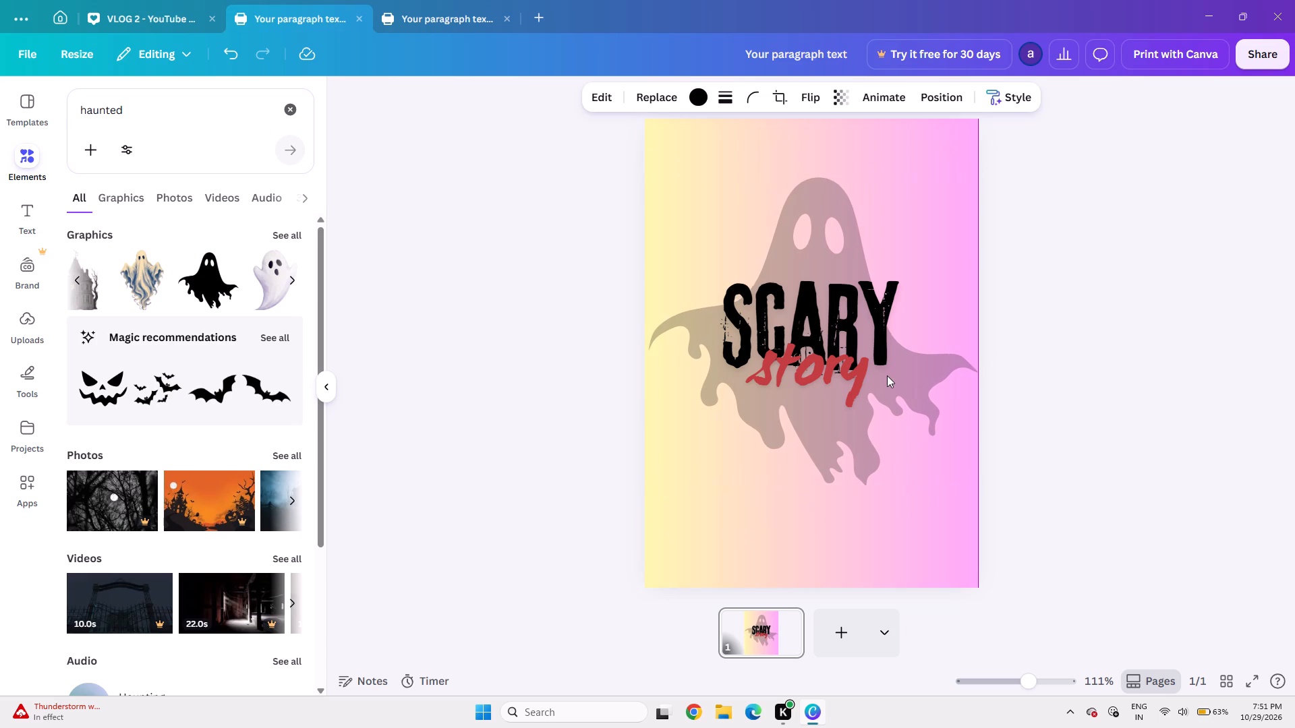
pyautogui.click(1192, 379)
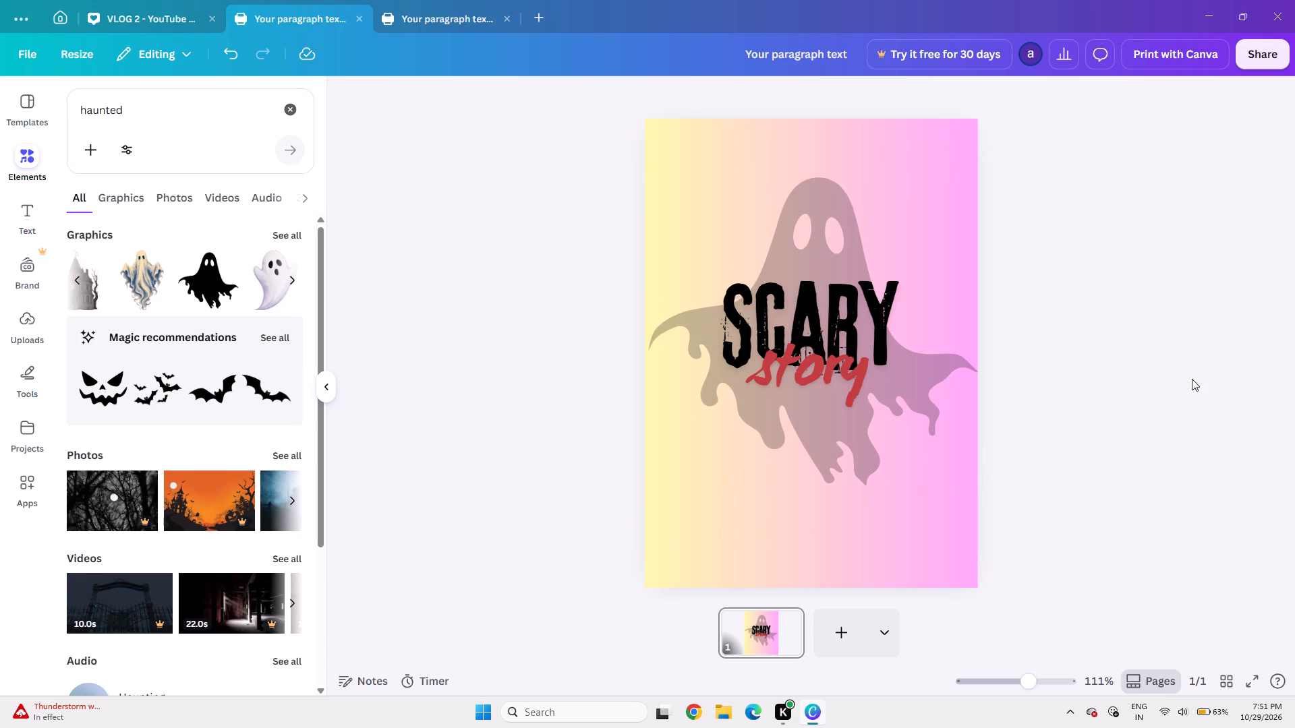
# Add the single black bat with one raised wing from the recommended graphics.
pyautogui.click(197, 402)
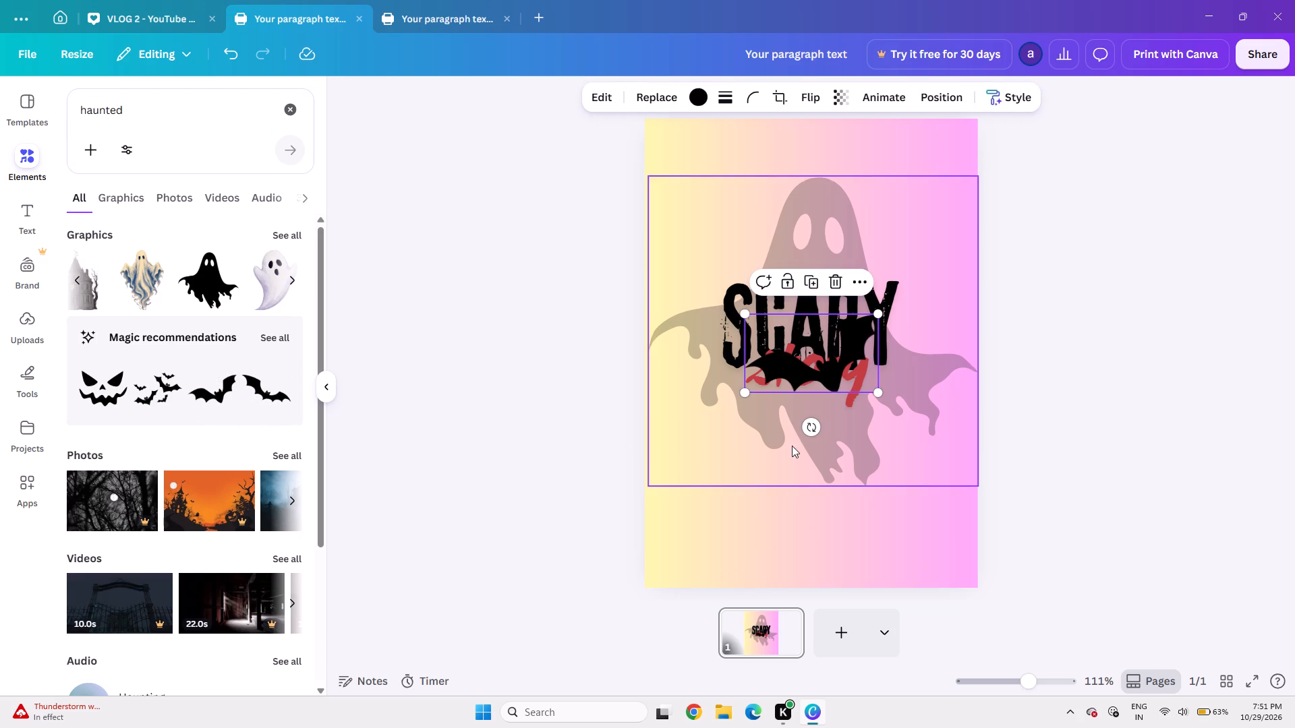
pyautogui.click(1009, 343)
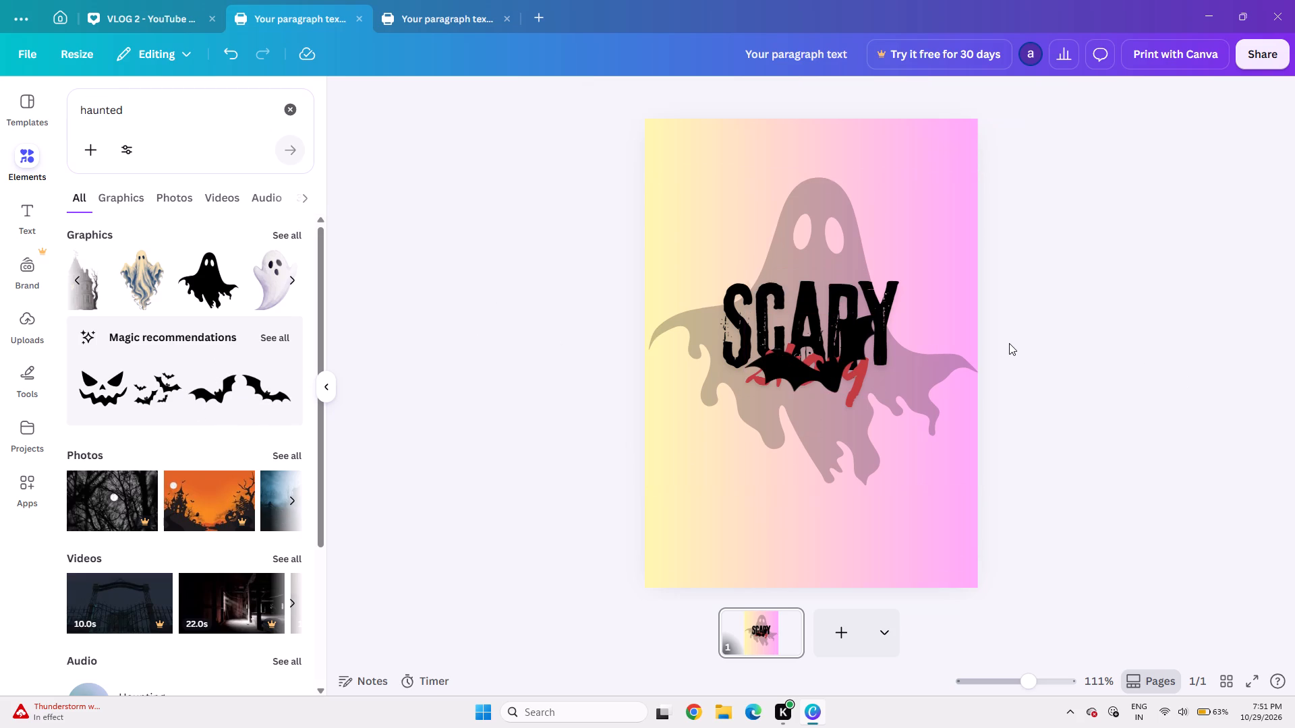
# Move the bat from the middle of the page to the page's top-left corner, clear of the SCARY story text.
pyautogui.click(799, 359)
pyautogui.press('Up')
pyautogui.press('Up')
pyautogui.press('Up')
pyautogui.press('Up')
pyautogui.press('Up')
pyautogui.press('Up')
pyautogui.press('Up')
pyautogui.press('Up')
pyautogui.press('Up')
pyautogui.press('Up')
pyautogui.press('Up')
pyautogui.press('Up')
pyautogui.press('Up')
pyautogui.press('Up')
pyautogui.press('Up')
pyautogui.press('Up')
pyautogui.press('Up')
pyautogui.press('Up')
pyautogui.press('Up')
pyautogui.press('Up')
pyautogui.press('Up')
pyautogui.press('Up')
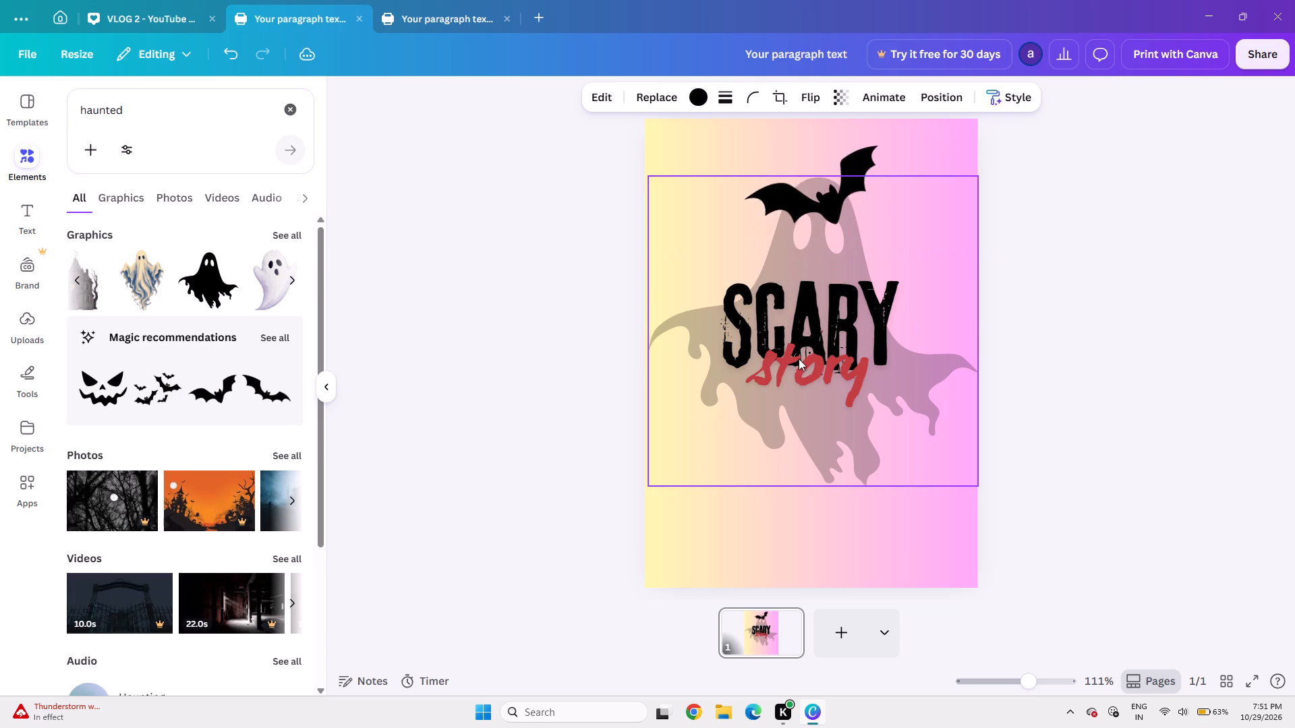
pyautogui.press('Left')
pyautogui.press('Left')
pyautogui.press('Left')
pyautogui.press('Left')
pyautogui.press('Left')
pyautogui.press('Left')
pyautogui.press('Left')
pyautogui.press('Left')
pyautogui.press('Left')
pyautogui.press('Left')
pyautogui.press('Left')
pyautogui.press('Left')
pyautogui.press('Left')
pyautogui.press('Left')
pyautogui.press('Left')
pyautogui.press('Left')
pyautogui.press('Left')
pyautogui.press('Left')
pyautogui.press('Left')
pyautogui.press('Left')
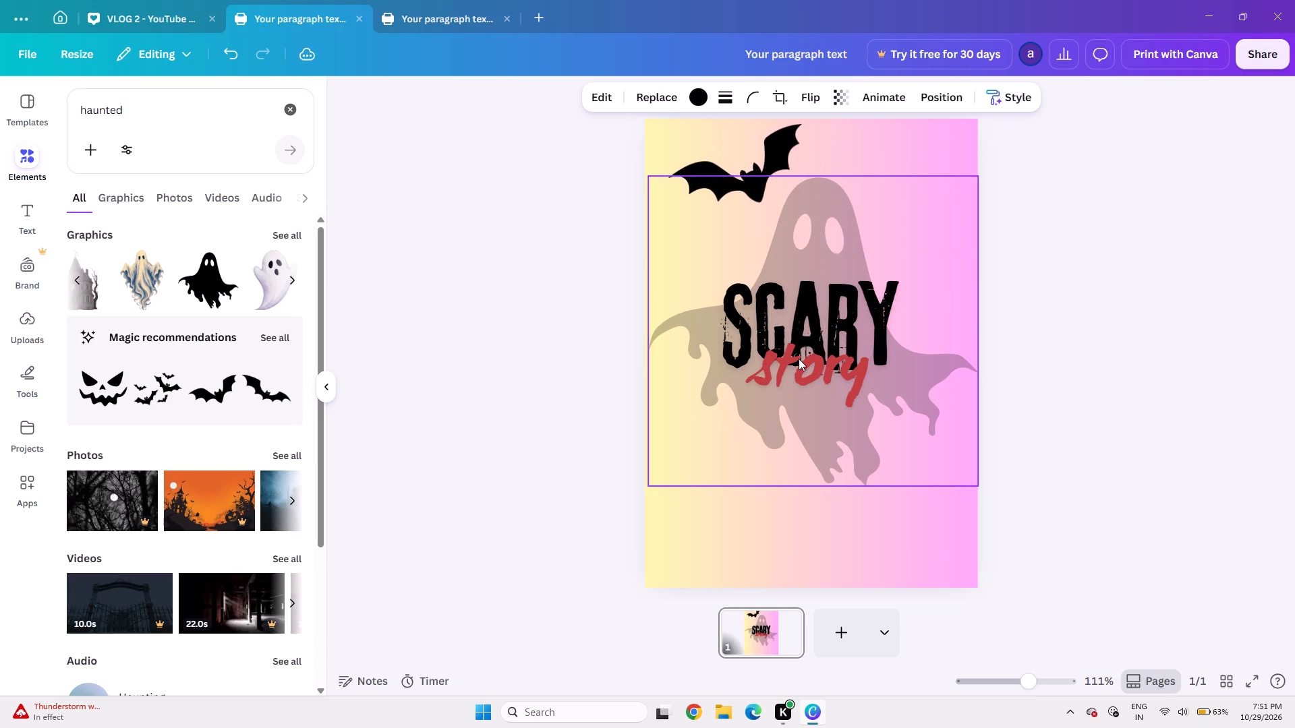
pyautogui.press('Left')
pyautogui.press('Left')
pyautogui.press('Left')
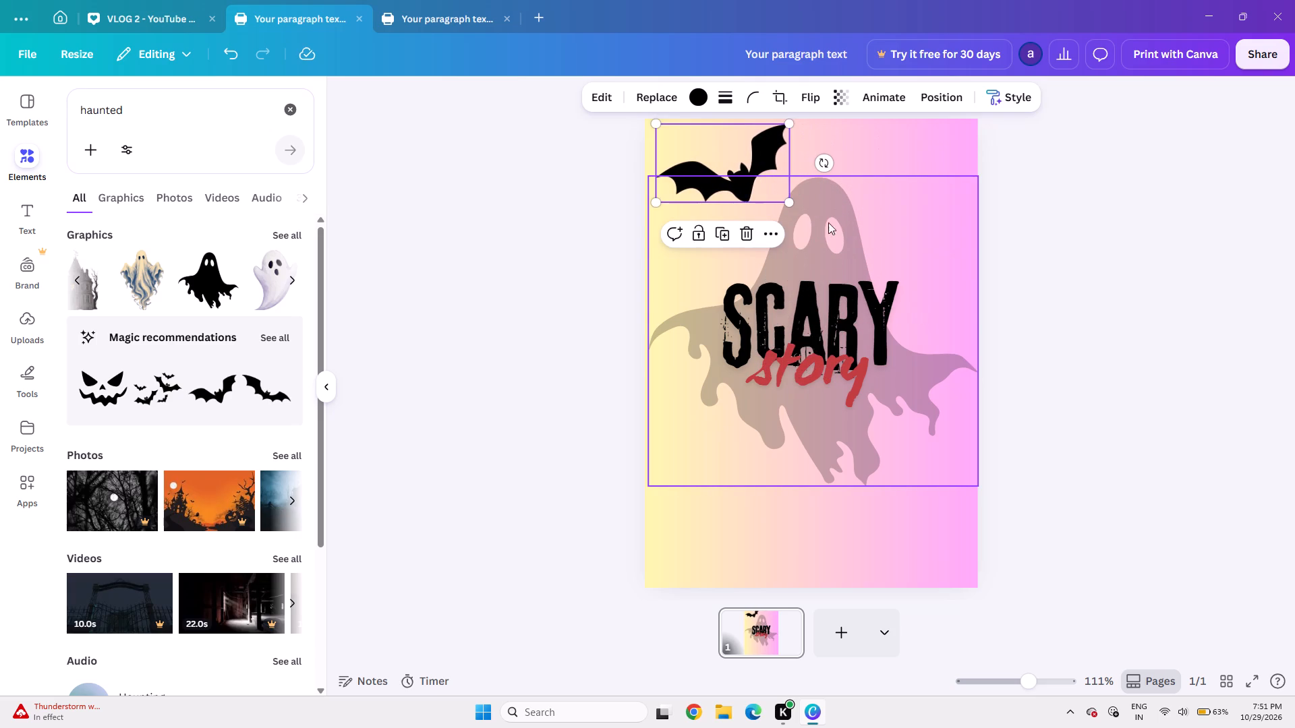
# Shrink the bat in the page's top-left corner to about 30.7 by 18.1 mm.
pyautogui.moveTo(784, 203); pyautogui.dragTo(743, 190)
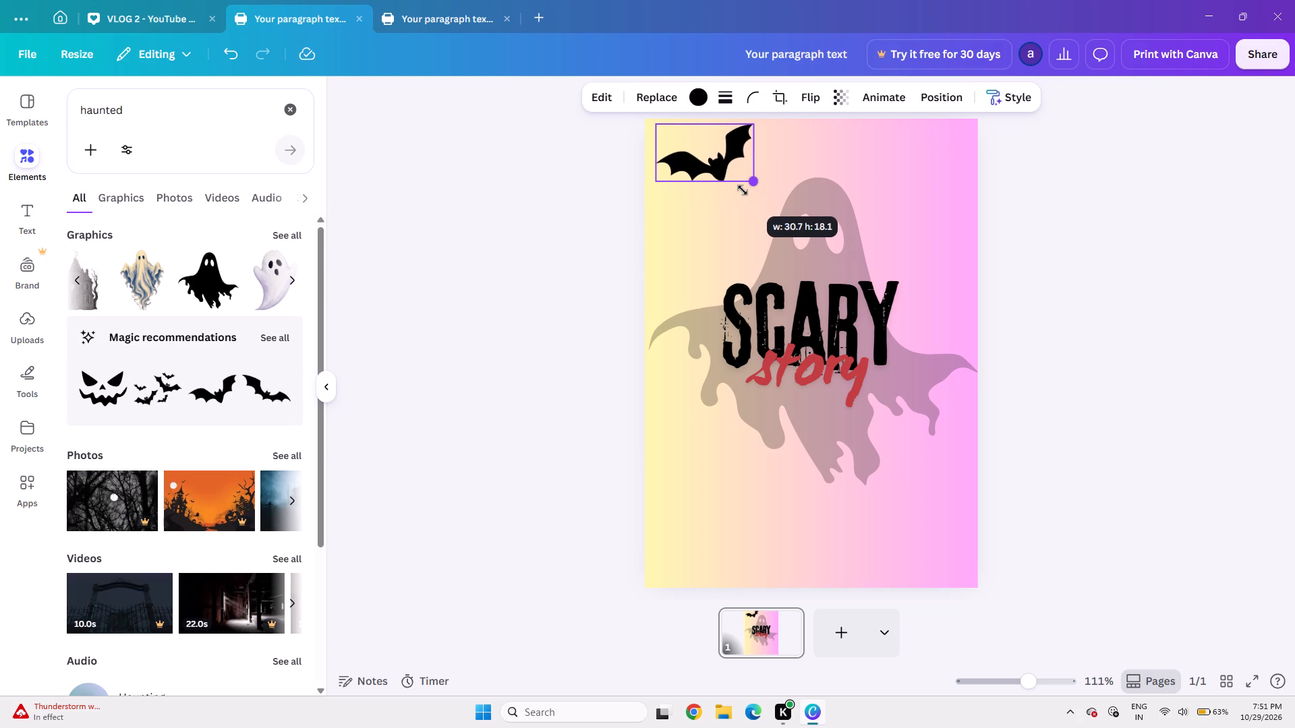
pyautogui.moveTo(743, 190); pyautogui.dragTo(743, 190)
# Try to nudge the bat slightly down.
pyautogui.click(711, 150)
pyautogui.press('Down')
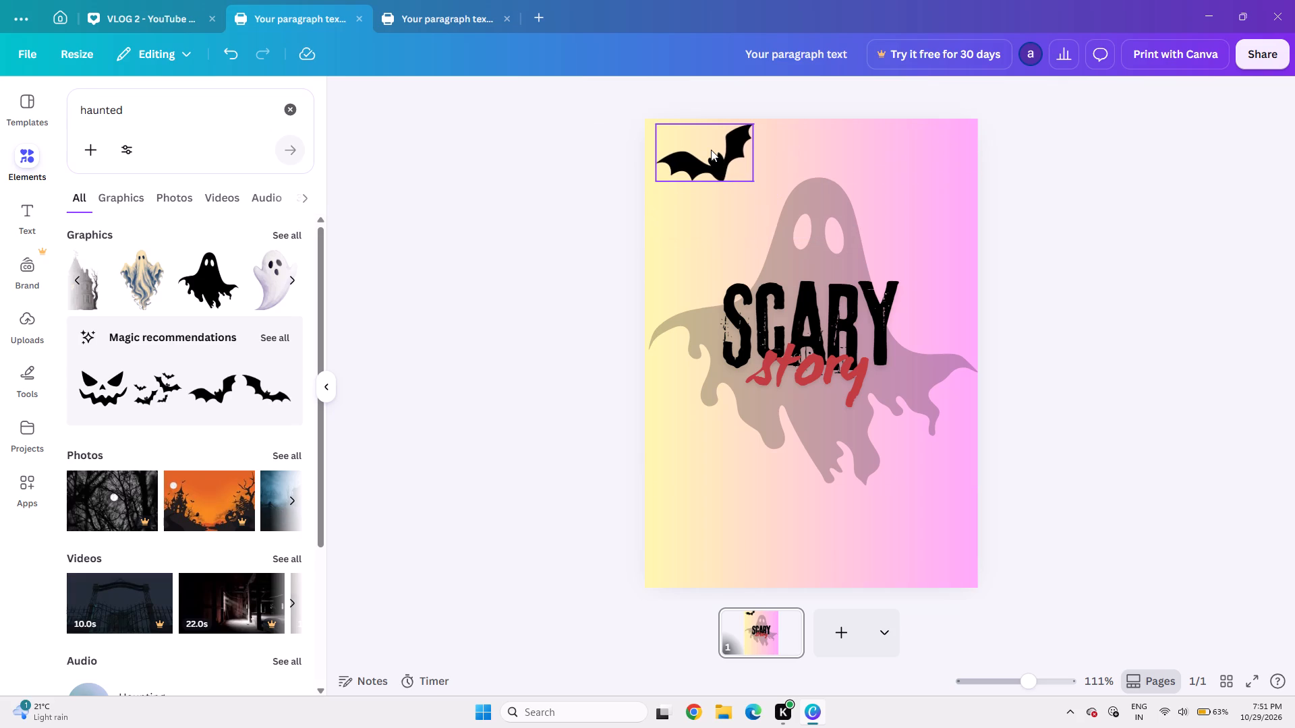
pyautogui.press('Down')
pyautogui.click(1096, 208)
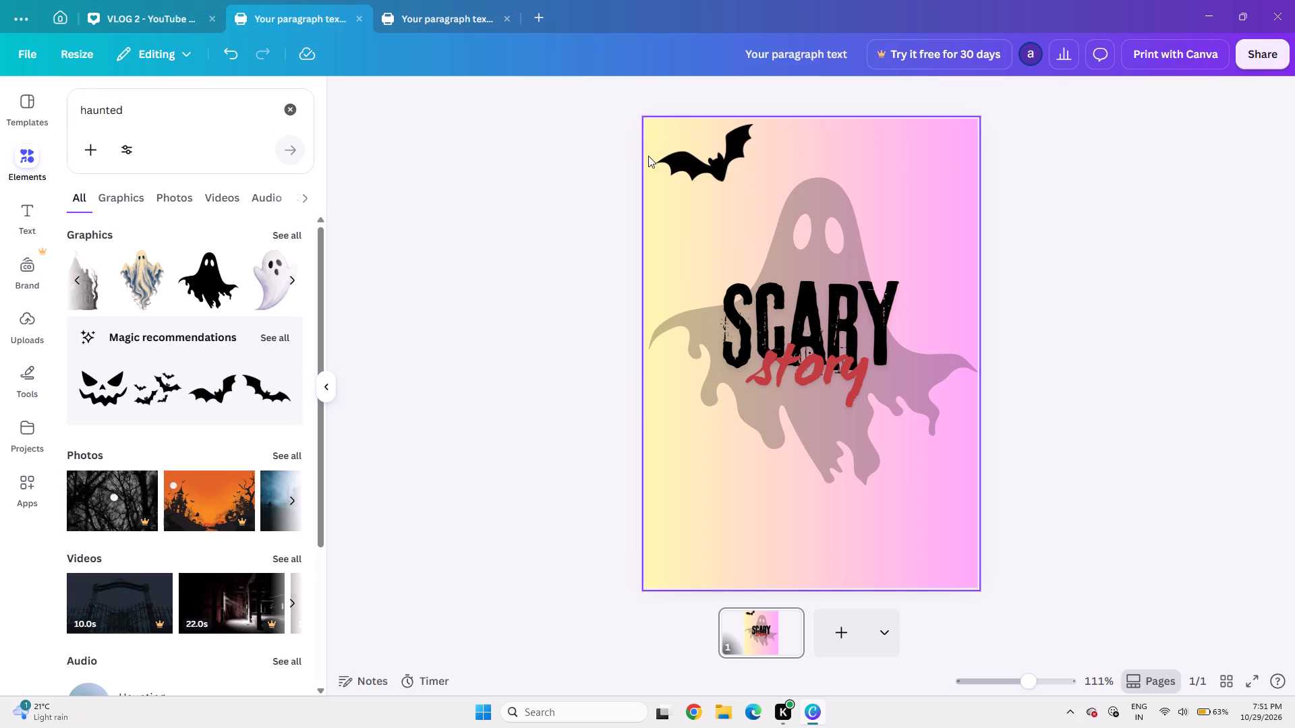
# Nudge the bat in the page's top-left corner down and slightly right, away from the page edges.
pyautogui.moveTo(648, 156); pyautogui.dragTo(686, 156)
pyautogui.click(686, 156)
pyautogui.click(728, 165)
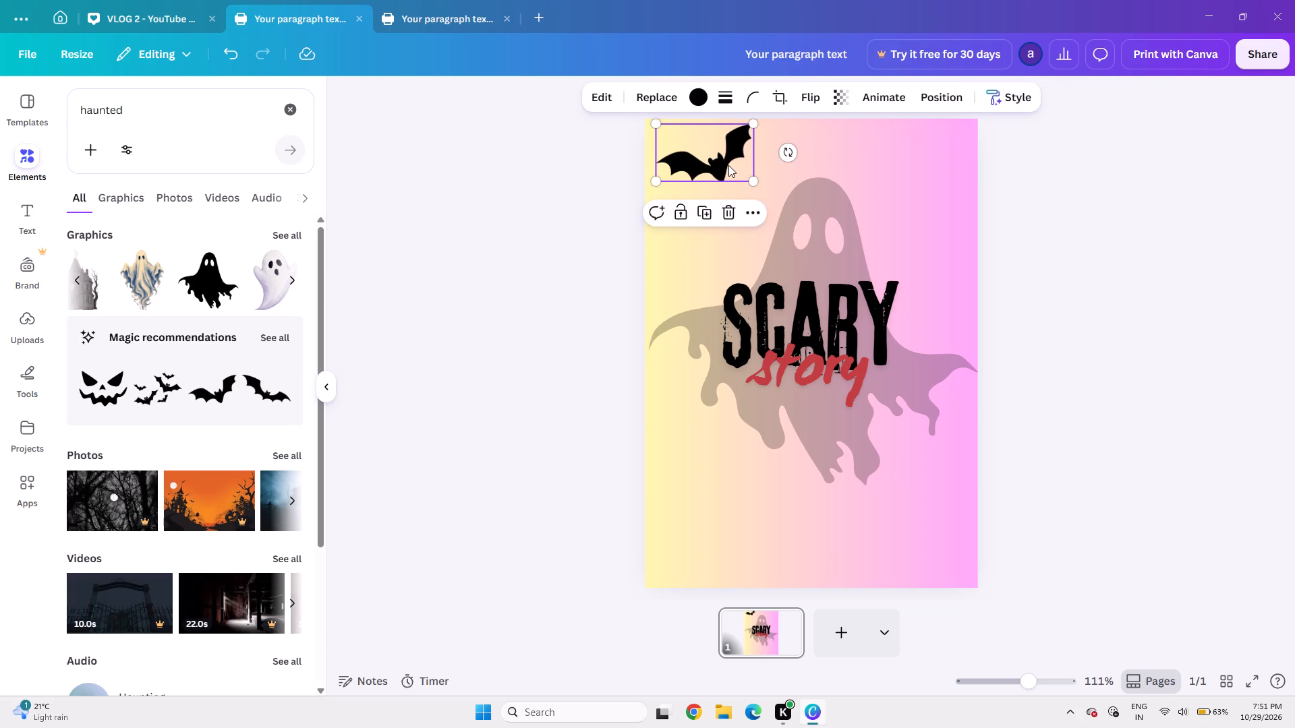
pyautogui.click(1027, 181)
pyautogui.click(713, 159)
pyautogui.press('Down')
pyautogui.press('Down')
pyautogui.press('Left')
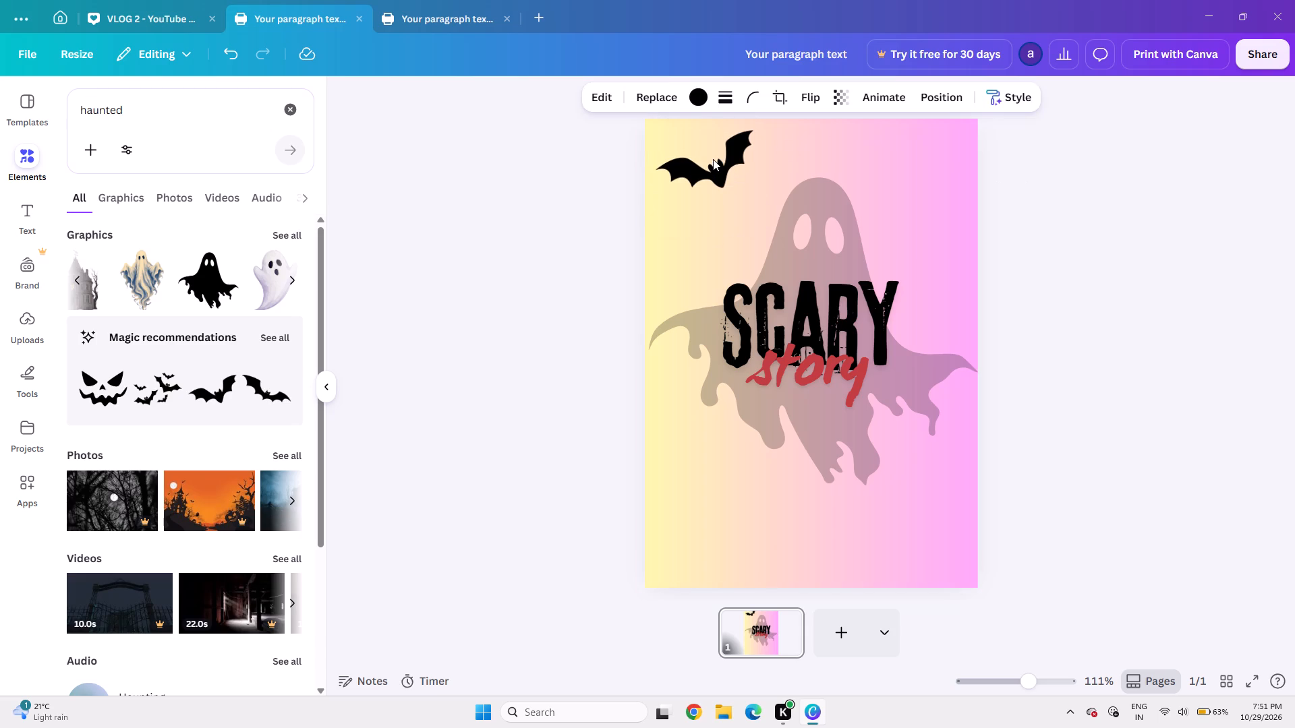
pyautogui.press('Right')
pyautogui.press('Down')
pyautogui.press('Right')
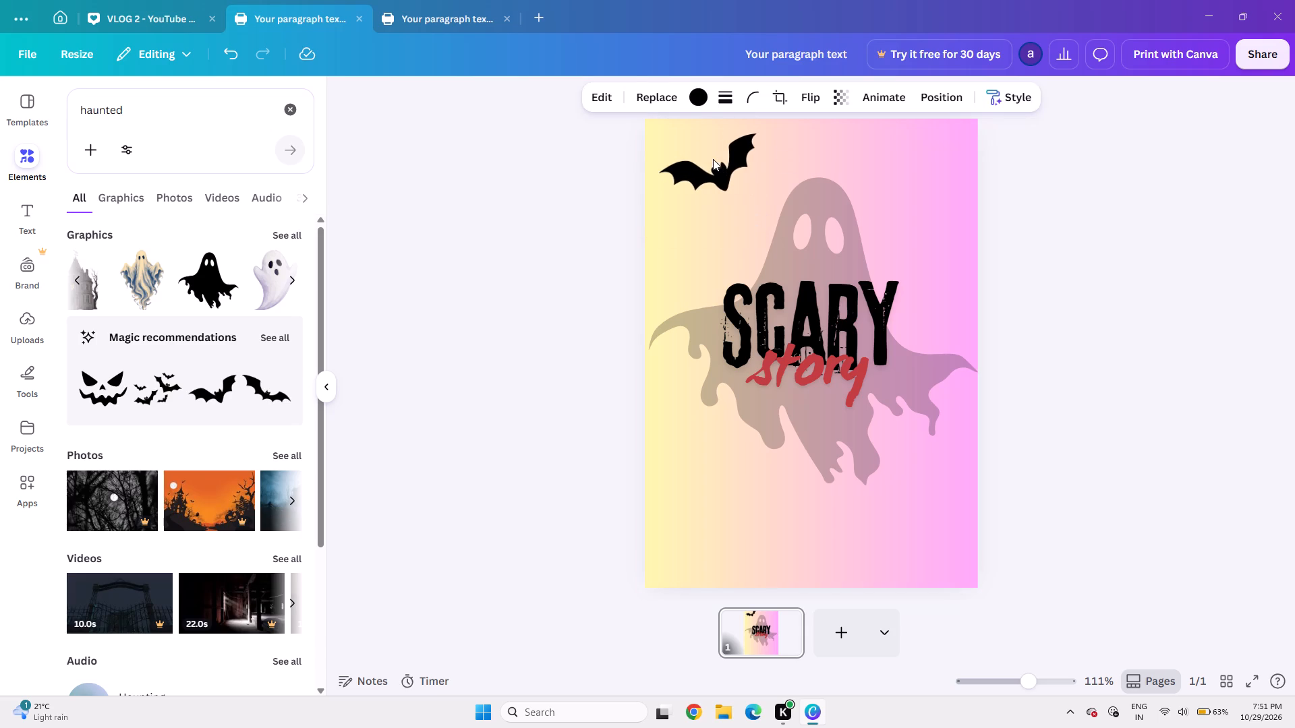
pyautogui.press('Down')
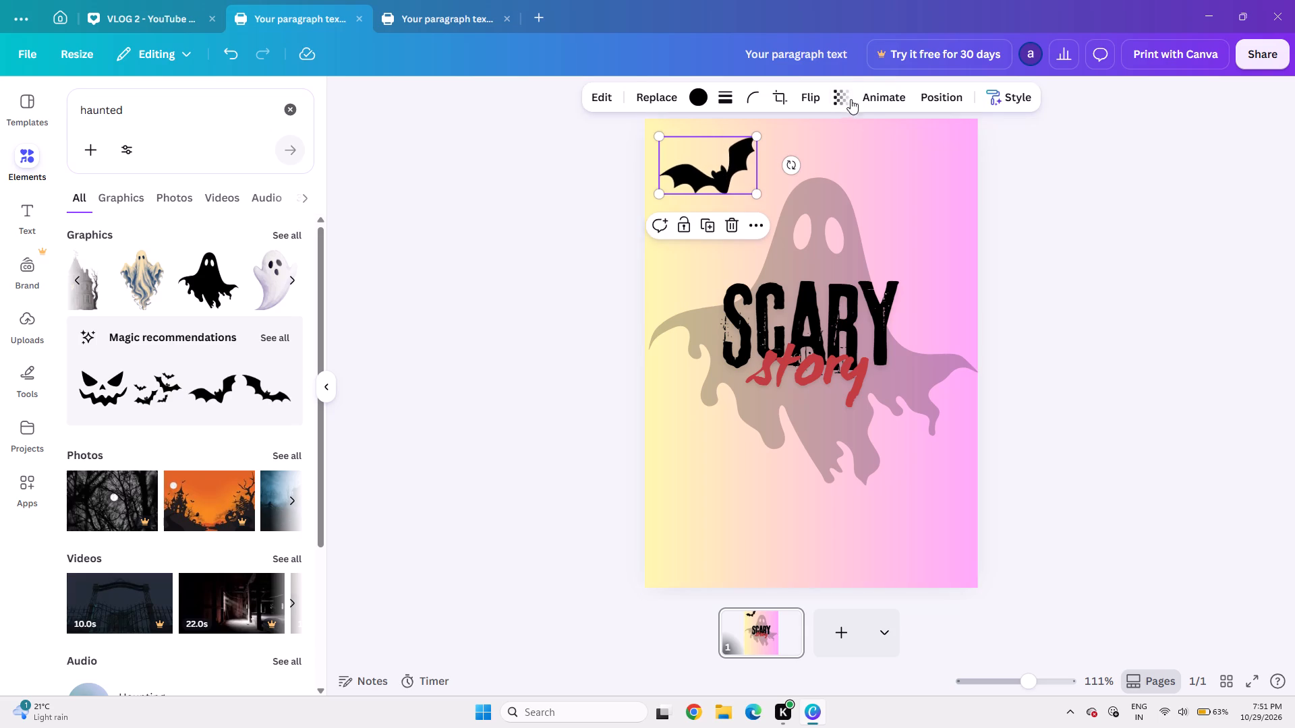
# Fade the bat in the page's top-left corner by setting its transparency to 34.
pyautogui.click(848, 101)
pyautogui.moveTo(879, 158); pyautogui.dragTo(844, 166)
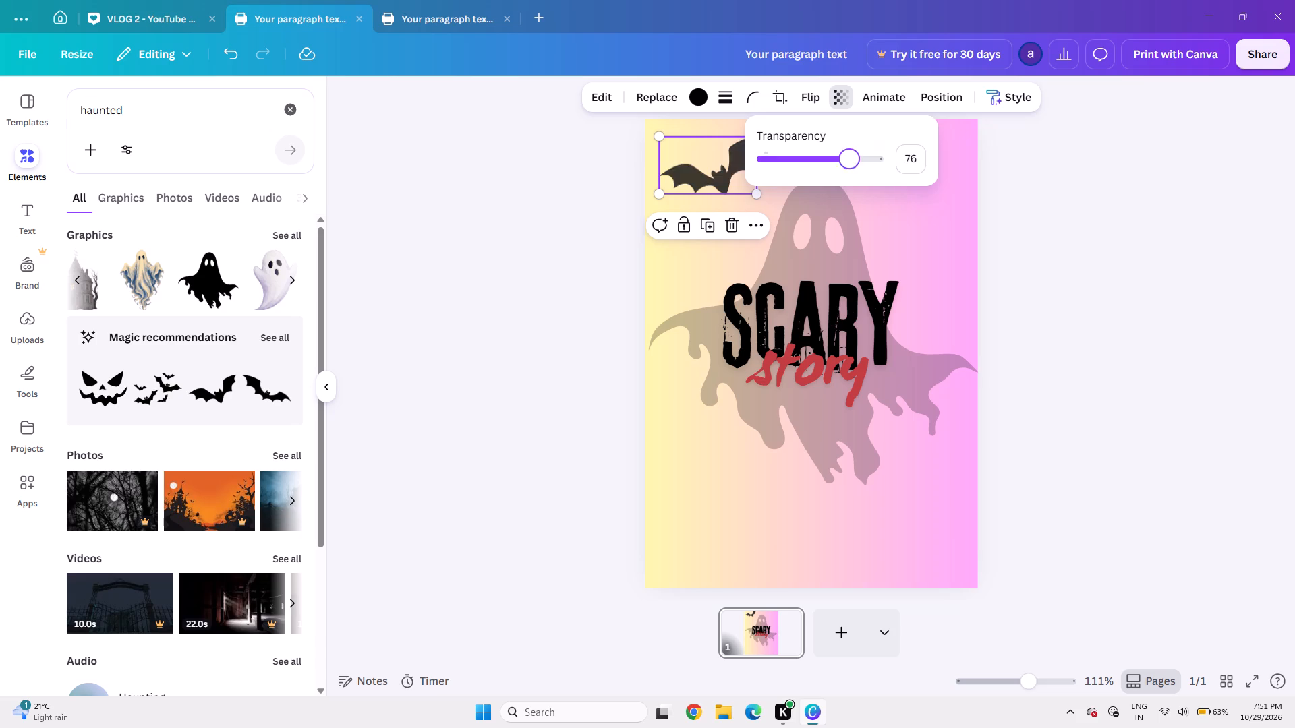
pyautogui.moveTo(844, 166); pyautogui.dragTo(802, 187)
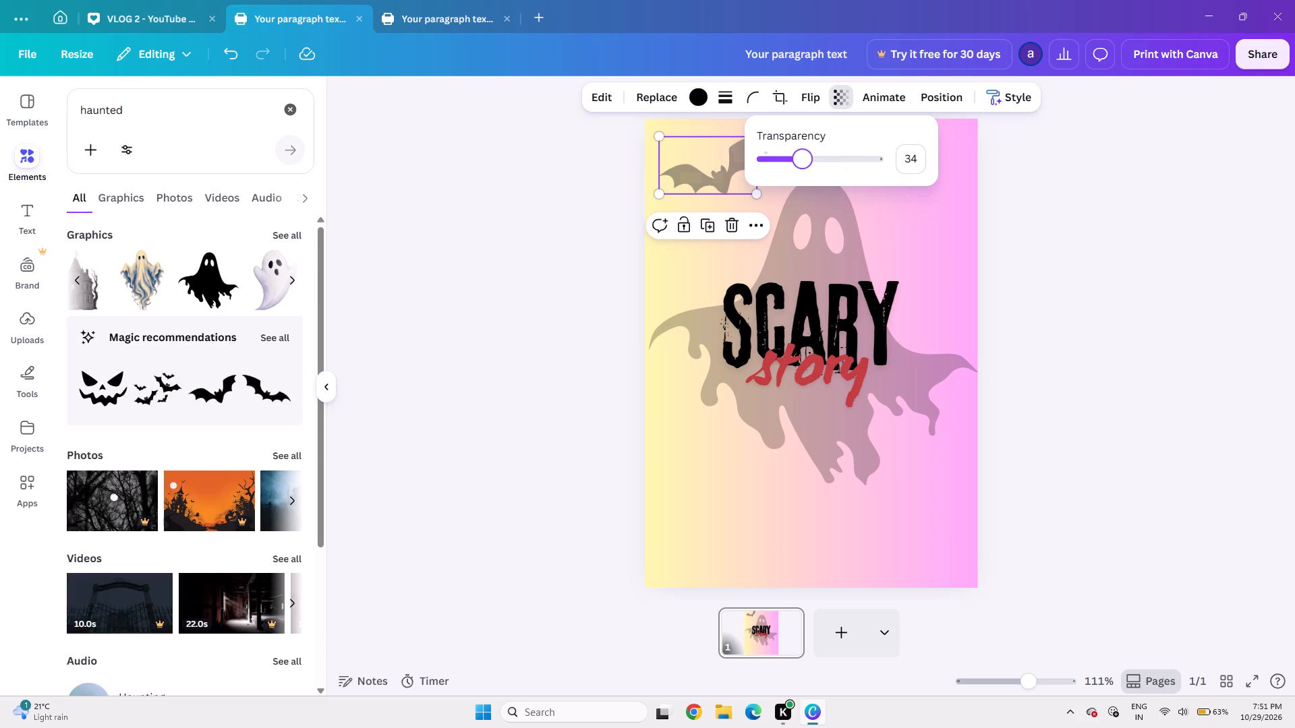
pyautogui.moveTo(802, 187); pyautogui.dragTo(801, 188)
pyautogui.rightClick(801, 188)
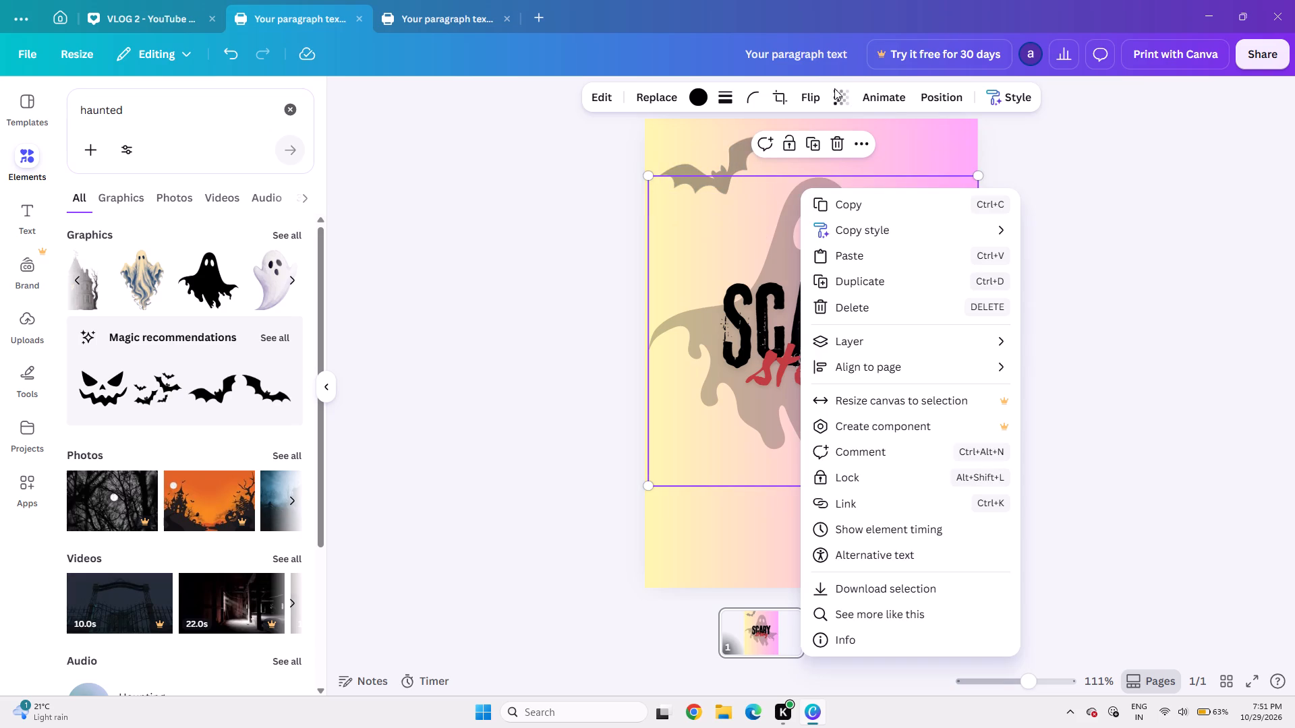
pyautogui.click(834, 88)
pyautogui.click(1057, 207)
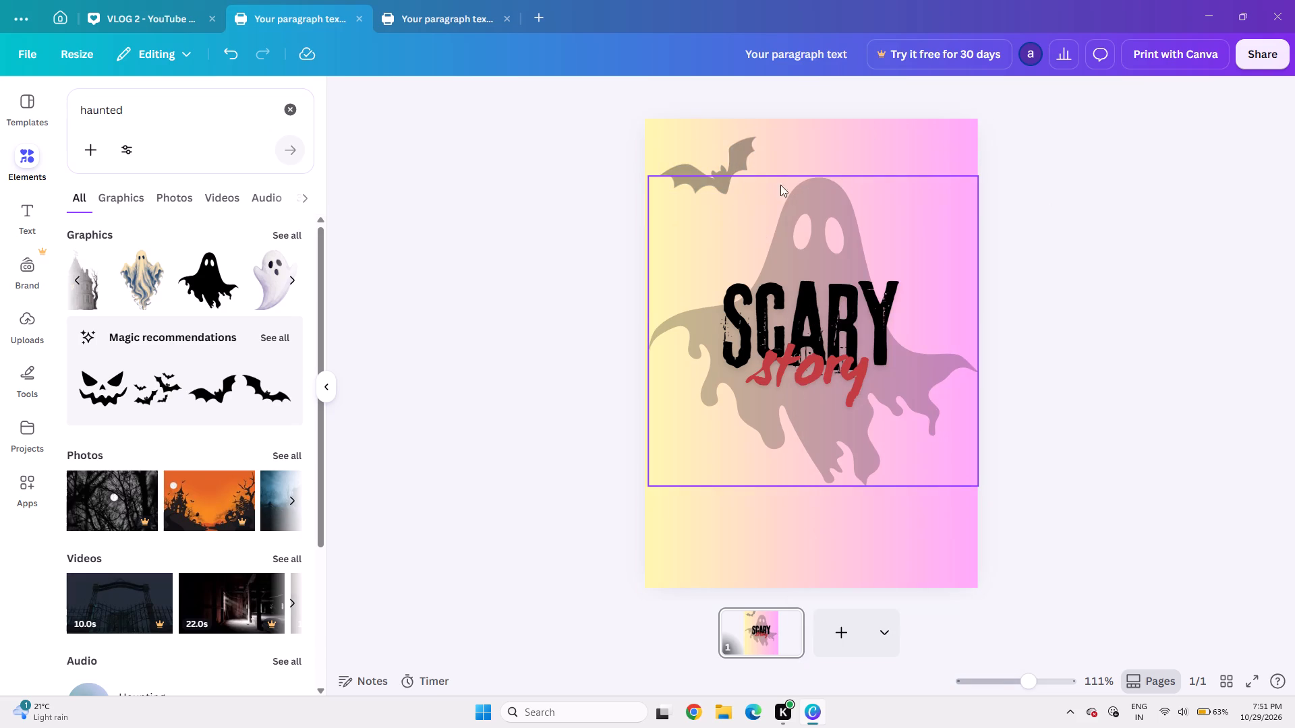
# Set the transparency of the bat in the page's top-left corner to 55.
pyautogui.click(736, 155)
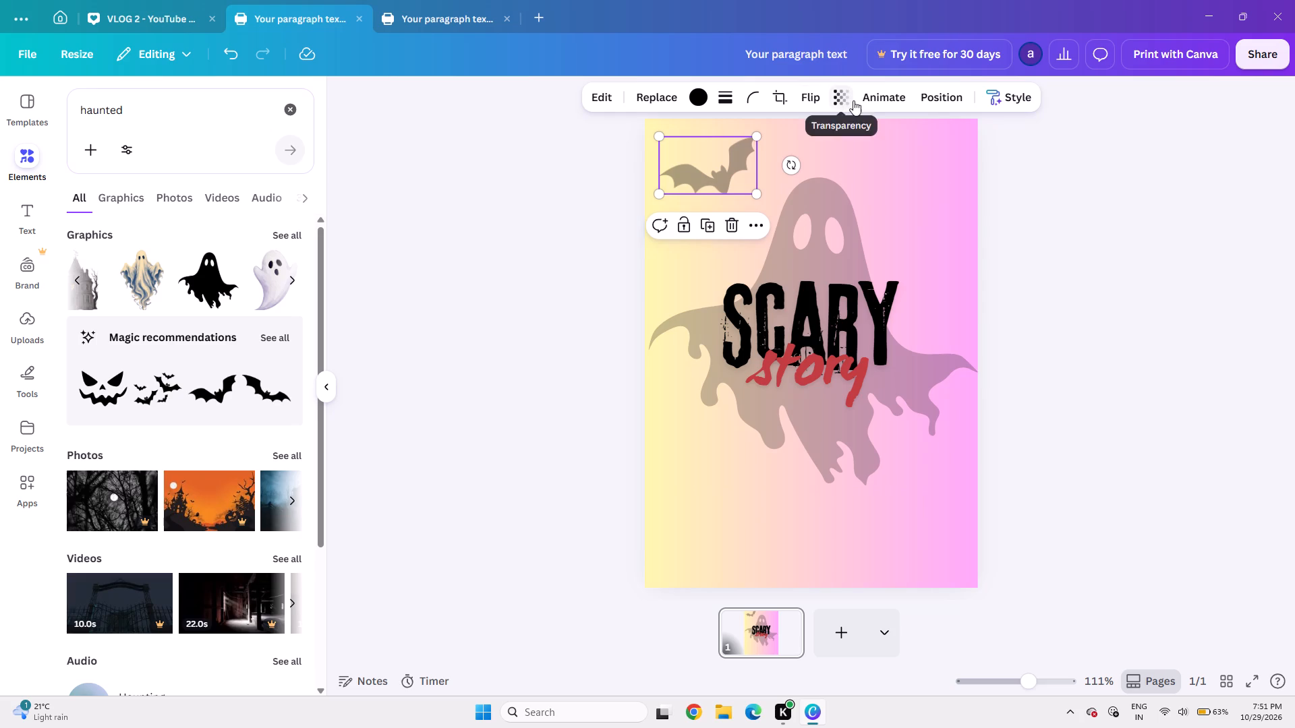
pyautogui.click(853, 100)
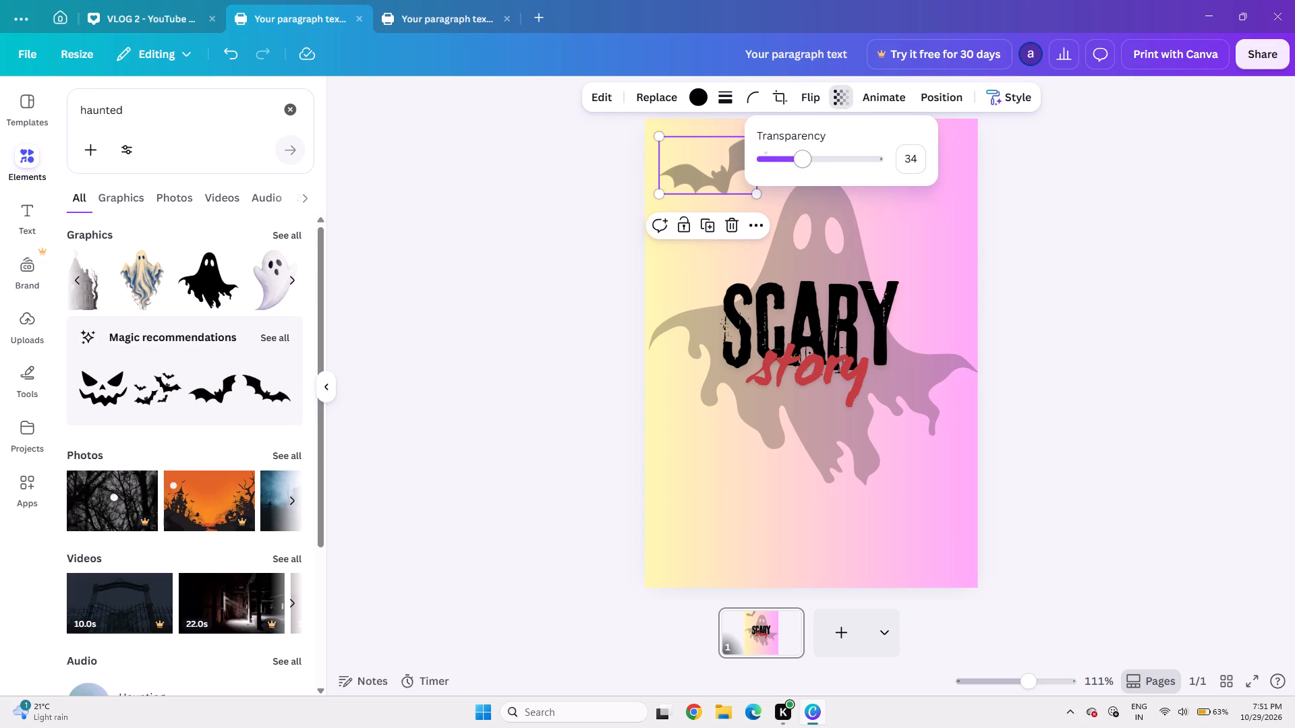
pyautogui.click(803, 160)
pyautogui.press('Left')
pyautogui.press('Left')
pyautogui.press('Left')
pyautogui.press('Left')
pyautogui.press('Left')
pyautogui.press('Left')
pyautogui.press('Left')
pyautogui.press('Left')
pyautogui.press('Left')
pyautogui.press('Left')
pyautogui.press('Right')
pyautogui.press('Right')
pyautogui.press('Right')
pyautogui.press('Right')
pyautogui.press('Right')
pyautogui.press('Right')
pyautogui.press('Right')
pyautogui.press('Right')
pyautogui.press('Right')
pyautogui.press('Right')
pyautogui.press('Right')
pyautogui.press('Right')
pyautogui.press('Right')
pyautogui.press('Right')
pyautogui.press('Right')
pyautogui.press('Right')
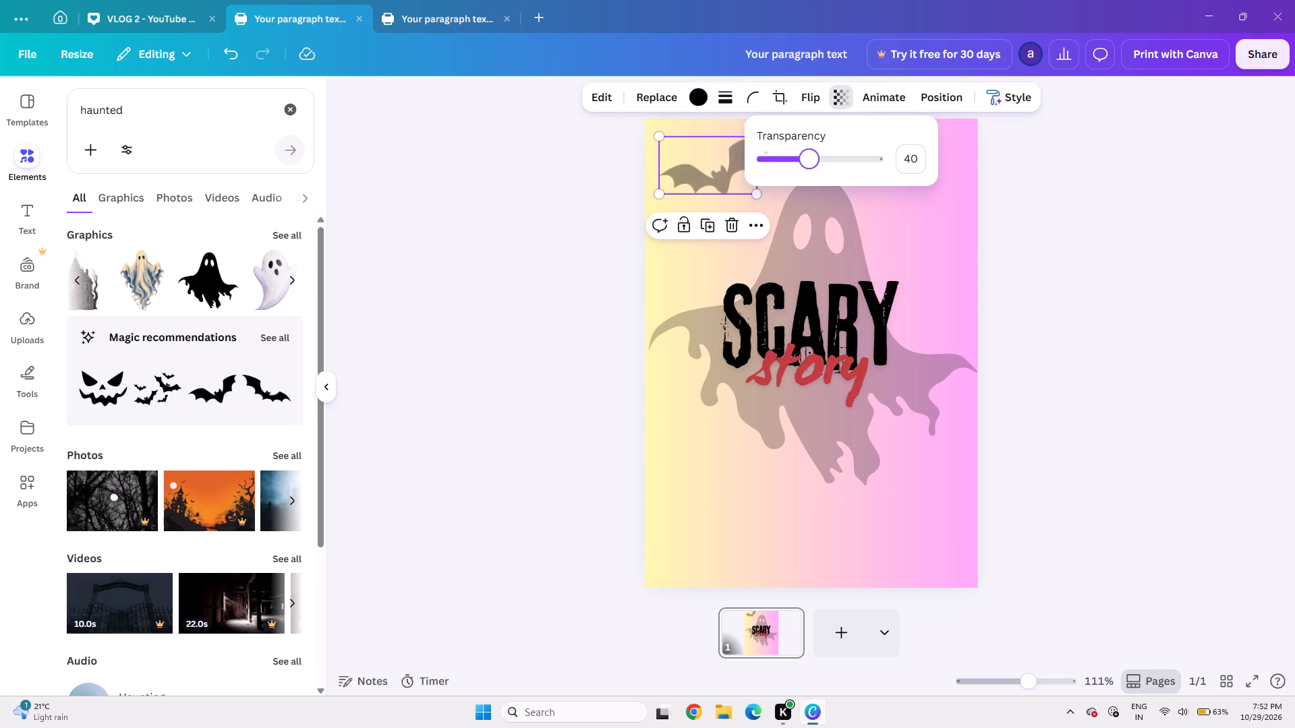
pyautogui.press('Right')
pyautogui.press('Right')
pyautogui.press('Right')
pyautogui.press('Right')
pyautogui.press('Right')
pyautogui.press('Right')
pyautogui.press('Right')
pyautogui.press('Right')
pyautogui.press('Right')
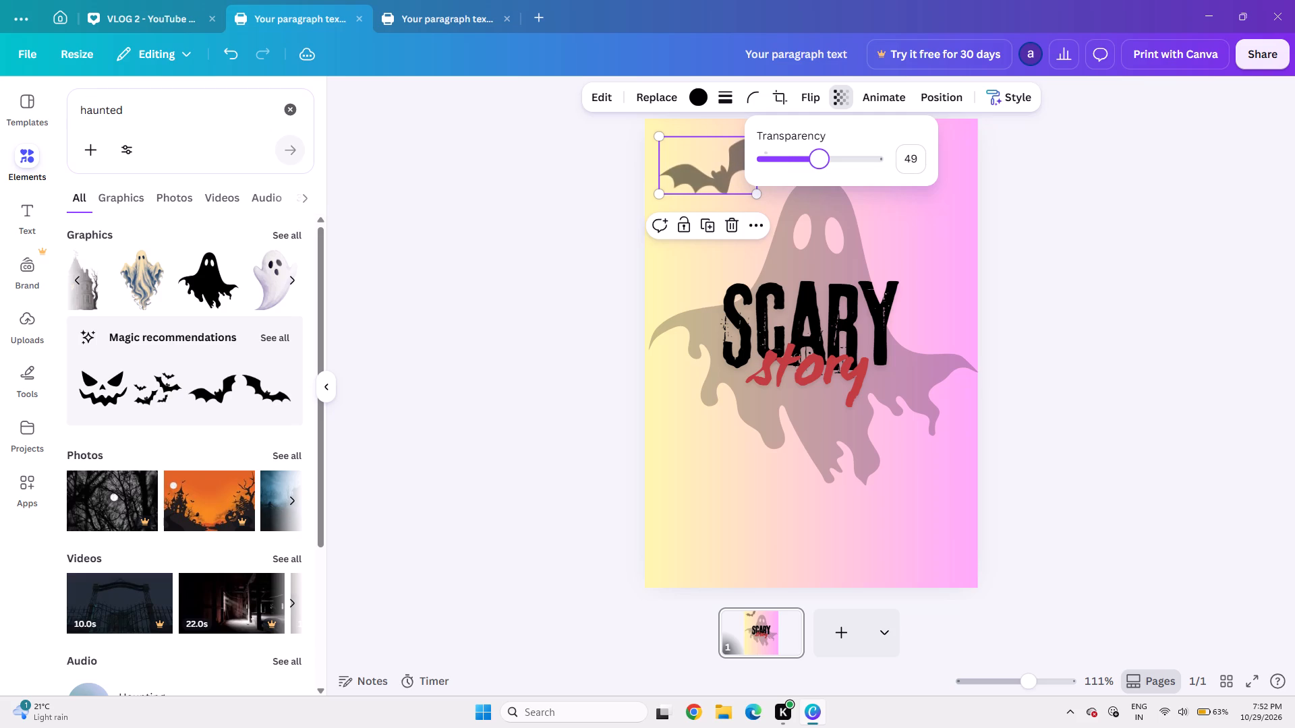
pyautogui.press('Right')
pyautogui.press('Right')
pyautogui.press('Right')
pyautogui.press('Right')
pyautogui.press('Right')
pyautogui.press('Right')
pyautogui.click(1190, 180)
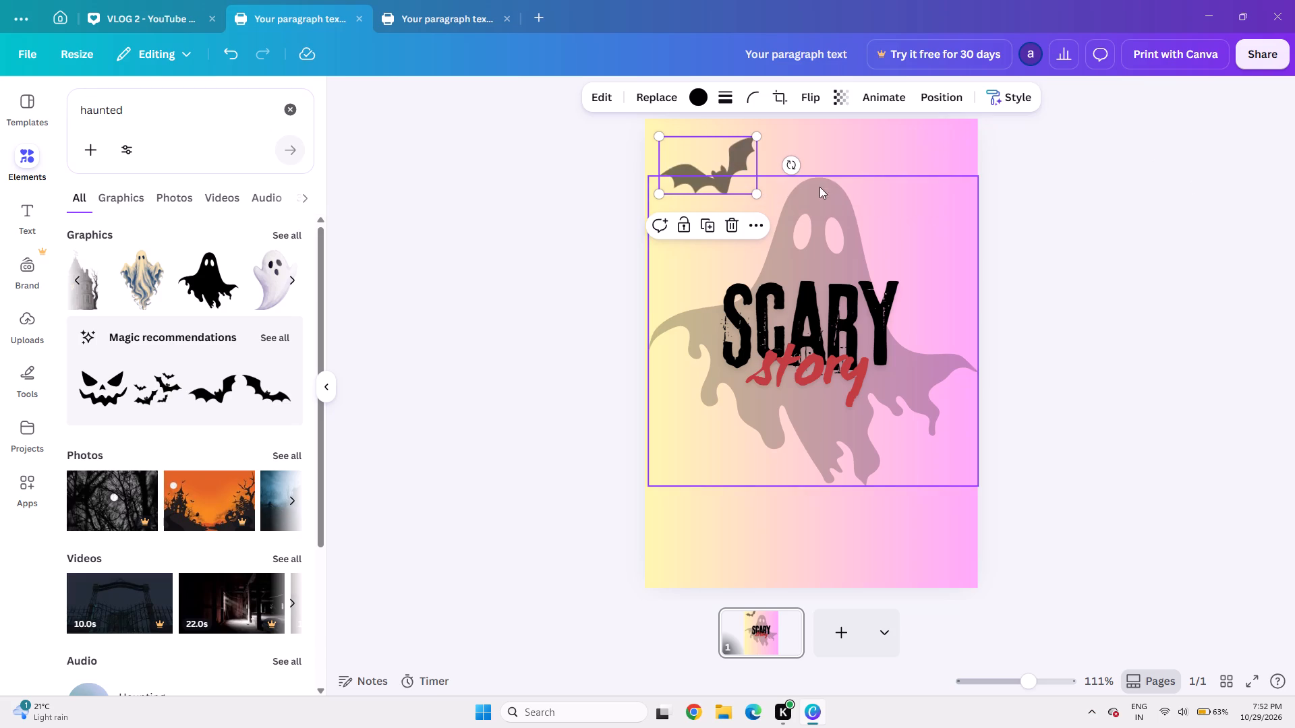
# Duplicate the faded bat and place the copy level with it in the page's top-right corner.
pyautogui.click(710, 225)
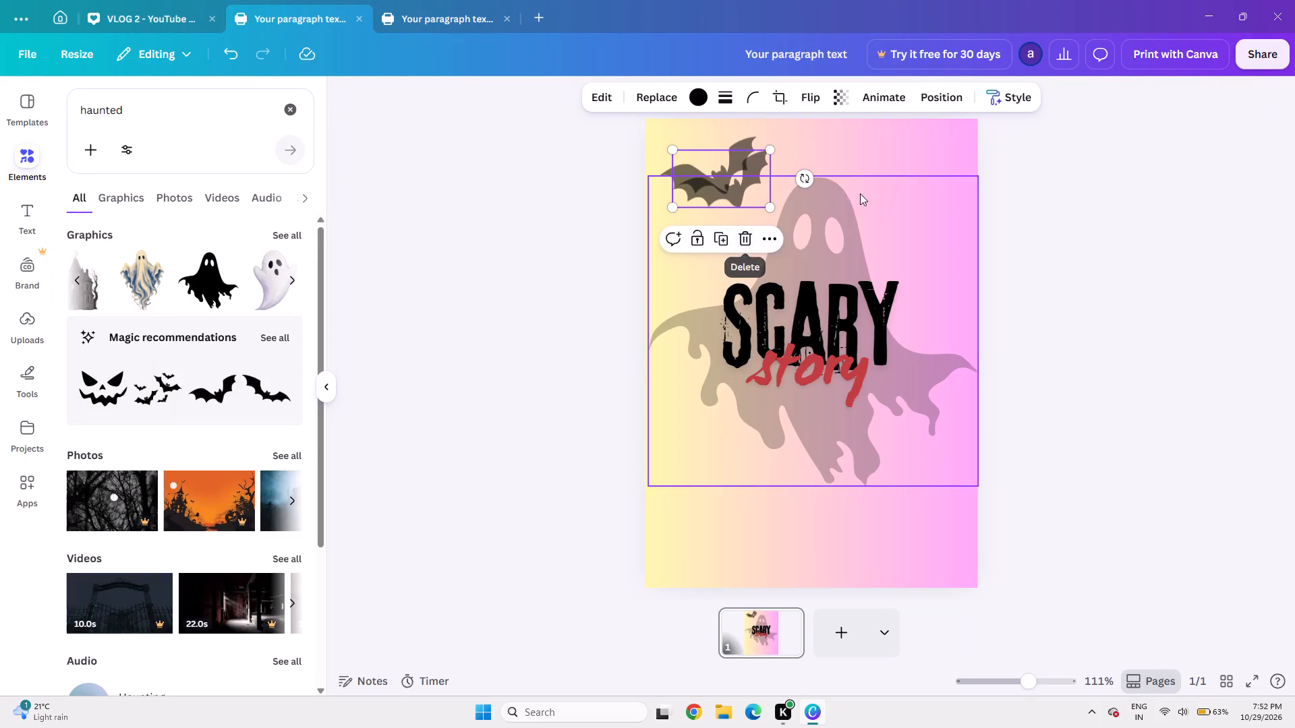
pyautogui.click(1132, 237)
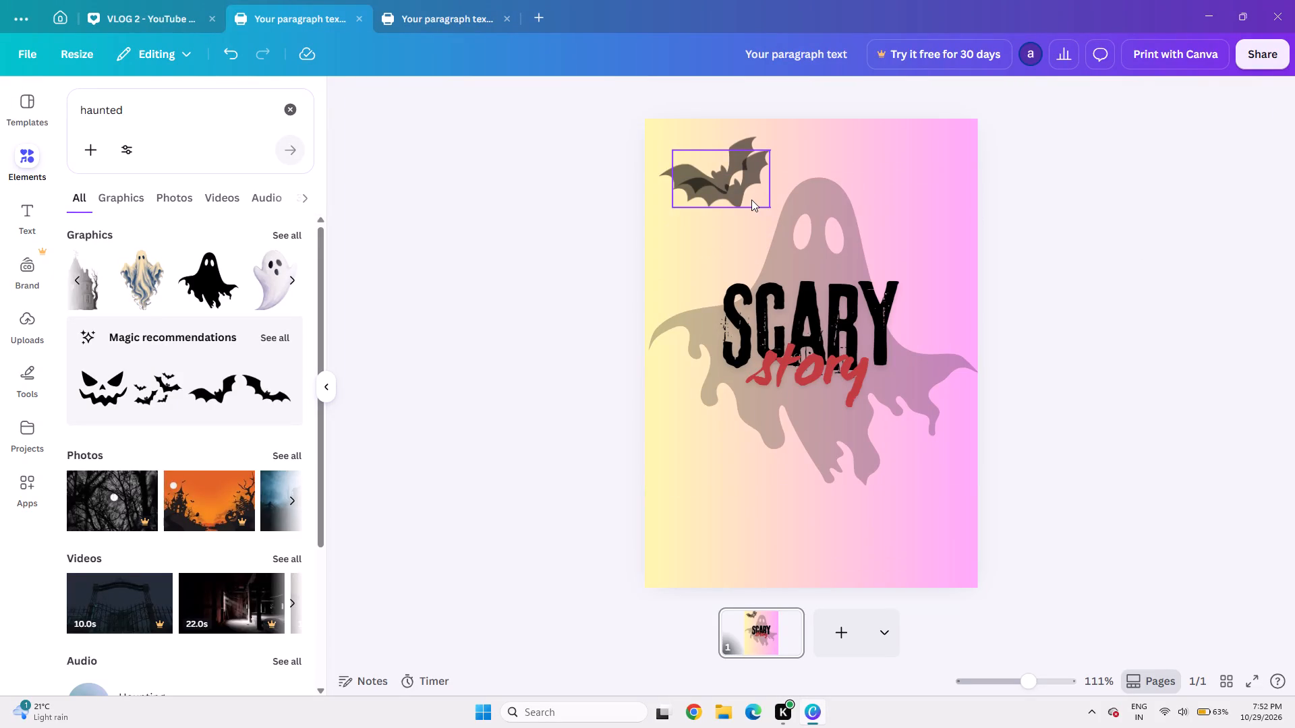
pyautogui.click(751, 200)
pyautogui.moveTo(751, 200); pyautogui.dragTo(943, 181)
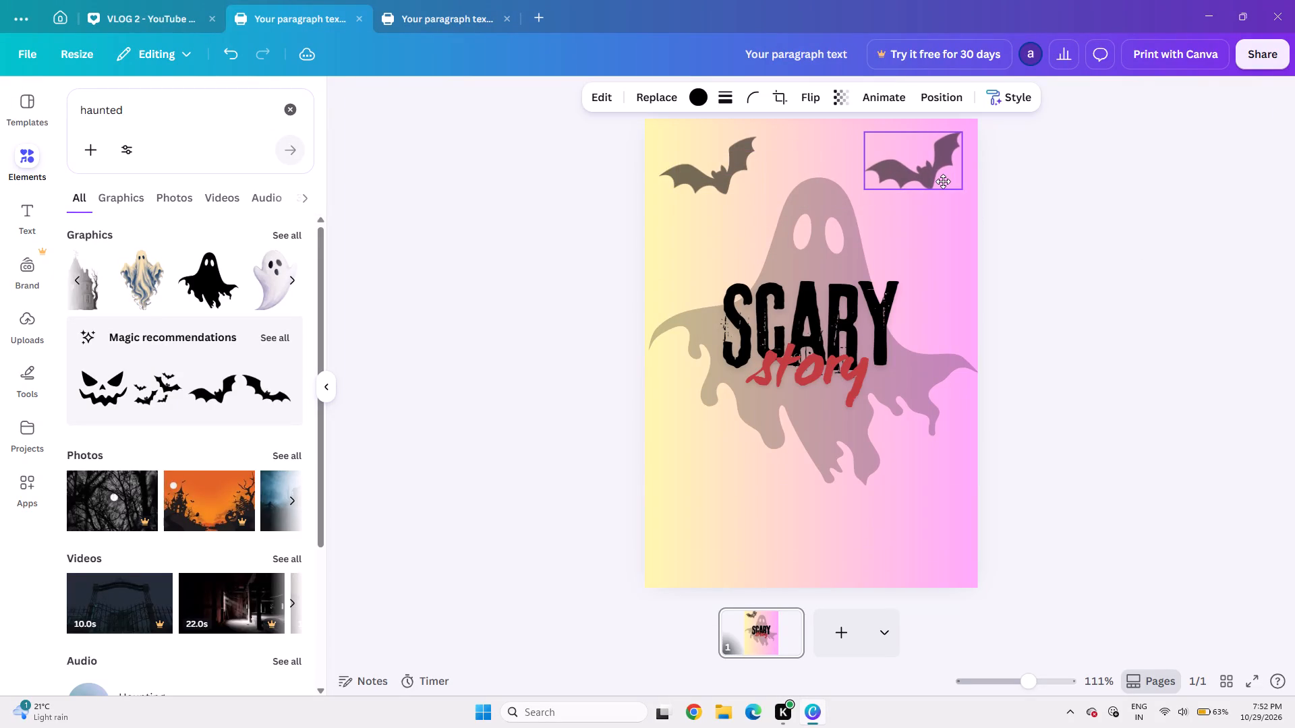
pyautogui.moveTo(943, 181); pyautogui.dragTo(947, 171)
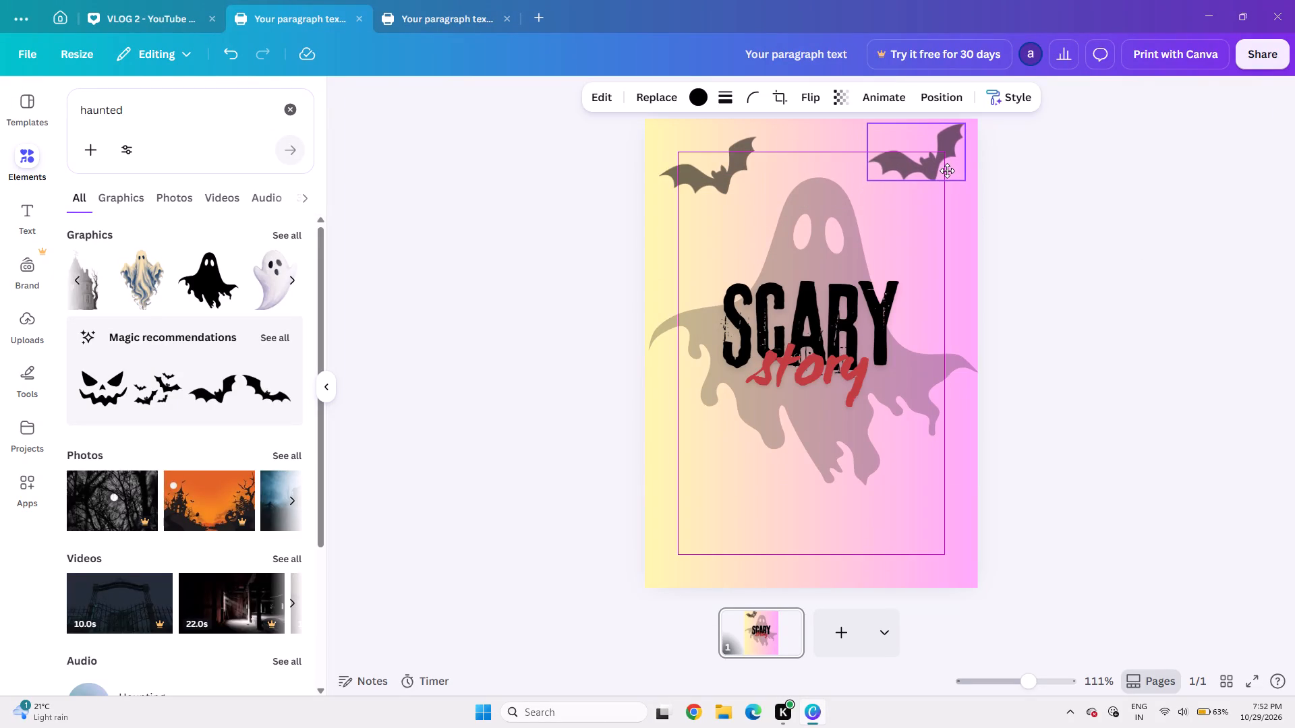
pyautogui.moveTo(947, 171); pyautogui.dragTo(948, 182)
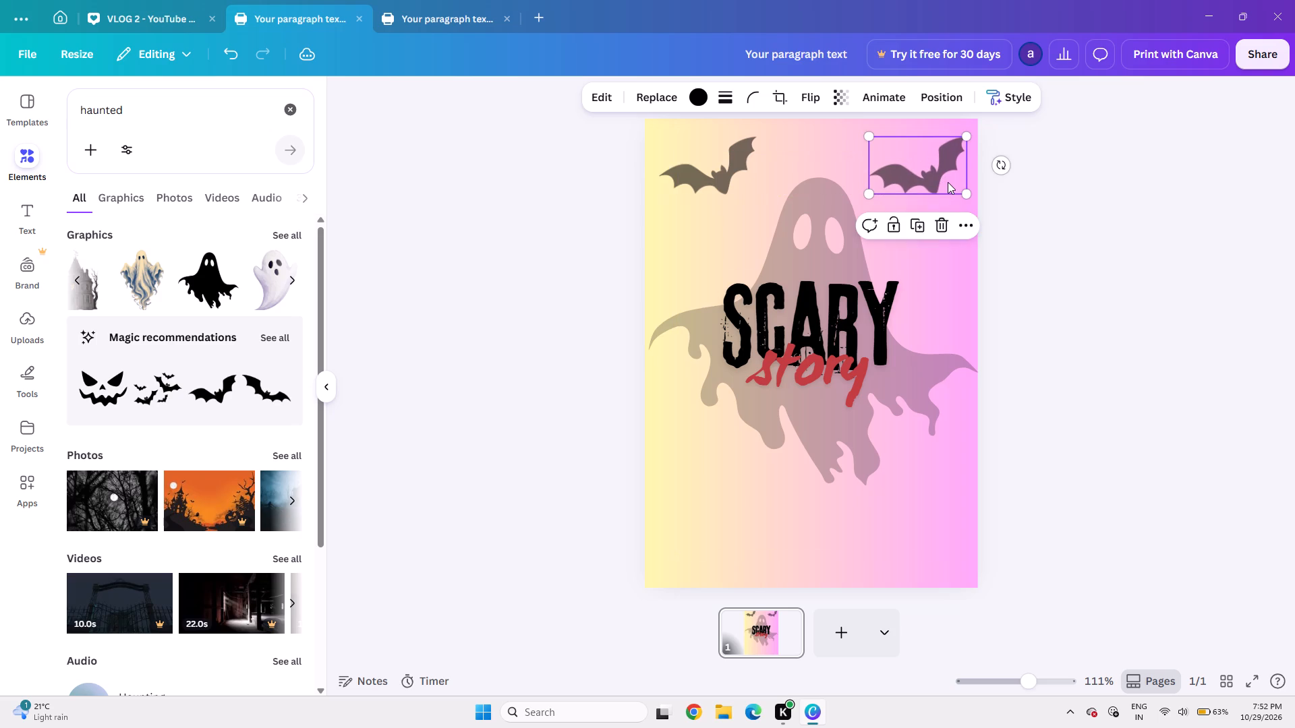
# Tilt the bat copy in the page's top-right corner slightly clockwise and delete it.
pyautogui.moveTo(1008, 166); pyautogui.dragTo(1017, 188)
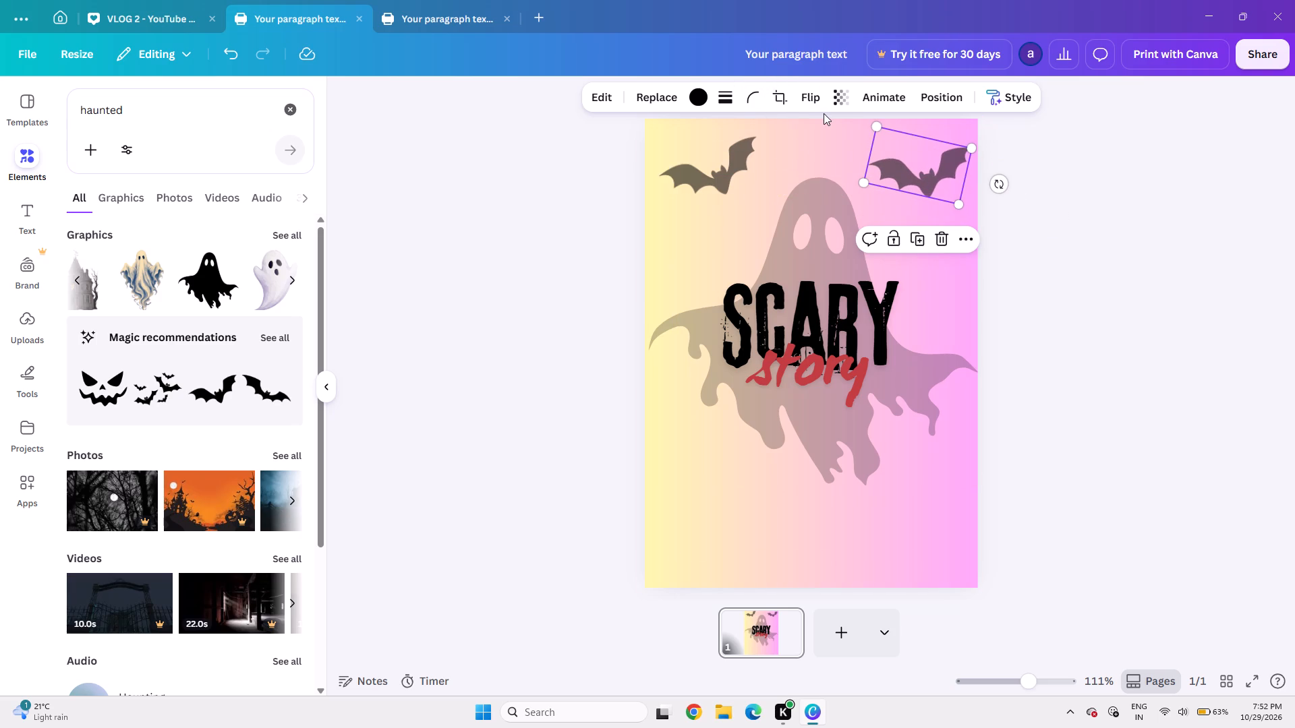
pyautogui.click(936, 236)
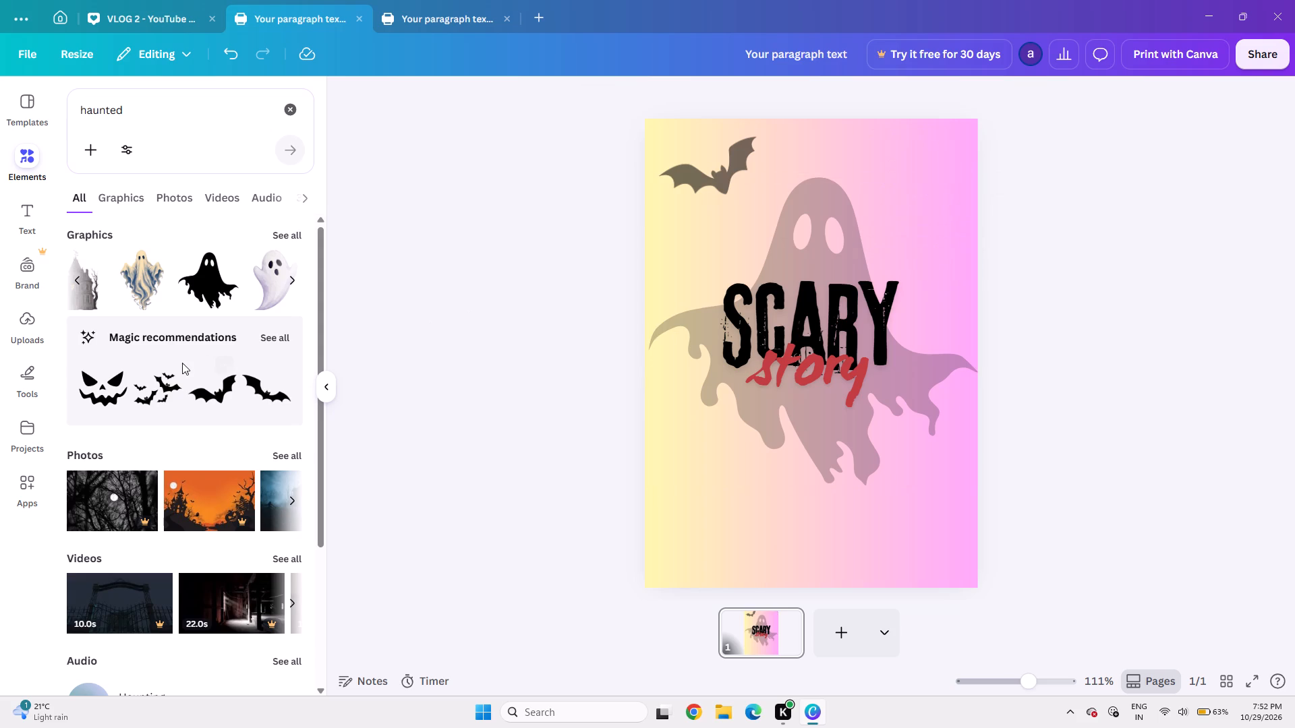
# Add the group of flying black bats from the recommended graphics.
pyautogui.click(157, 404)
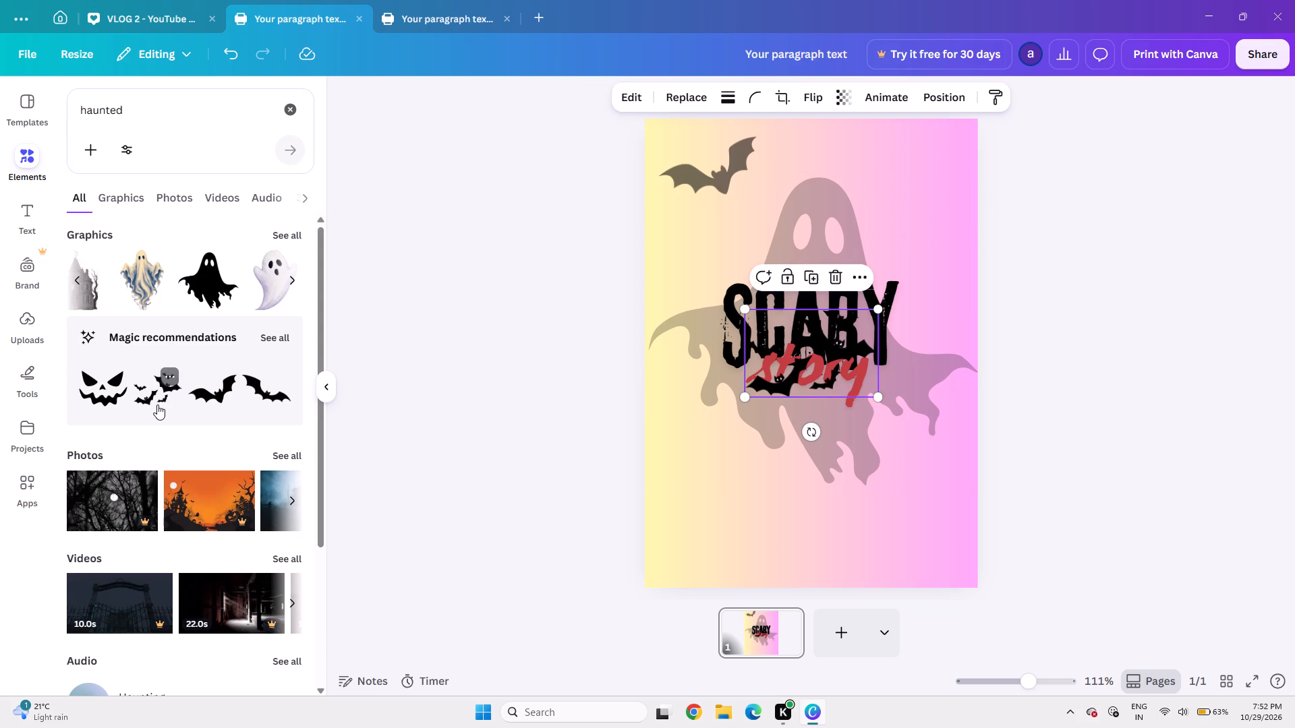
pyautogui.click(1085, 402)
# Move the group of bats from the middle of the page to the page's top-right corner.
pyautogui.click(810, 355)
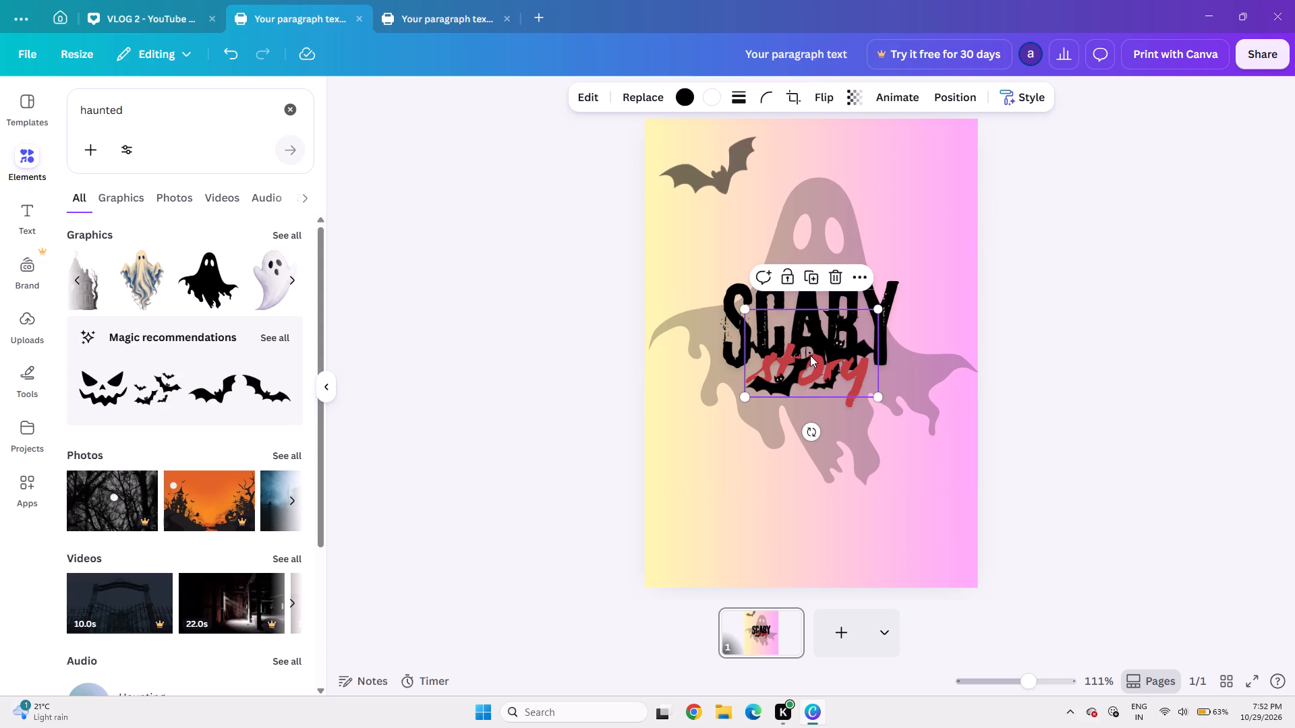
pyautogui.press('Up')
pyautogui.press('Up')
pyautogui.press('Up')
pyautogui.press('Up')
pyautogui.press('Up')
pyautogui.press('Up')
pyautogui.press('Up')
pyautogui.press('Up')
pyautogui.press('Up')
pyautogui.press('Up')
pyautogui.press('Up')
pyautogui.press('Up')
pyautogui.press('Up')
pyautogui.press('Up')
pyautogui.press('Up')
pyautogui.press('Up')
pyautogui.press('Up')
pyautogui.press('Up')
pyautogui.press('Up')
pyautogui.press('Up')
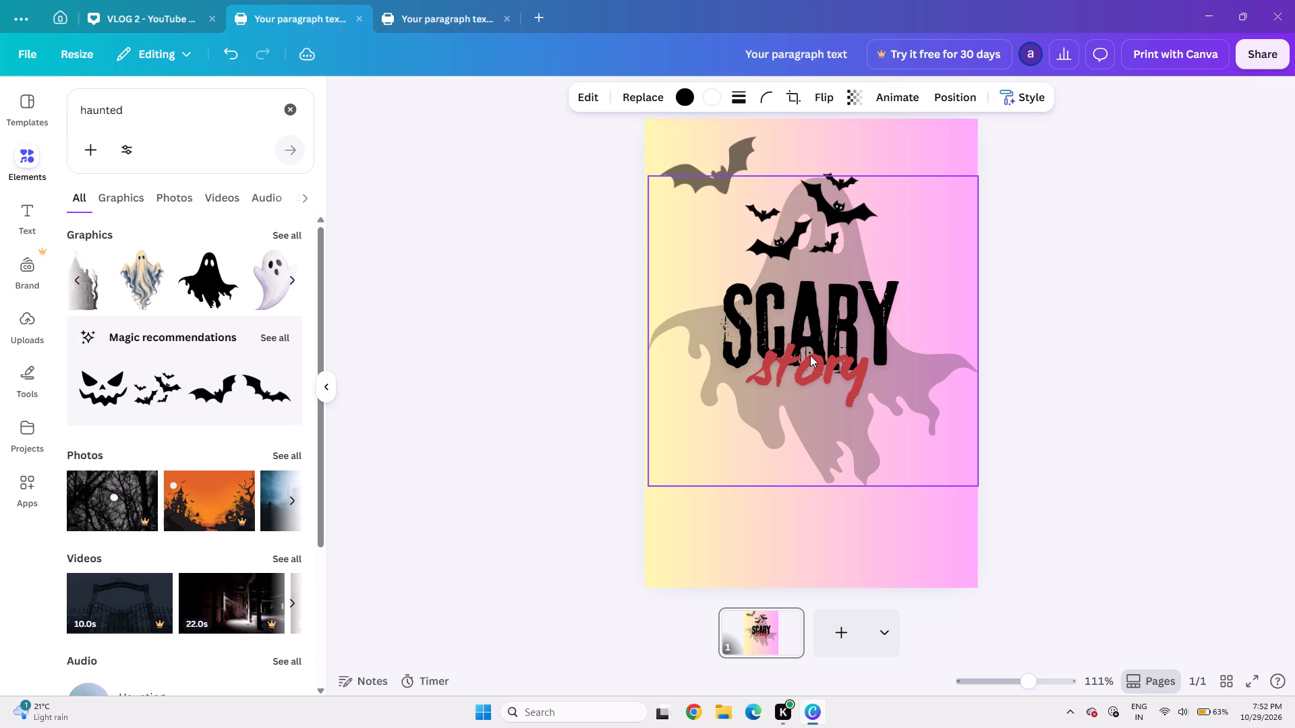
pyautogui.press('Right')
pyautogui.press('Right')
pyautogui.press('Right')
pyautogui.press('Right')
pyautogui.press('Right')
pyautogui.press('Right')
pyautogui.press('Right')
pyautogui.press('Right')
pyautogui.press('Right')
pyautogui.press('Right')
pyautogui.press('Right')
pyautogui.press('Right')
pyautogui.press('Right')
pyautogui.press('Right')
pyautogui.press('Right')
pyautogui.press('Right')
pyautogui.press('Right')
pyautogui.press('Right')
pyautogui.press('Right')
pyautogui.press('Right')
pyautogui.press('Up')
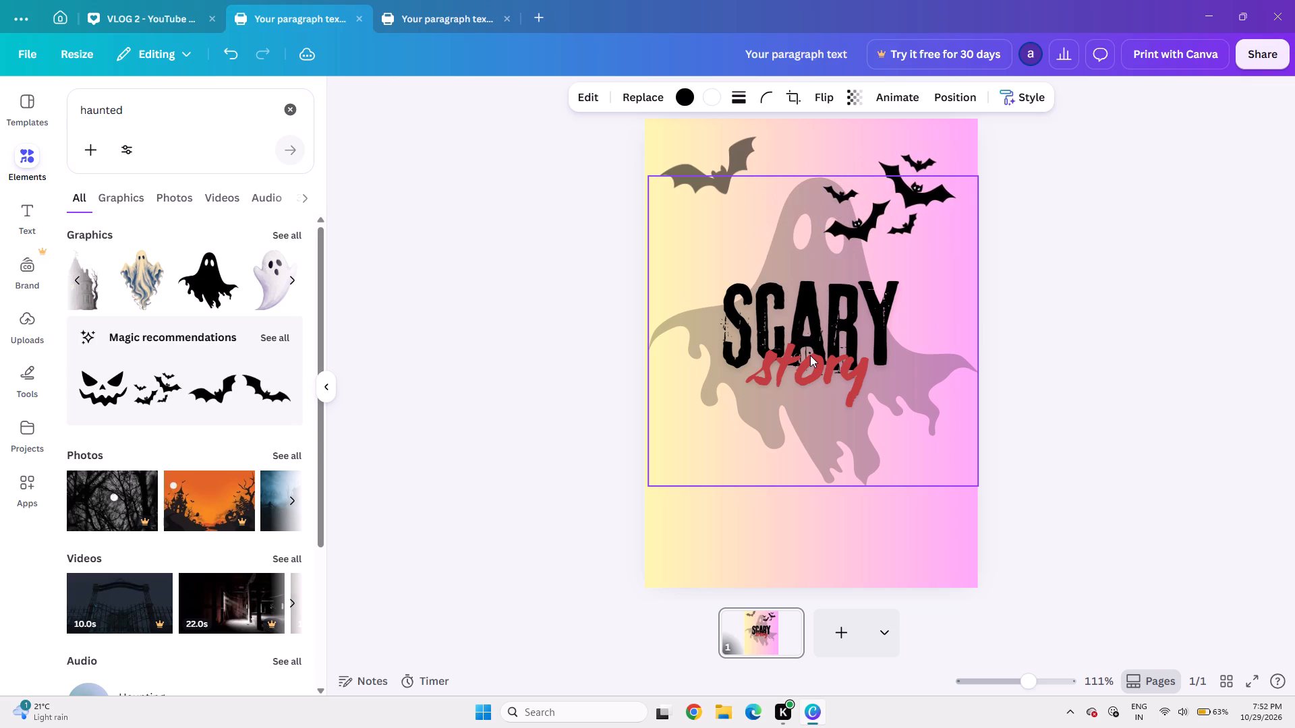
pyautogui.press('Up')
pyautogui.press('Up')
pyautogui.press('Up')
pyautogui.press('Up')
pyautogui.press('Up')
pyautogui.press('Right')
pyautogui.press('Right')
pyautogui.press('Right')
pyautogui.press('Right')
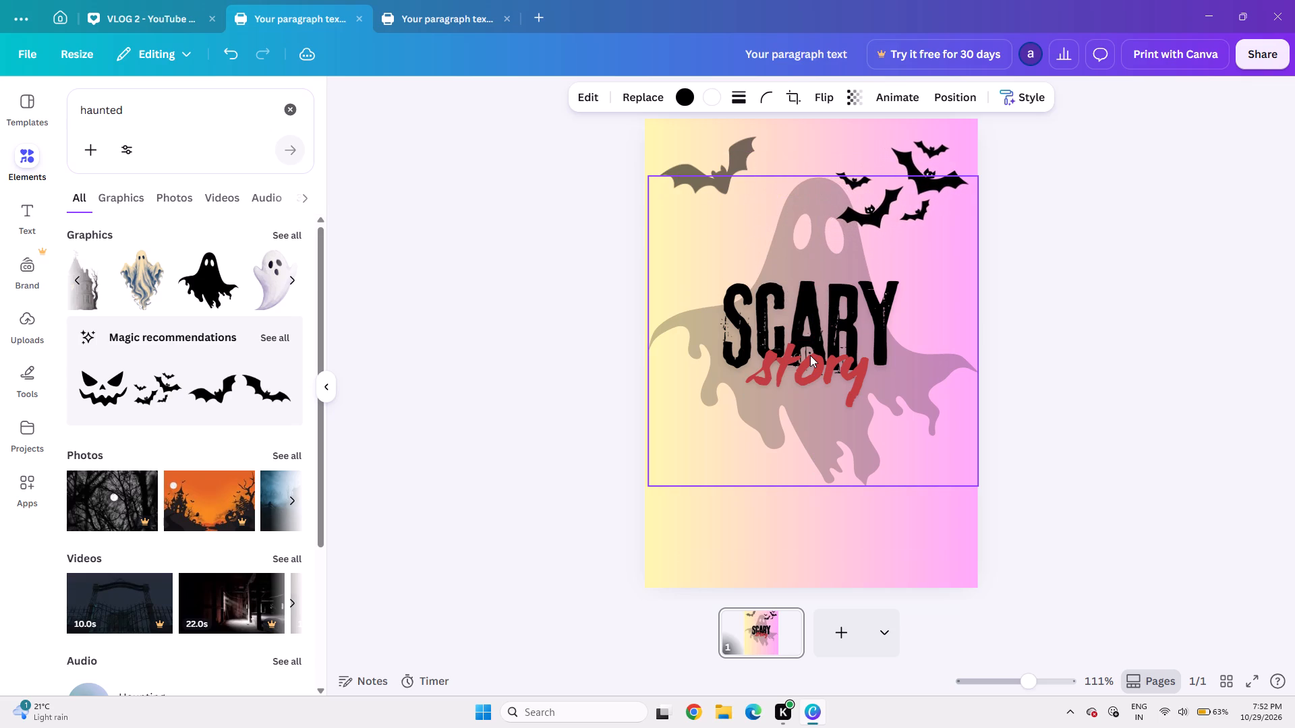
pyautogui.press('Right')
pyautogui.press('Right')
pyautogui.press('Up')
pyautogui.press('Up')
pyautogui.press('Up')
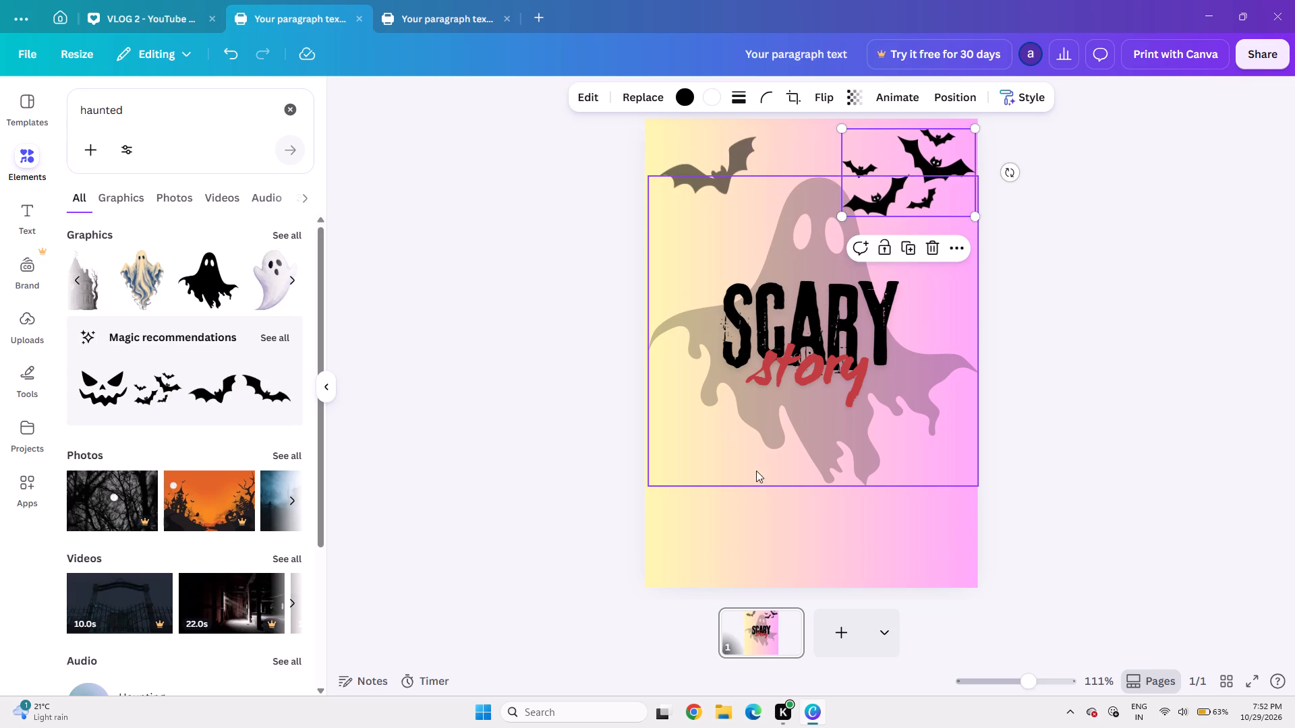
# Move the faded ghost down so its head sits below the bats, behind the SCARY story heading.
pyautogui.click(745, 433)
pyautogui.press('Down')
pyautogui.press('Down')
pyautogui.press('Down')
pyautogui.press('Down')
pyautogui.press('Down')
pyautogui.press('Down')
pyautogui.press('Down')
pyautogui.press('Down')
pyautogui.press('Down')
pyautogui.press('Down')
pyautogui.press('Down')
pyautogui.press('Down')
pyautogui.press('Down')
pyautogui.press('Down')
pyautogui.press('Down')
pyautogui.press('Down')
pyautogui.press('Down')
pyautogui.press('Down')
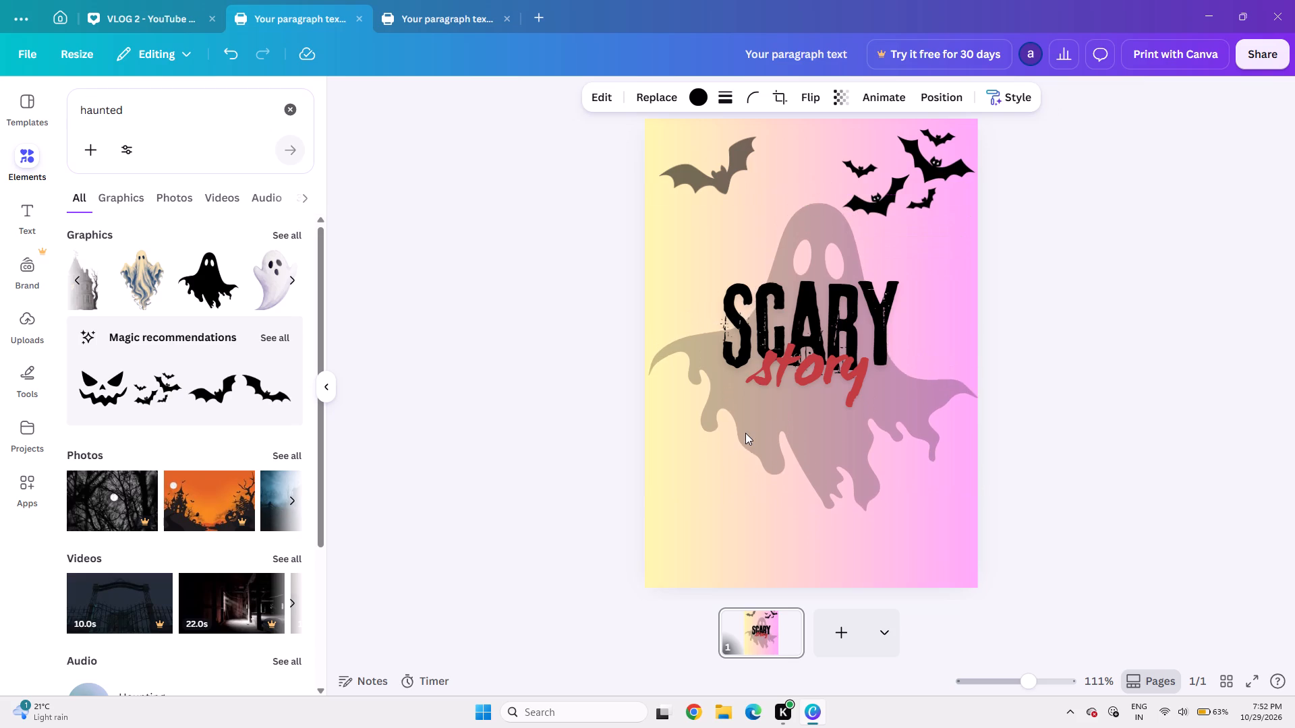
pyautogui.press('Down')
pyautogui.press('Down')
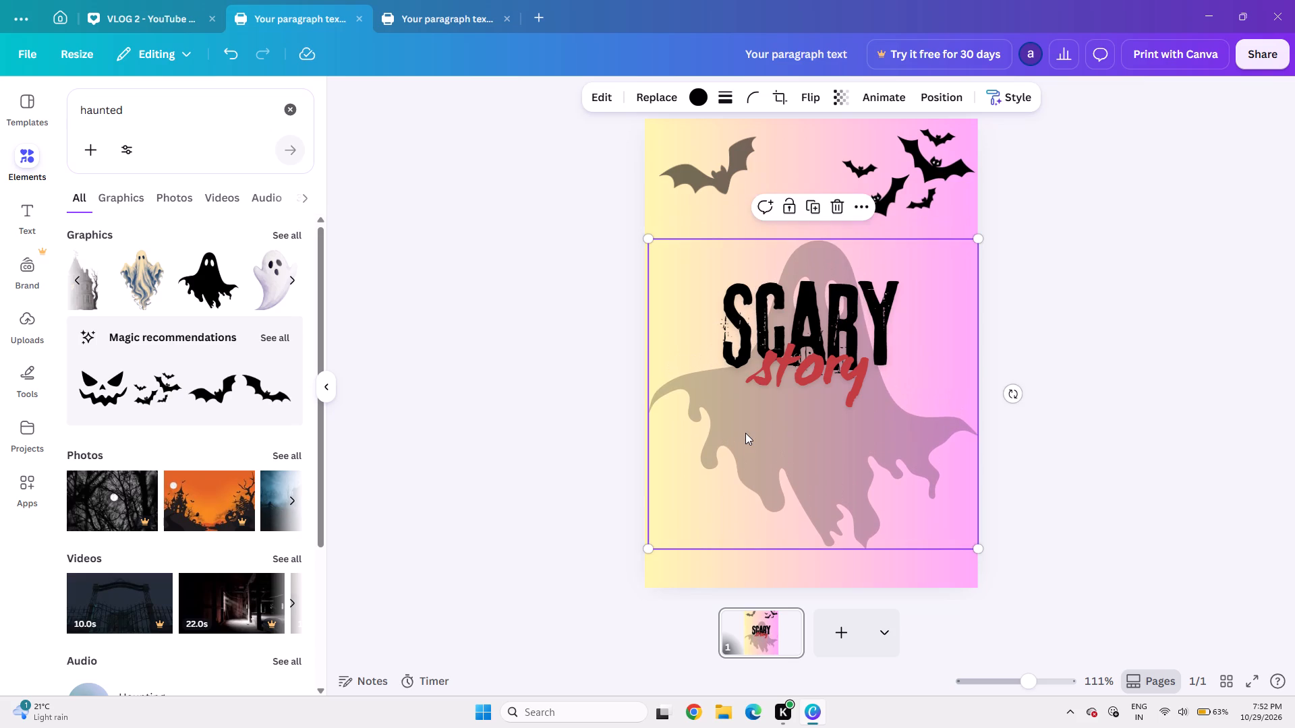
pyautogui.press('Up')
pyautogui.press('Up')
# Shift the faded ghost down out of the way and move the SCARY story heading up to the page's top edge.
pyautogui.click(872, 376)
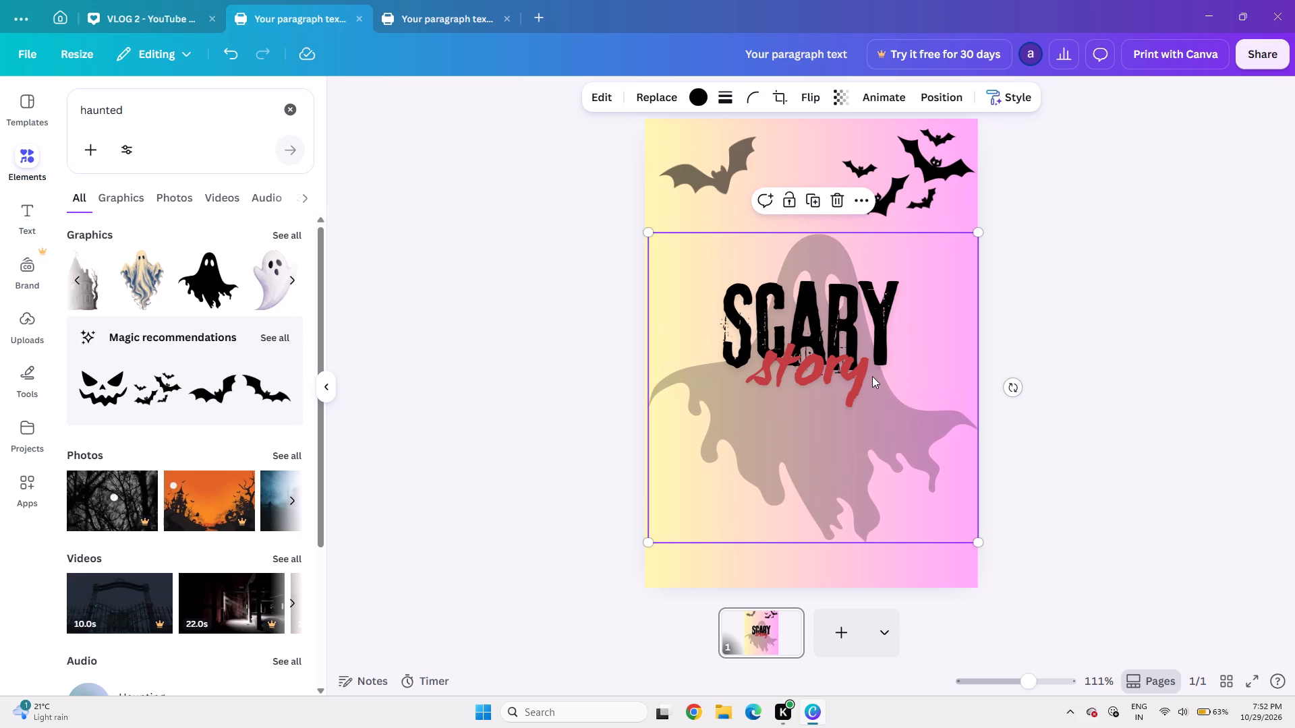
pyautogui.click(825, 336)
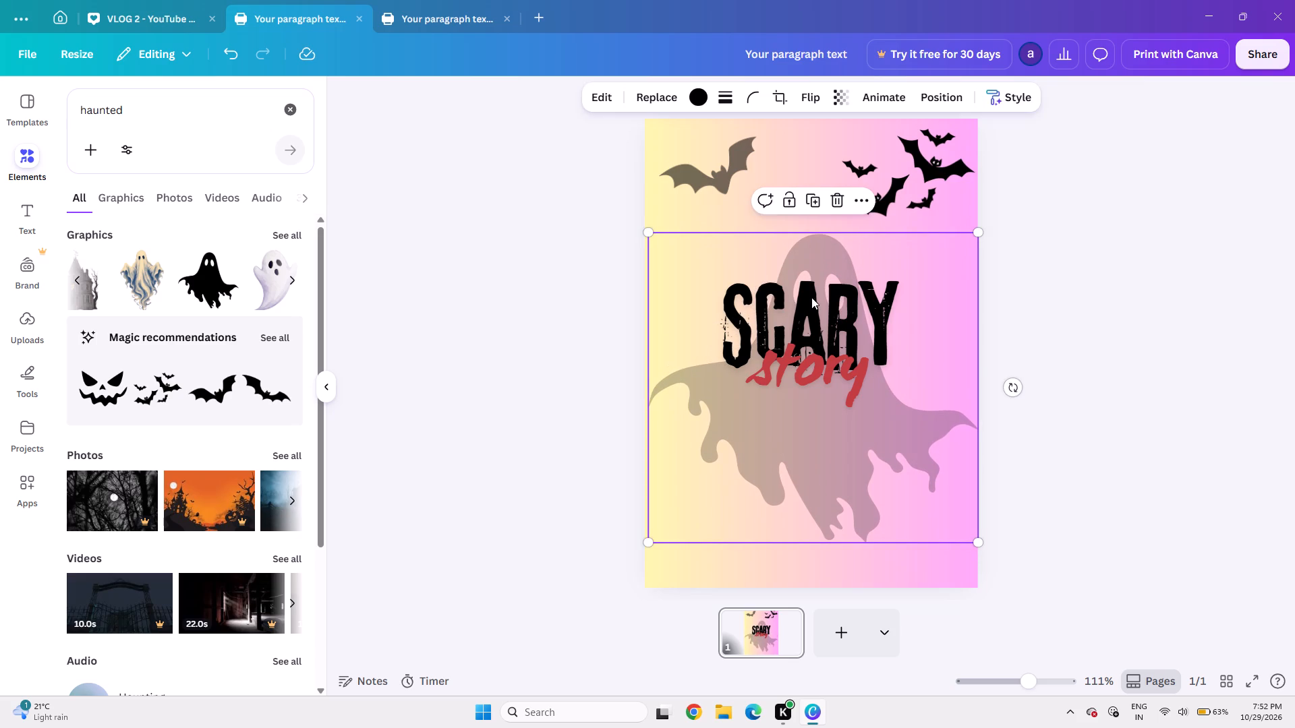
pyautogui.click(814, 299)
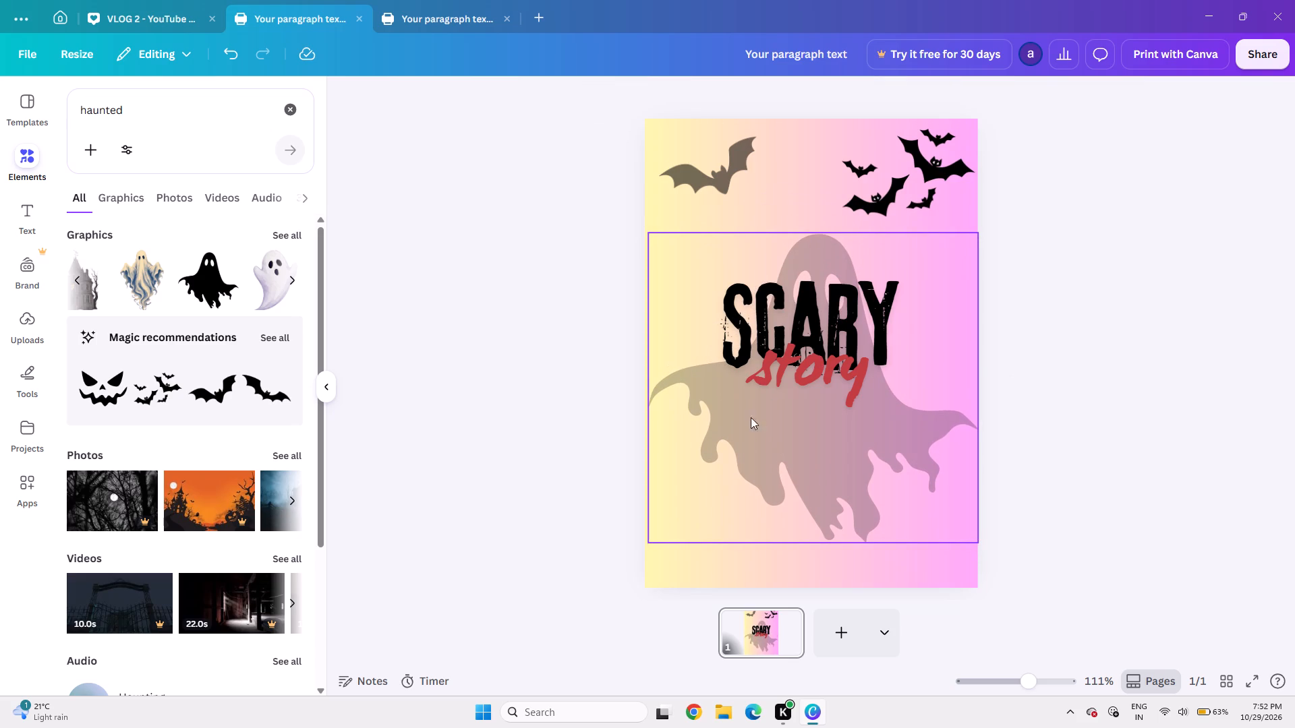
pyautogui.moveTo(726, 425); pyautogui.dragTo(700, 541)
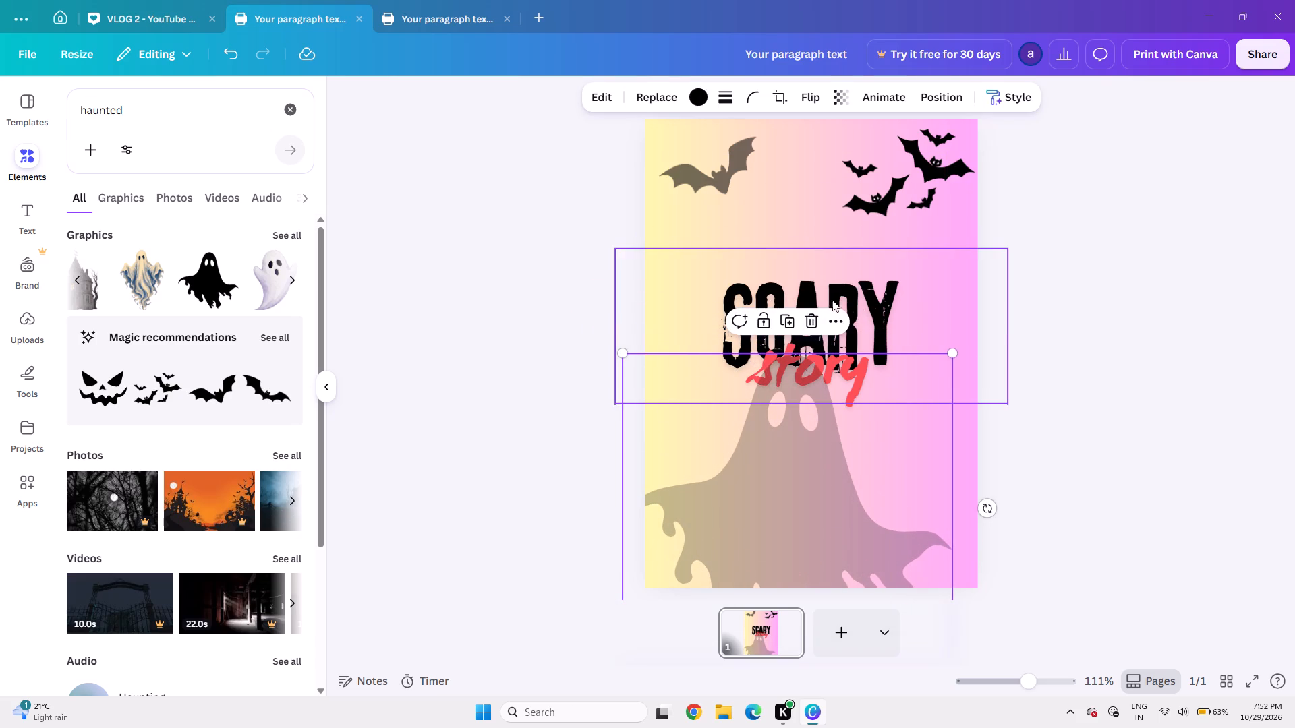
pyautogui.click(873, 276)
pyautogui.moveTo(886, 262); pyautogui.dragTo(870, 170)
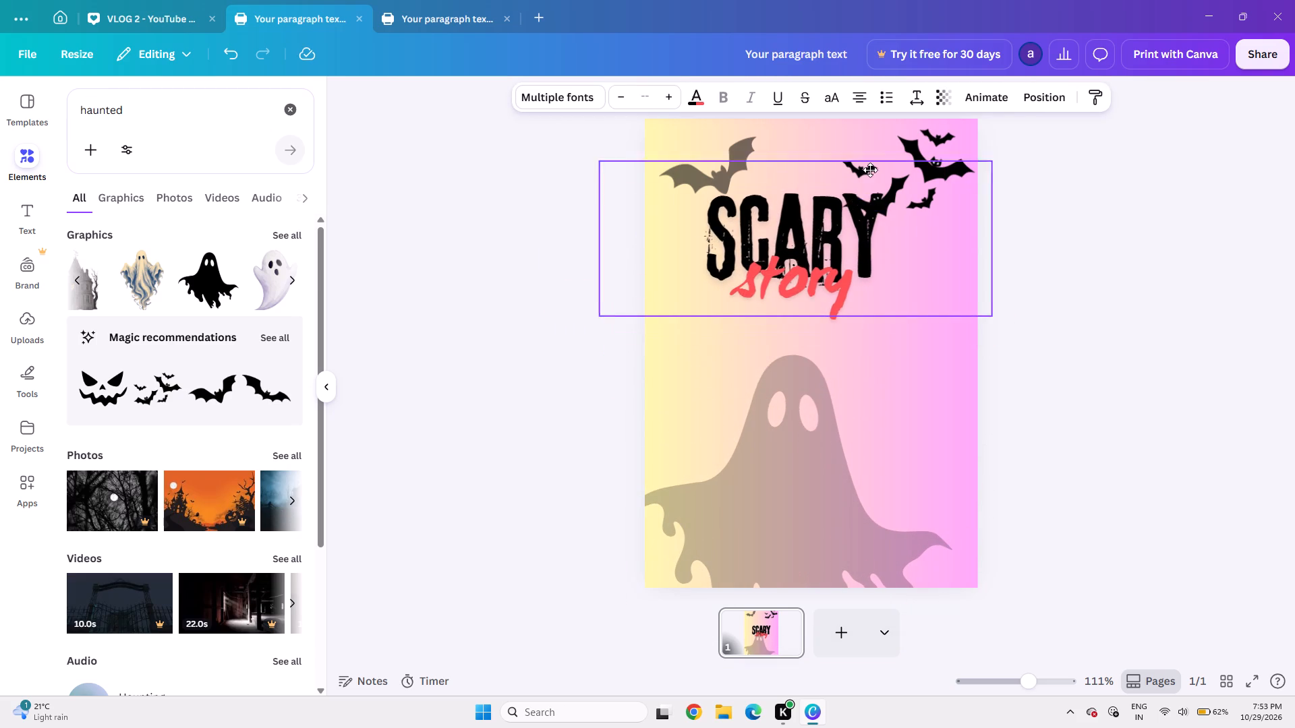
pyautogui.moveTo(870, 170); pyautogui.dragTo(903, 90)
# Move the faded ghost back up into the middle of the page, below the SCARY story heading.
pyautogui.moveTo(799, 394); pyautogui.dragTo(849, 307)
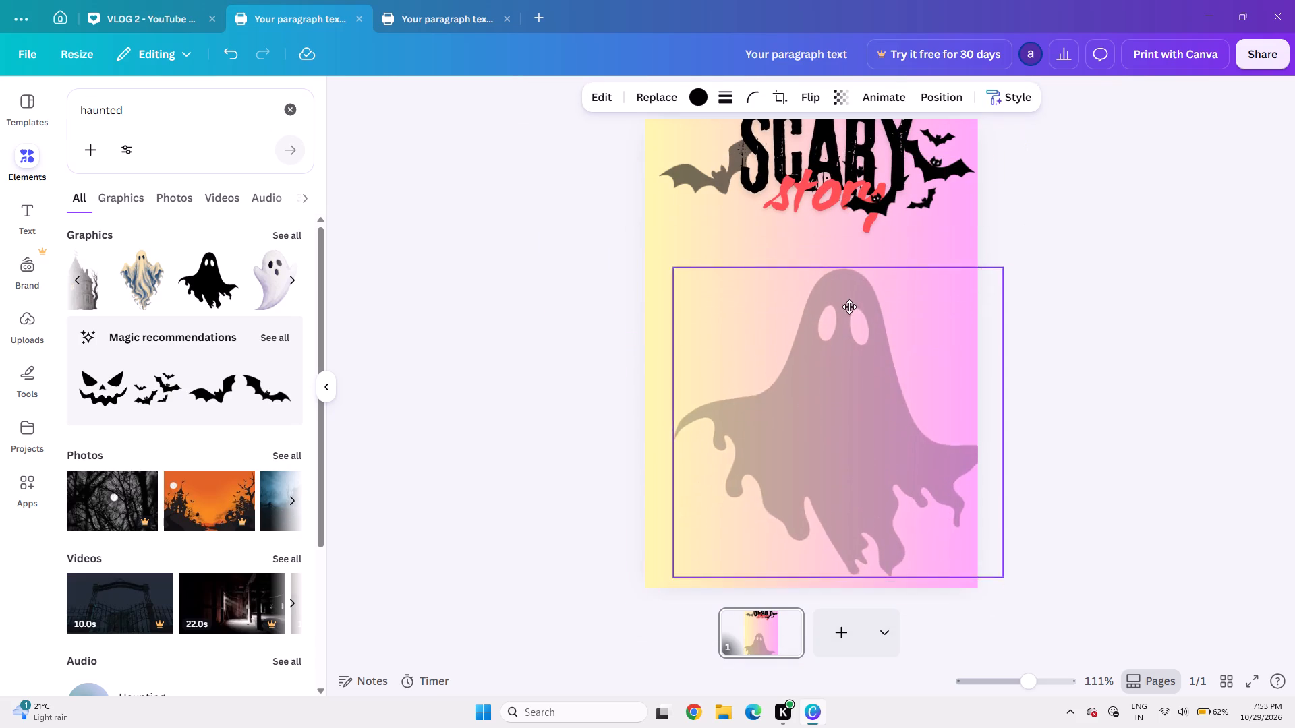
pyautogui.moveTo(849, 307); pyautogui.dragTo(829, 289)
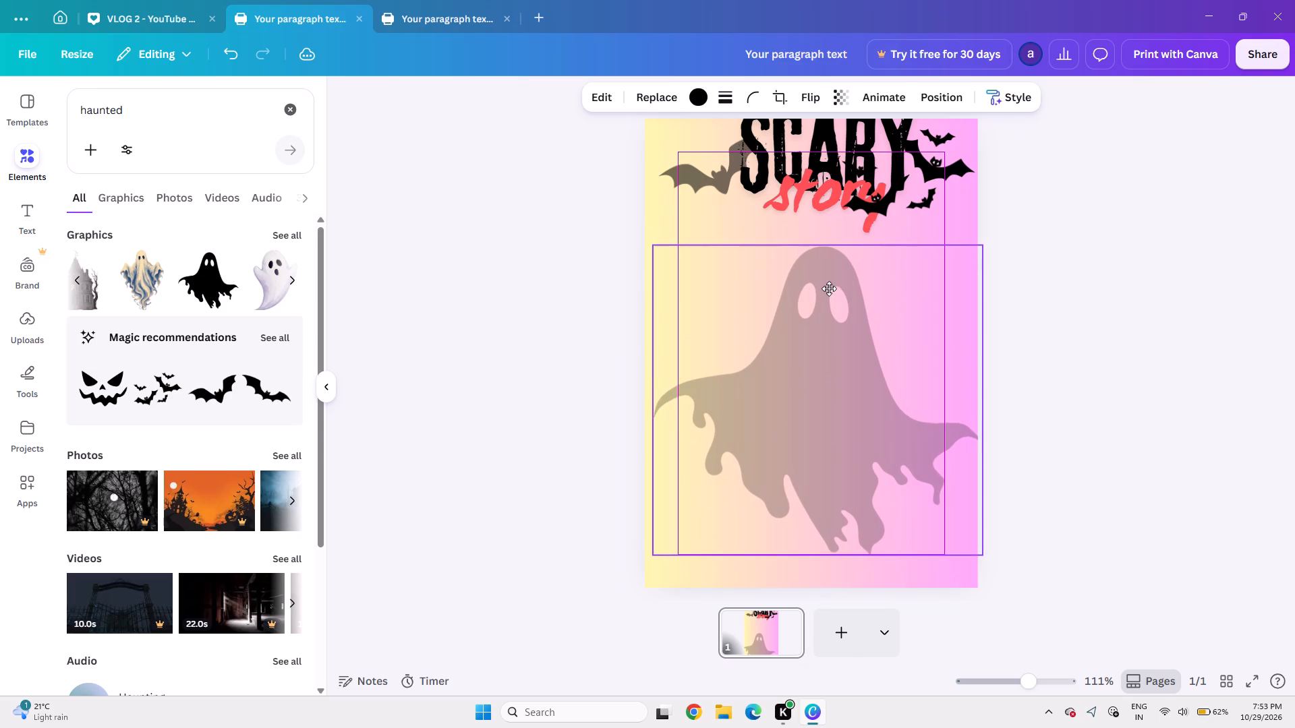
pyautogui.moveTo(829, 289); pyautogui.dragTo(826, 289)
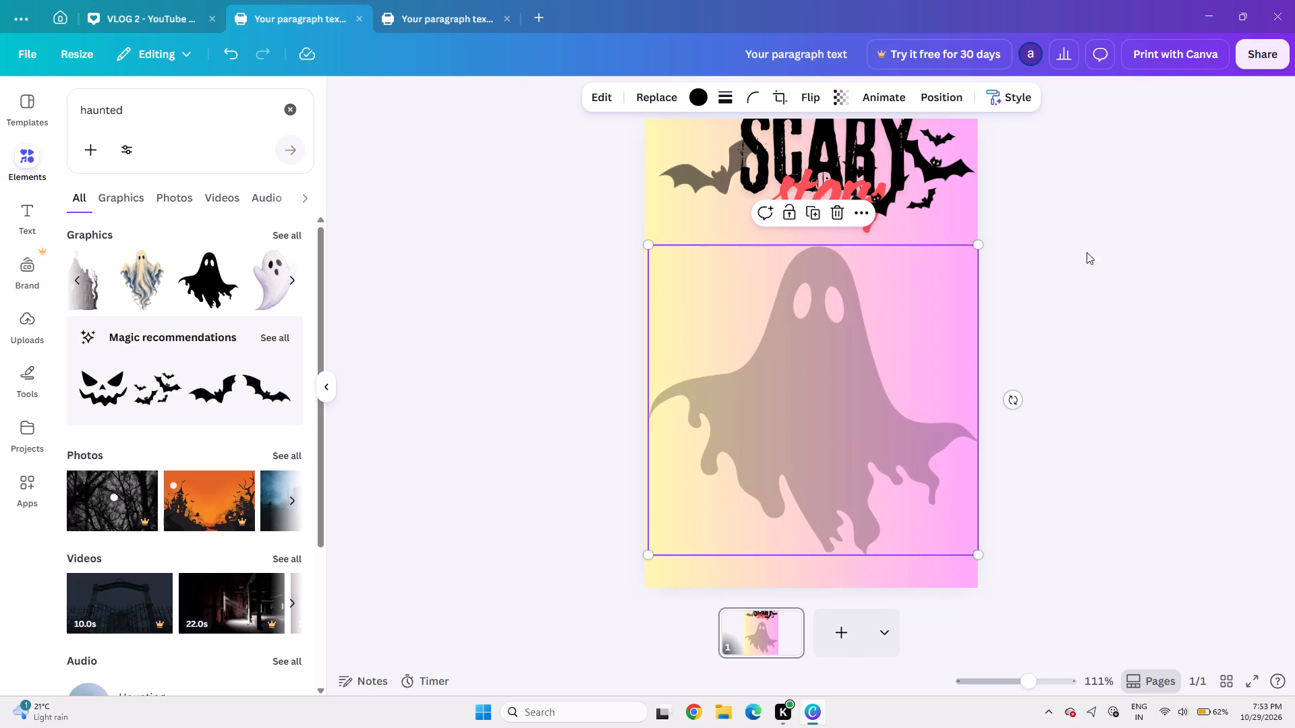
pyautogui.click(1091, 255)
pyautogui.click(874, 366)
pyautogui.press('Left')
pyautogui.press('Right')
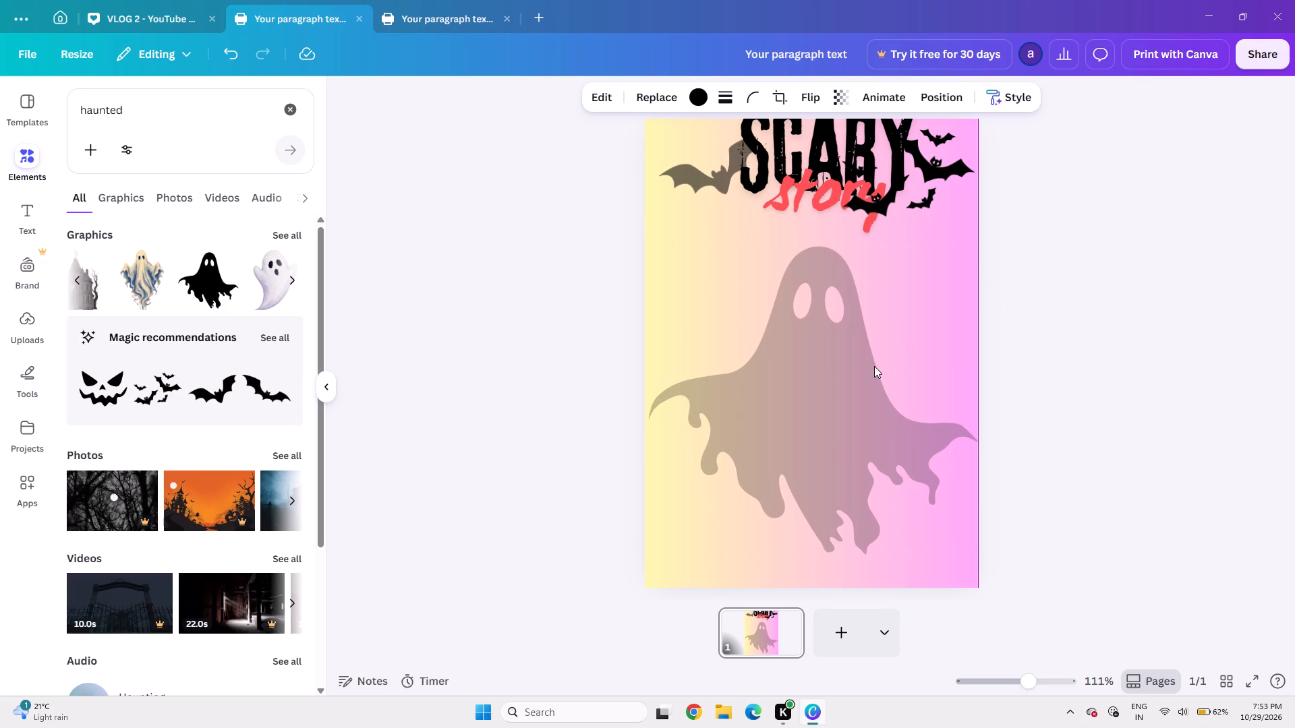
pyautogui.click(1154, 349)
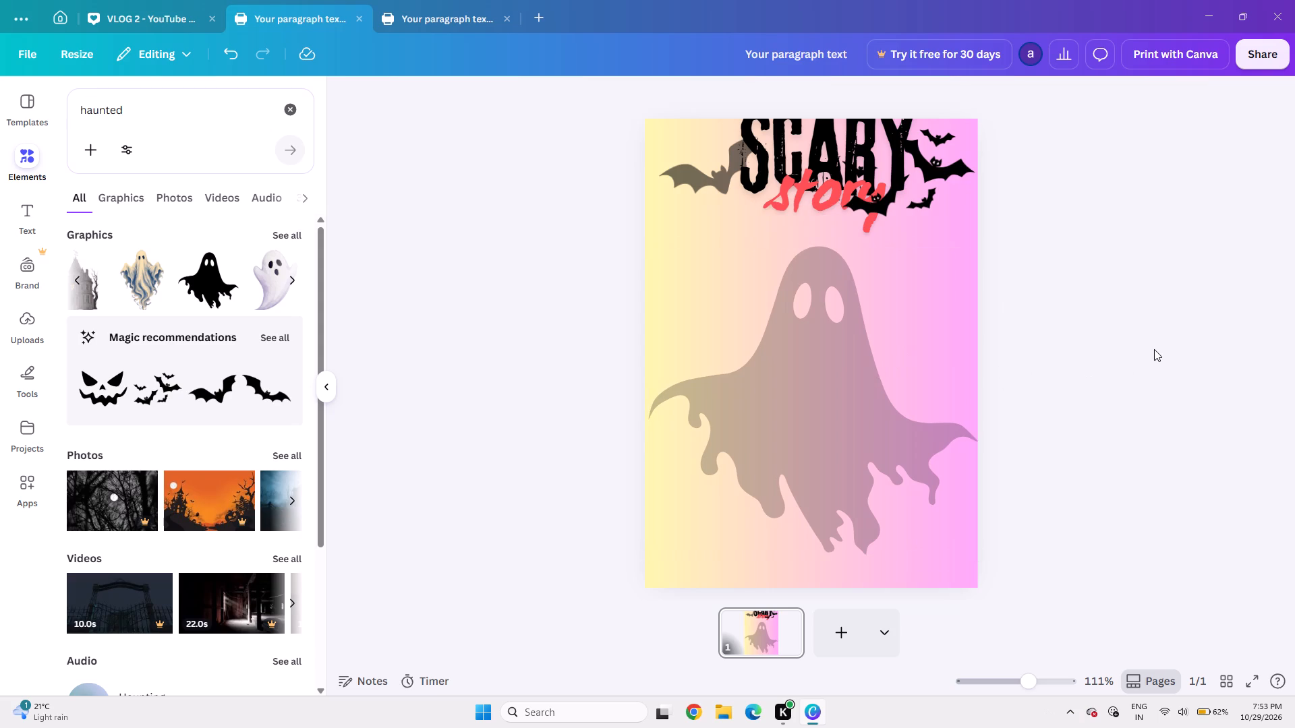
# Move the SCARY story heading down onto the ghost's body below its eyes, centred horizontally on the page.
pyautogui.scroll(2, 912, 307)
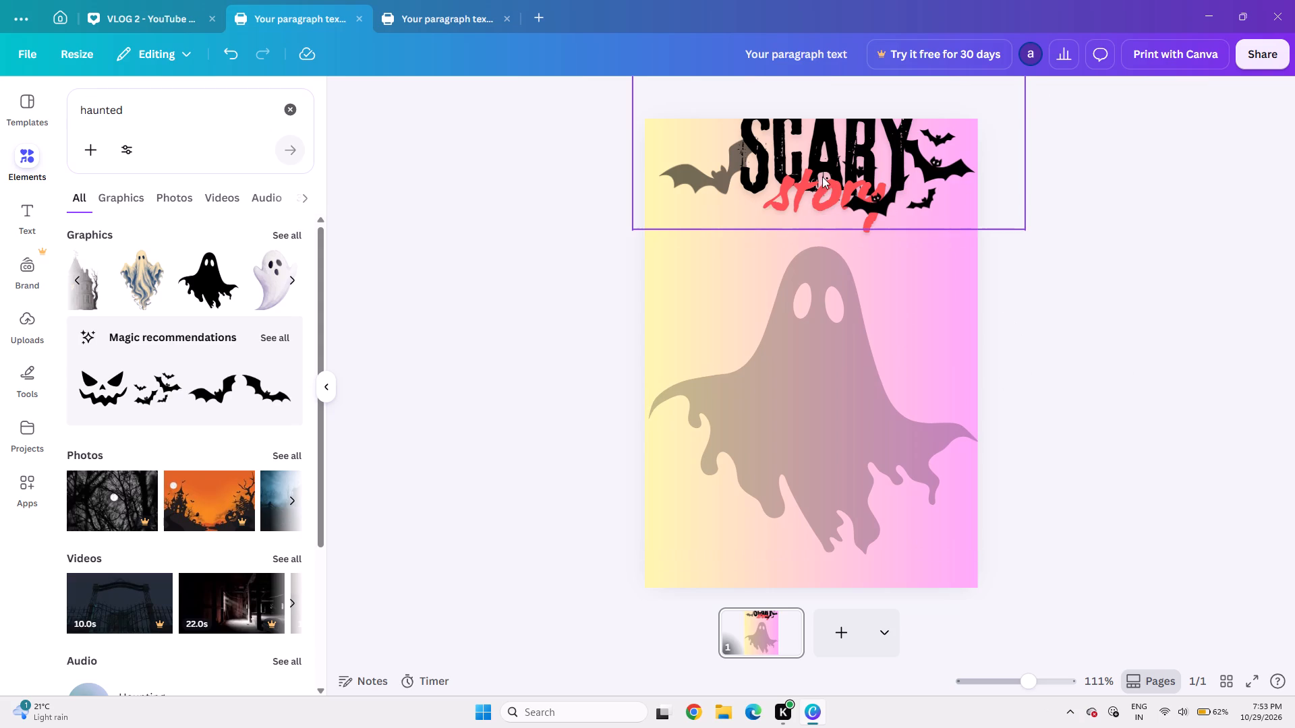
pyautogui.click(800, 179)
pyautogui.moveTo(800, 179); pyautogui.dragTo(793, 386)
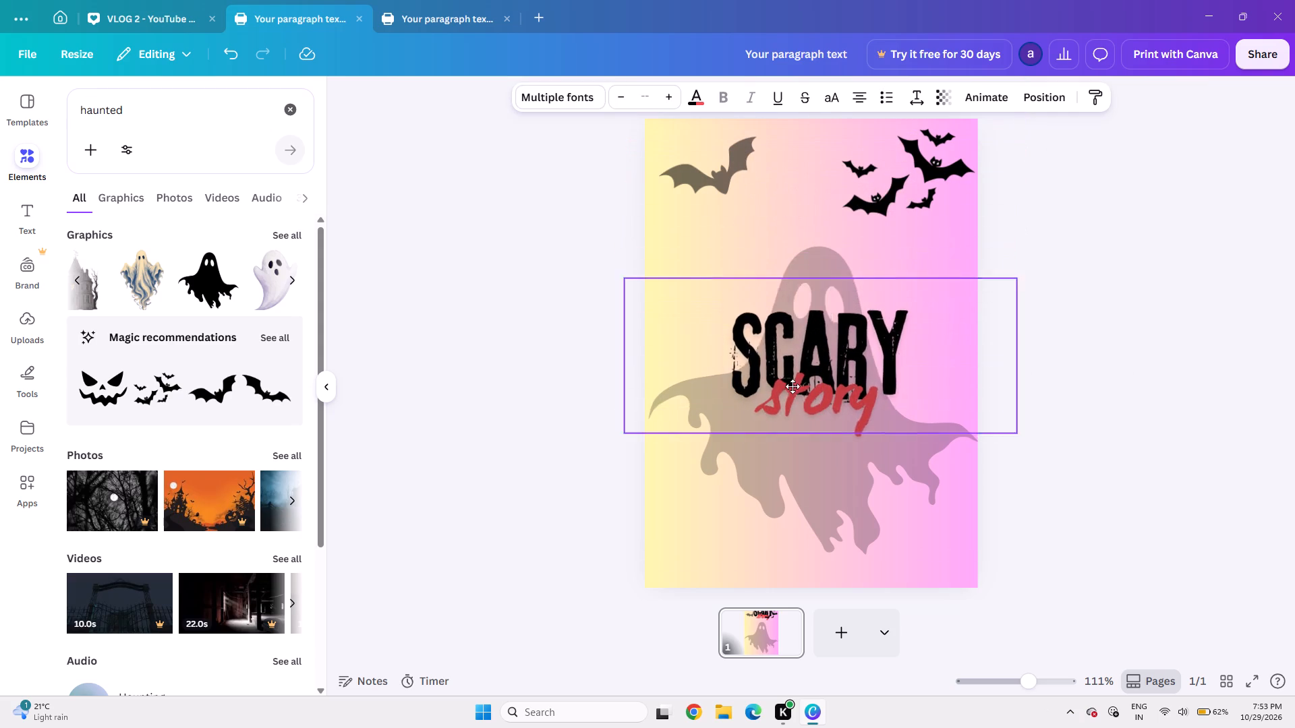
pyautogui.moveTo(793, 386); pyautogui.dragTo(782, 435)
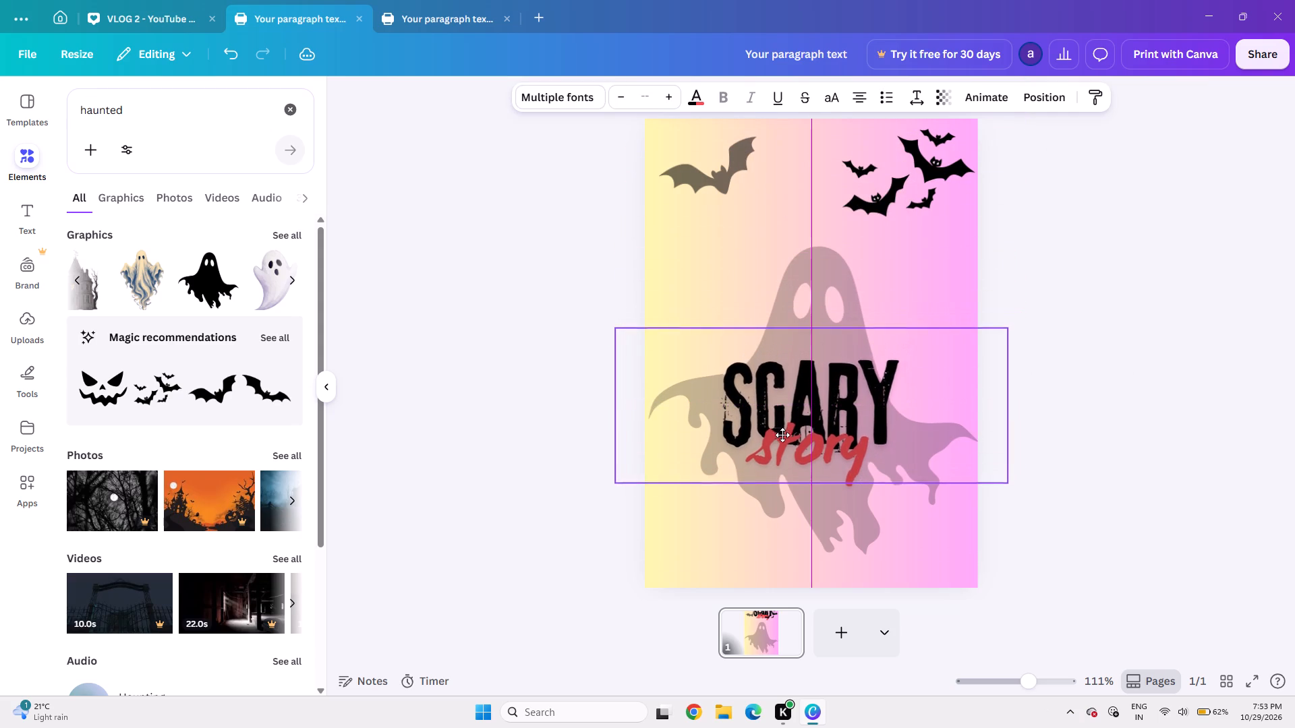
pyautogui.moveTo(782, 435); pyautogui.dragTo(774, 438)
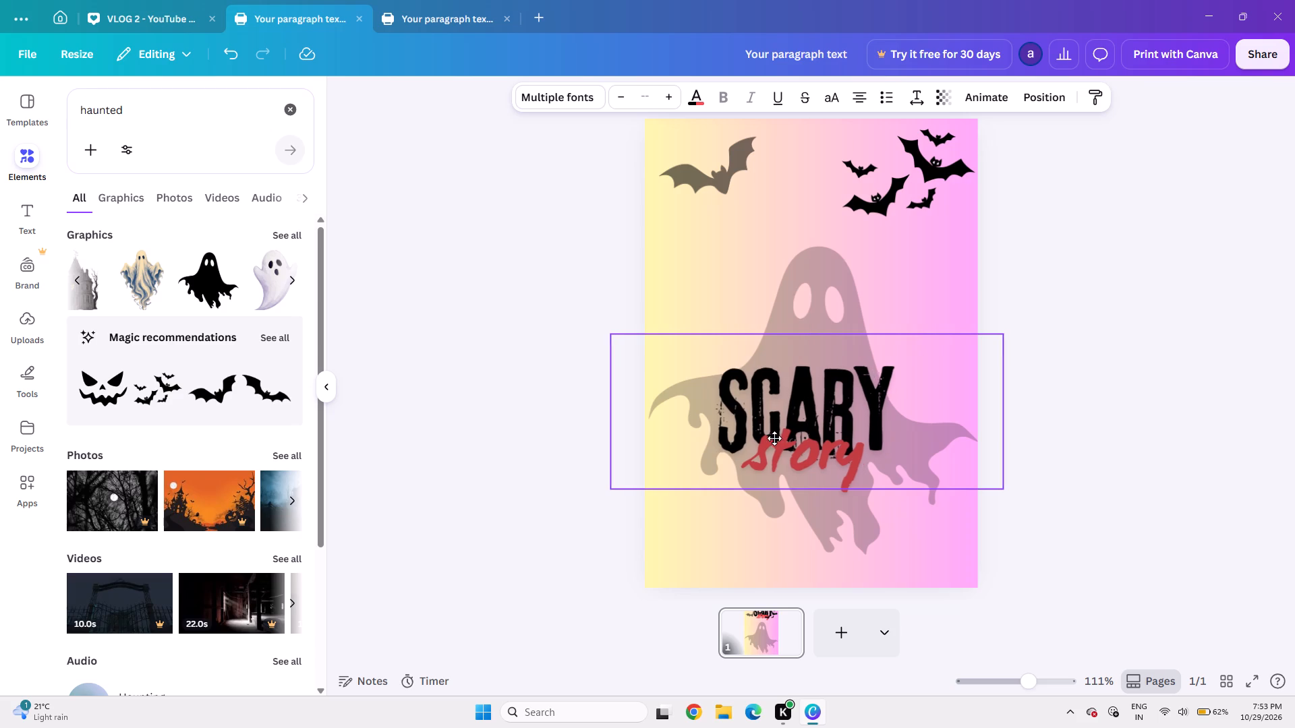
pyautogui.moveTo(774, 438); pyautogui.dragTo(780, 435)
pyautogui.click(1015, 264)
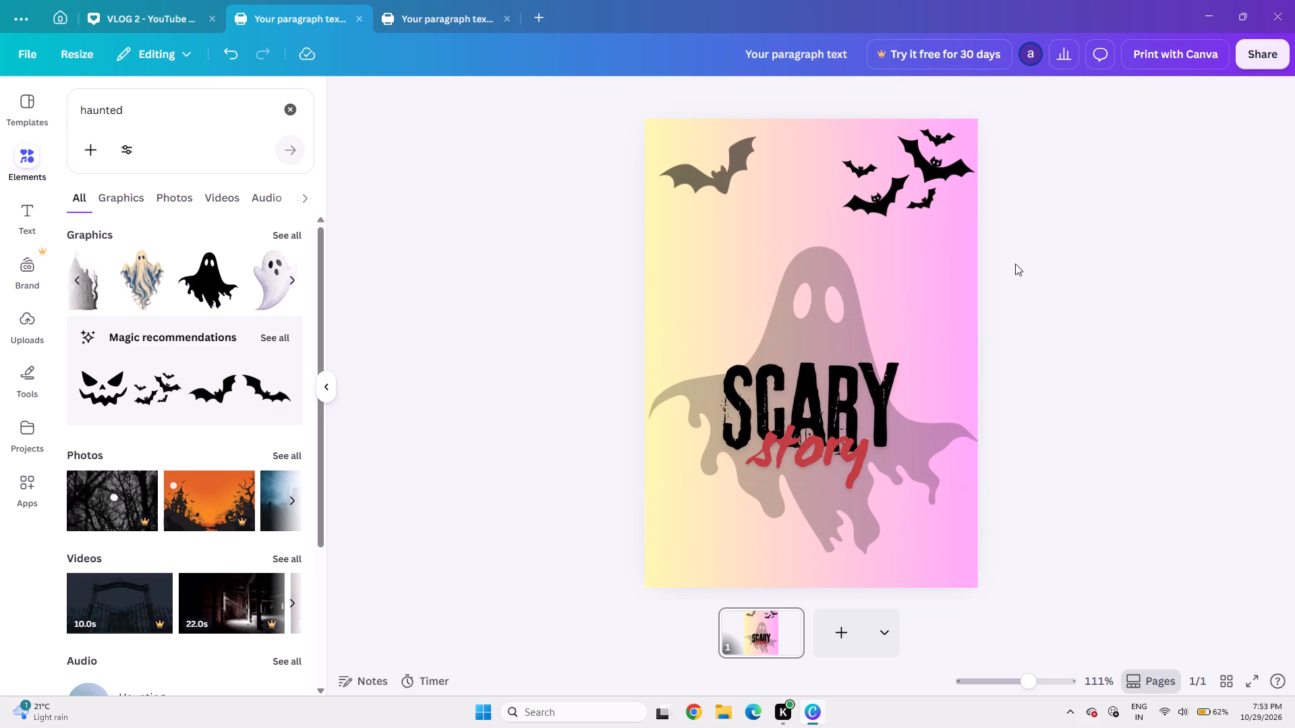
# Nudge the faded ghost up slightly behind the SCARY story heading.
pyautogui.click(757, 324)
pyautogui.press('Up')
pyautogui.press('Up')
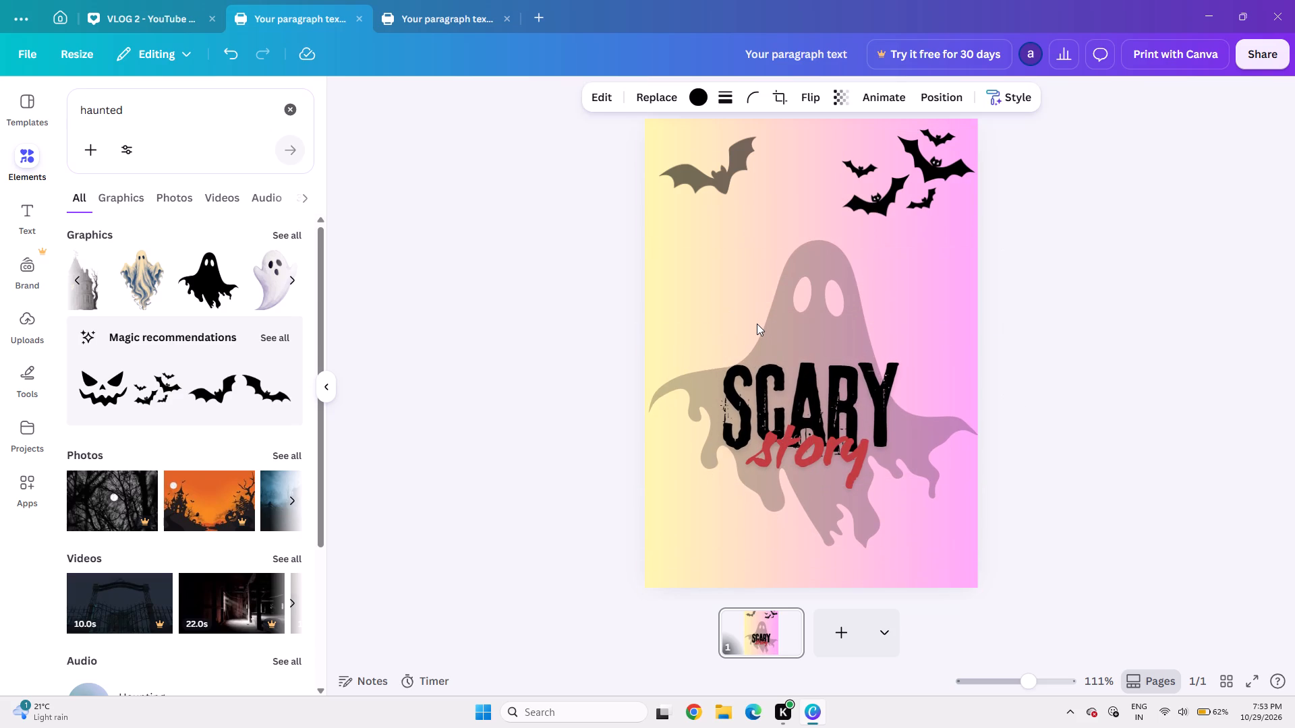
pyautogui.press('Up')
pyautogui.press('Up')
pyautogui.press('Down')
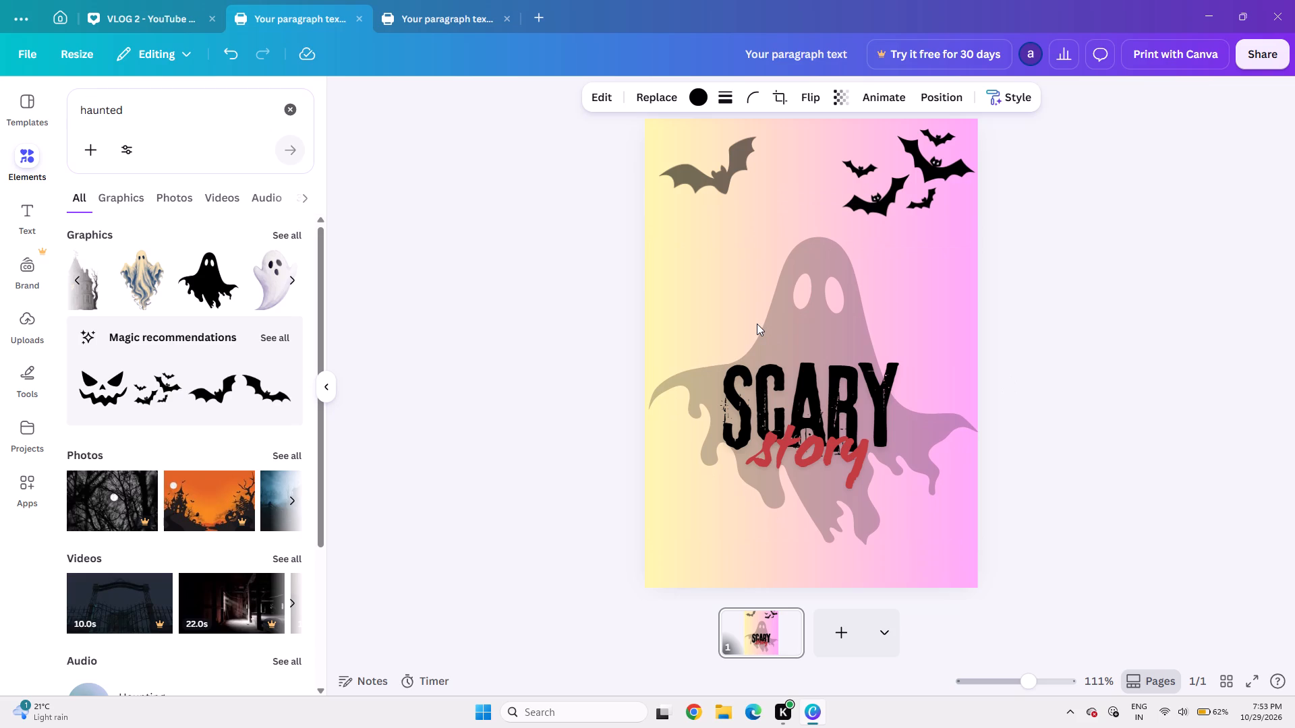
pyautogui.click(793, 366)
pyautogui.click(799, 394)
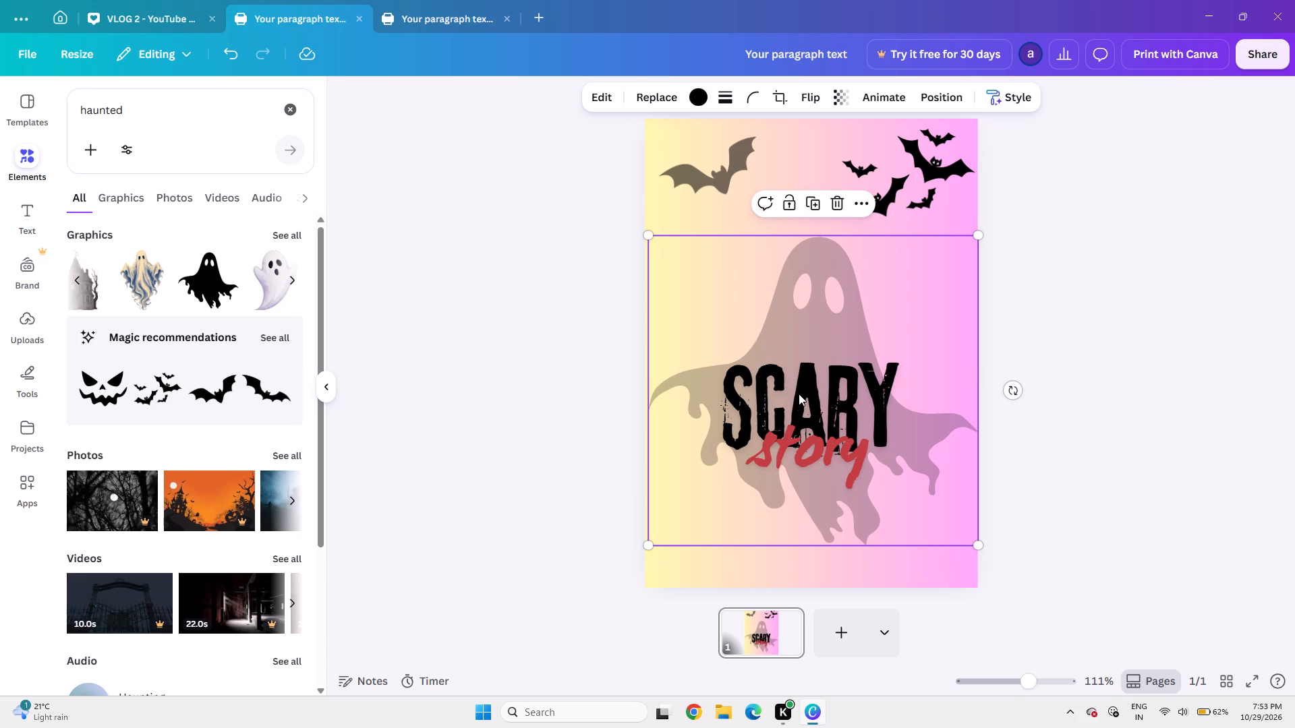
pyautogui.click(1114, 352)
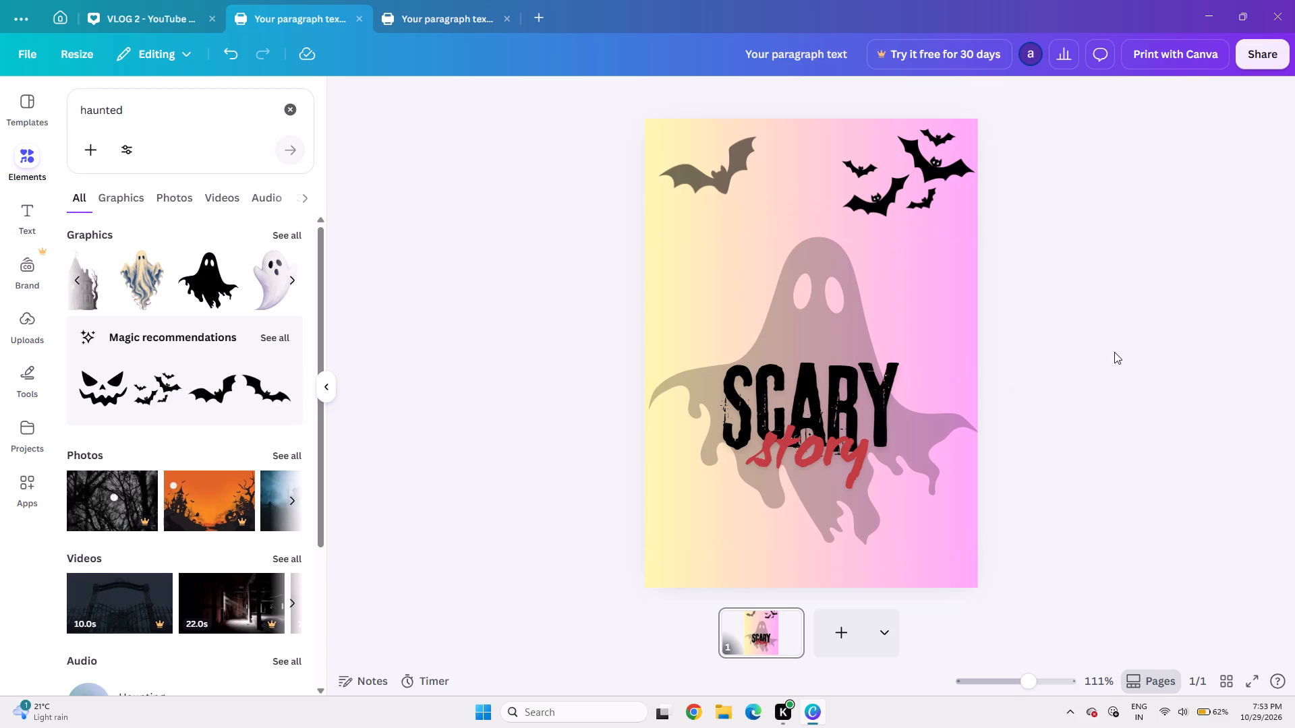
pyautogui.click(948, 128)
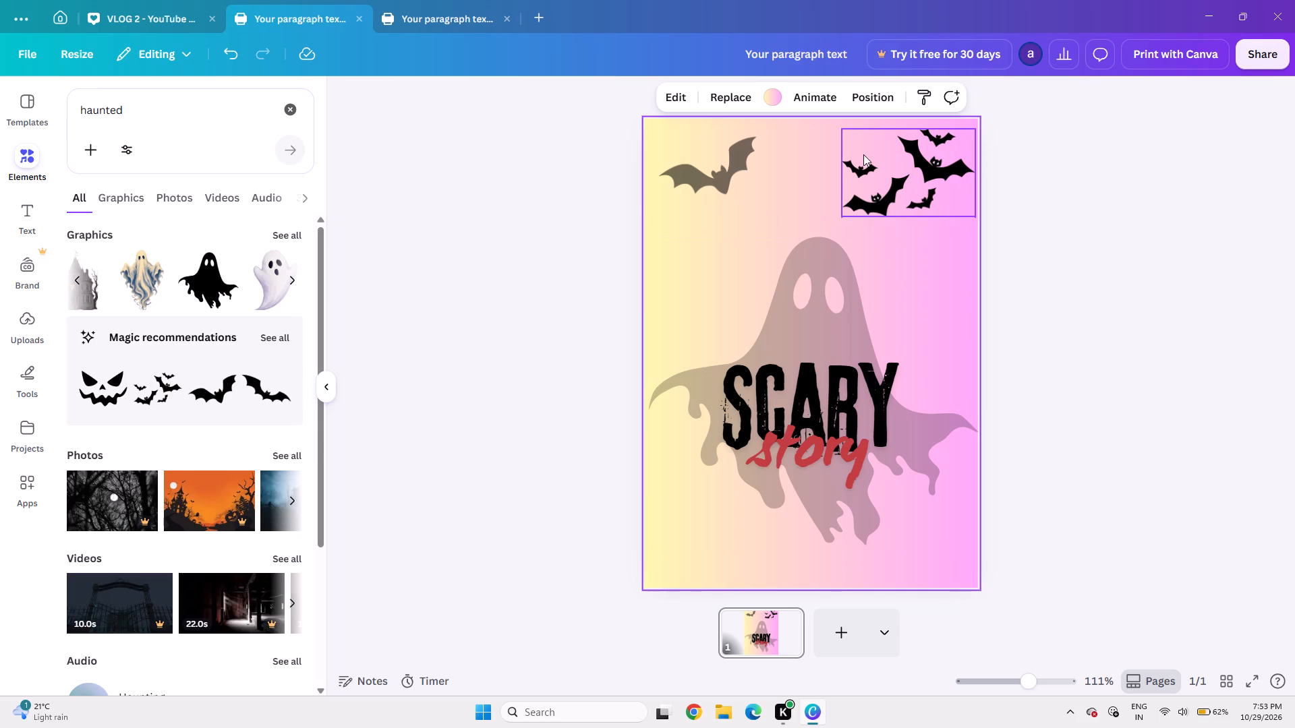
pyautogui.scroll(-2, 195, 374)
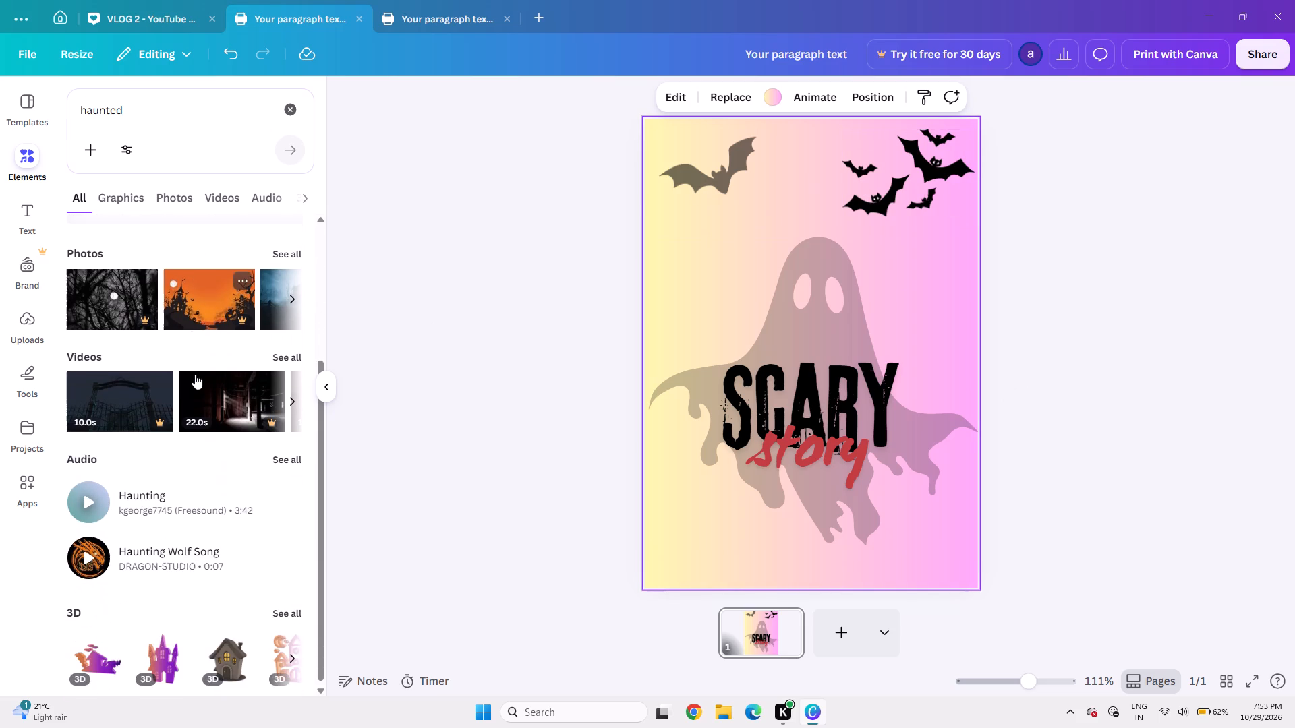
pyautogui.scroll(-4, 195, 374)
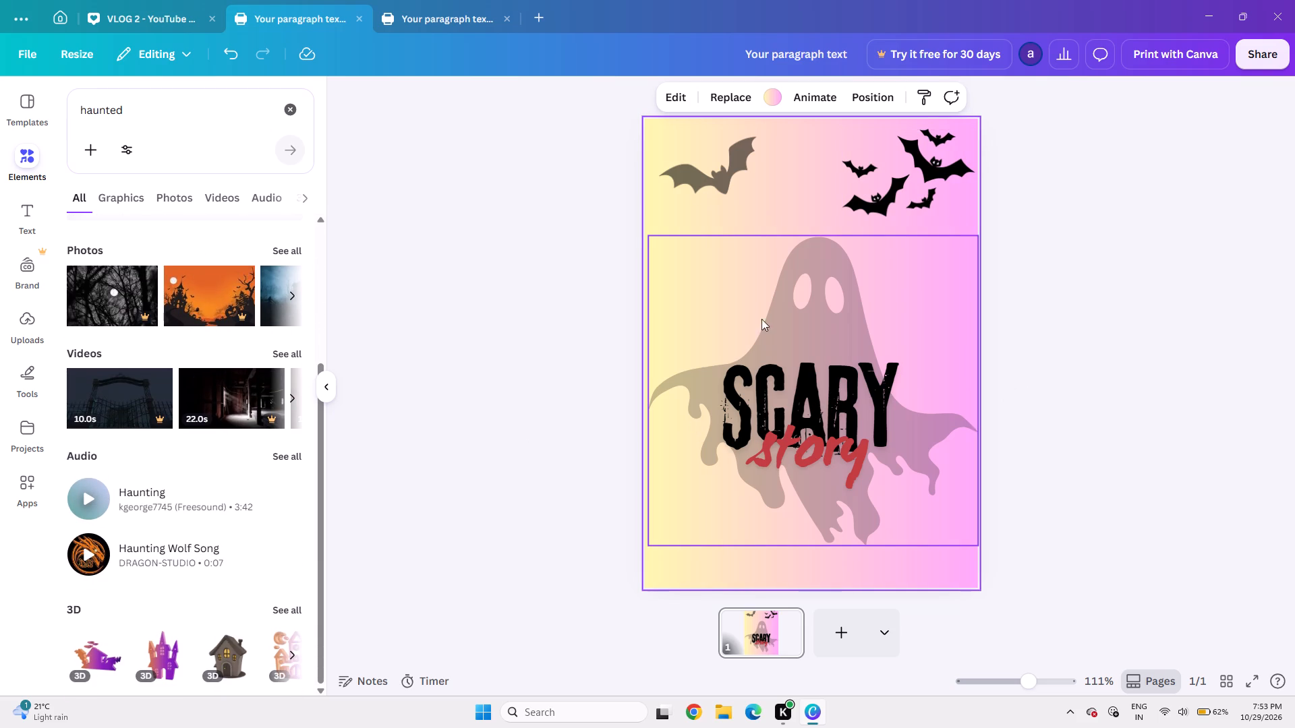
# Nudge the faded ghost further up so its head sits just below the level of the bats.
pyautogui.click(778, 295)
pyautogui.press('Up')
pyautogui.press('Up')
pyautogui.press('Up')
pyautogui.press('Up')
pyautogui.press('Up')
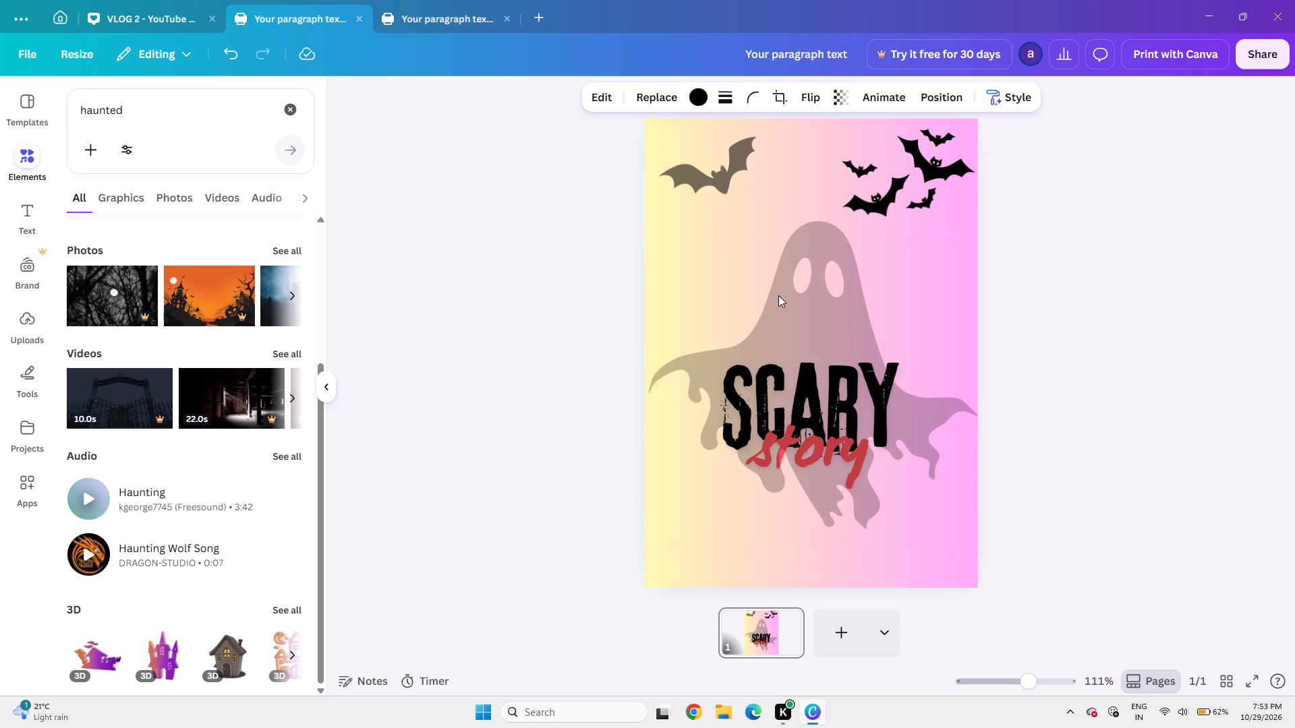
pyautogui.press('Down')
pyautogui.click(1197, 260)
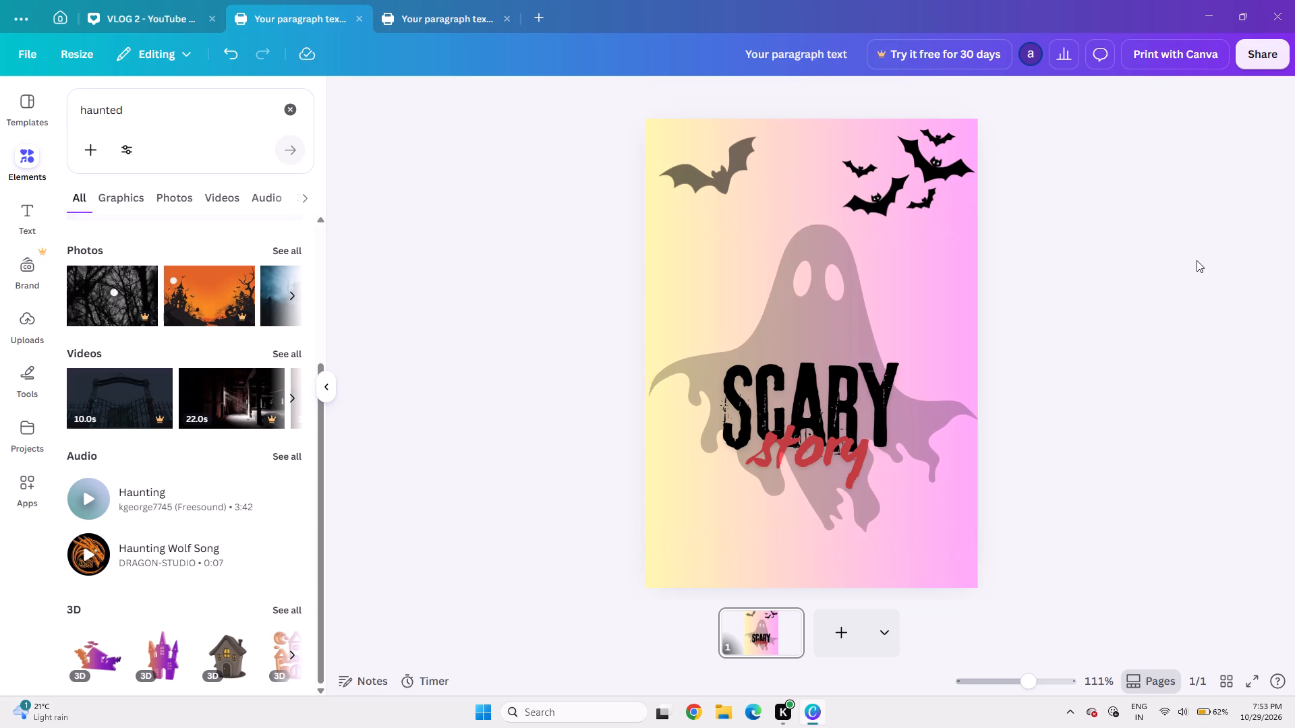
# Shift the faded ghost down off the SCARY story heading and move the heading up to the page's top edge.
pyautogui.click(782, 416)
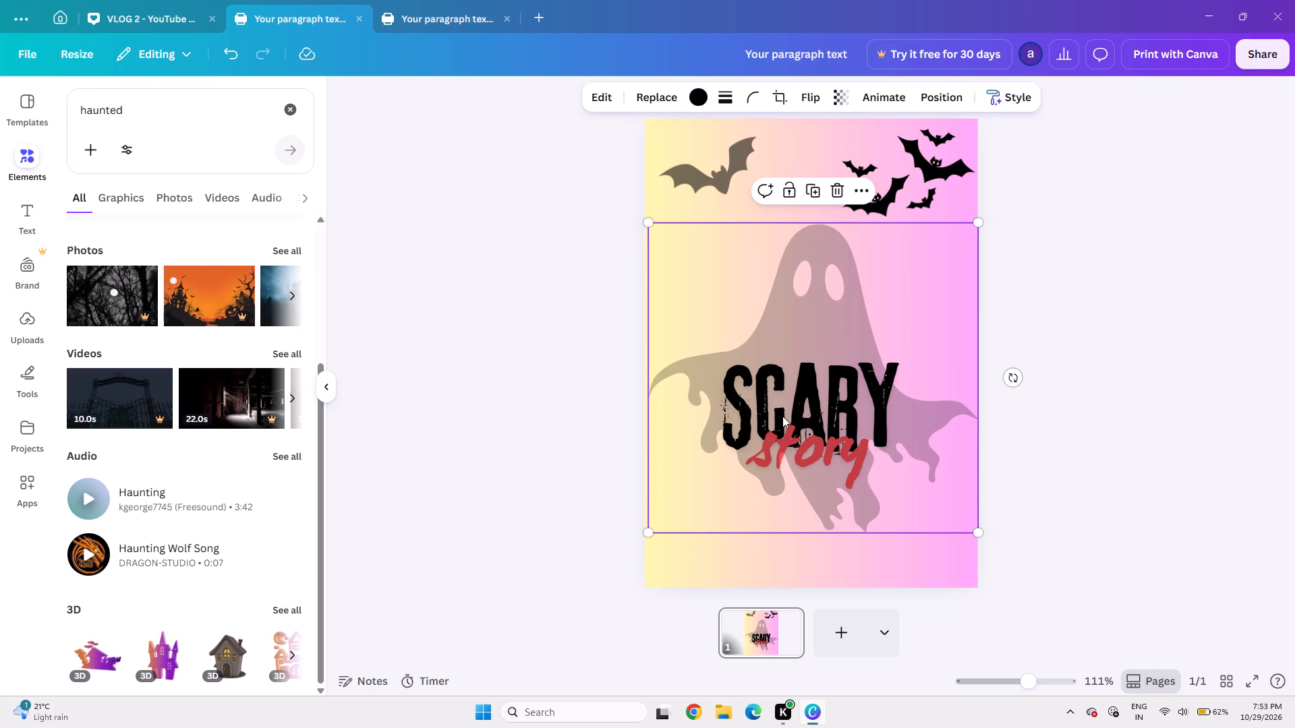
pyautogui.moveTo(782, 416); pyautogui.dragTo(683, 477)
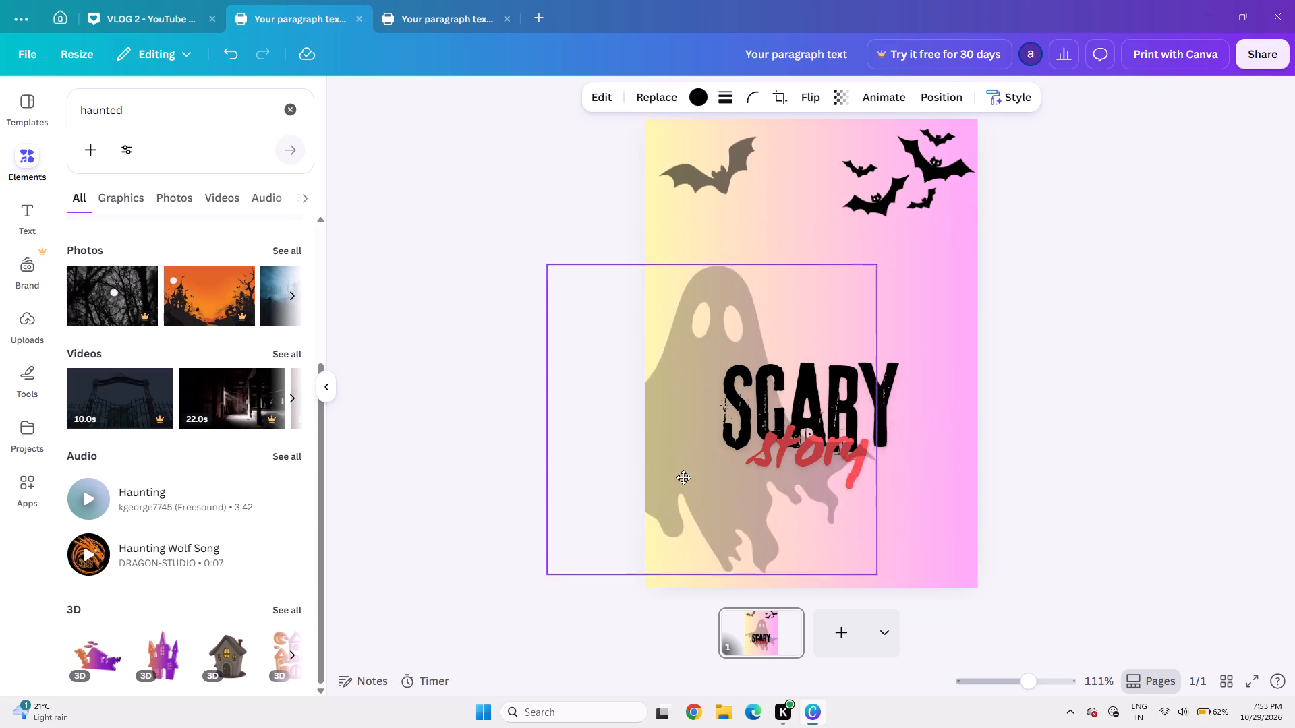
pyautogui.moveTo(683, 477); pyautogui.dragTo(789, 633)
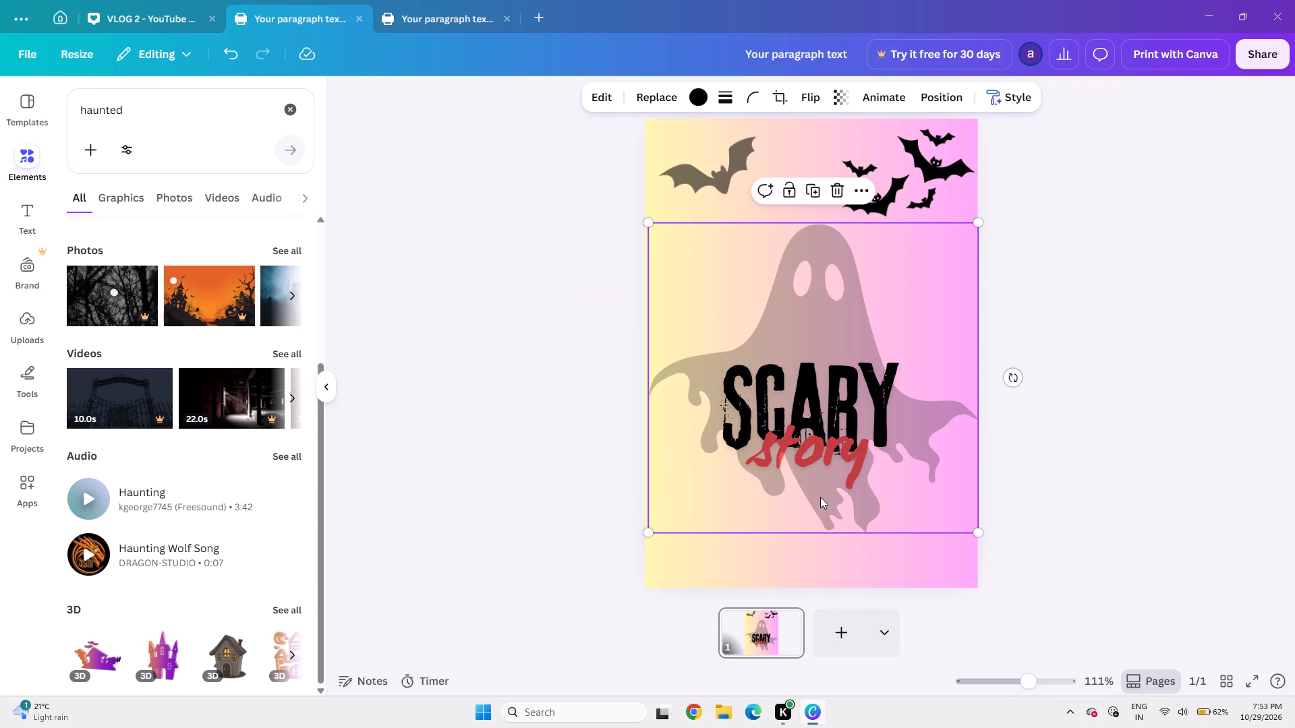
pyautogui.moveTo(901, 320); pyautogui.dragTo(851, 522)
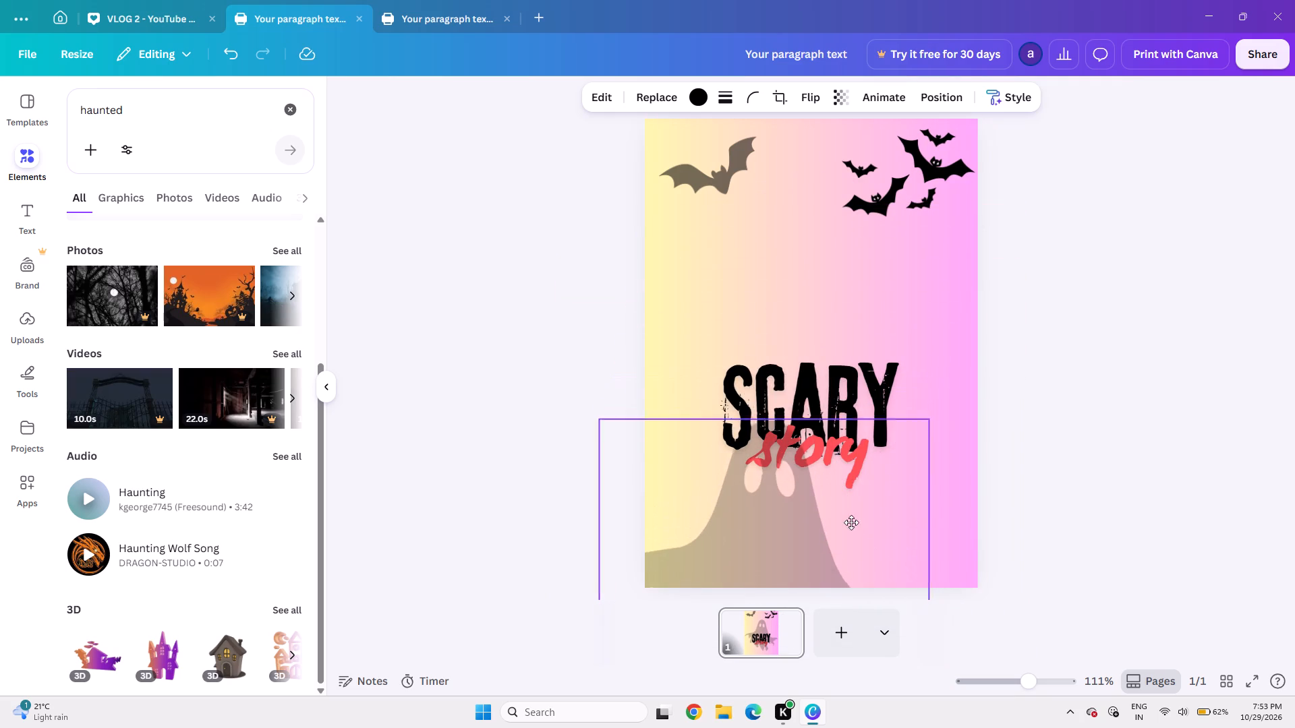
pyautogui.moveTo(851, 522); pyautogui.dragTo(851, 523)
pyautogui.click(853, 414)
pyautogui.moveTo(853, 414); pyautogui.dragTo(983, 451)
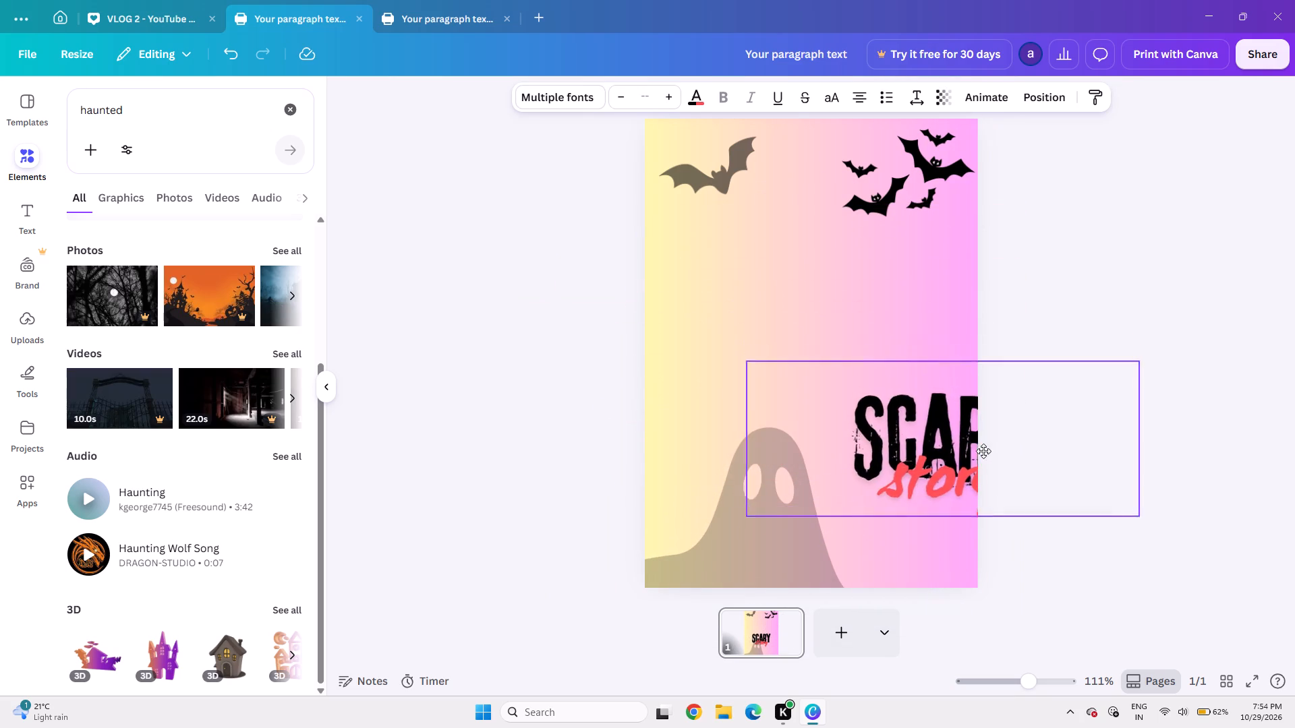
pyautogui.moveTo(983, 451); pyautogui.dragTo(997, 492)
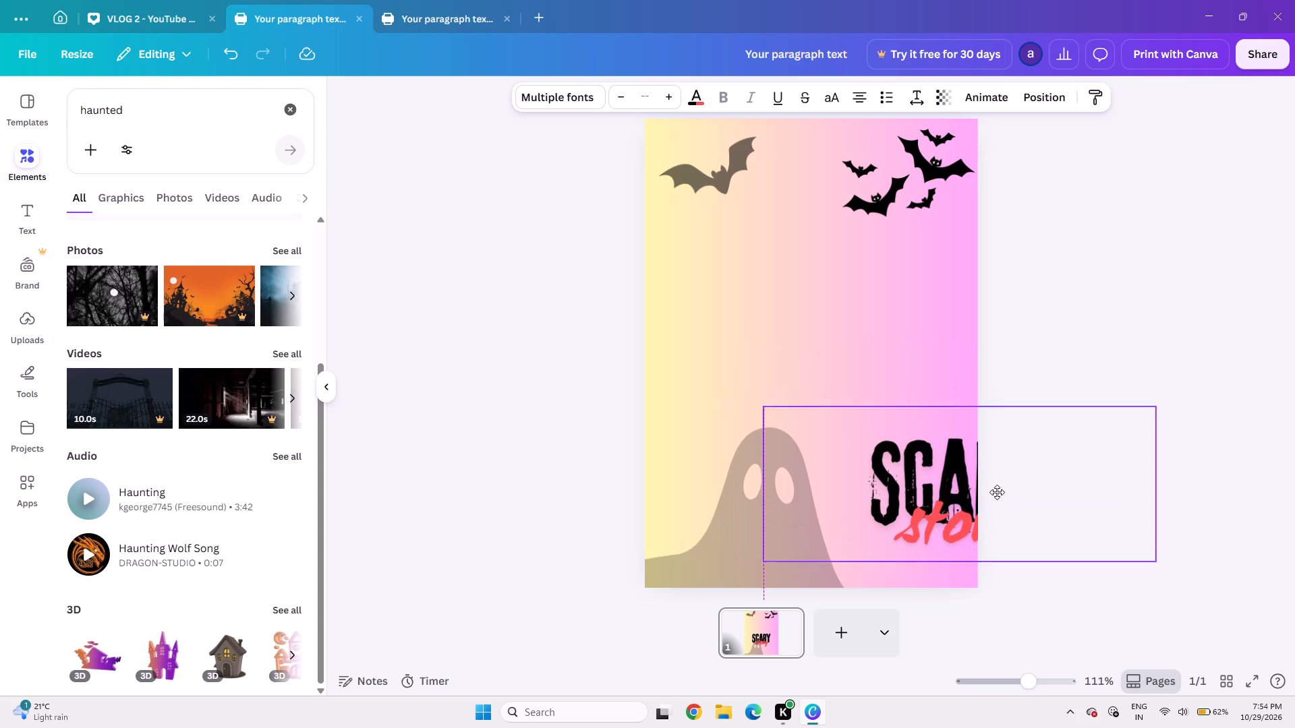
pyautogui.moveTo(997, 492); pyautogui.dragTo(840, 160)
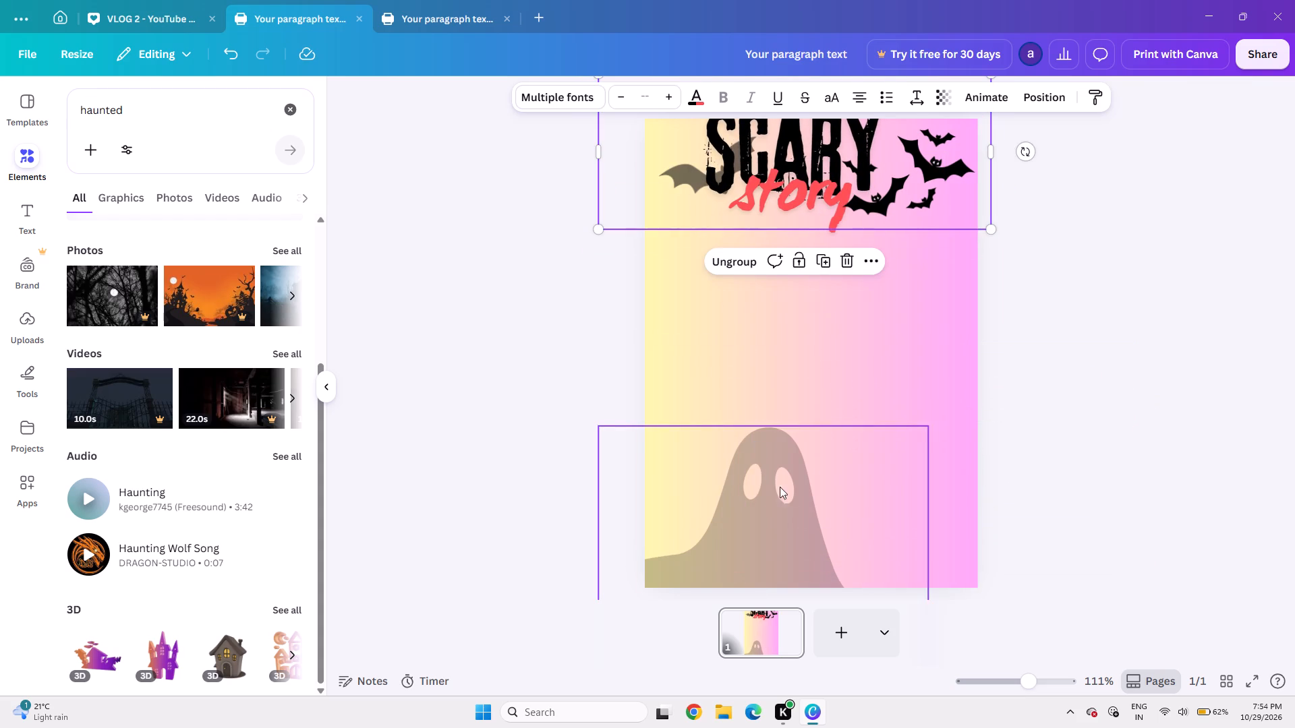
# Move the faded ghost back to the middle of the page and nudge it up until its head meets the word story.
pyautogui.moveTo(783, 489); pyautogui.dragTo(834, 306)
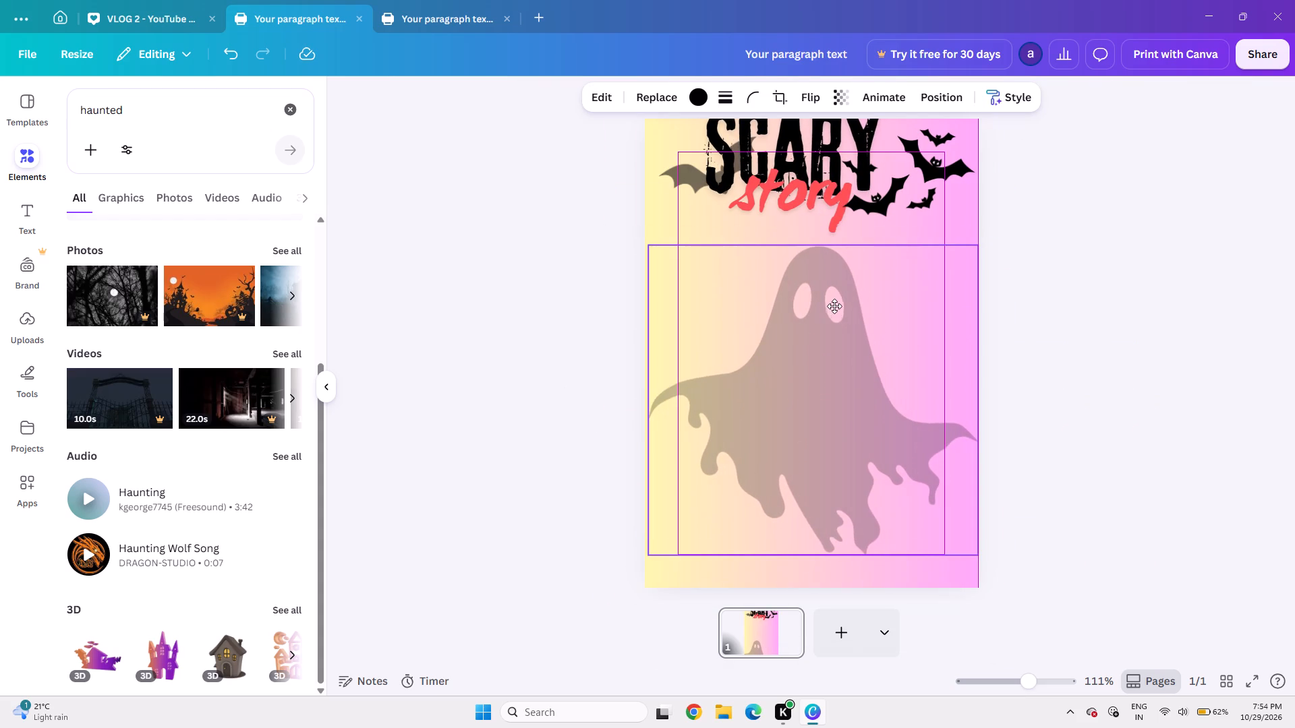
pyautogui.moveTo(834, 306); pyautogui.dragTo(836, 301)
pyautogui.click(1027, 335)
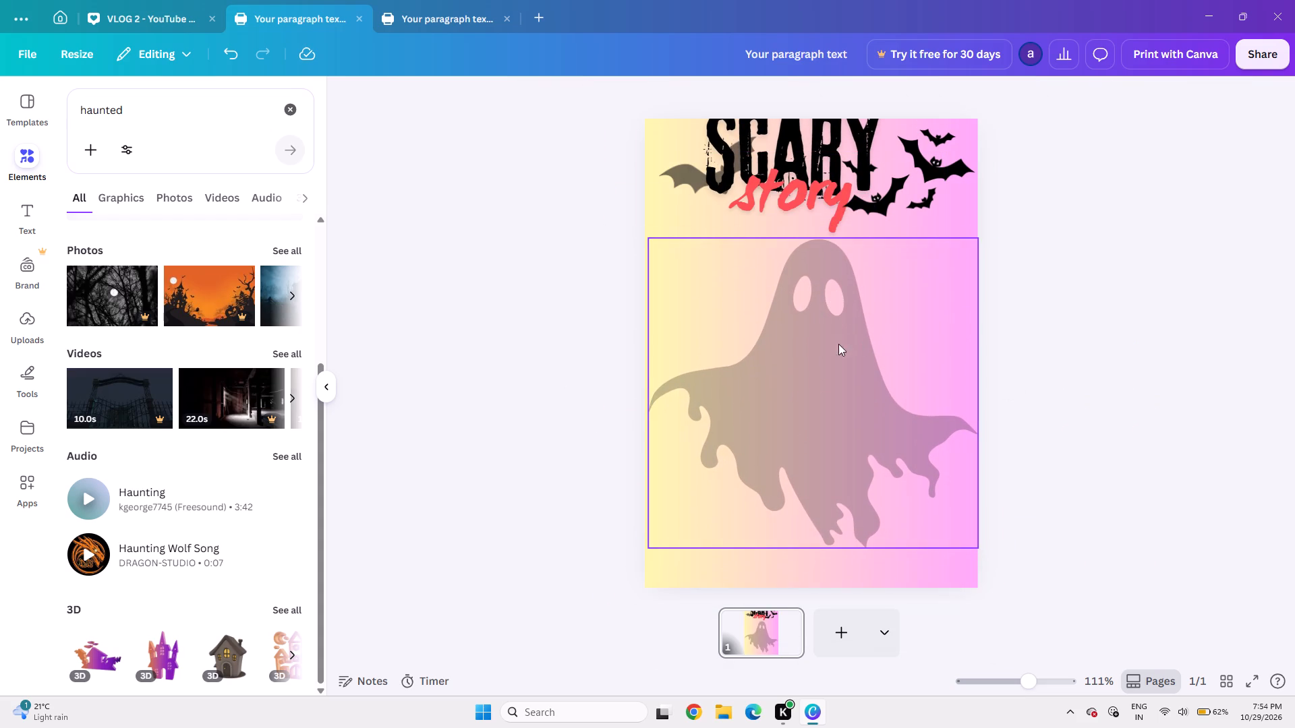
pyautogui.click(815, 350)
pyautogui.press('Up')
pyautogui.press('Up')
pyautogui.press('Up')
pyautogui.press('Up')
pyautogui.press('Up')
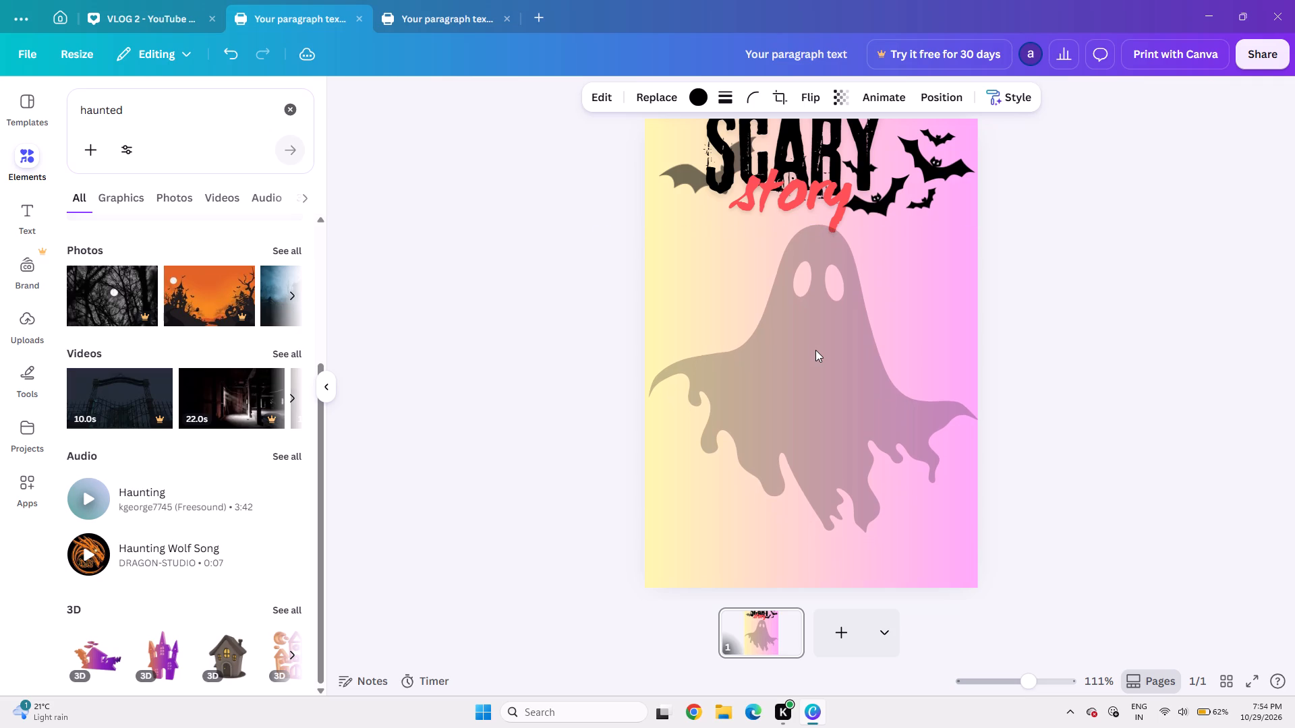
# Nudge the faded ghost up slightly so its head tucks further under the word story.
pyautogui.press('Up')
pyautogui.press('Up')
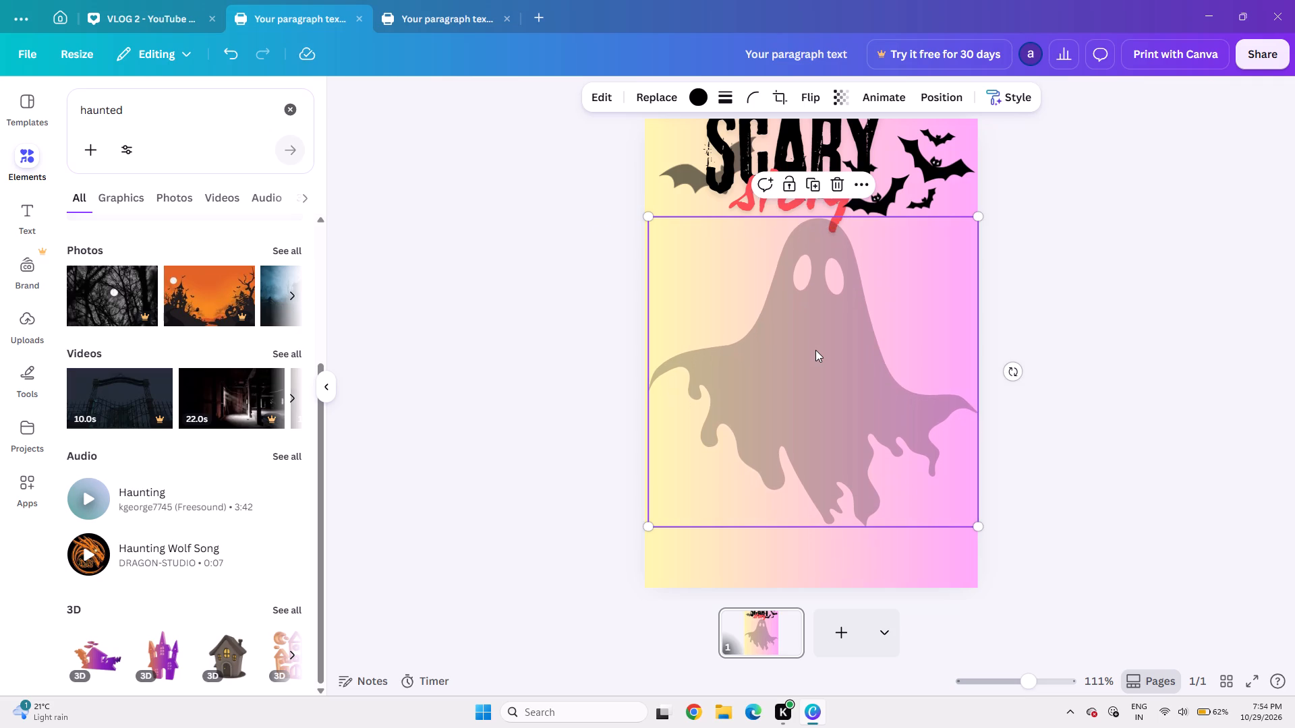
# Move the SCARY story heading down from the page's top edge onto the middle of the ghost's body.
pyautogui.click(738, 169)
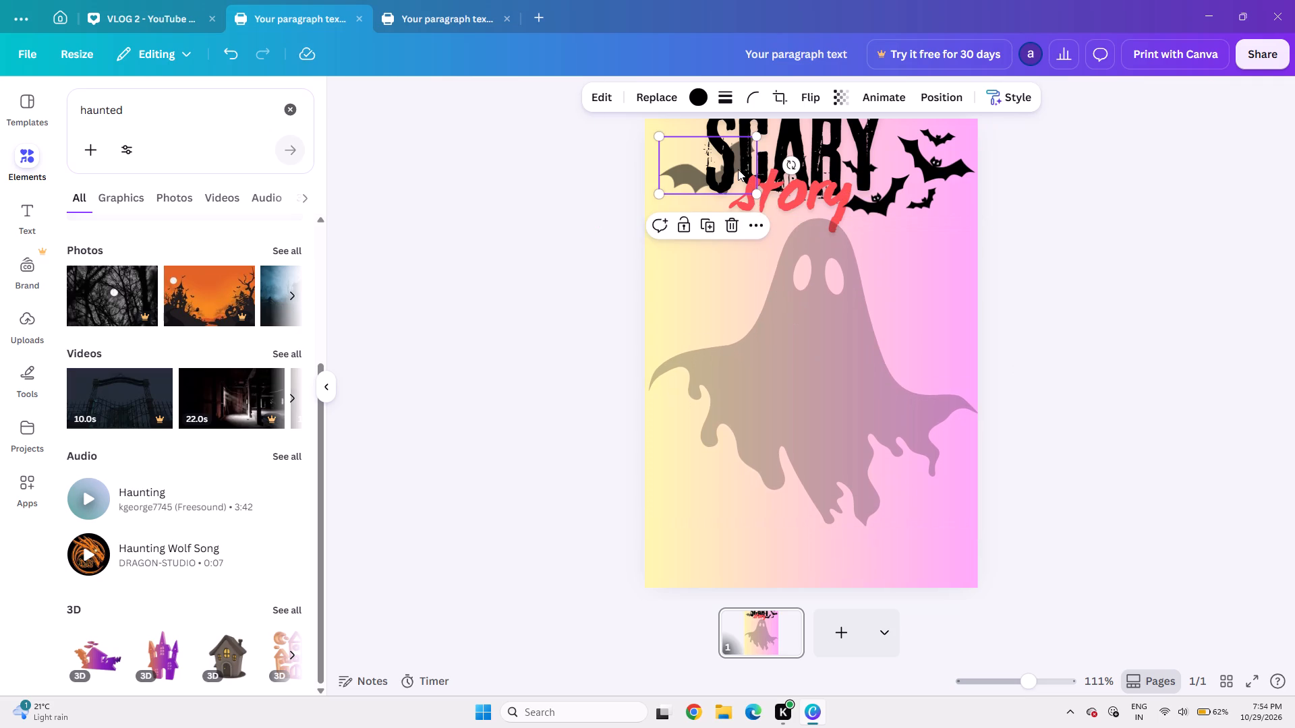
pyautogui.click(814, 169)
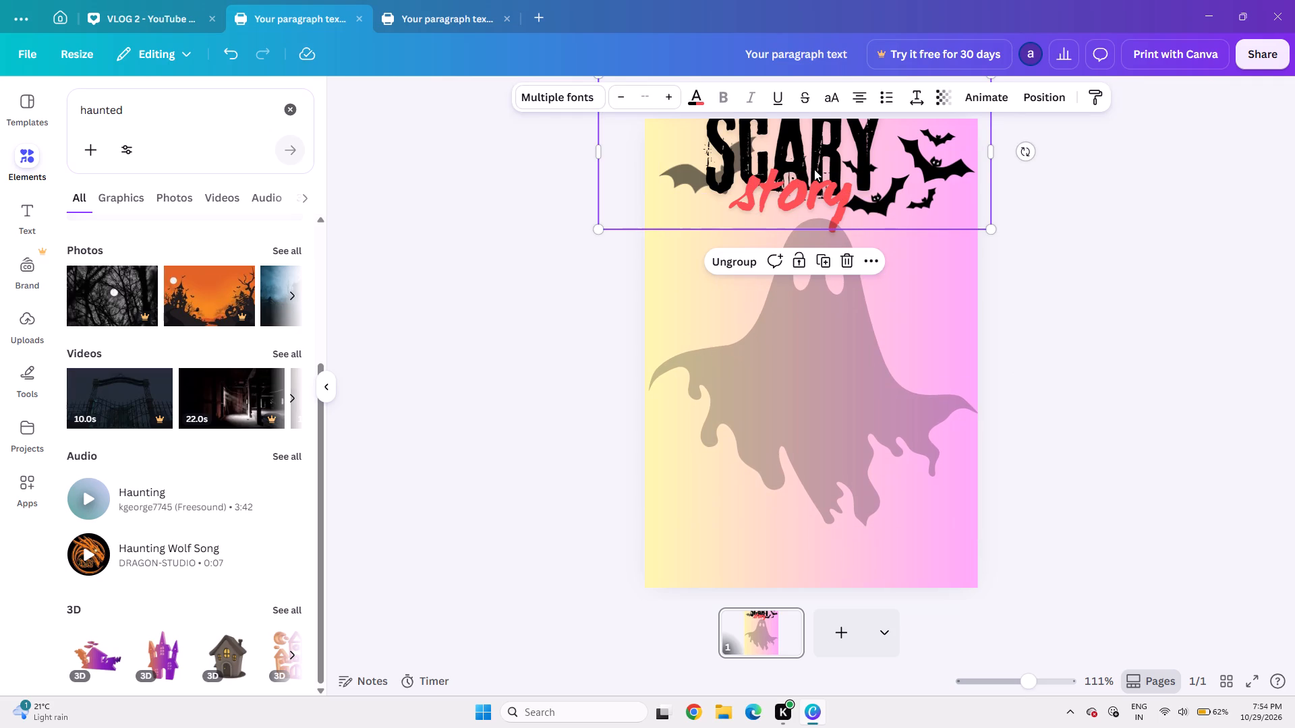
pyautogui.press('Down')
pyautogui.press('Down')
pyautogui.press('Down')
pyautogui.press('Down')
pyautogui.press('Down')
pyautogui.press('Down')
pyautogui.press('Down')
pyautogui.press('Down')
pyautogui.press('Down')
pyautogui.press('Down')
pyautogui.press('Down')
pyautogui.press('Down')
pyautogui.press('Down')
pyautogui.press('Down')
pyautogui.press('Down')
pyautogui.press('Down')
pyautogui.press('Down')
pyautogui.press('Down')
pyautogui.press('Down')
pyautogui.press('Down')
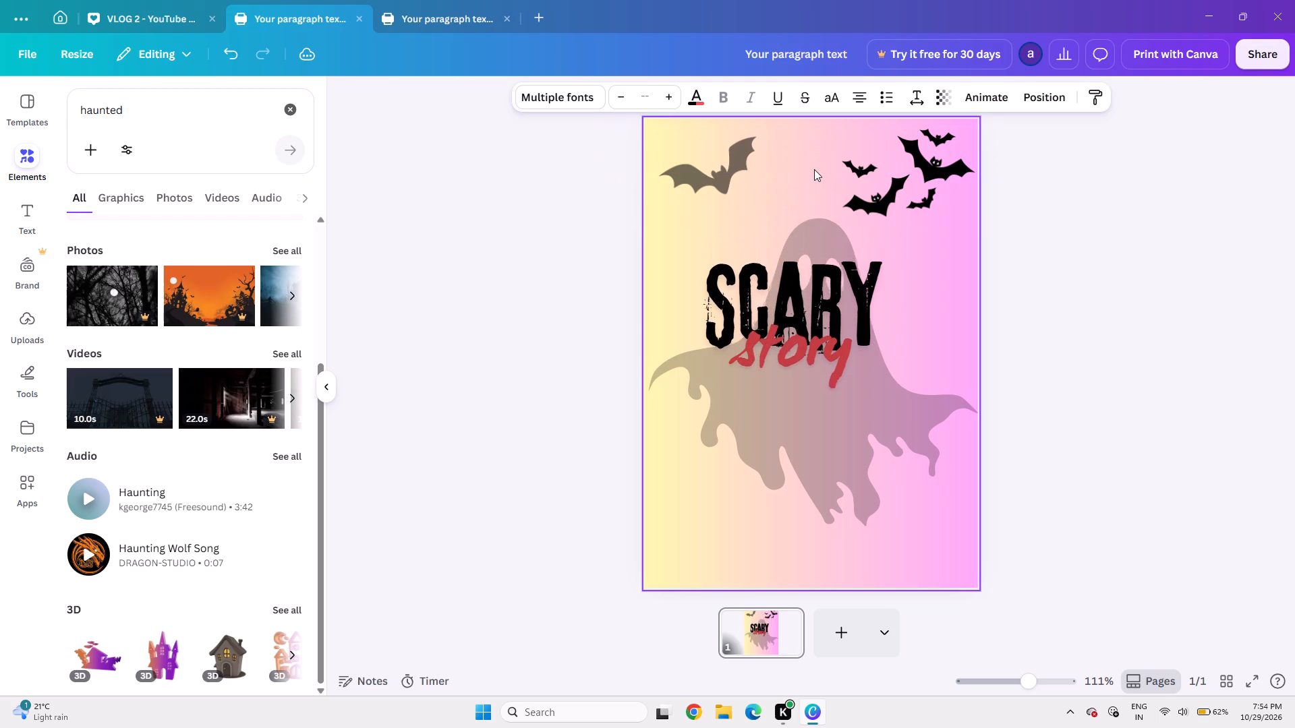
pyautogui.press('Down')
pyautogui.press('Down')
pyautogui.press('Down')
pyautogui.press('Down')
pyautogui.press('Down')
pyautogui.press('Down')
# Nudge the SCARY story heading right to centre it on the page and slightly lower on the ghost's body.
pyautogui.press('Right')
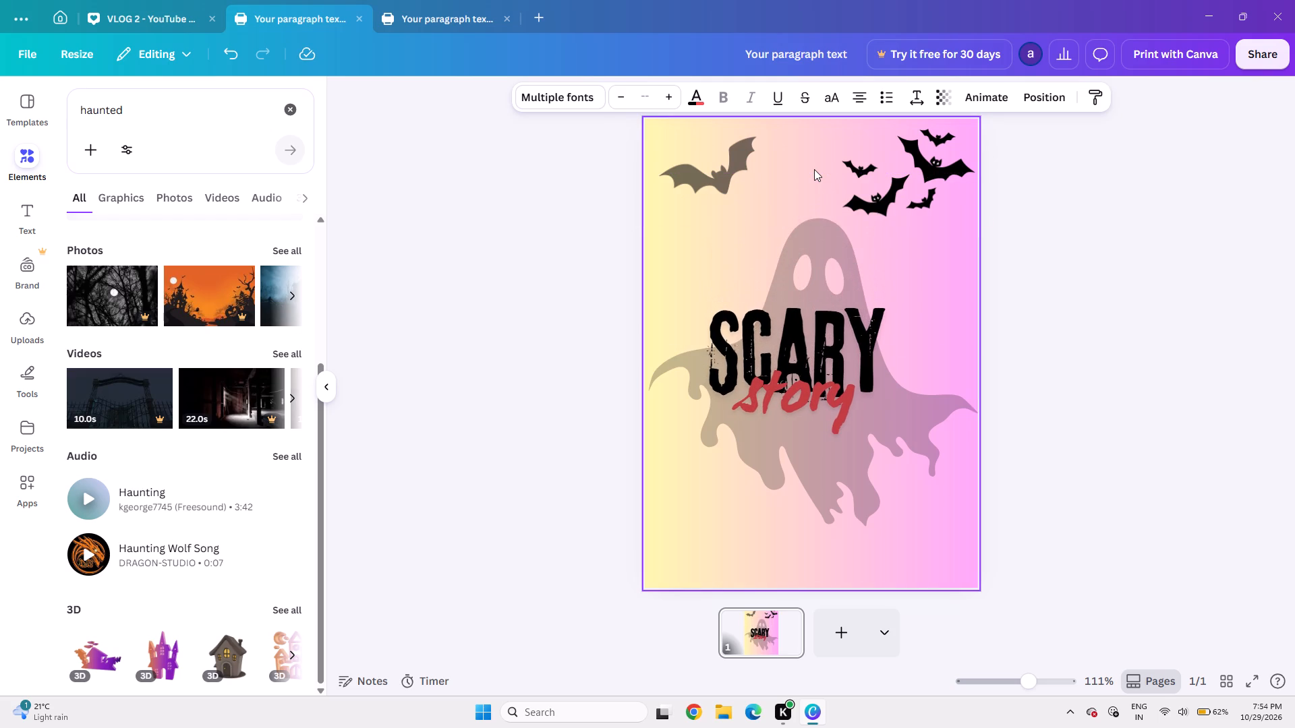
pyautogui.press('Right')
pyautogui.press('Right')
pyautogui.press('Right')
pyautogui.press('Right')
pyautogui.press('Right')
pyautogui.press('Down')
pyautogui.press('Down')
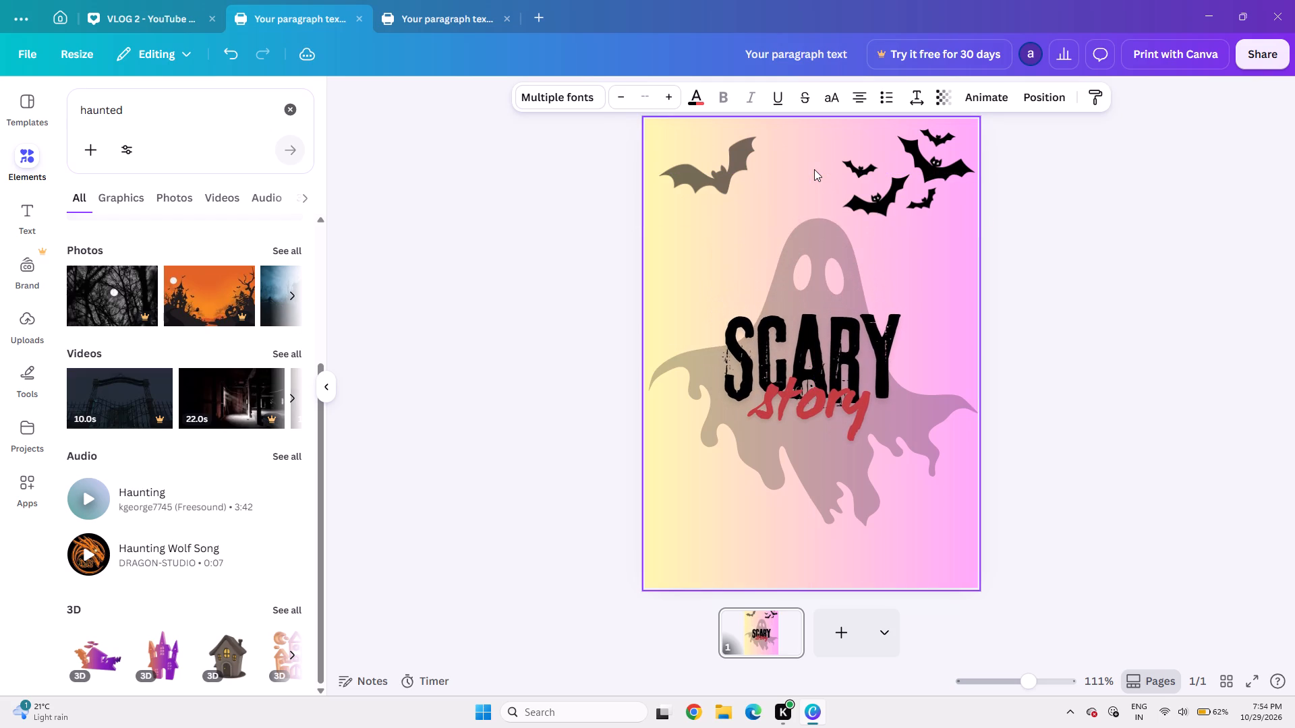
pyautogui.press('Down')
pyautogui.press('Down')
pyautogui.press('Down')
pyautogui.press('Down')
pyautogui.press('Down')
pyautogui.press('Down')
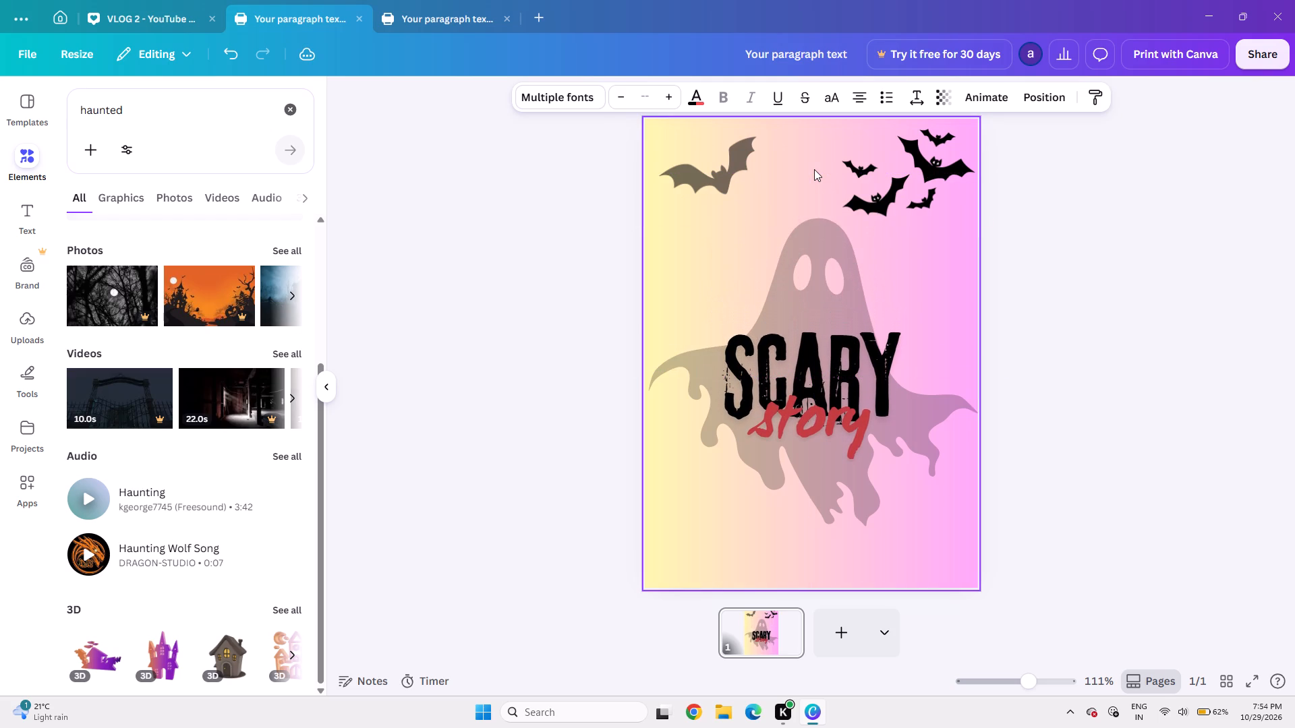
pyautogui.press('Up')
pyautogui.press('Up')
pyautogui.press('Up')
pyautogui.press('Down')
pyautogui.press('Down')
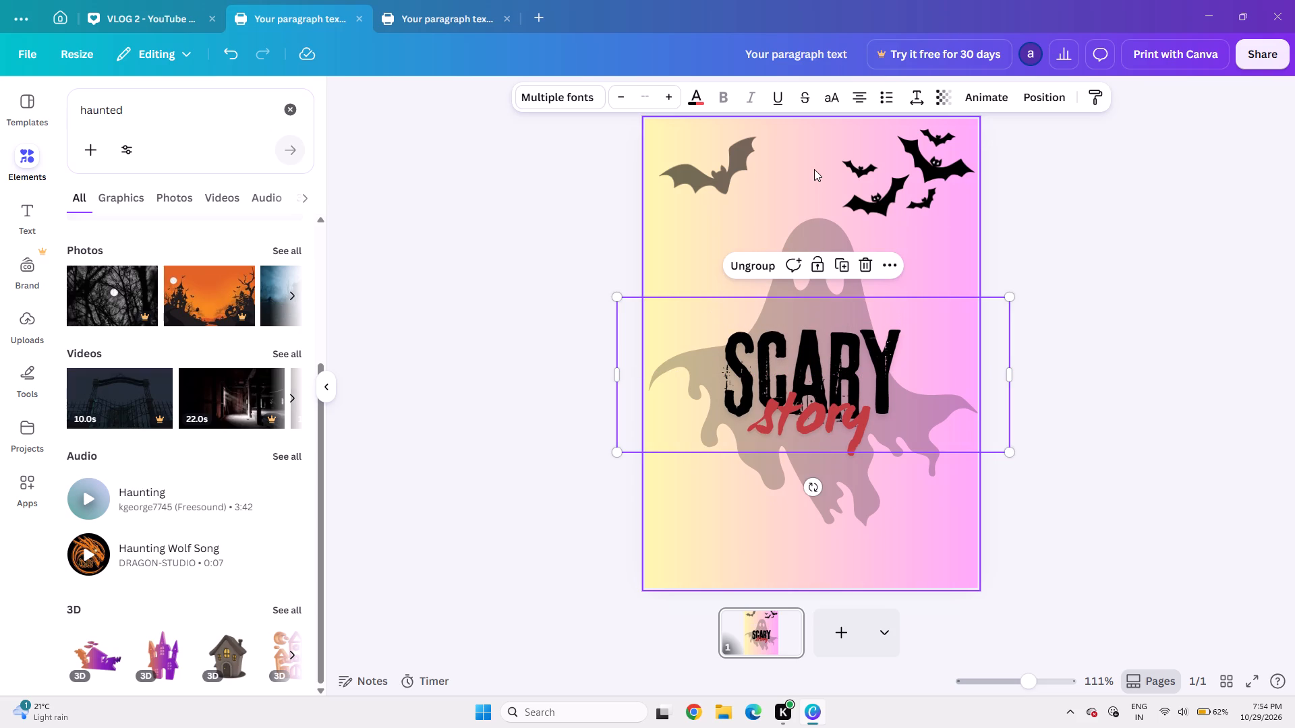
pyautogui.click(1167, 289)
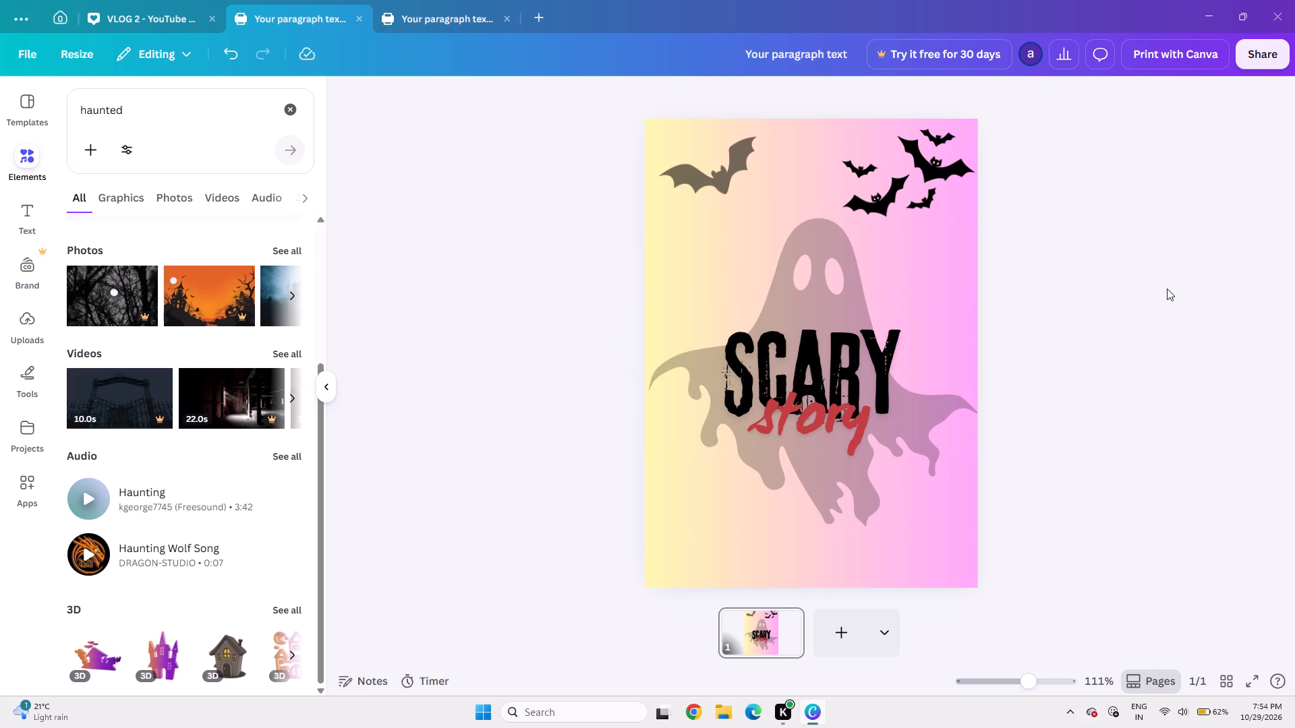
# Add the grey 3D haunted house from the haunted search results to the page.
pyautogui.scroll(-2, 227, 502)
pyautogui.scroll(-2, 160, 516)
pyautogui.scroll(-2, 208, 613)
pyautogui.click(233, 671)
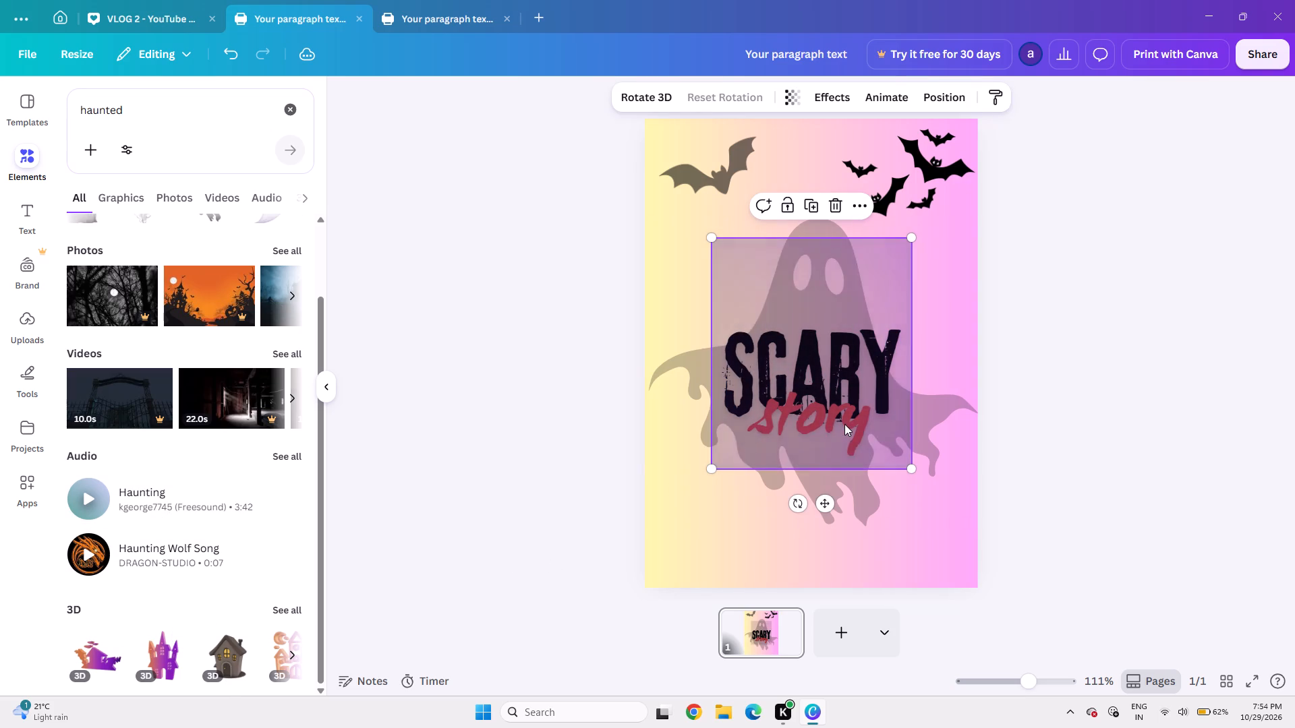
pyautogui.click(1126, 313)
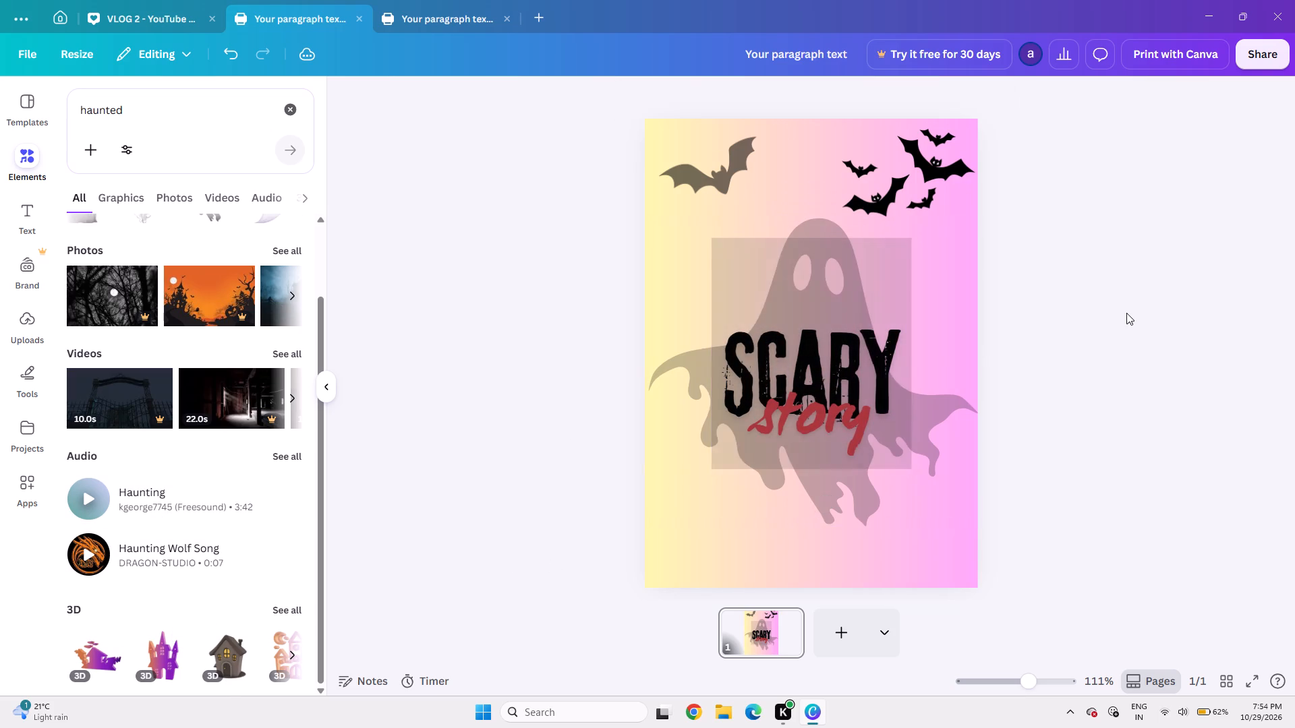
pyautogui.click(834, 344)
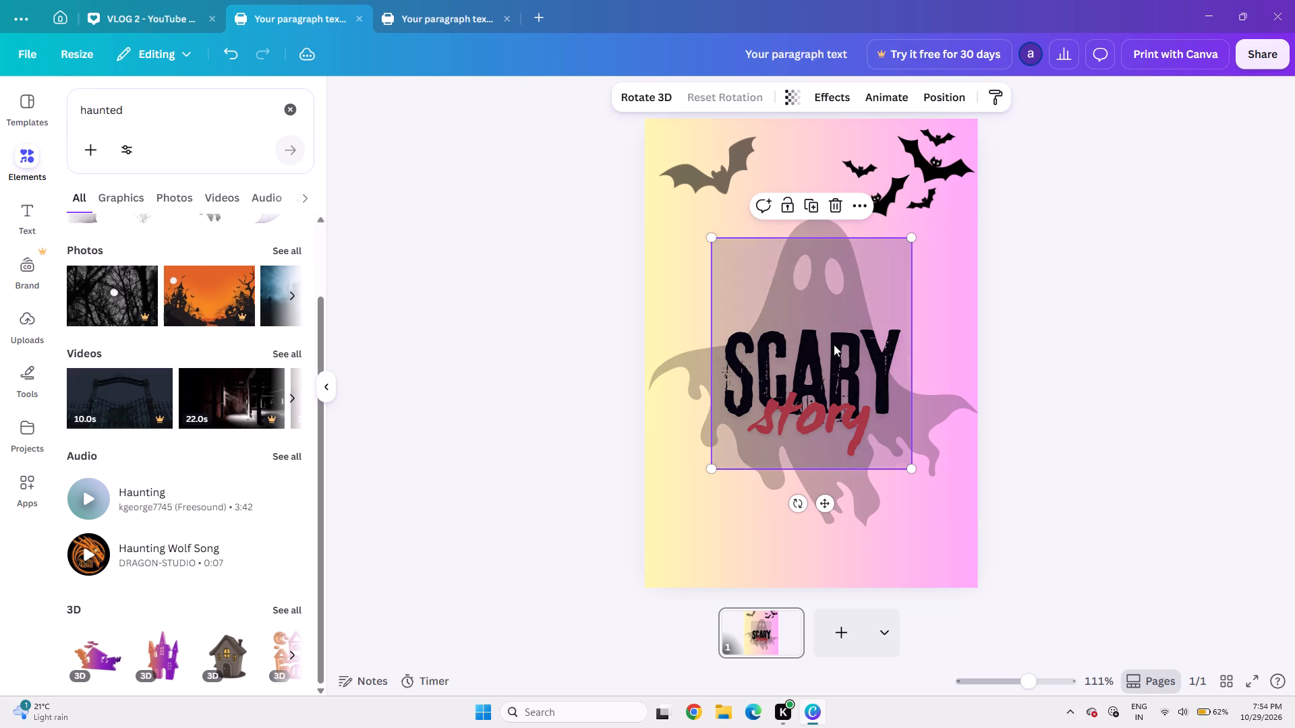
pyautogui.click(840, 314)
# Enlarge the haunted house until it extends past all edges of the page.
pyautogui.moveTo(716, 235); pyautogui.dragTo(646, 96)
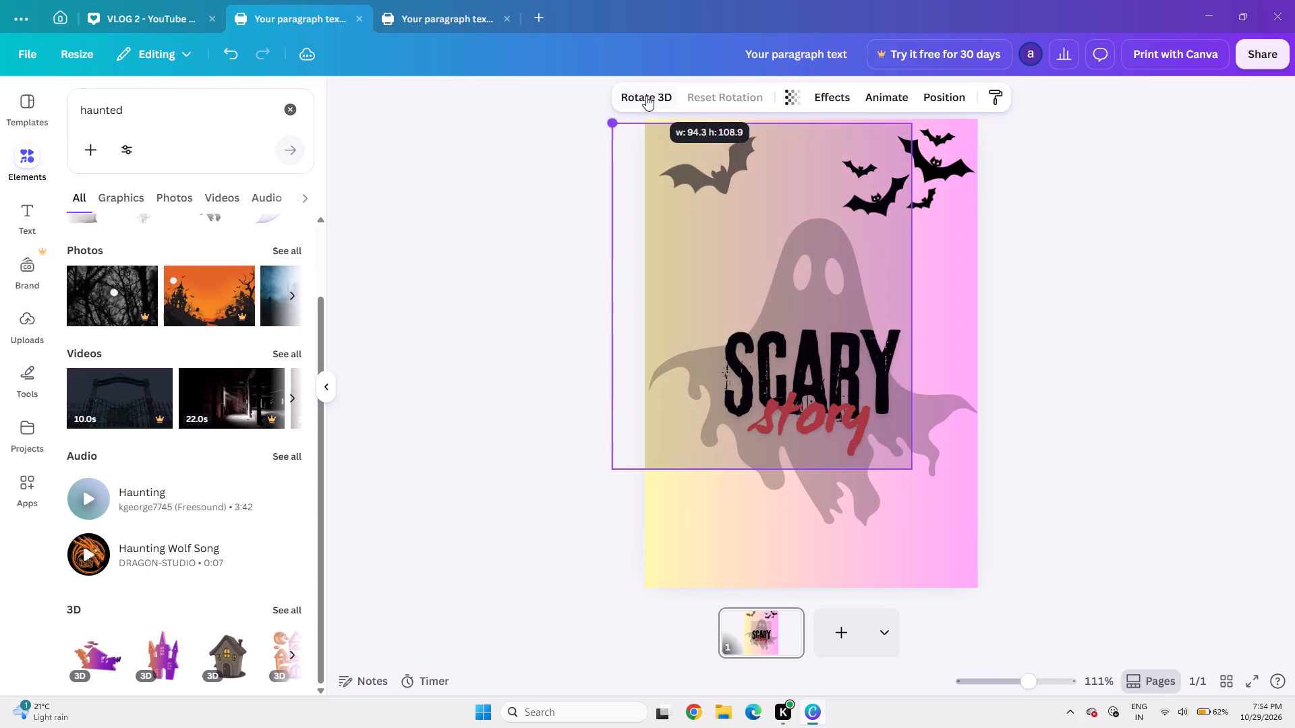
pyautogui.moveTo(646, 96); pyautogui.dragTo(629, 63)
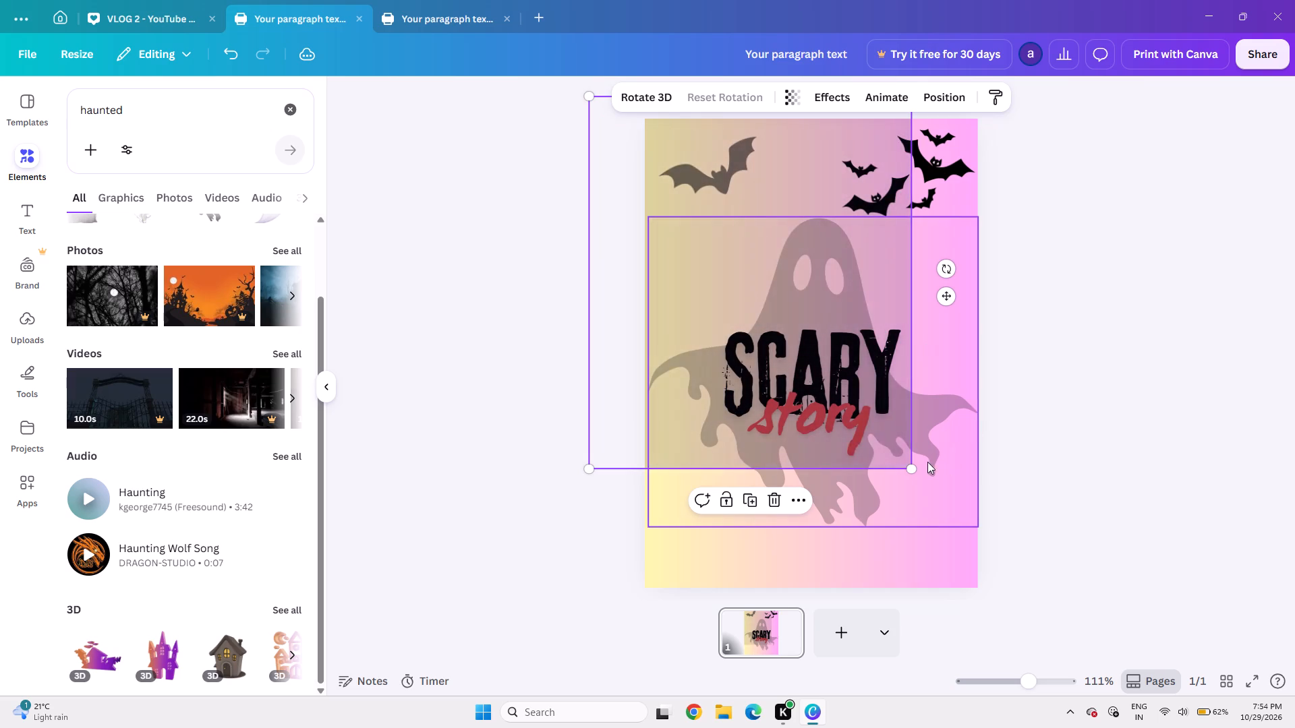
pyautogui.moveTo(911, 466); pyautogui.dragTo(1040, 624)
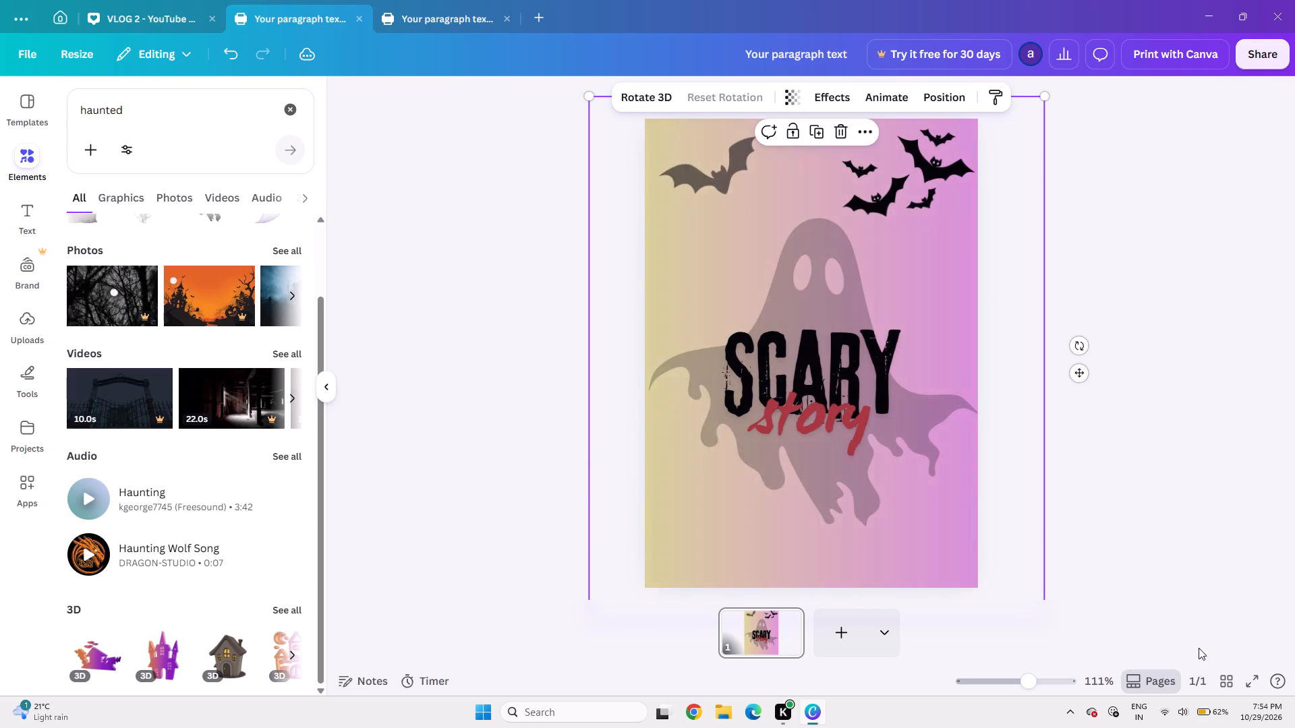
# Preview the invitation in full screen and return to editing.
pyautogui.click(1245, 679)
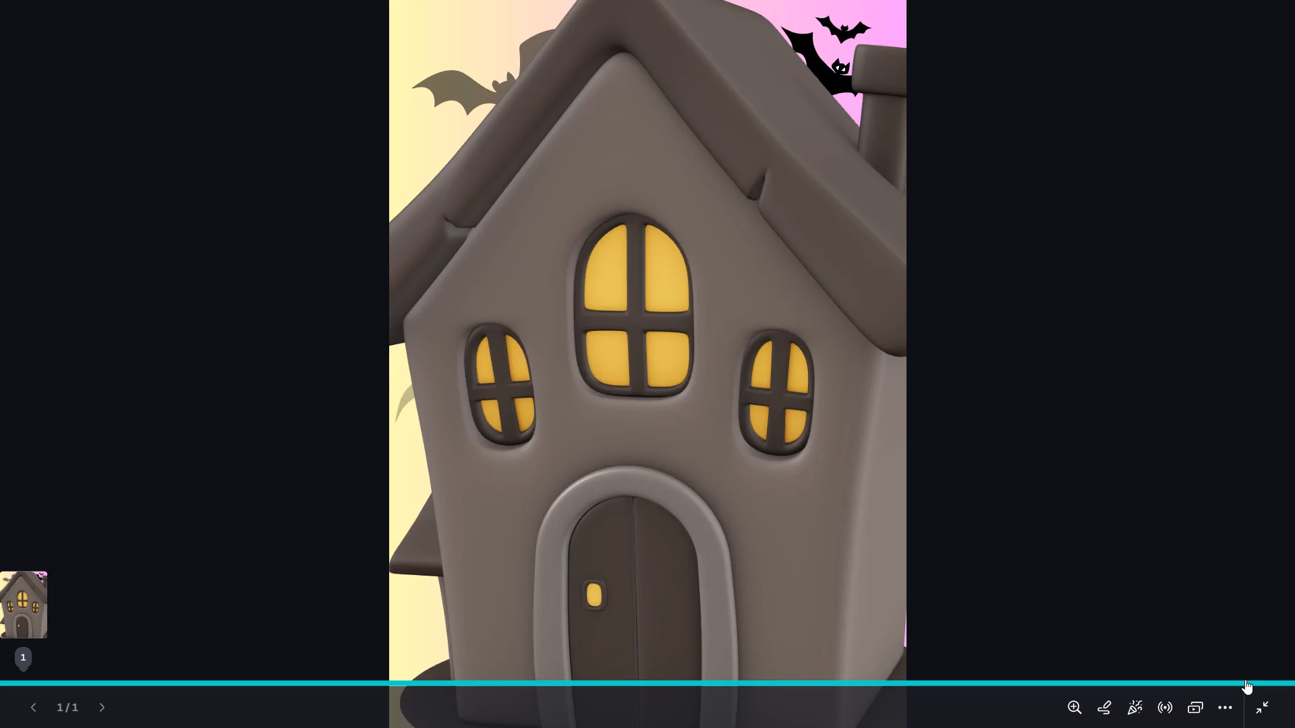
pyautogui.click(1271, 711)
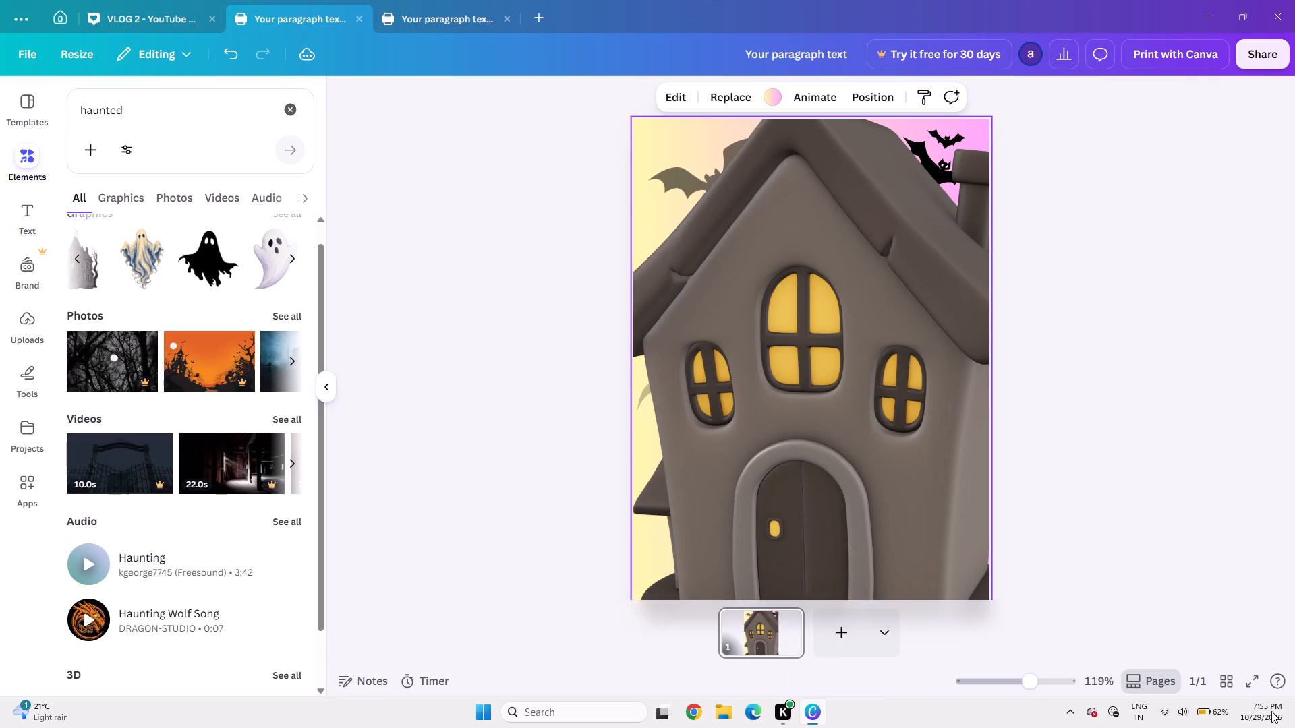
# Shrink the haunted house to a little under half the page width and place it in the page's bottom-right corner.
pyautogui.click(836, 423)
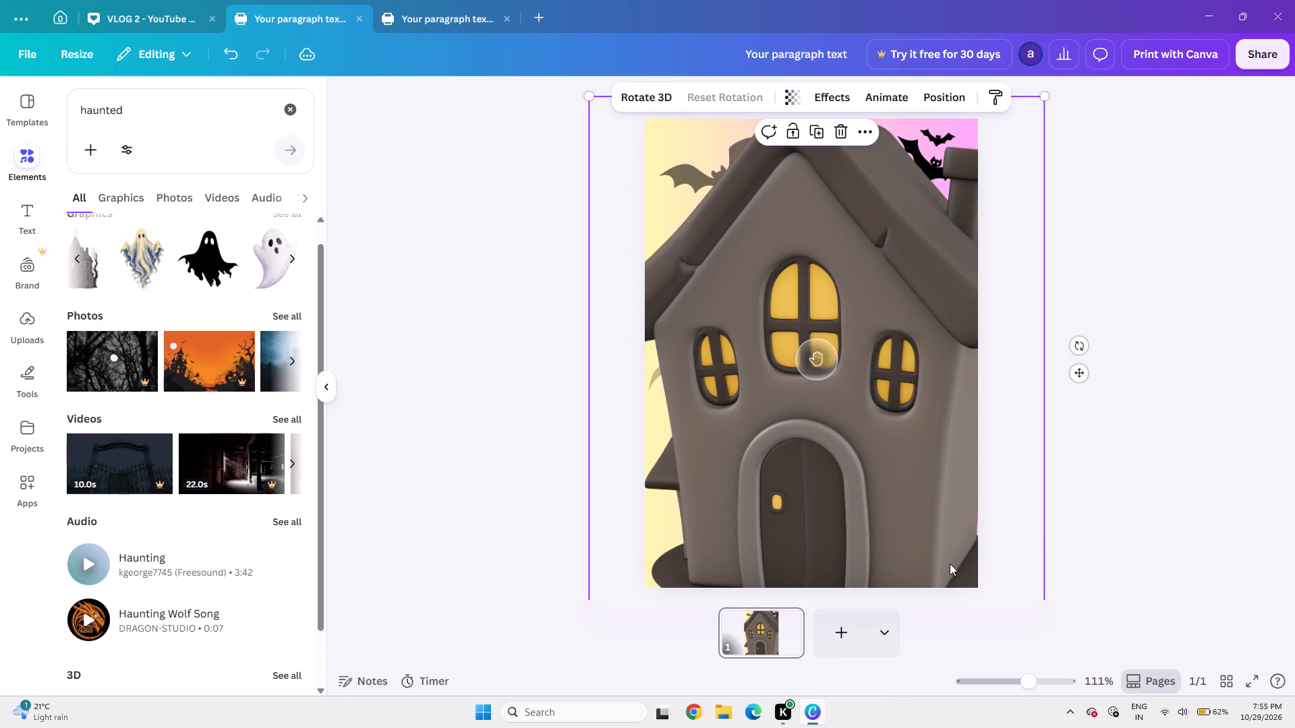
pyautogui.click(950, 564)
pyautogui.moveTo(1044, 96); pyautogui.dragTo(902, 286)
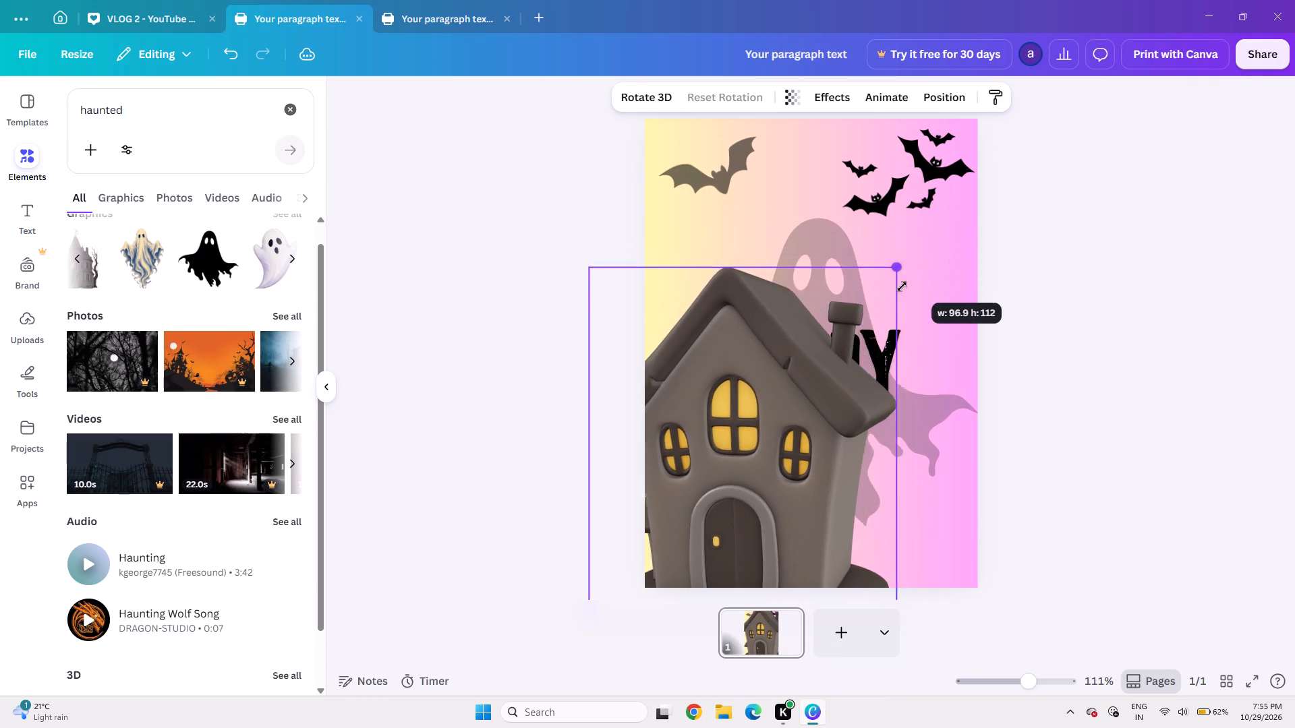
pyautogui.moveTo(902, 286); pyautogui.dragTo(788, 487)
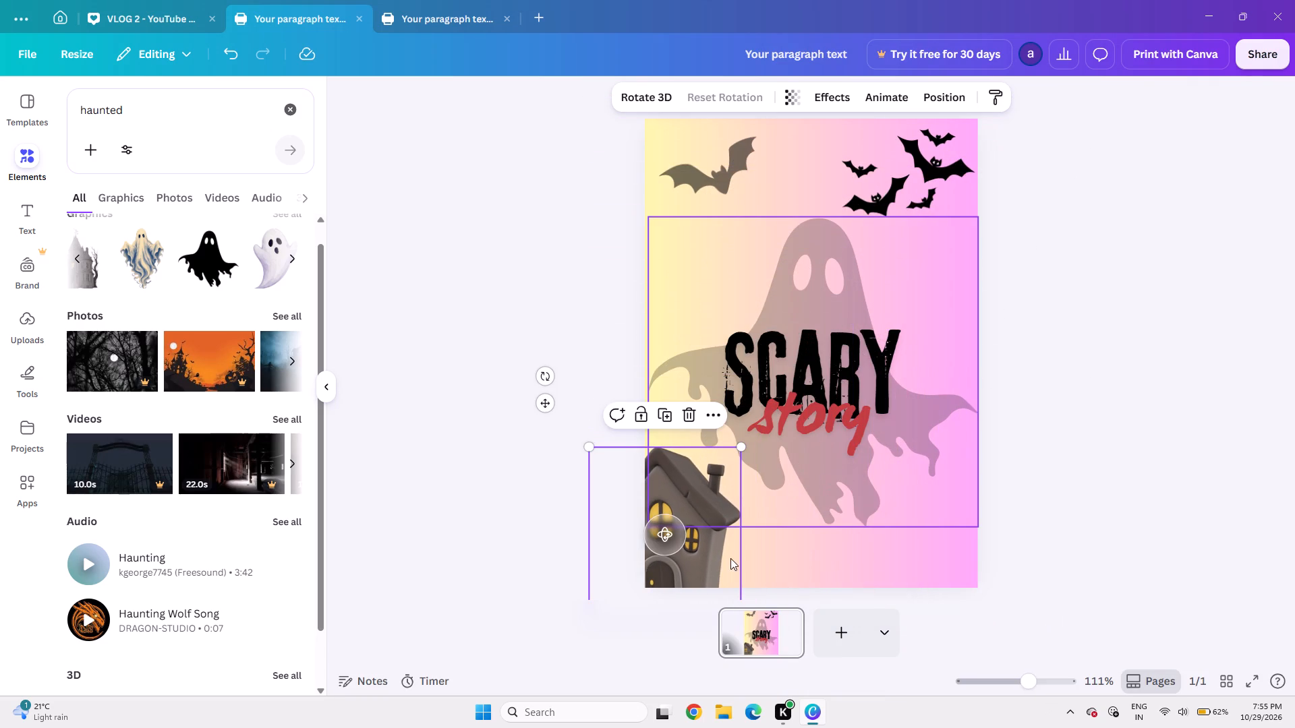
pyautogui.moveTo(699, 550); pyautogui.dragTo(832, 507)
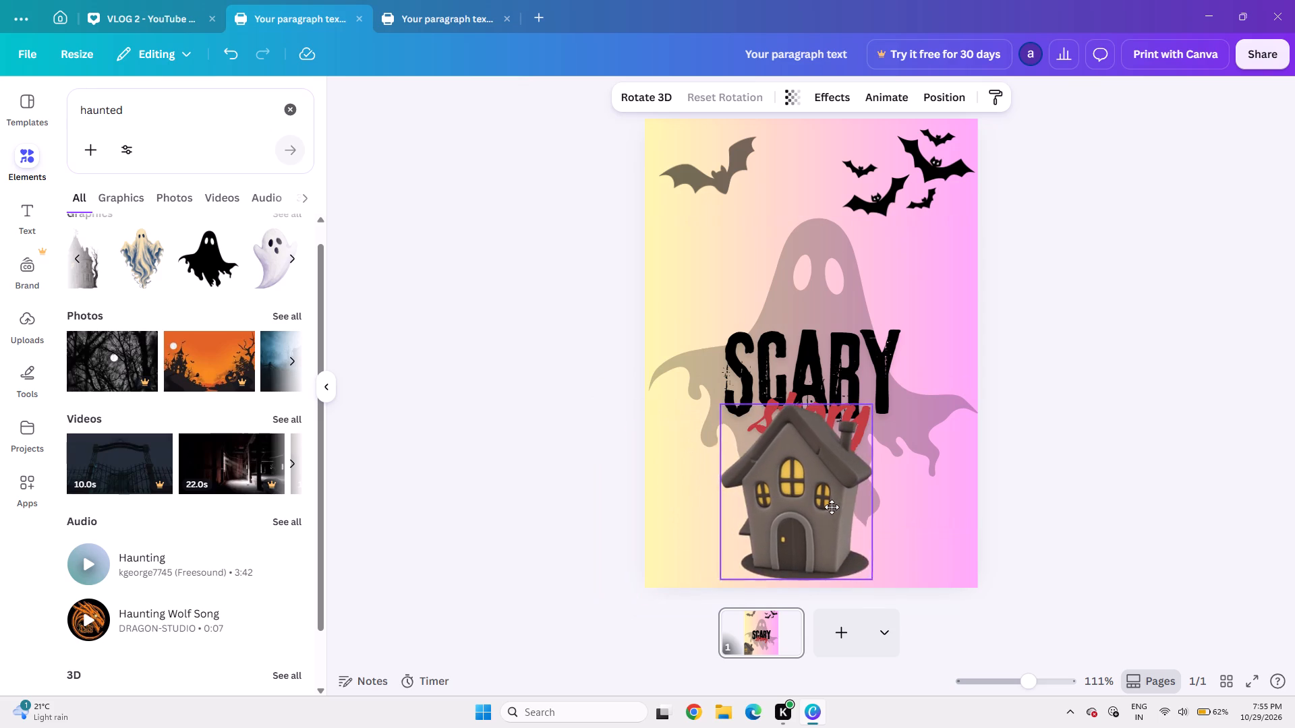
pyautogui.moveTo(832, 507); pyautogui.dragTo(924, 512)
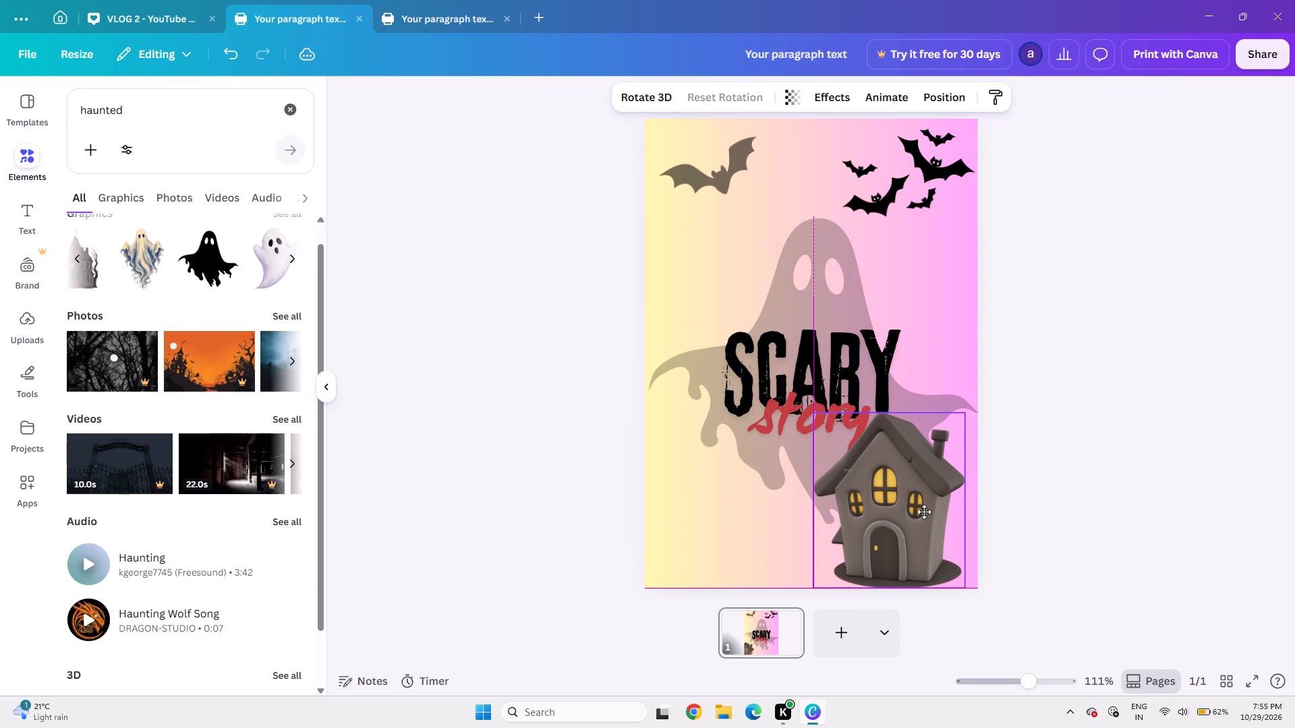
pyautogui.moveTo(924, 512); pyautogui.dragTo(934, 513)
pyautogui.click(1129, 474)
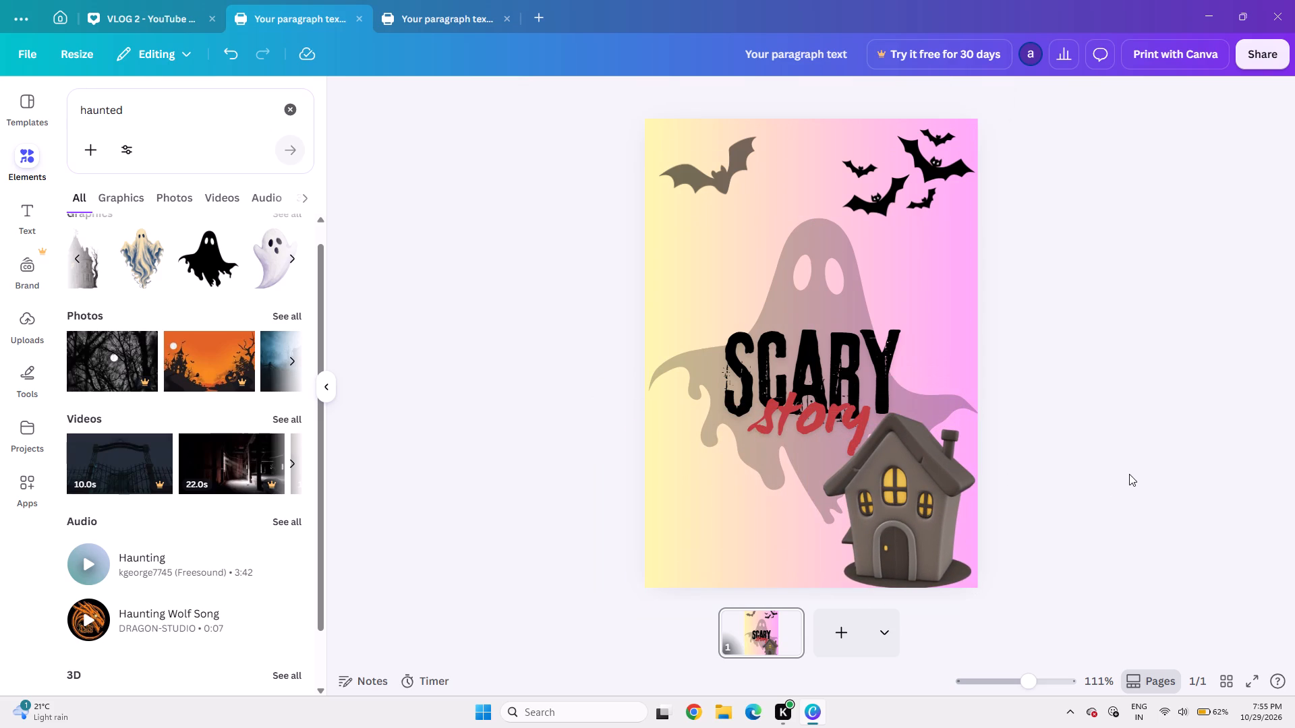
# Shrink the haunted house further within the bottom-right corner so it clears the word story.
pyautogui.click(873, 541)
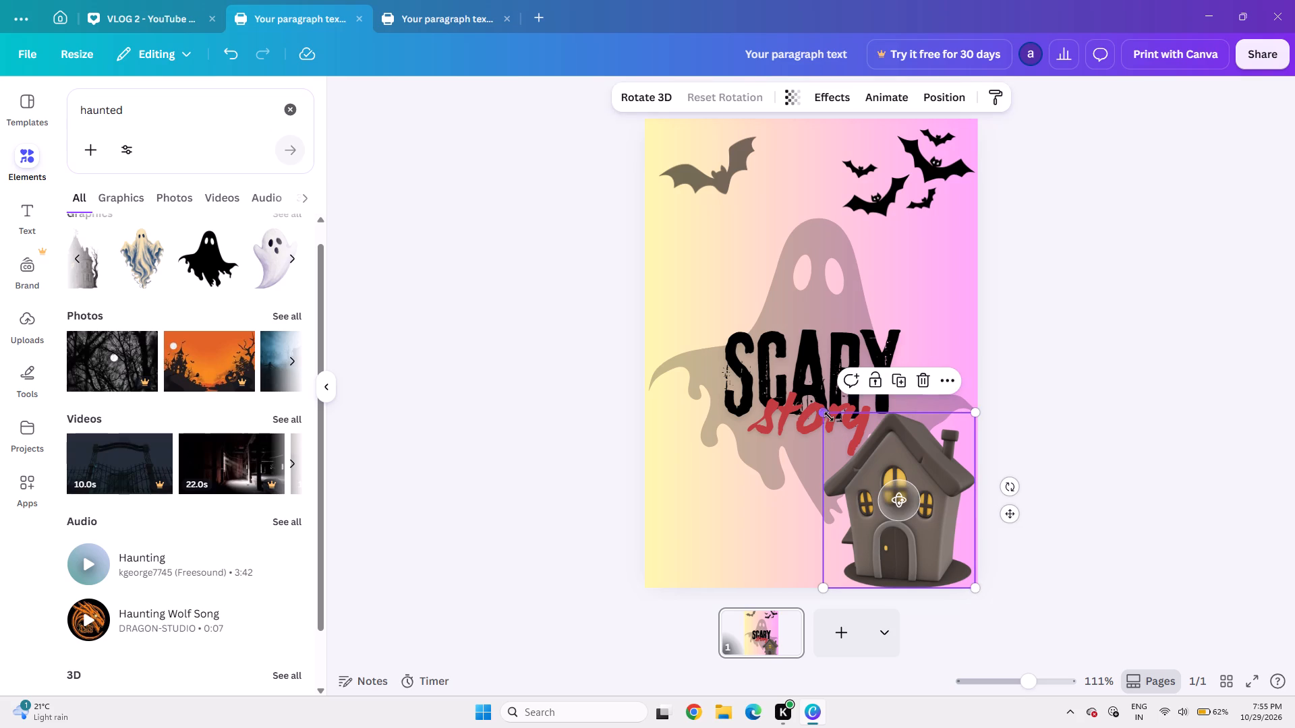
pyautogui.moveTo(827, 414); pyautogui.dragTo(888, 514)
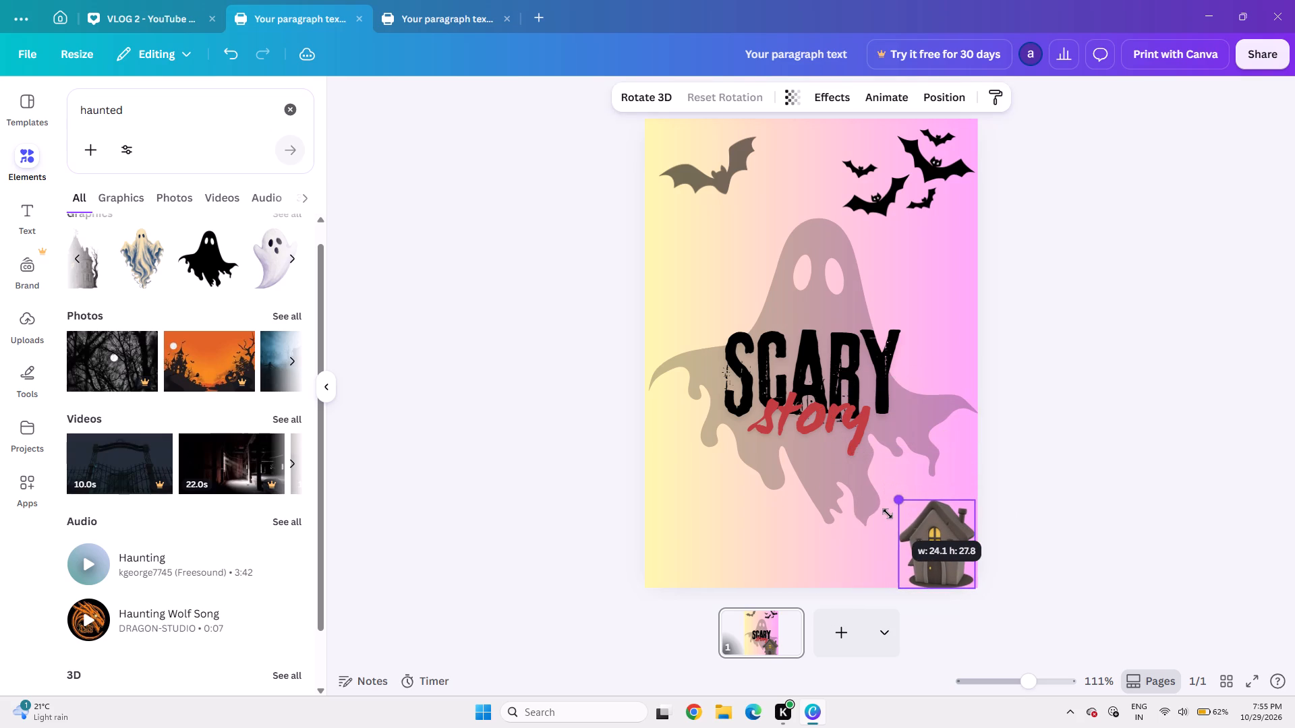
pyautogui.moveTo(888, 514); pyautogui.dragTo(861, 500)
pyautogui.click(1090, 501)
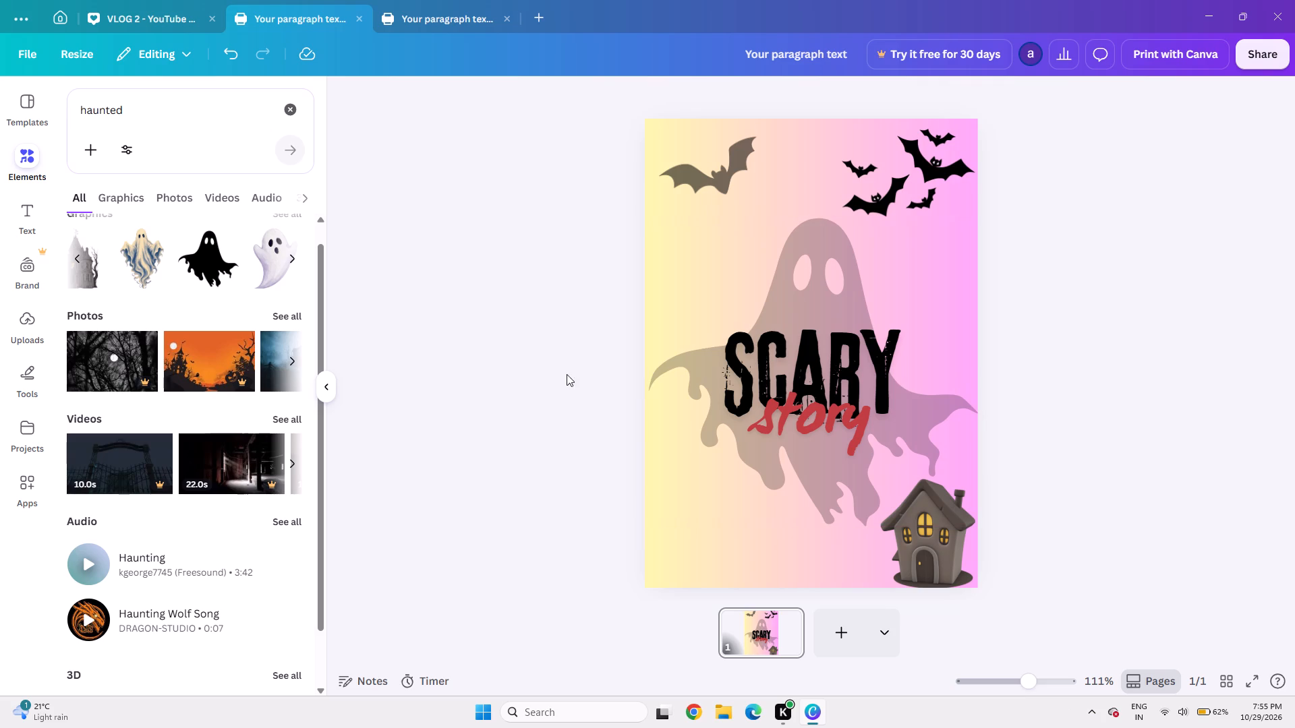
# Browse the haunted element results and narrow them to graphics.
pyautogui.scroll(-5, 228, 393)
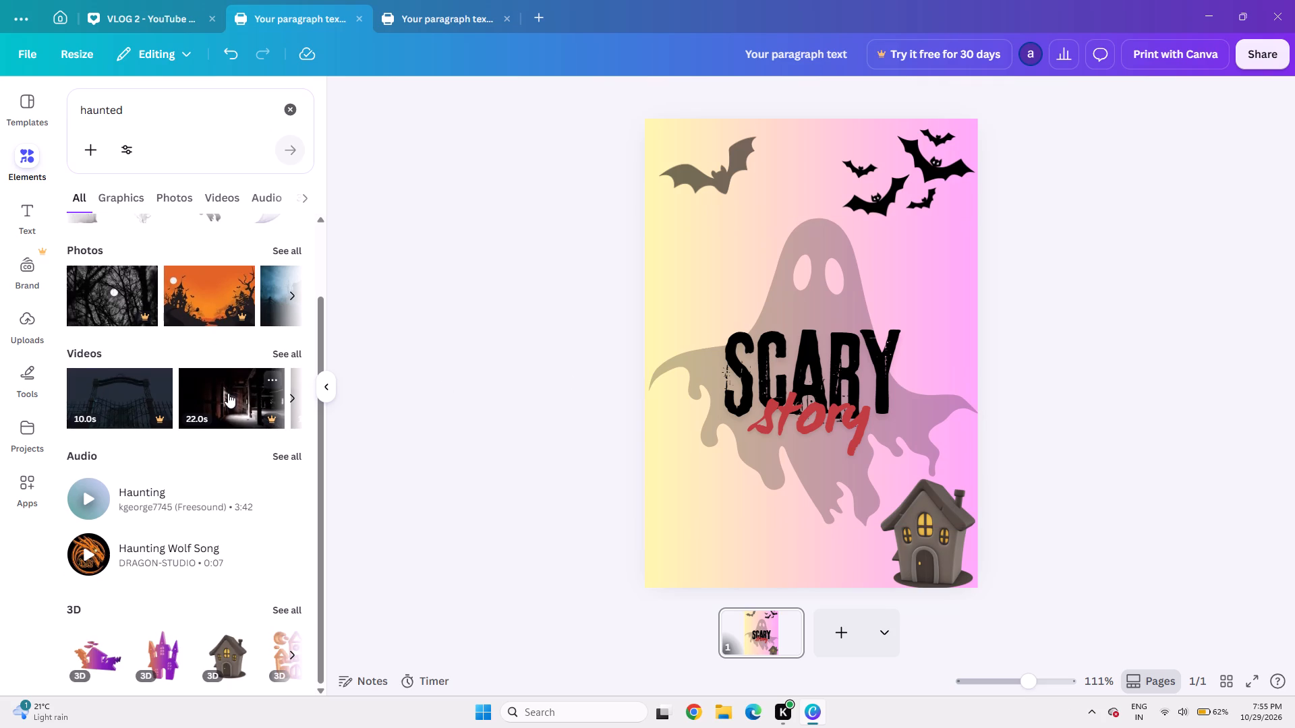
pyautogui.scroll(6, 194, 481)
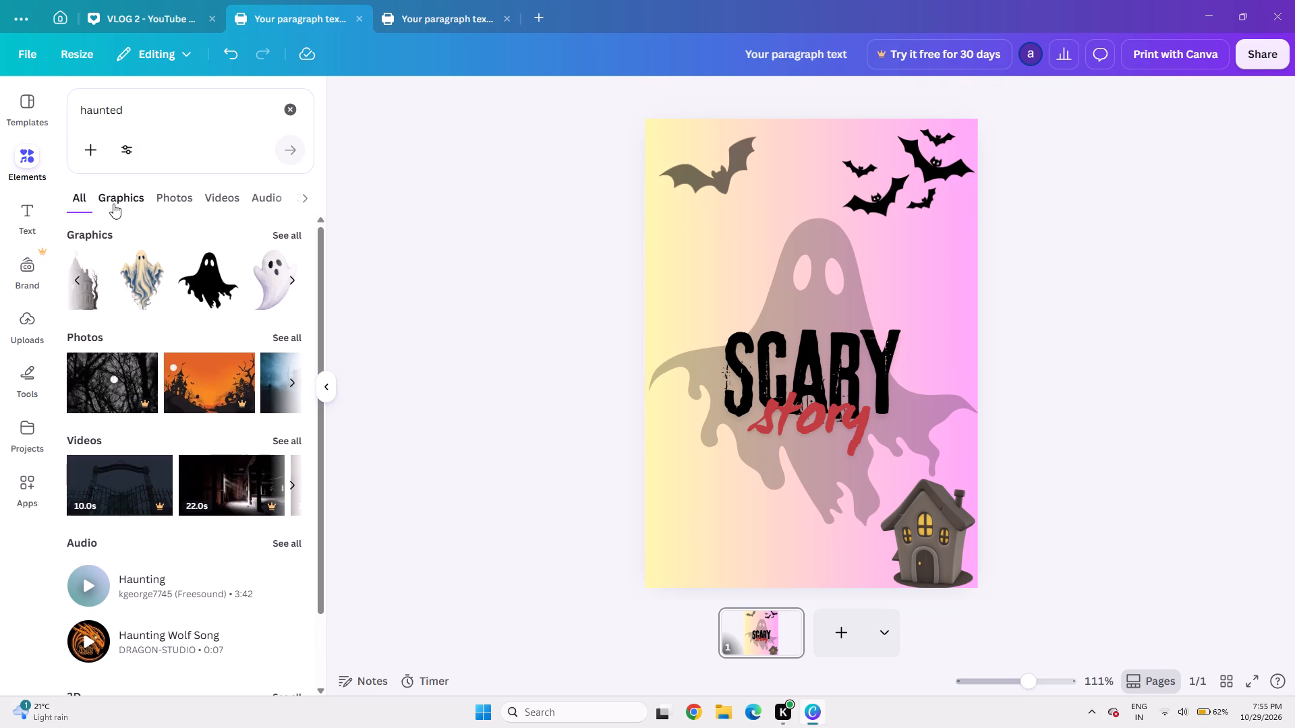
pyautogui.click(113, 204)
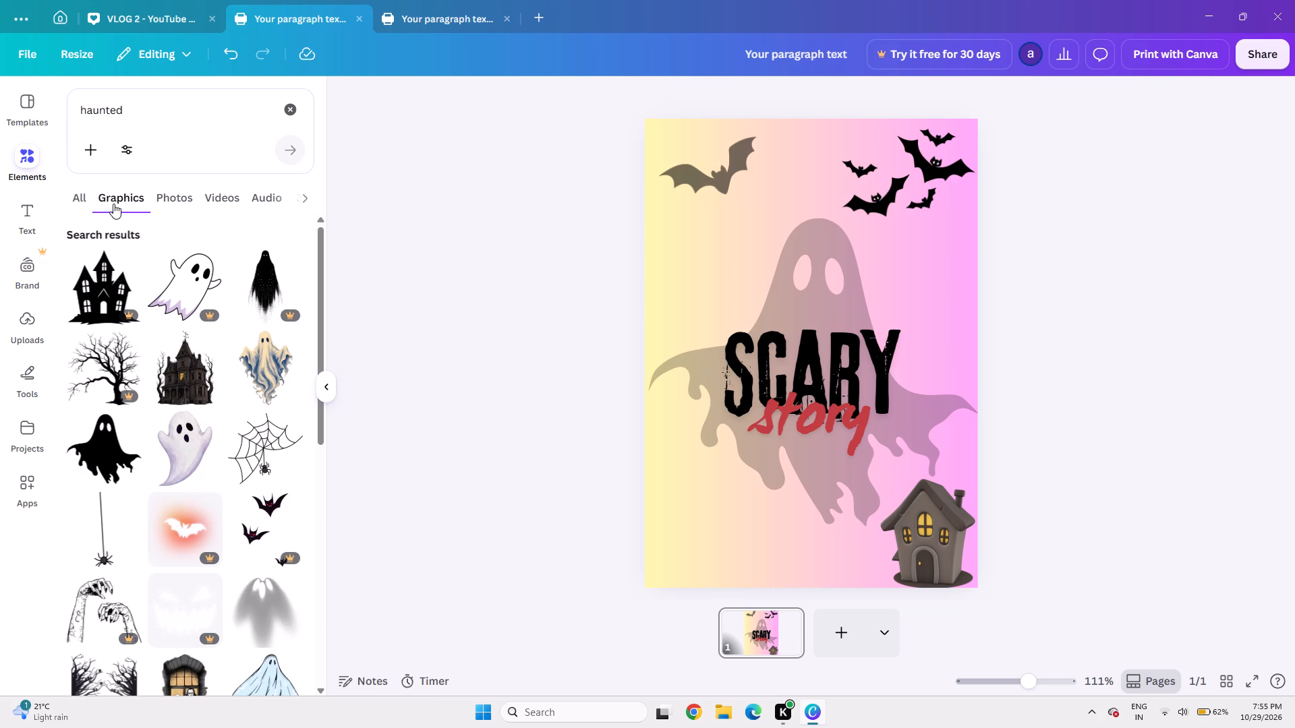
# Clear the haunted search from the text options, add a new text box over the SCARY heading and widen it slightly.
pyautogui.click(22, 229)
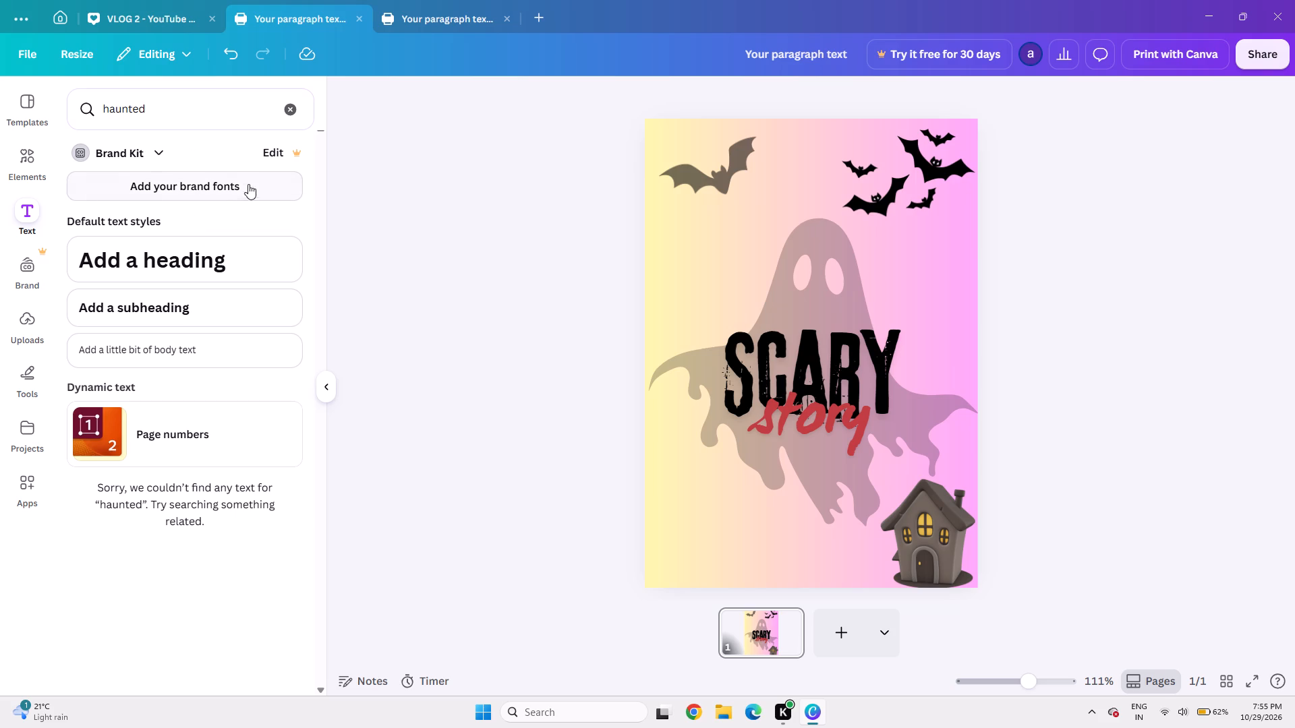
pyautogui.click(218, 123)
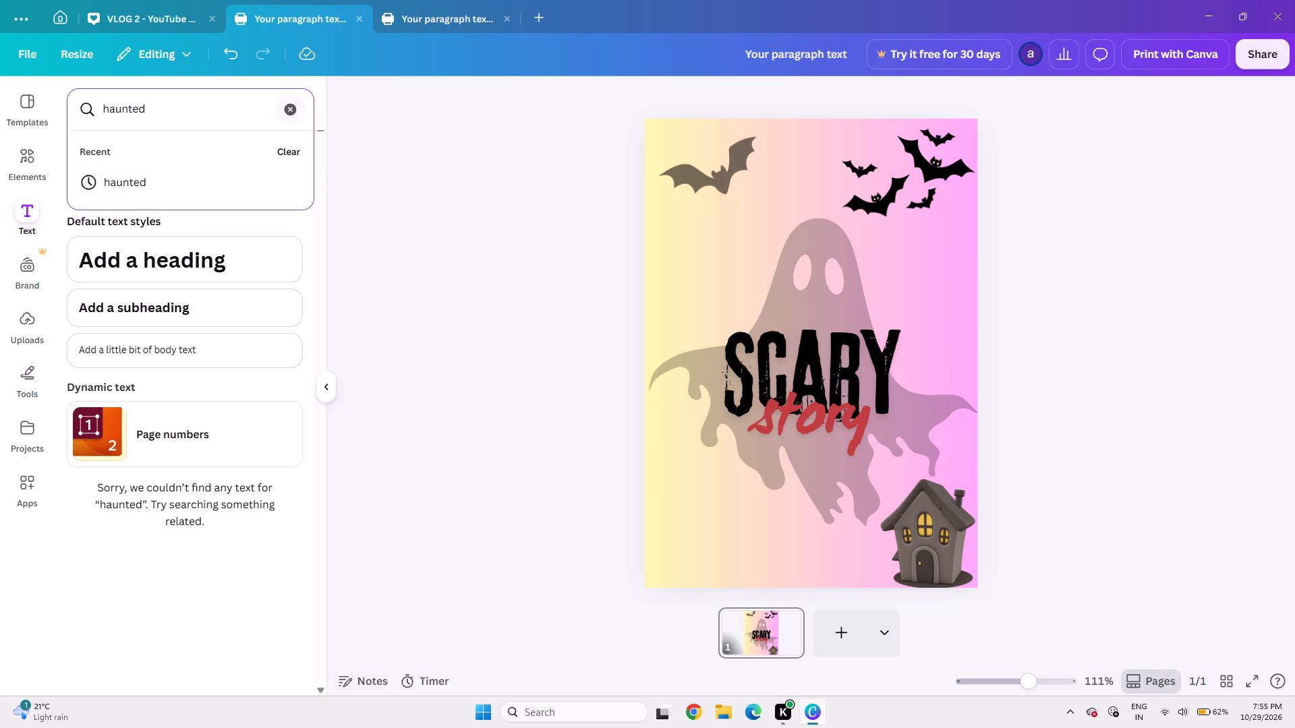
pyautogui.click(288, 116)
pyautogui.click(447, 140)
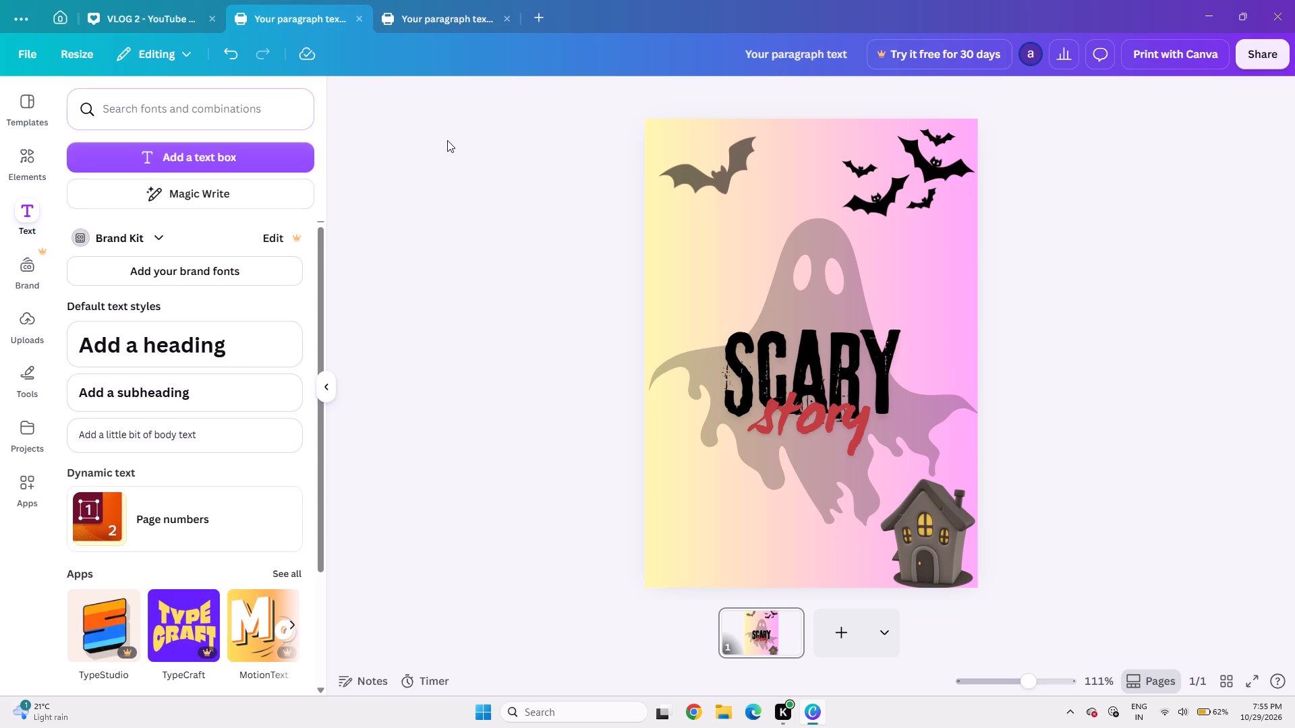
pyautogui.click(279, 149)
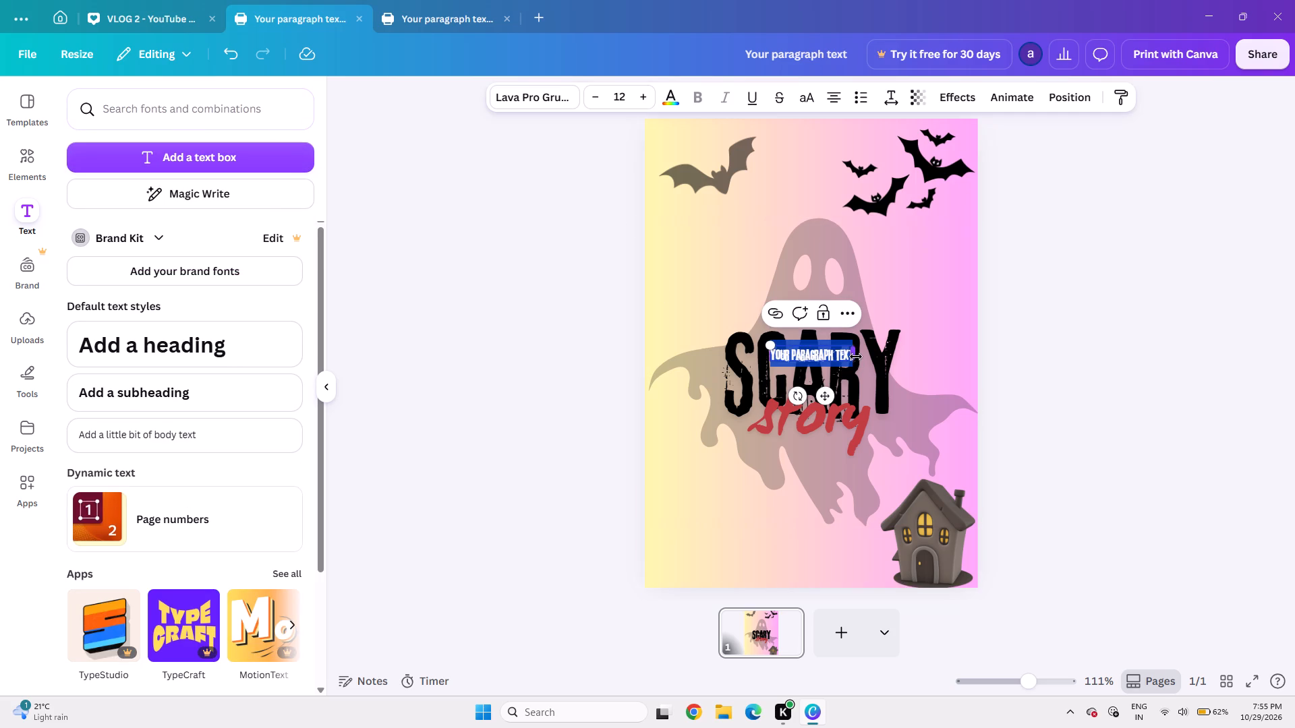
pyautogui.moveTo(856, 357); pyautogui.dragTo(890, 357)
# Replace the new text box's placeholder wording with "release".
pyautogui.doubleClick(819, 346)
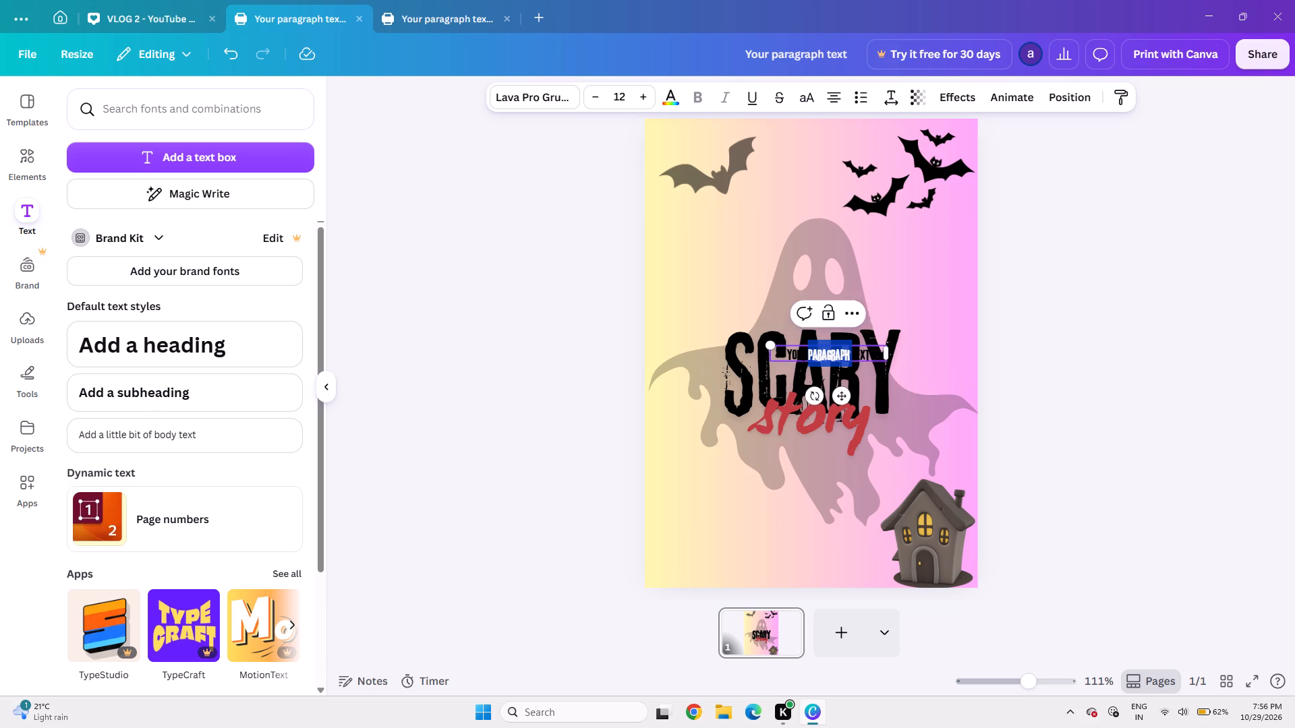
pyautogui.press('BackSpace')
pyautogui.press('BackSpace')
pyautogui.press('BackSpace')
pyautogui.press('BackSpace')
pyautogui.press('BackSpace')
pyautogui.press('BackSpace')
pyautogui.press('BackSpace')
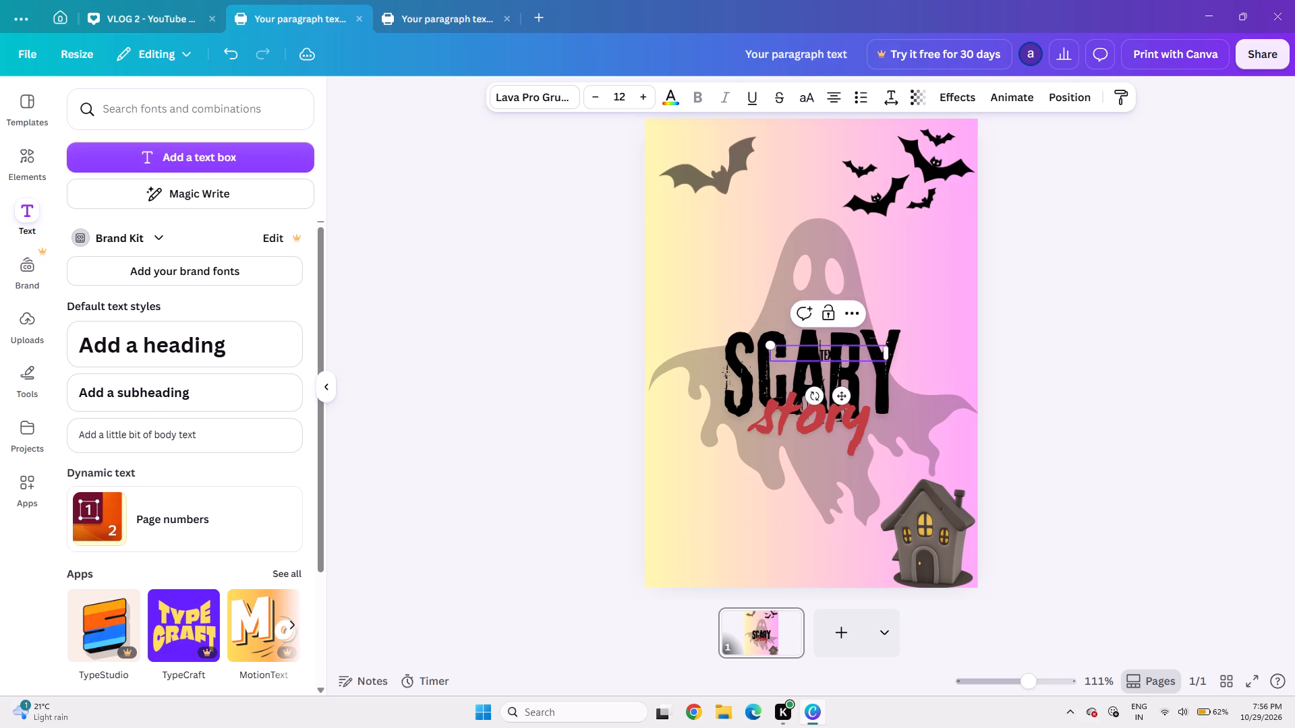
pyautogui.press('Right')
pyautogui.press('Right')
pyautogui.press('Right')
pyautogui.press('Right')
pyautogui.press('Right')
pyautogui.press('BackSpace')
pyautogui.press('BackSpace')
pyautogui.press('BackSpace')
pyautogui.press('BackSpace')
pyautogui.press('BackSpace')
pyautogui.write('release')
pyautogui.press('space')
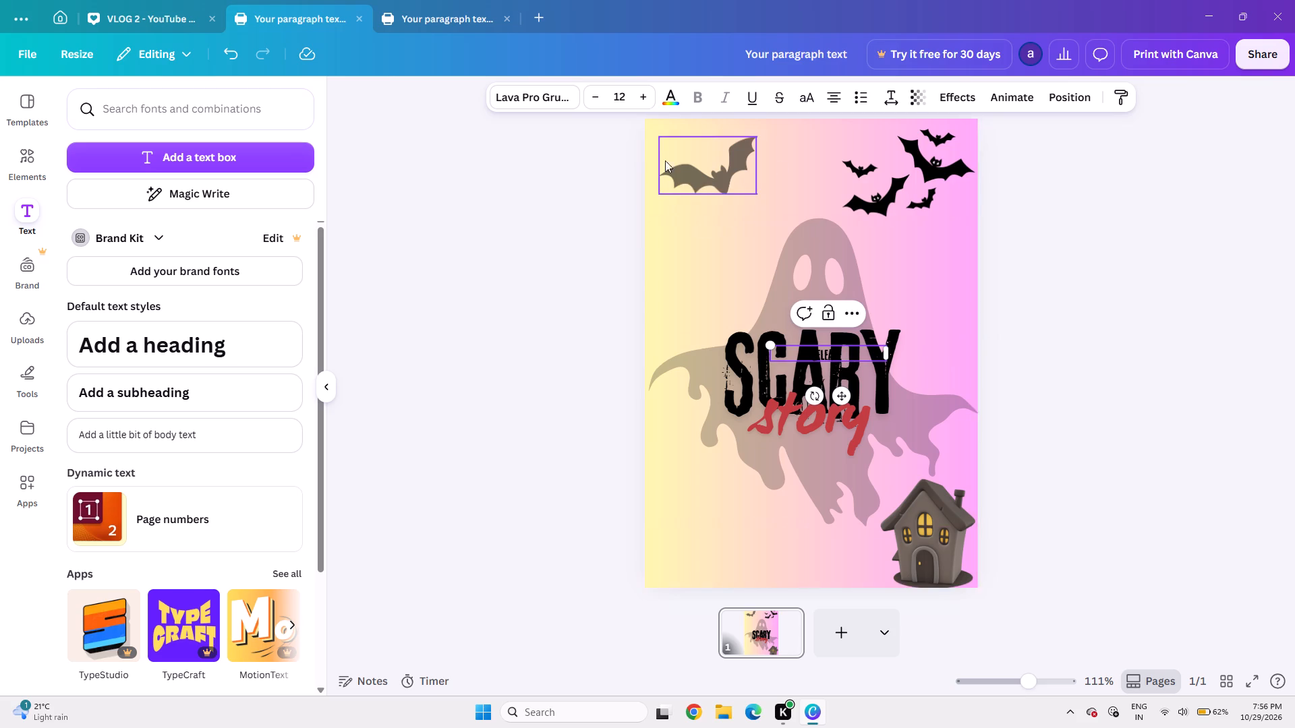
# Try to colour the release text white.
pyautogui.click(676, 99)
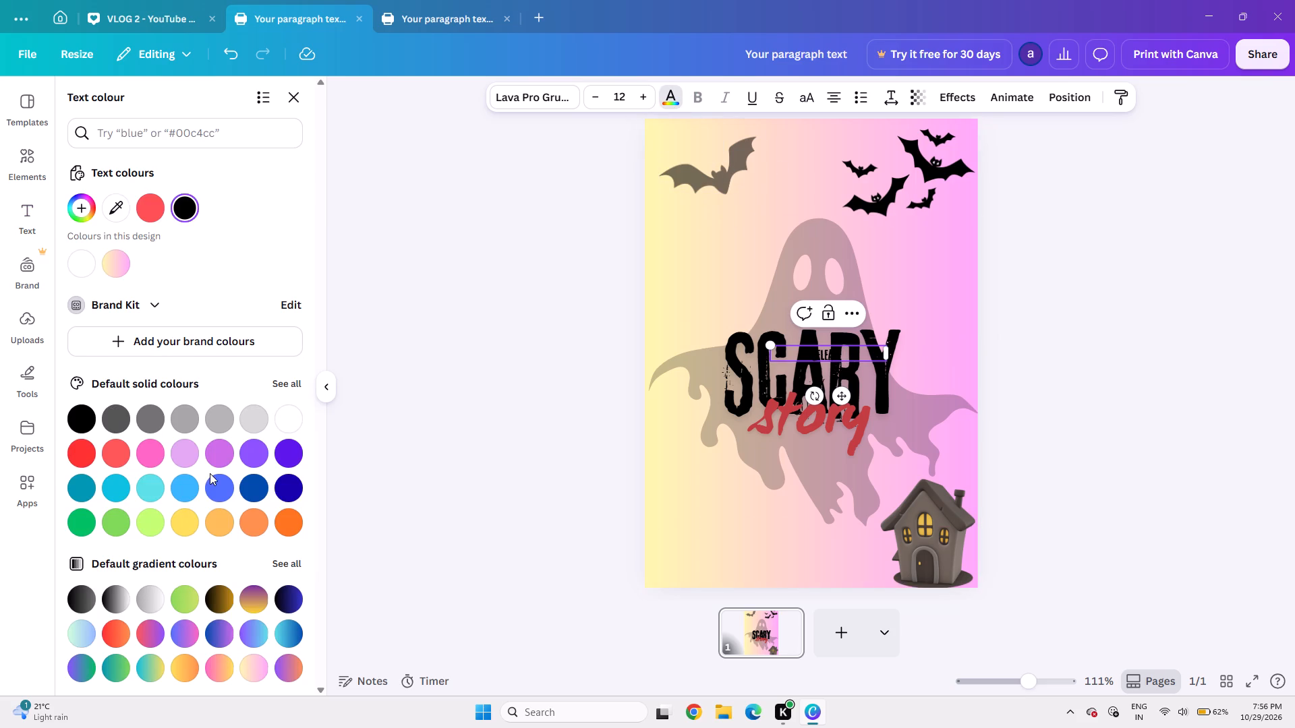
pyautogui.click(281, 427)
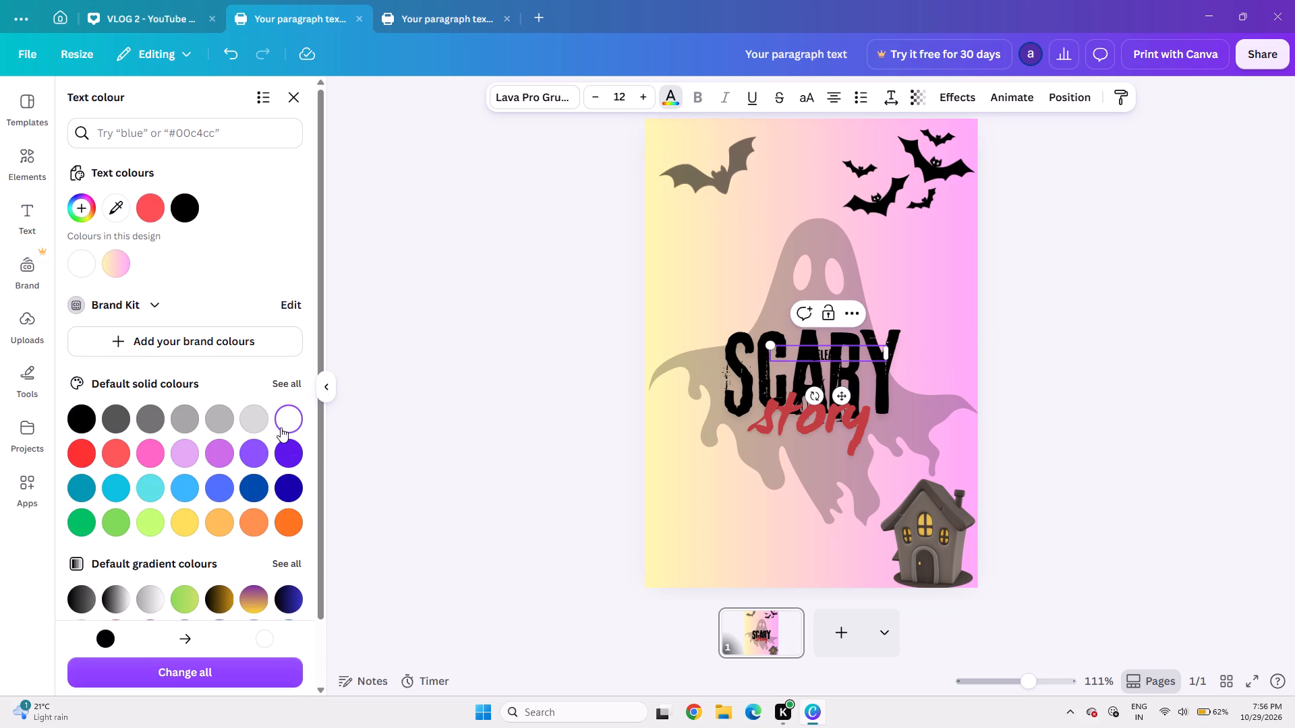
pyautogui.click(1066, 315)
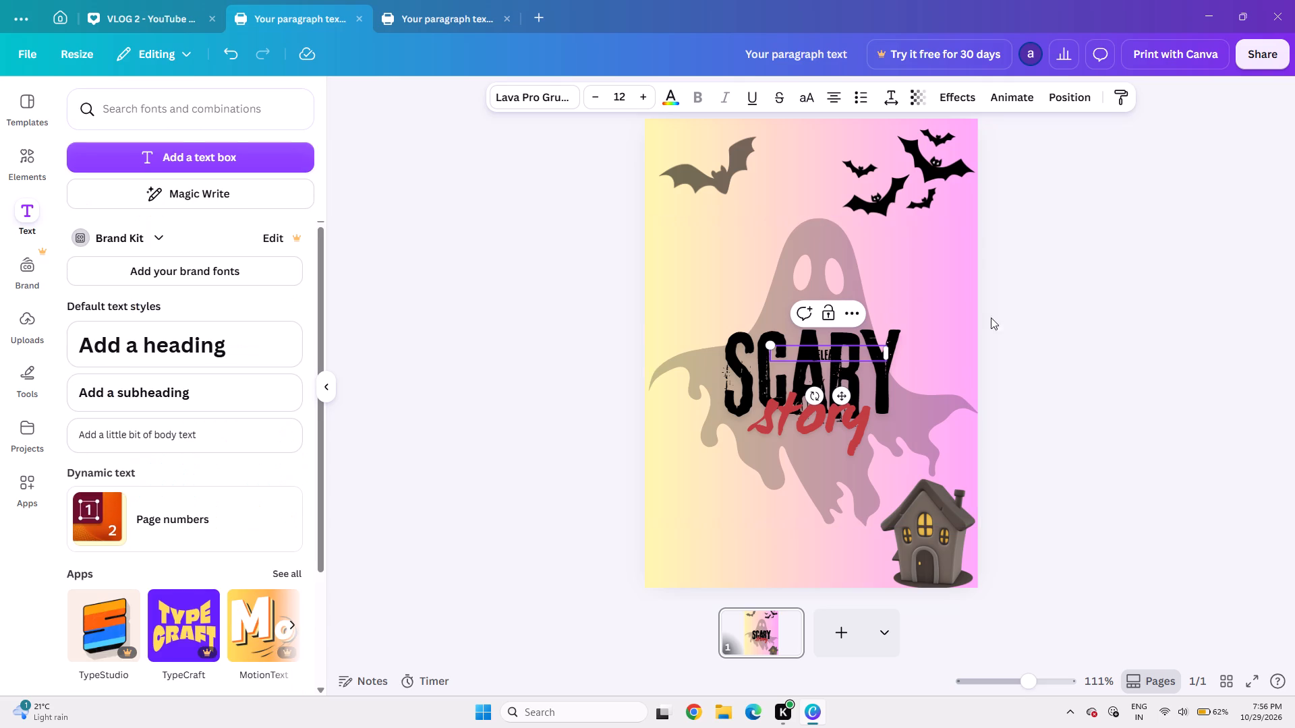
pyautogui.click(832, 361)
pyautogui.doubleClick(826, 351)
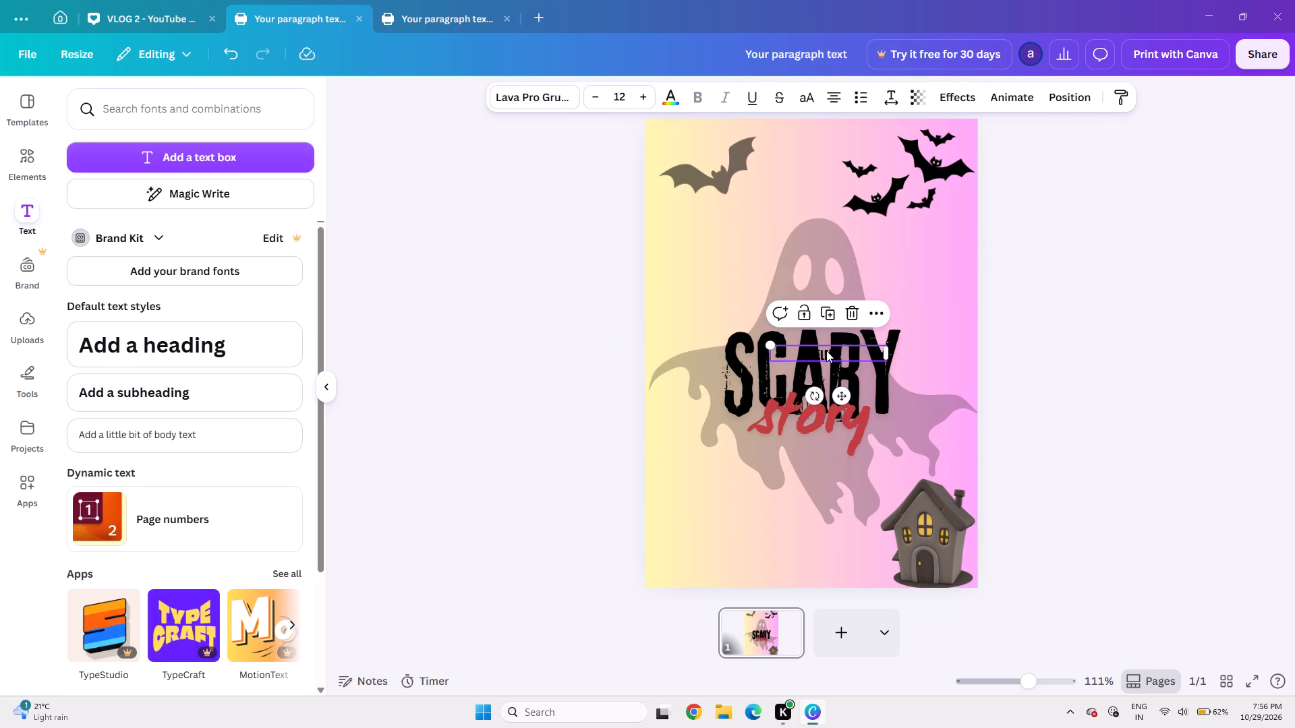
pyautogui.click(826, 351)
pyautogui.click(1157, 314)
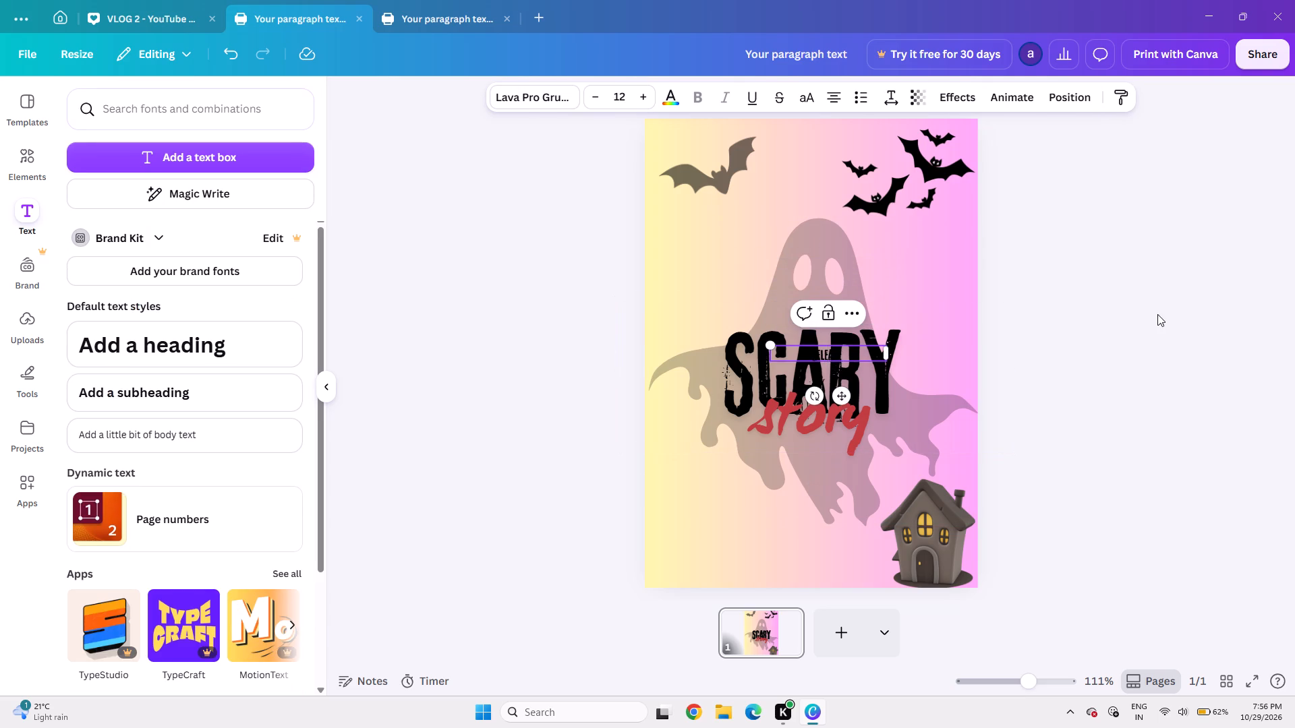
# Colour the release text with the default black-to-gold gradient.
pyautogui.click(832, 344)
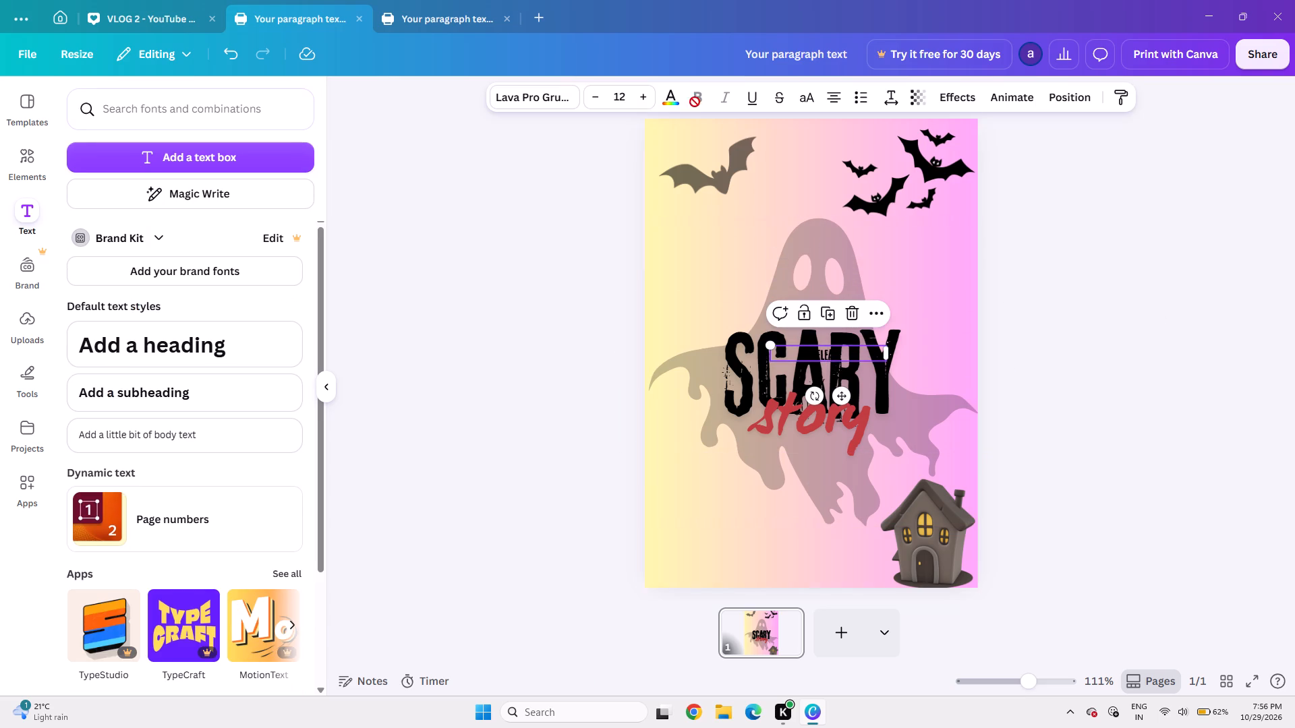
pyautogui.click(674, 100)
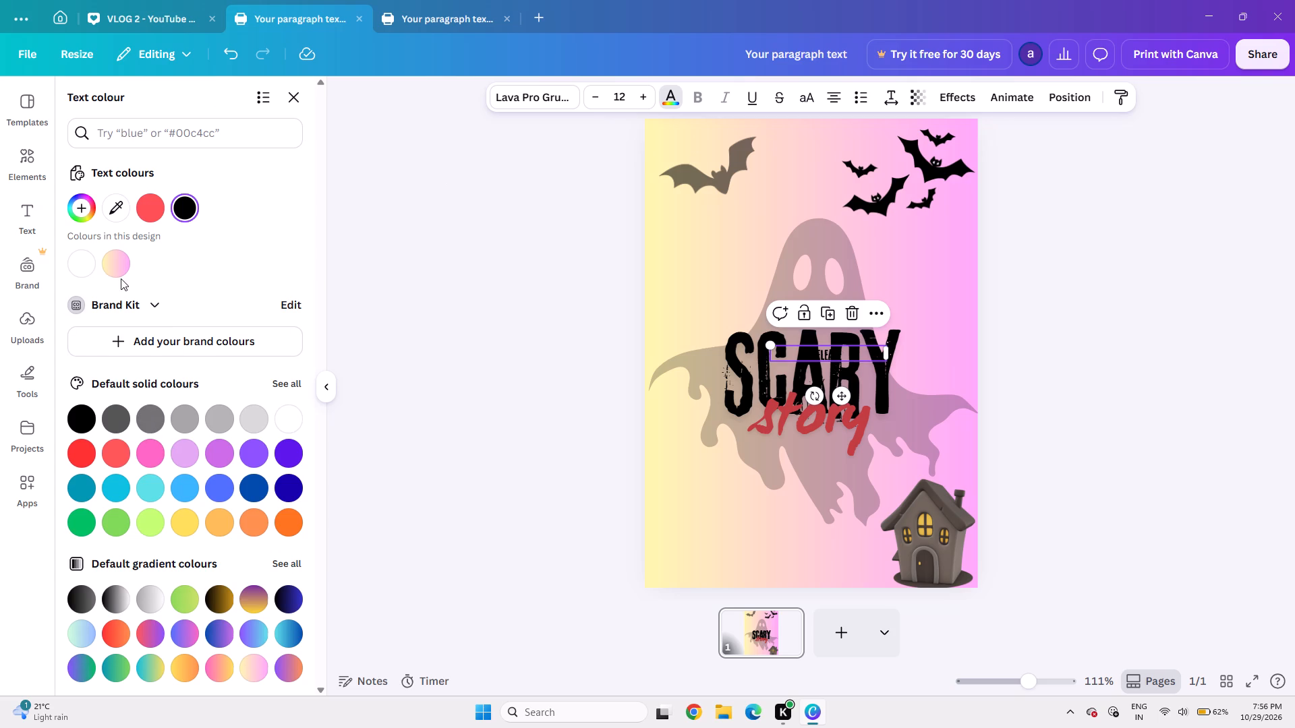
pyautogui.click(80, 264)
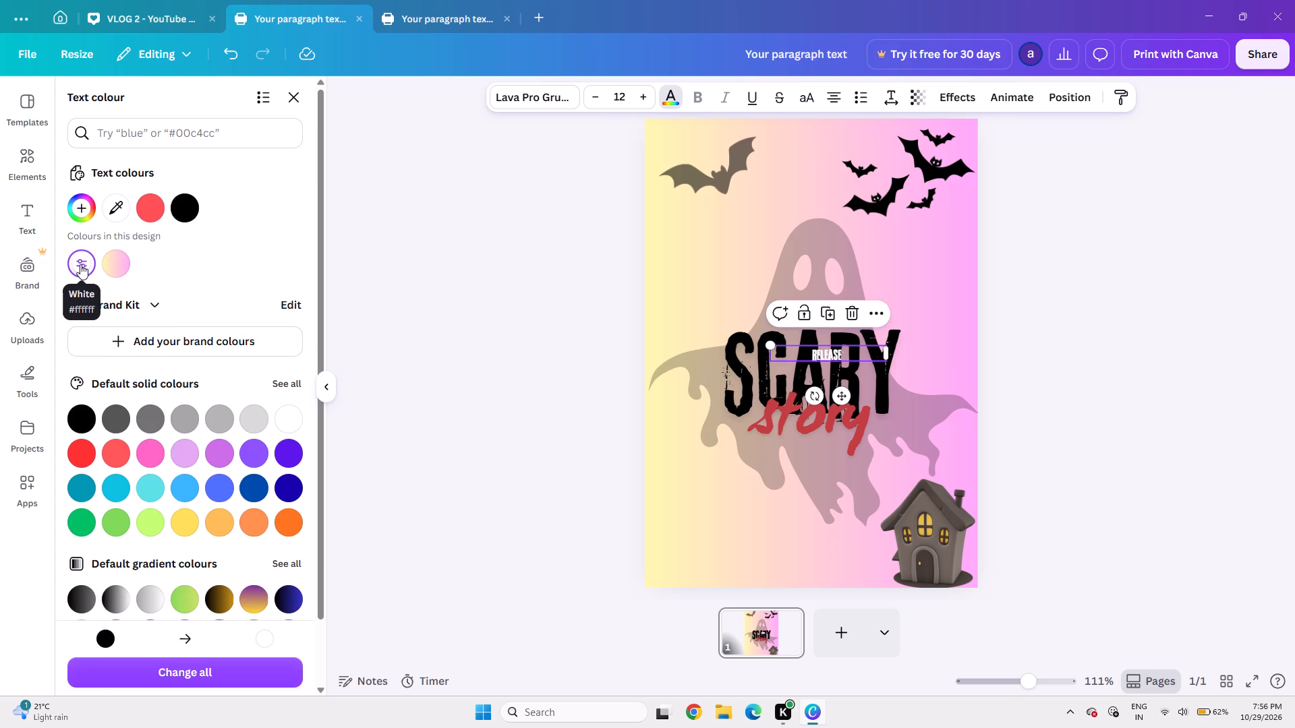
pyautogui.scroll(-1, 167, 411)
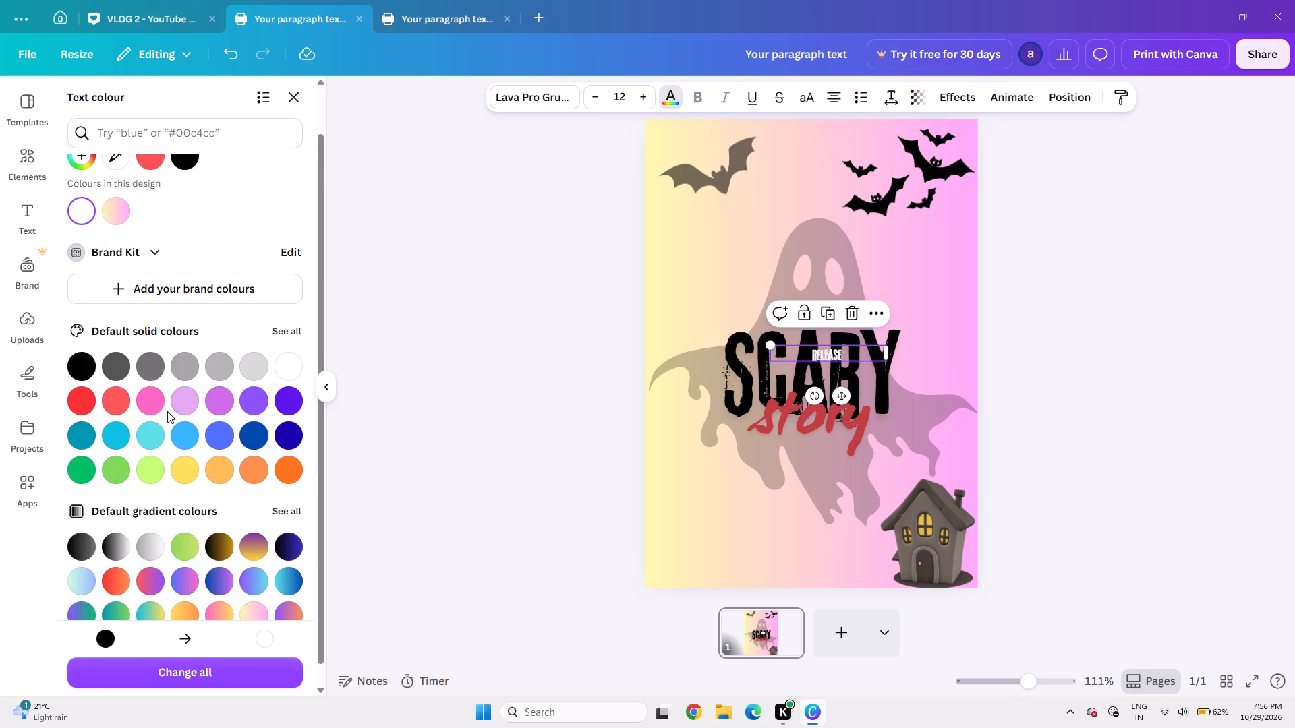
pyautogui.click(219, 521)
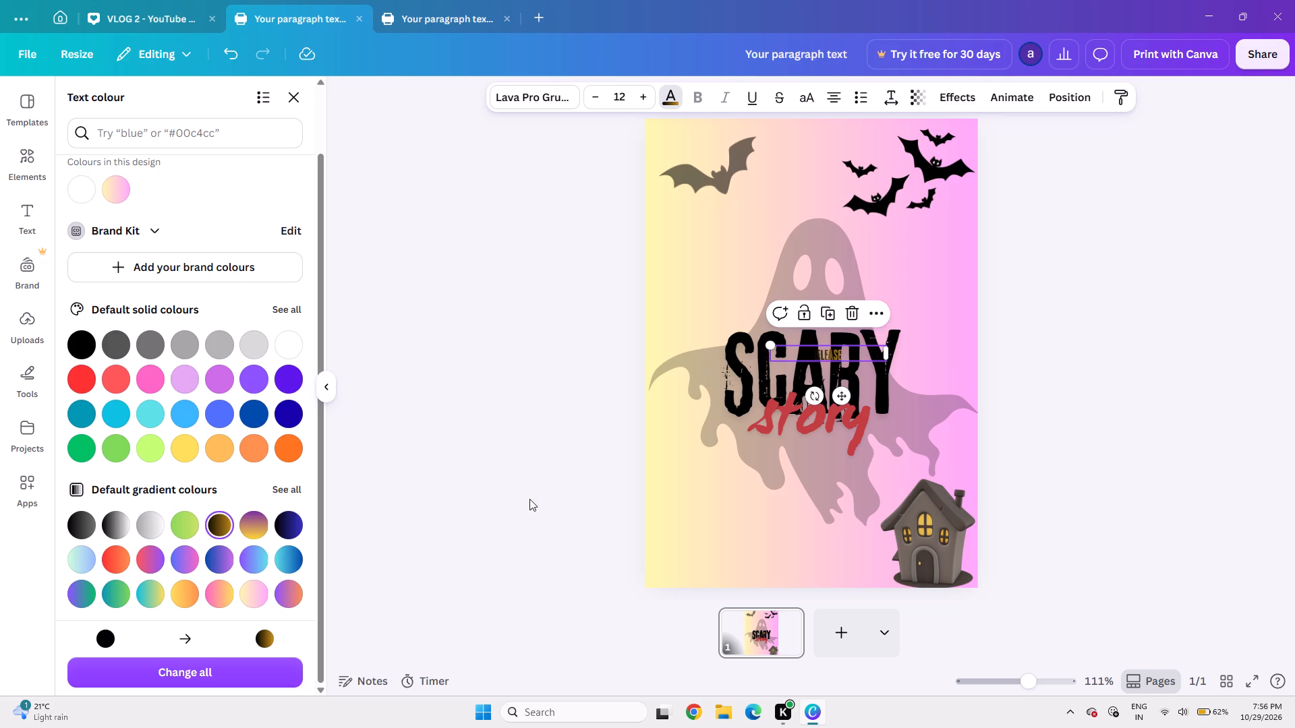
pyautogui.click(1017, 367)
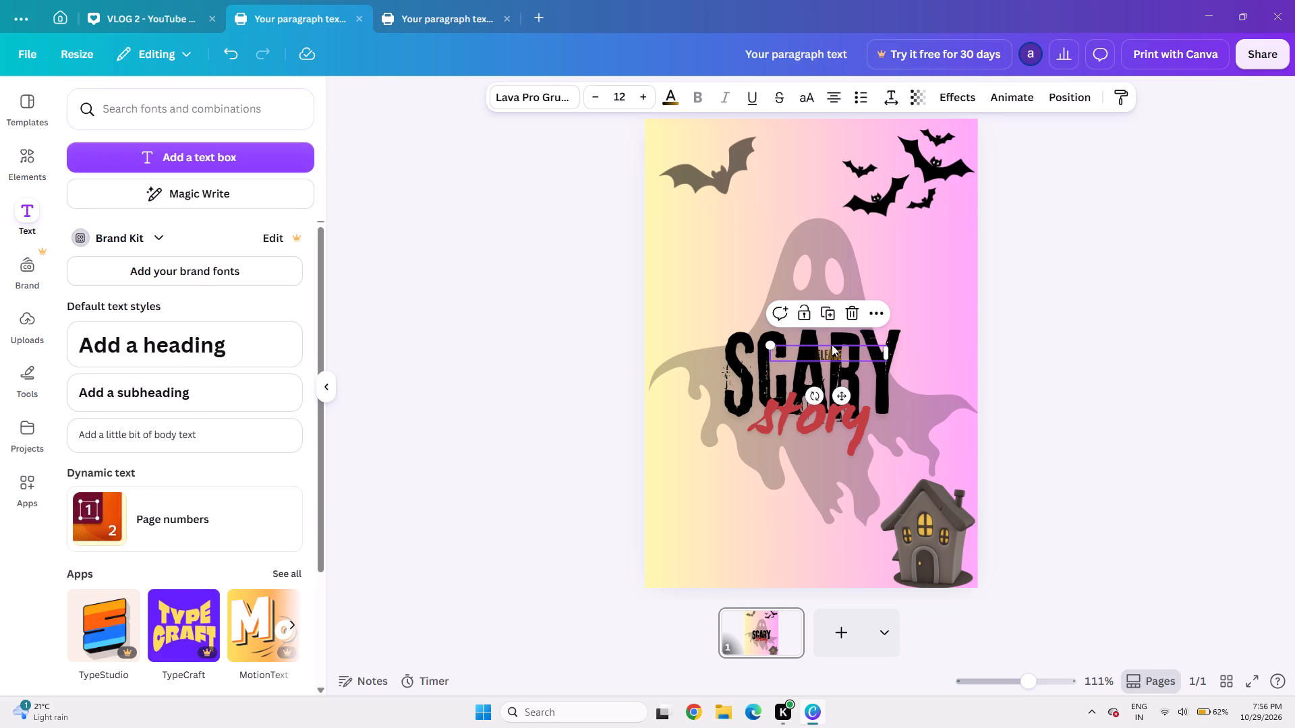
pyautogui.click(838, 363)
pyautogui.click(1041, 365)
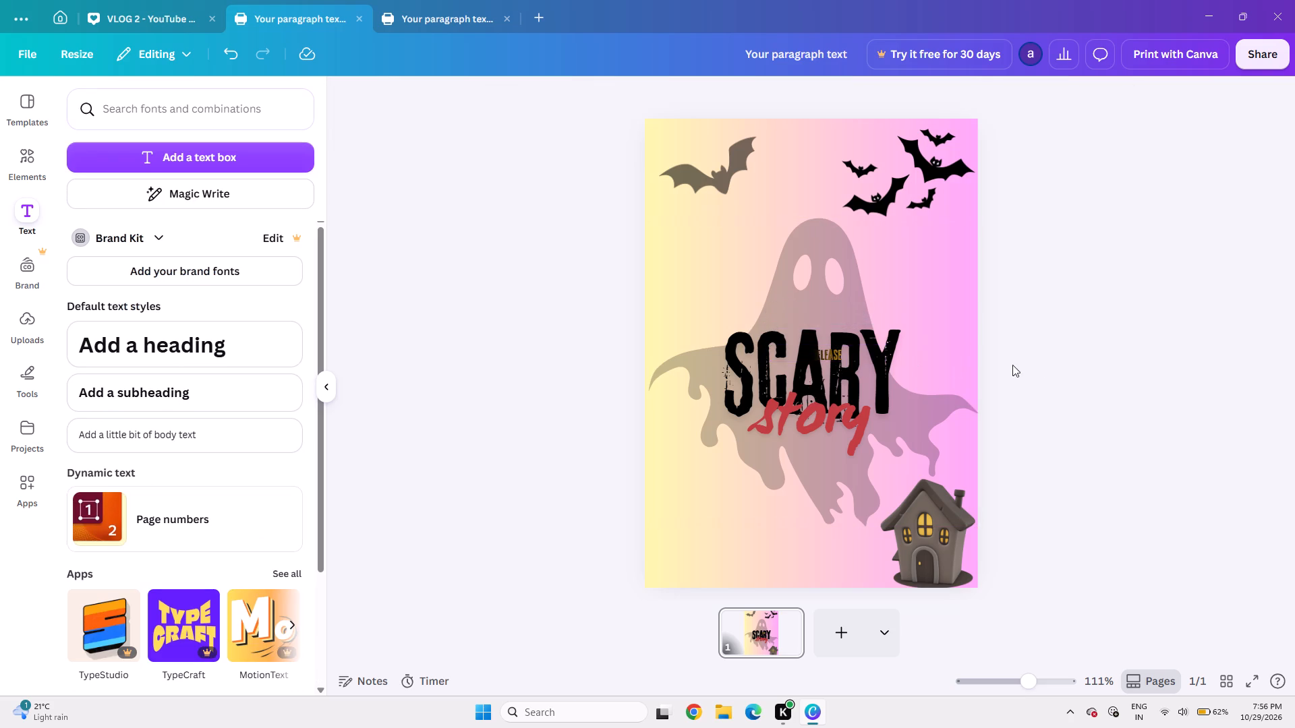
# Move the release text up above the SCARY heading, centred across the bottom of the ghost's eyes.
pyautogui.click(846, 359)
pyautogui.press('Up')
pyautogui.press('Up')
pyautogui.press('Up')
pyautogui.press('Up')
pyautogui.press('Up')
pyautogui.press('Up')
pyautogui.press('Up')
pyautogui.press('Up')
pyautogui.press('Up')
pyautogui.press('Up')
pyautogui.press('Up')
pyautogui.press('Up')
pyautogui.press('Up')
pyautogui.press('Up')
pyautogui.press('Up')
pyautogui.press('Up')
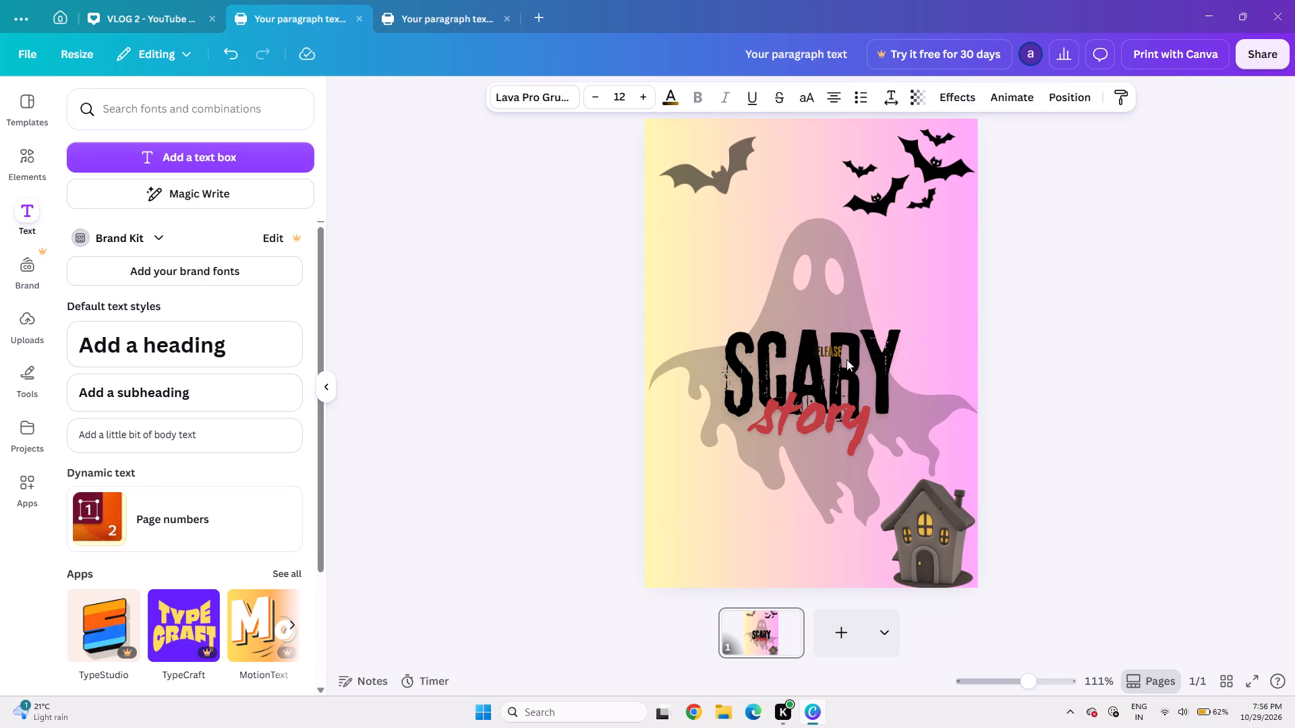
pyautogui.press('Down')
pyautogui.press('Left')
pyautogui.press('Left')
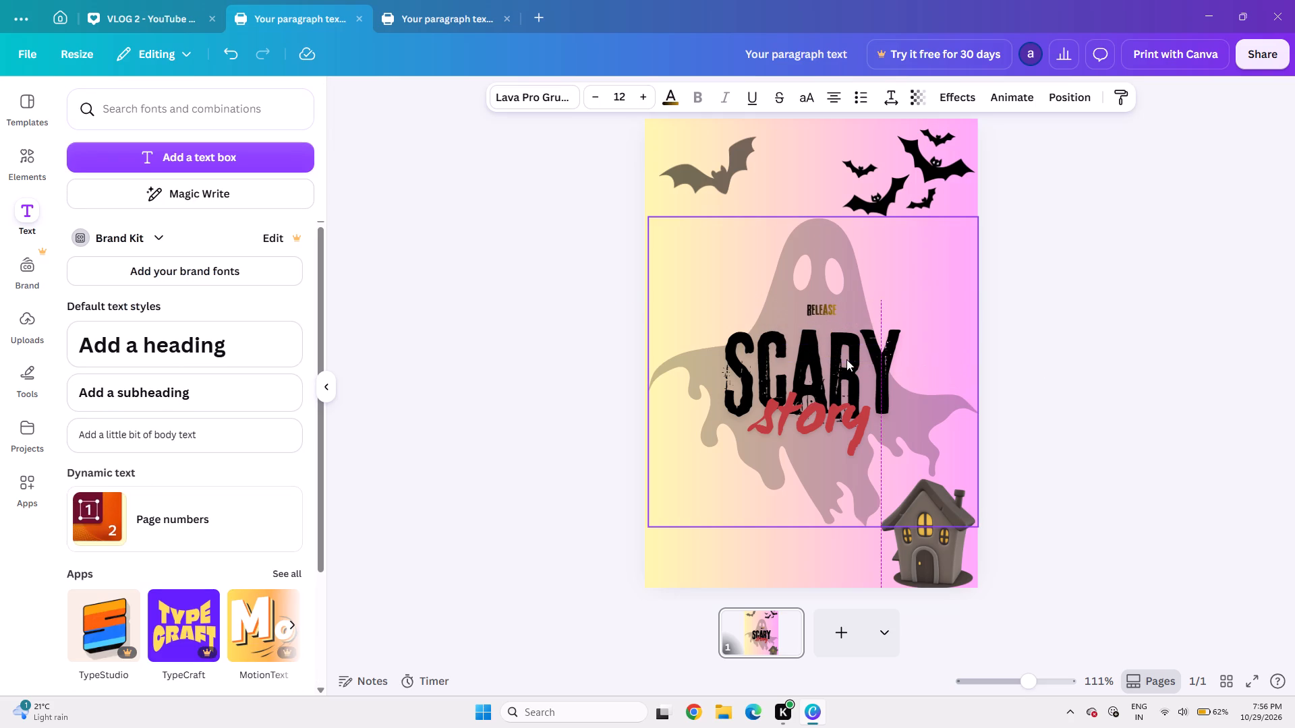
pyautogui.press('Left')
pyautogui.press('Up')
pyautogui.press('Up')
pyautogui.press('Up')
pyautogui.press('Up')
pyautogui.press('Up')
pyautogui.press('Up')
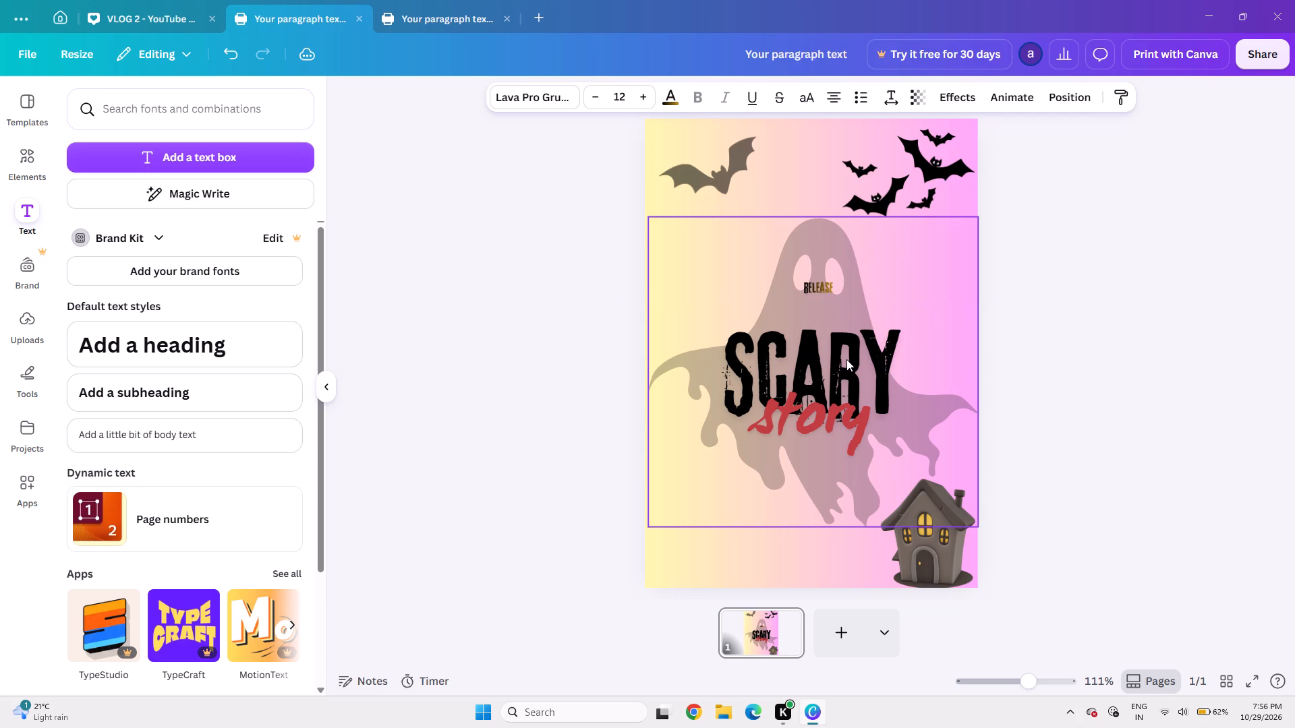
pyautogui.press('Up')
pyautogui.press('Right')
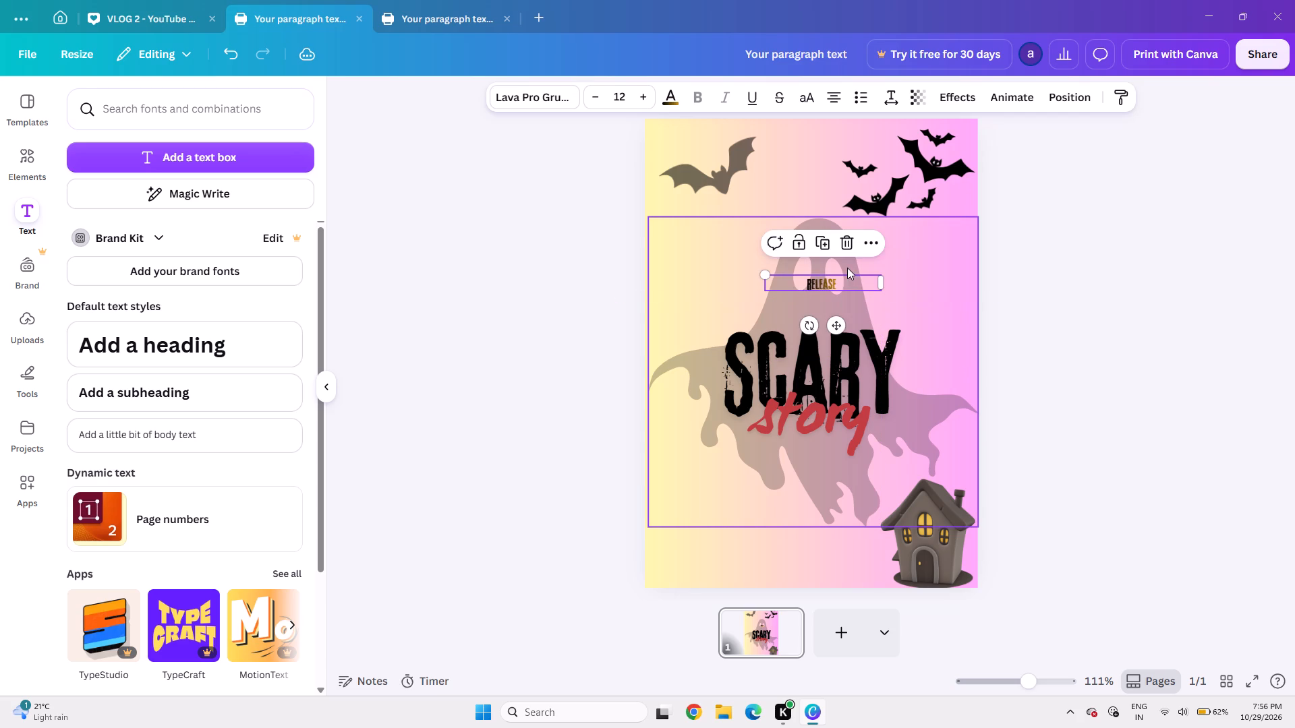
# Set the release text's font size to 19.
pyautogui.click(836, 278)
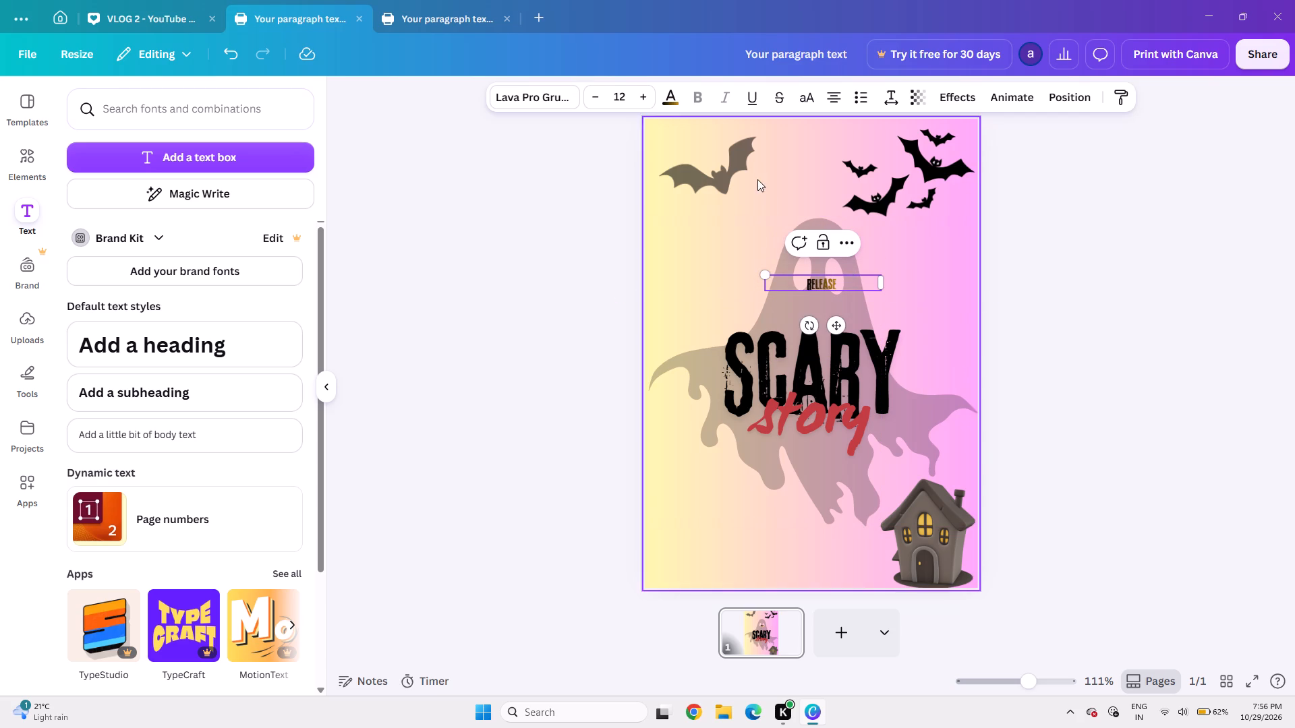
pyautogui.click(648, 92)
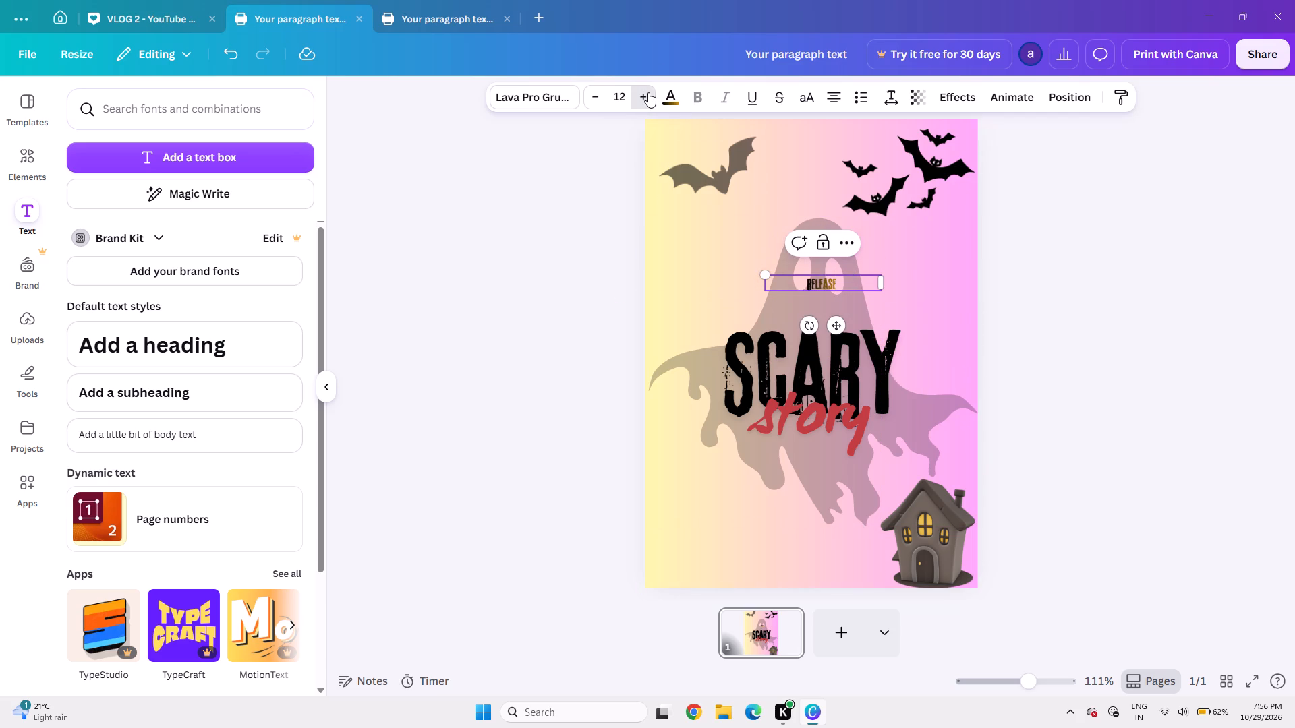
pyautogui.click(648, 92)
pyautogui.click(648, 92)
pyautogui.click(648, 92)
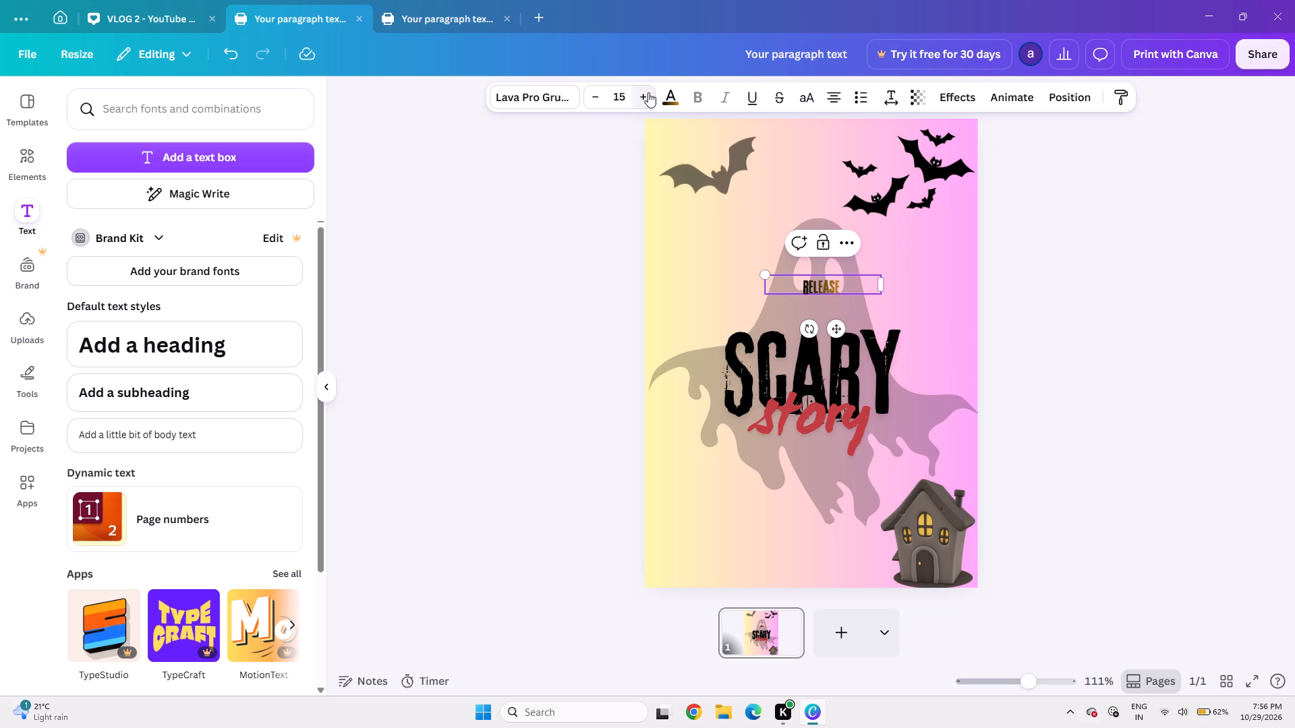
pyautogui.tripleClick(648, 92)
pyautogui.tripleClick(648, 92)
pyautogui.tripleClick(648, 92)
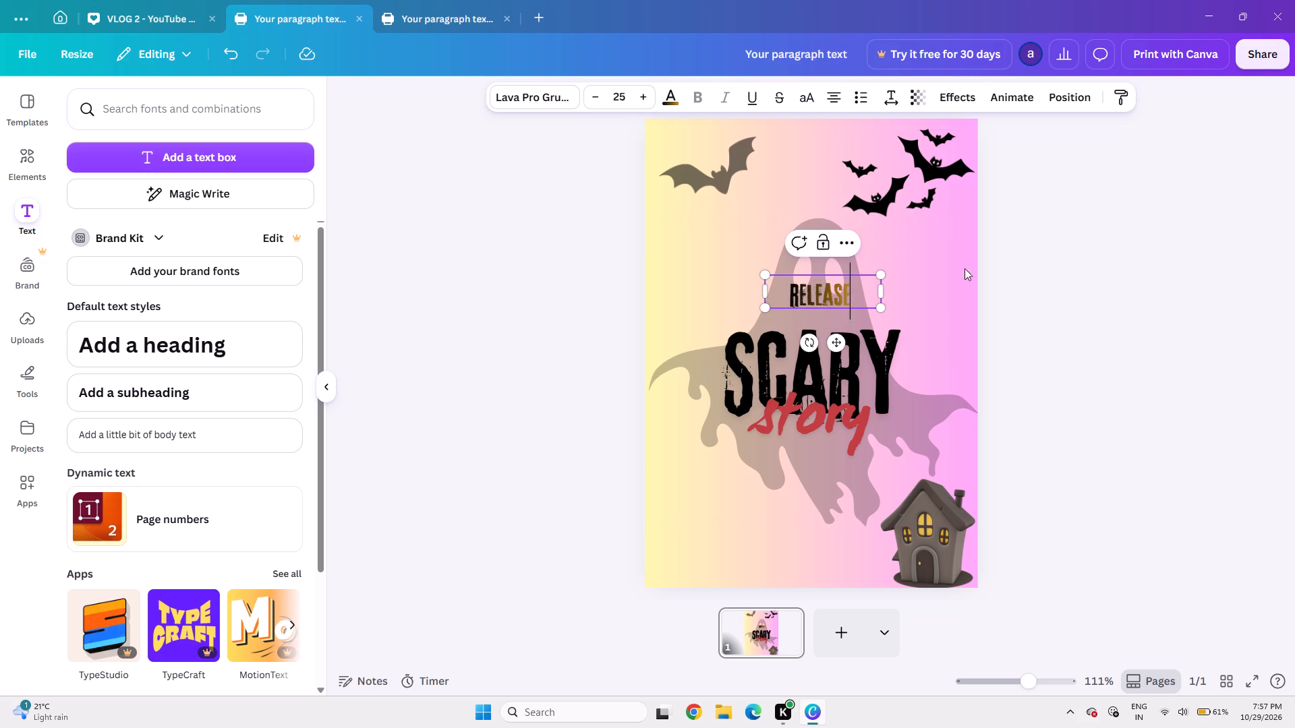
pyautogui.click(598, 96)
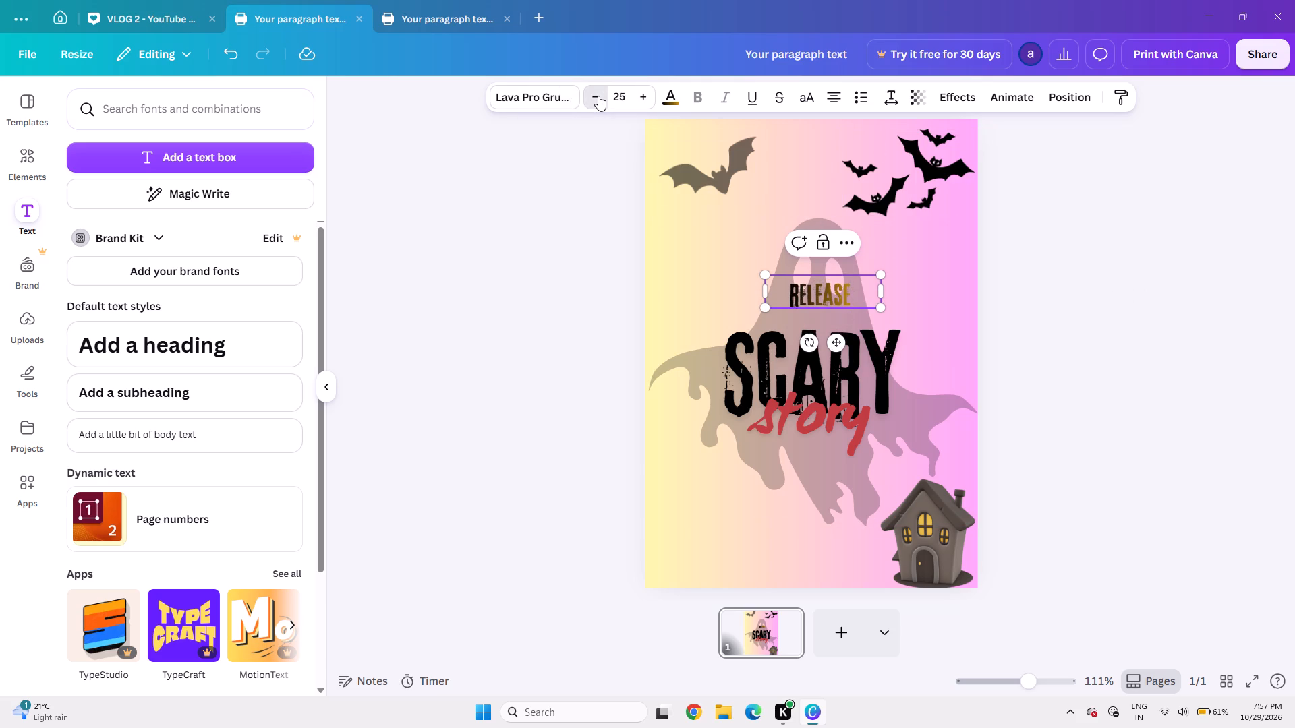
pyautogui.tripleClick(598, 96)
pyautogui.tripleClick(598, 96)
pyautogui.tripleClick(598, 96)
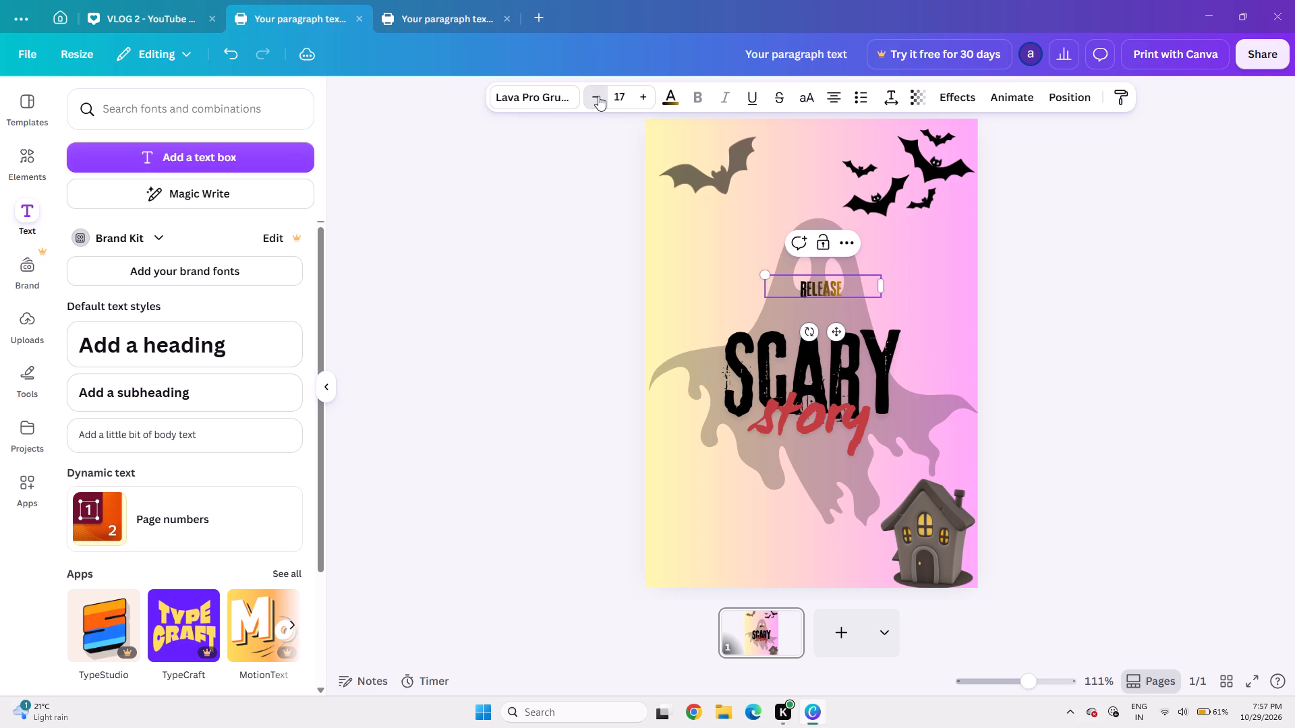
pyautogui.tripleClick(654, 105)
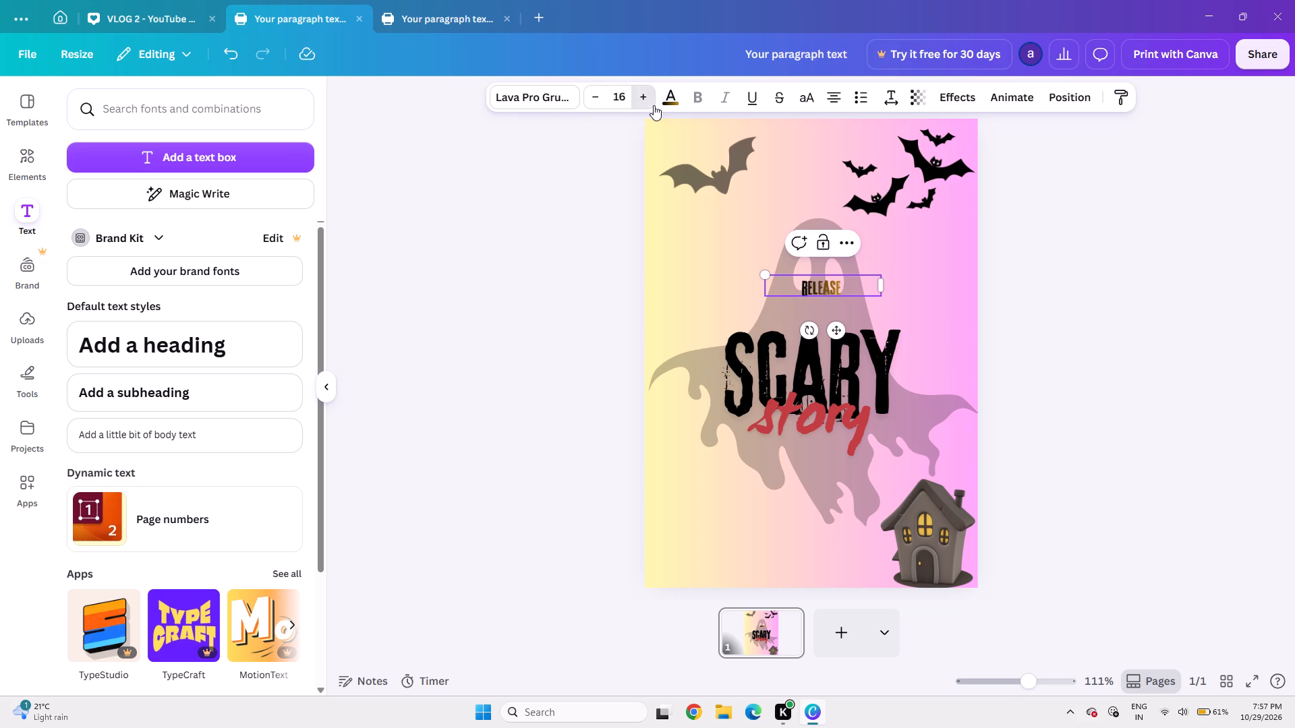
pyautogui.click(654, 105)
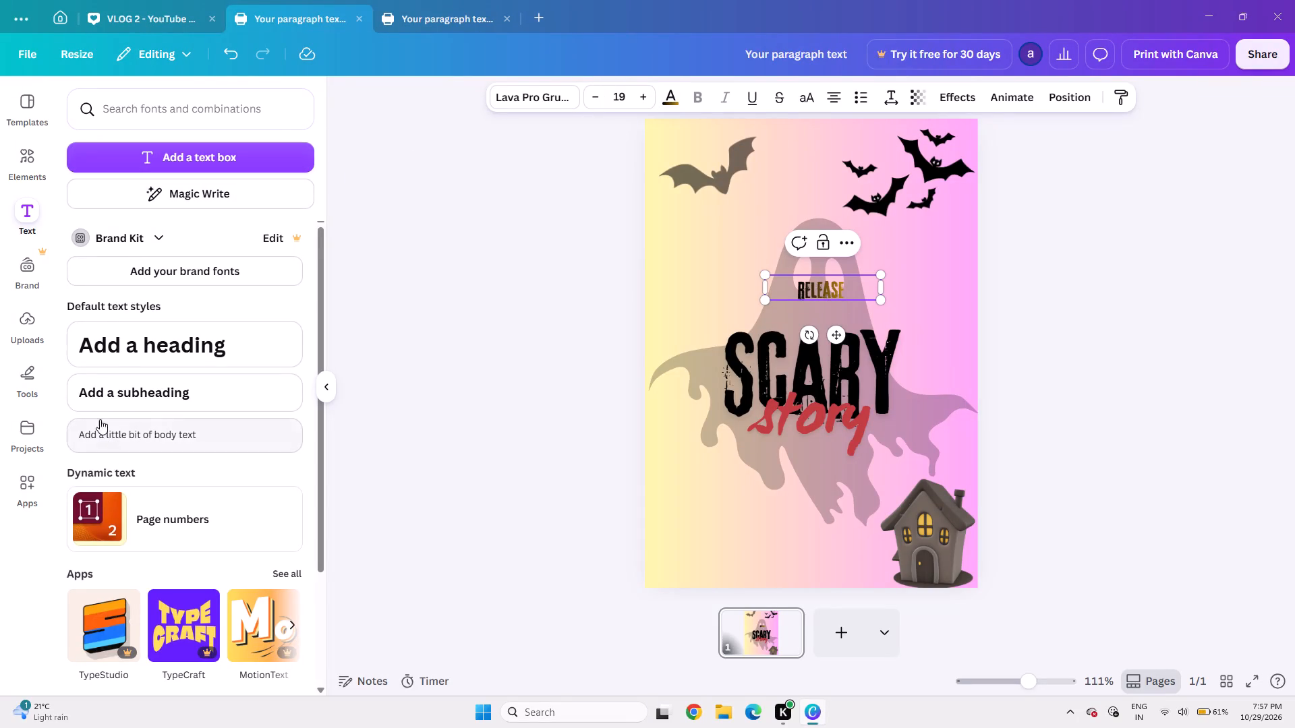
# Search the fonts for bold and change the release text's font to Boldfat Mighty.
pyautogui.click(509, 106)
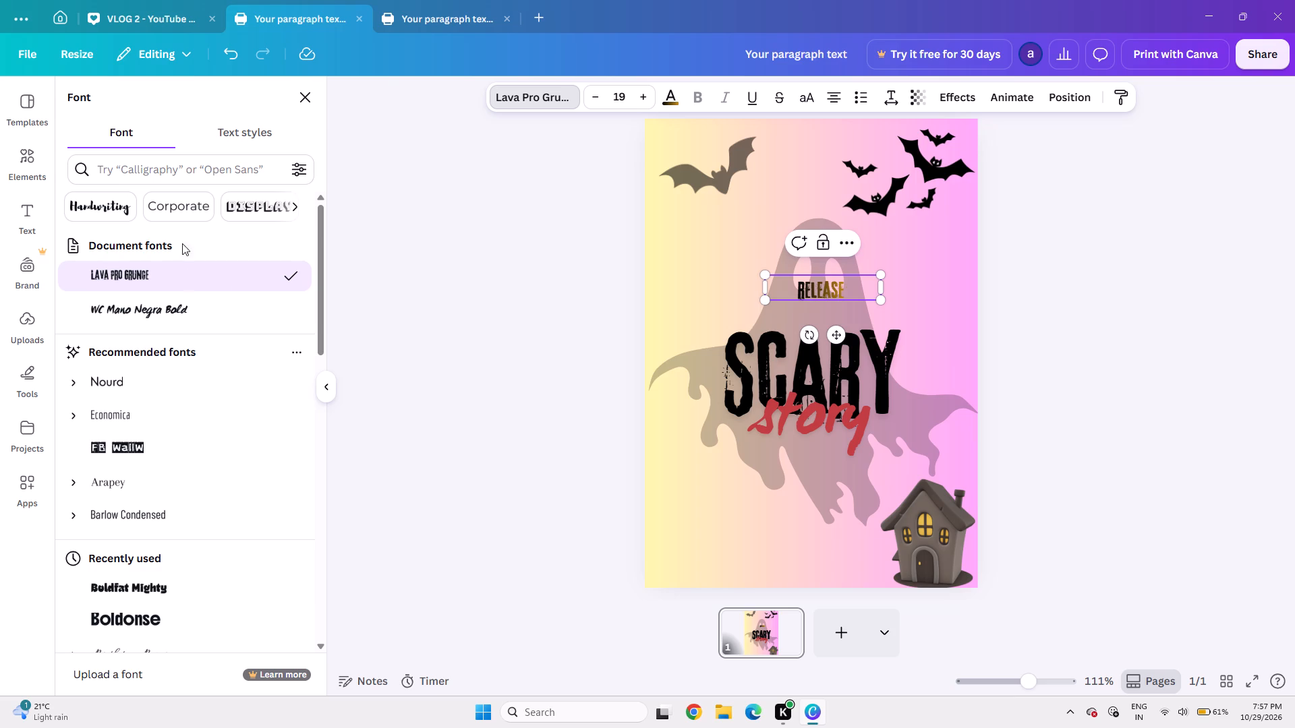
pyautogui.click(182, 174)
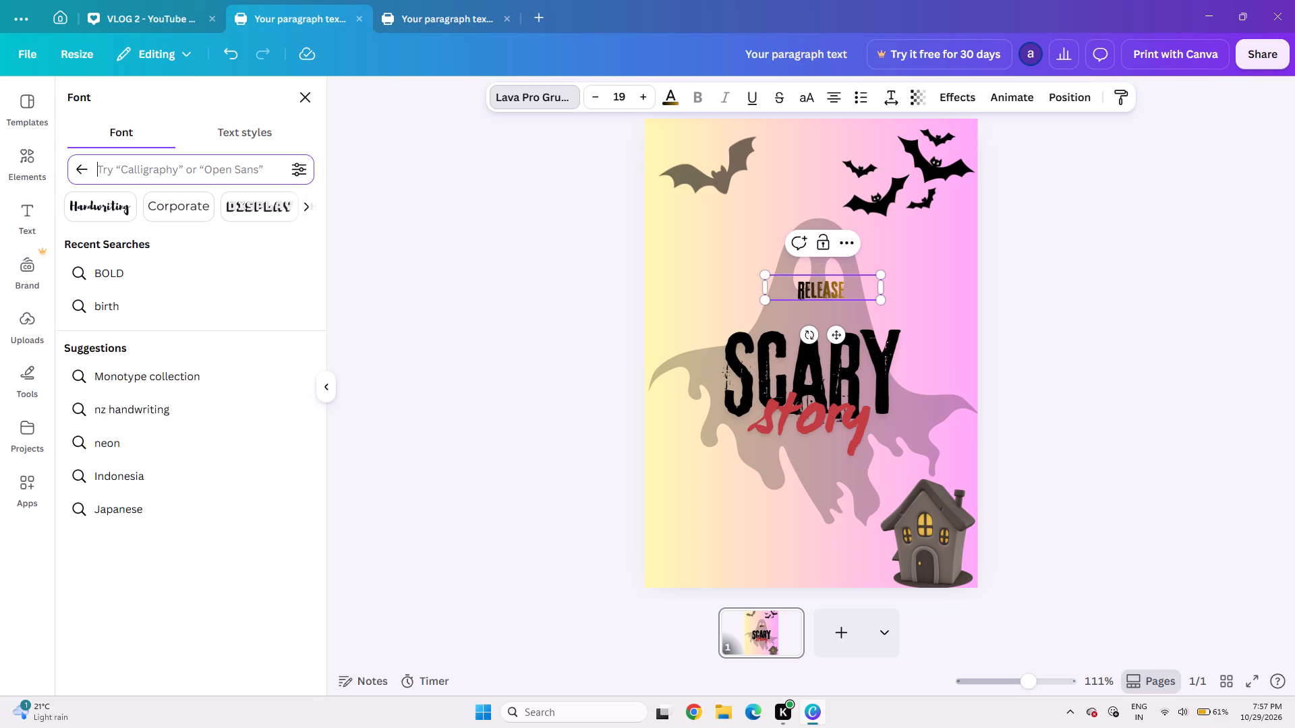
pyautogui.press('v')
pyautogui.press('BackSpace')
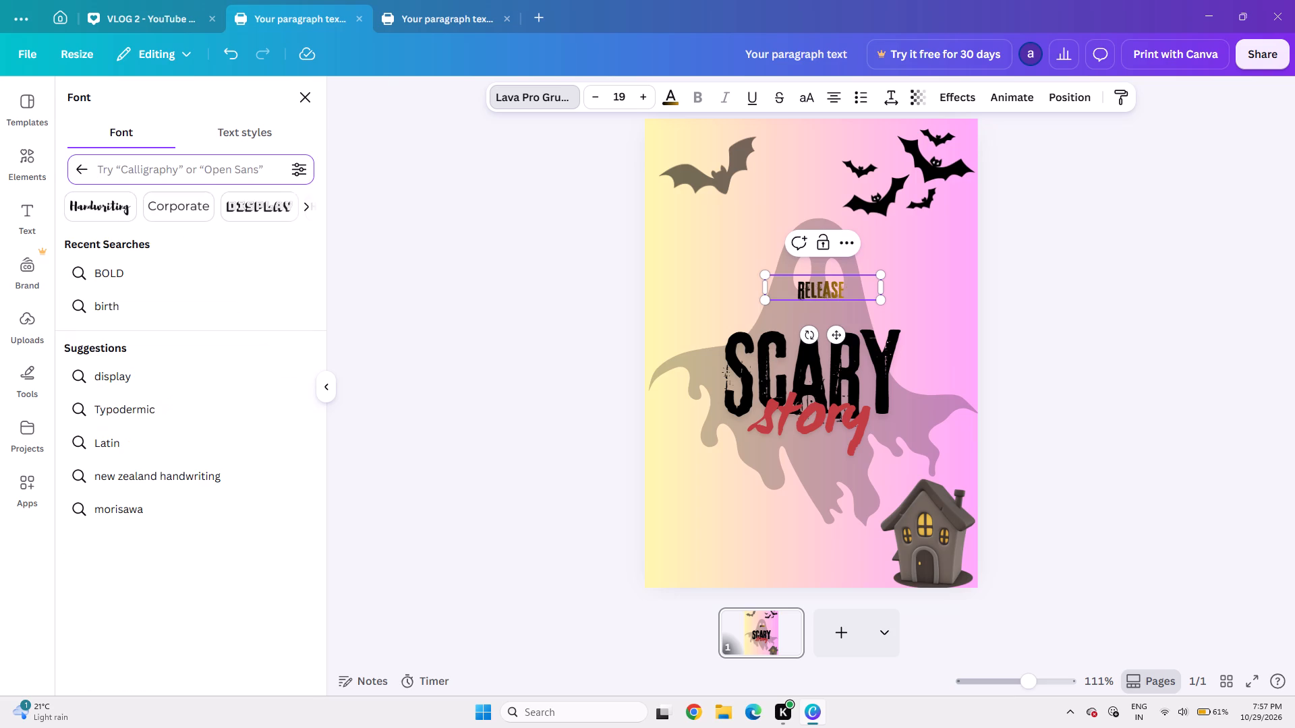
pyautogui.write('bold')
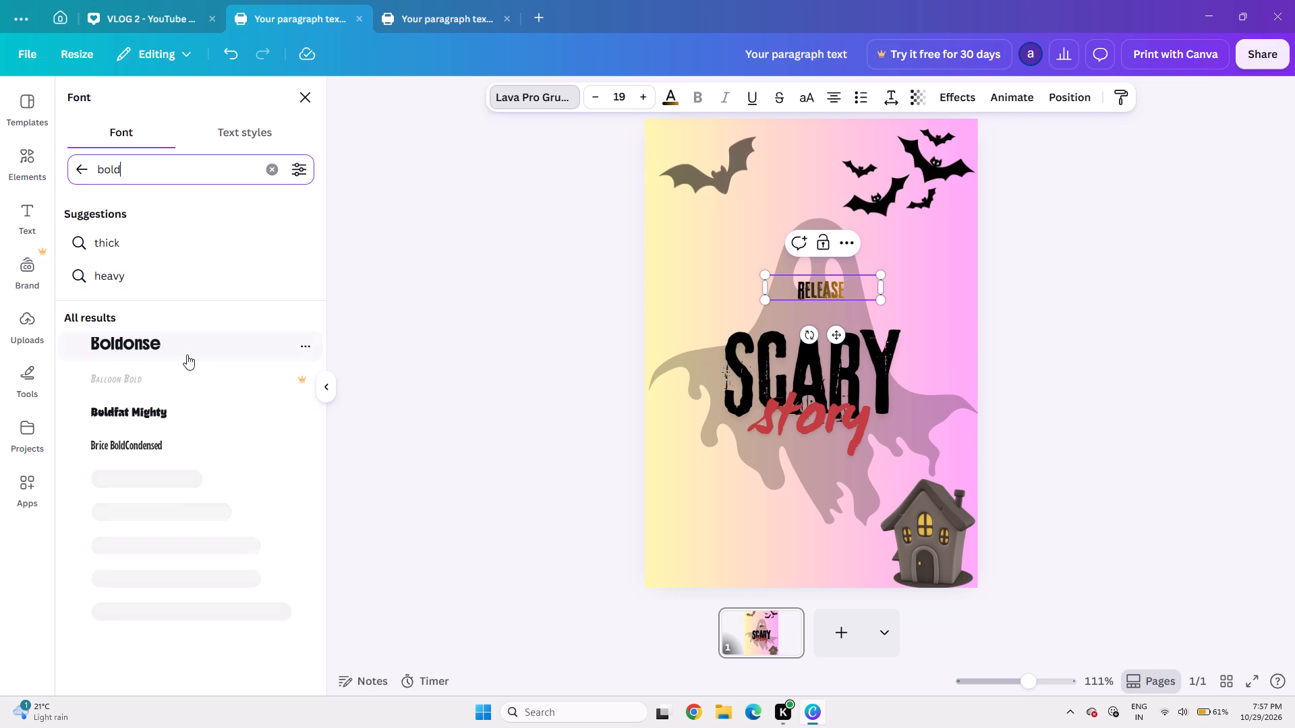
pyautogui.click(181, 345)
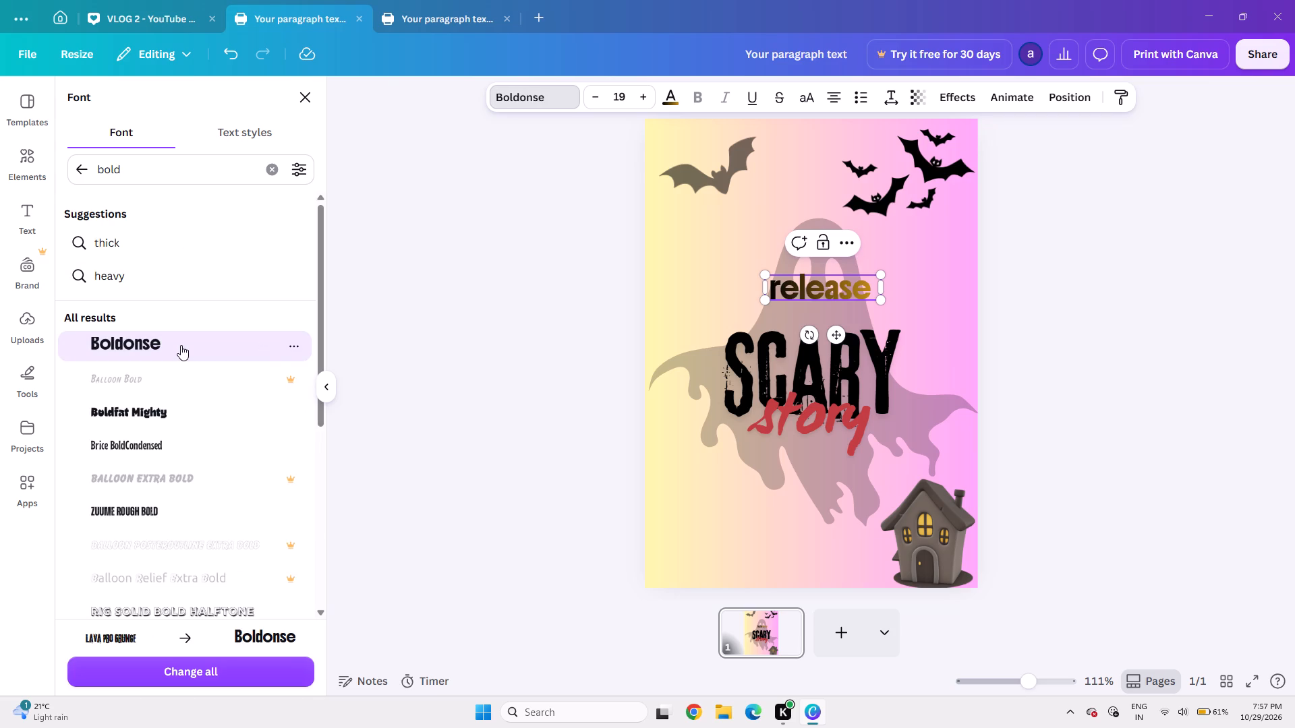
pyautogui.click(175, 404)
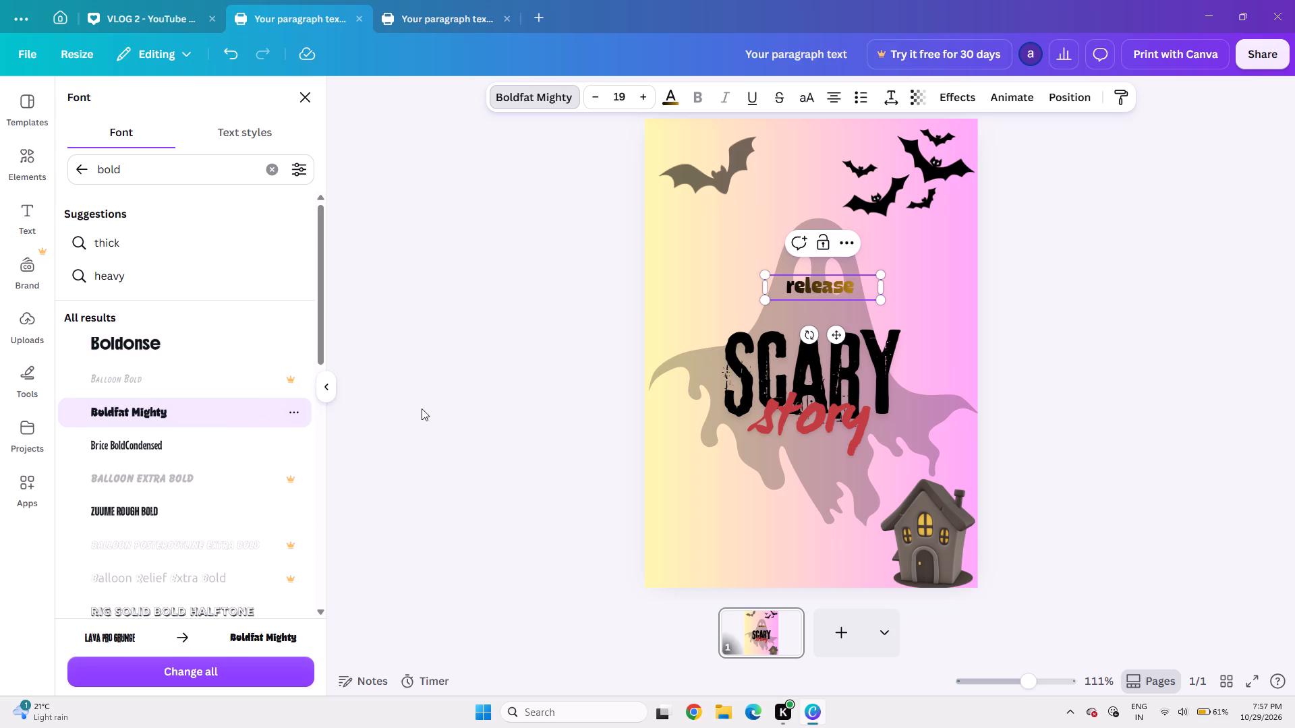
pyautogui.click(1151, 291)
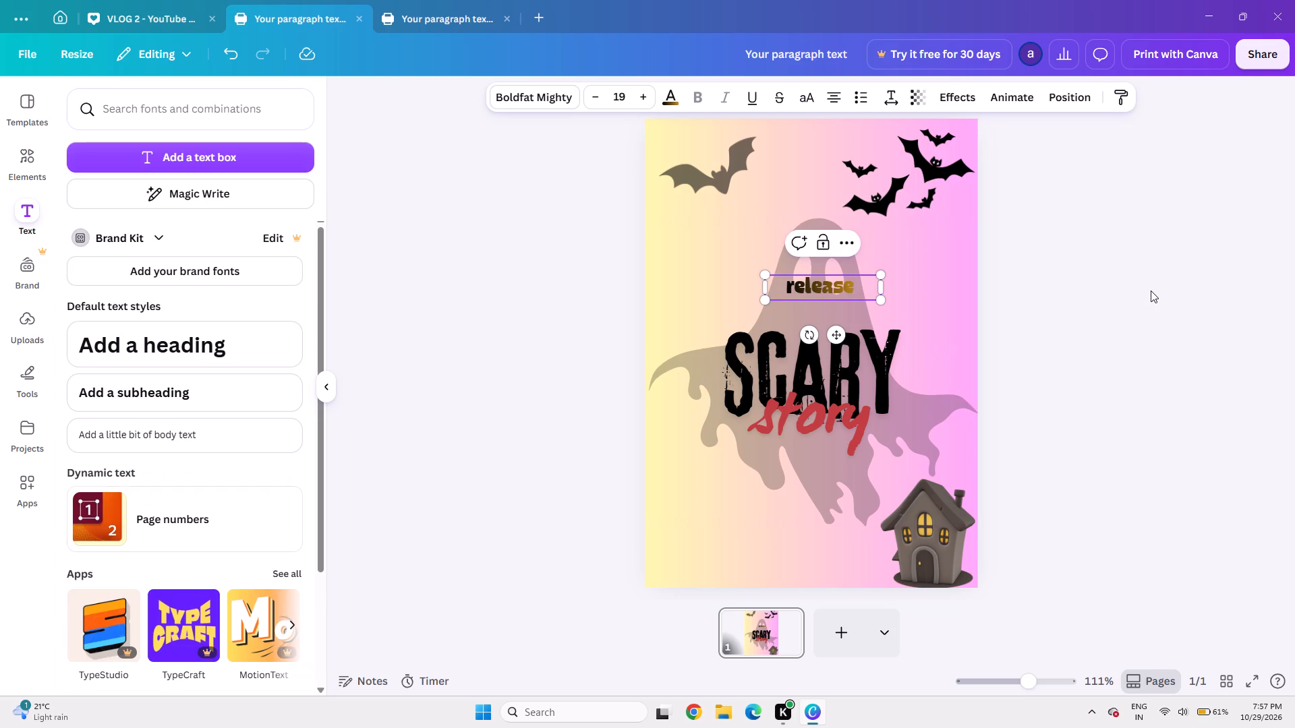
pyautogui.click(1099, 296)
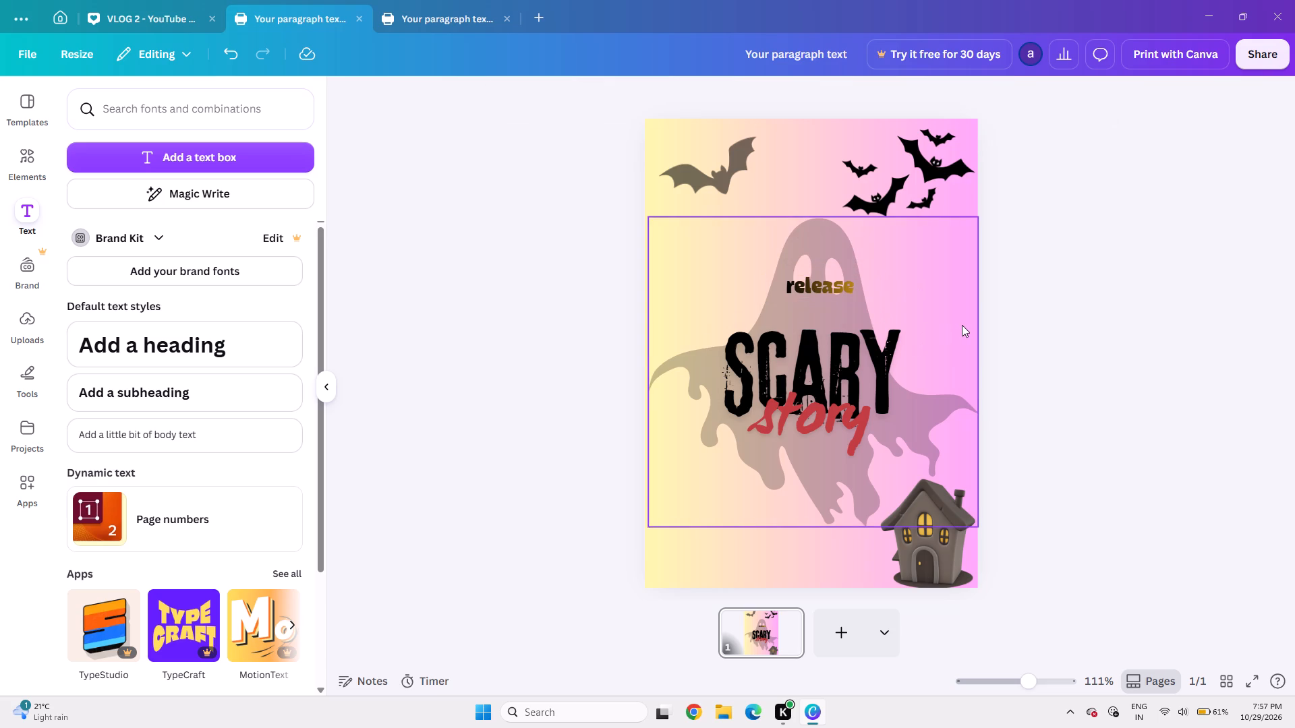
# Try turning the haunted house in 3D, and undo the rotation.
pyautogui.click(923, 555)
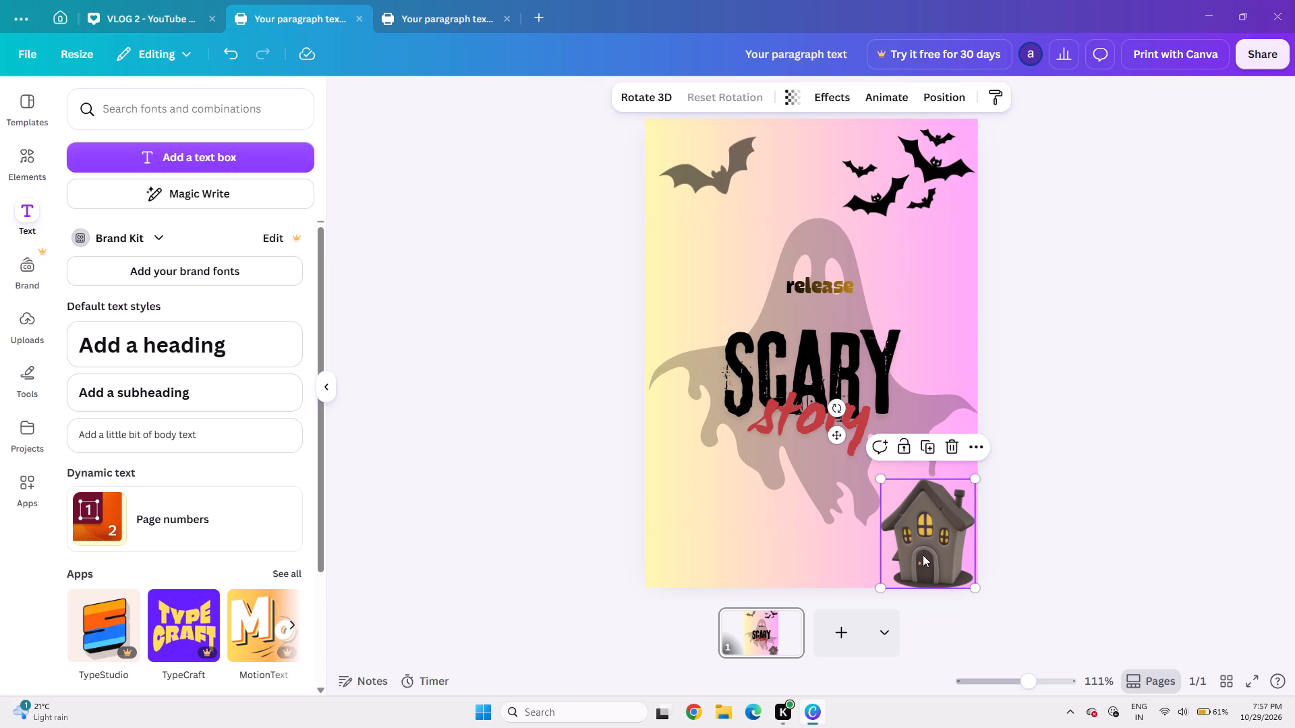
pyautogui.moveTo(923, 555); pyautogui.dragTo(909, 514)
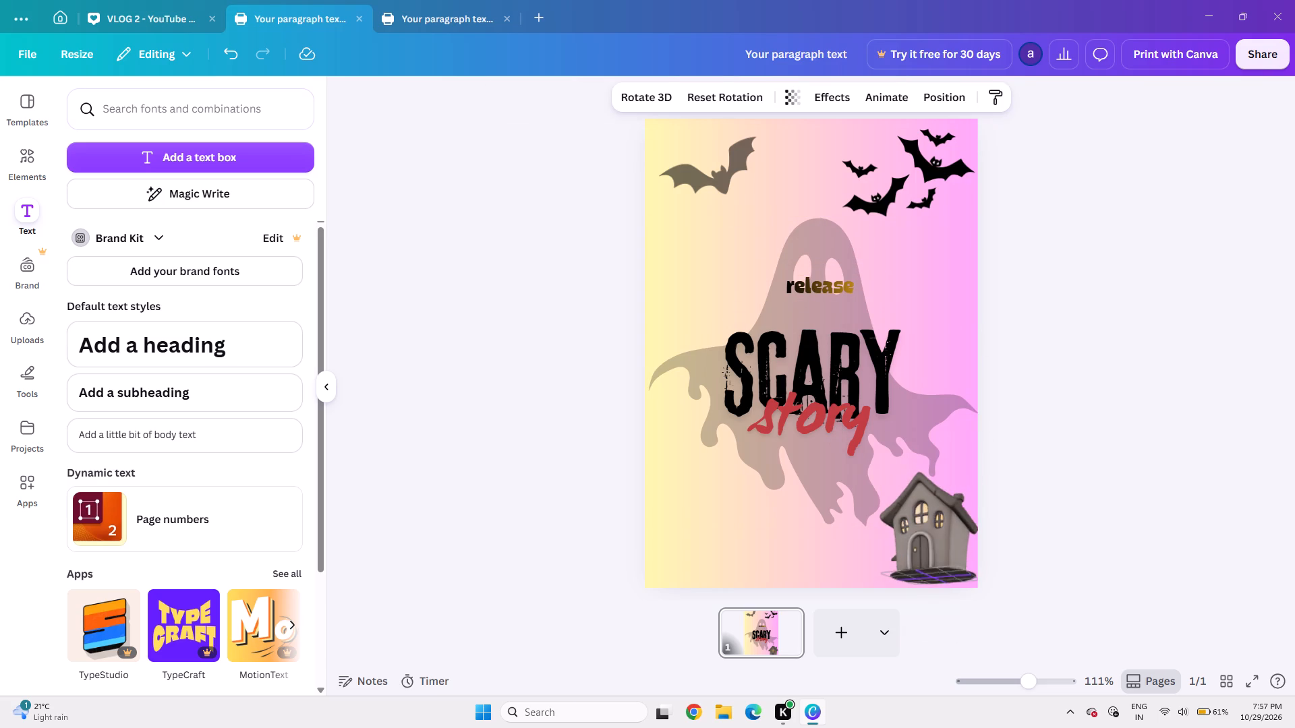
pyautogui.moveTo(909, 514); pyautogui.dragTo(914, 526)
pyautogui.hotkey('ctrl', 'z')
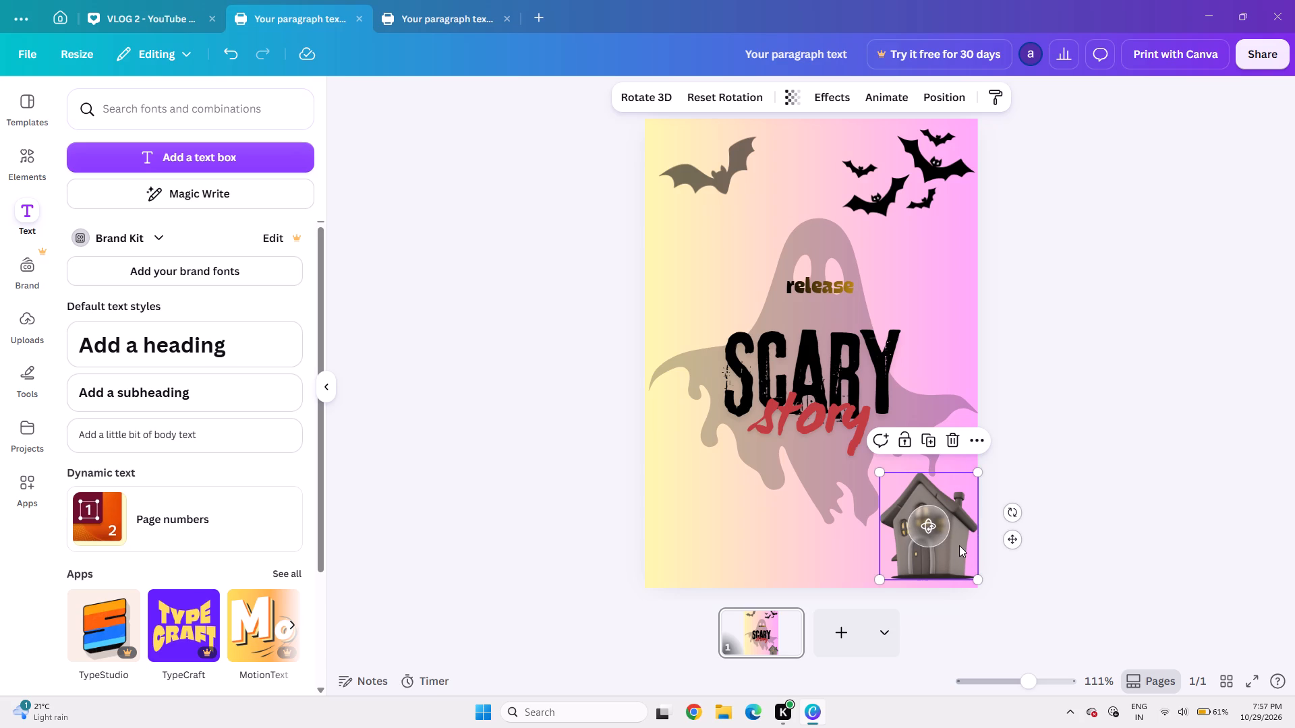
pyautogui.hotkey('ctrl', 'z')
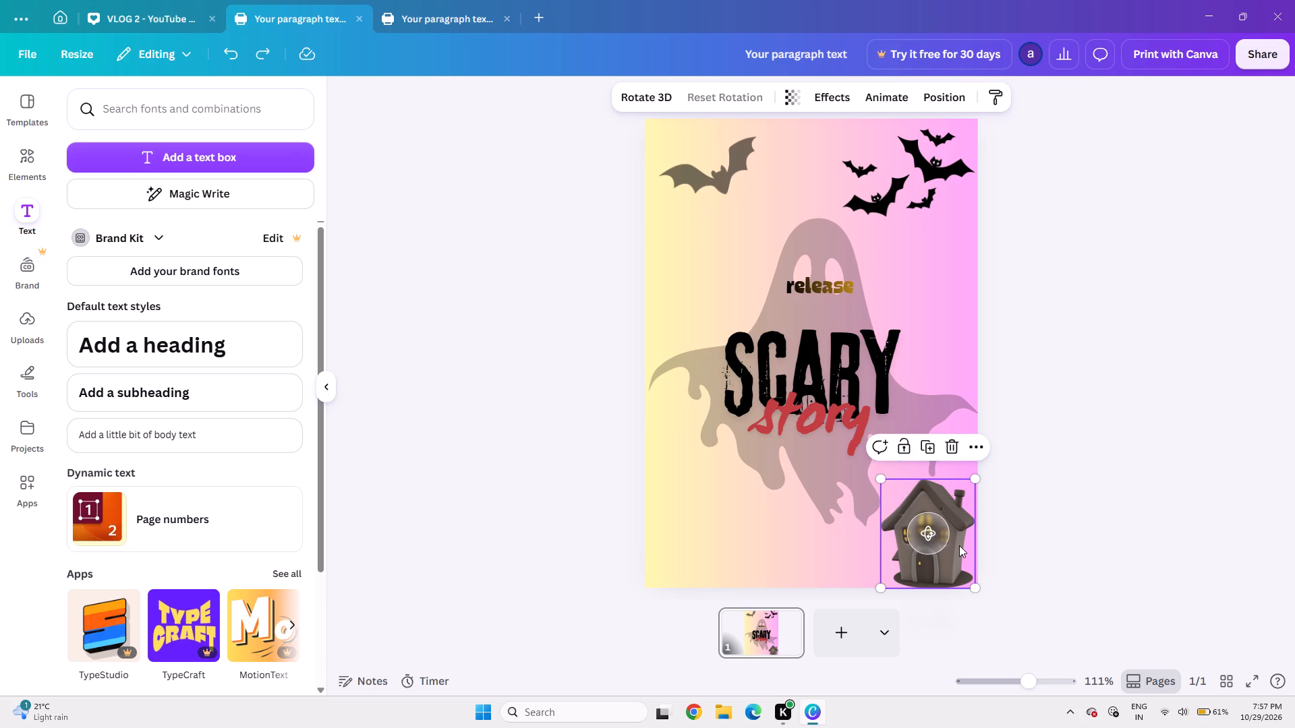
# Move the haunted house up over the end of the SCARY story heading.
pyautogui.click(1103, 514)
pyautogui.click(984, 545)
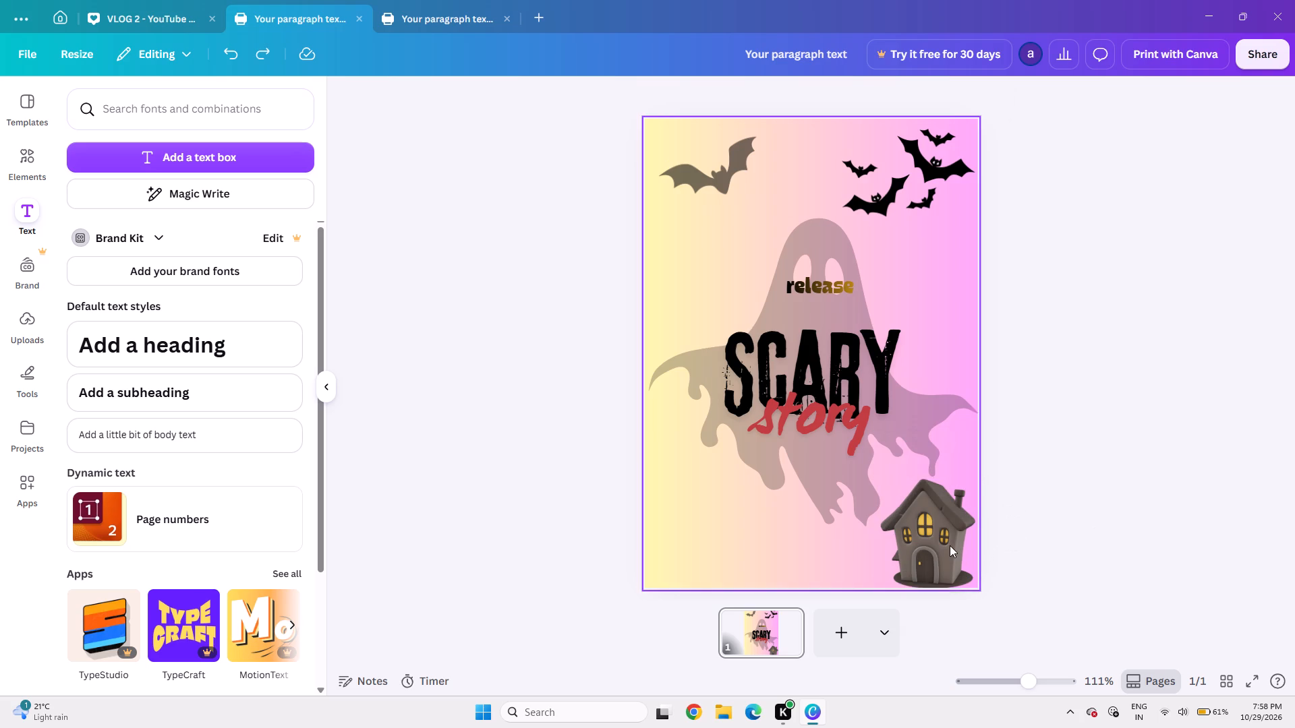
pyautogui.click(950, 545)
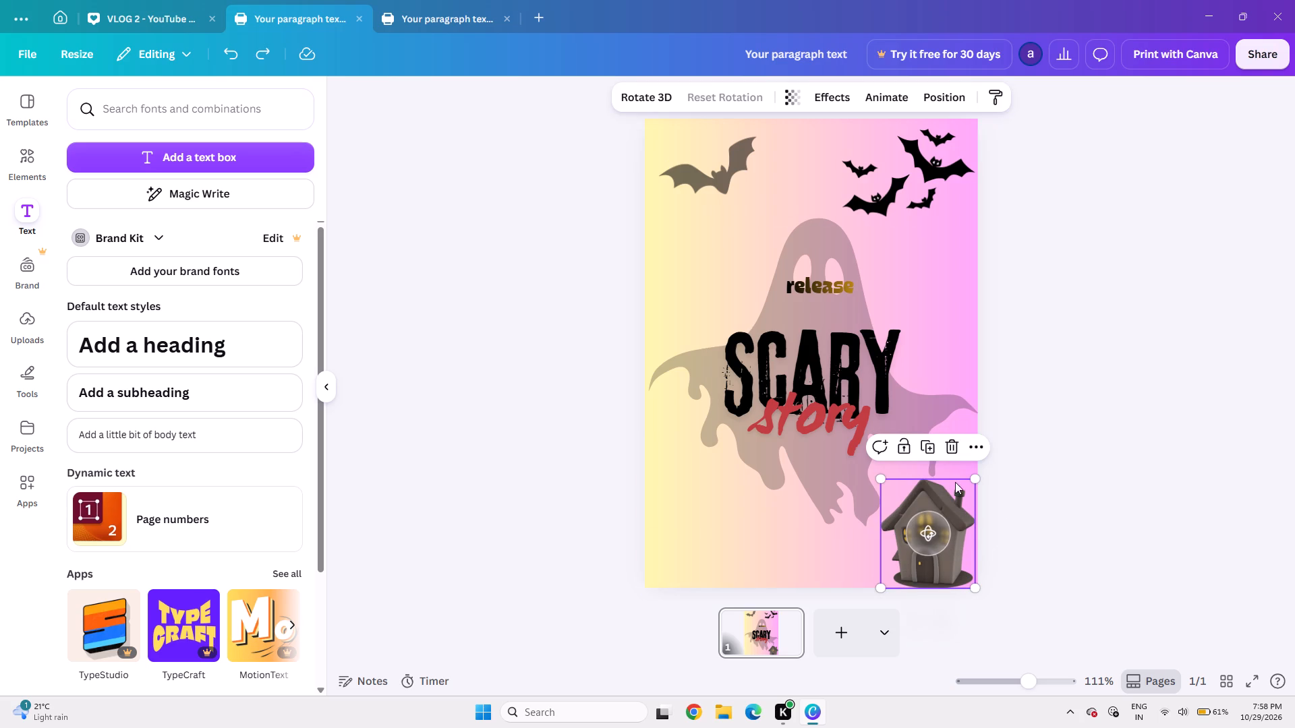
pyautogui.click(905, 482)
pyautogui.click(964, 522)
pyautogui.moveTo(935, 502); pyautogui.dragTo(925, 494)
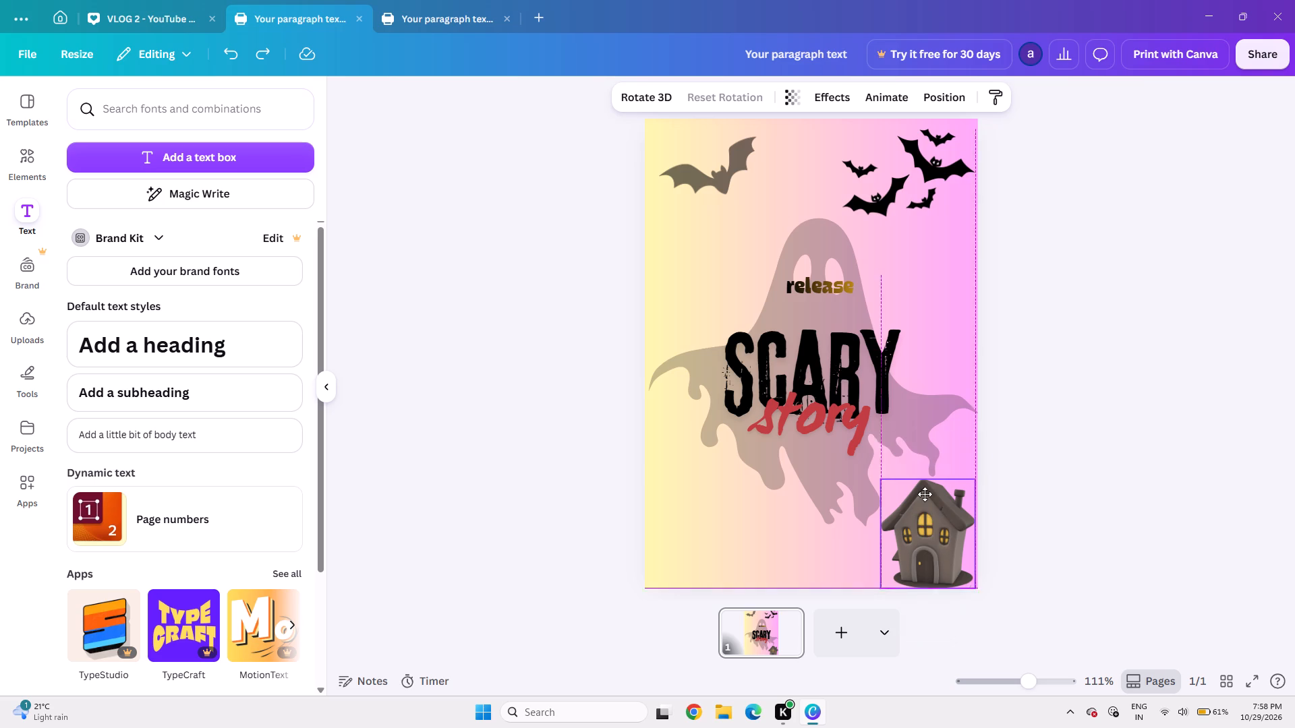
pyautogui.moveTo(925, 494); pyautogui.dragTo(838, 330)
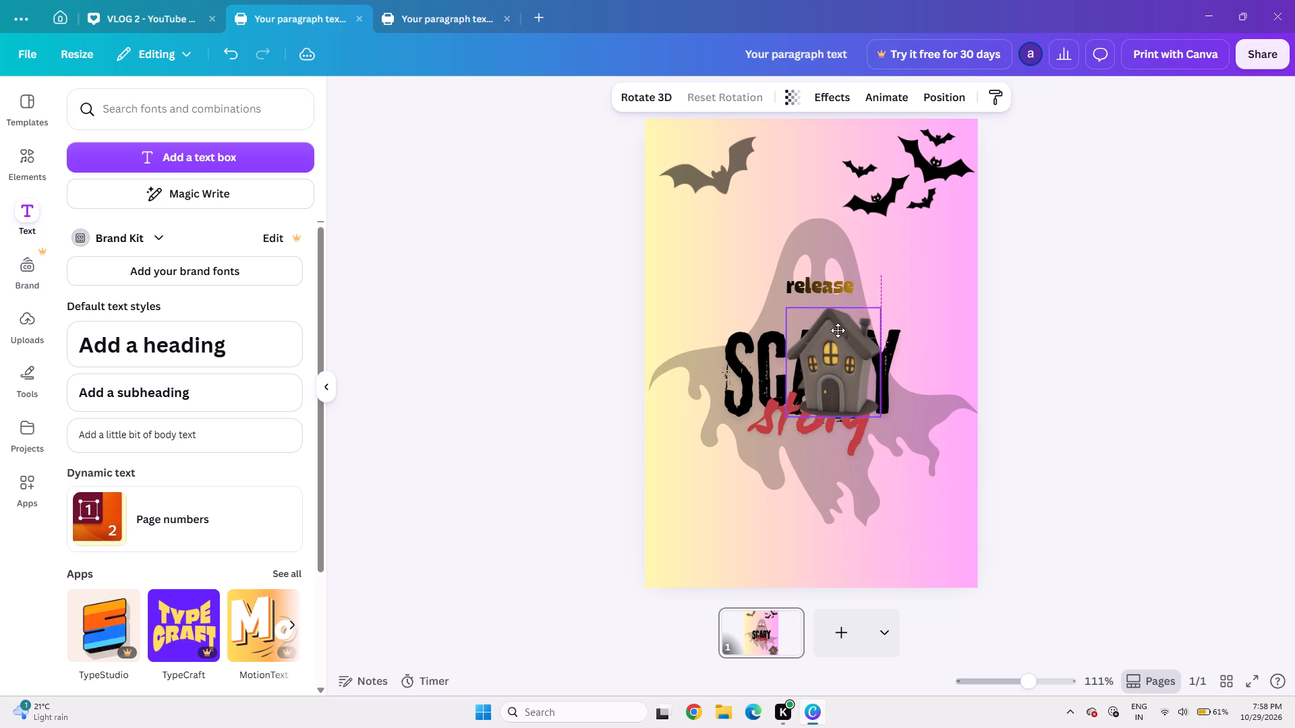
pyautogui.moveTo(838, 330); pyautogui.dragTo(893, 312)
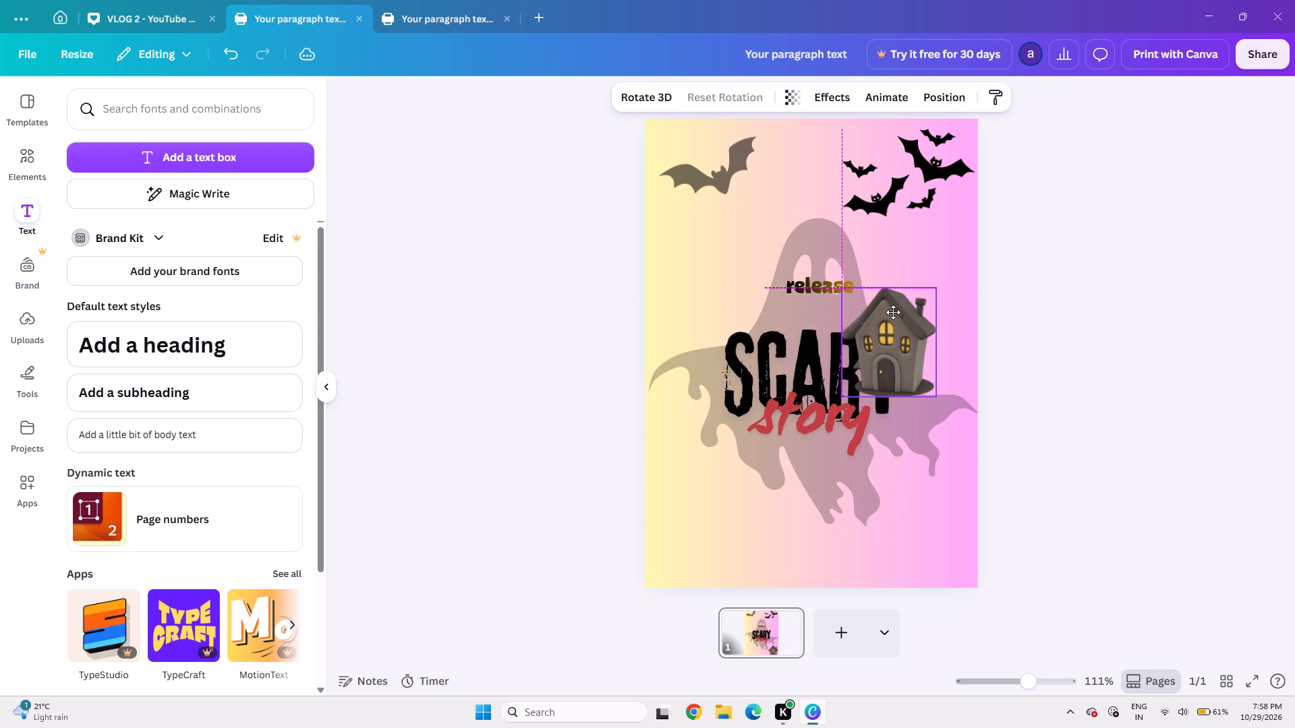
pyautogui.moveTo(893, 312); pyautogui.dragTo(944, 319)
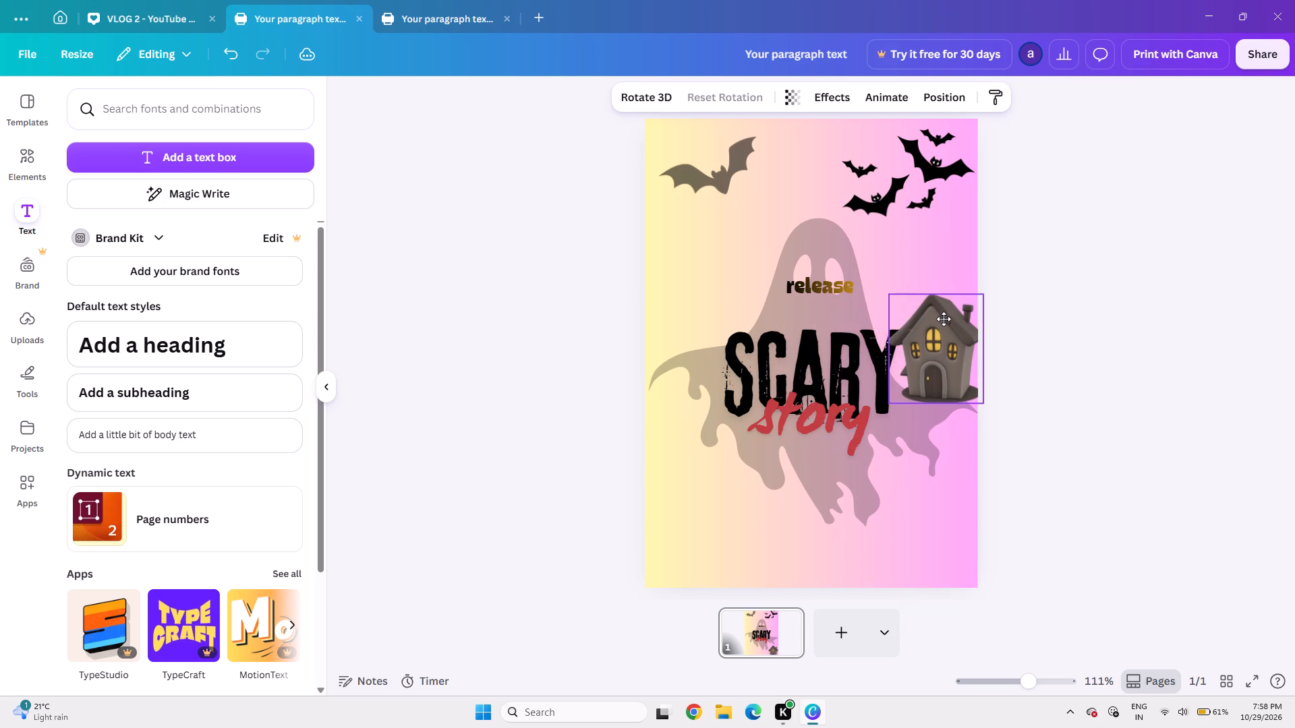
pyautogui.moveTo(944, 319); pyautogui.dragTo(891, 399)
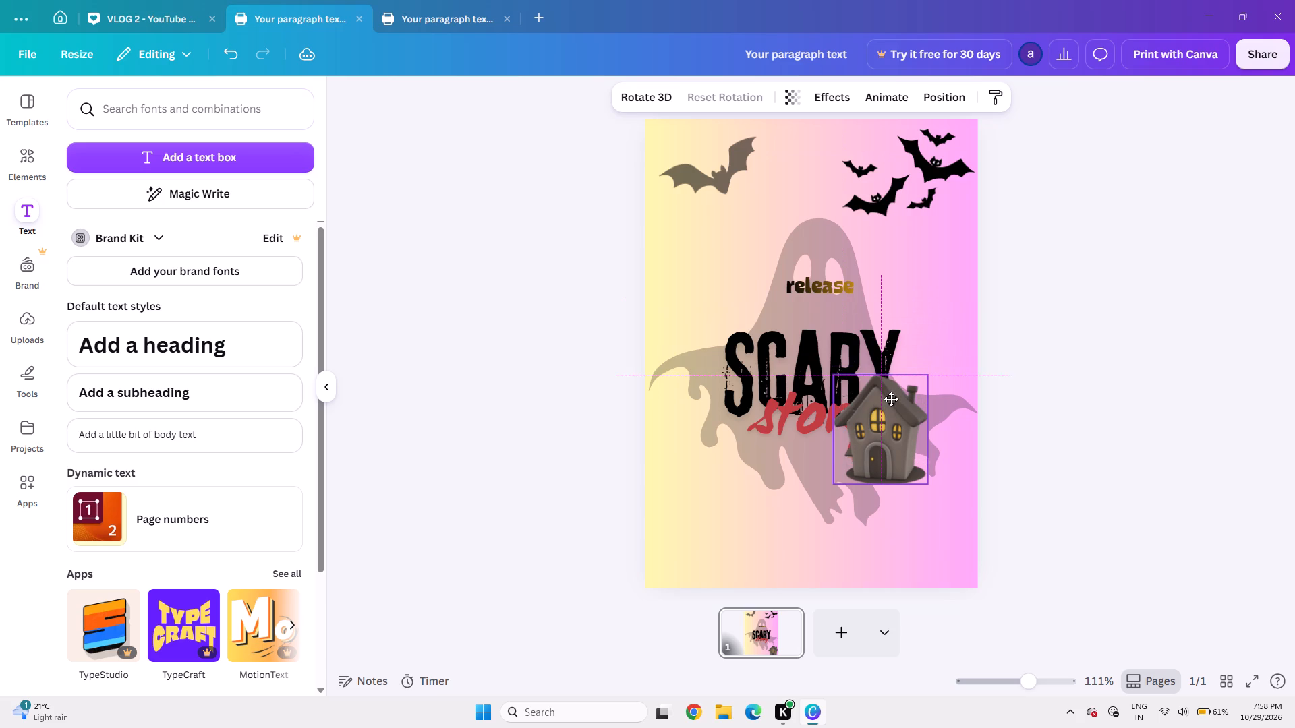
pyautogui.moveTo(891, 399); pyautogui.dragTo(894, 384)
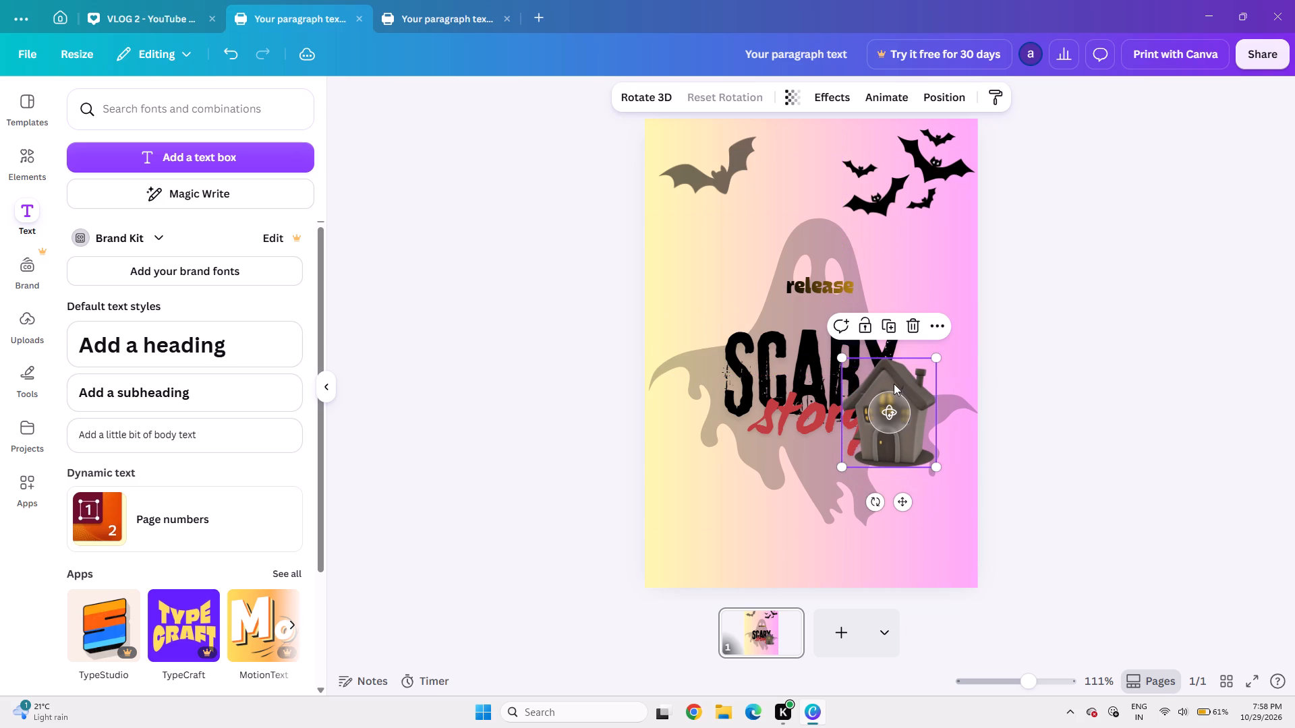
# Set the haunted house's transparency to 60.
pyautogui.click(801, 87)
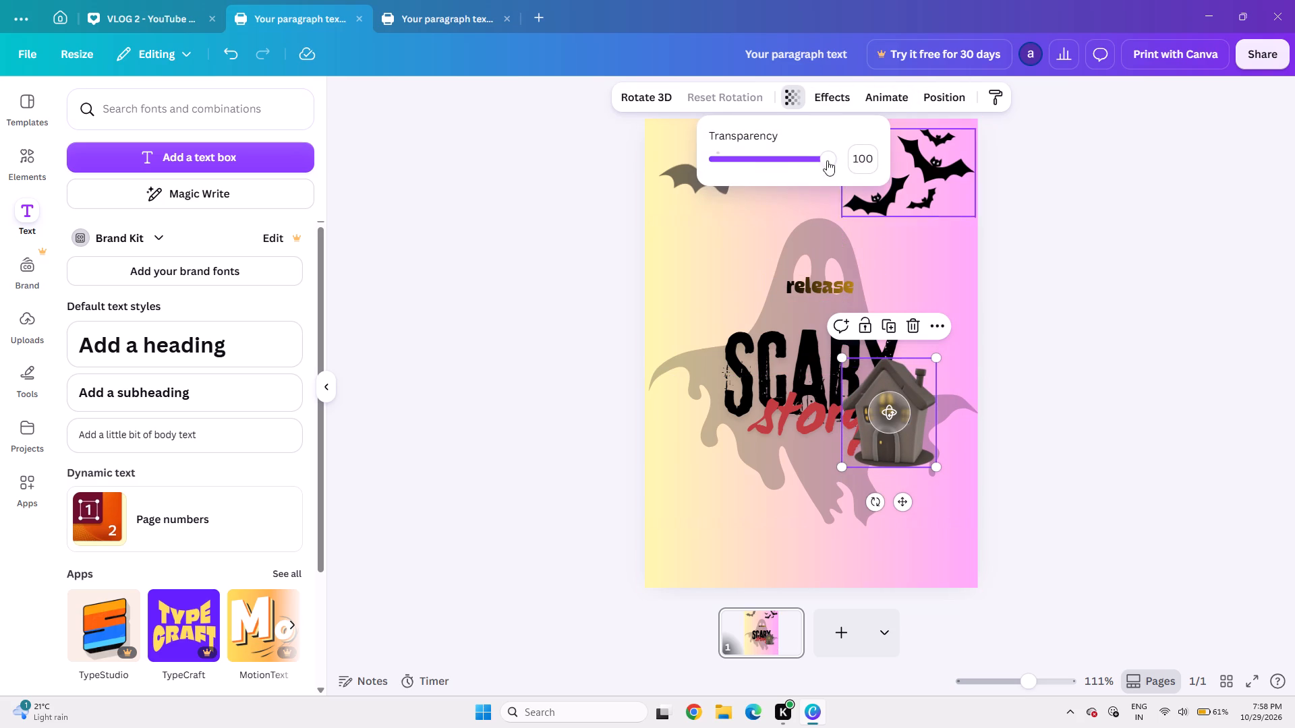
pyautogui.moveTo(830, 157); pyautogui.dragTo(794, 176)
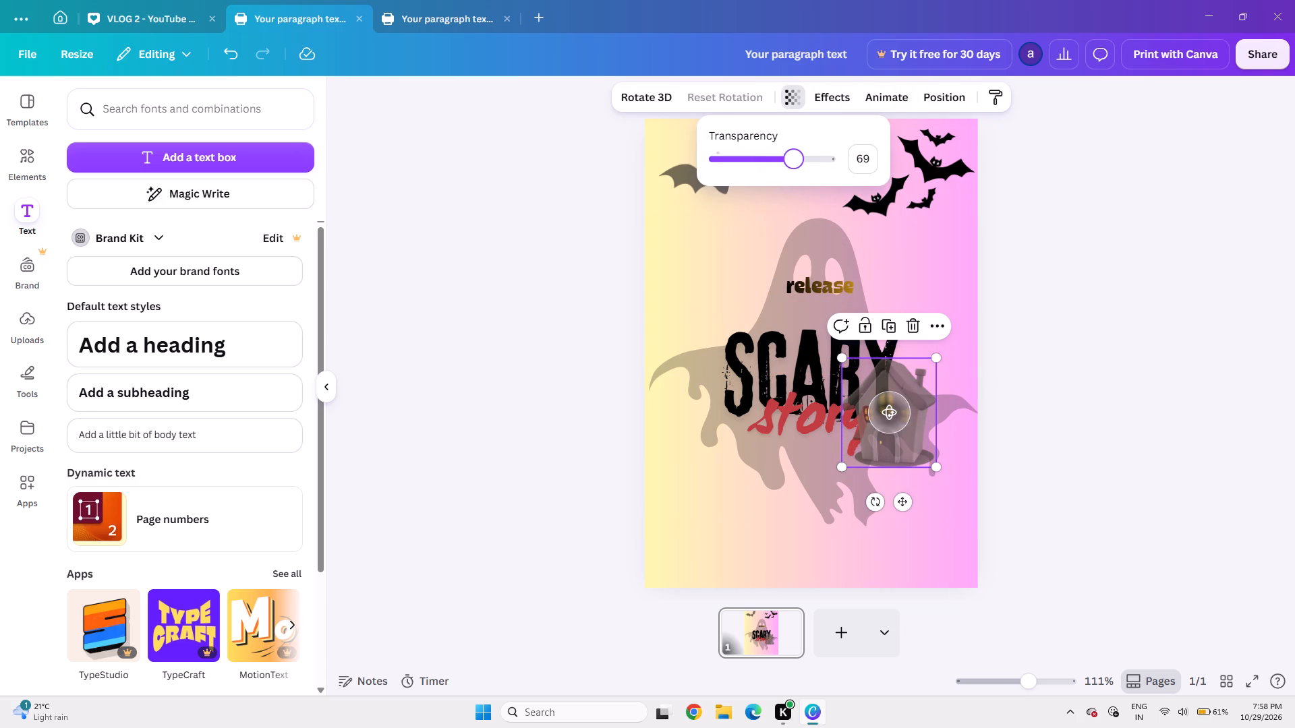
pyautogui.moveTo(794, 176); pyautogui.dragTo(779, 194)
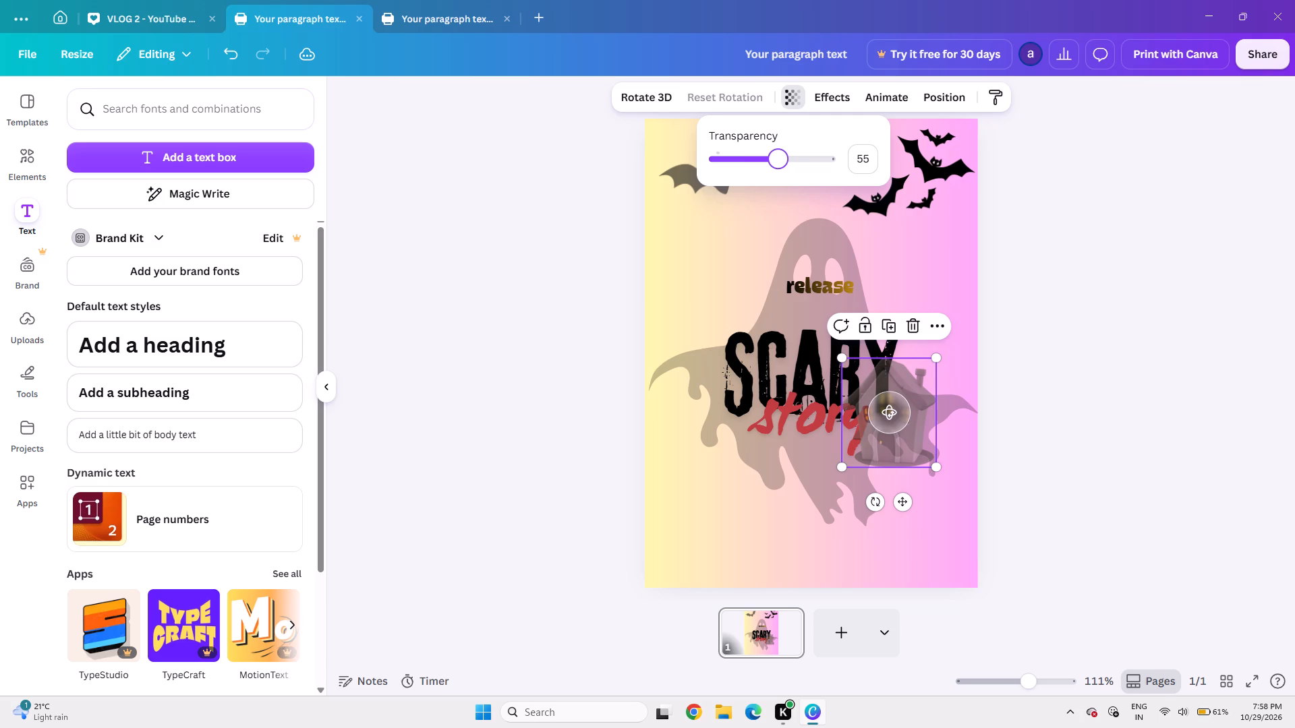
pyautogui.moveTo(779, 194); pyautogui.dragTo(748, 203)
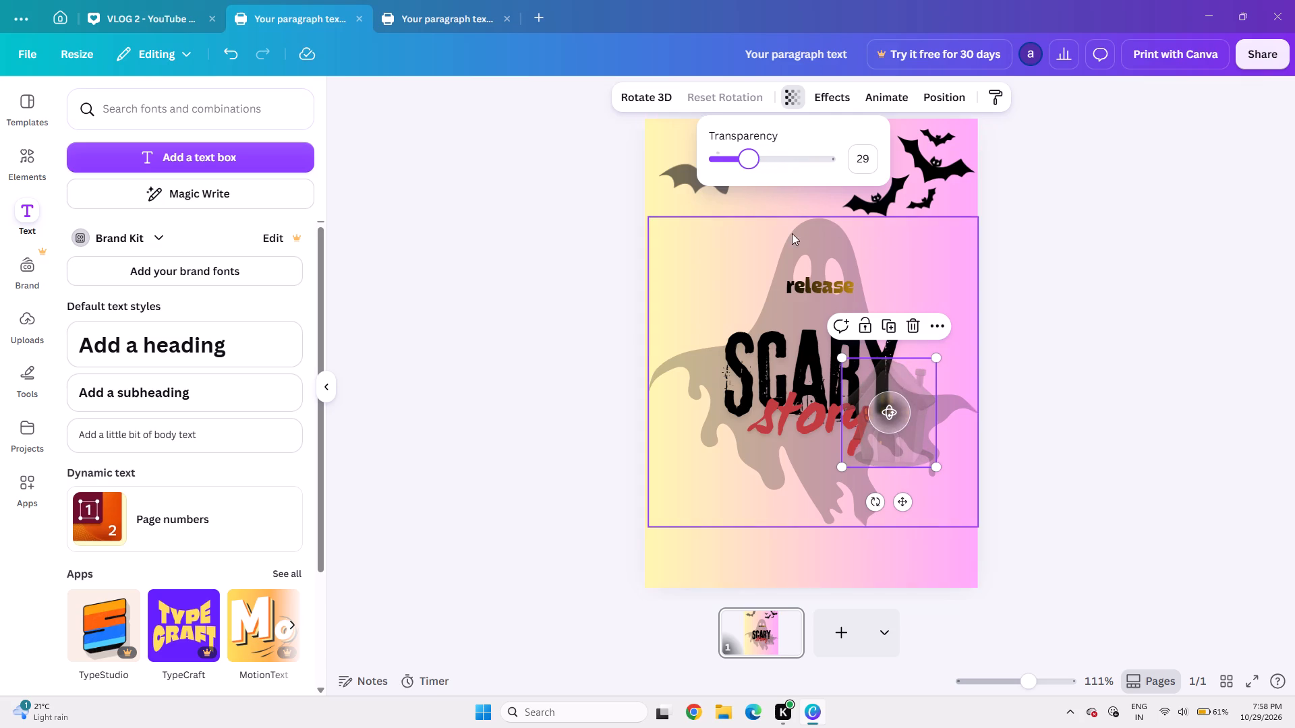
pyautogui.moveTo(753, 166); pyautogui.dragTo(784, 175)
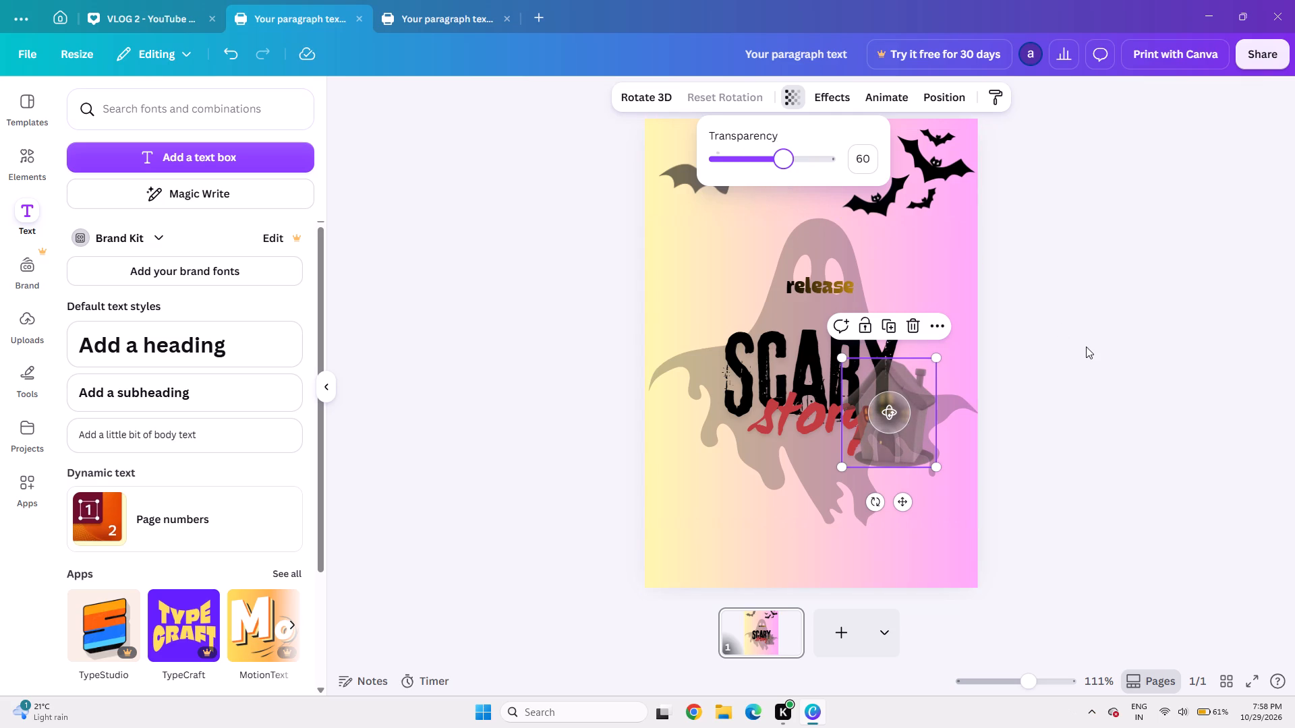
# Search the invitation templates for haunted movie poster.
pyautogui.click(35, 102)
pyautogui.click(104, 102)
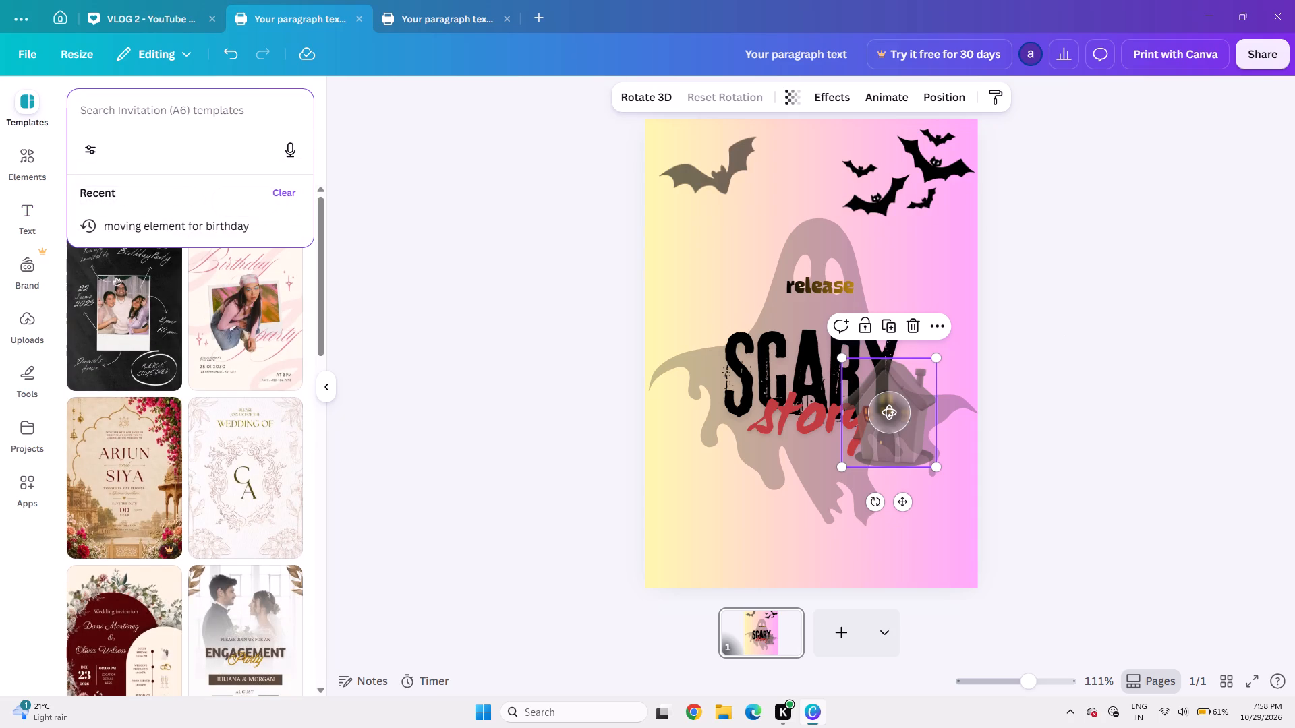
pyautogui.click(104, 102)
pyautogui.press('h')
pyautogui.write('aunted mo')
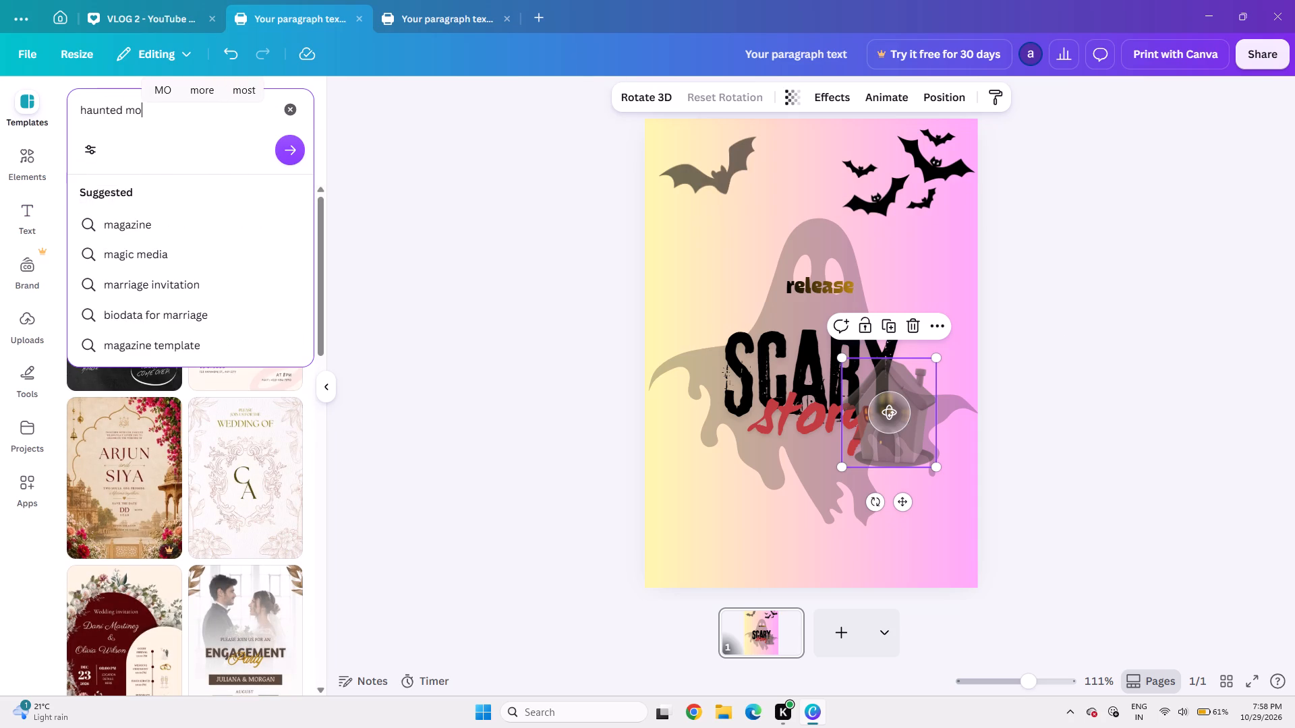
pyautogui.write('vir')
pyautogui.press('space')
pyautogui.press('BackSpace')
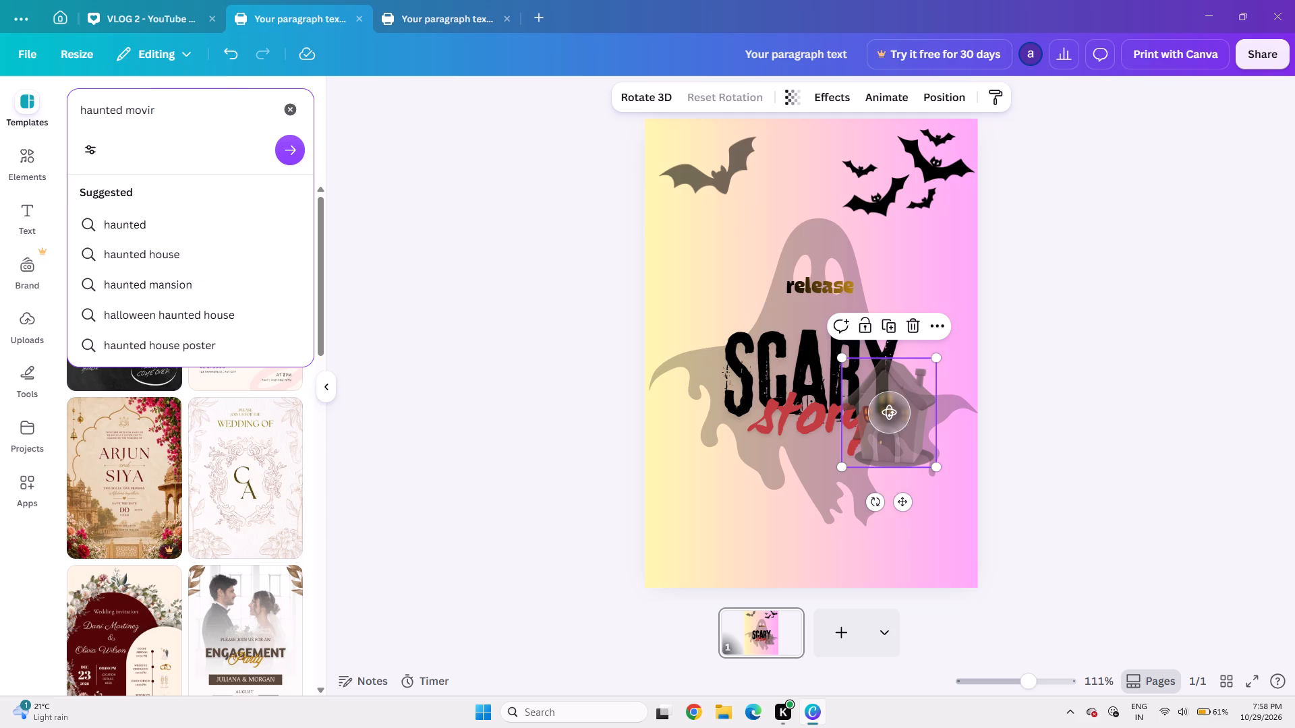
pyautogui.press('BackSpace')
pyautogui.write('e bann')
pyautogui.press('BackSpace')
pyautogui.press('BackSpace')
pyautogui.press('BackSpace')
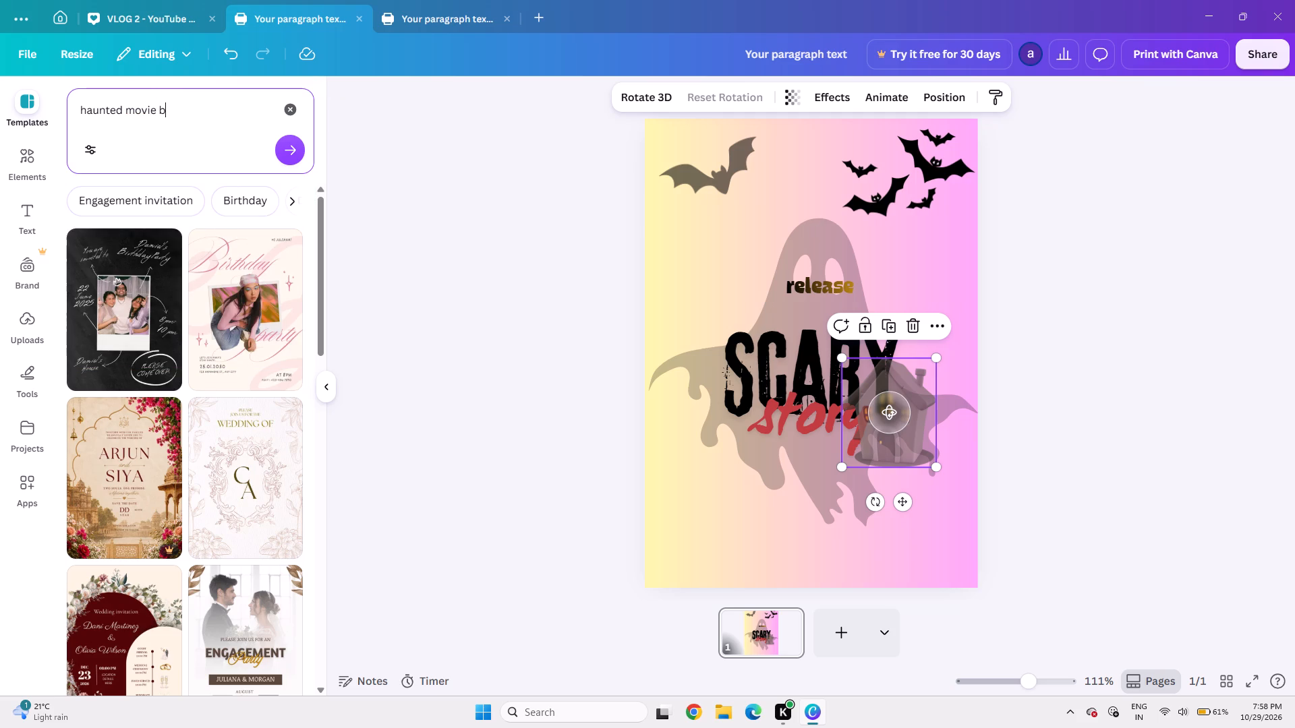
pyautogui.press('BackSpace')
pyautogui.write('poster')
pyautogui.press('Return')
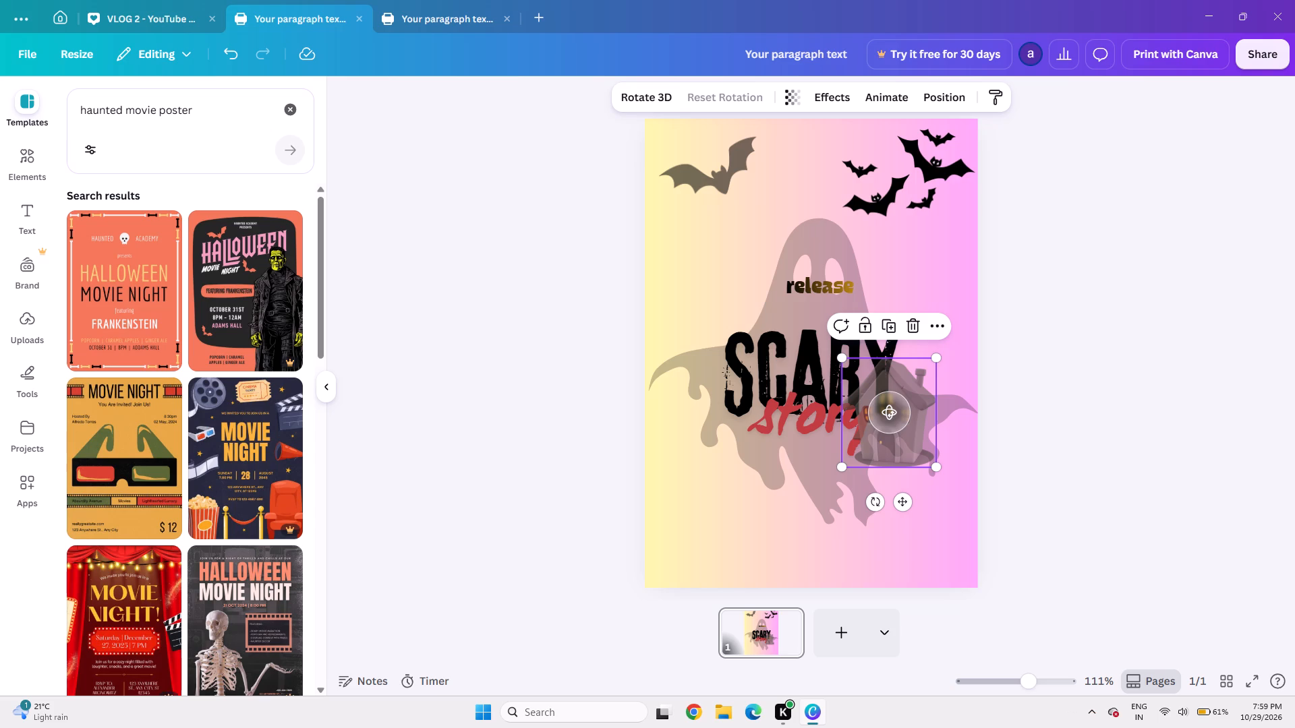
# Delete the faded haunted house from the page.
pyautogui.click(526, 351)
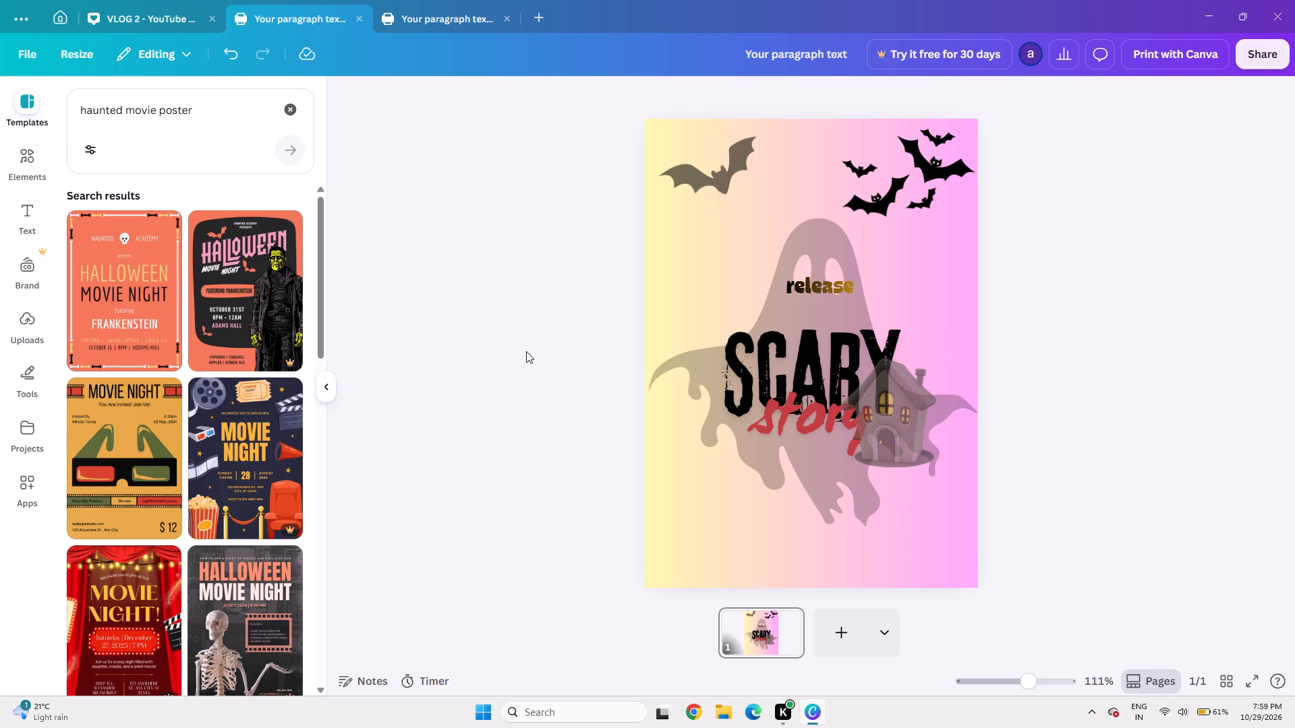
pyautogui.click(929, 452)
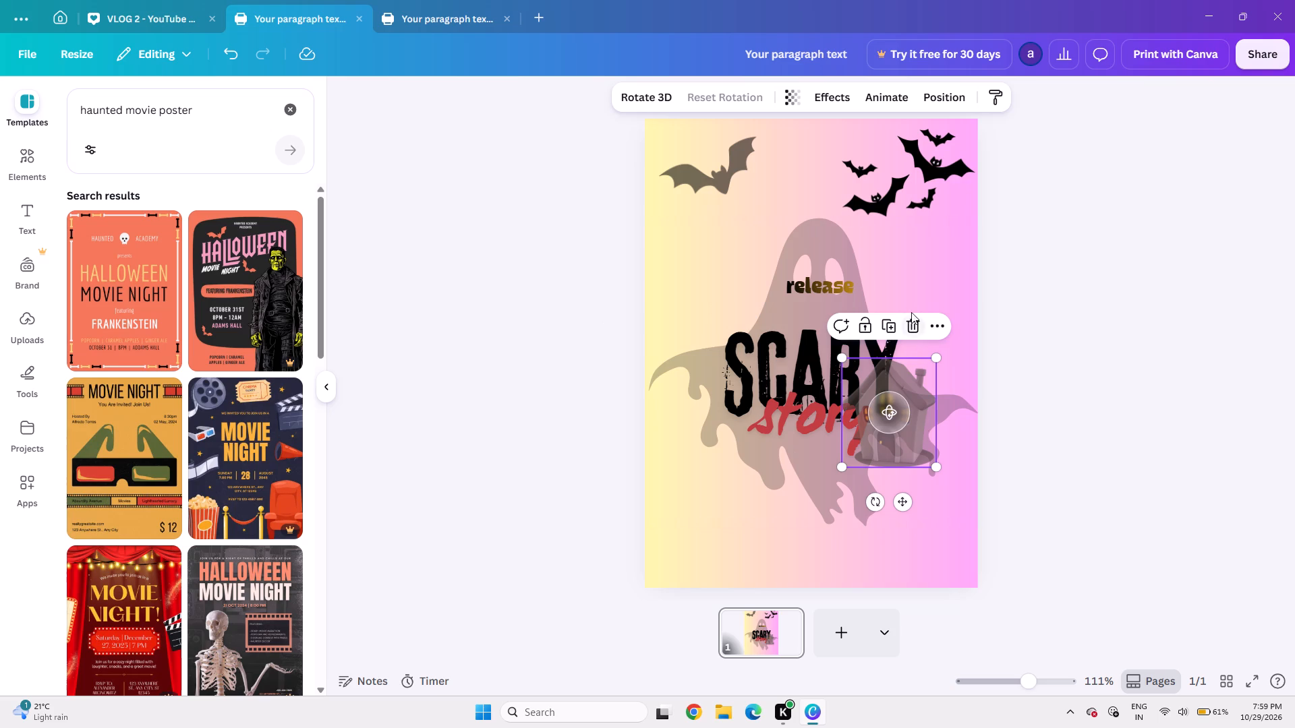
pyautogui.click(911, 328)
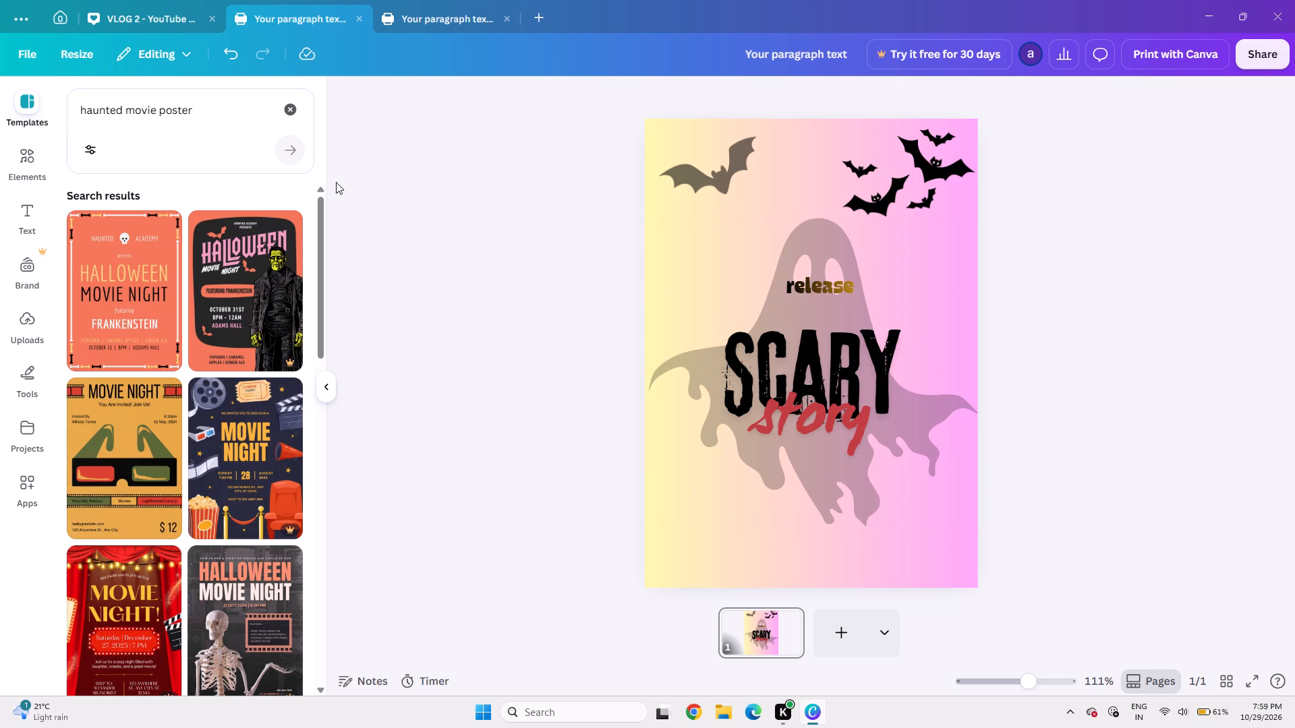
# Add the light-blue sheet ghost from the haunted graphics and place it in the page's bottom-left corner.
pyautogui.click(32, 157)
pyautogui.click(179, 131)
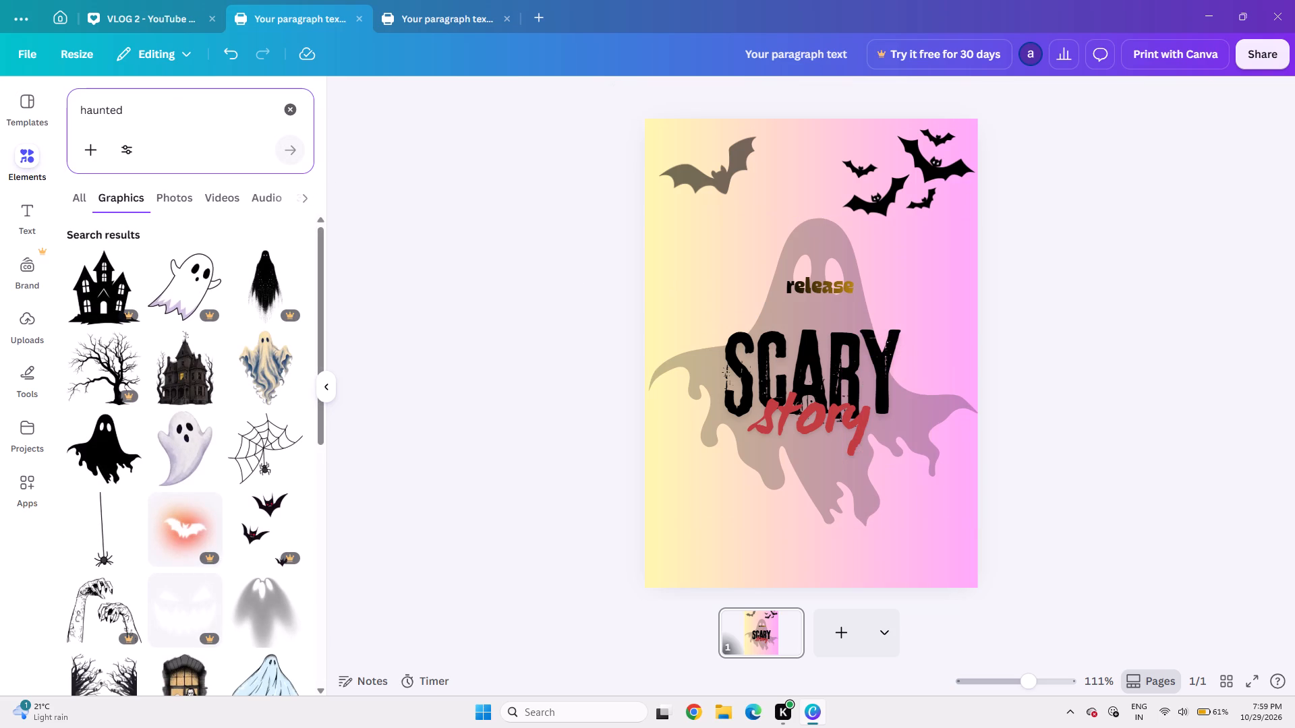
pyautogui.scroll(-1, 135, 479)
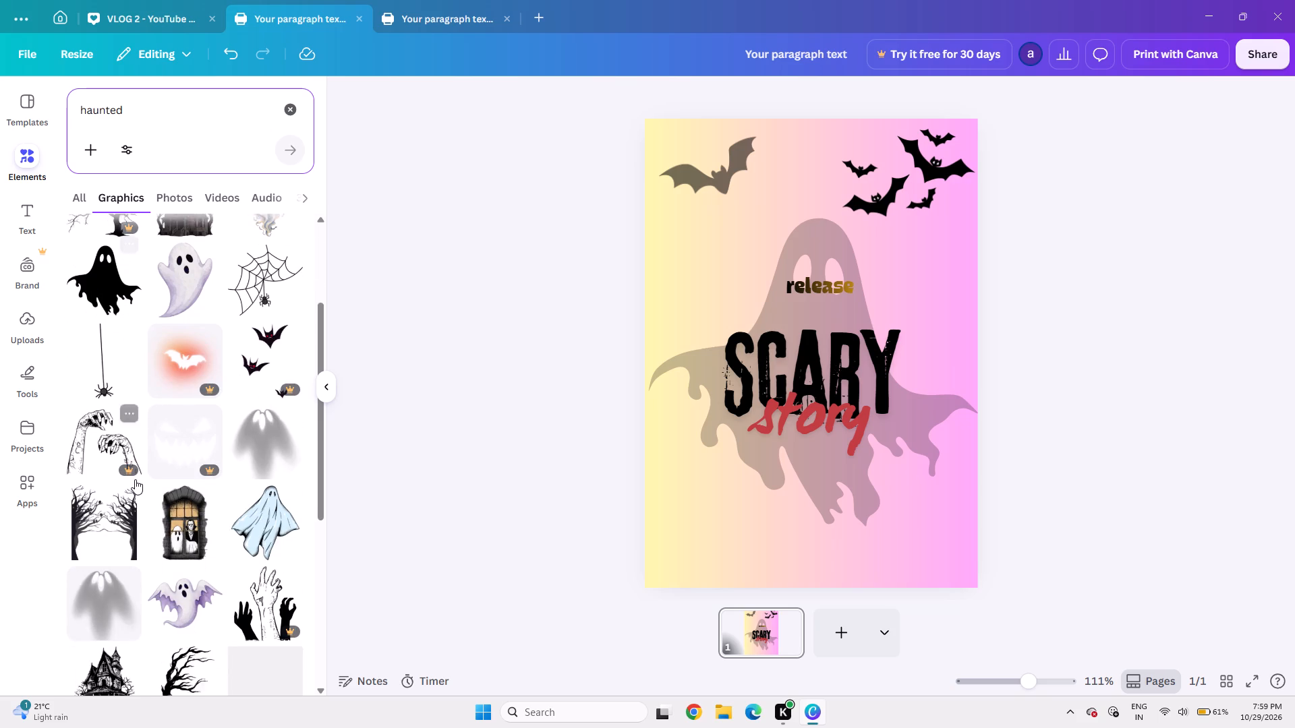
pyautogui.scroll(-2, 135, 479)
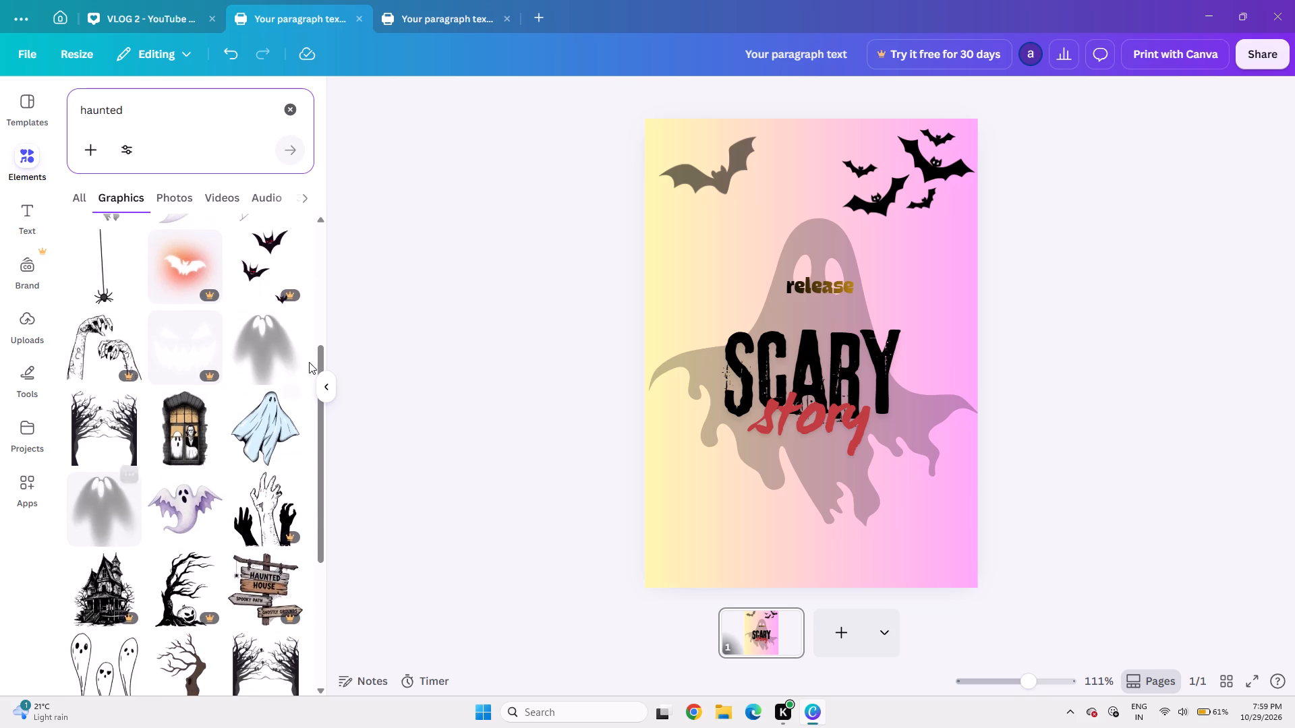
pyautogui.scroll(-2, 275, 419)
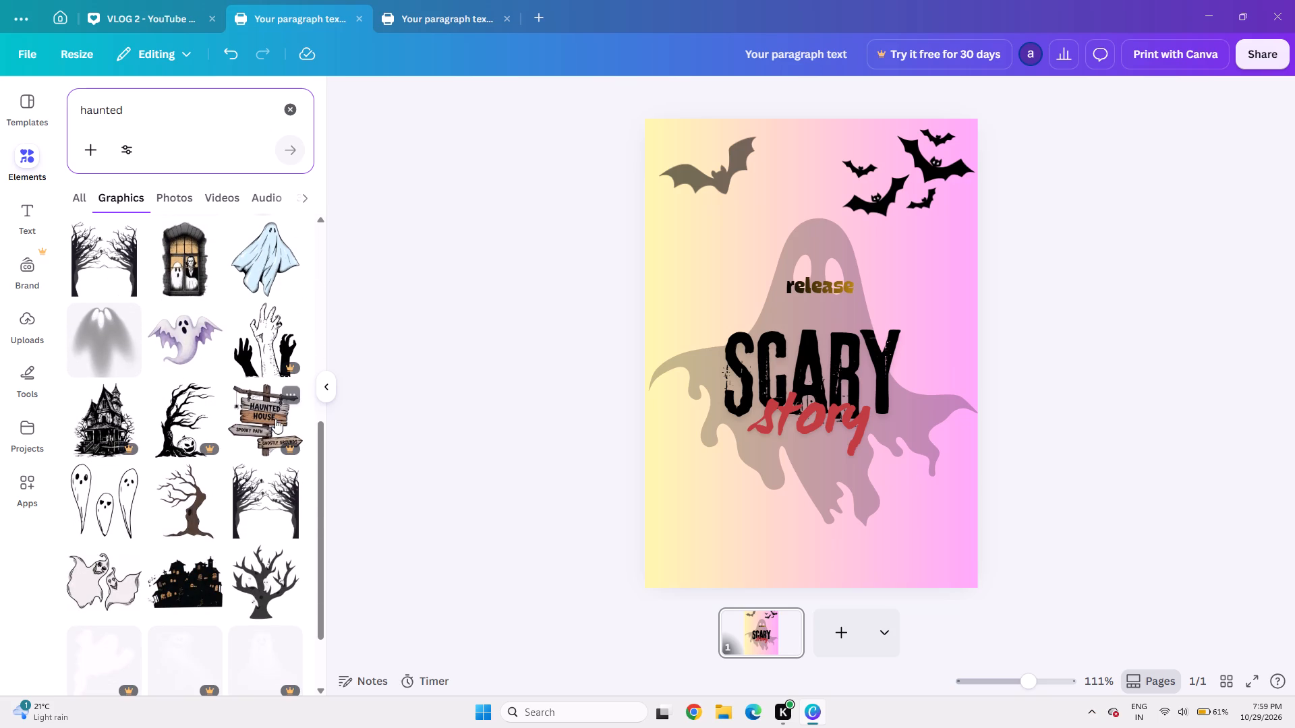
pyautogui.click(256, 243)
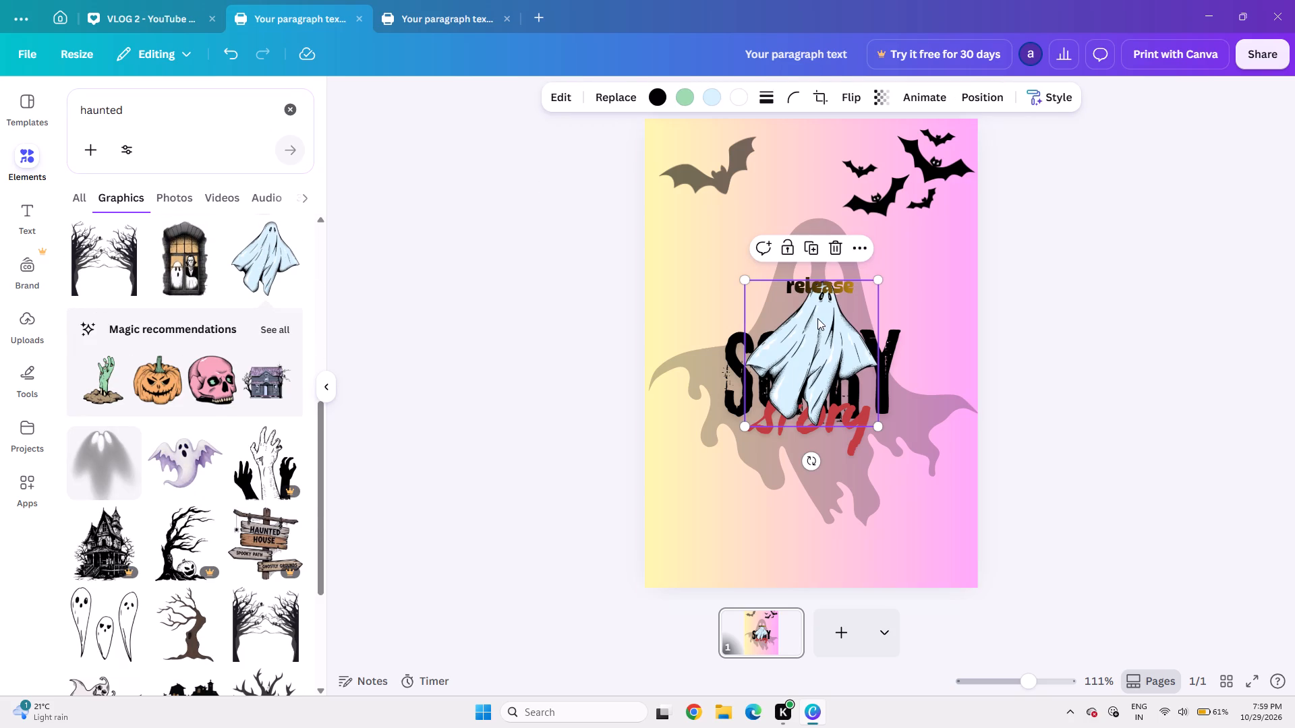
pyautogui.moveTo(787, 326); pyautogui.dragTo(690, 446)
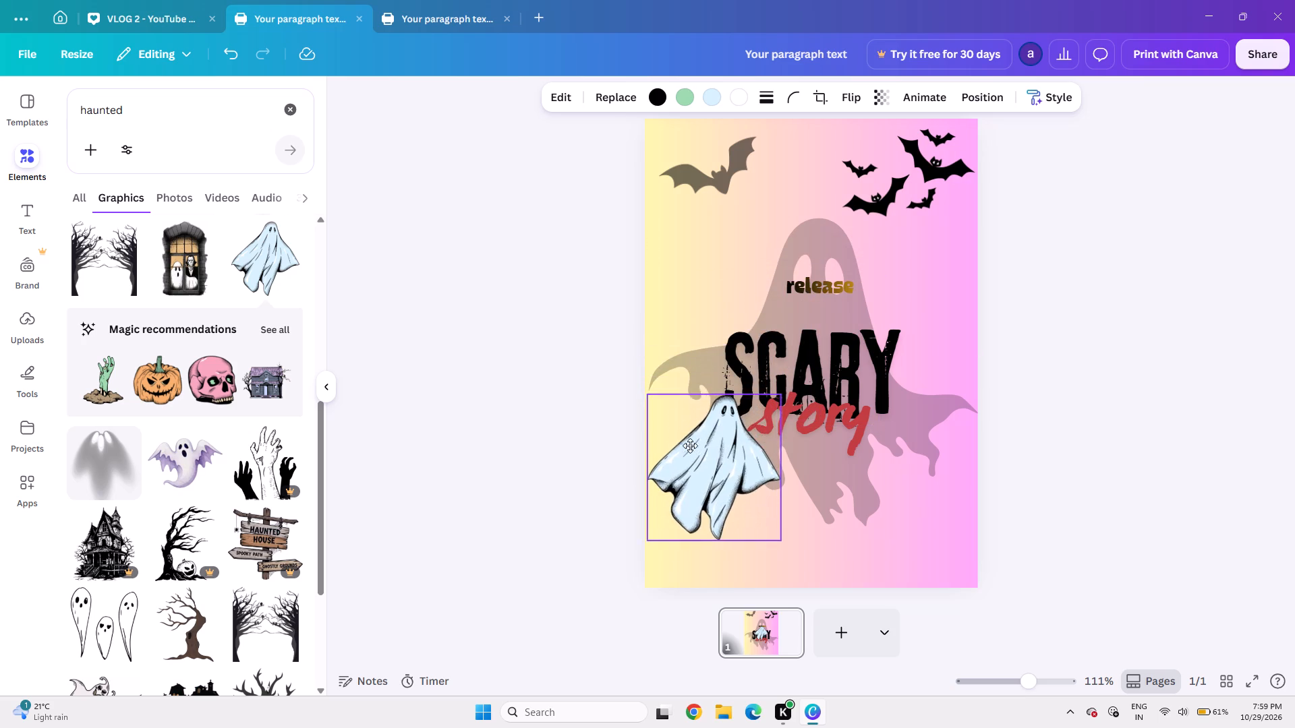
pyautogui.moveTo(690, 446); pyautogui.dragTo(688, 500)
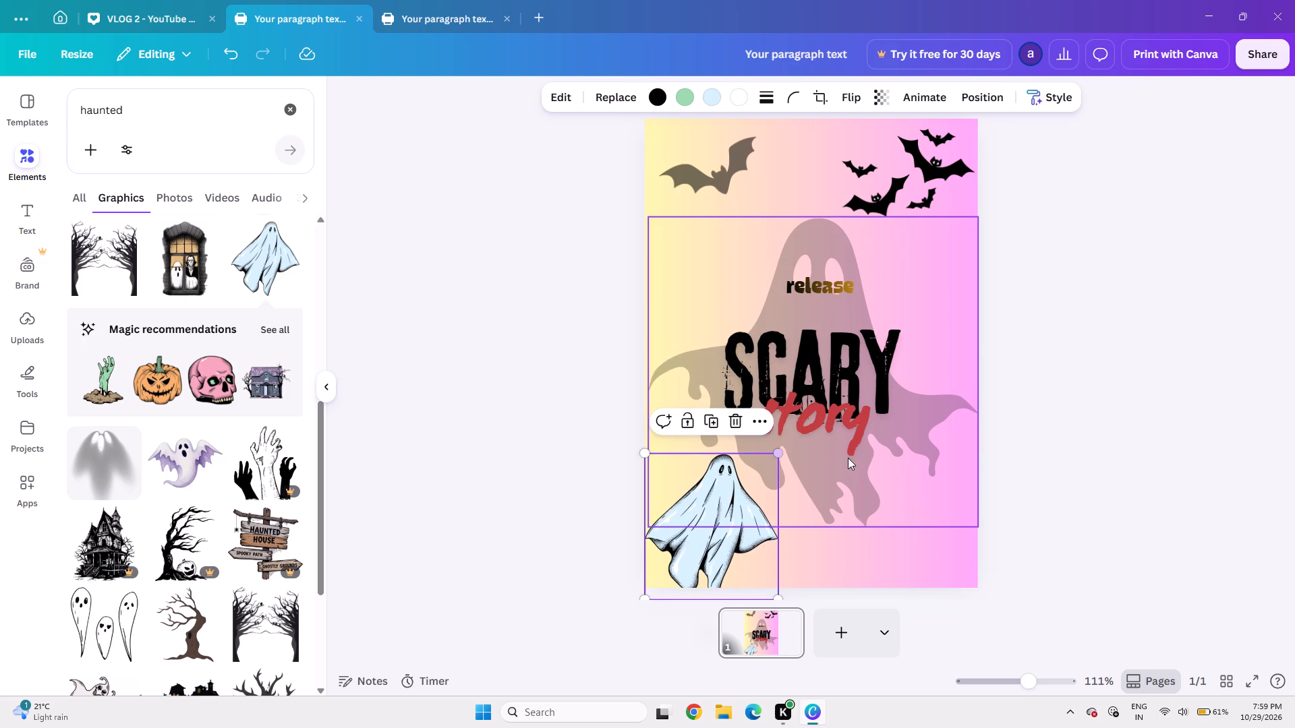
# Add the orange carved pumpkin from the magic recommendations to the page.
pyautogui.click(167, 389)
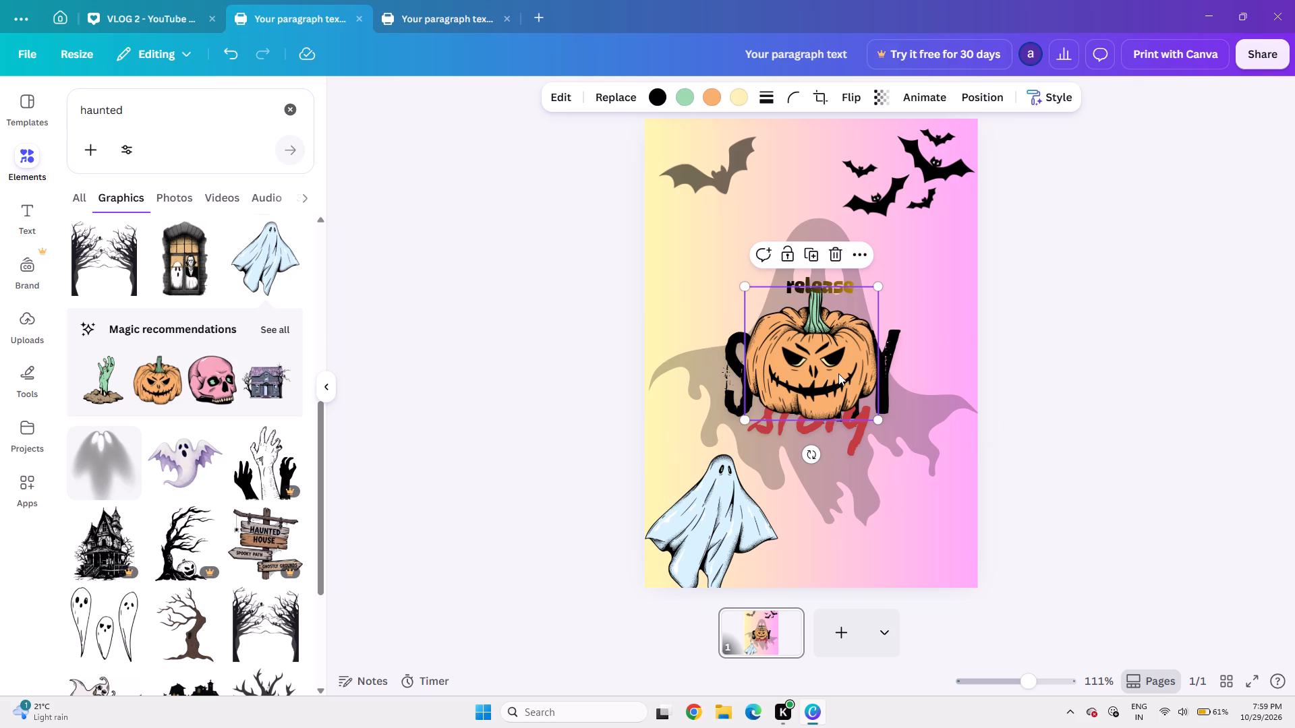
# Set the bottom-left sheet ghost's transparency to 70.
pyautogui.click(729, 496)
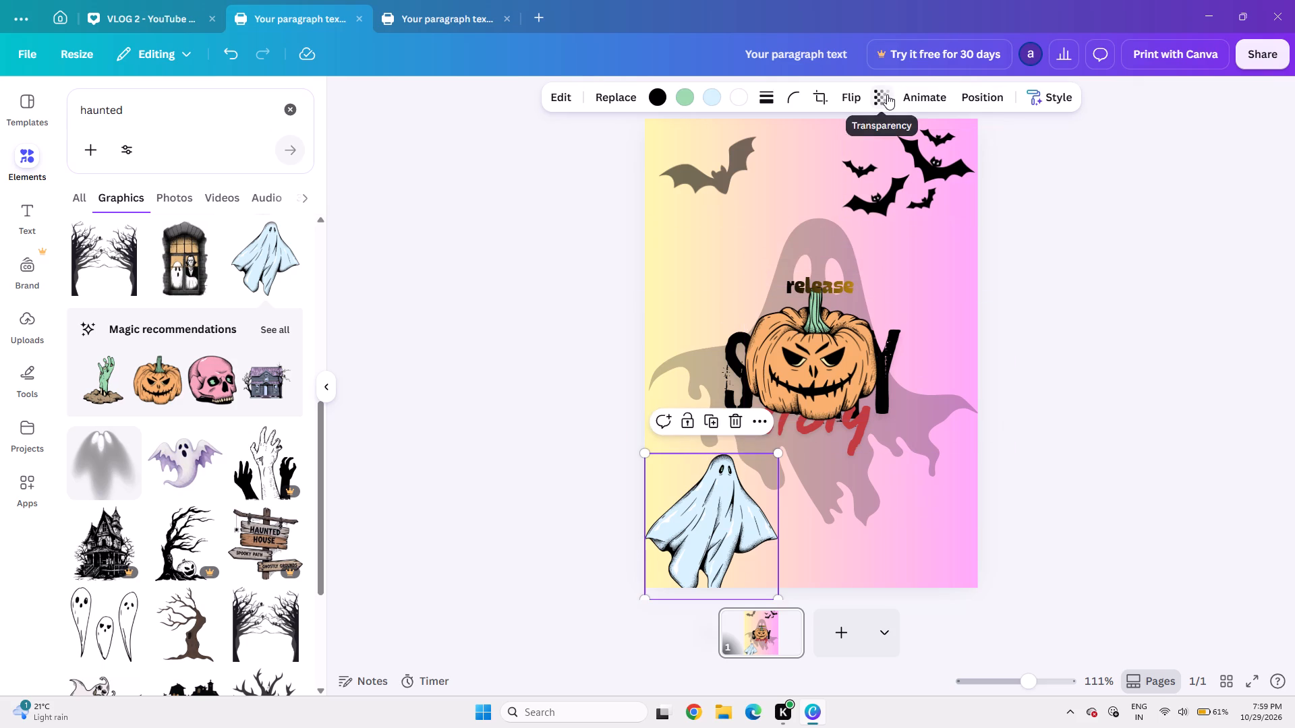
pyautogui.click(887, 94)
pyautogui.click(884, 157)
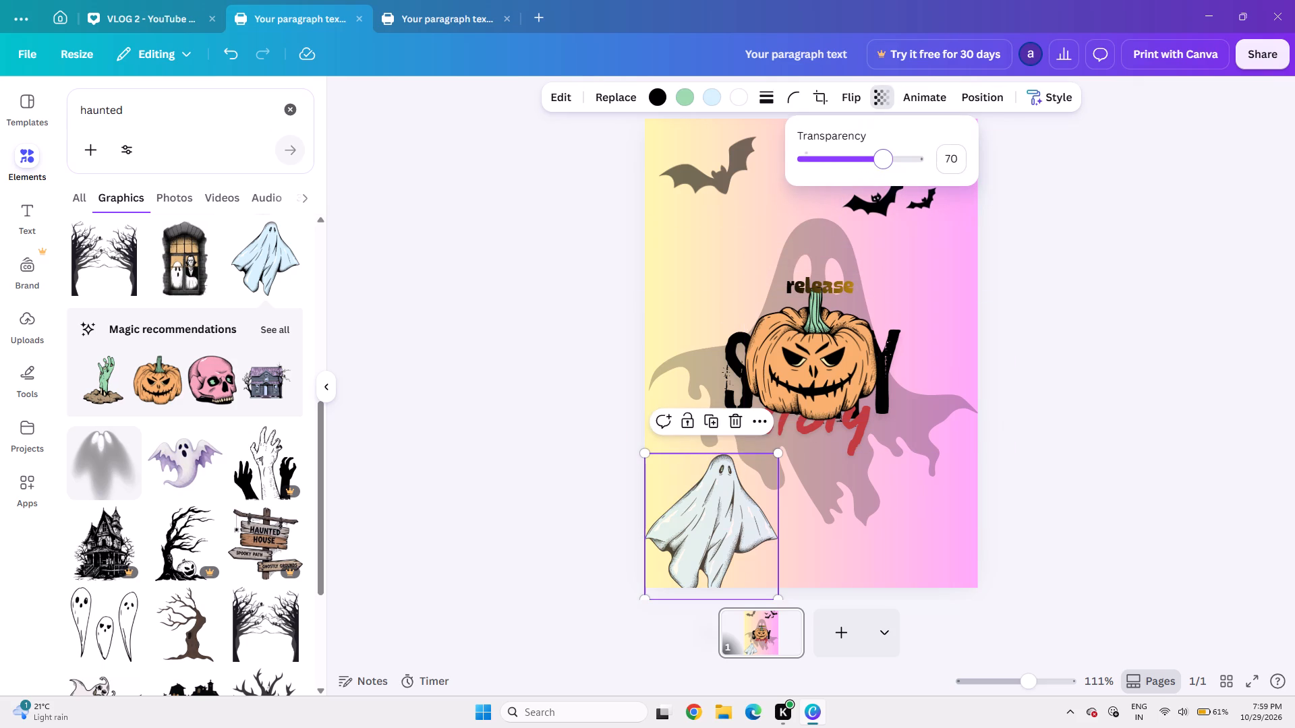
pyautogui.click(1159, 246)
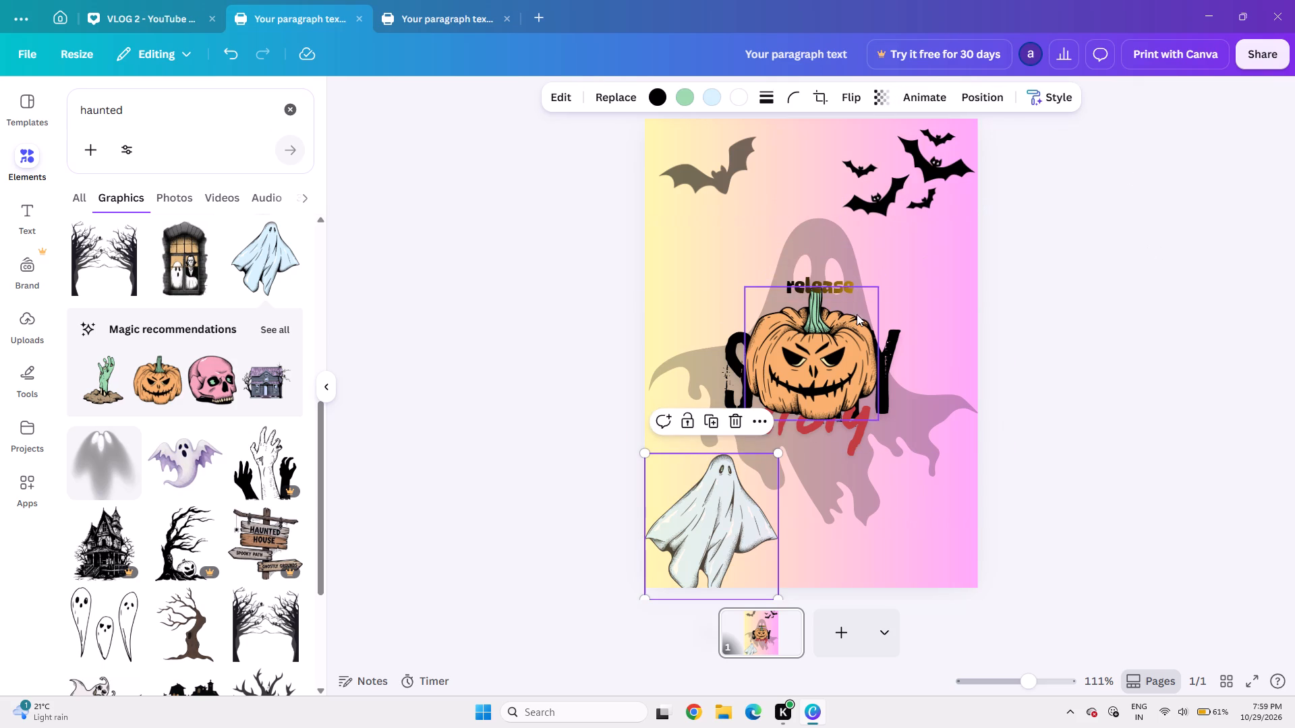
# Move the pumpkin off the SCARY story heading to just below the faded bat on the page's left side.
pyautogui.click(871, 340)
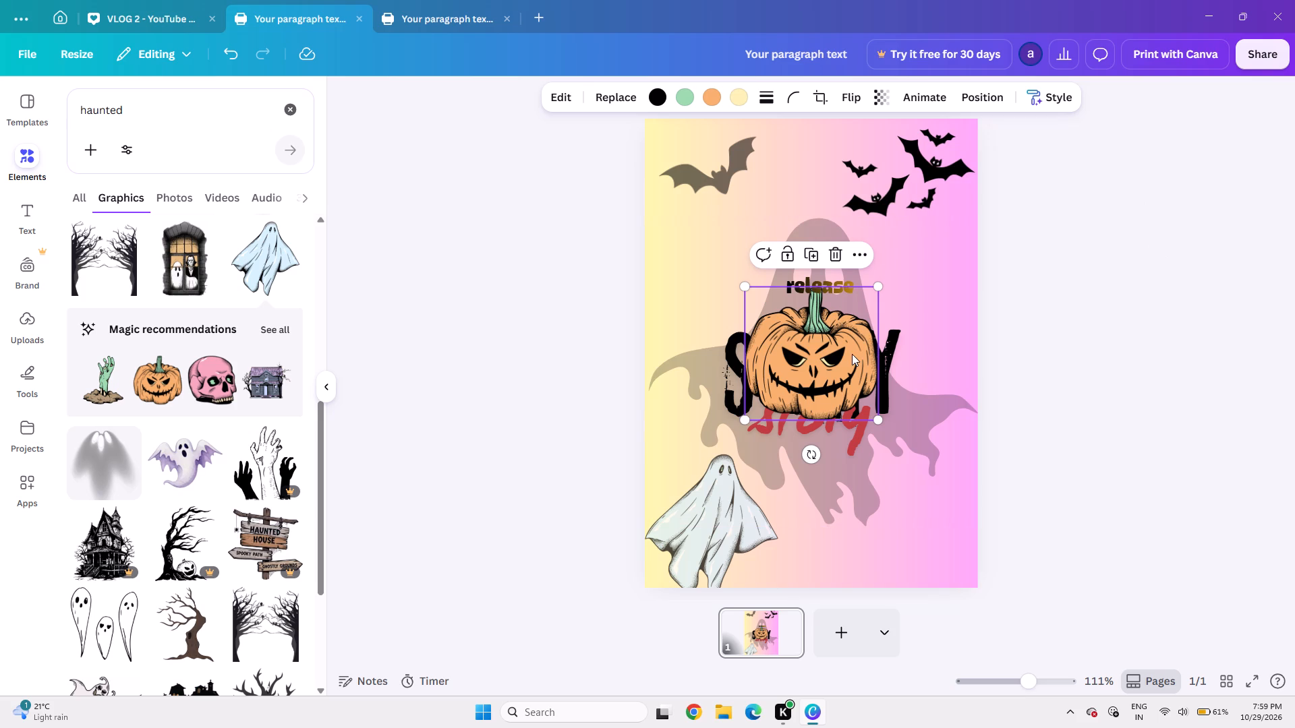
pyautogui.moveTo(852, 354); pyautogui.dragTo(957, 264)
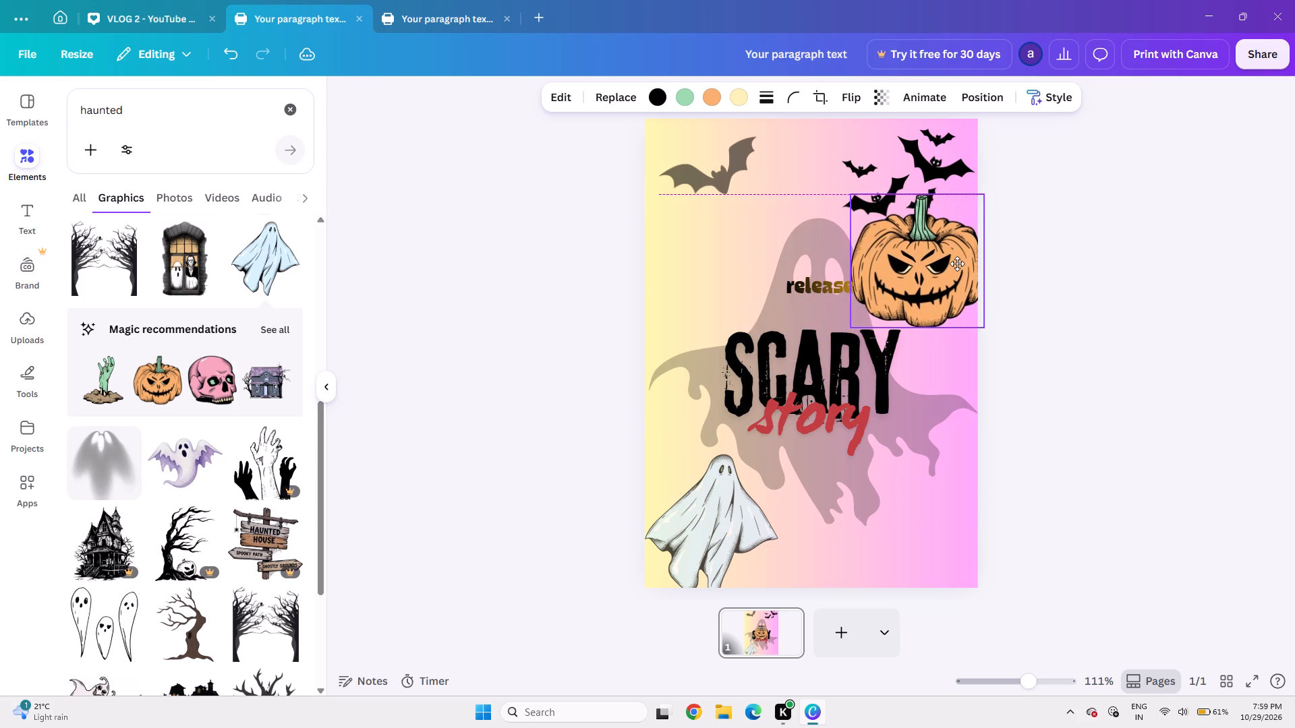
pyautogui.moveTo(957, 264); pyautogui.dragTo(760, 246)
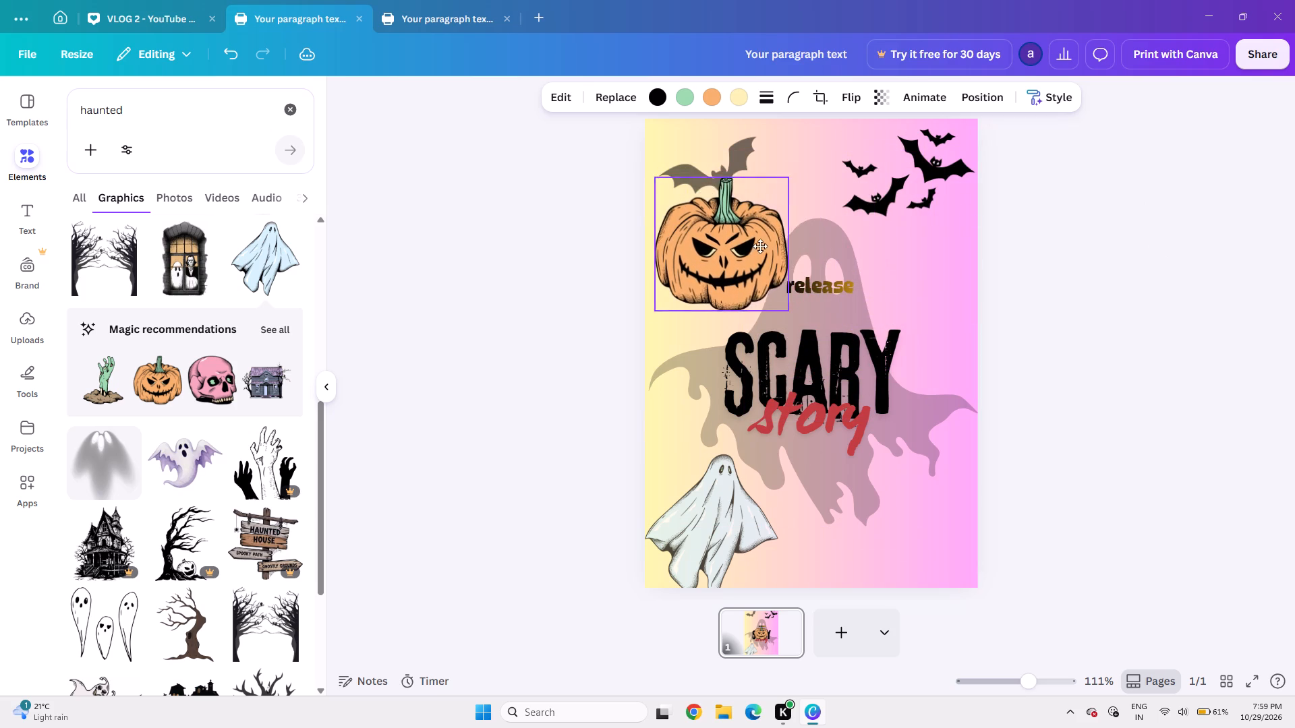
pyautogui.moveTo(760, 246); pyautogui.dragTo(737, 212)
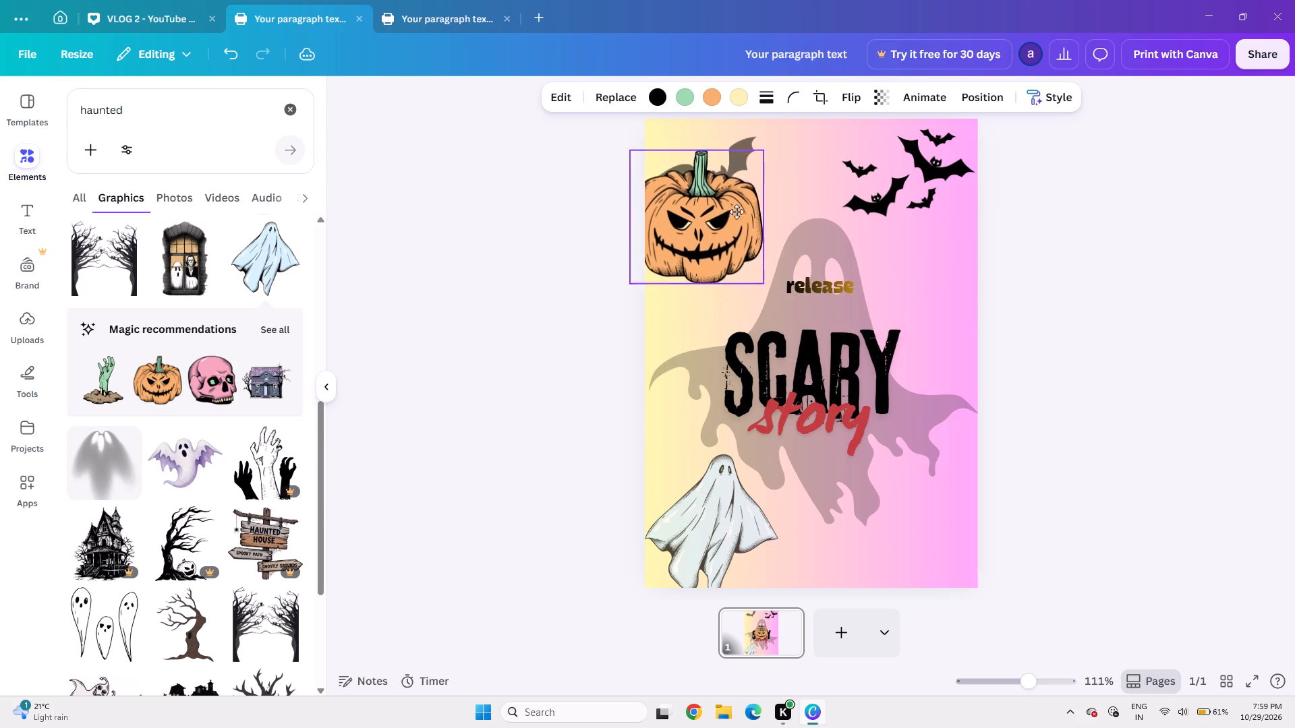
pyautogui.moveTo(737, 212); pyautogui.dragTo(767, 181)
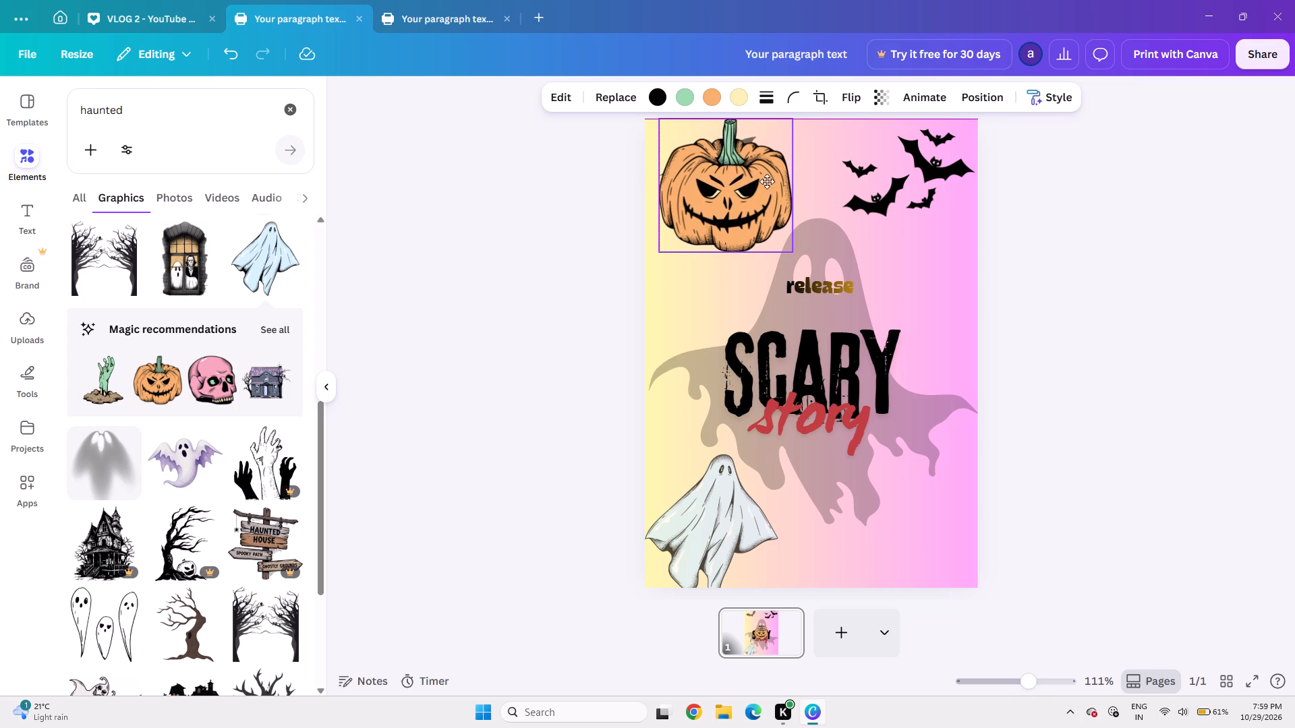
pyautogui.moveTo(767, 181); pyautogui.dragTo(760, 268)
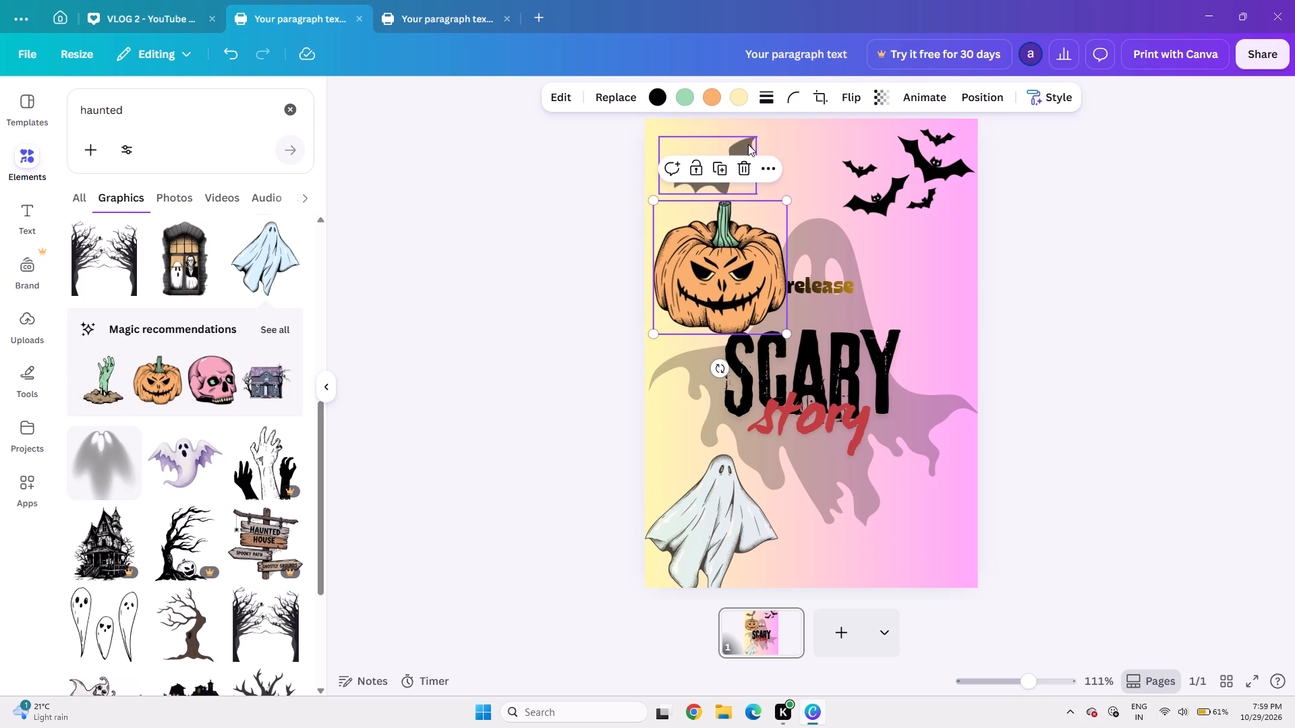
# Delete the faded bat above the pumpkin.
pyautogui.click(748, 144)
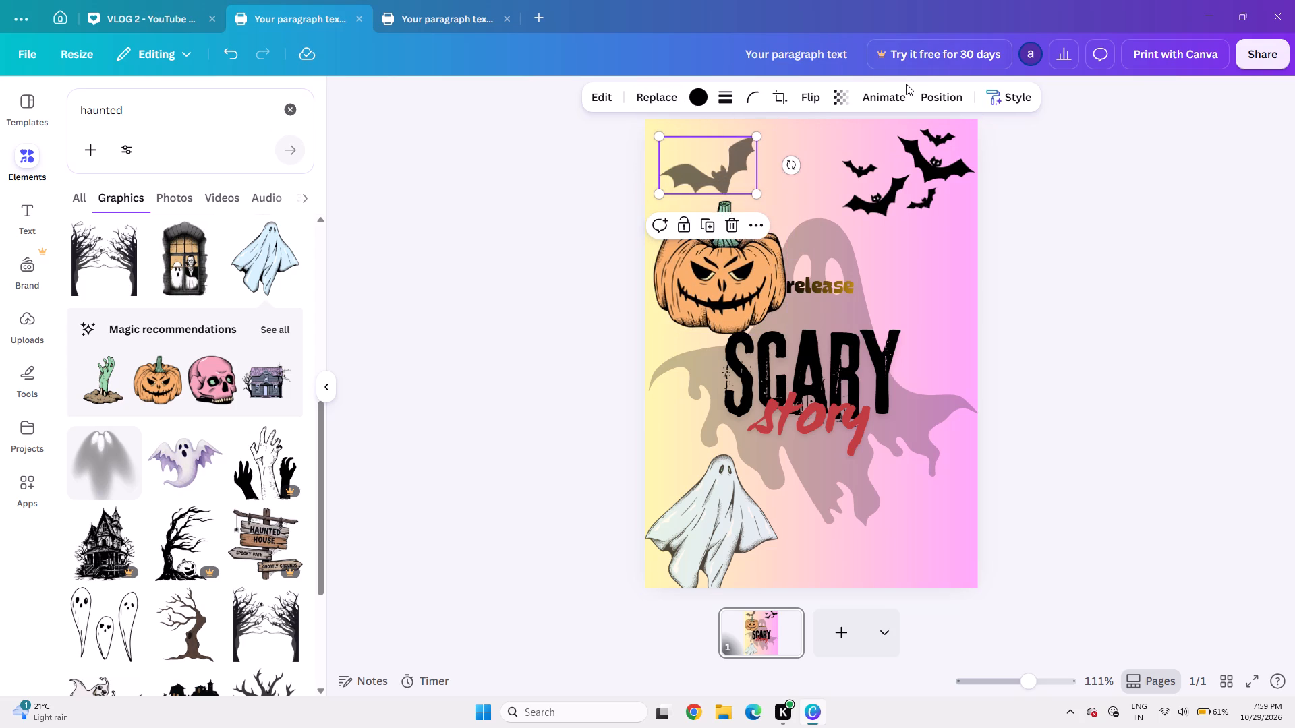
pyautogui.click(731, 219)
# Move the pumpkin up into the page's top-left corner, aligned with the top edge.
pyautogui.click(718, 257)
pyautogui.moveTo(718, 257); pyautogui.dragTo(718, 159)
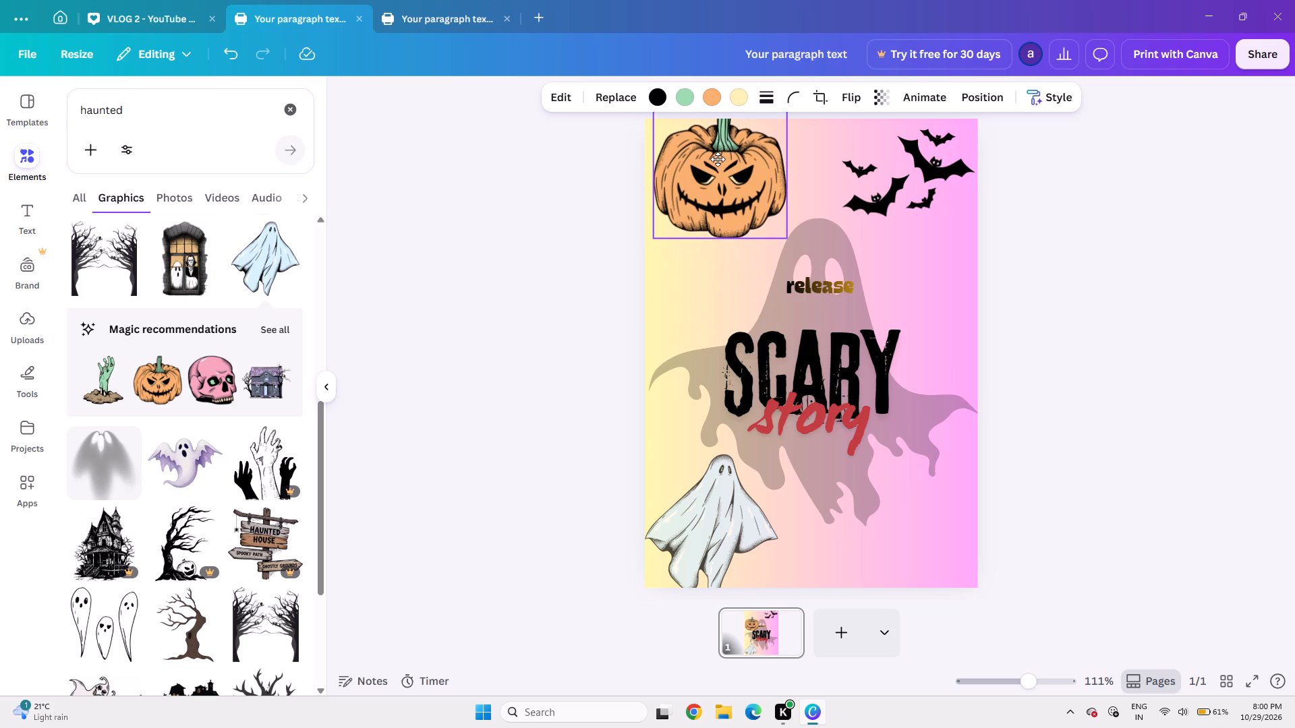
pyautogui.moveTo(718, 159); pyautogui.dragTo(721, 179)
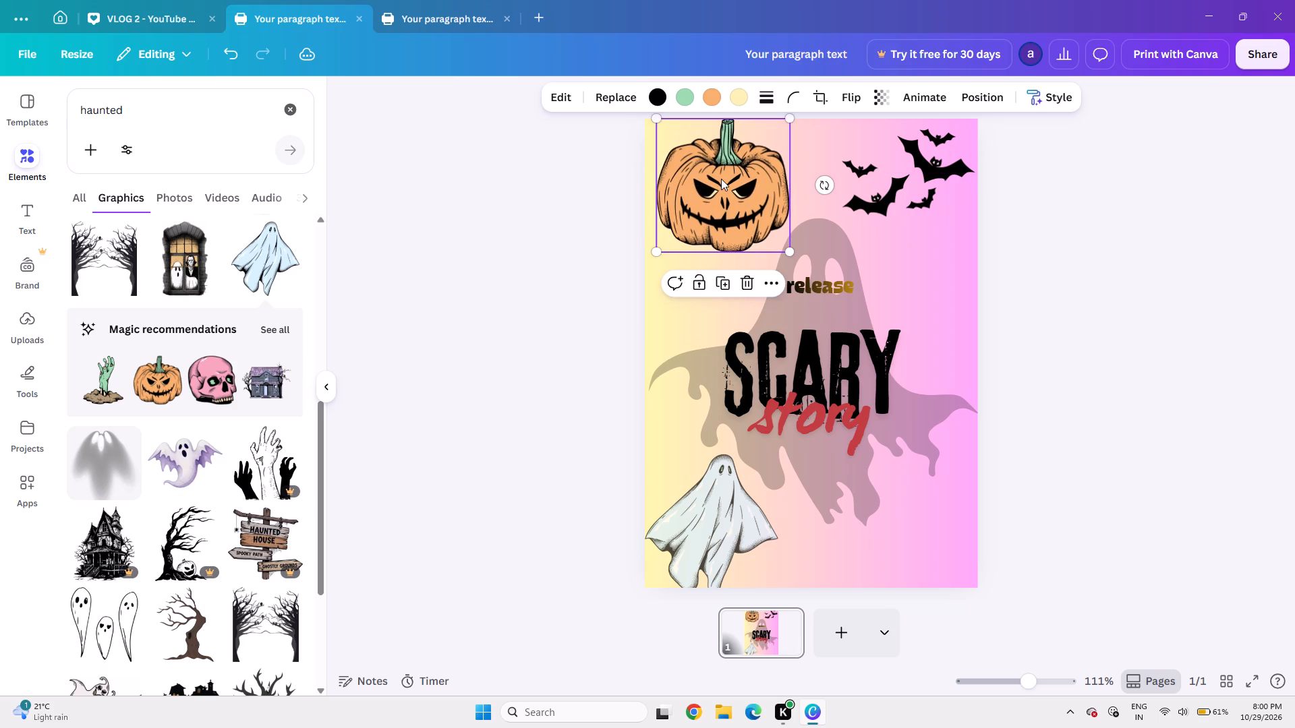
# Set the pumpkin's transparency to 70.
pyautogui.click(867, 99)
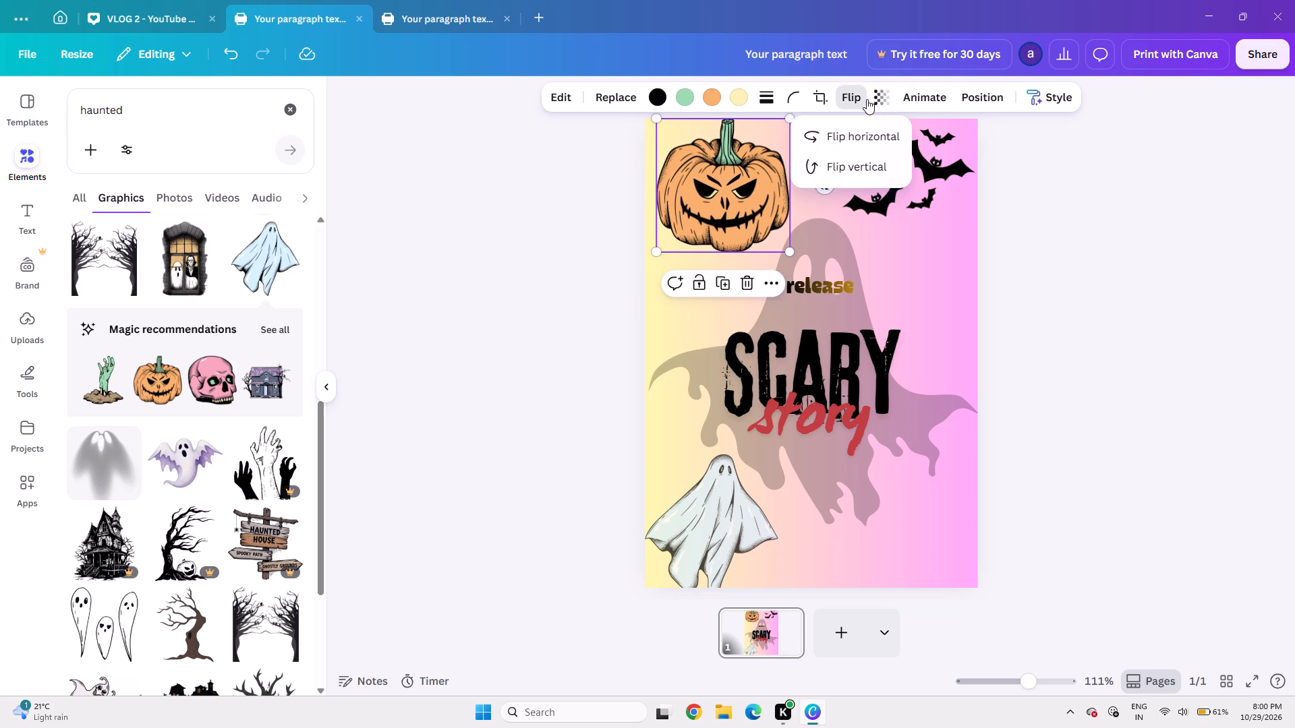
pyautogui.click(884, 100)
pyautogui.click(884, 158)
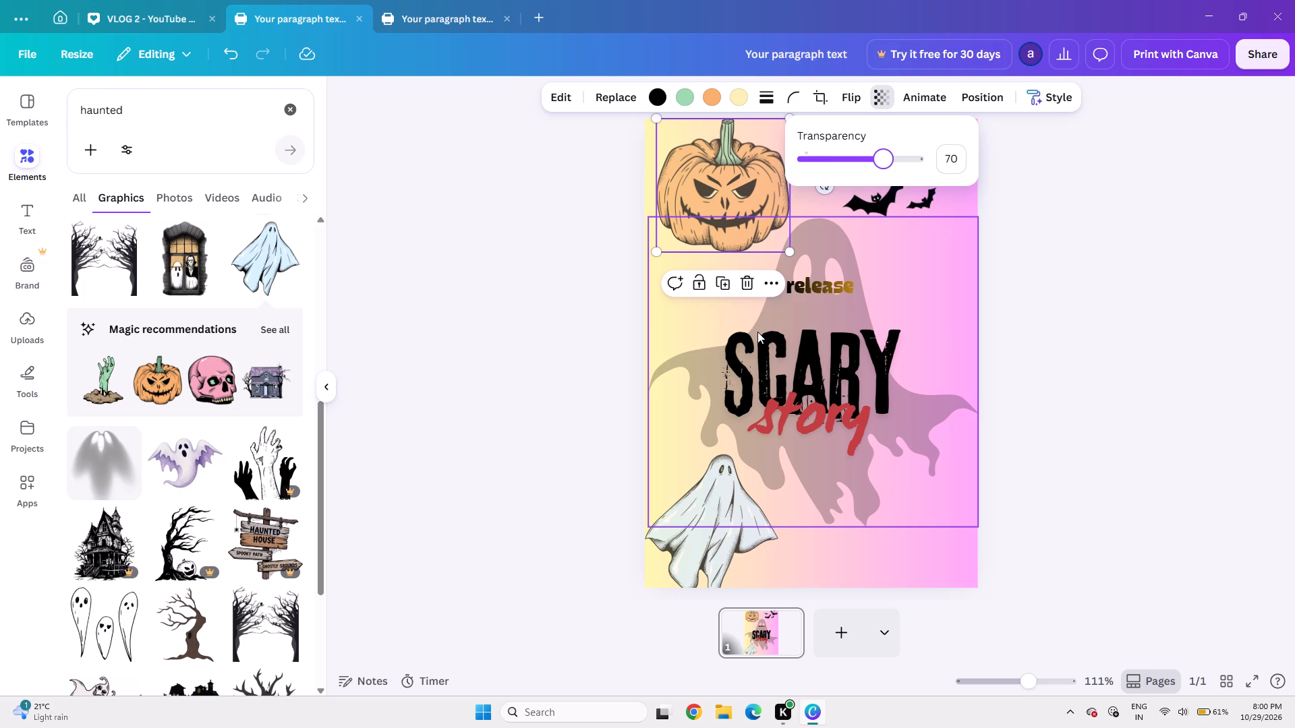
pyautogui.click(467, 463)
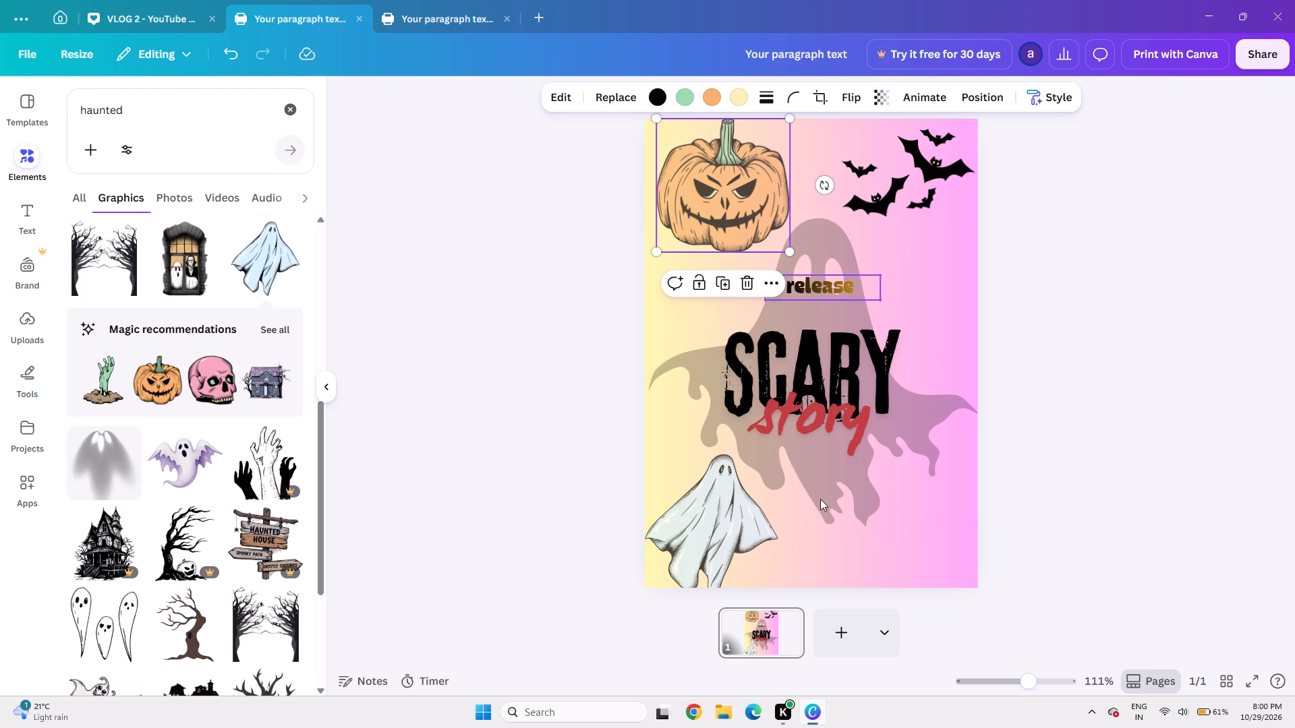
# Duplicate the bottom-left sheet ghost and place the copy in the page's bottom-right corner.
pyautogui.click(738, 515)
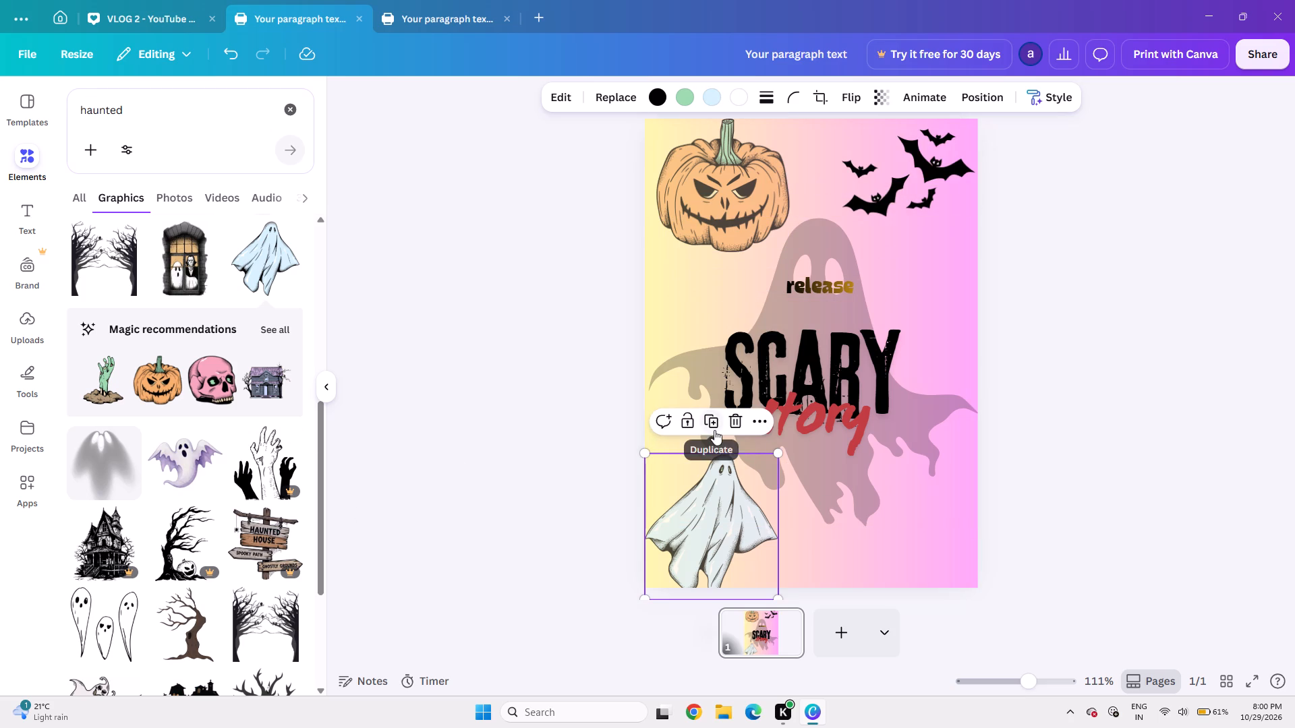
pyautogui.click(706, 419)
pyautogui.moveTo(746, 513); pyautogui.dragTo(939, 493)
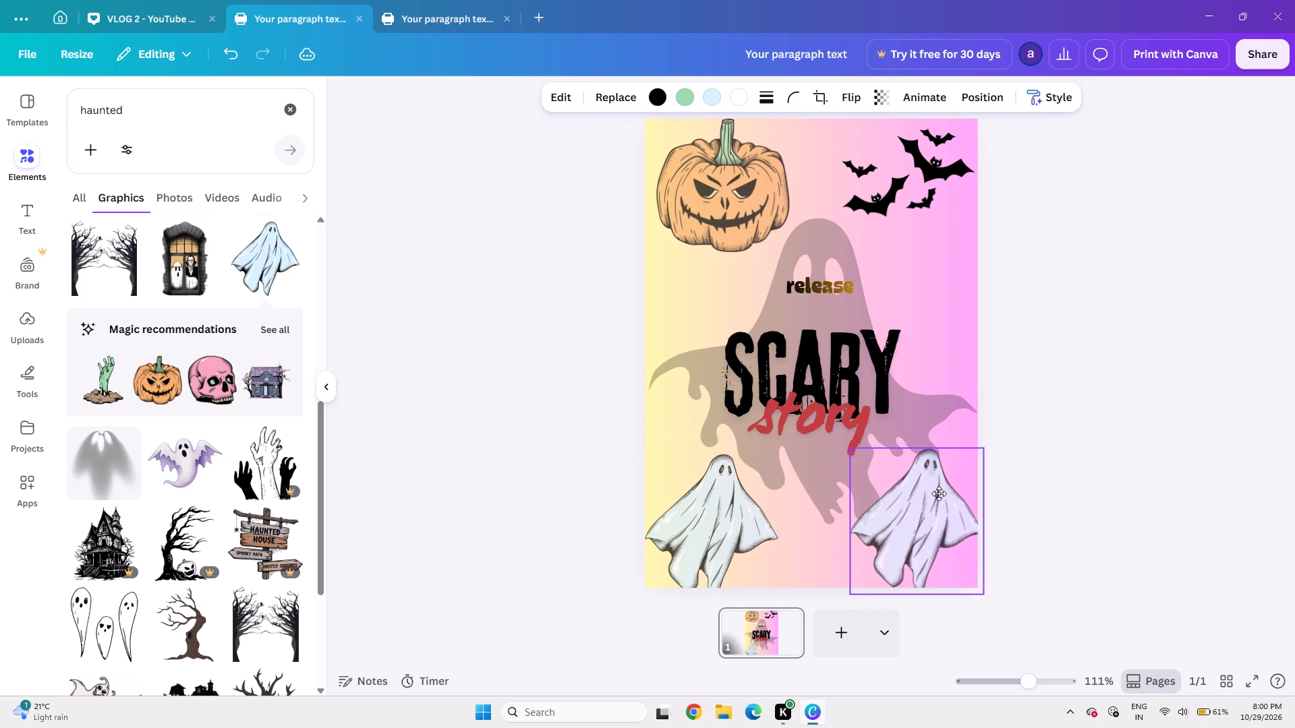
pyautogui.moveTo(939, 493); pyautogui.dragTo(942, 491)
# Flip the bottom-right sheet ghost horizontally so it mirrors the one on the left.
pyautogui.rightClick(966, 446)
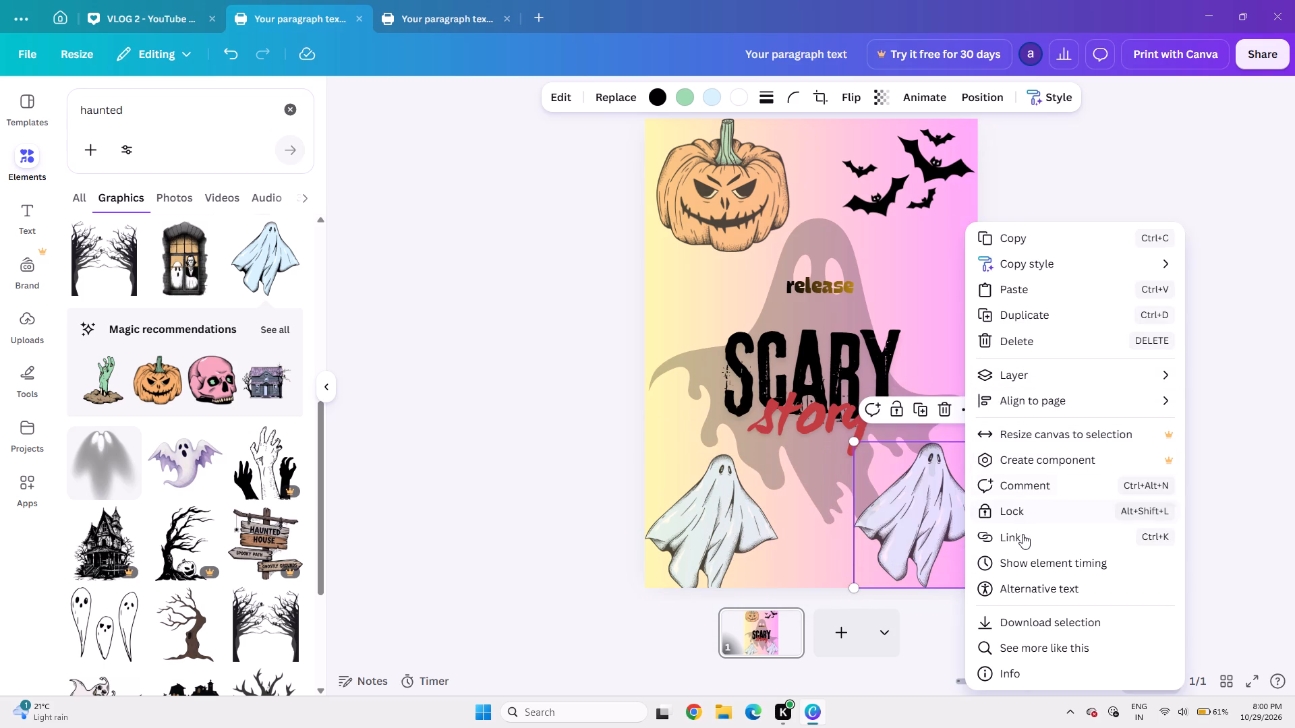
pyautogui.click(872, 159)
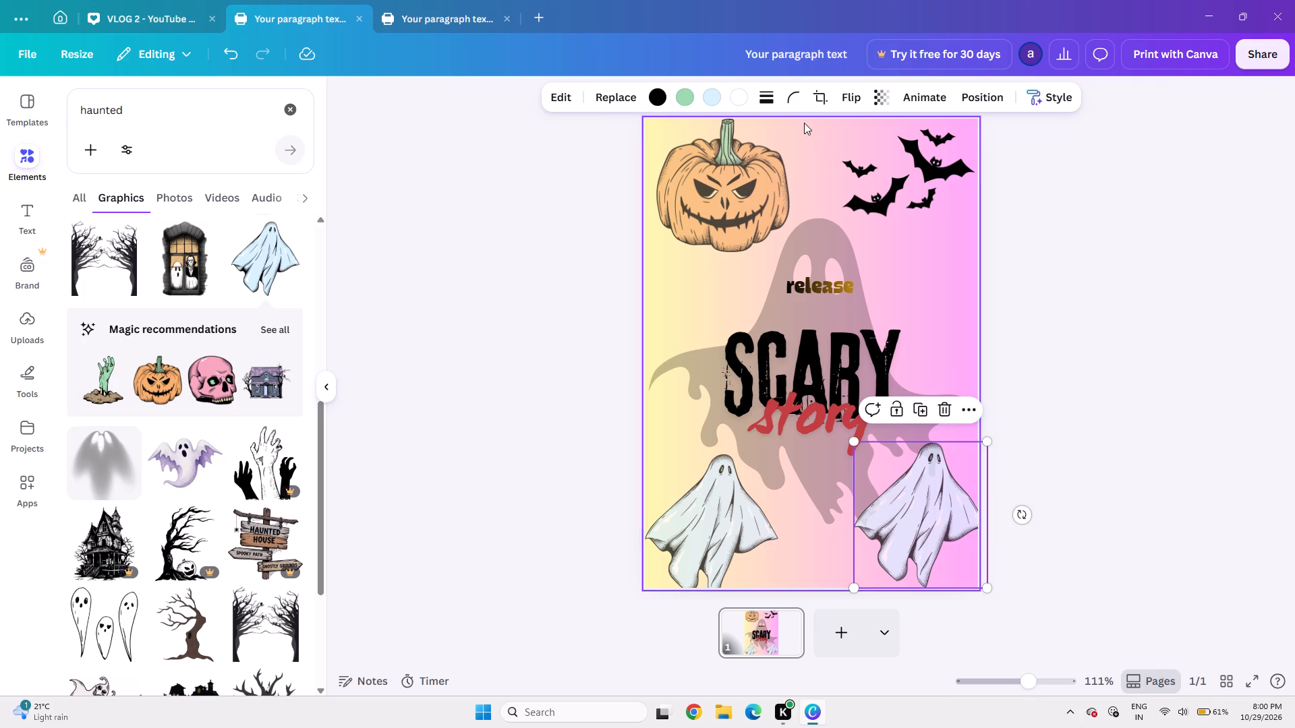
pyautogui.click(846, 102)
pyautogui.click(846, 102)
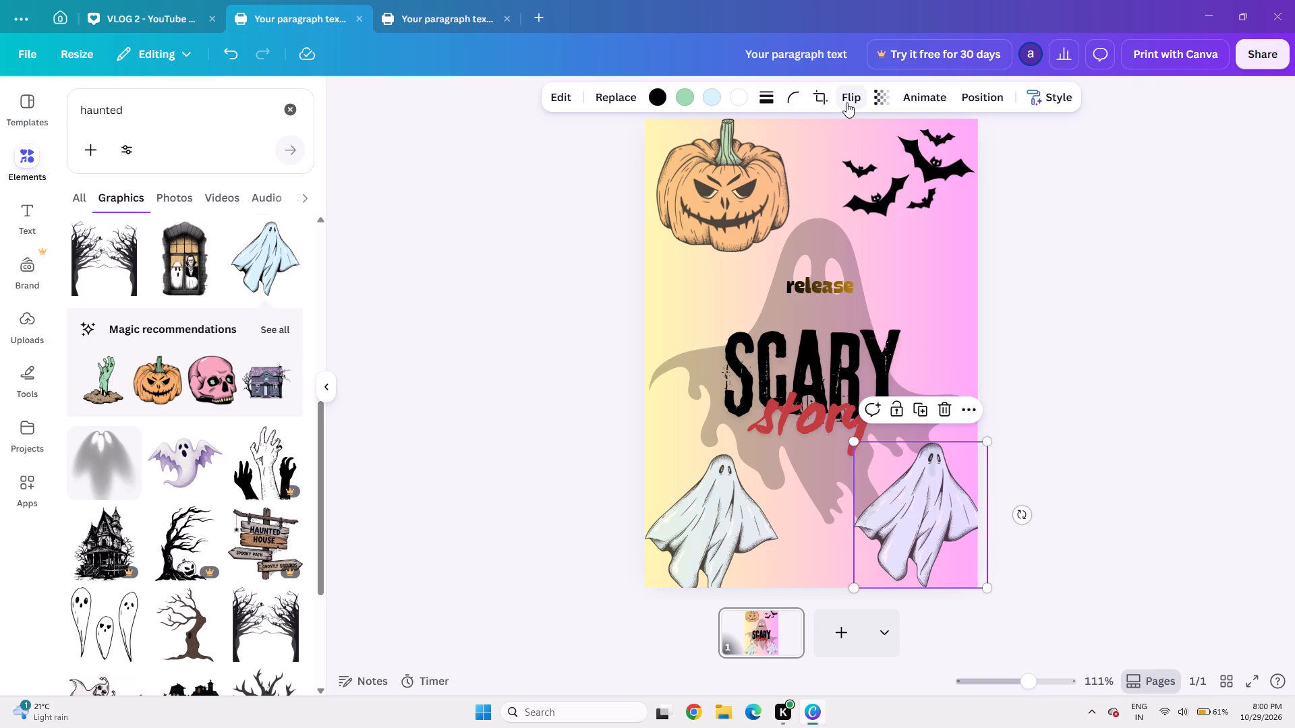
pyautogui.click(846, 102)
pyautogui.doubleClick(902, 463)
pyautogui.click(1126, 446)
pyautogui.click(988, 500)
pyautogui.click(926, 477)
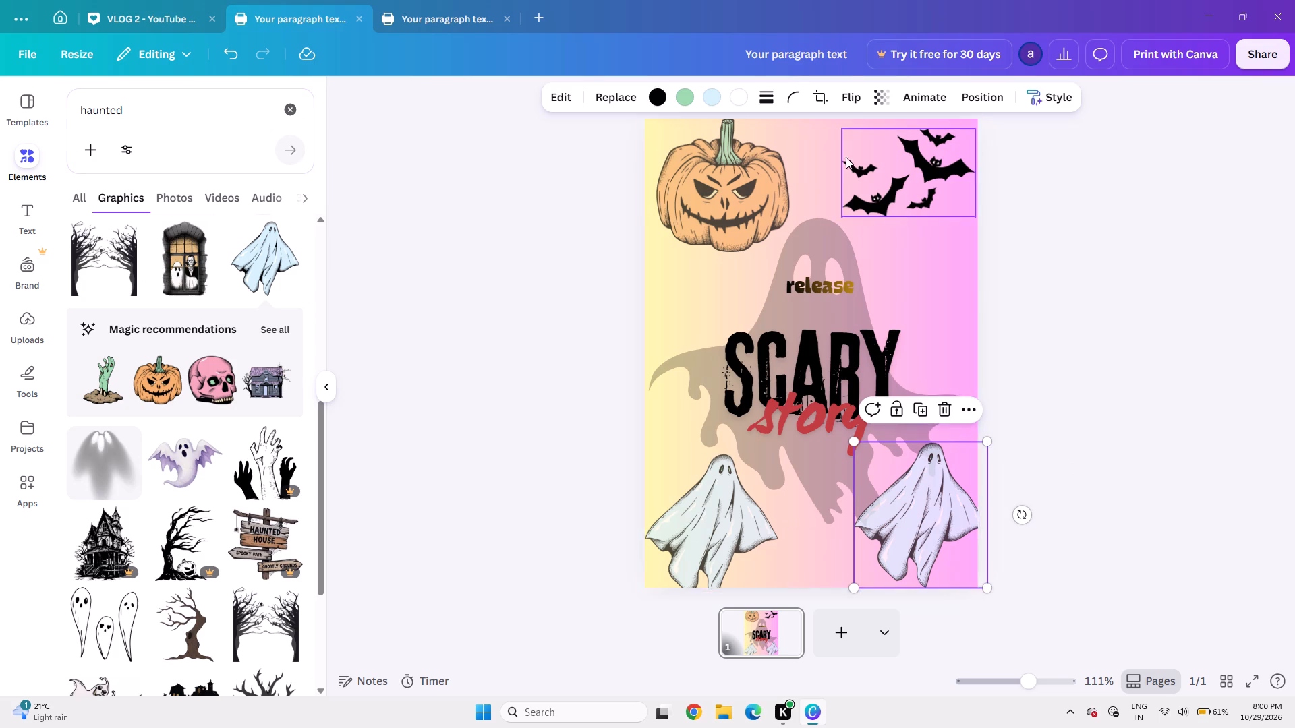
pyautogui.click(856, 91)
pyautogui.click(856, 91)
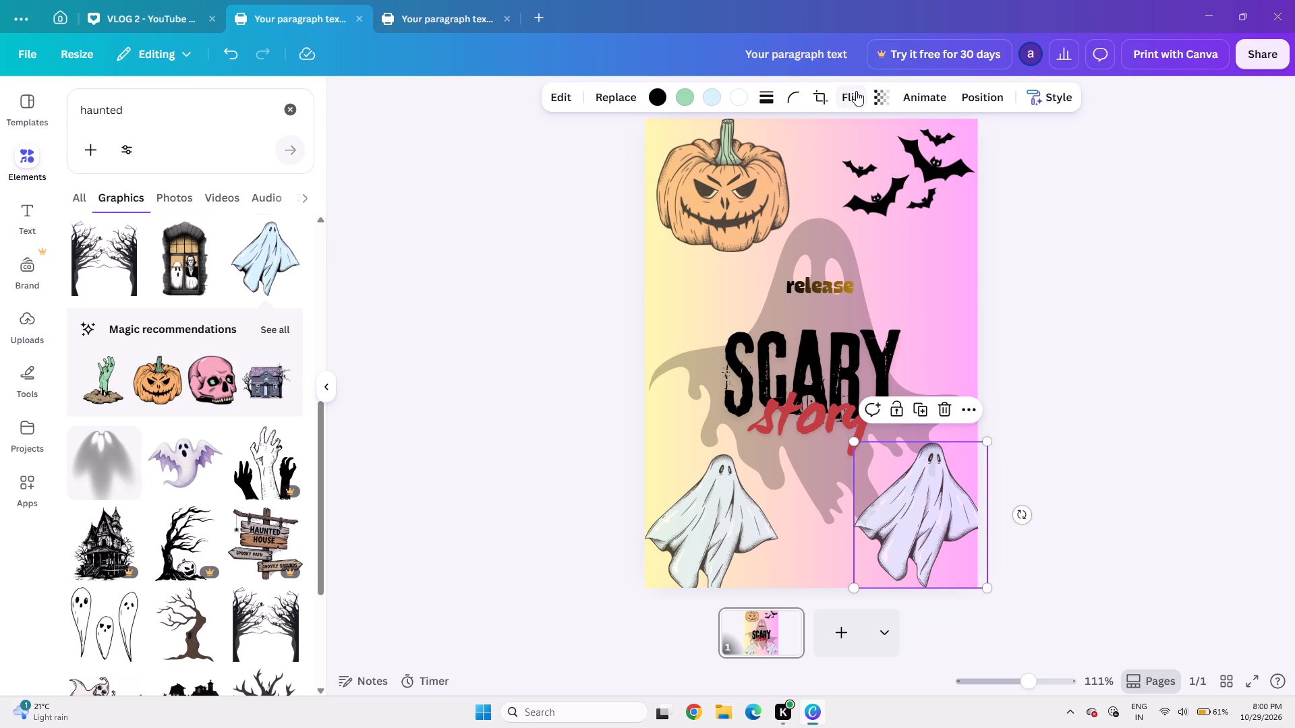
pyautogui.click(856, 91)
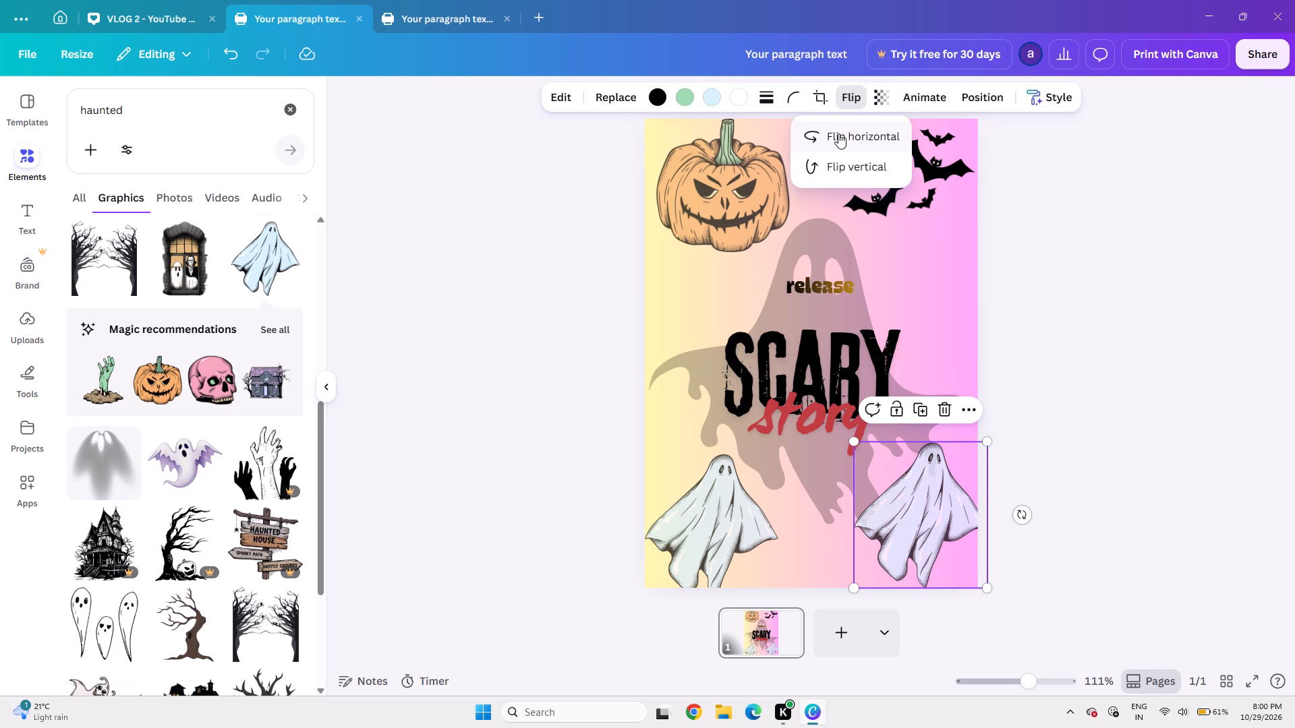
pyautogui.click(838, 133)
pyautogui.click(1027, 225)
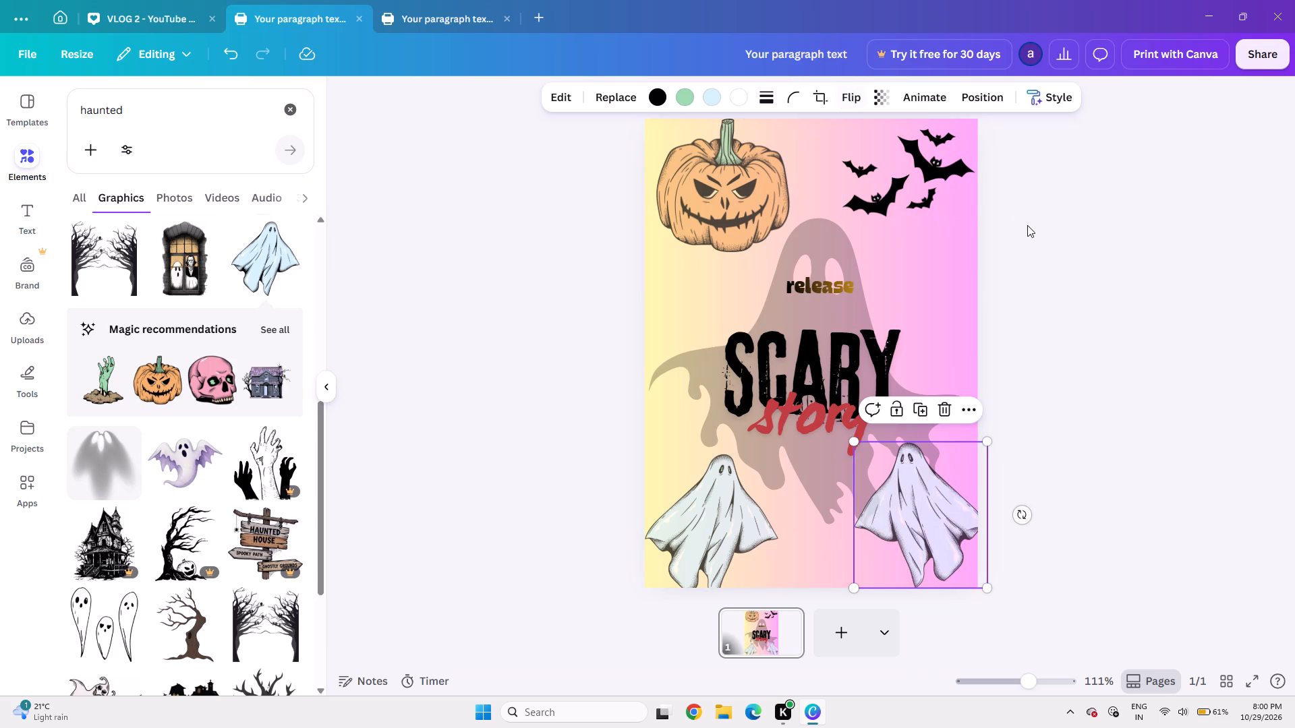
# Add the recommended pink skull graphic, shrink it slightly and place it at the page's right edge below the bats.
pyautogui.click(1056, 369)
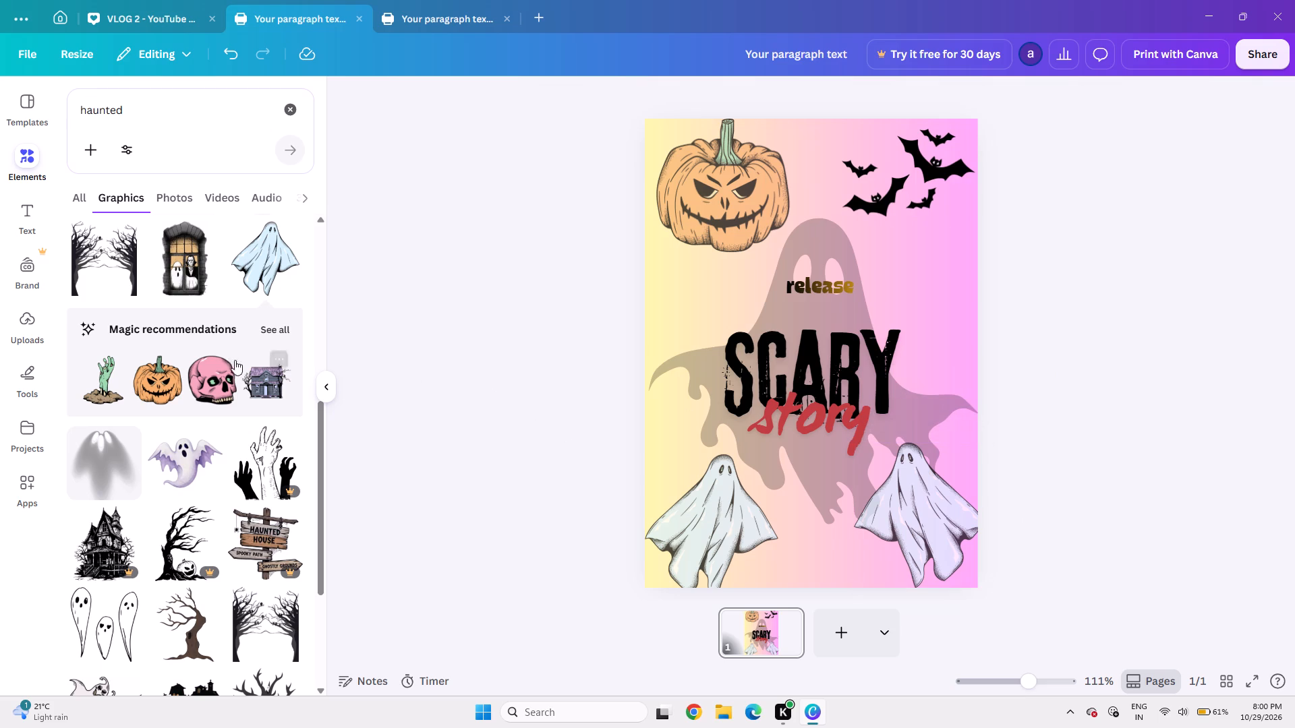
pyautogui.click(216, 377)
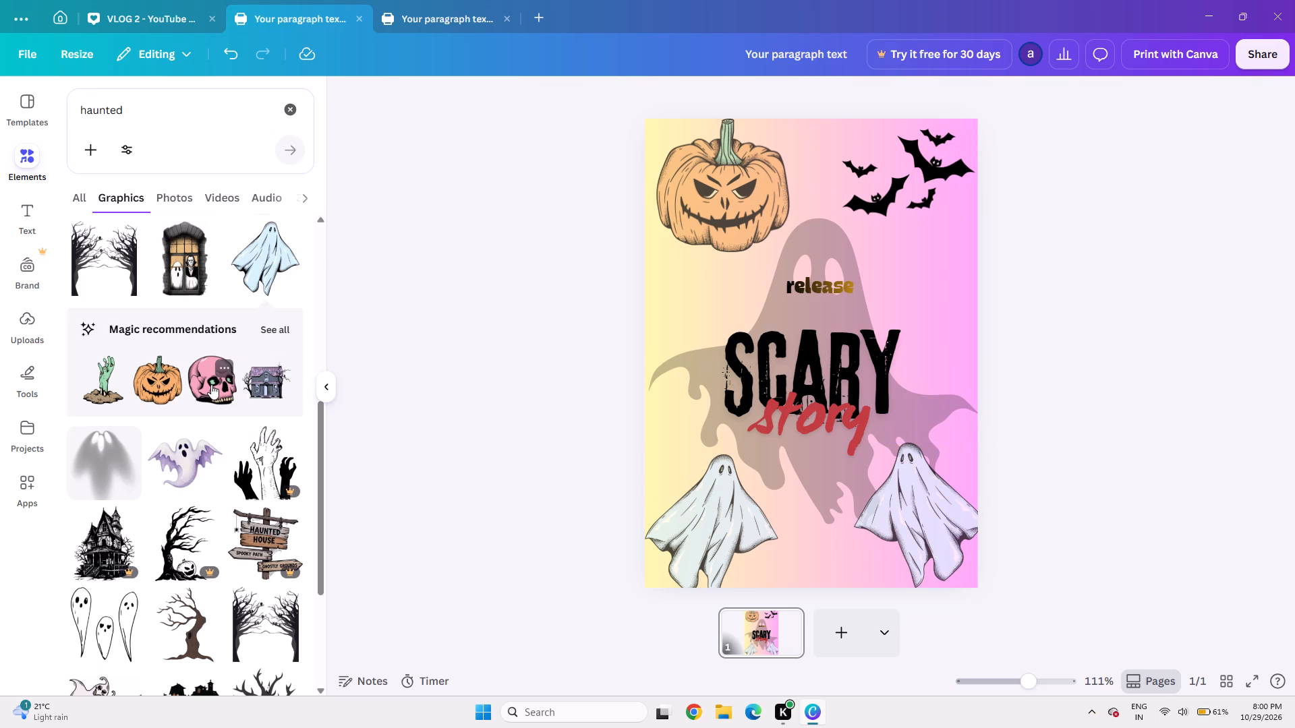
pyautogui.click(211, 385)
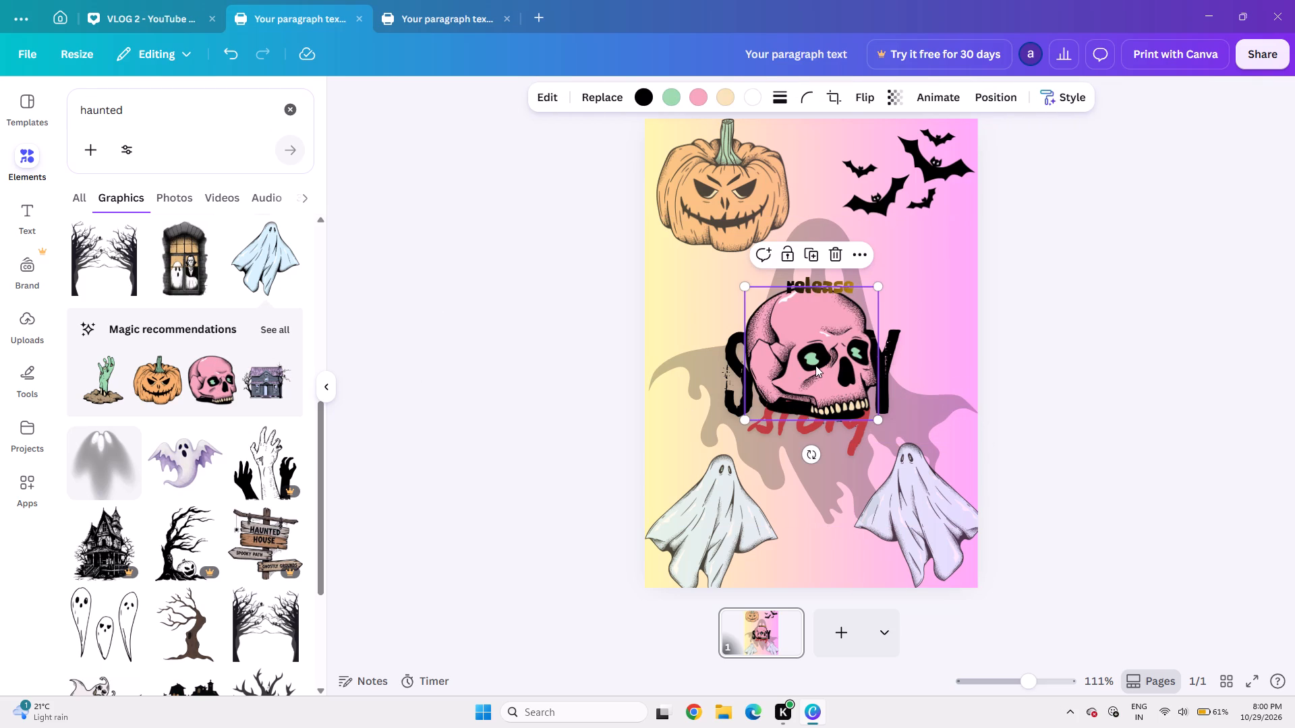
pyautogui.moveTo(812, 365); pyautogui.dragTo(921, 298)
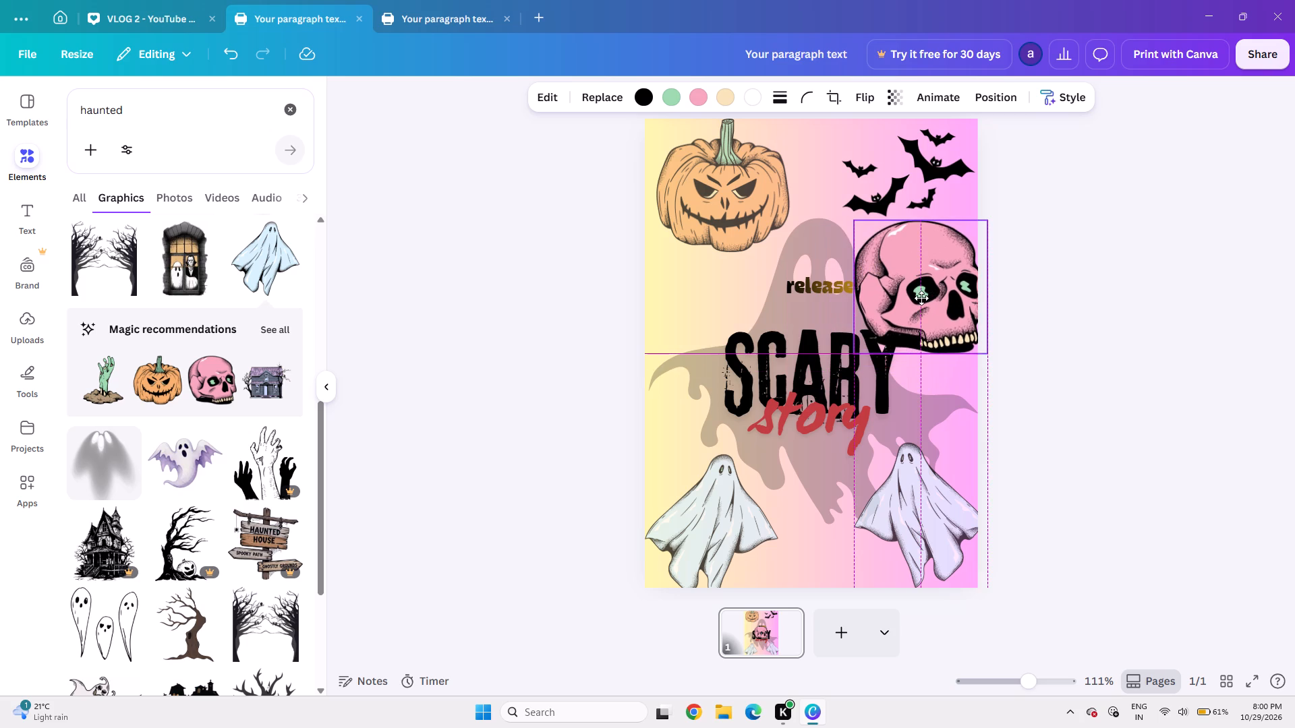
pyautogui.moveTo(921, 298); pyautogui.dragTo(934, 287)
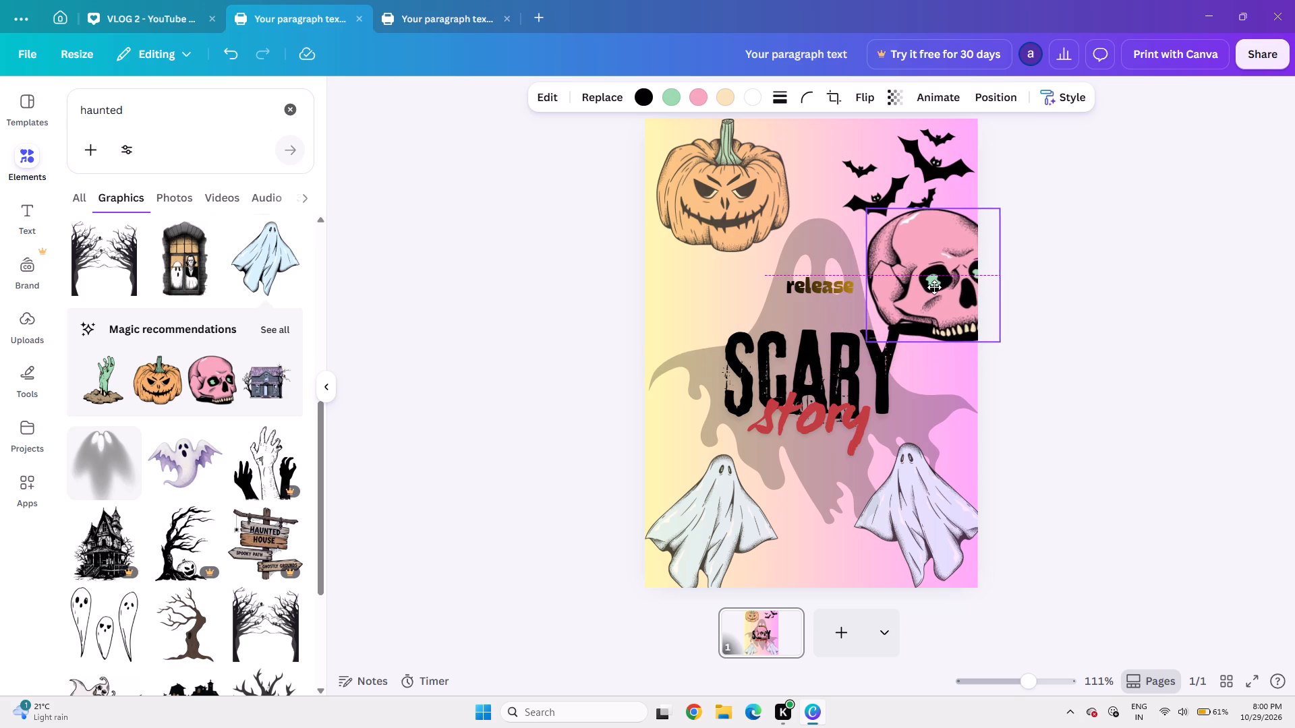
pyautogui.moveTo(934, 287); pyautogui.dragTo(934, 297)
pyautogui.moveTo(1001, 353); pyautogui.dragTo(986, 336)
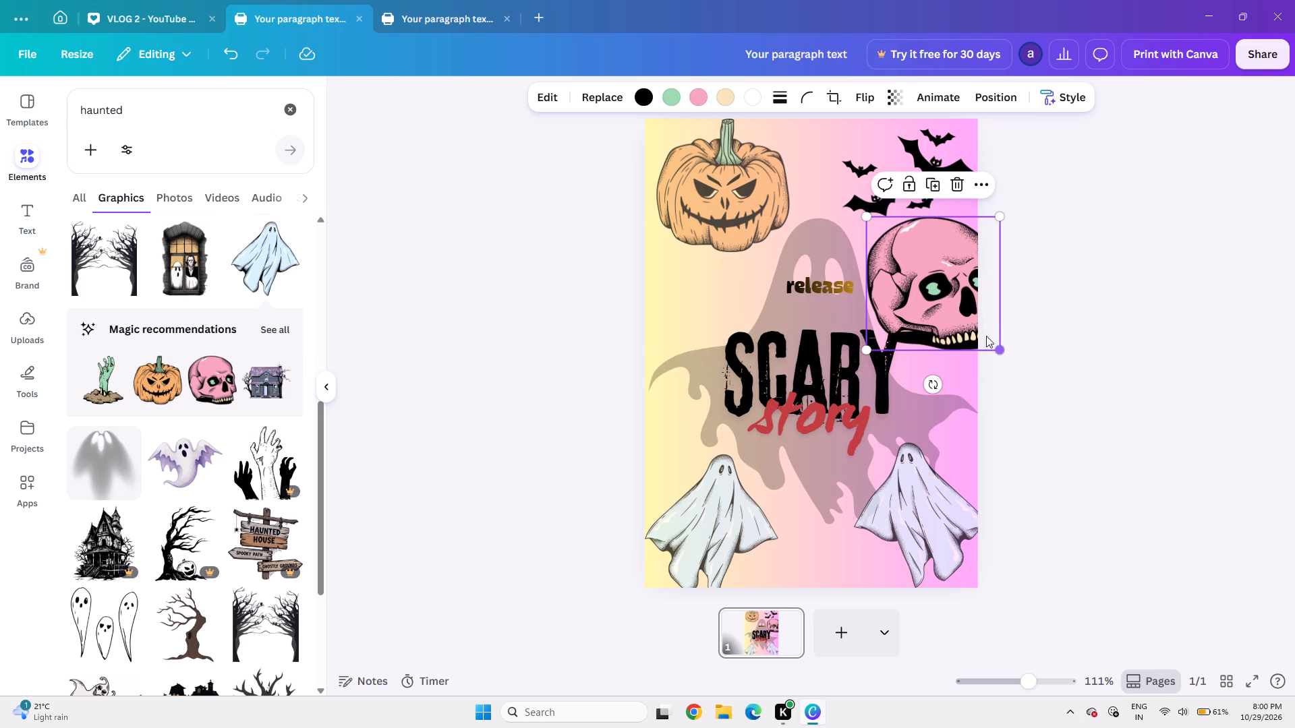
pyautogui.moveTo(986, 336); pyautogui.dragTo(976, 321)
pyautogui.moveTo(931, 307); pyautogui.dragTo(968, 332)
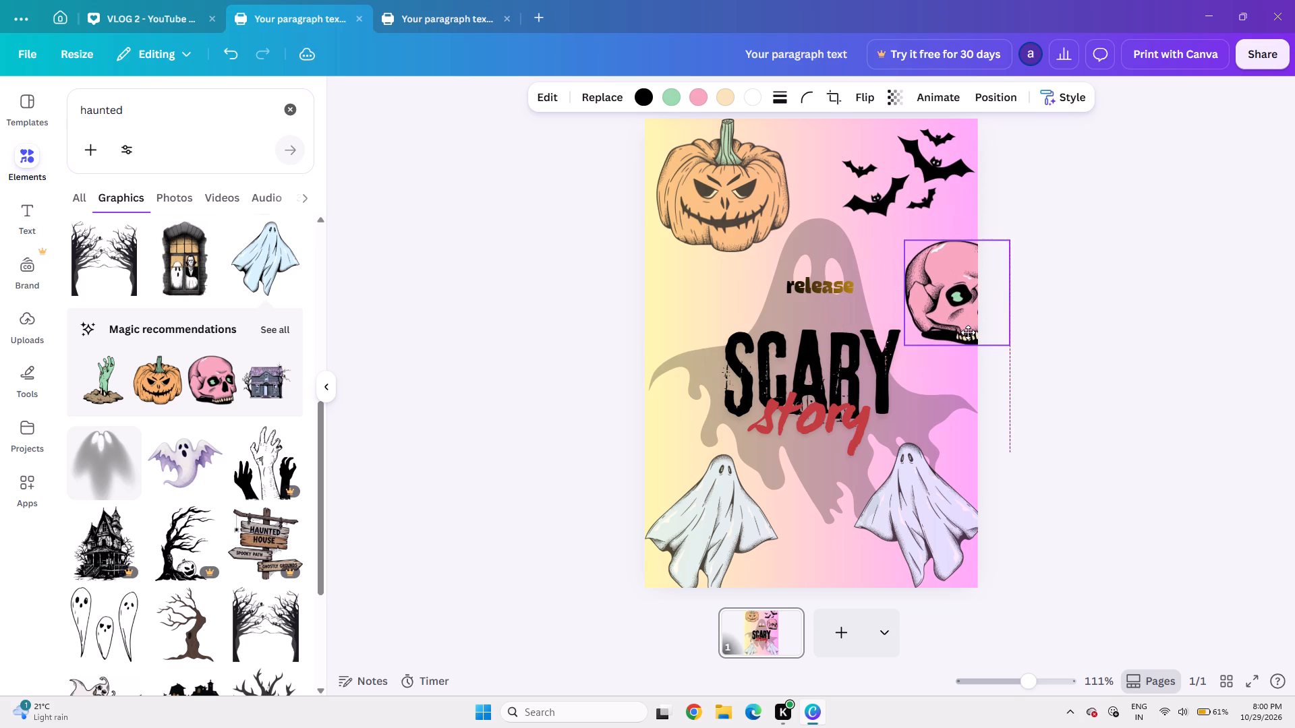
pyautogui.moveTo(968, 332); pyautogui.dragTo(946, 316)
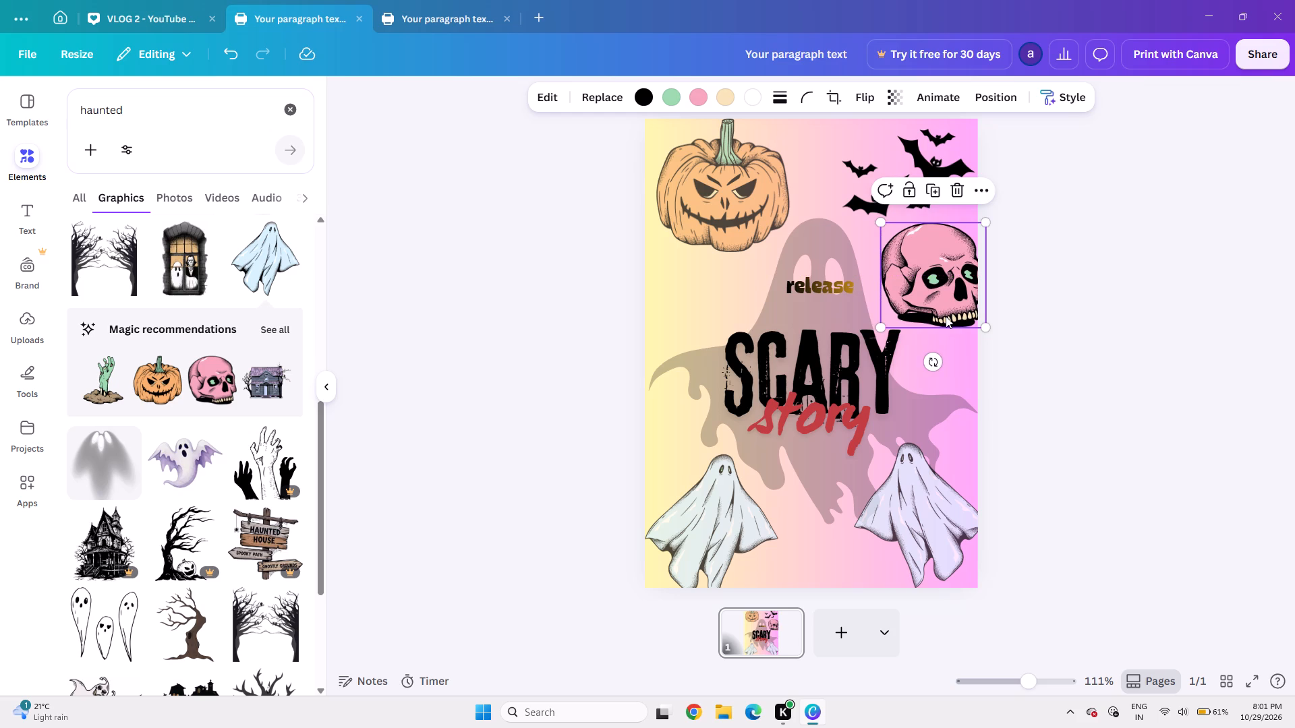
# Capitalise the first letter of the release text so it reads "Release".
pyautogui.click(825, 294)
pyautogui.click(807, 297)
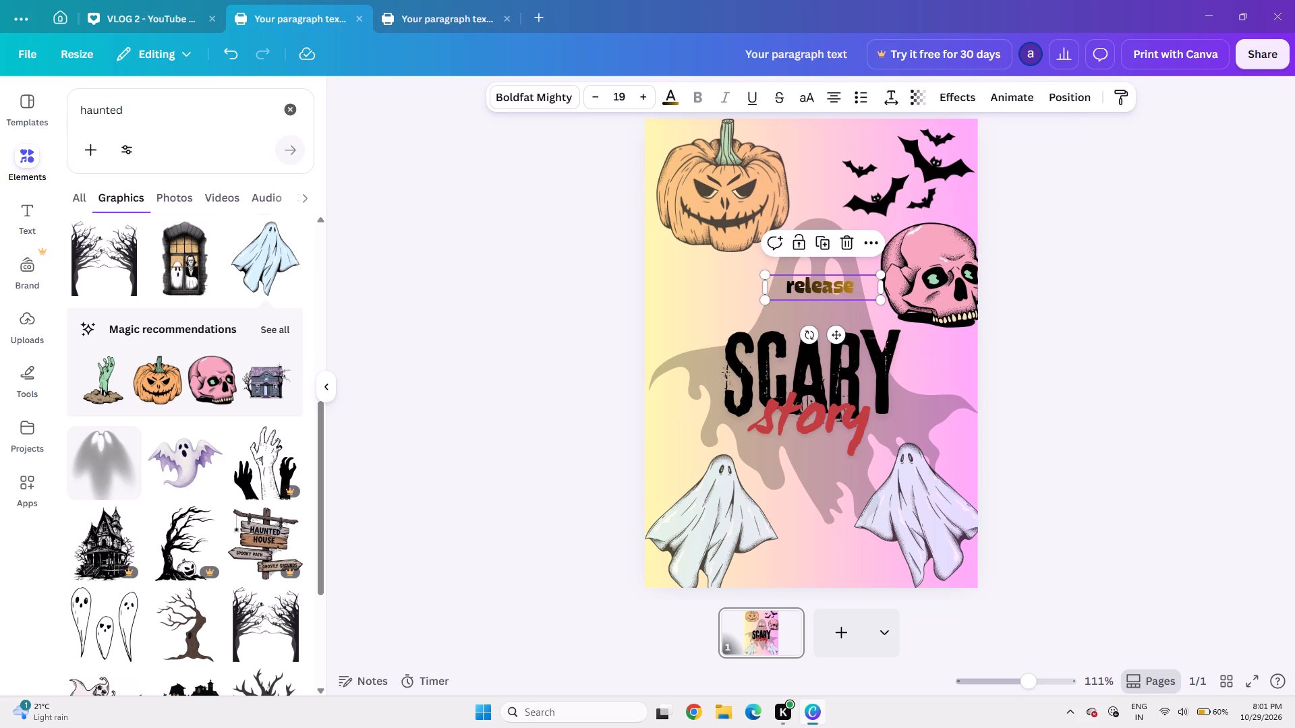
pyautogui.press('Left')
pyautogui.press('Left')
pyautogui.press('Right')
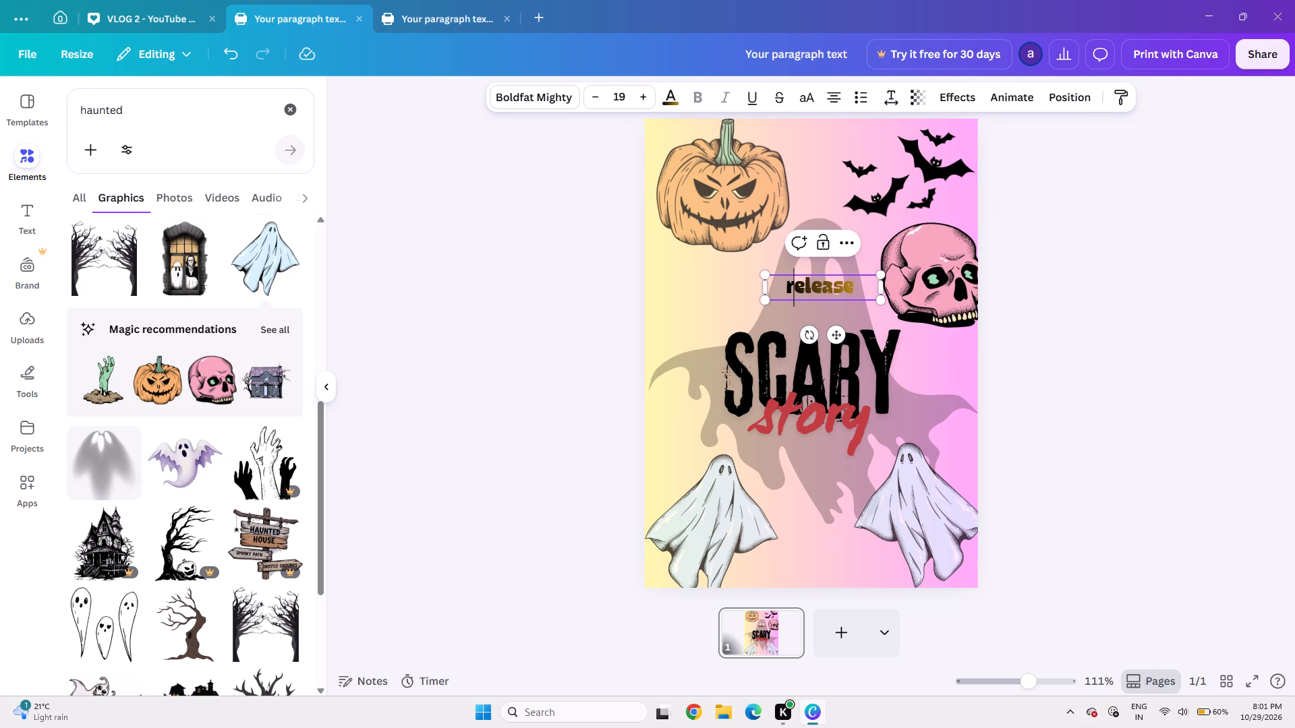
pyautogui.press('BackSpace')
pyautogui.press('r')
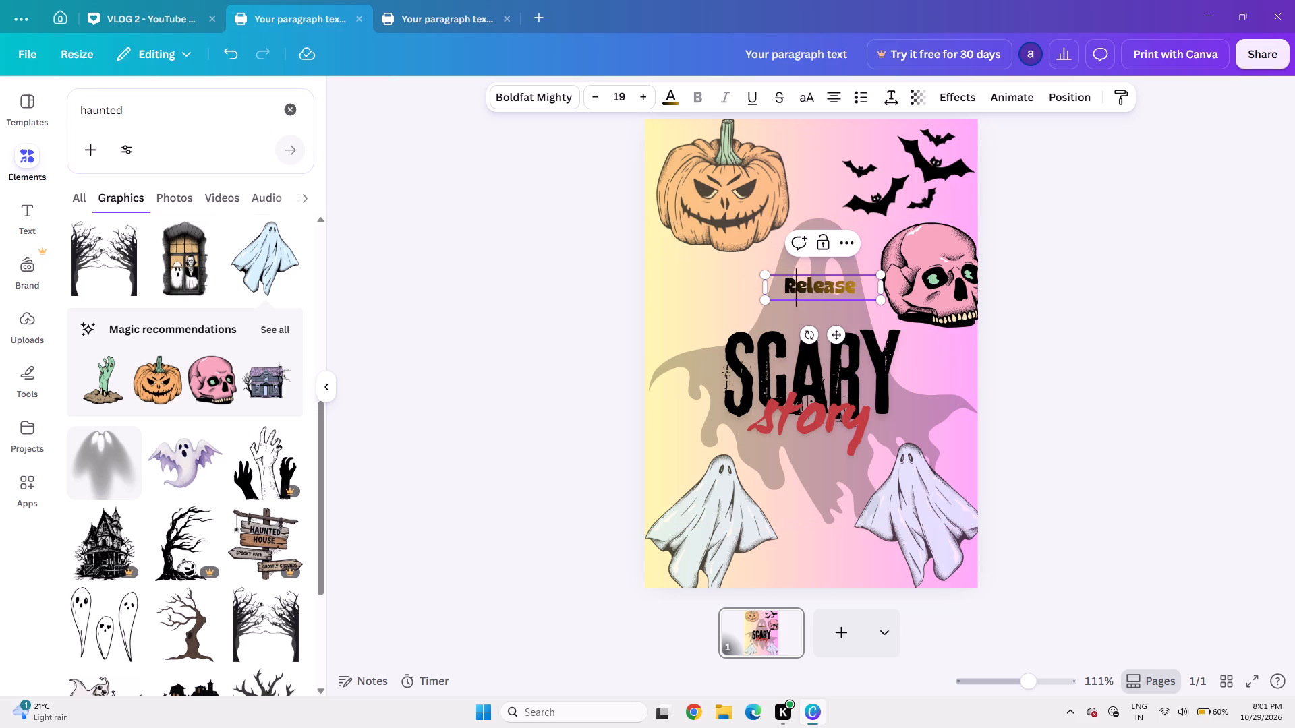
pyautogui.click(1126, 361)
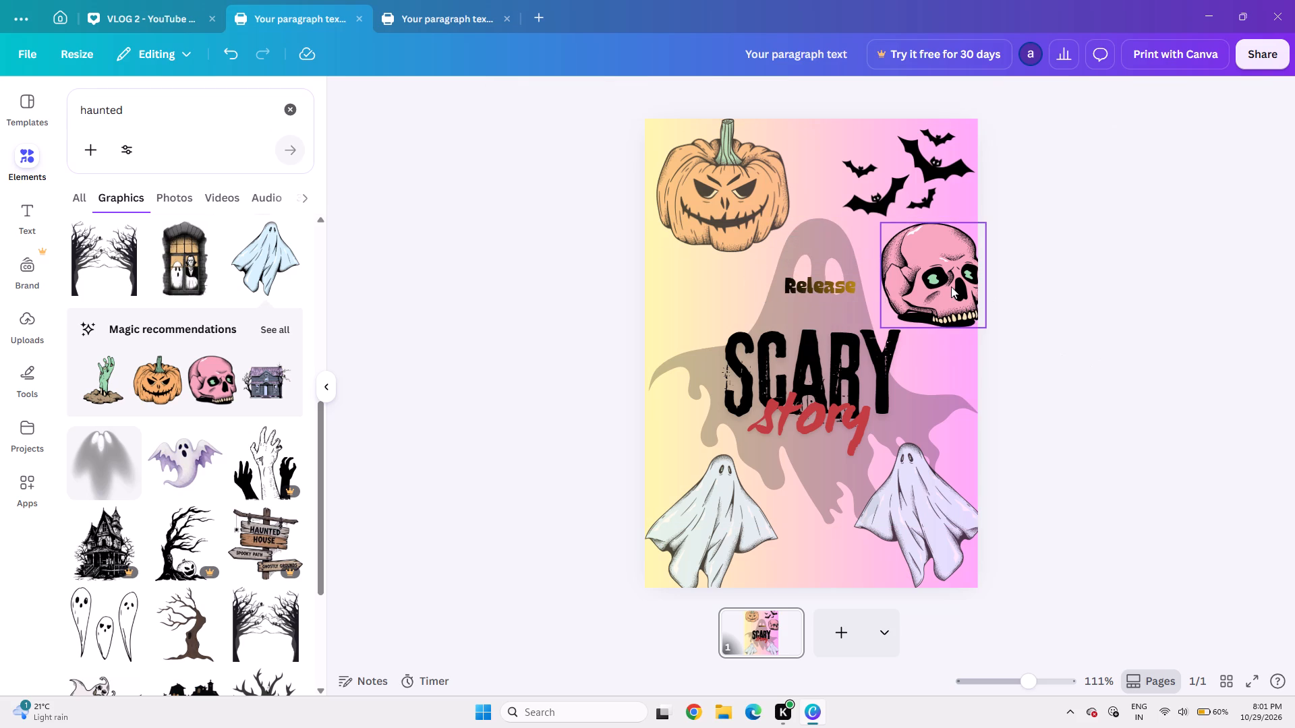
# Set the pink skull's transparency to 87.
pyautogui.click(951, 286)
pyautogui.click(894, 86)
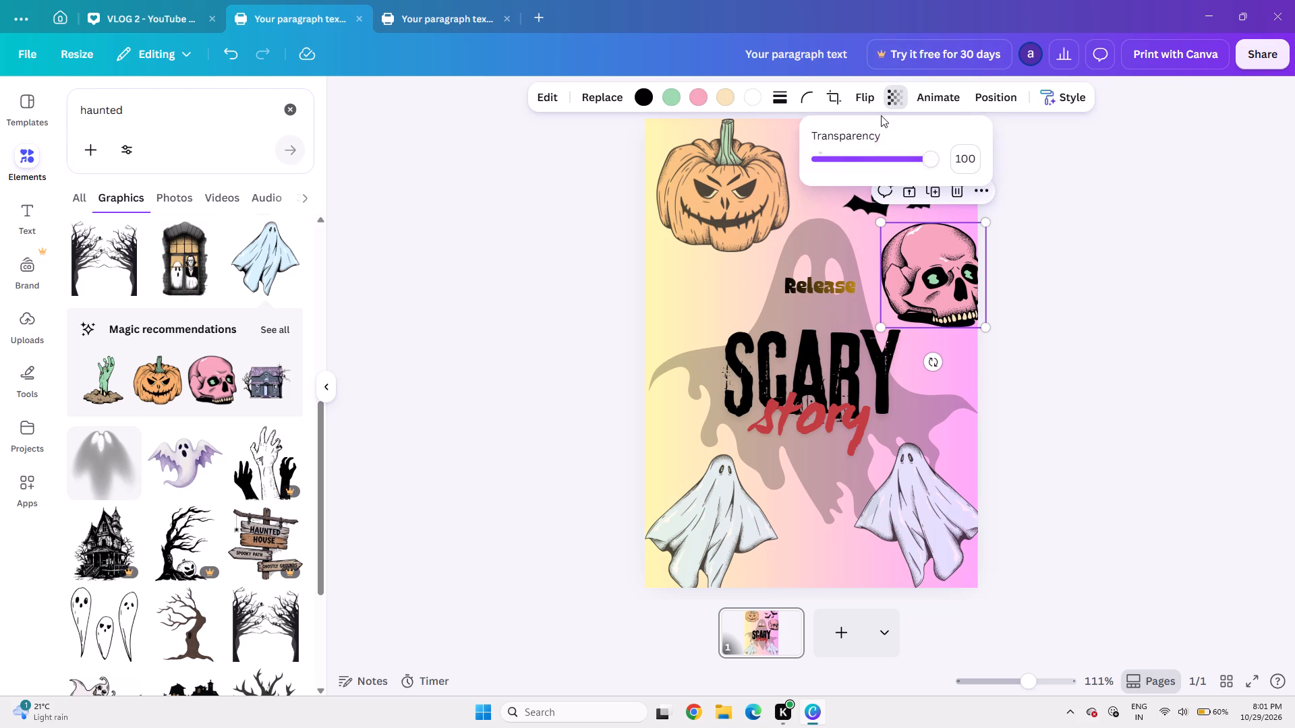
pyautogui.click(898, 158)
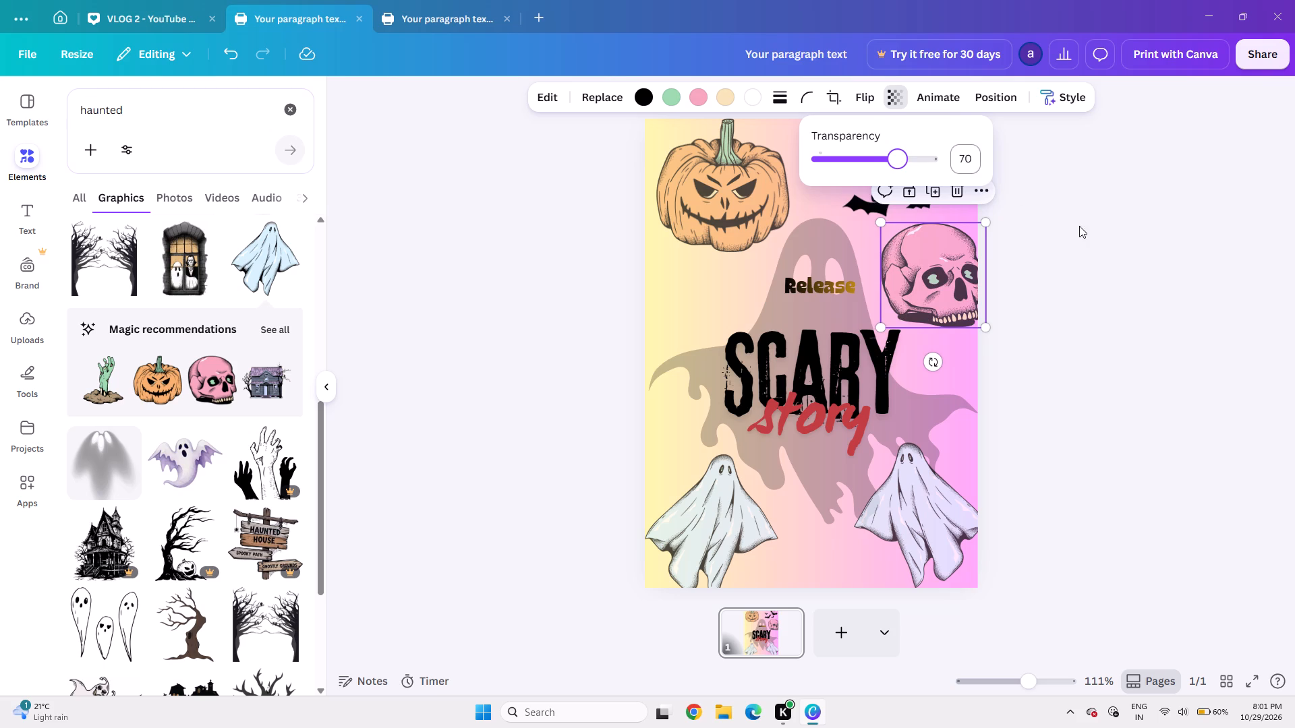
pyautogui.click(918, 160)
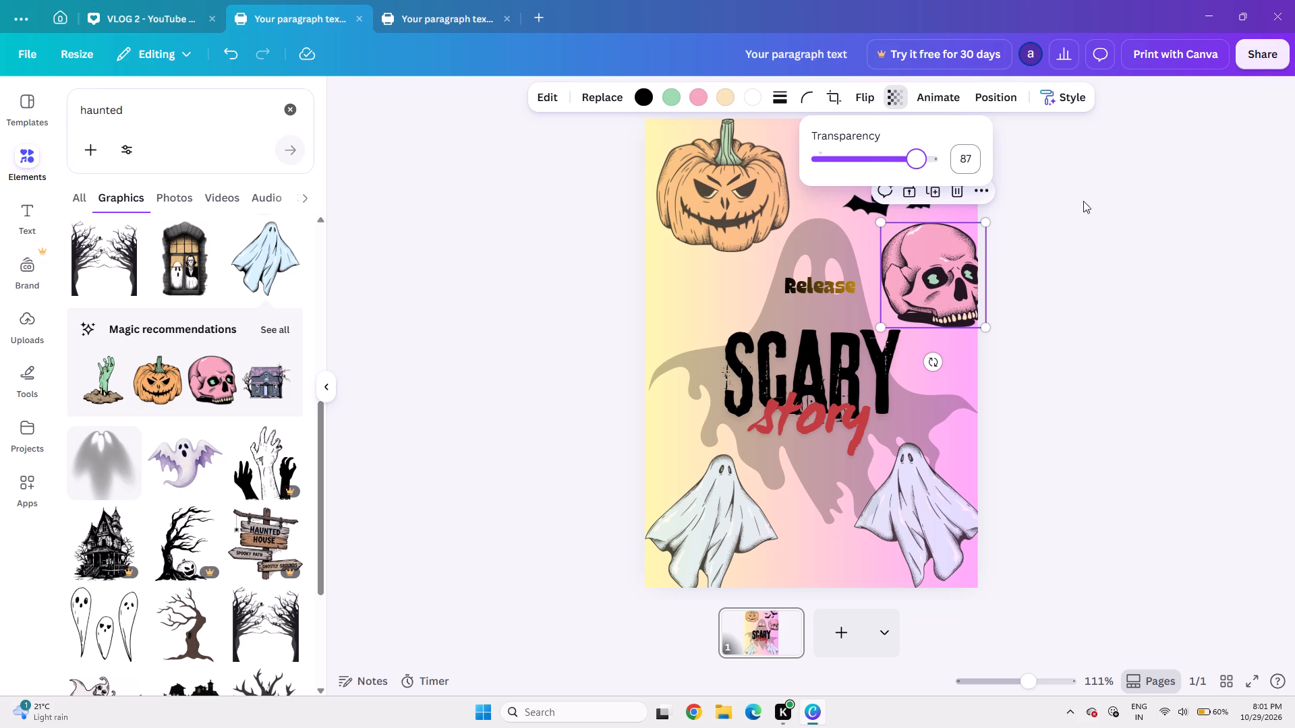
pyautogui.click(1117, 221)
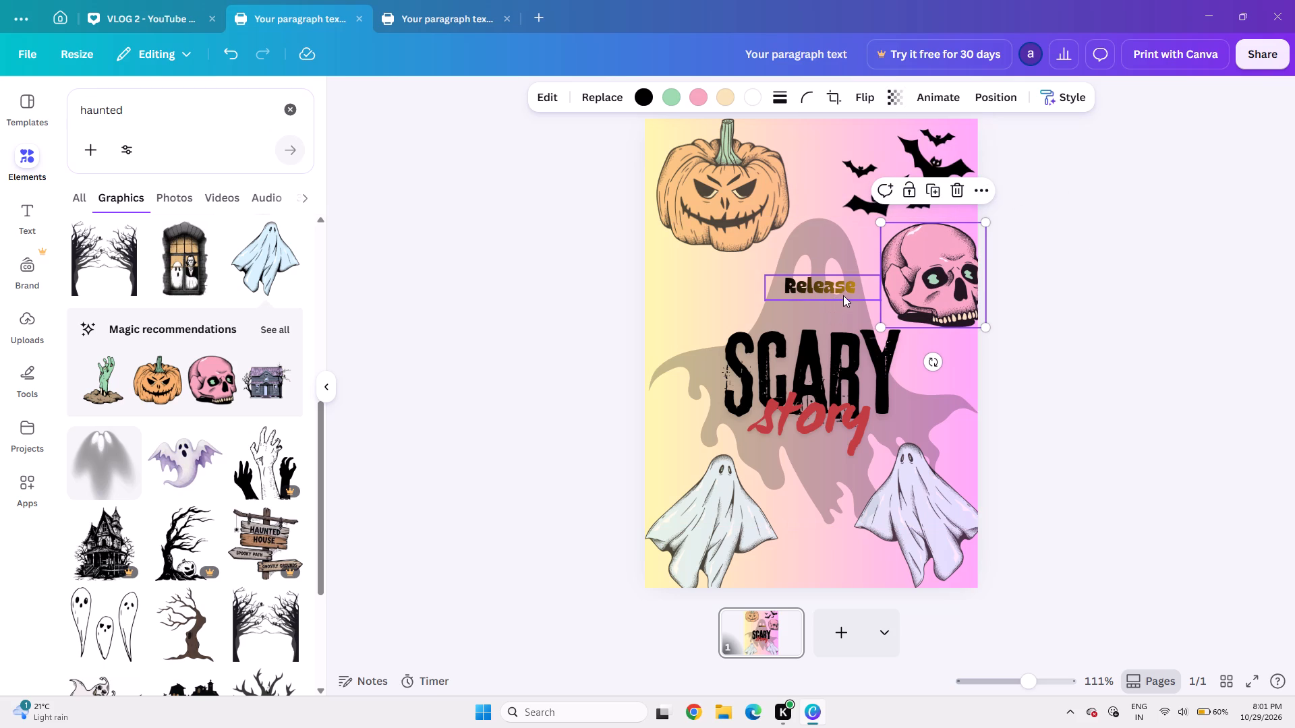
# Nudge the "Release" text up slightly, away from the SCARY heading.
pyautogui.click(802, 310)
pyautogui.click(815, 295)
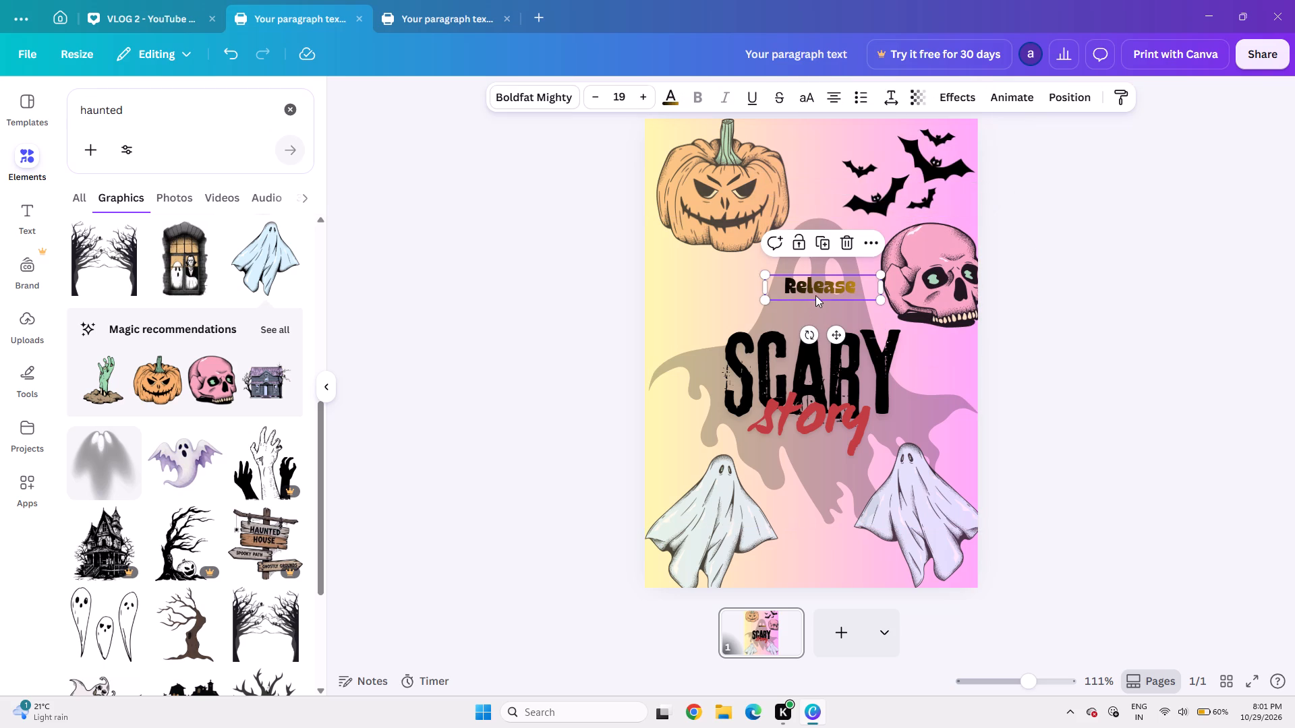
pyautogui.press('Up')
pyautogui.press('Up')
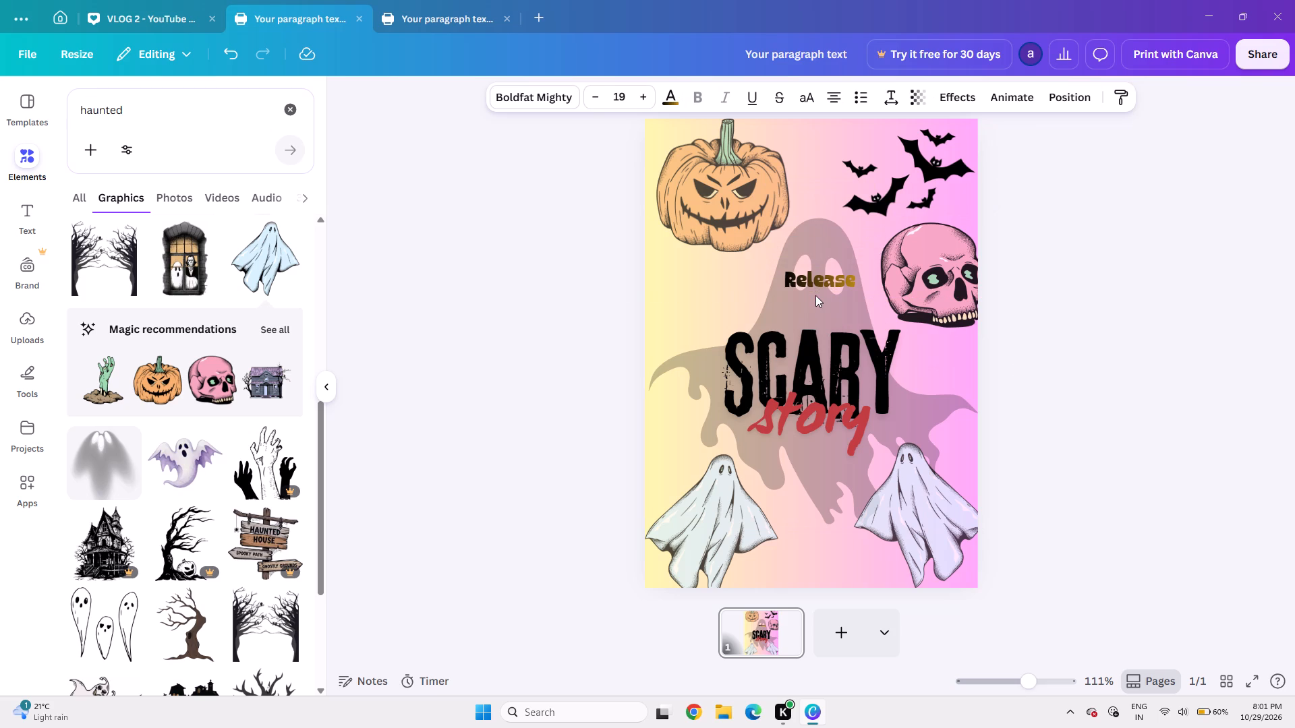
pyautogui.press('Up')
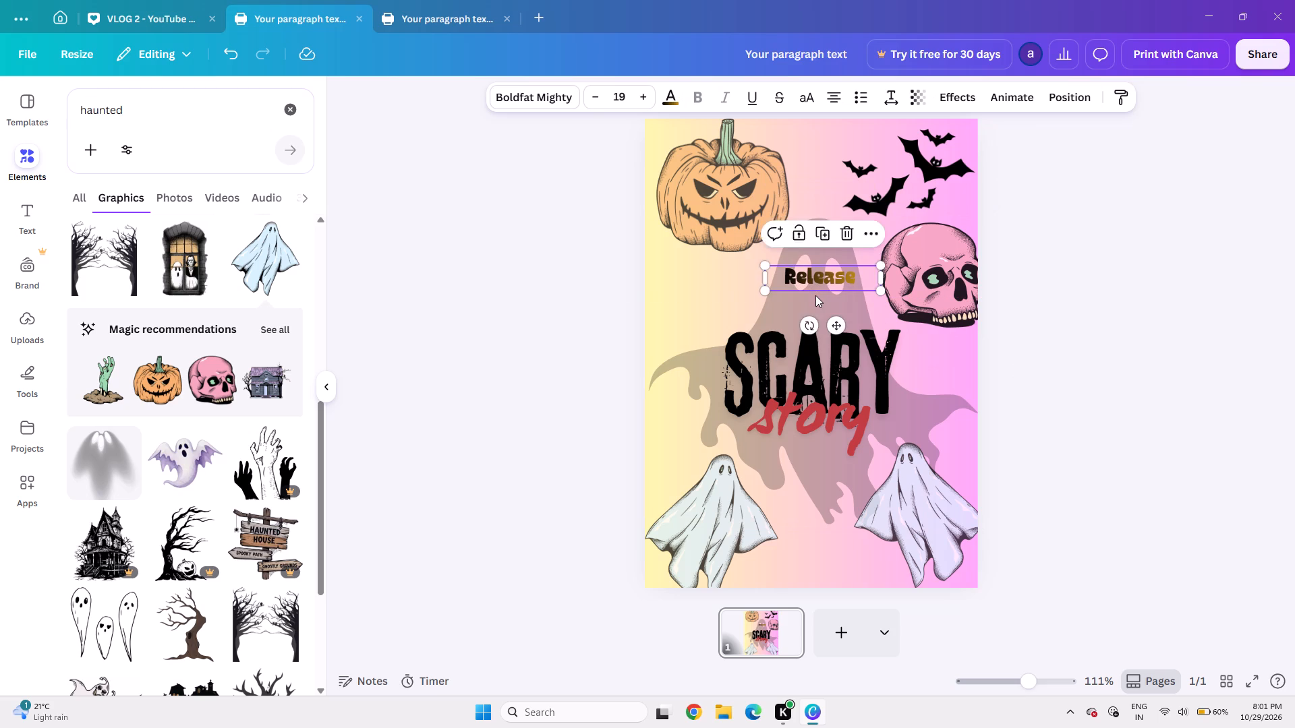
pyautogui.press('Down')
pyautogui.press('Up')
pyautogui.press('Down')
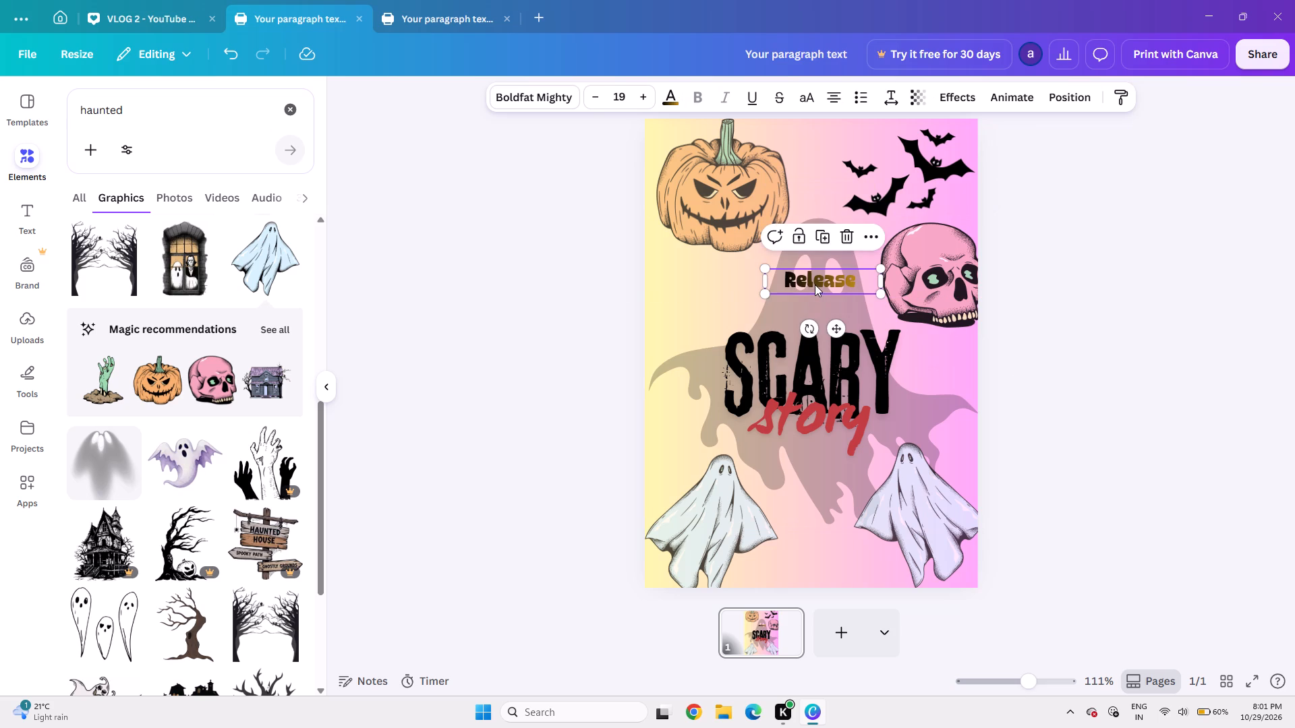
pyautogui.click(1117, 277)
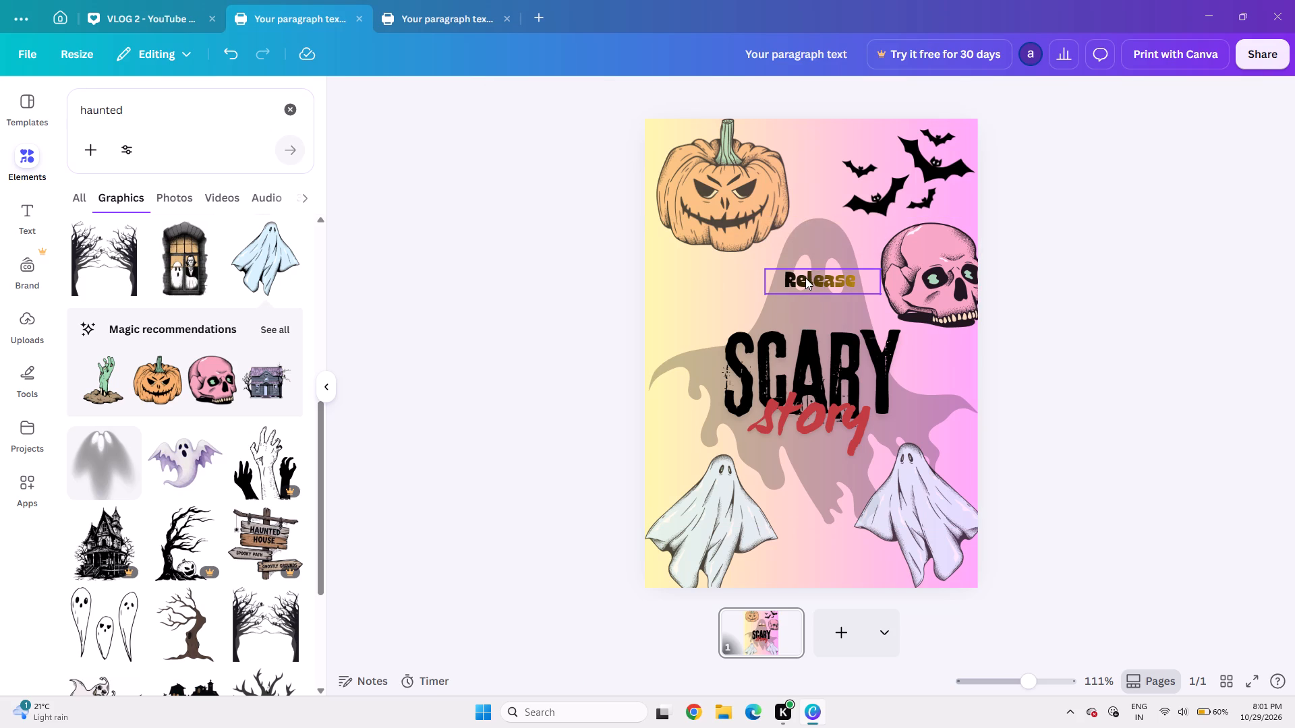
# Duplicate the "Release" text and replace the copy's wording with "ON".
pyautogui.click(805, 278)
pyautogui.click(805, 278)
pyautogui.click(805, 278)
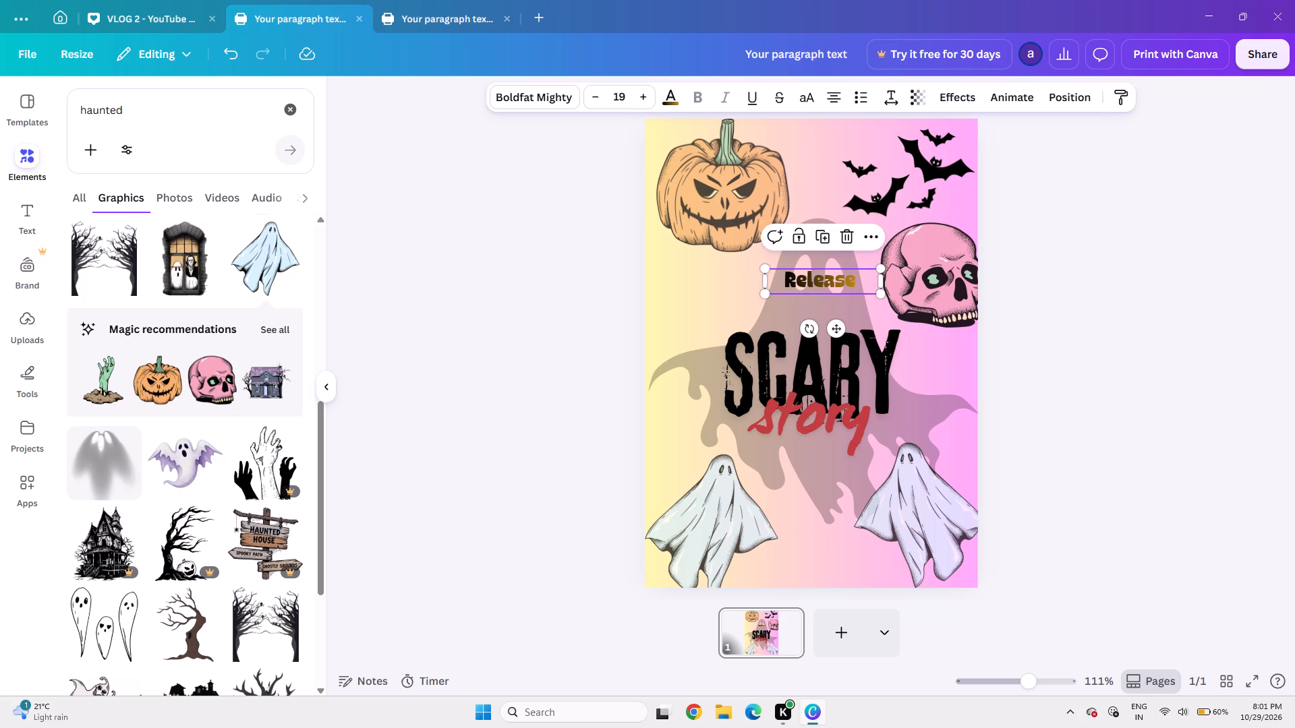
pyautogui.click(805, 278)
pyautogui.click(1137, 267)
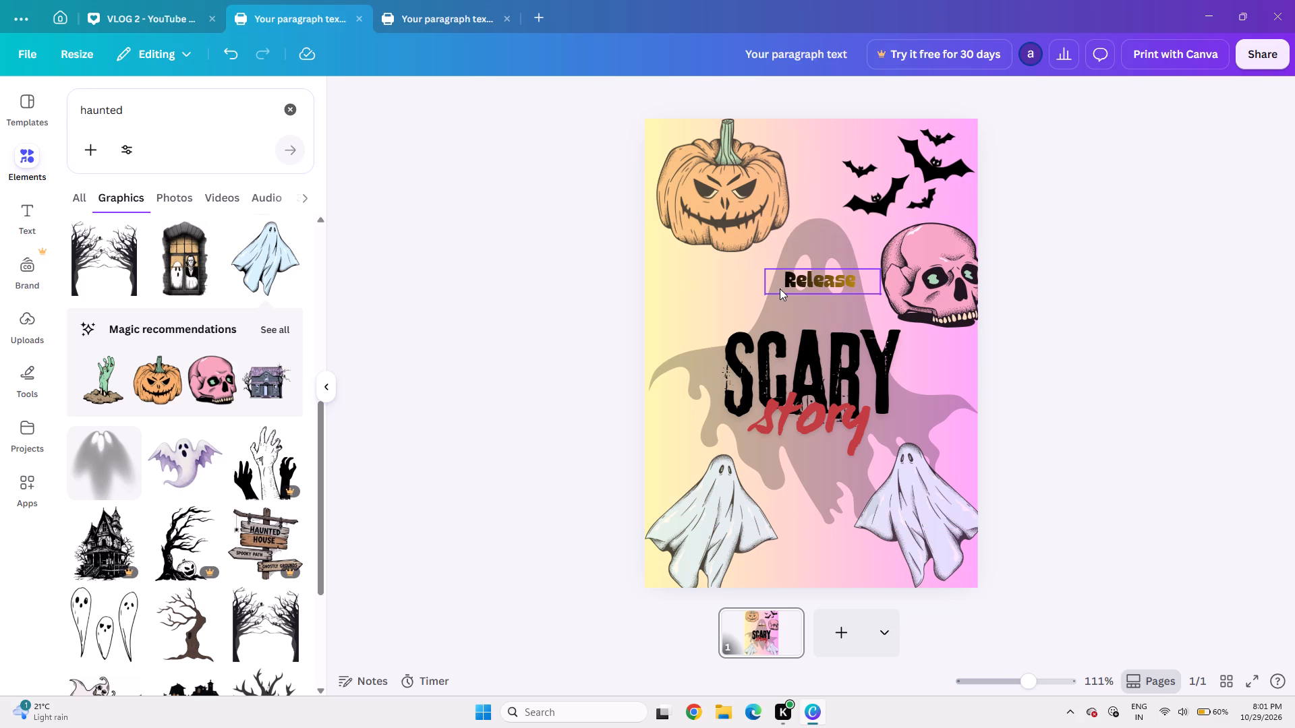
pyautogui.click(788, 289)
pyautogui.click(821, 241)
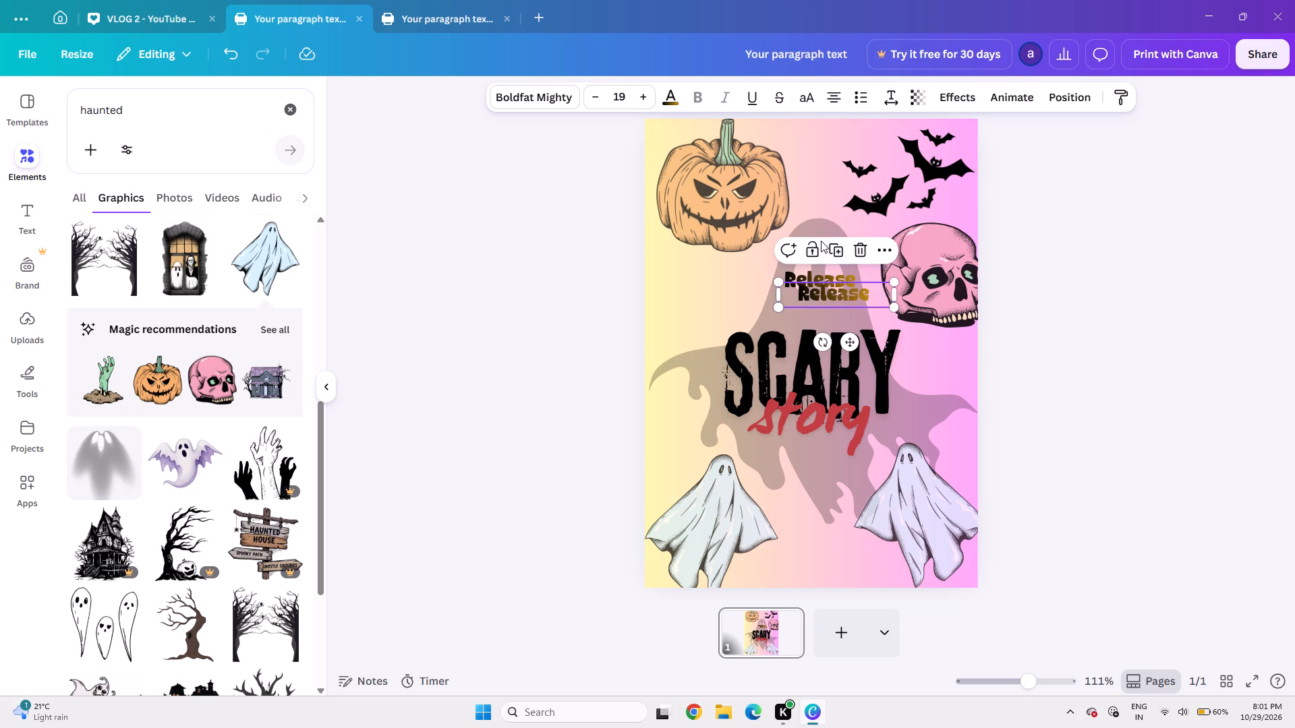
pyautogui.doubleClick(873, 295)
pyautogui.press('BackSpace')
pyautogui.write('OM')
pyautogui.press('BackSpace')
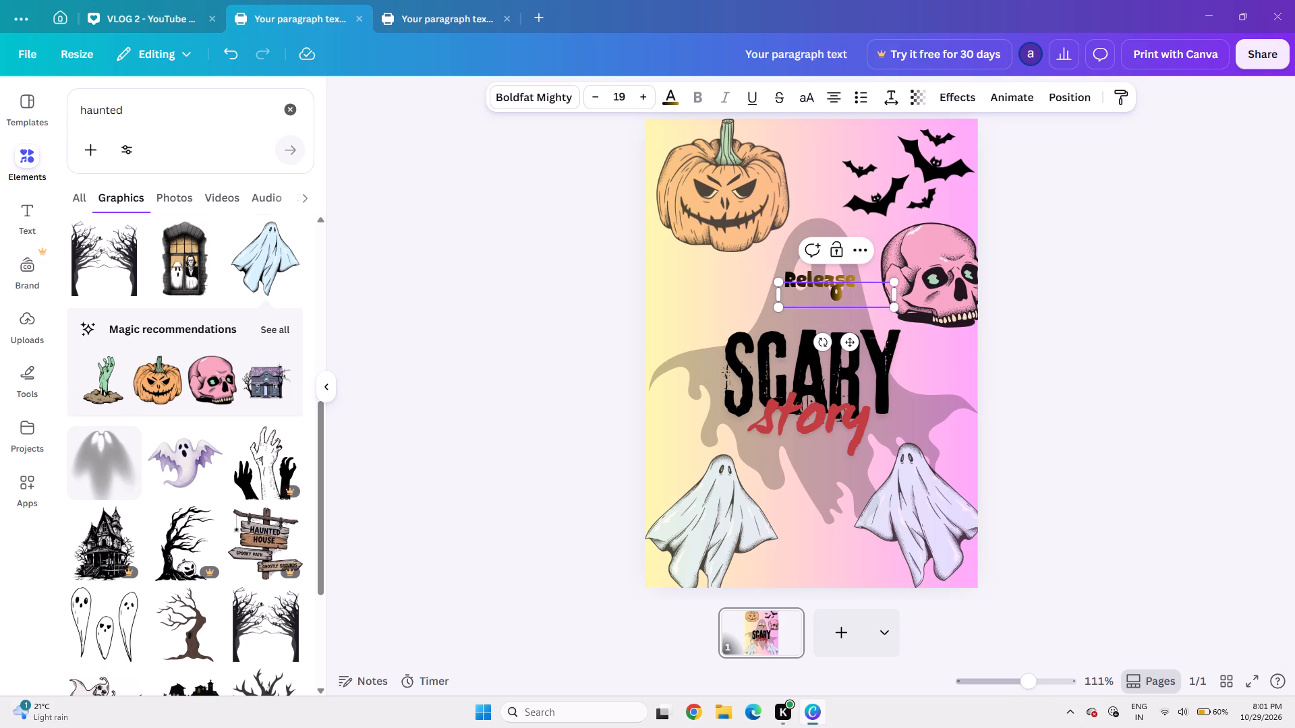
pyautogui.press('n')
pyautogui.click(1083, 351)
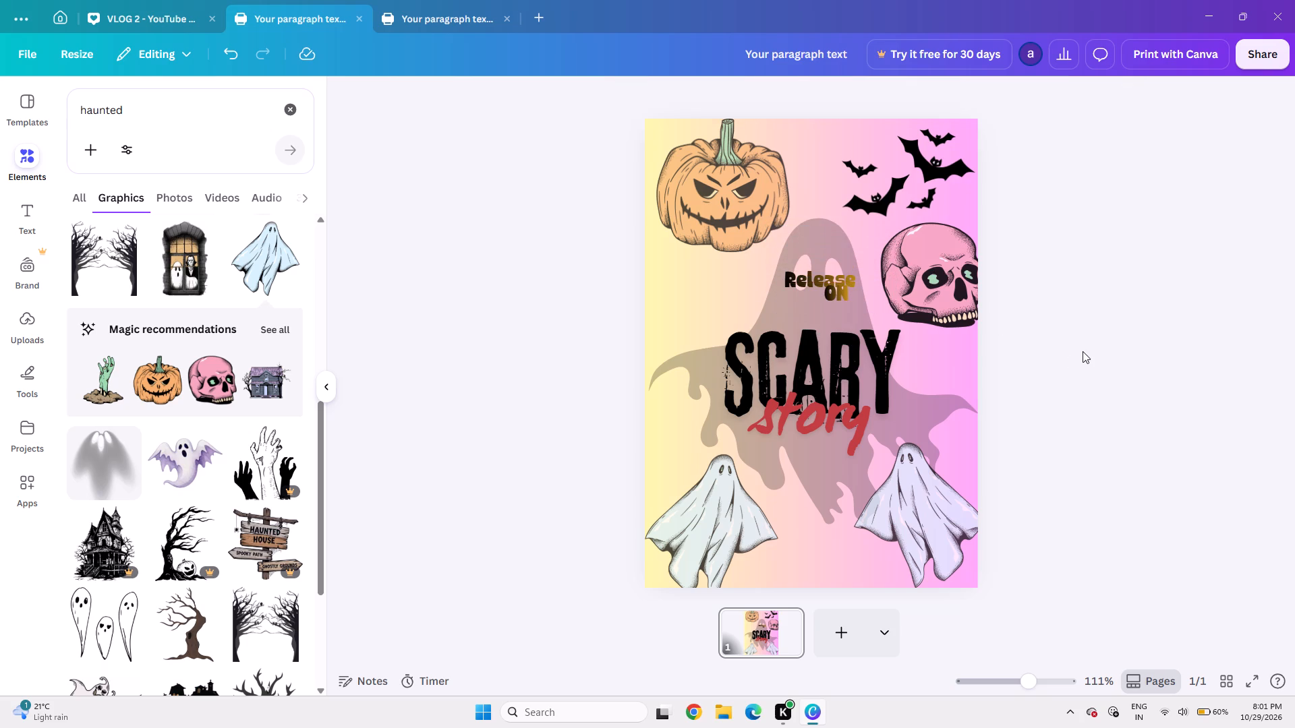
# Nudge the "Release" text further up to clear space above "ON".
pyautogui.click(793, 277)
pyautogui.press('Up')
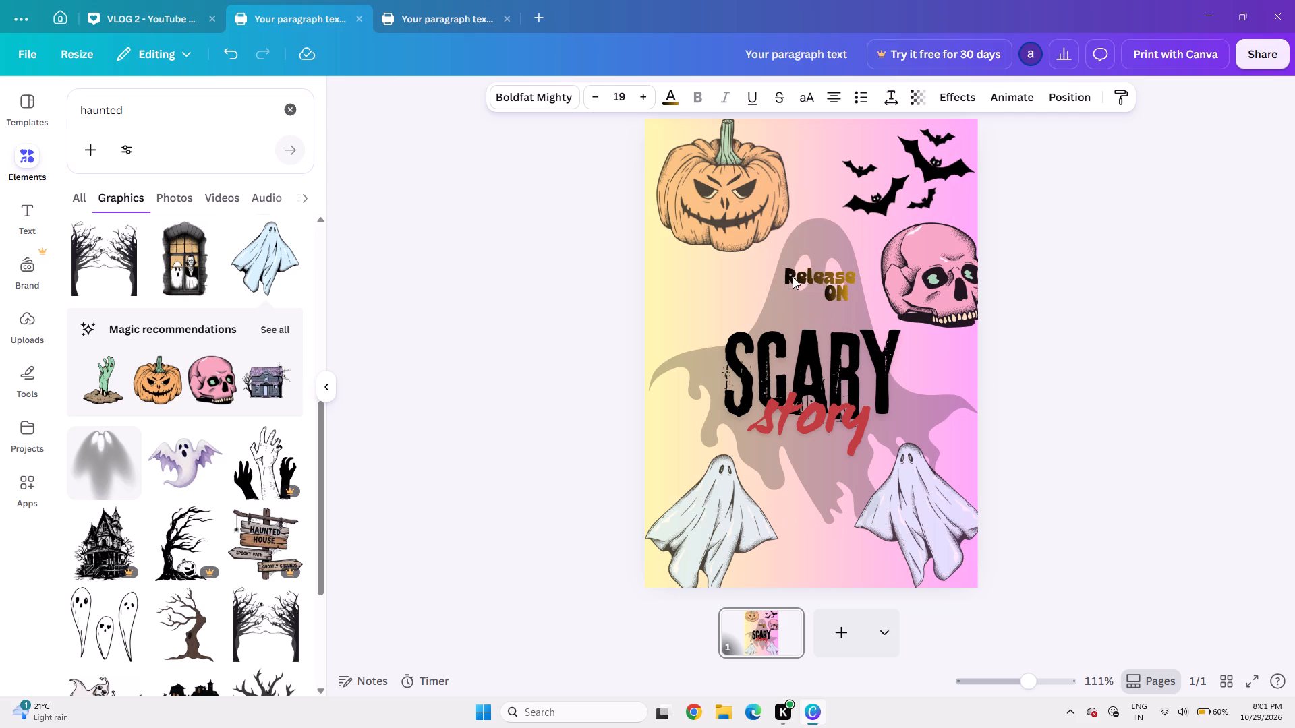
pyautogui.press('Up')
# Nudge the "ON" text up and left so it sits centred directly beneath "Release".
pyautogui.click(838, 291)
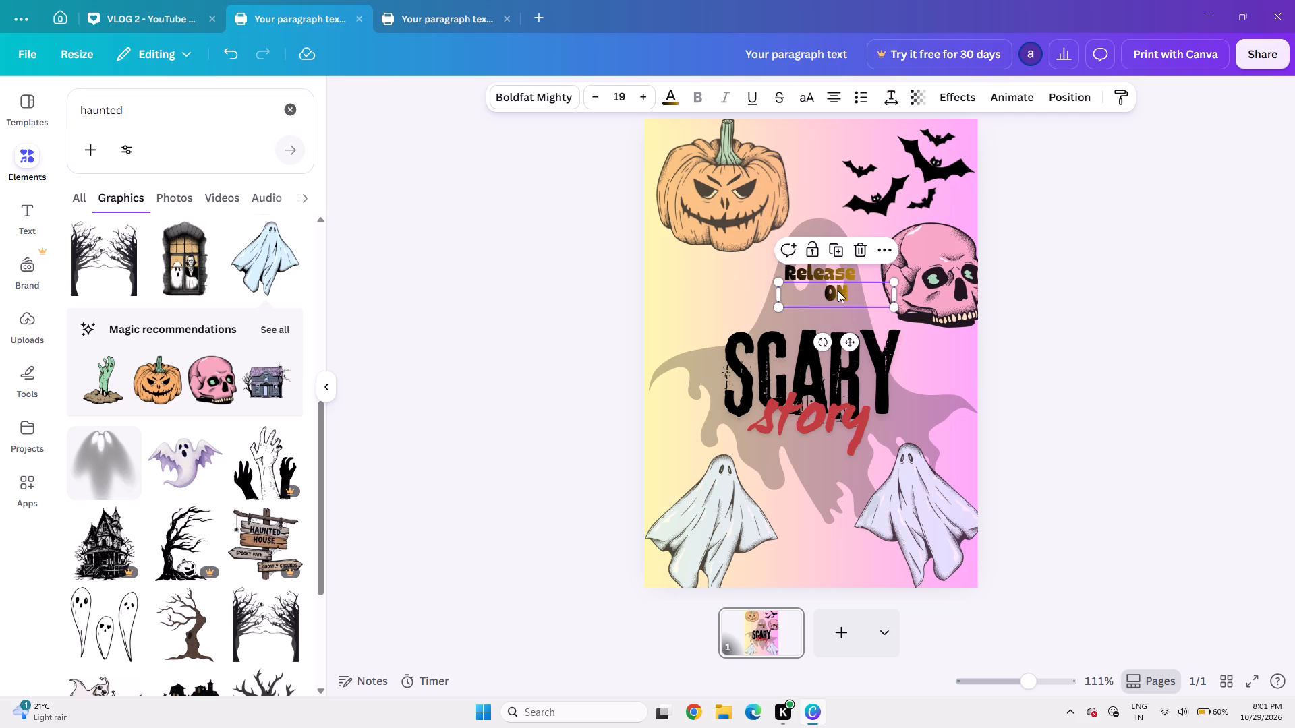
pyautogui.press('Up')
pyautogui.press('Down')
pyautogui.press('Down')
pyautogui.press('Up')
pyautogui.press('Left')
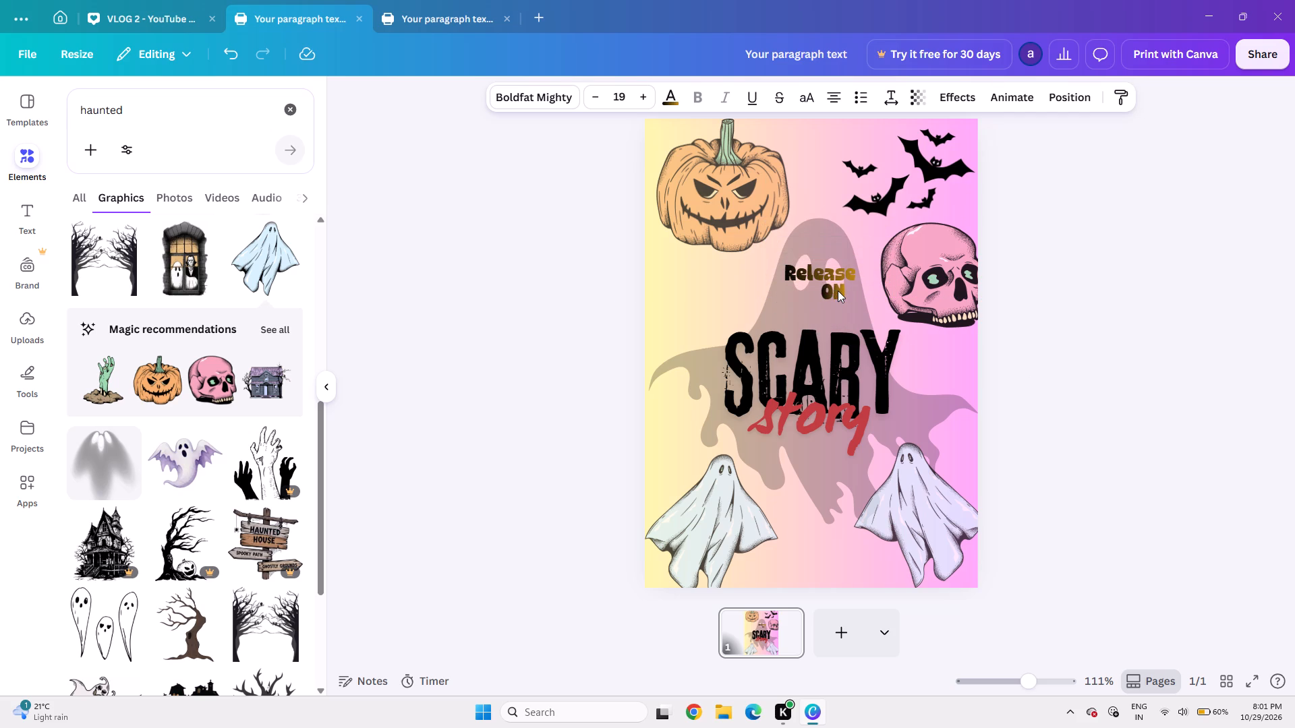
pyautogui.press('Left')
pyautogui.press('Left')
pyautogui.press('Left')
pyautogui.press('Left')
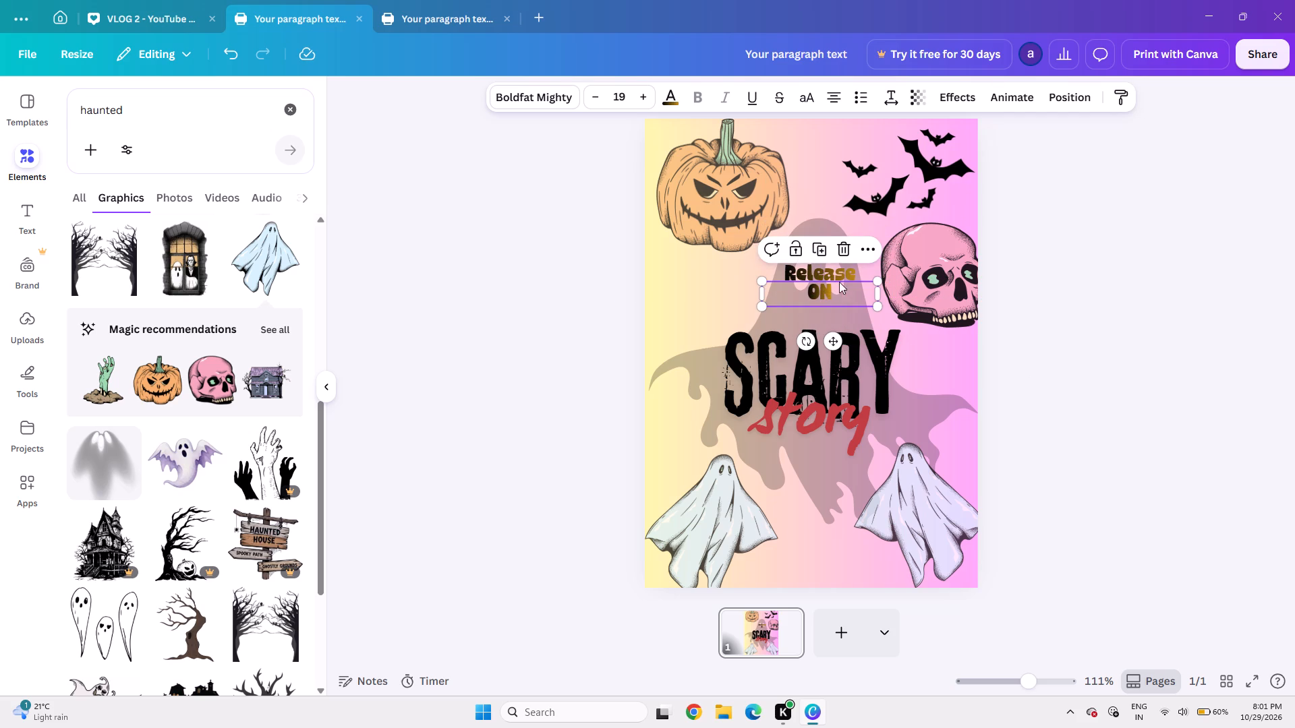
# Duplicate the "ON" text and replace the copy's wording with "24 DECEMBER".
pyautogui.click(822, 250)
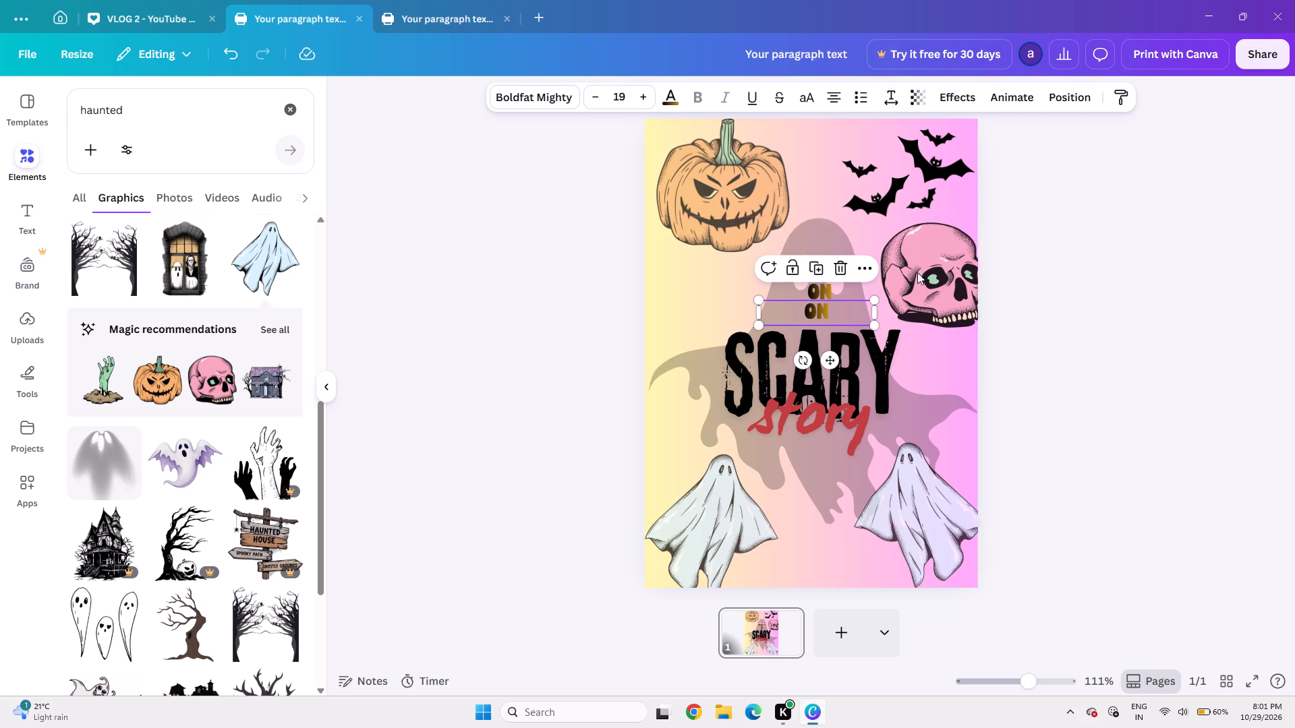
pyautogui.click(1263, 355)
pyautogui.click(795, 310)
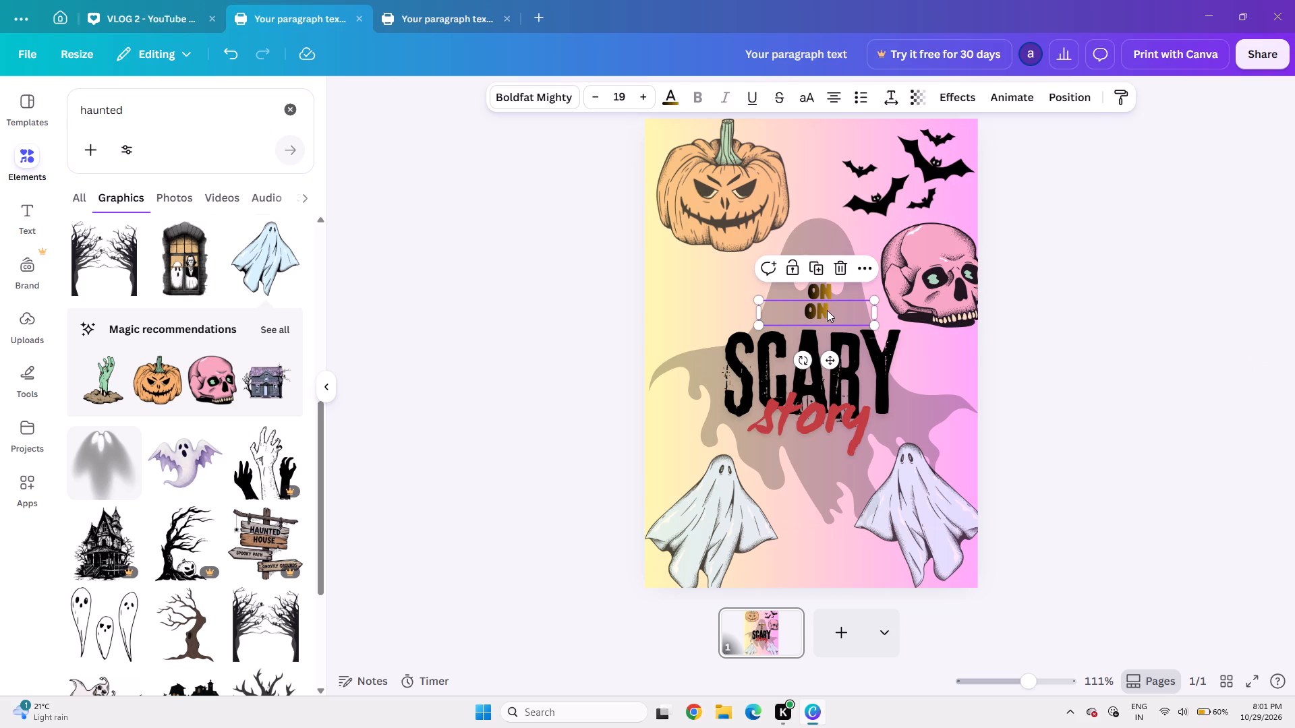
pyautogui.doubleClick(833, 310)
pyautogui.press('BackSpace')
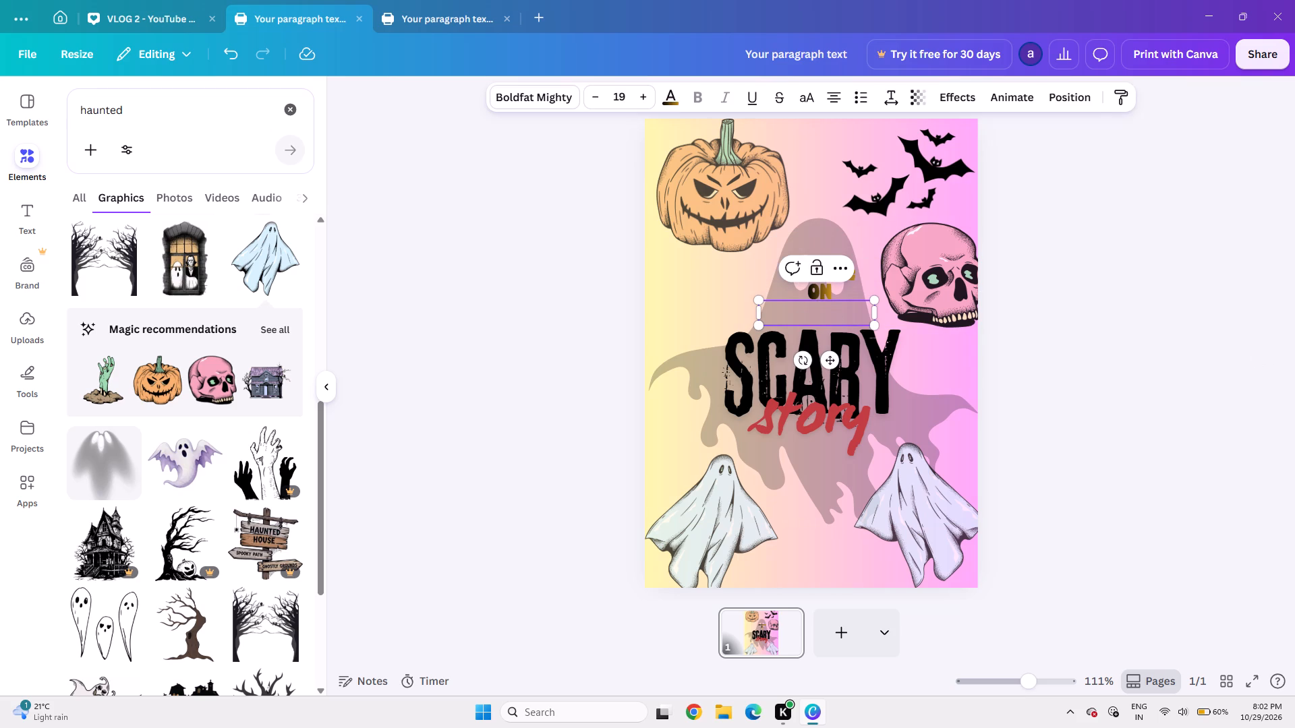
pyautogui.write('19')
pyautogui.press('space')
pyautogui.press('BackSpace')
pyautogui.press('BackSpace')
pyautogui.press('BackSpace')
pyautogui.press('BackSpace')
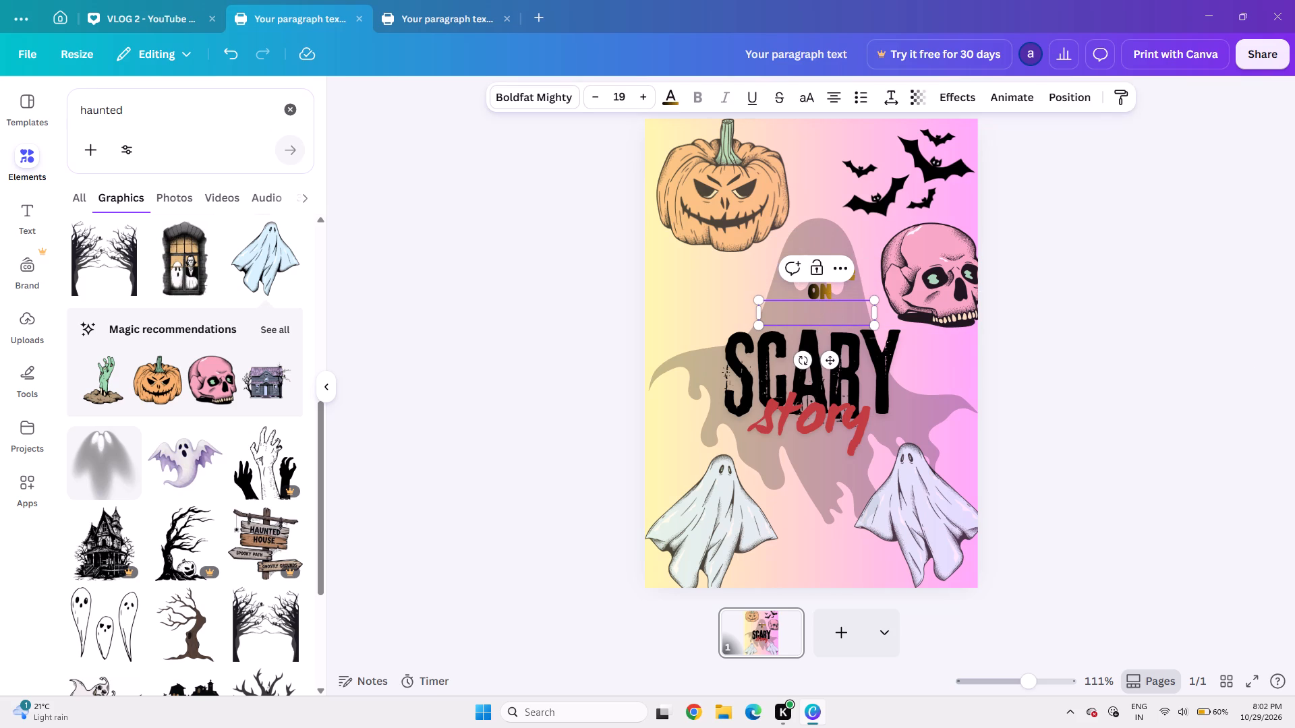
pyautogui.write('24')
pyautogui.press('space')
pyautogui.write('DEC')
pyautogui.write('EMBER')
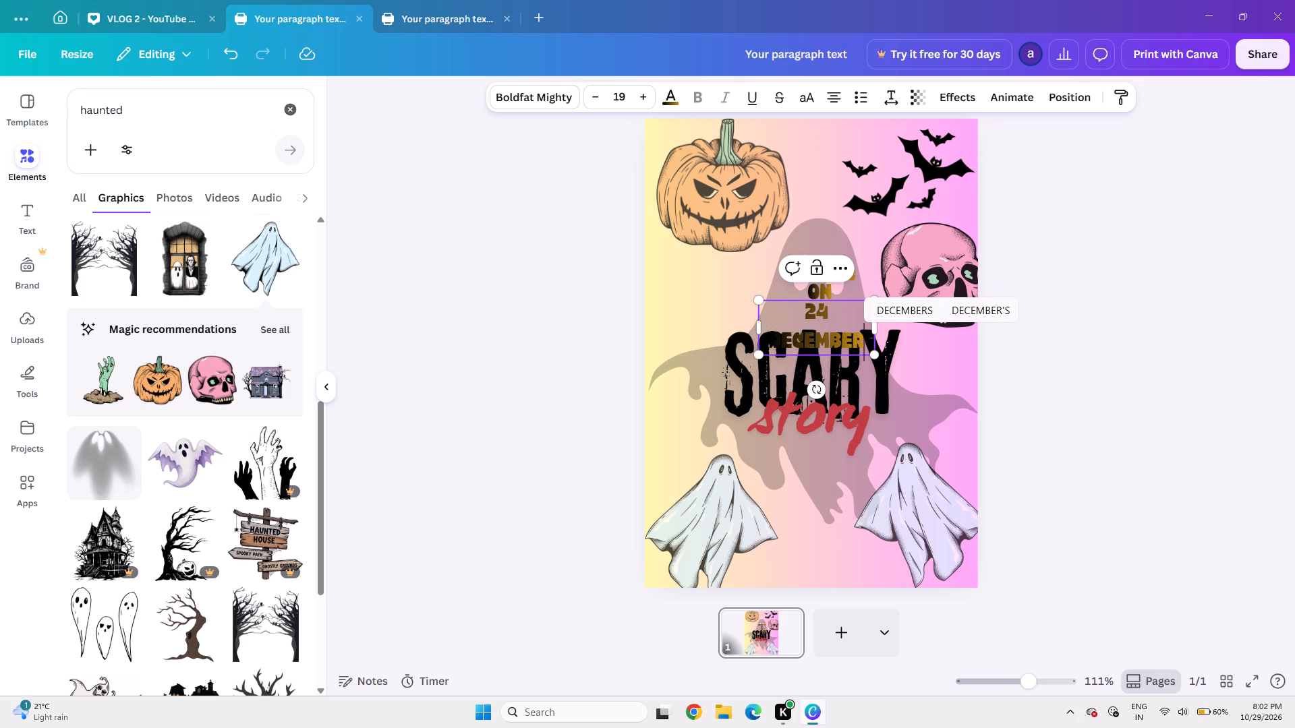
pyautogui.click(869, 327)
pyautogui.click(1088, 337)
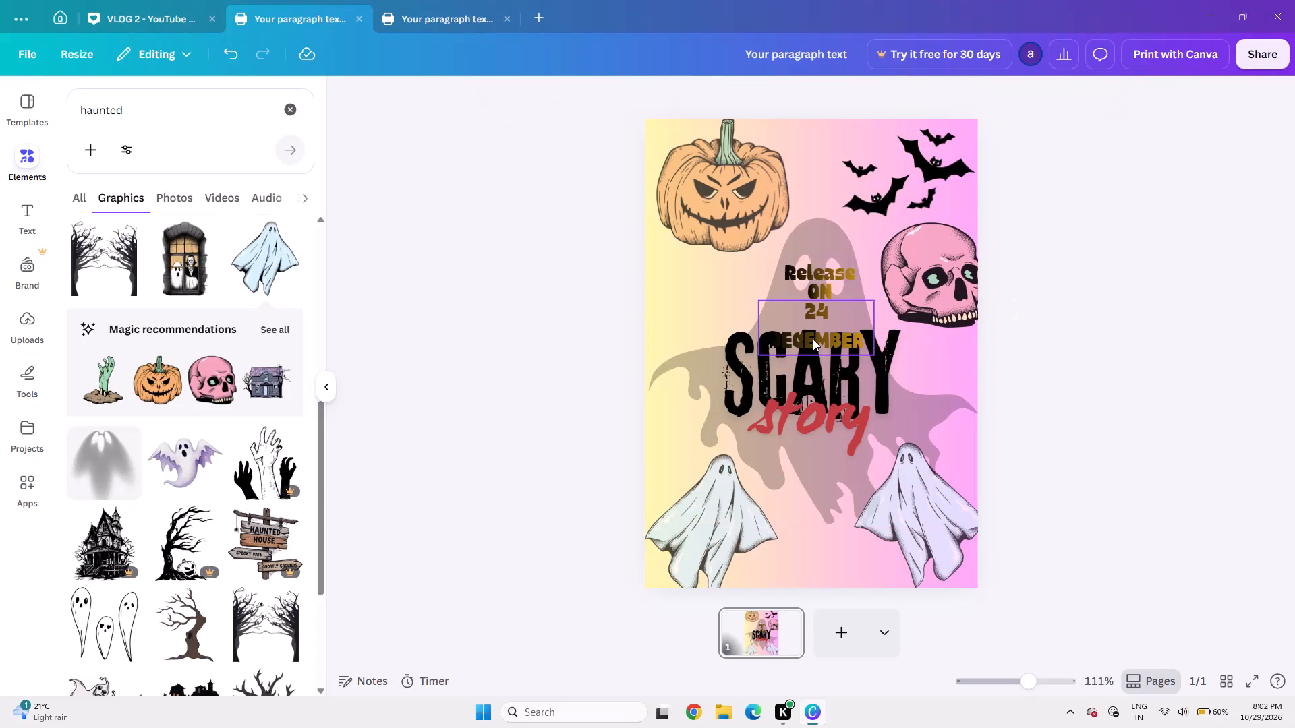
# Widen the "24 DECEMBER" text box slightly so the date fits on a single line.
pyautogui.click(813, 339)
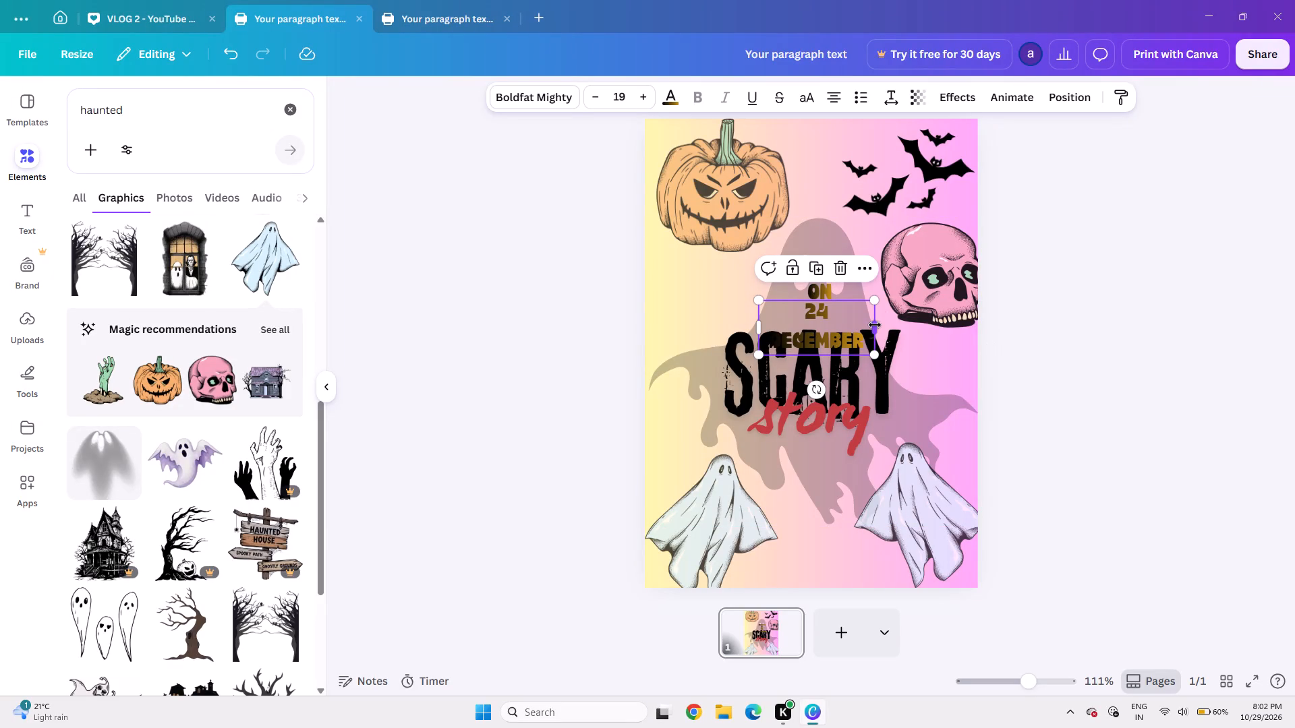
pyautogui.moveTo(876, 311); pyautogui.dragTo(886, 313)
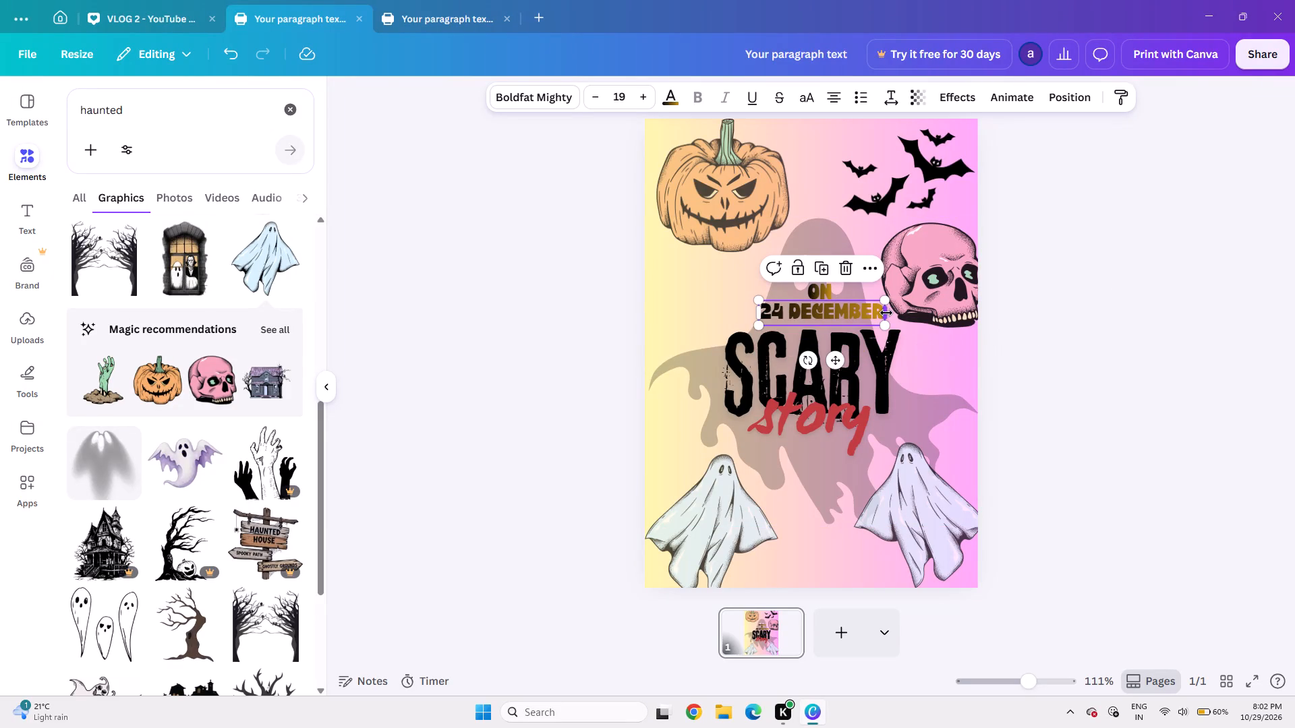
pyautogui.click(1113, 284)
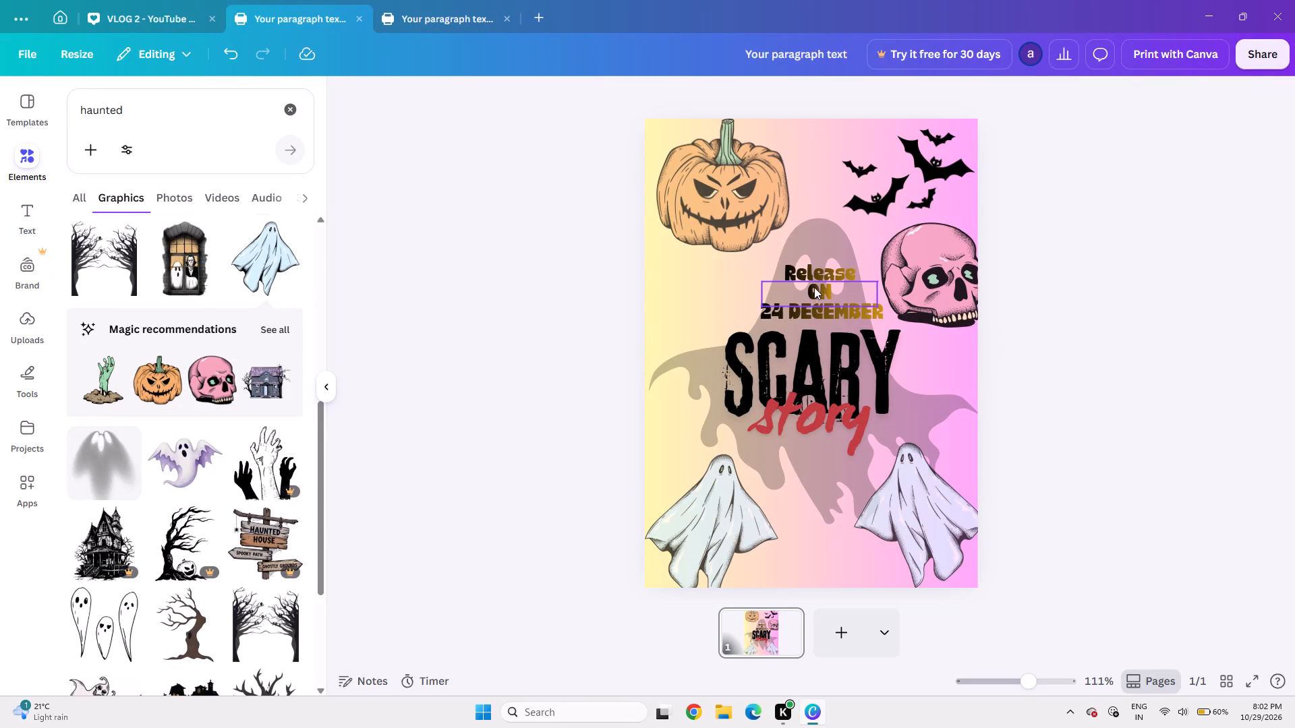
# Reduce the "24 DECEMBER" text to font size 16.
pyautogui.click(809, 315)
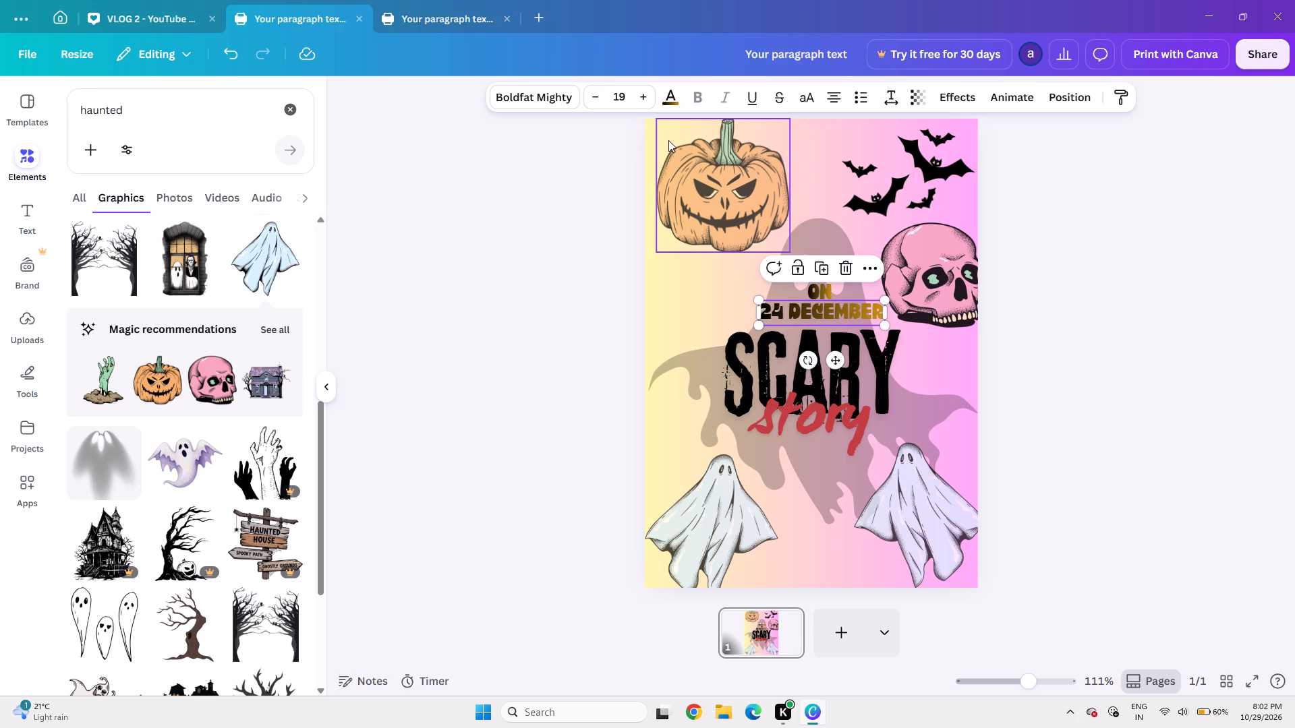
pyautogui.tripleClick(592, 98)
pyautogui.click(592, 98)
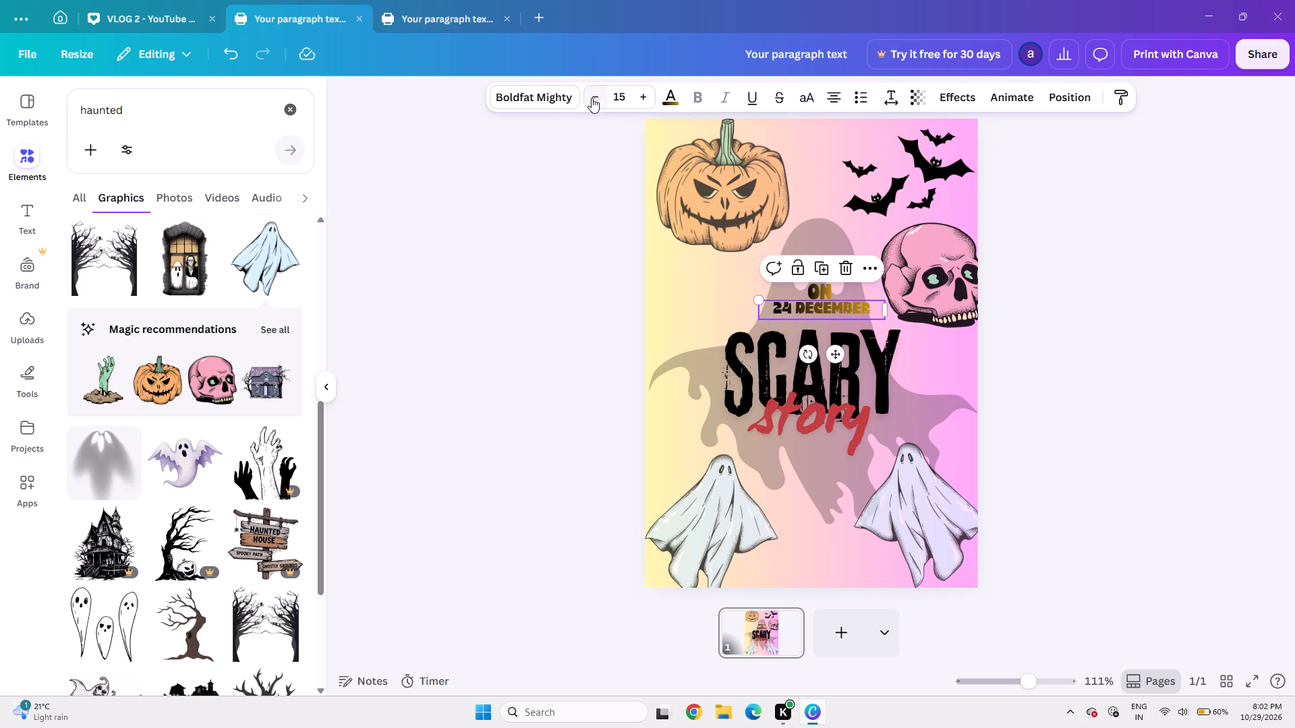
pyautogui.click(638, 94)
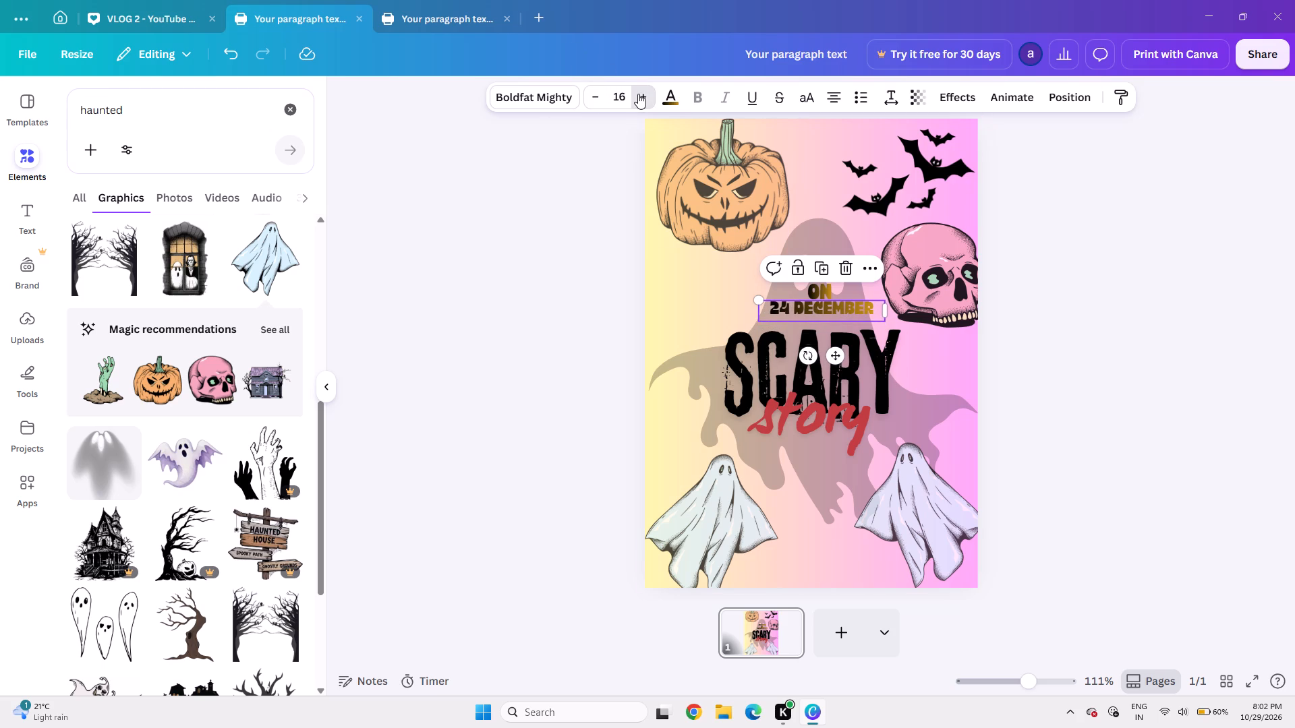
pyautogui.click(1178, 213)
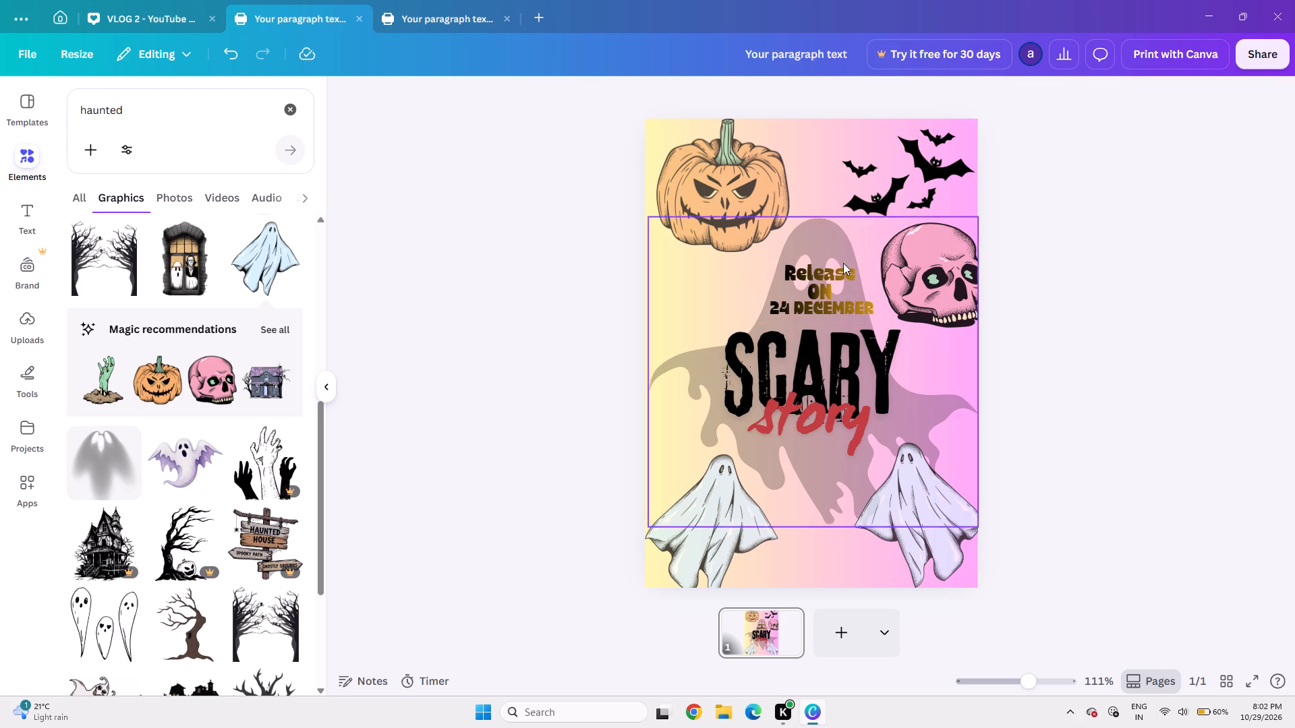
# Nudge the "24 DECEMBER" text slightly down and left so it sits centred beneath "ON".
pyautogui.click(811, 312)
pyautogui.press('Down')
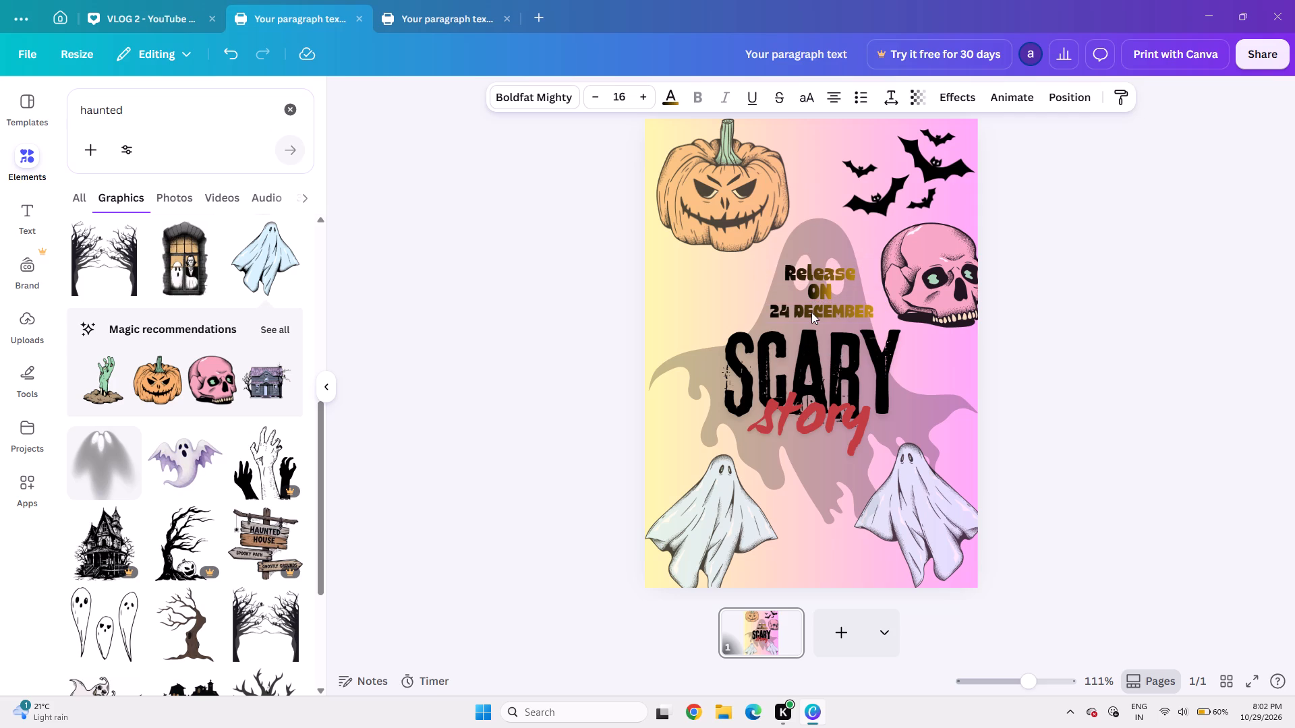
pyautogui.press('Left')
pyautogui.press('Left')
pyautogui.press('Right')
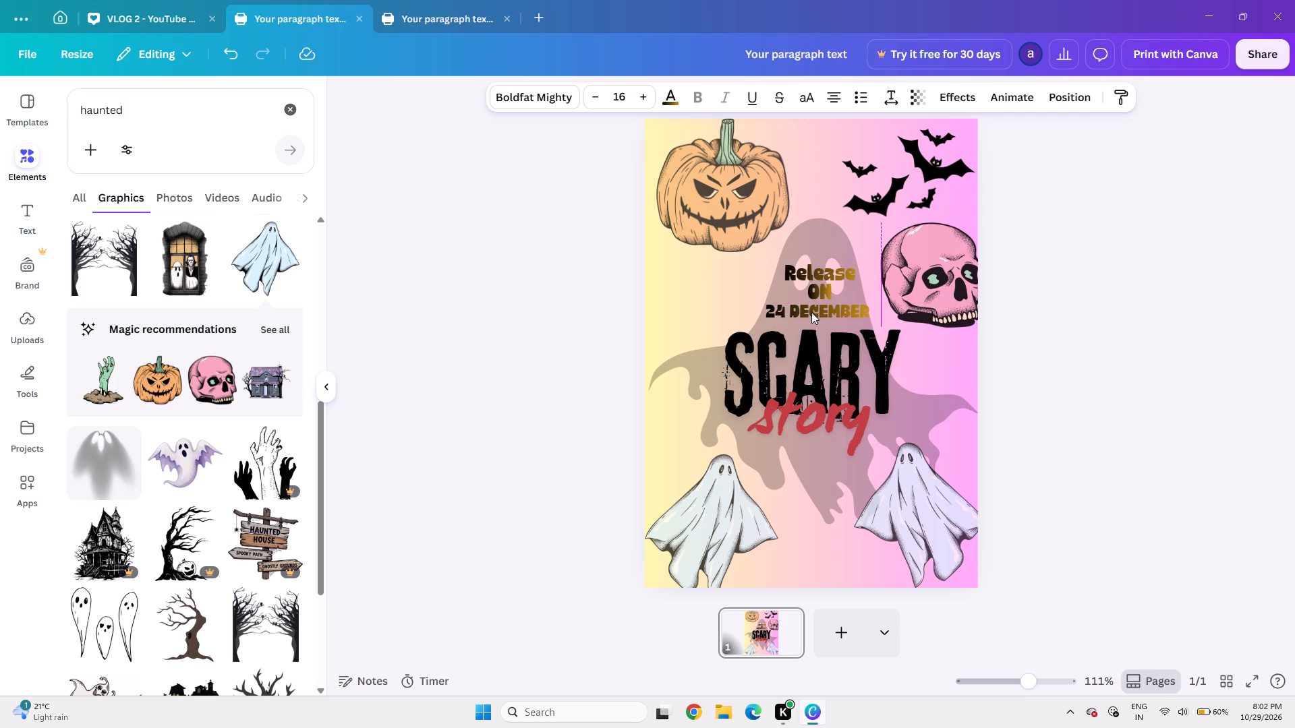
pyautogui.click(1092, 333)
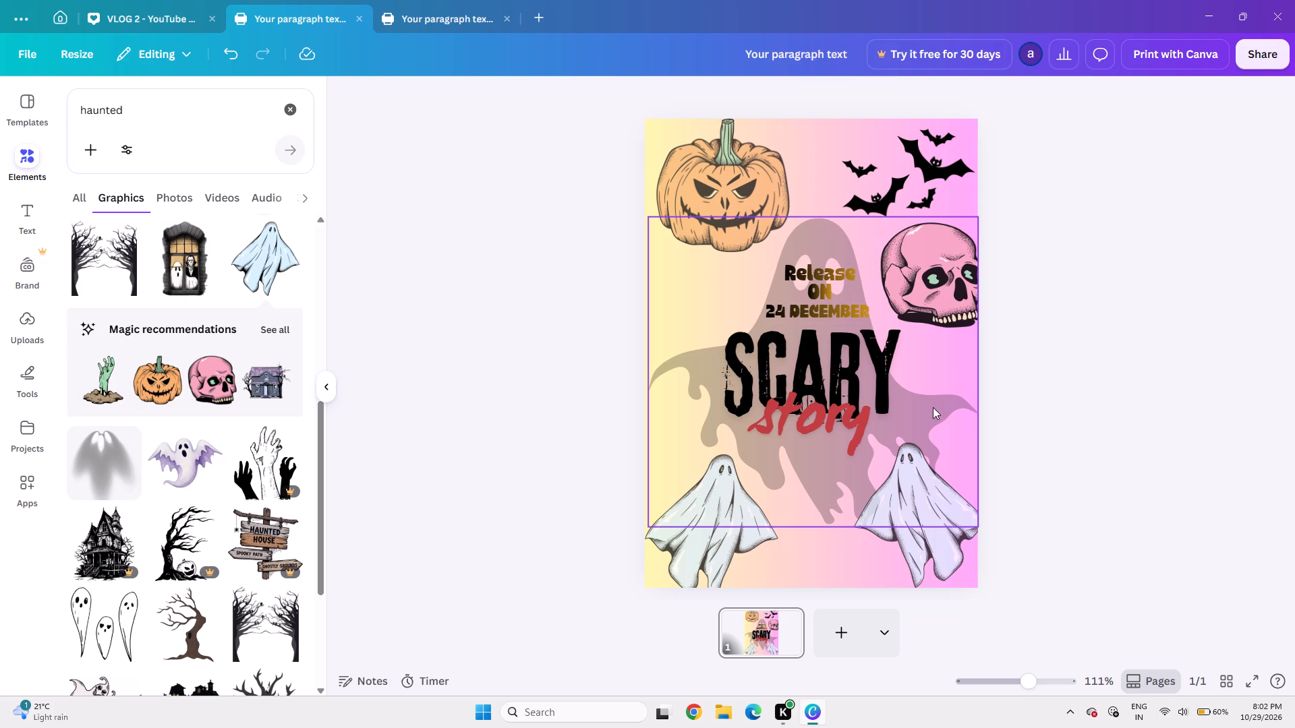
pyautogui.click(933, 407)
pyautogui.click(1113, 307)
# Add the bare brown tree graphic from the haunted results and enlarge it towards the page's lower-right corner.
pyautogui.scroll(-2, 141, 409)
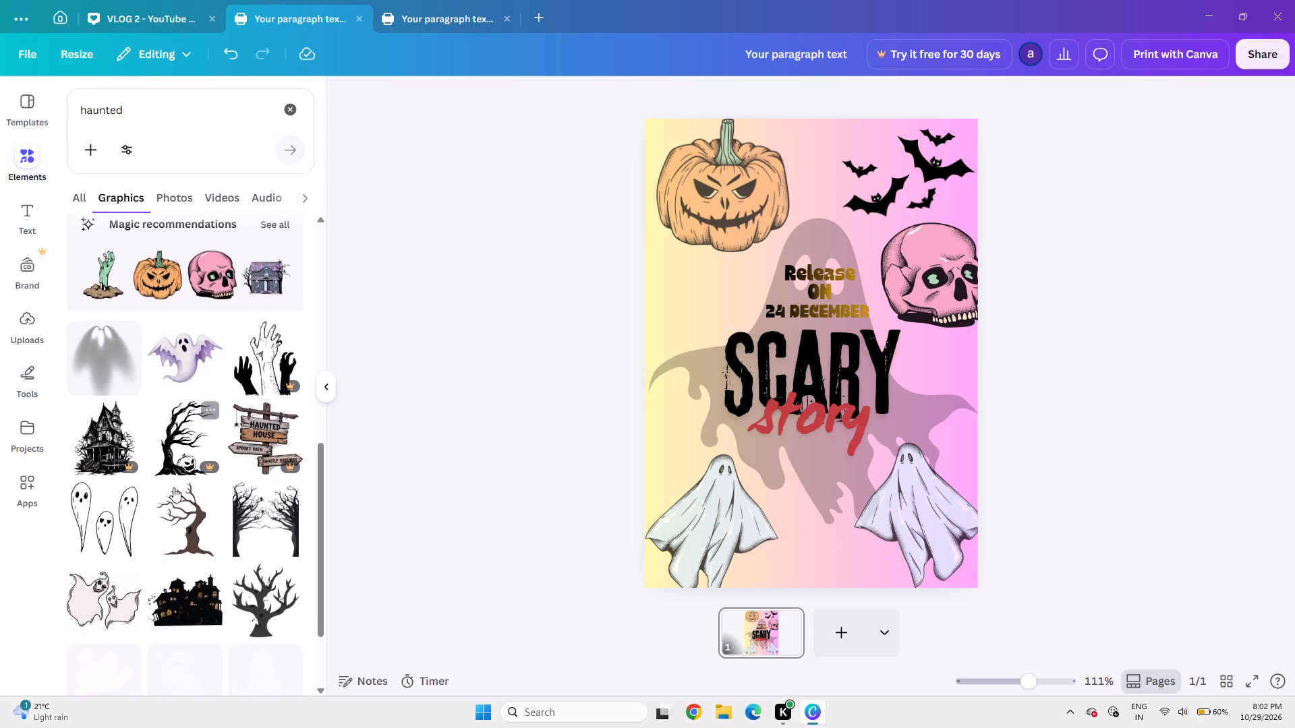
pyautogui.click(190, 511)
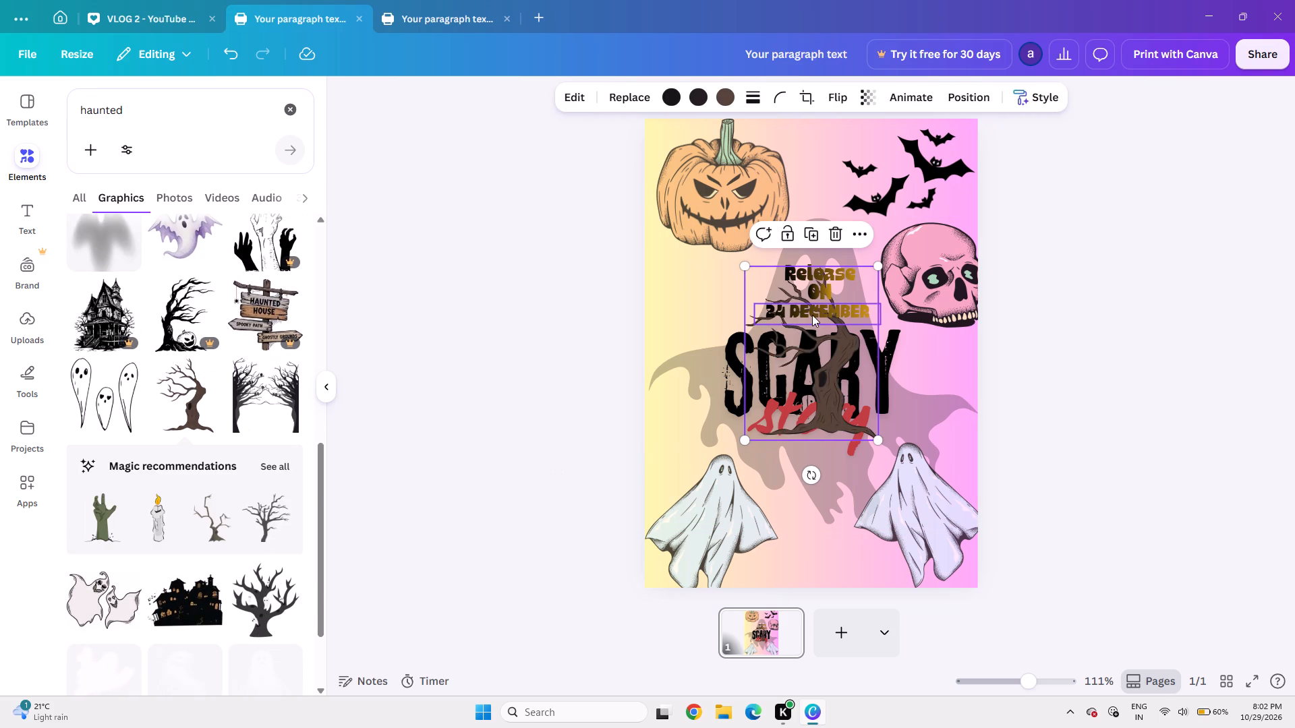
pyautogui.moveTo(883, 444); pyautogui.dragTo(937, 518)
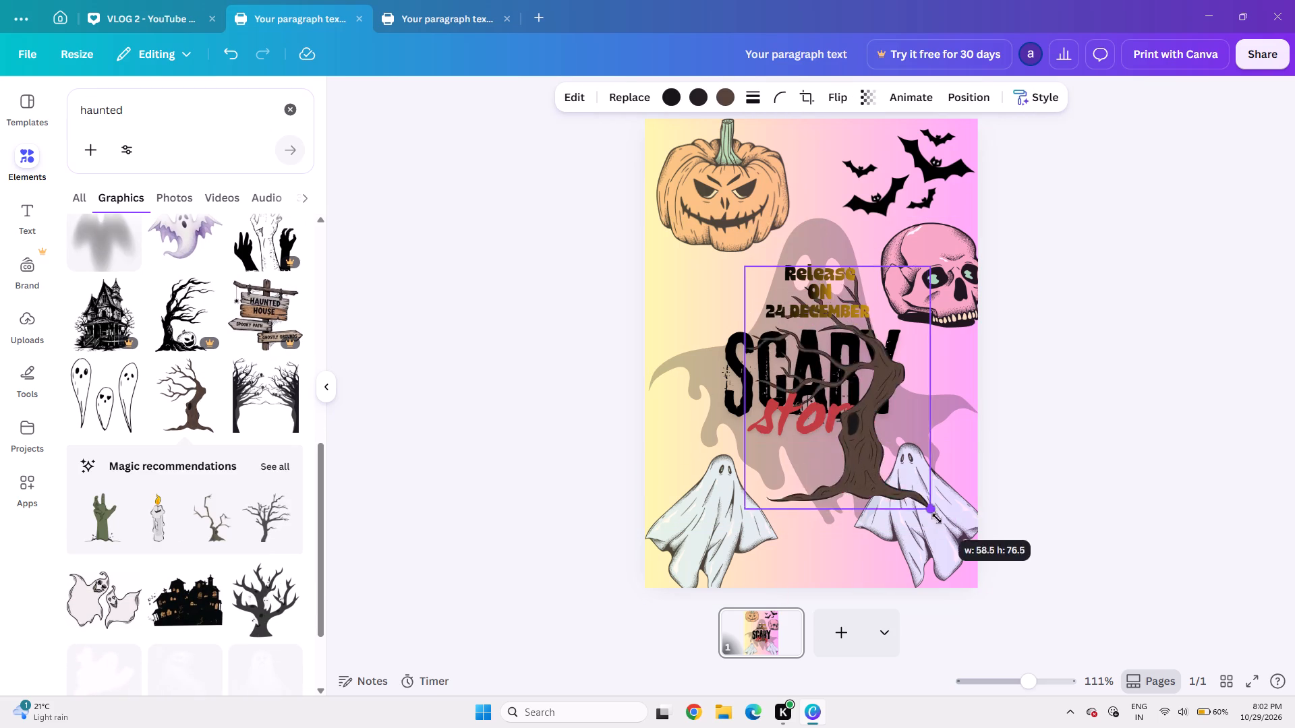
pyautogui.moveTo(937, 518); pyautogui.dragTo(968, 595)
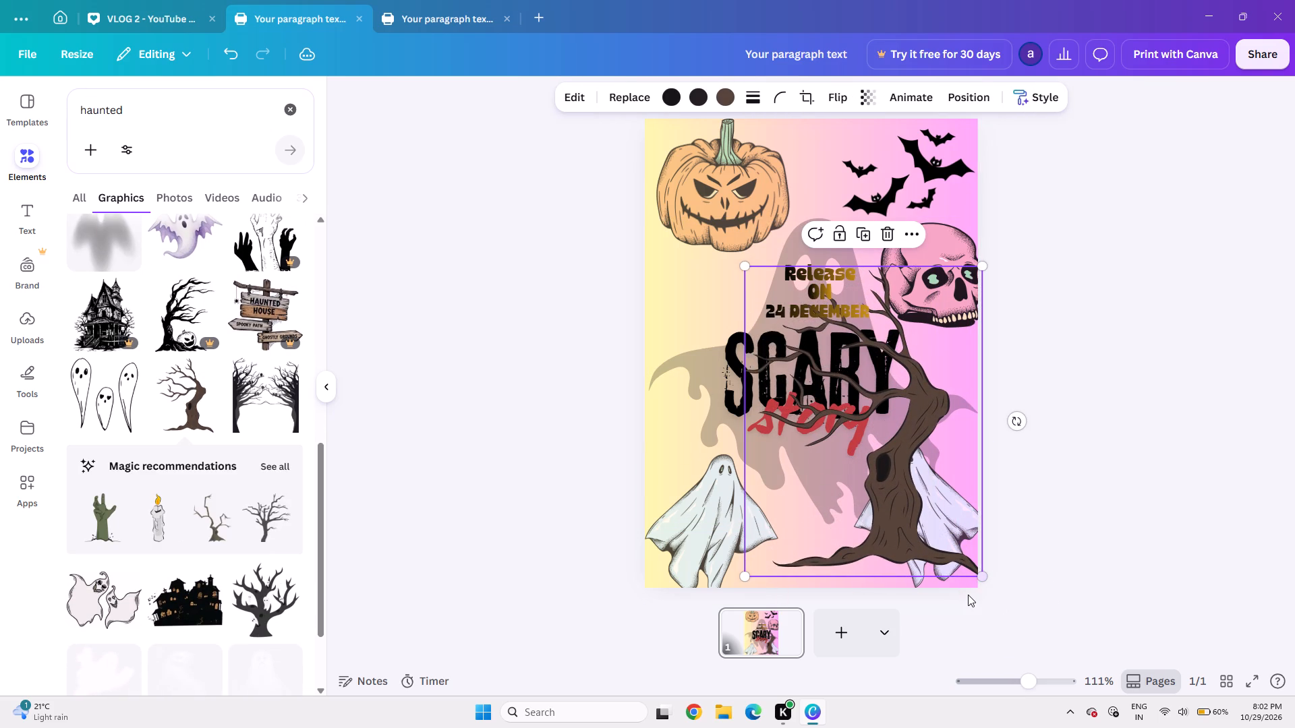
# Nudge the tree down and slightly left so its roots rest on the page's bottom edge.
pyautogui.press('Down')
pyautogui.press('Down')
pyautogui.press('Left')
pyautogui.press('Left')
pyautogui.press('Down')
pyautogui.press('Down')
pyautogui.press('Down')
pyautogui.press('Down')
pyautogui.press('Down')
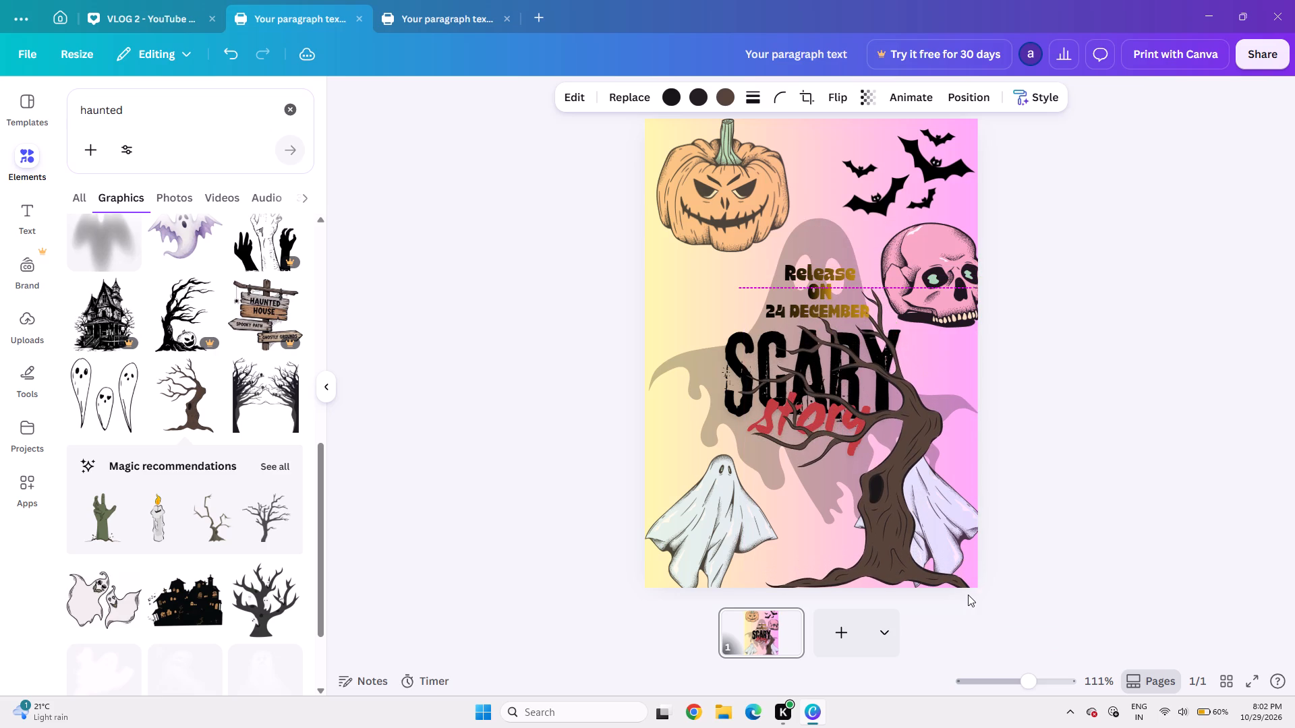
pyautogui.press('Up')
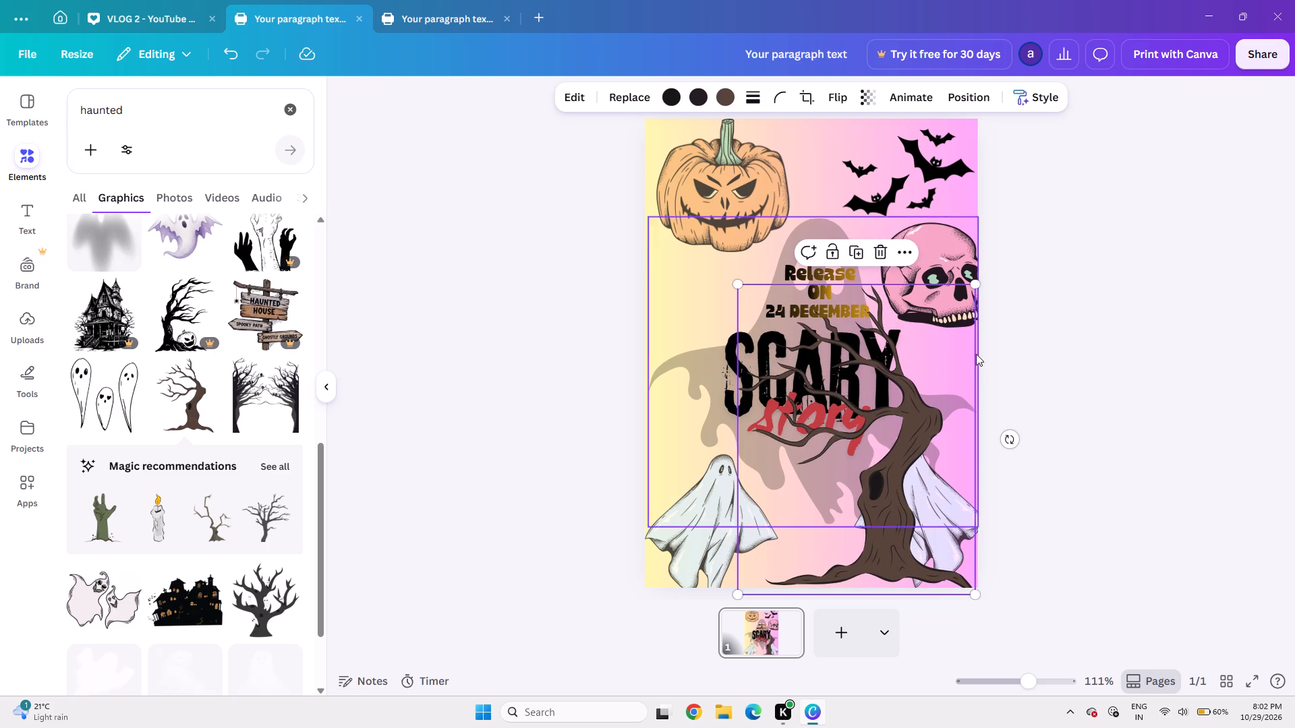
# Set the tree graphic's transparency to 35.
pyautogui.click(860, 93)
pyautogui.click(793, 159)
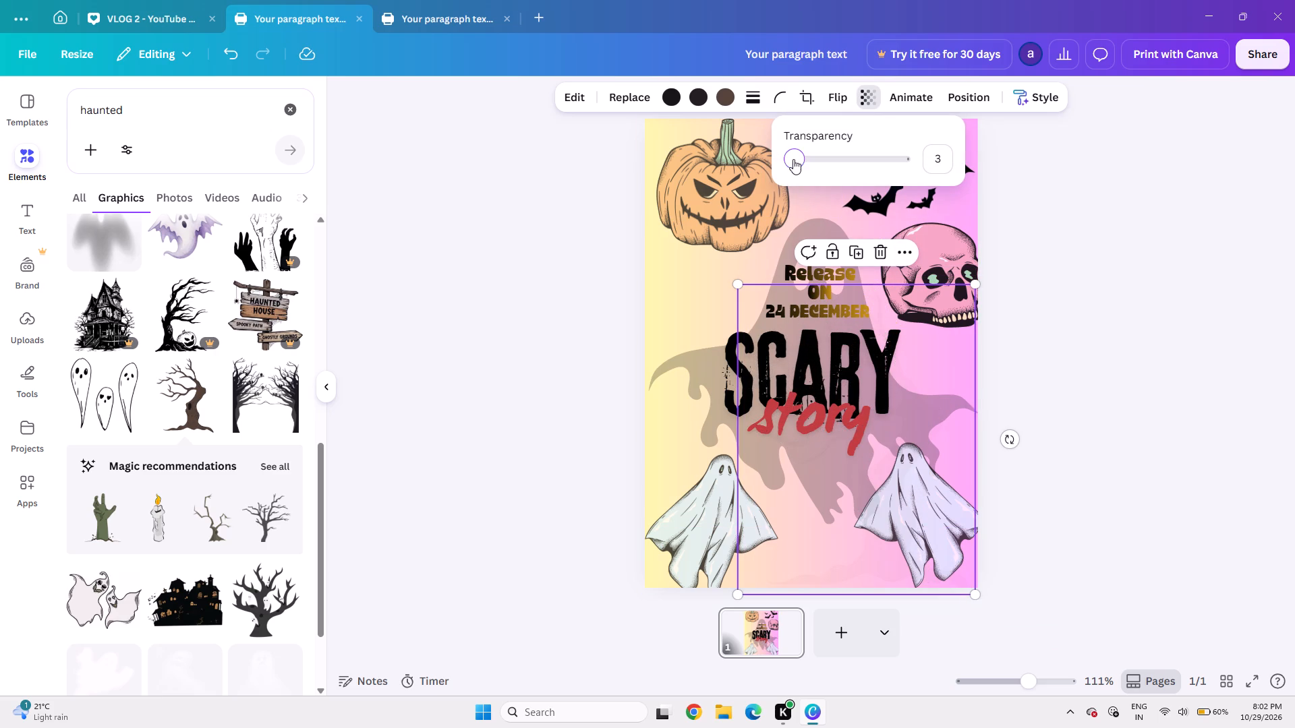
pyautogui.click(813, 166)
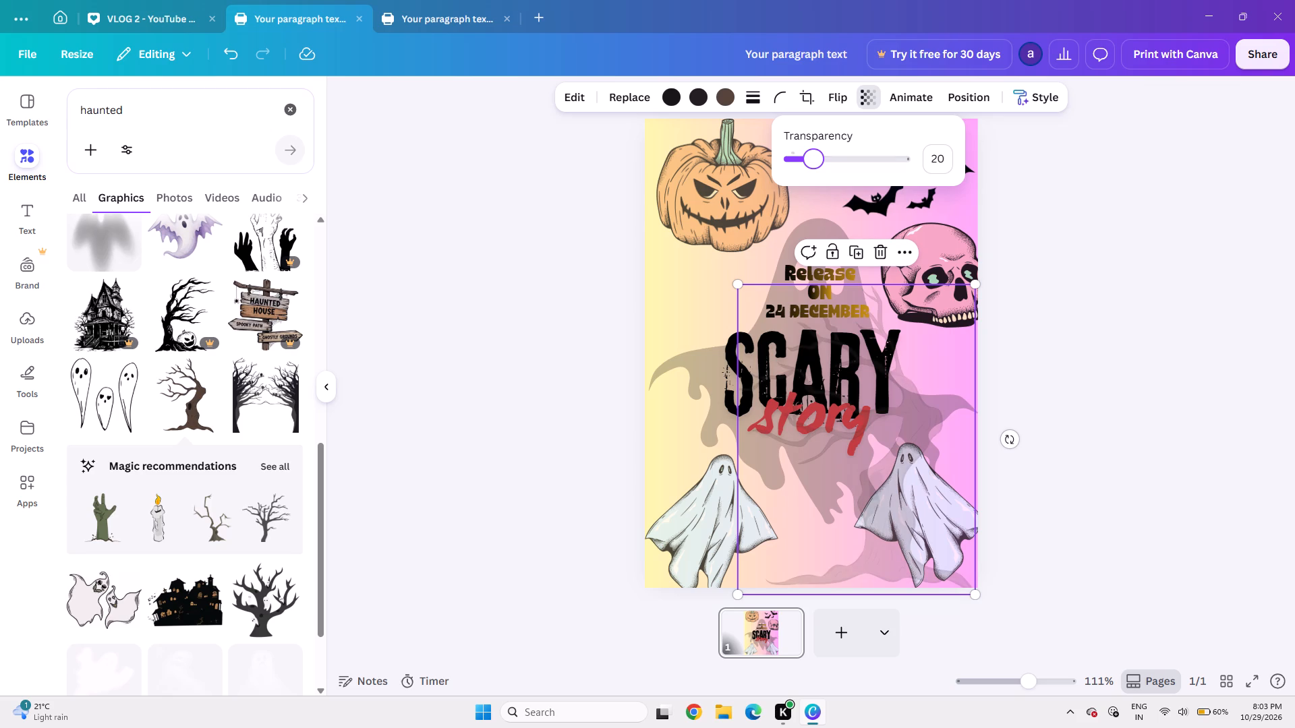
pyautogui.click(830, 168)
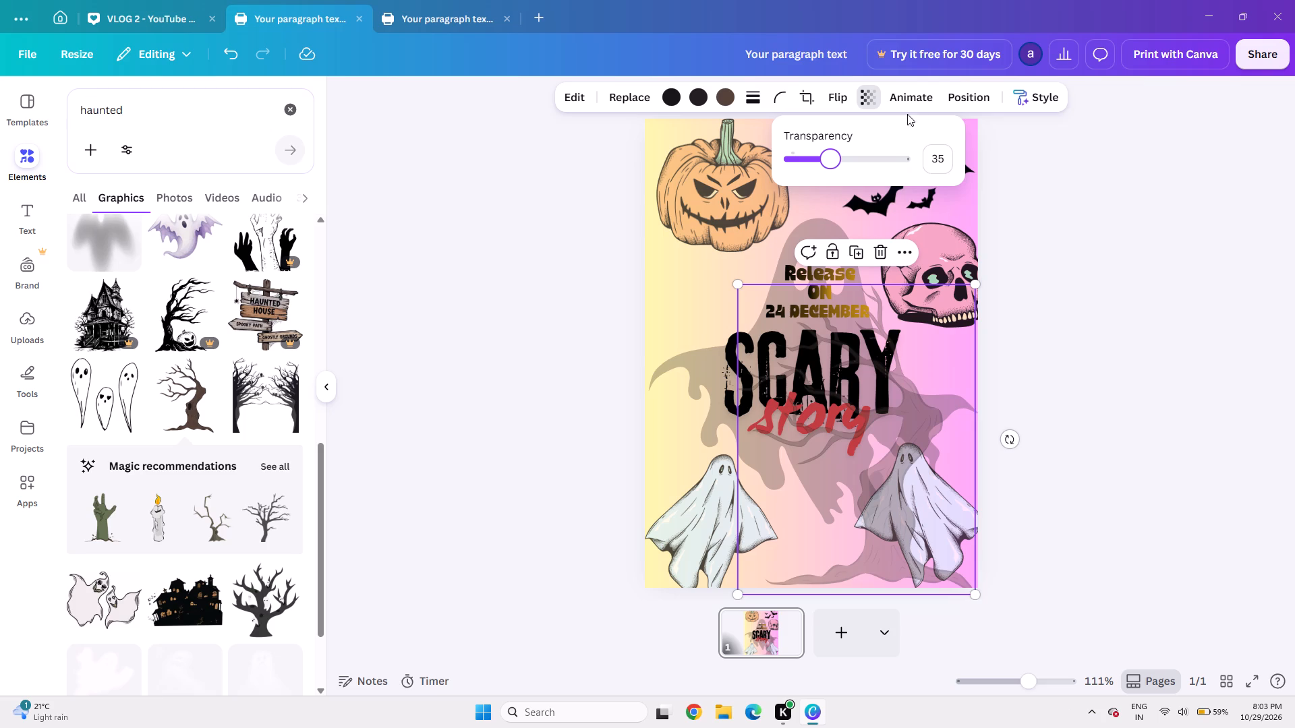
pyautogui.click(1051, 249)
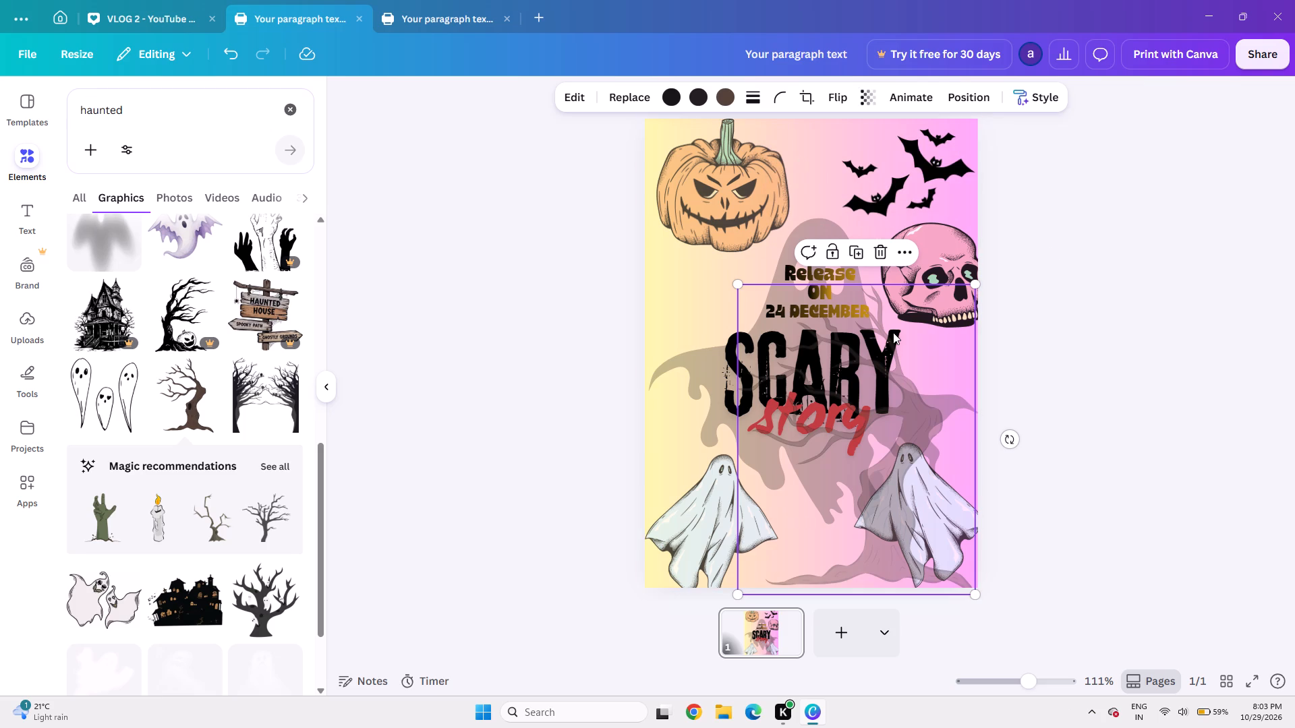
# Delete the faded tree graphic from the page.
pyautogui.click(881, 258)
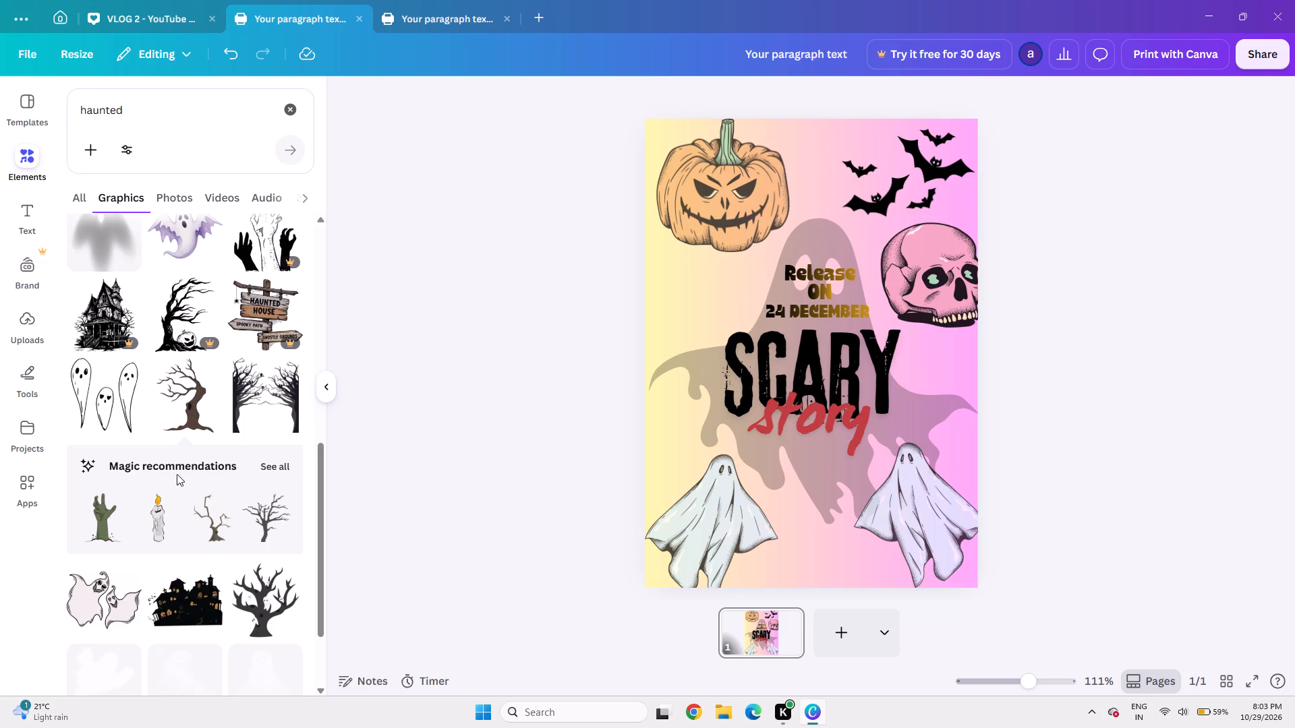
# Add the green zombie hand graphic and place it at the page's bottom centre, between the two sheet ghosts.
pyautogui.click(115, 520)
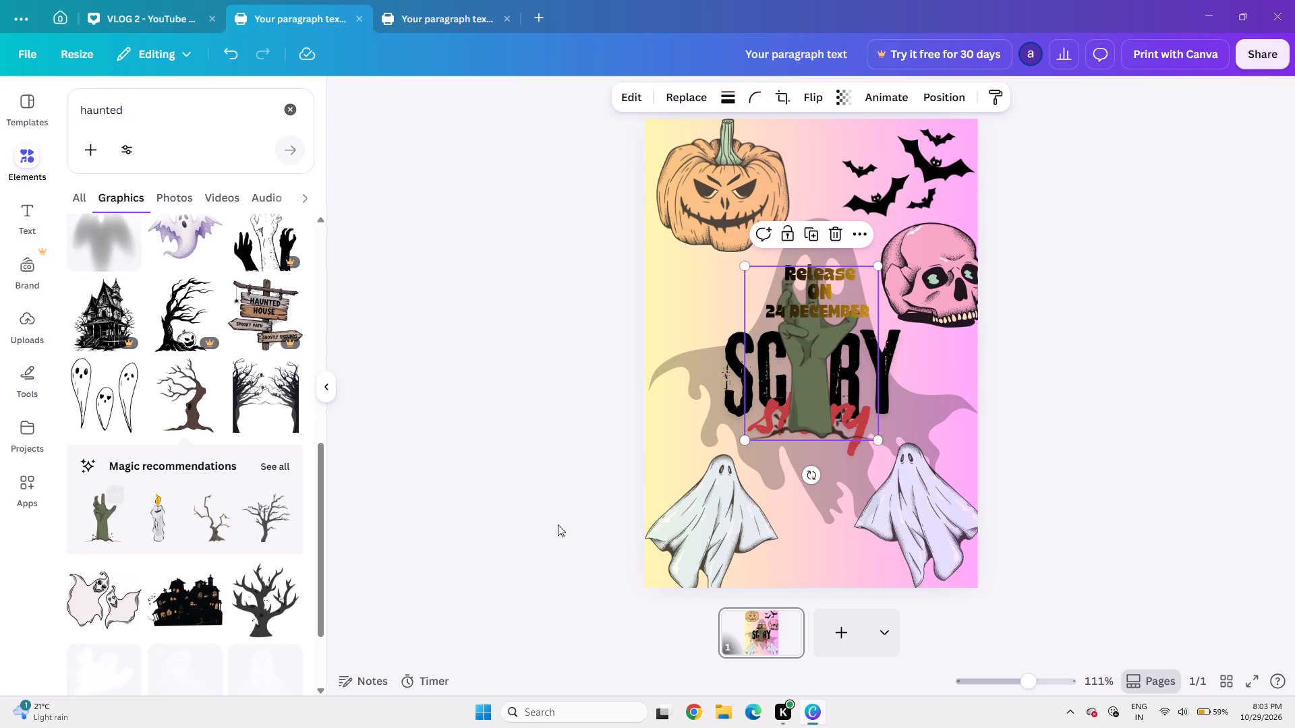
pyautogui.click(788, 358)
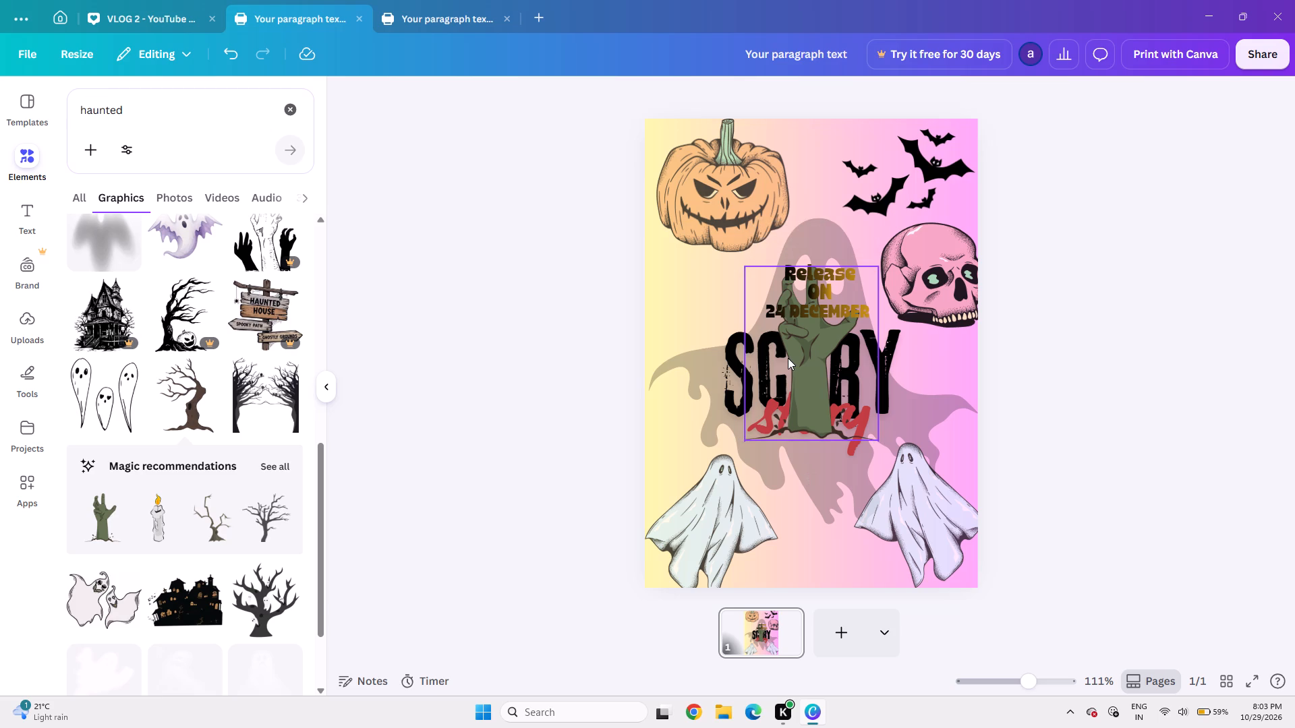
pyautogui.moveTo(788, 358); pyautogui.dragTo(795, 524)
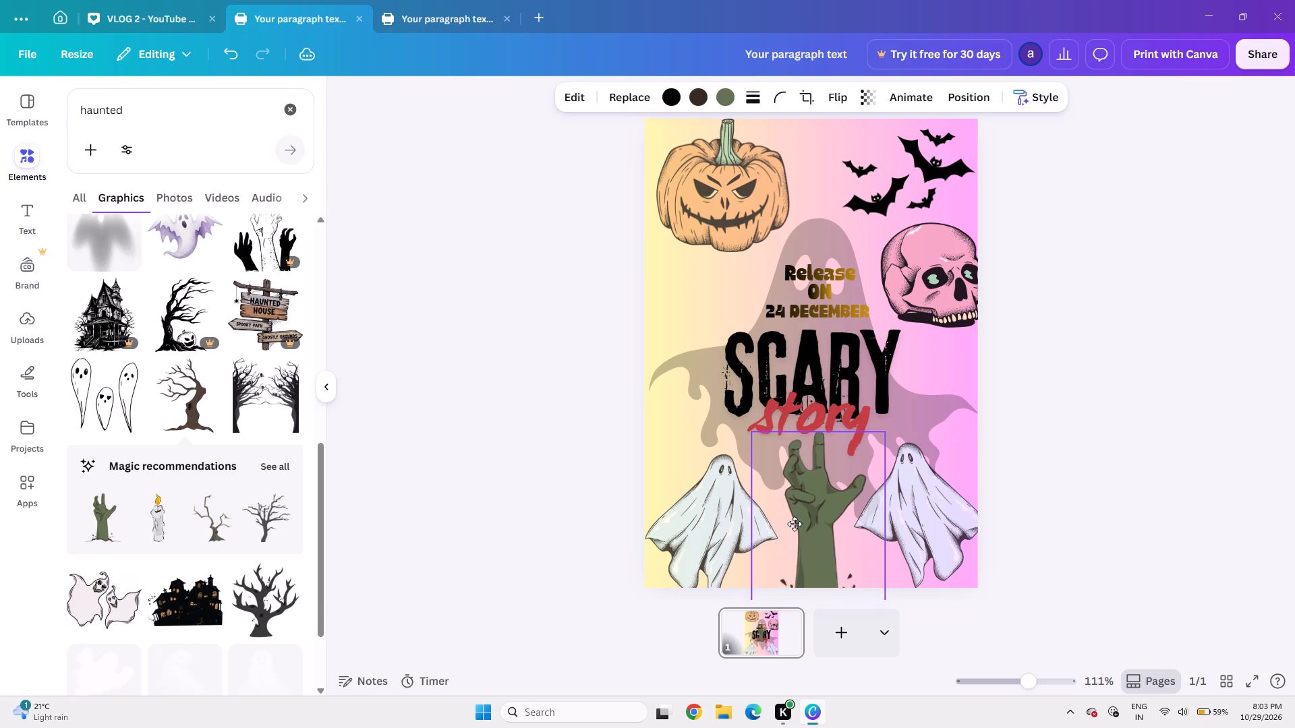
pyautogui.moveTo(795, 524); pyautogui.dragTo(797, 521)
# Nudge the left sheet ghost left and up, away from the zombie hand.
pyautogui.click(717, 530)
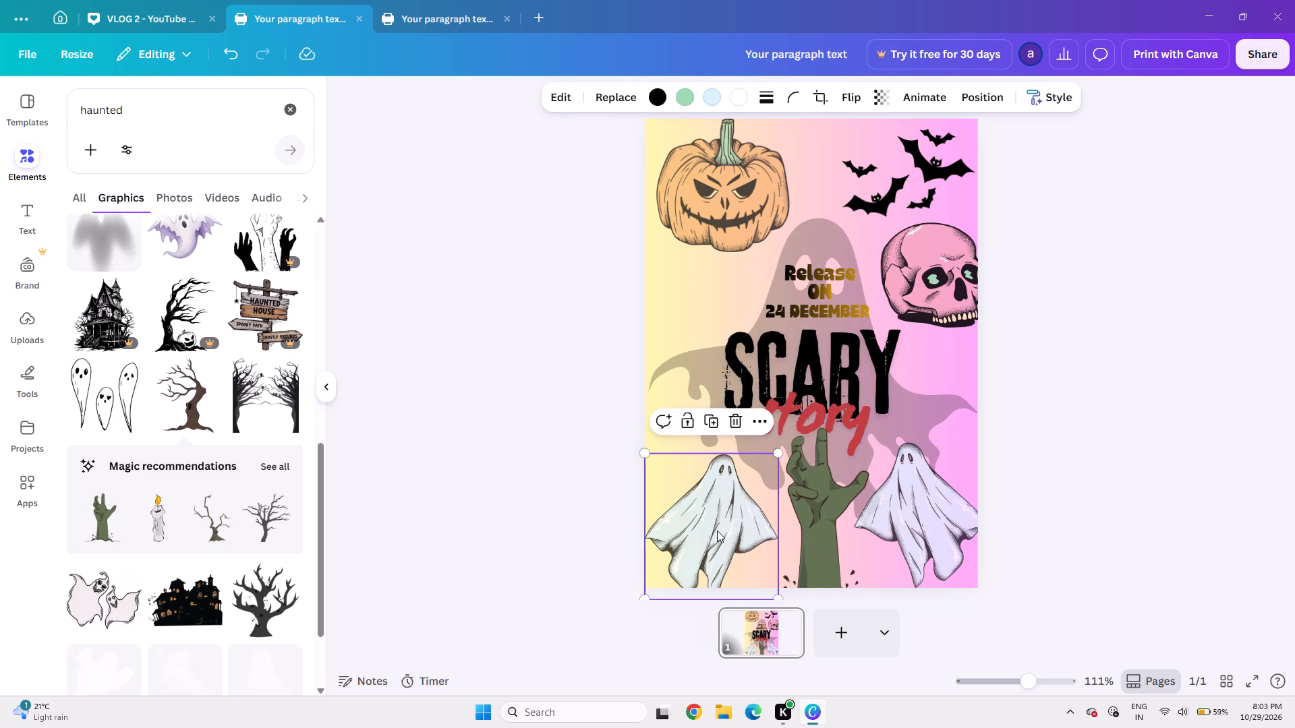
pyautogui.press('Left')
pyautogui.press('Left')
pyautogui.press('Left')
pyautogui.press('Up')
pyautogui.press('Up')
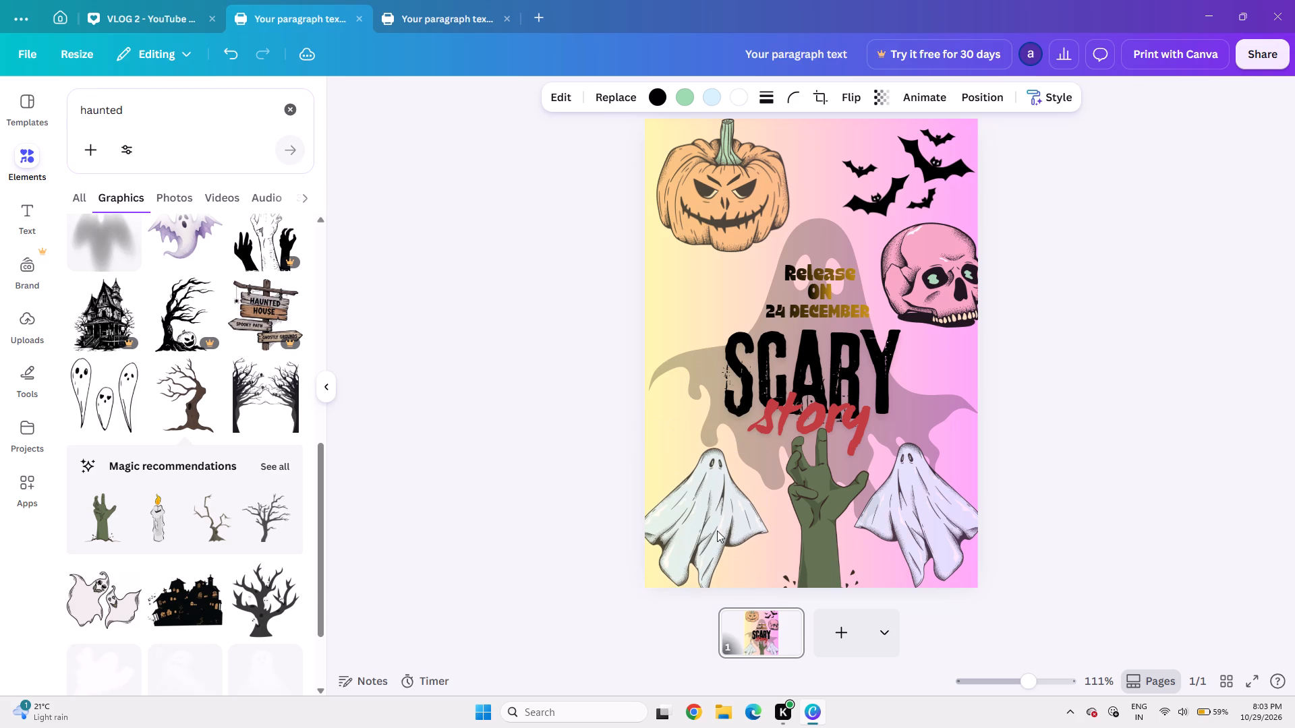
# Nudge the left sheet ghost further left and slightly down, towards the page's bottom-left corner.
pyautogui.press('Left')
pyautogui.press('Left')
pyautogui.press('Down')
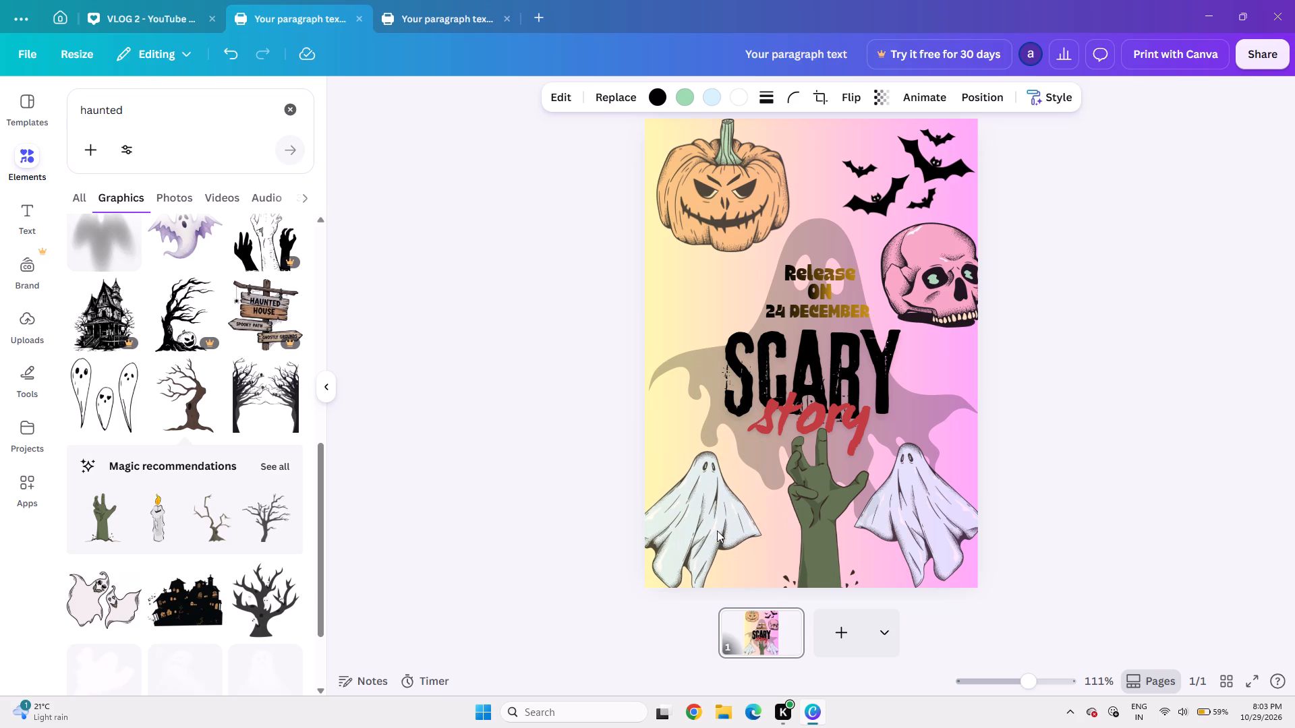
# Nudge the right sheet ghost to the right, clear of the zombie hand's thumb.
pyautogui.click(908, 519)
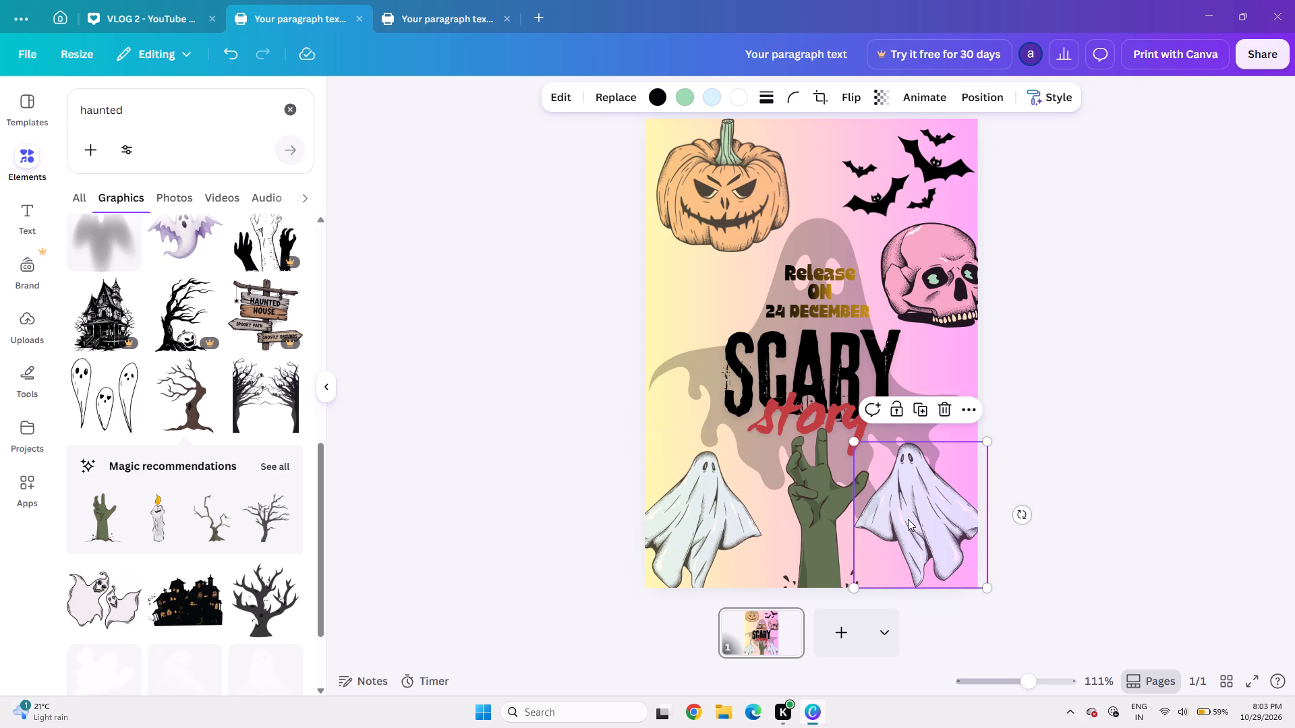
pyautogui.press('Right')
pyautogui.click(908, 519)
pyautogui.press('Right')
pyautogui.press('Right')
pyautogui.press('Right')
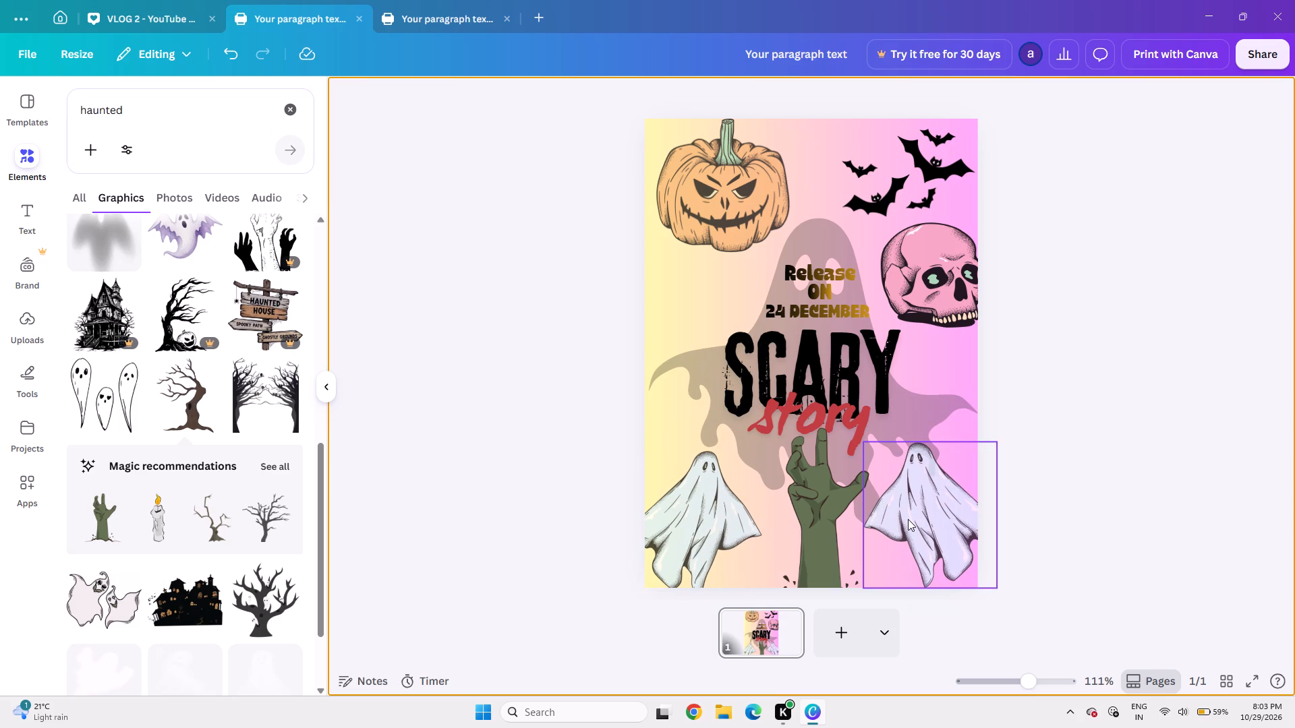
pyautogui.press('Right')
pyautogui.press('Right')
pyautogui.press('Right')
pyautogui.click(908, 519)
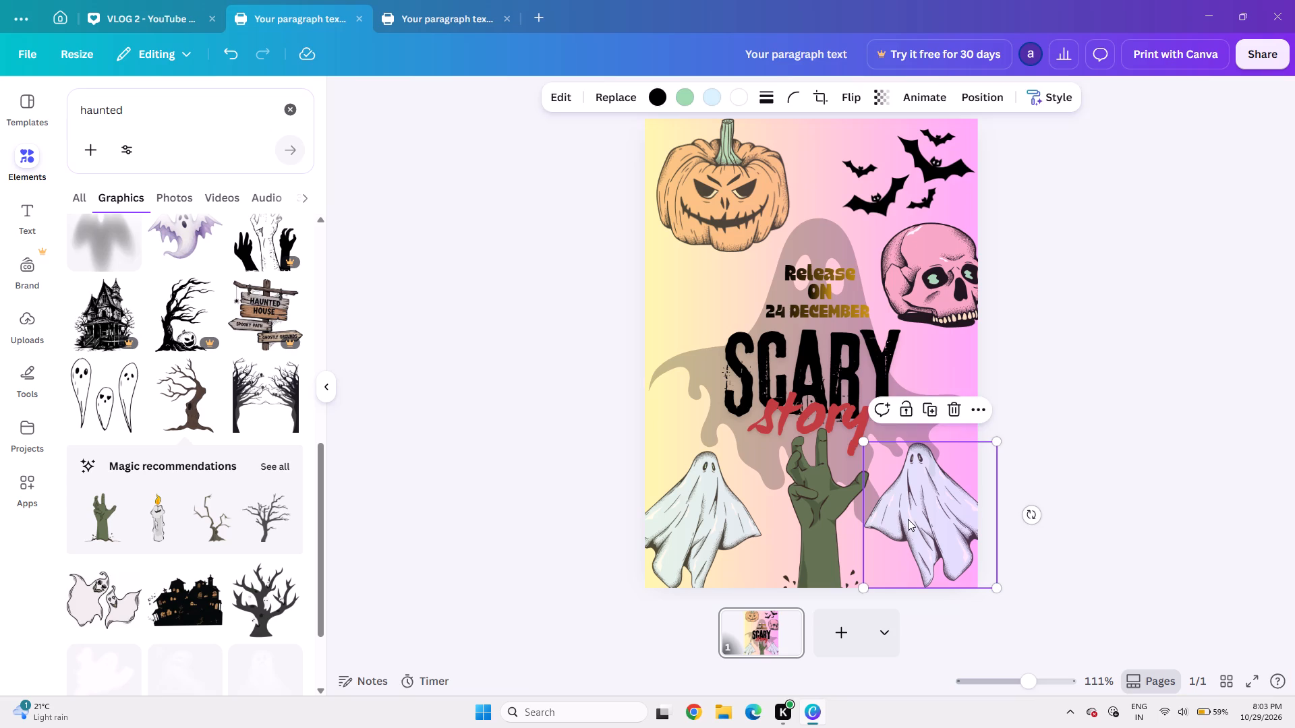
pyautogui.click(1070, 452)
pyautogui.click(866, 499)
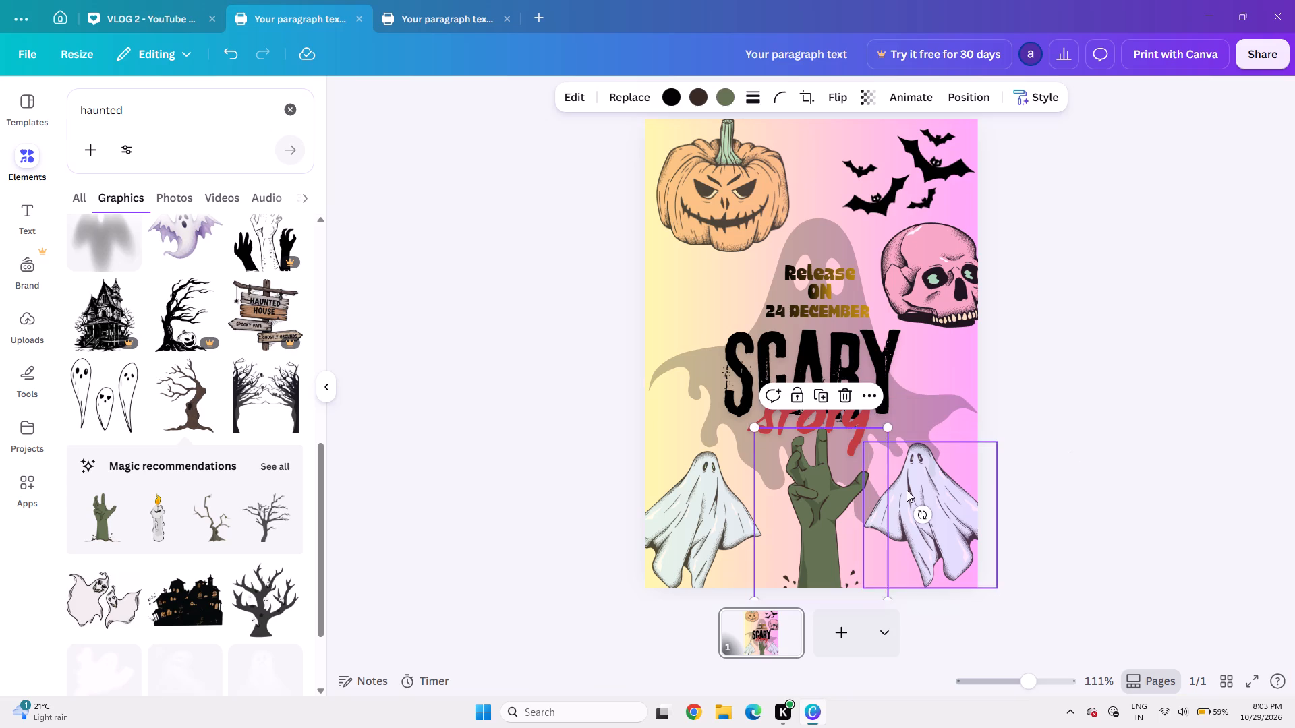
pyautogui.click(906, 490)
pyautogui.press('Right')
pyautogui.press('Right')
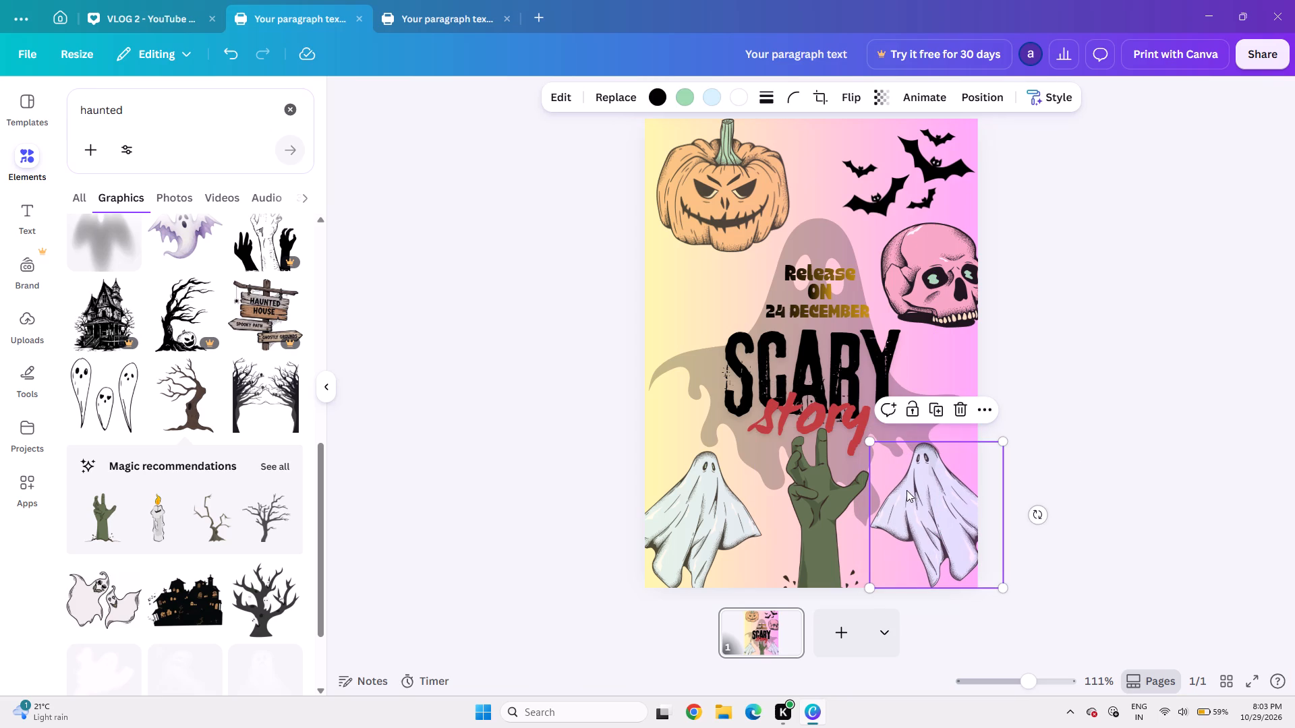
pyautogui.press('Left')
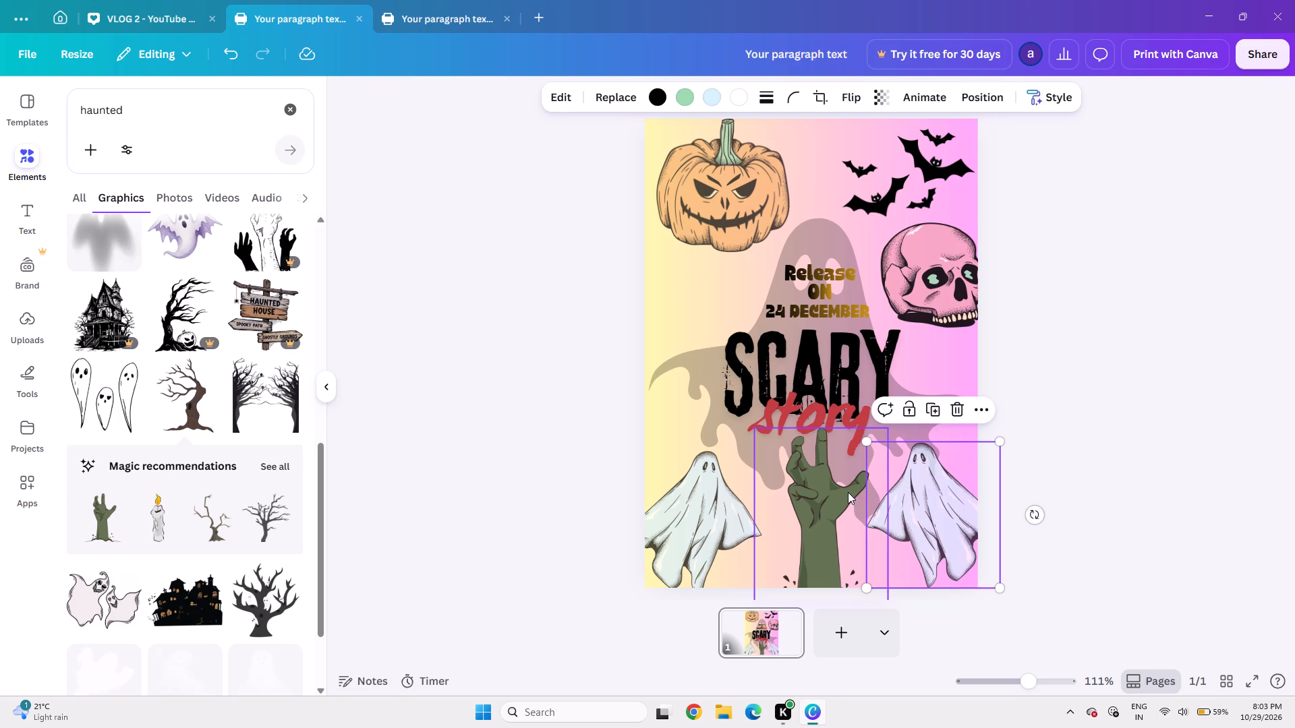
# Nudge the green zombie hand slightly left so it sits centred between the two sheet ghosts.
pyautogui.click(848, 492)
pyautogui.press('Left')
pyautogui.press('Left')
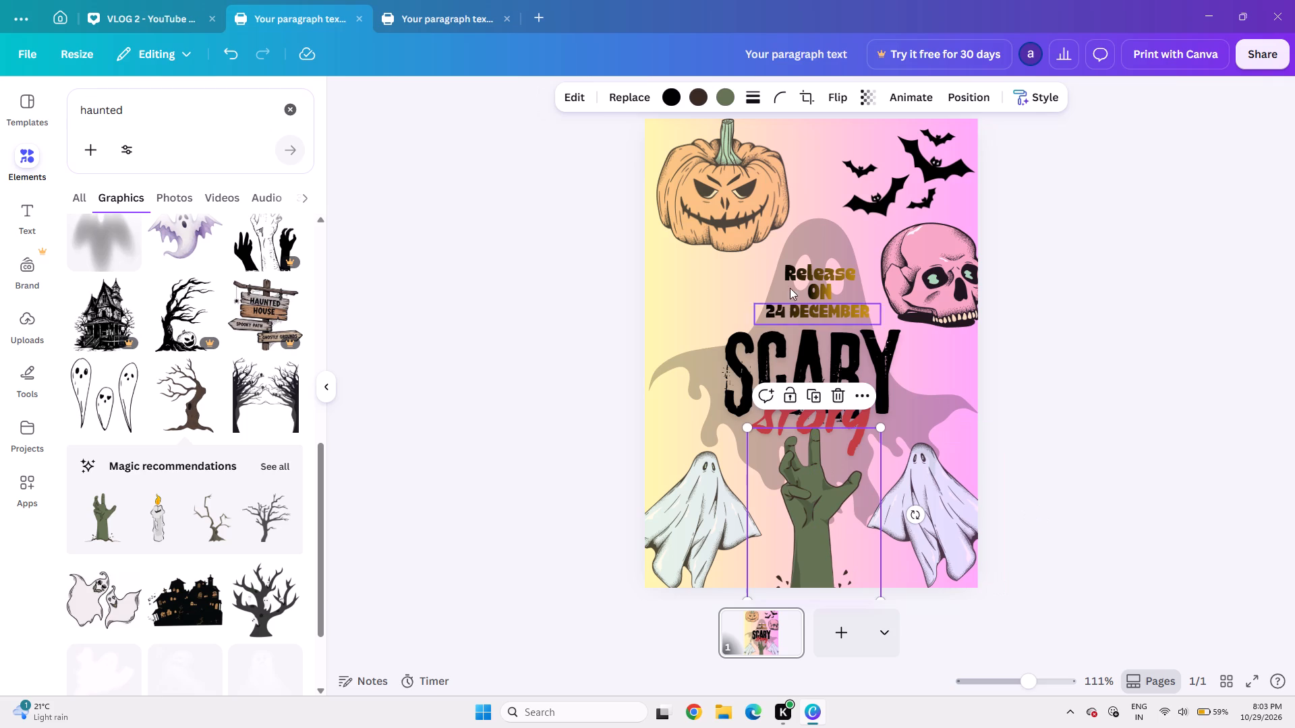
pyautogui.click(1101, 304)
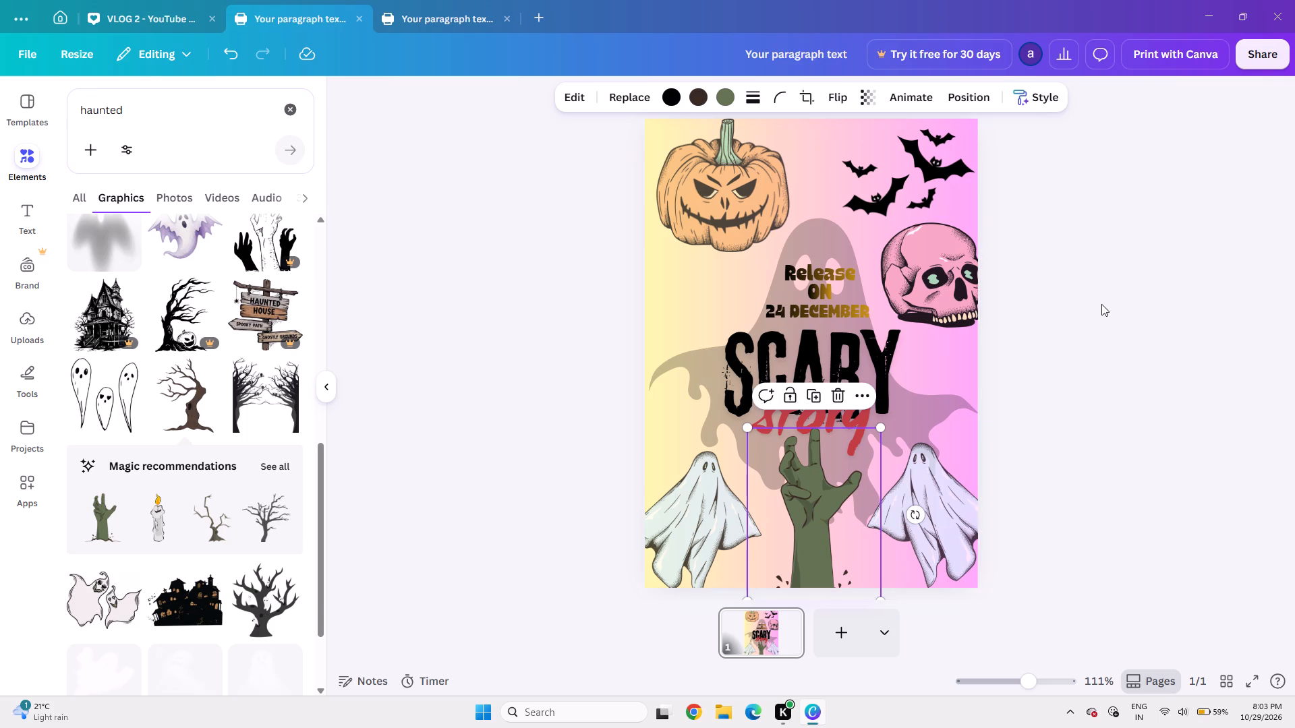
# Change the zombie hand graphic's black colour to the darkest default grey.
pyautogui.click(824, 493)
pyautogui.click(672, 91)
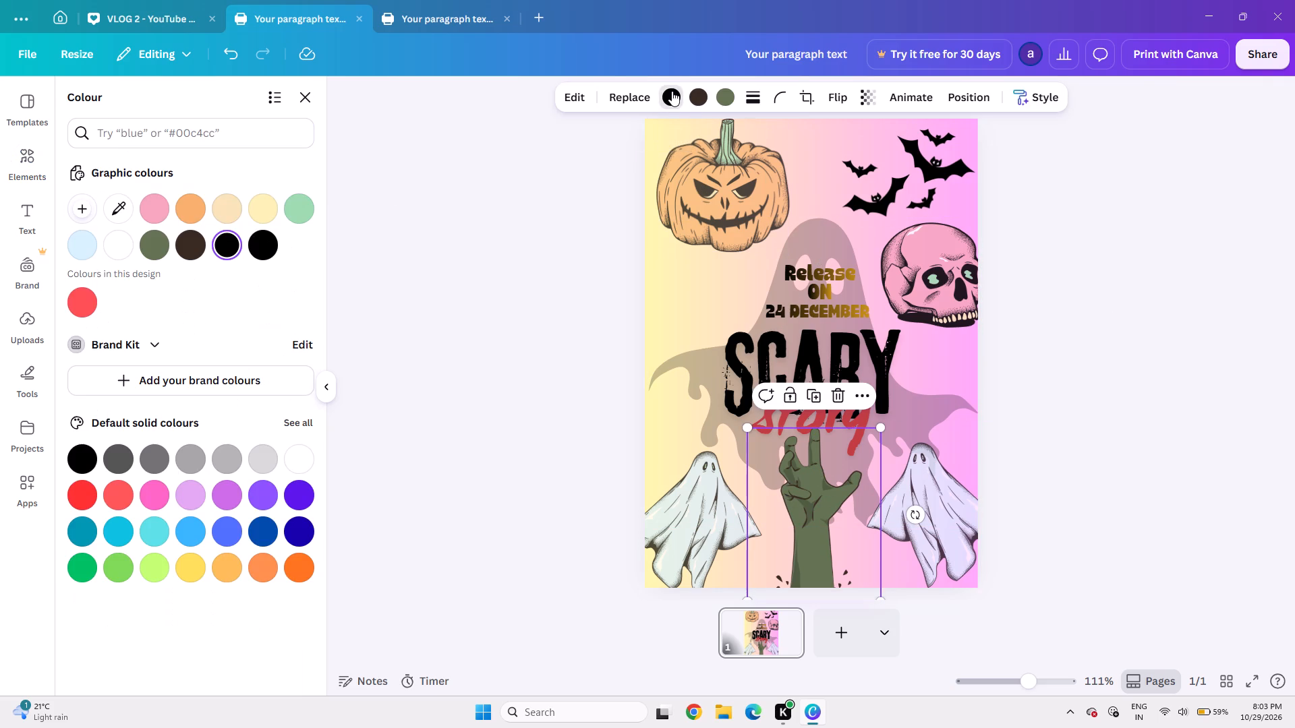
pyautogui.click(114, 462)
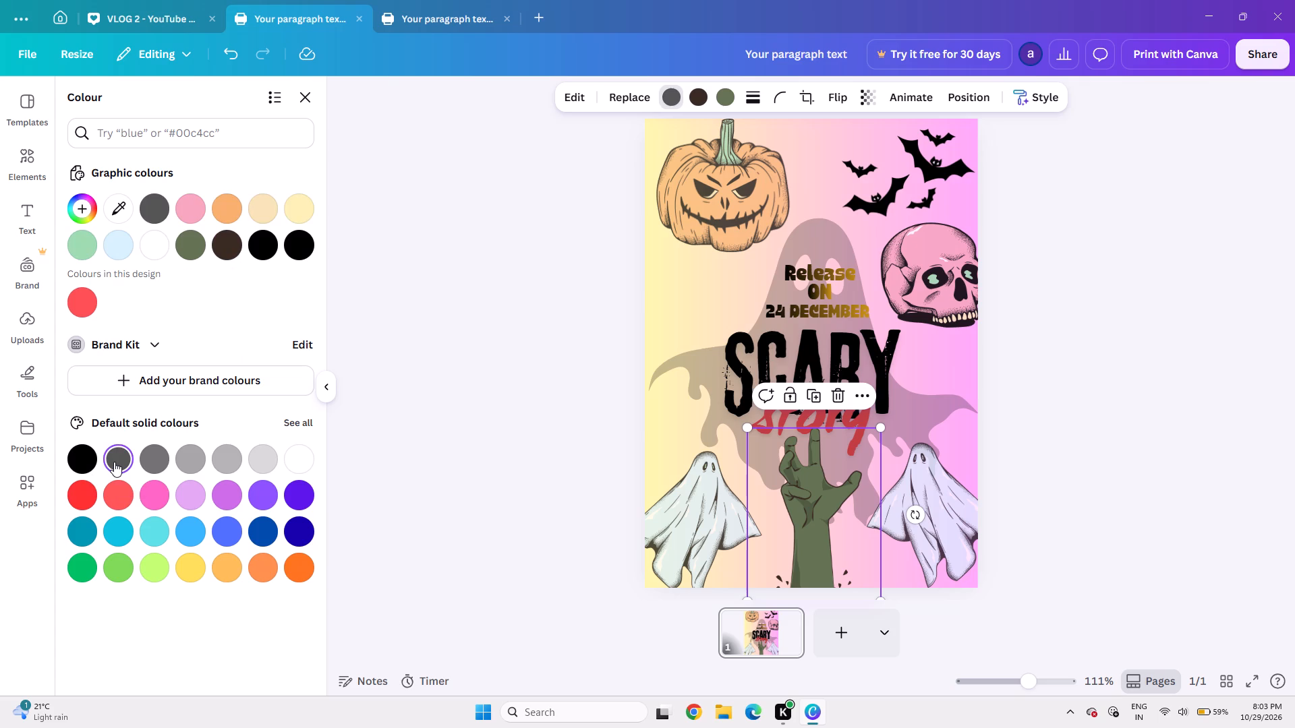
pyautogui.click(1111, 305)
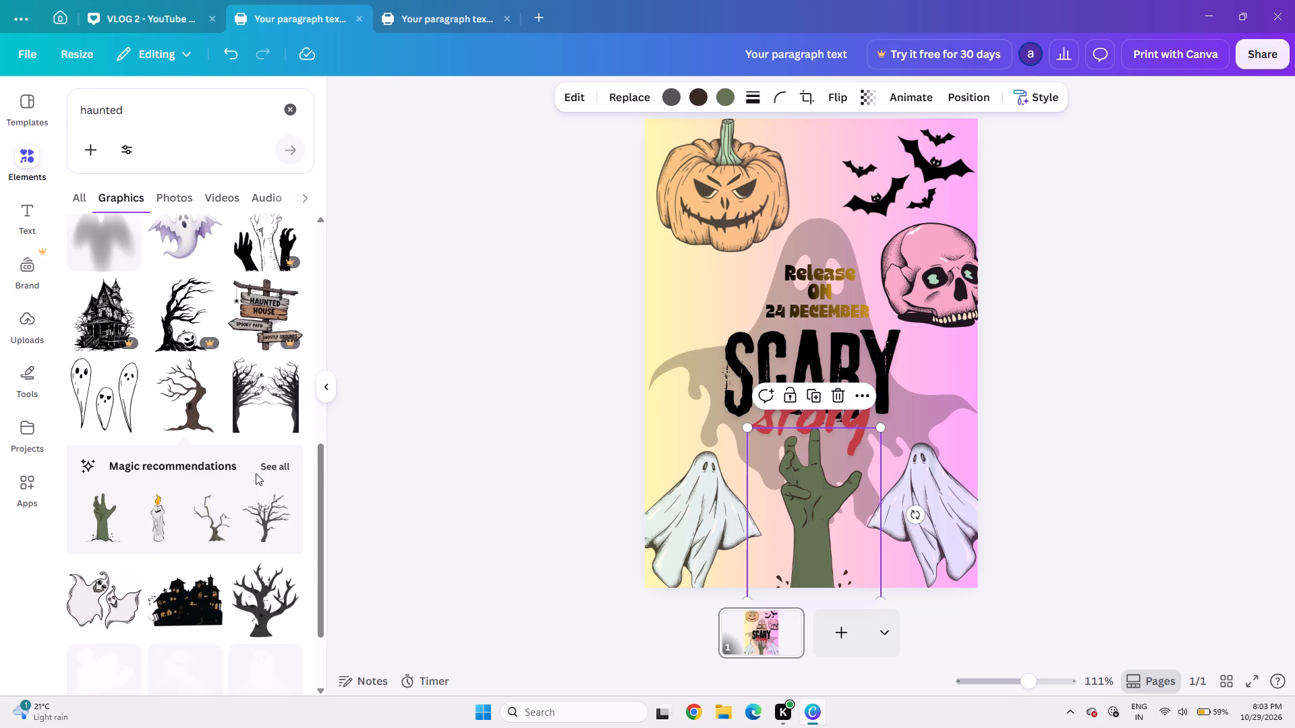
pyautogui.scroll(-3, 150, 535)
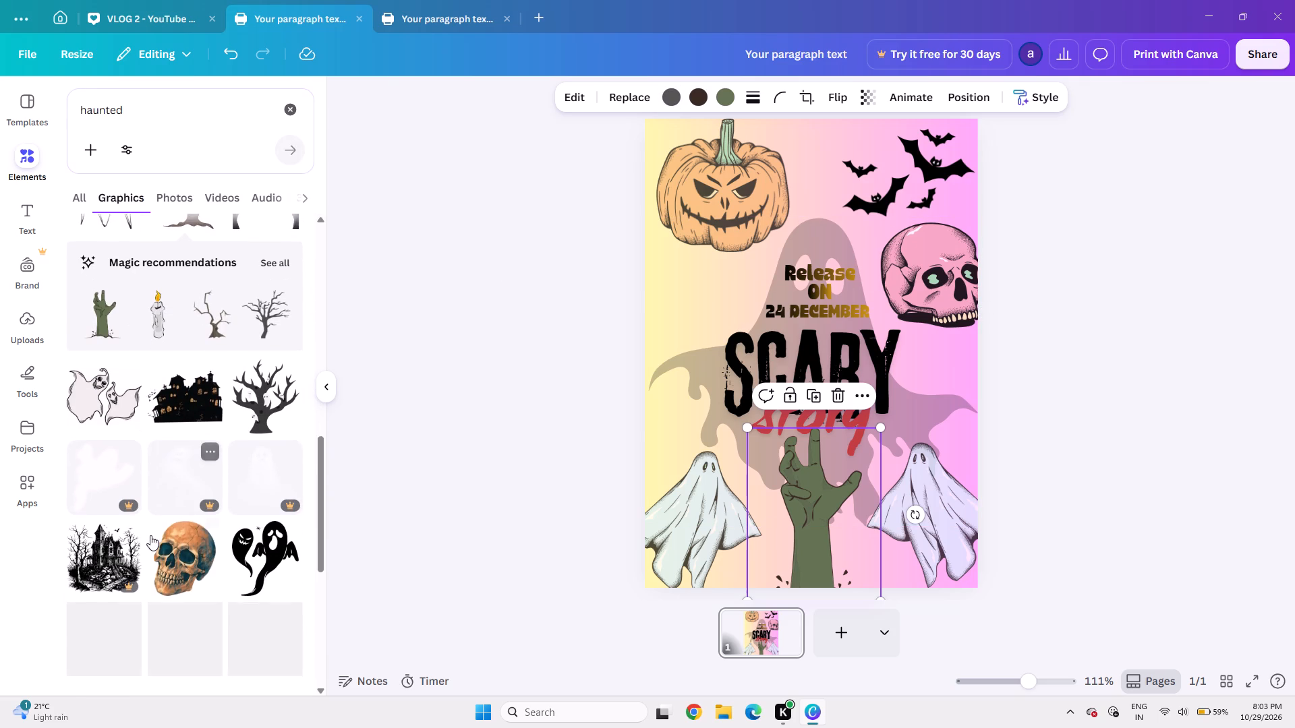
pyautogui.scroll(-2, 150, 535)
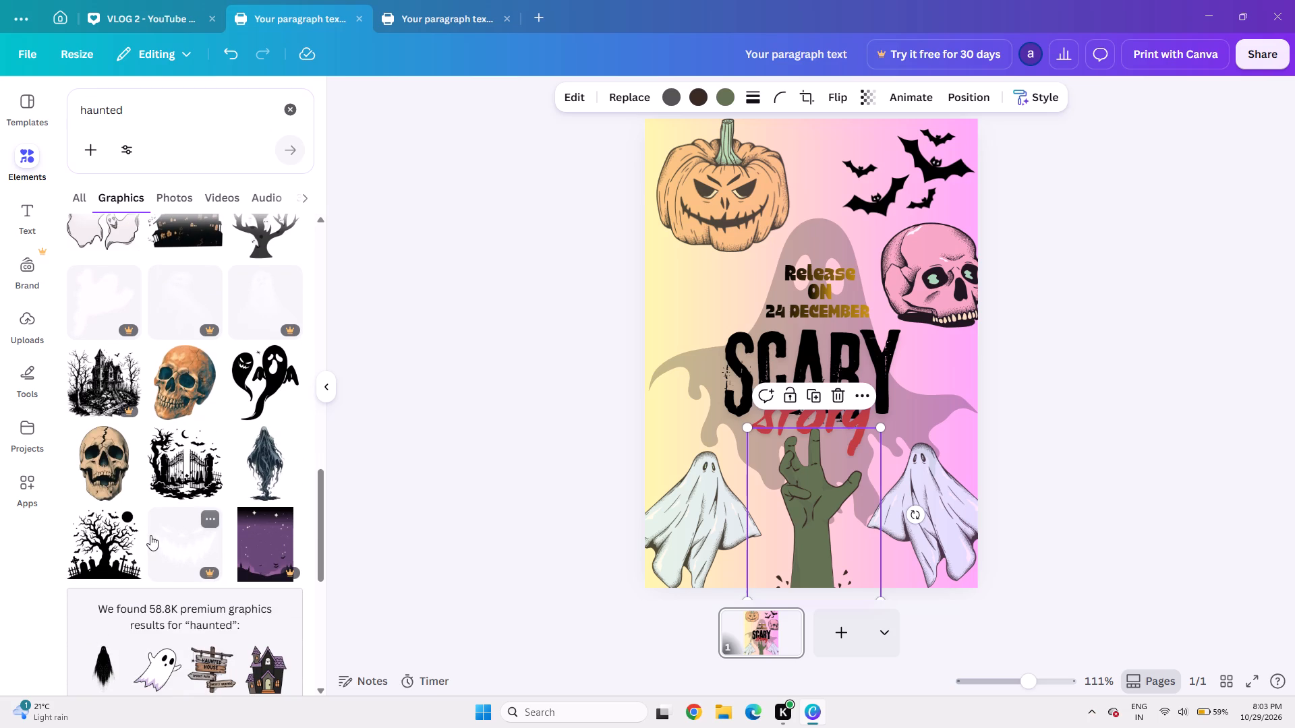
# Delete the large faded ghost silhouette behind the SCARY story heading.
pyautogui.click(703, 363)
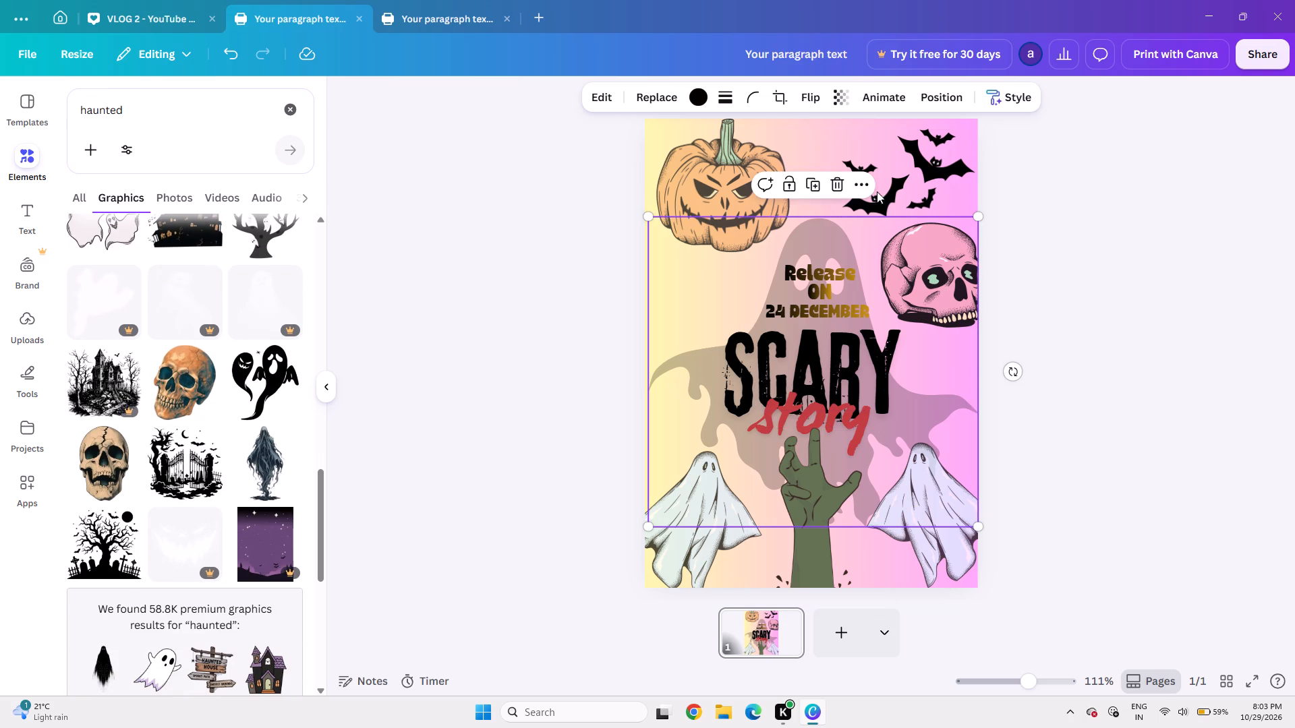
pyautogui.click(845, 185)
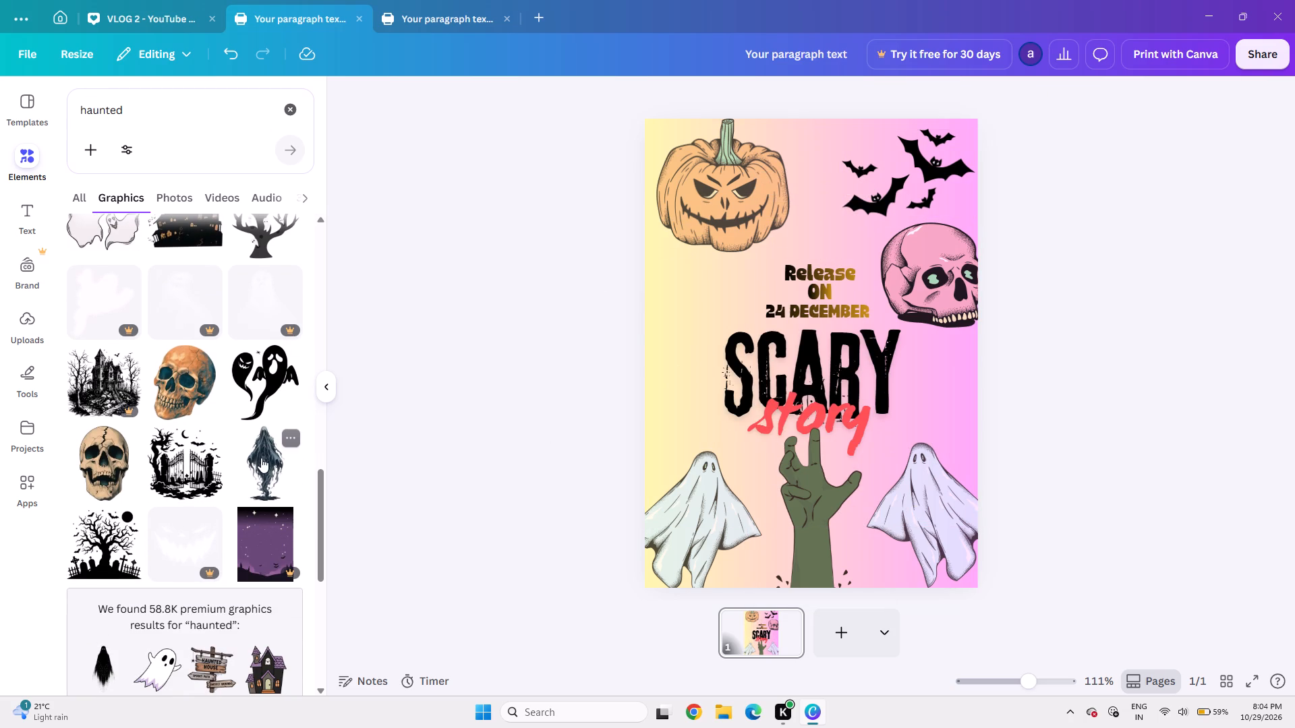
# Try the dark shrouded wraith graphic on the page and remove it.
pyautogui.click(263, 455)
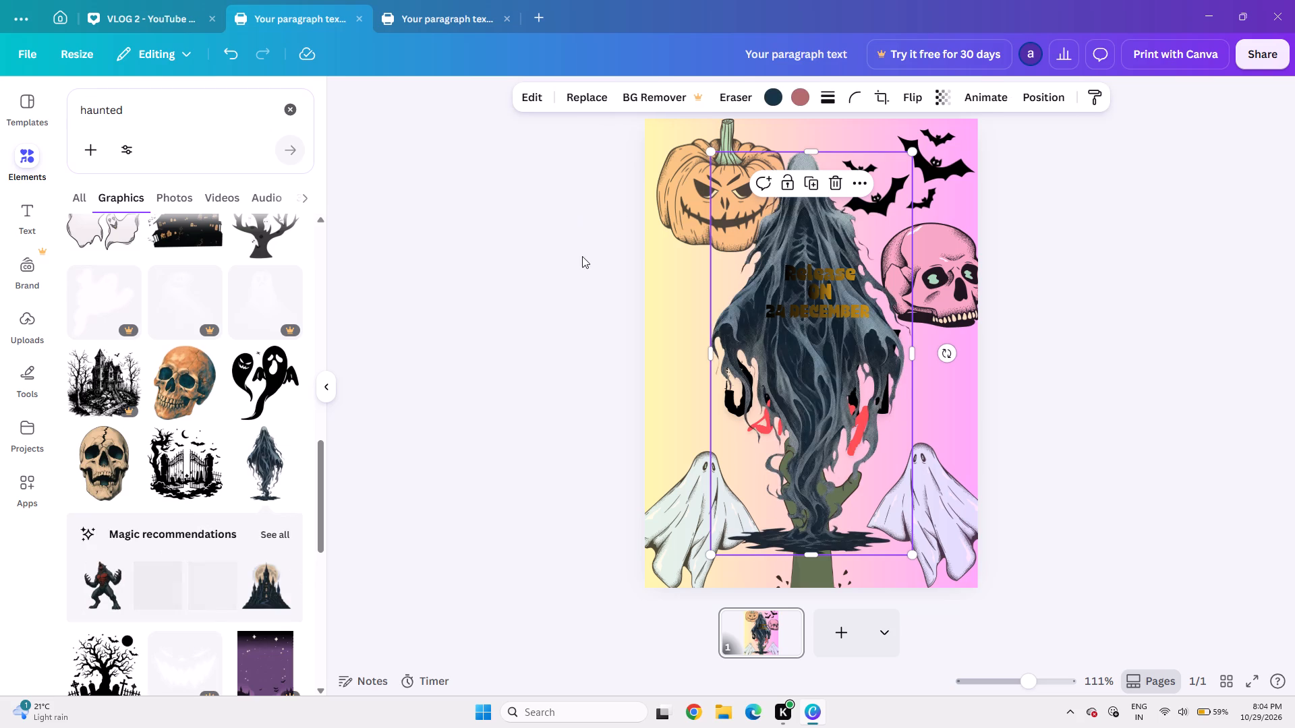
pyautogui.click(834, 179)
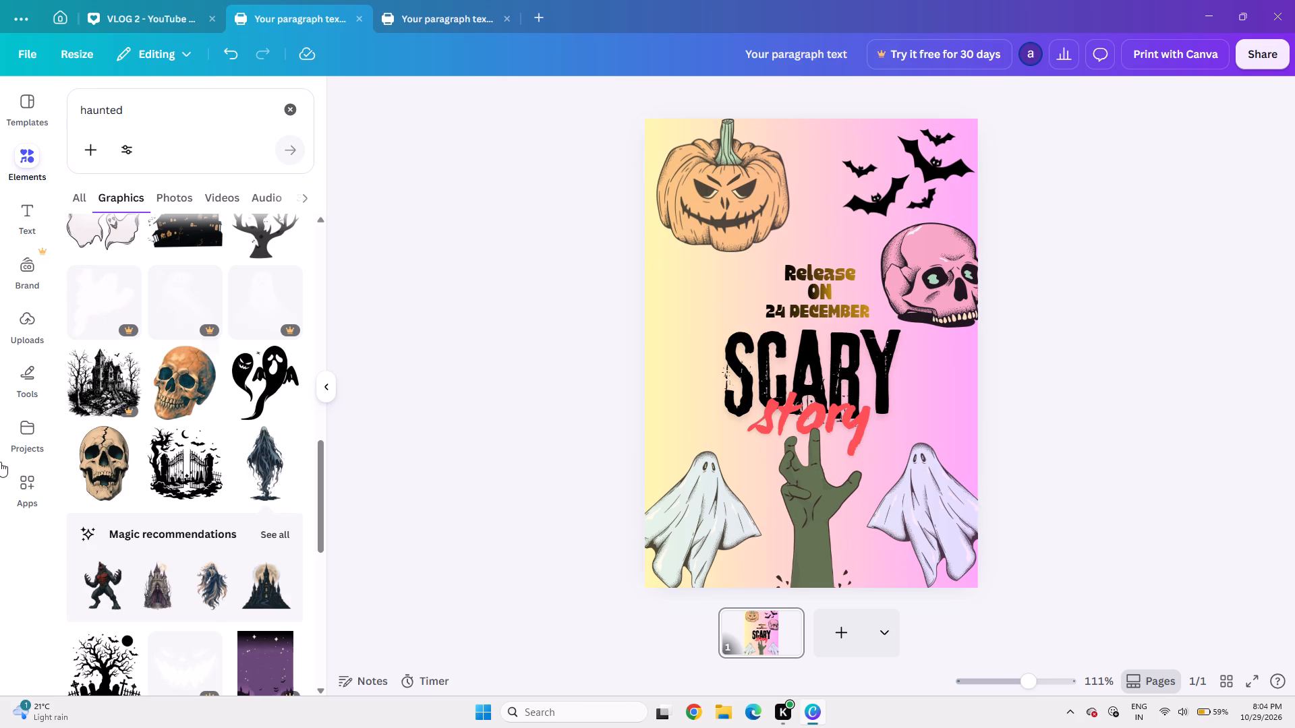
# Add the black spider web graphic with the hanging spider from the haunted graphics results.
pyautogui.scroll(-3, 141, 464)
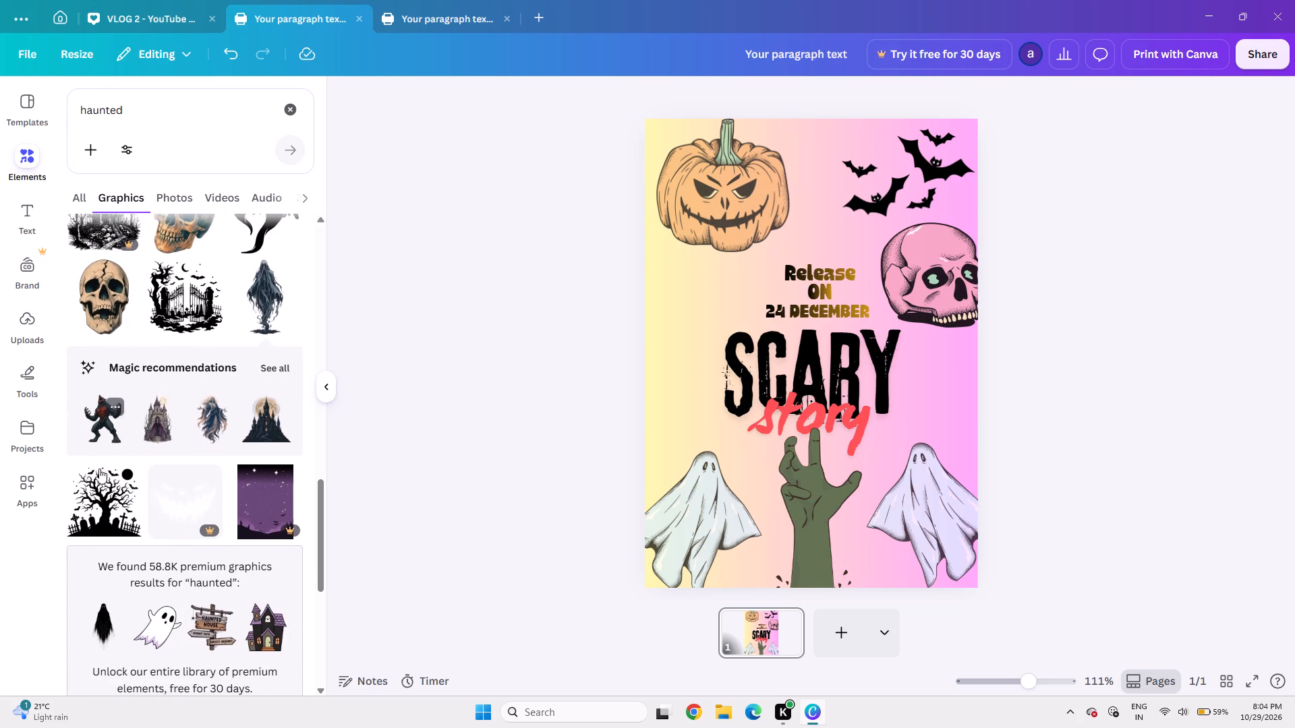
pyautogui.scroll(-1, 99, 468)
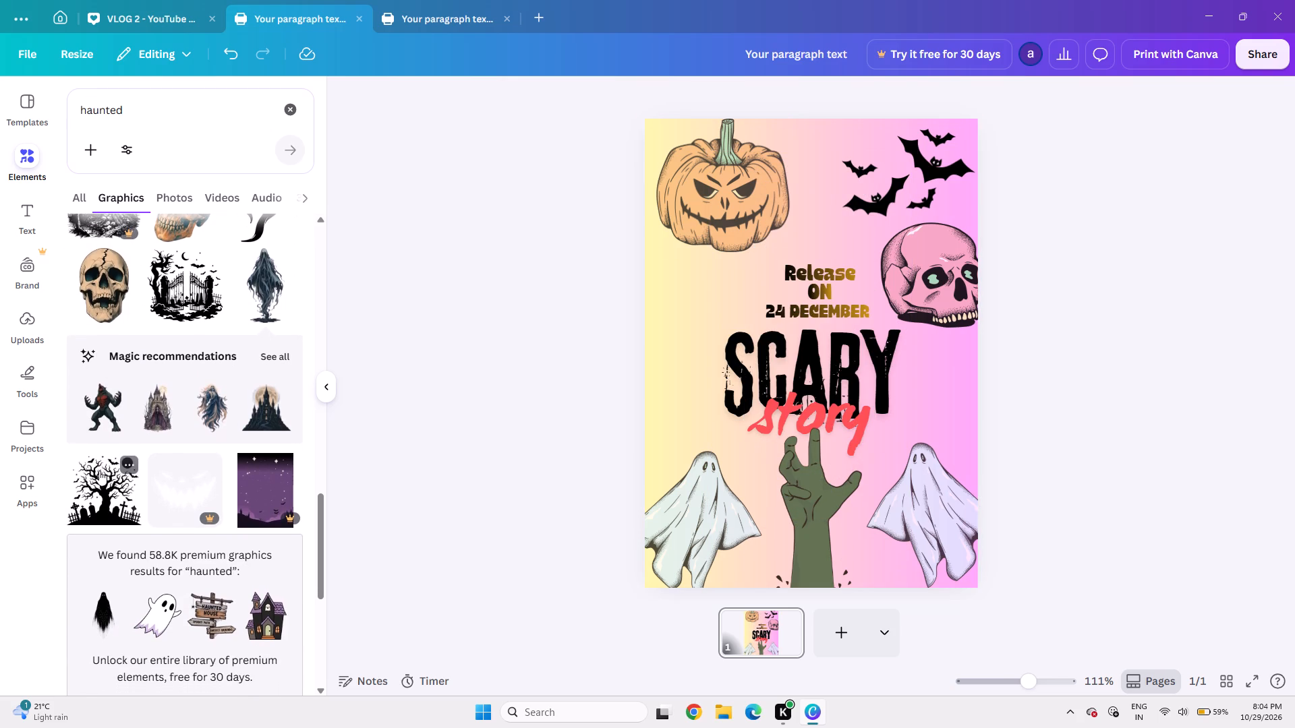
pyautogui.scroll(6, 123, 428)
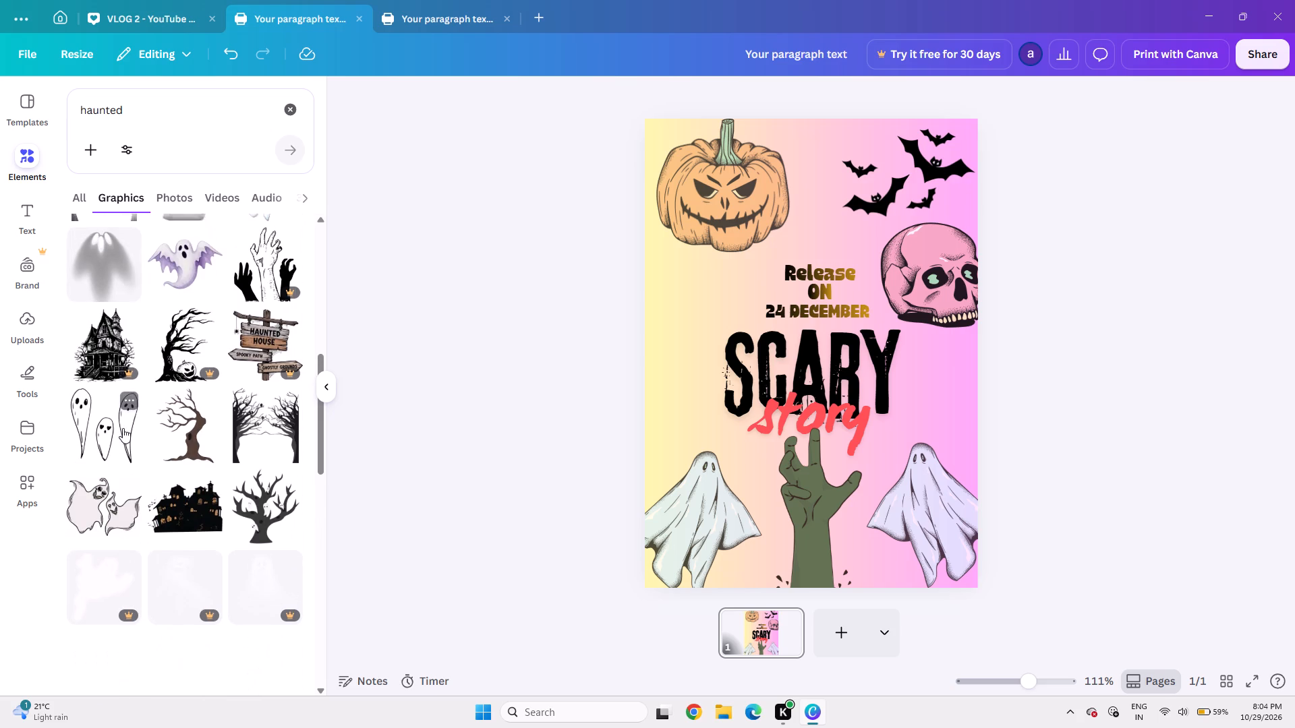
pyautogui.scroll(2, 123, 428)
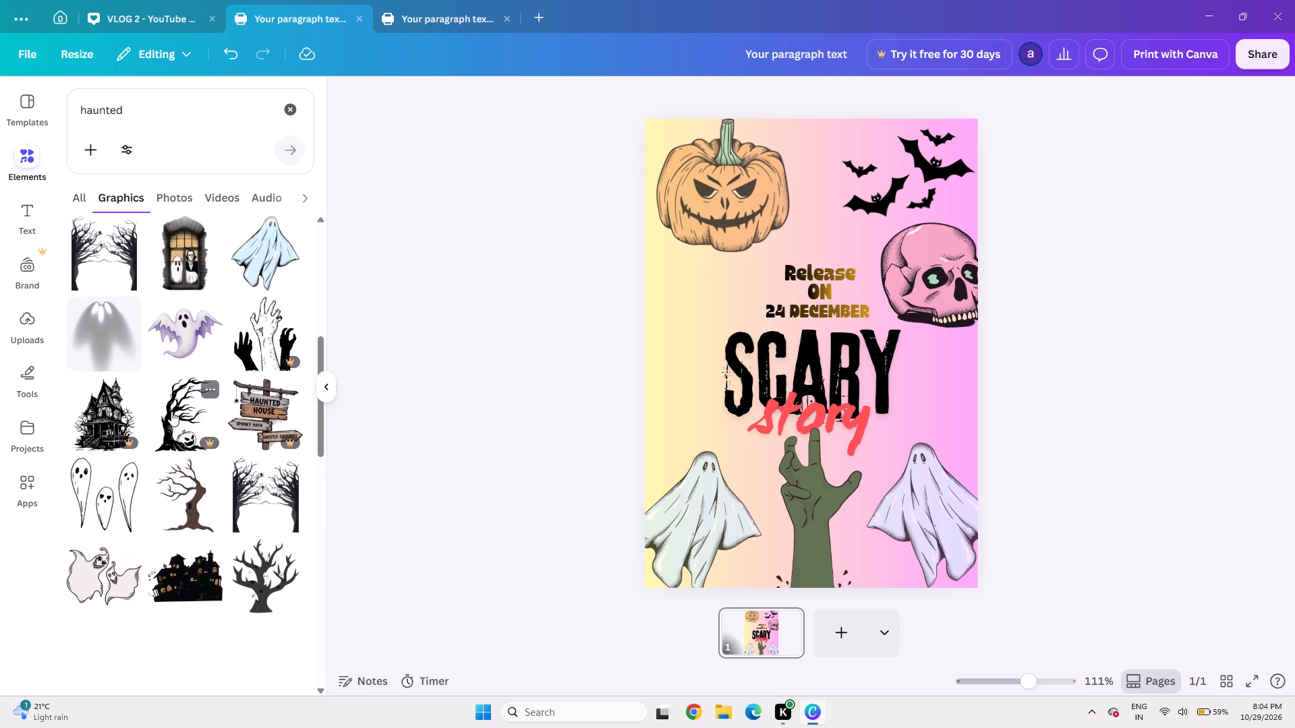
pyautogui.scroll(1, 143, 344)
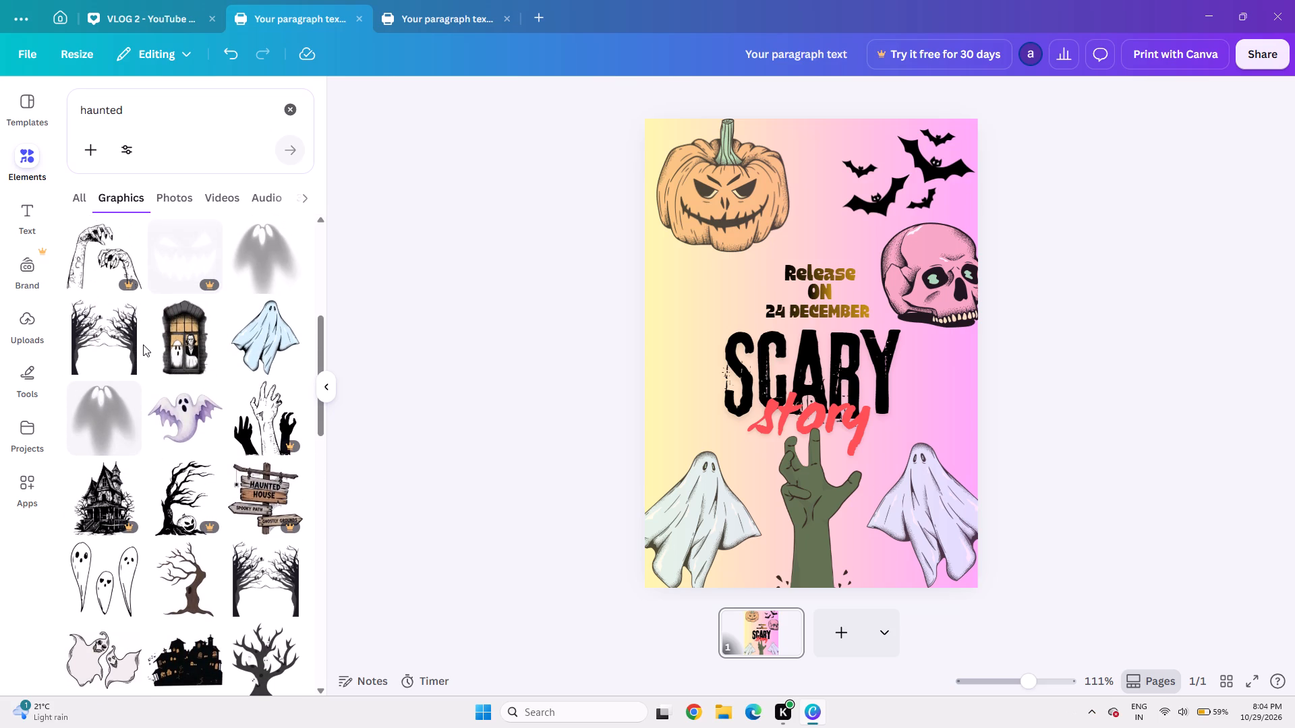
pyautogui.scroll(3, 143, 344)
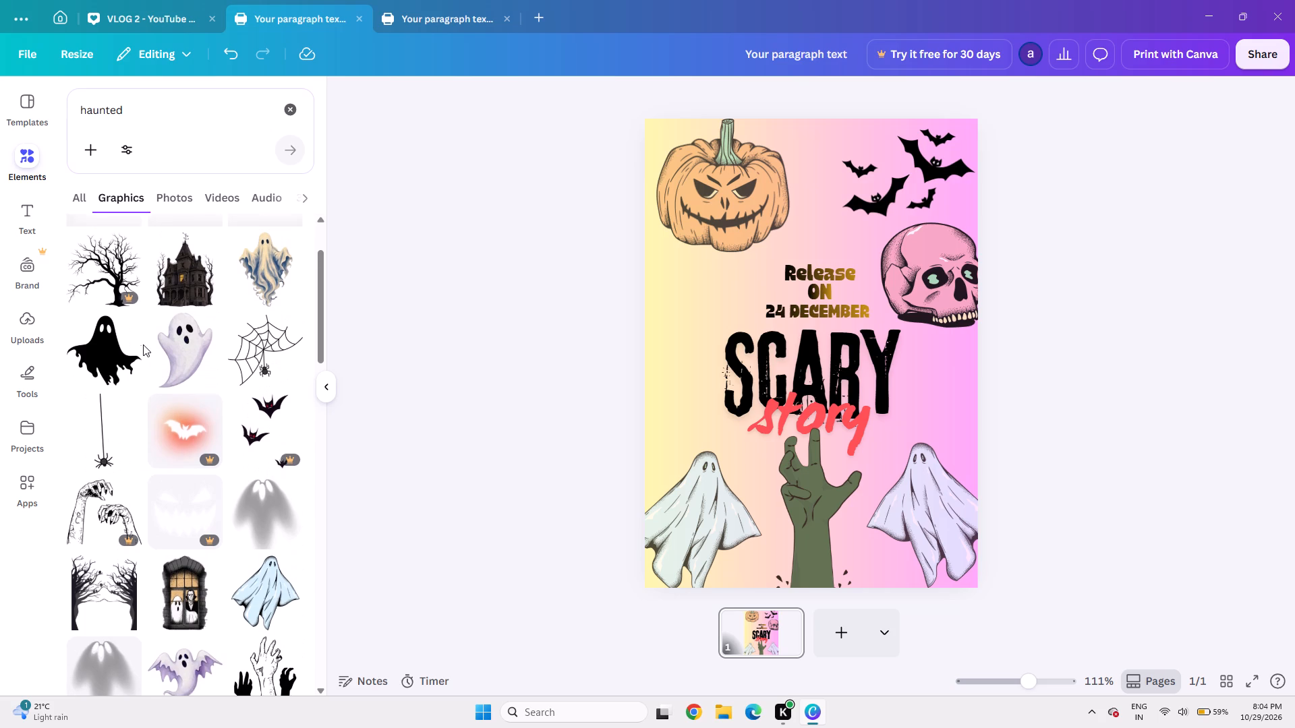
pyautogui.scroll(1, 143, 344)
pyautogui.scroll(-2, 143, 344)
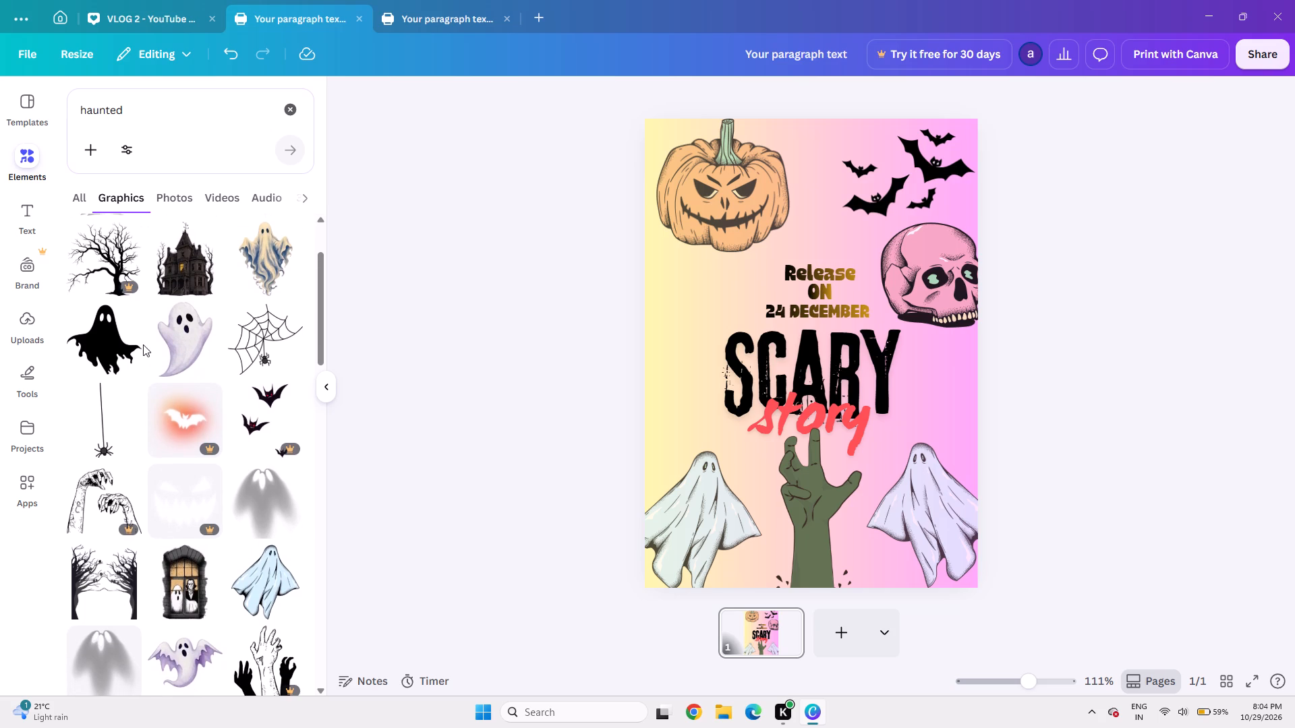
pyautogui.click(279, 332)
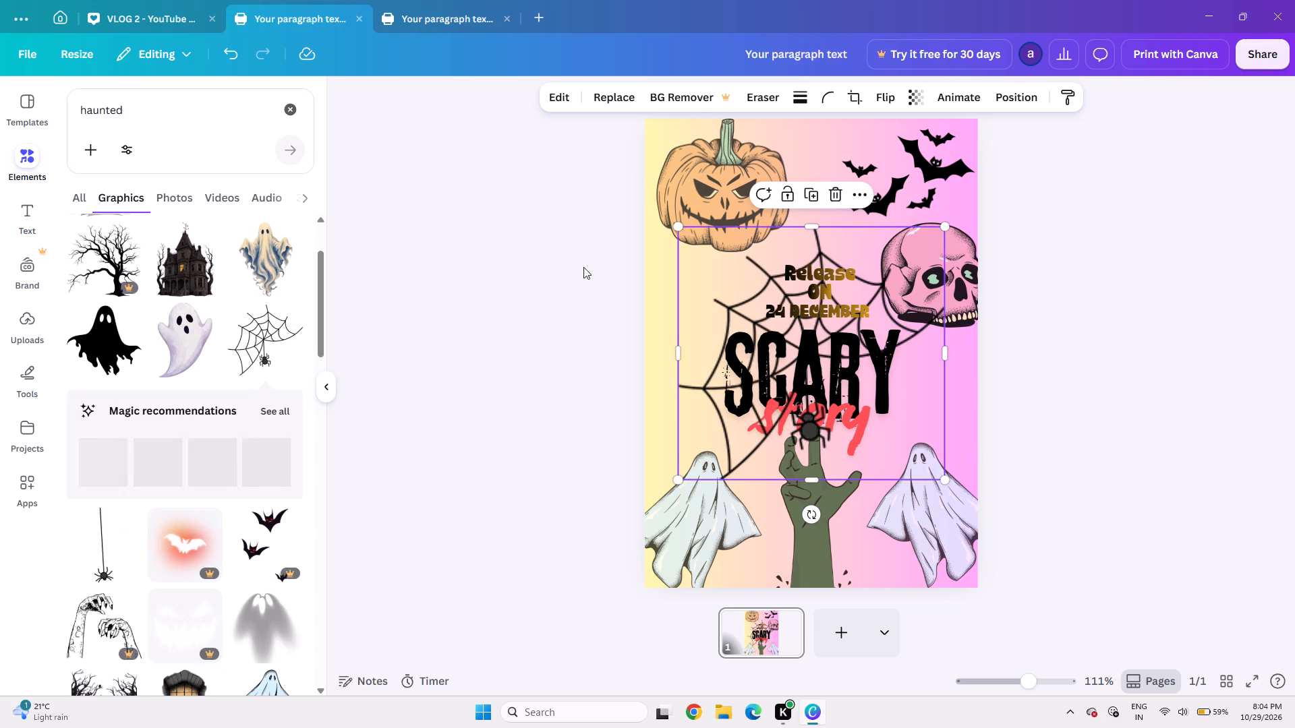
# Delete the orange pumpkin graphic from the page's top-left area.
pyautogui.click(697, 175)
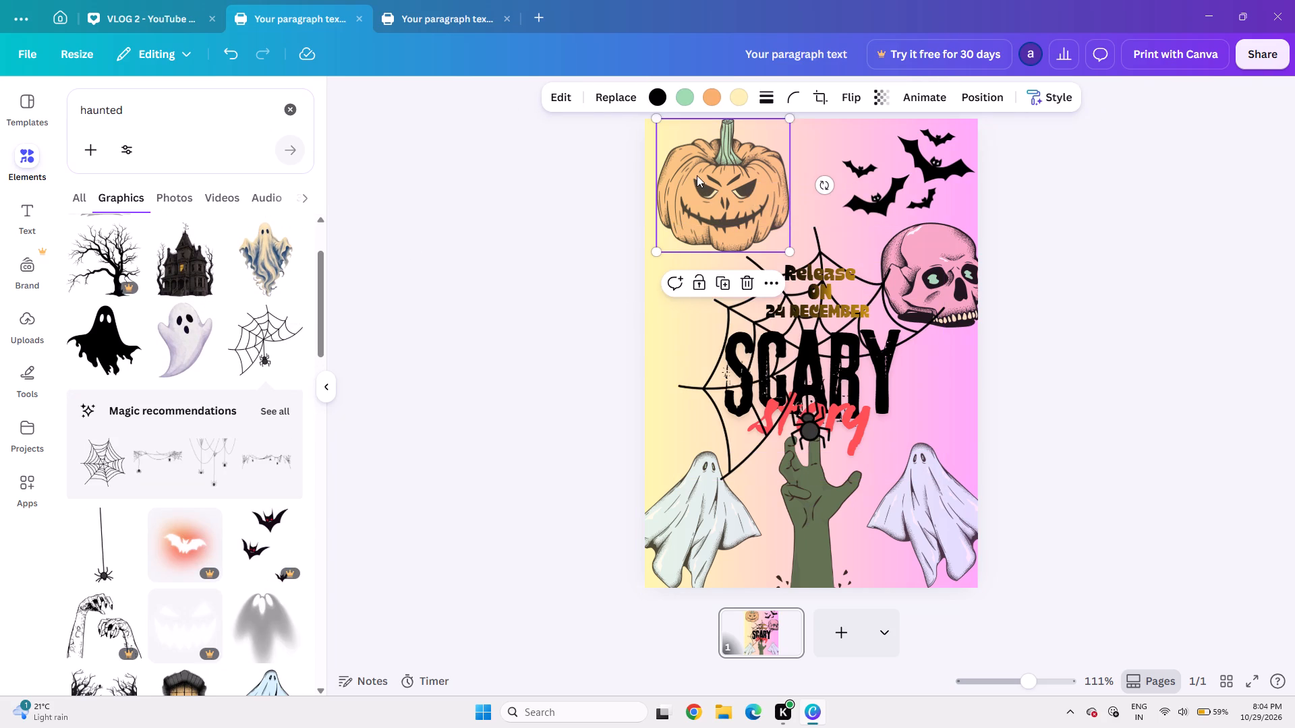
pyautogui.click(747, 279)
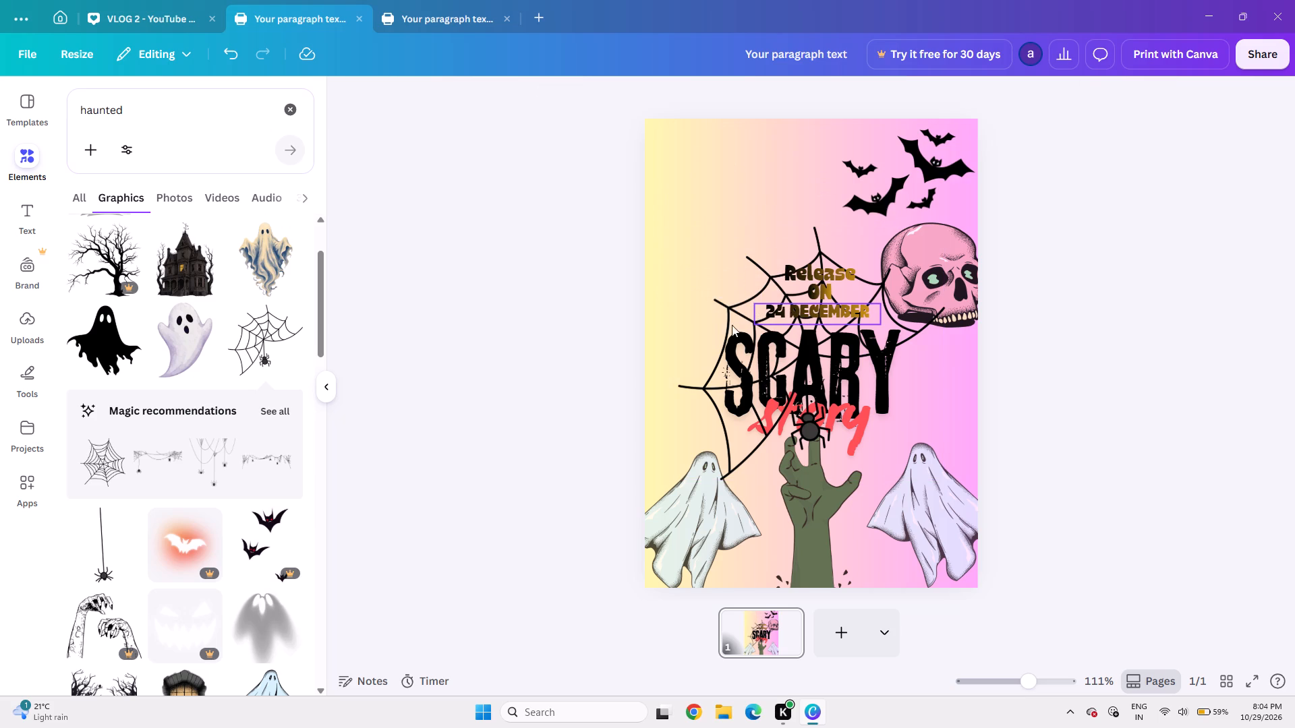
# Move the spider web into the page's top-left corner, partly off the page, with the spider hanging above the heading.
pyautogui.click(725, 325)
pyautogui.moveTo(725, 325); pyautogui.dragTo(616, 147)
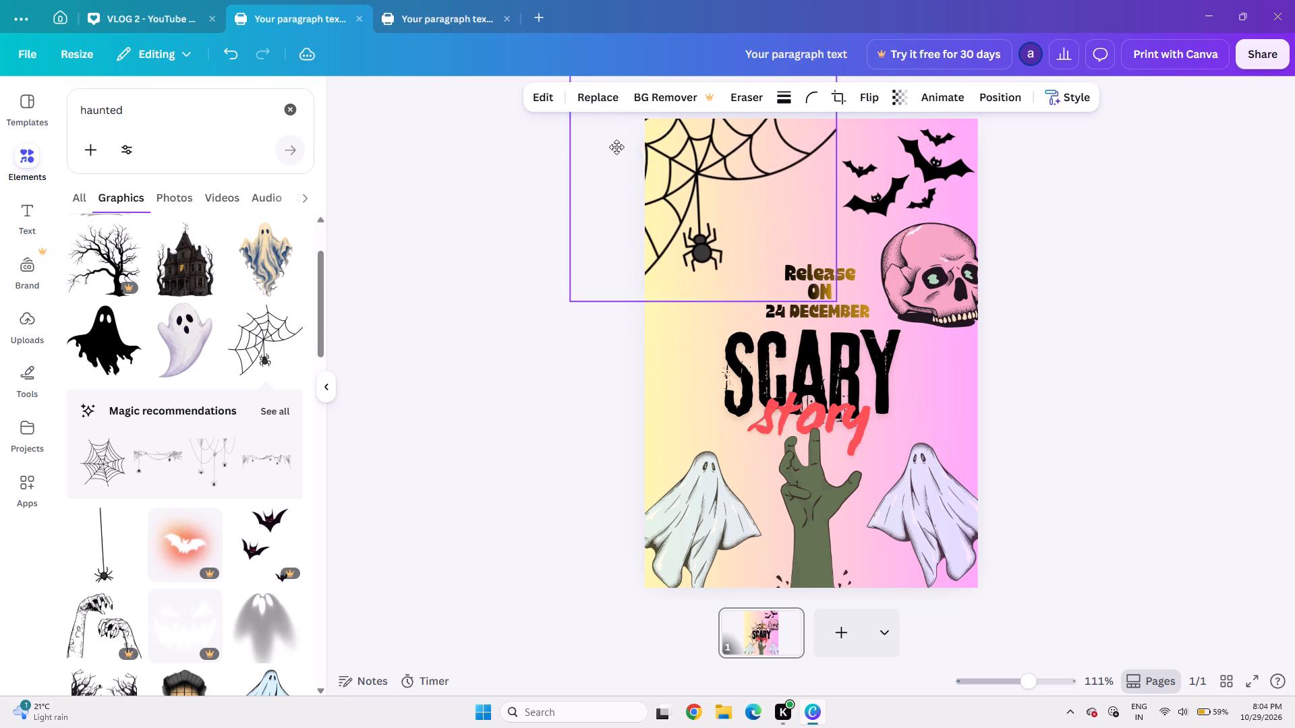
pyautogui.moveTo(616, 147); pyautogui.dragTo(603, 120)
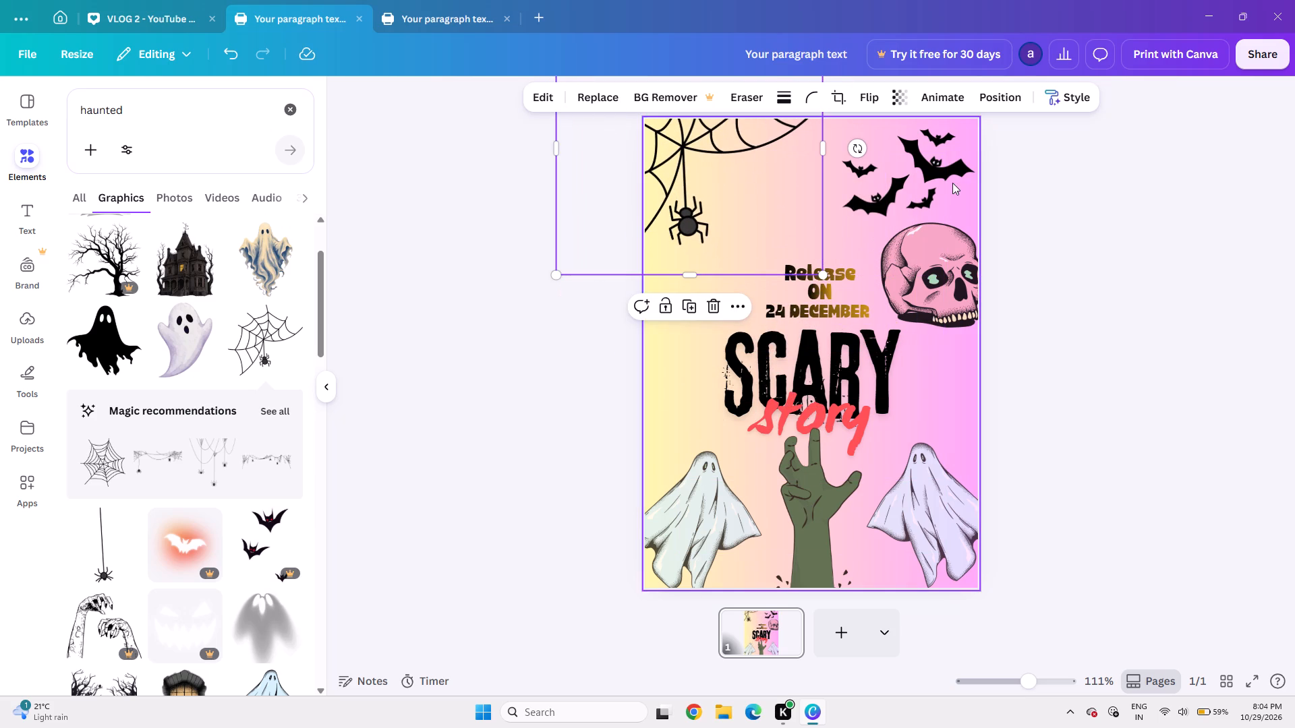
pyautogui.click(1085, 191)
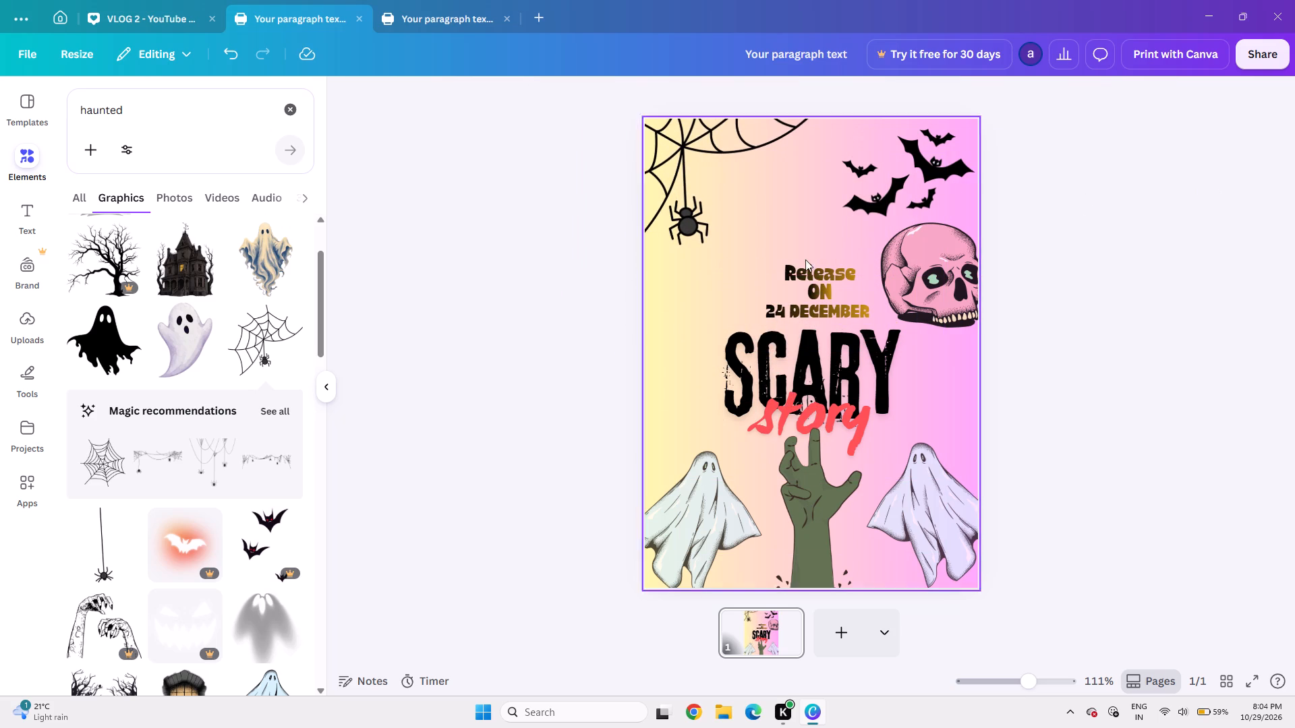
# Nudge the "24 DECEMBER" text down, closer to the SCARY heading.
pyautogui.click(771, 324)
pyautogui.press('Down')
pyautogui.press('Down')
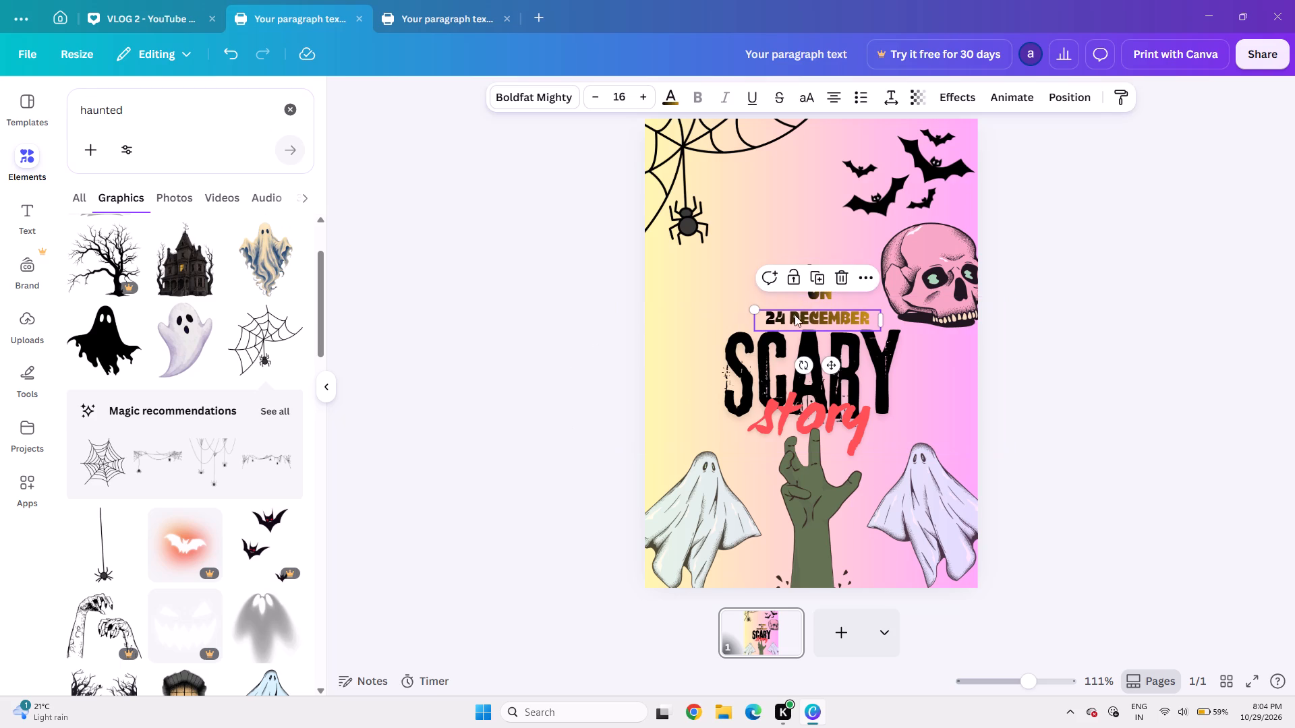
# Nudge the "ON" text slightly down and left, between "Release" and "24 DECEMBER".
pyautogui.click(814, 291)
pyautogui.click(814, 300)
pyautogui.press('Down')
pyautogui.press('Left')
pyautogui.press('Left')
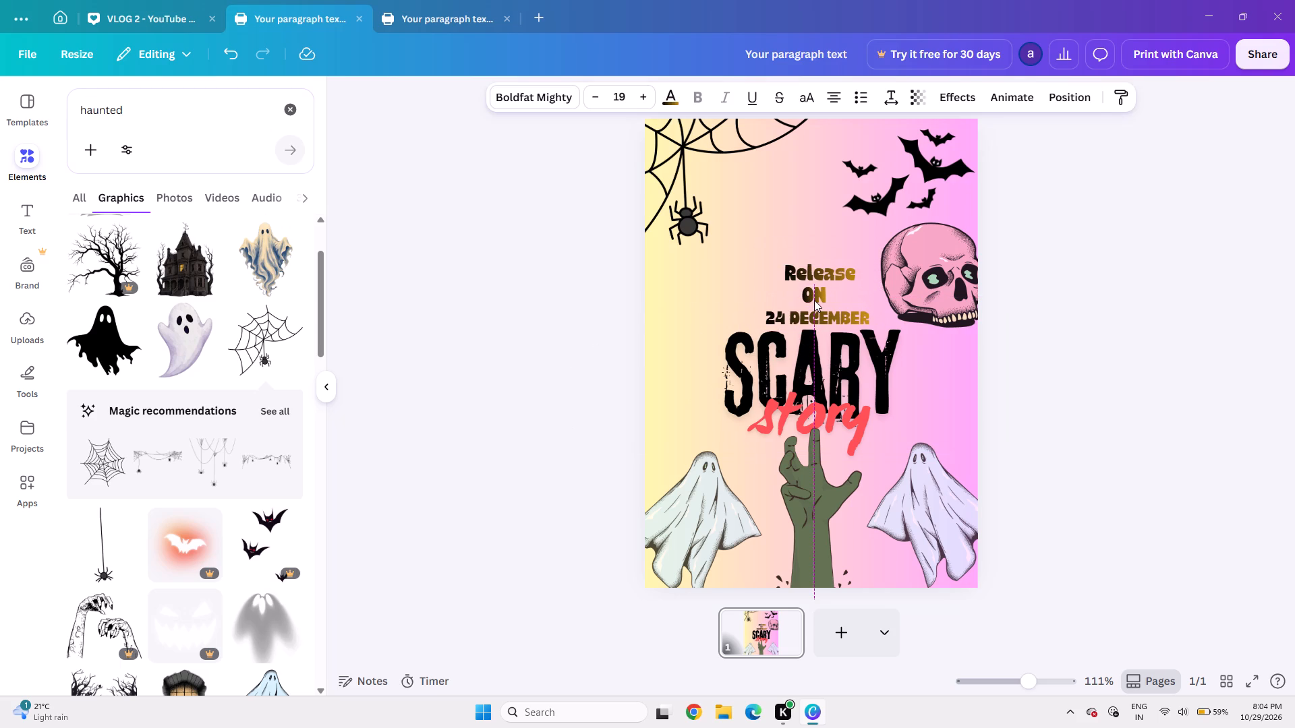
# Nudge the "Release" text slightly left so it sits centred above "ON" and "24 DECEMBER".
pyautogui.click(802, 272)
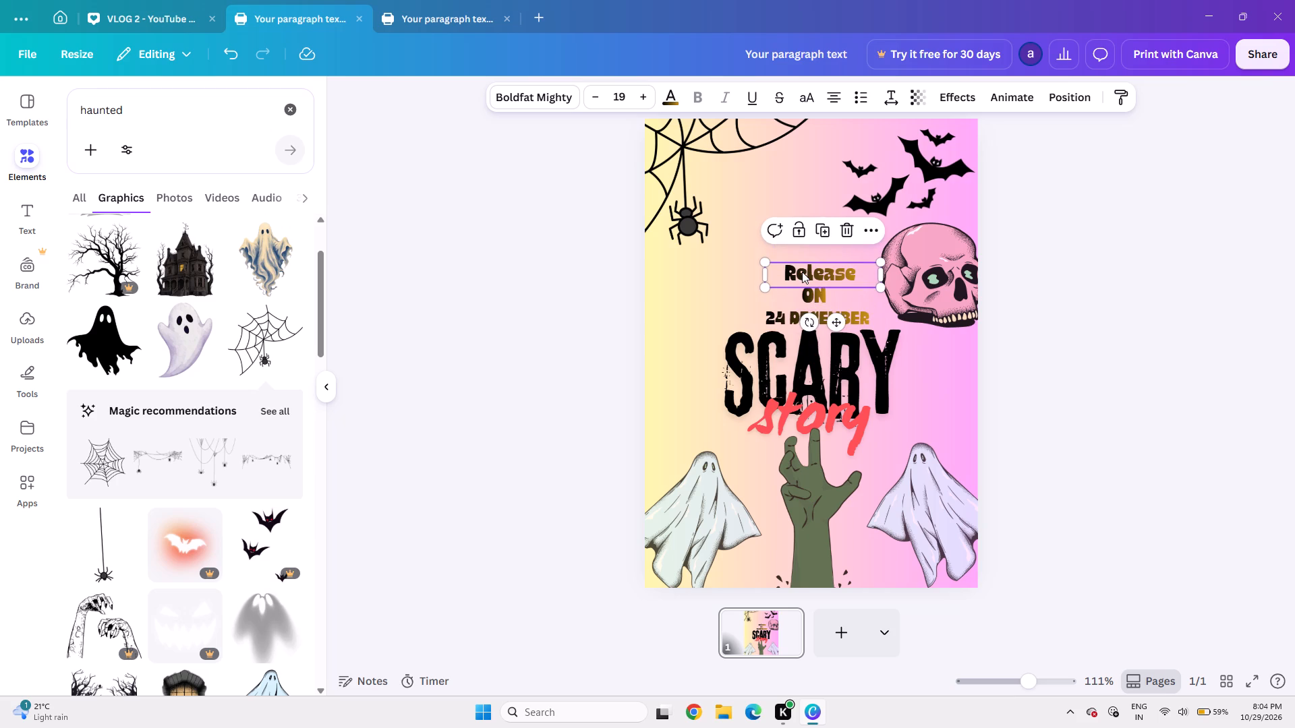
pyautogui.press('Left')
pyautogui.press('Left')
pyautogui.press('Right')
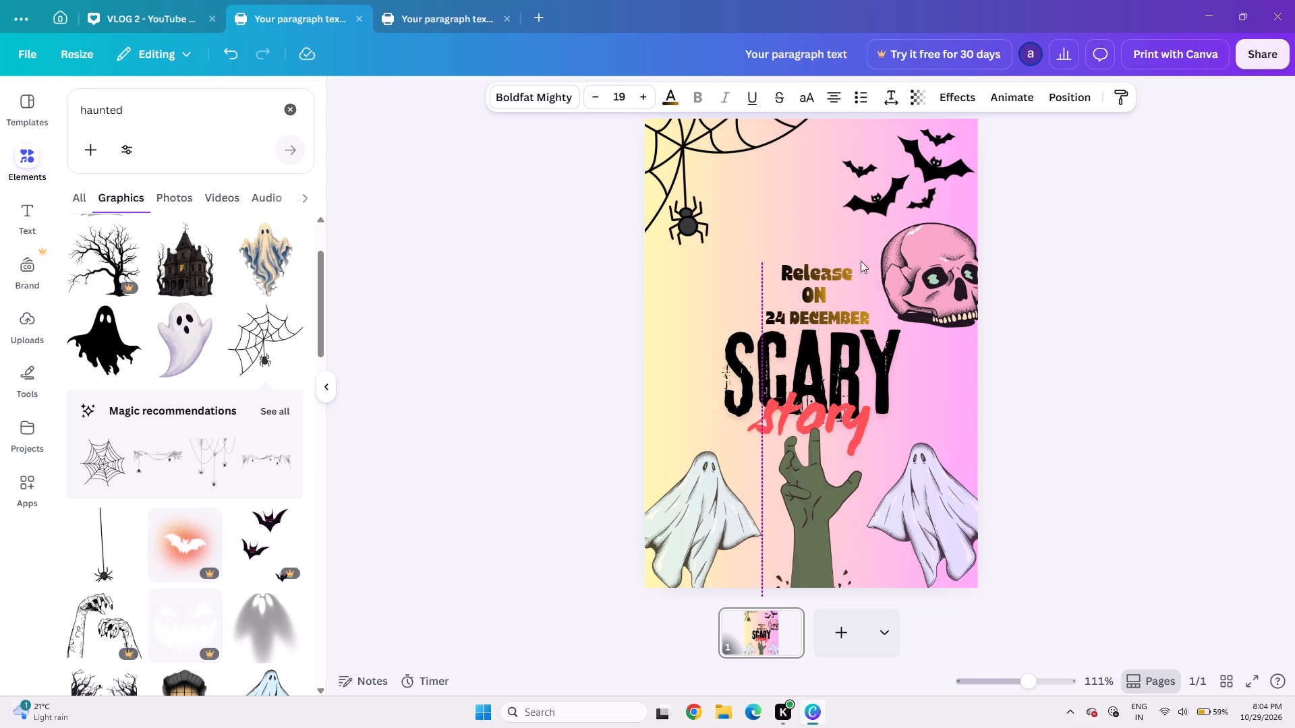
pyautogui.click(1247, 231)
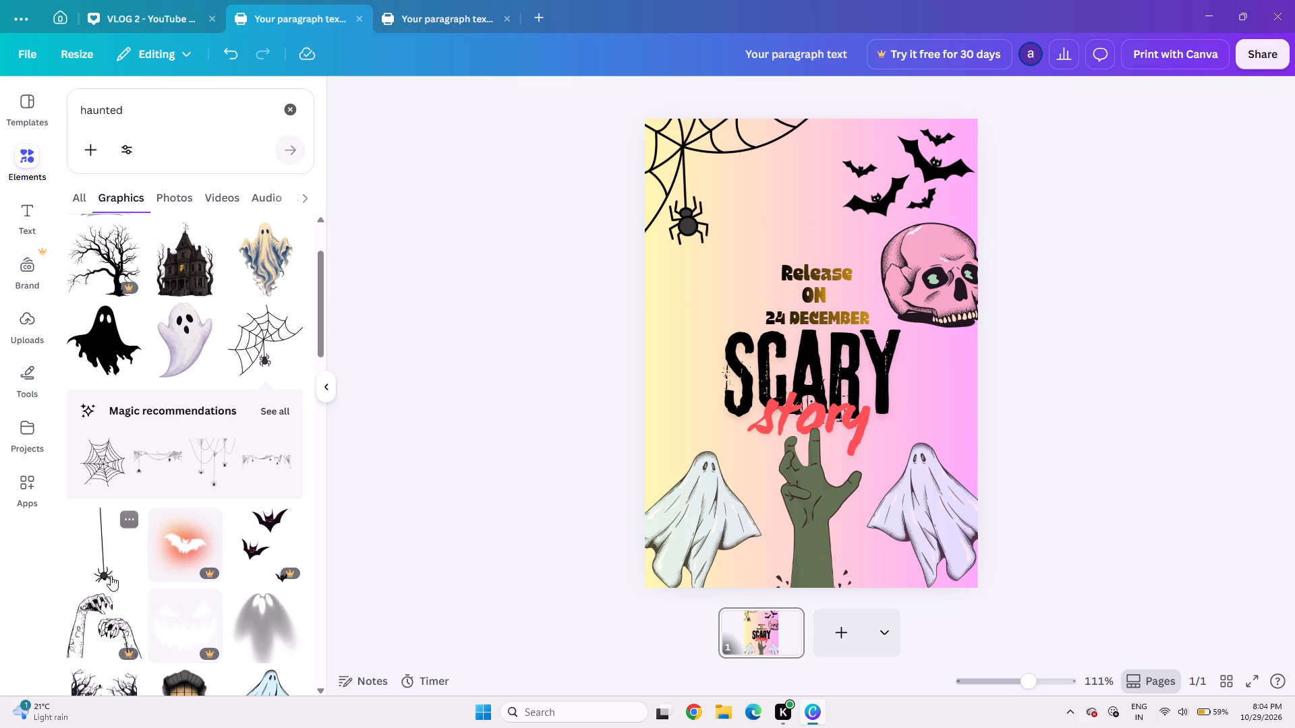
# Browse further through the "haunted" graphics results for another decoration for the invitation.
pyautogui.scroll(-2, 127, 472)
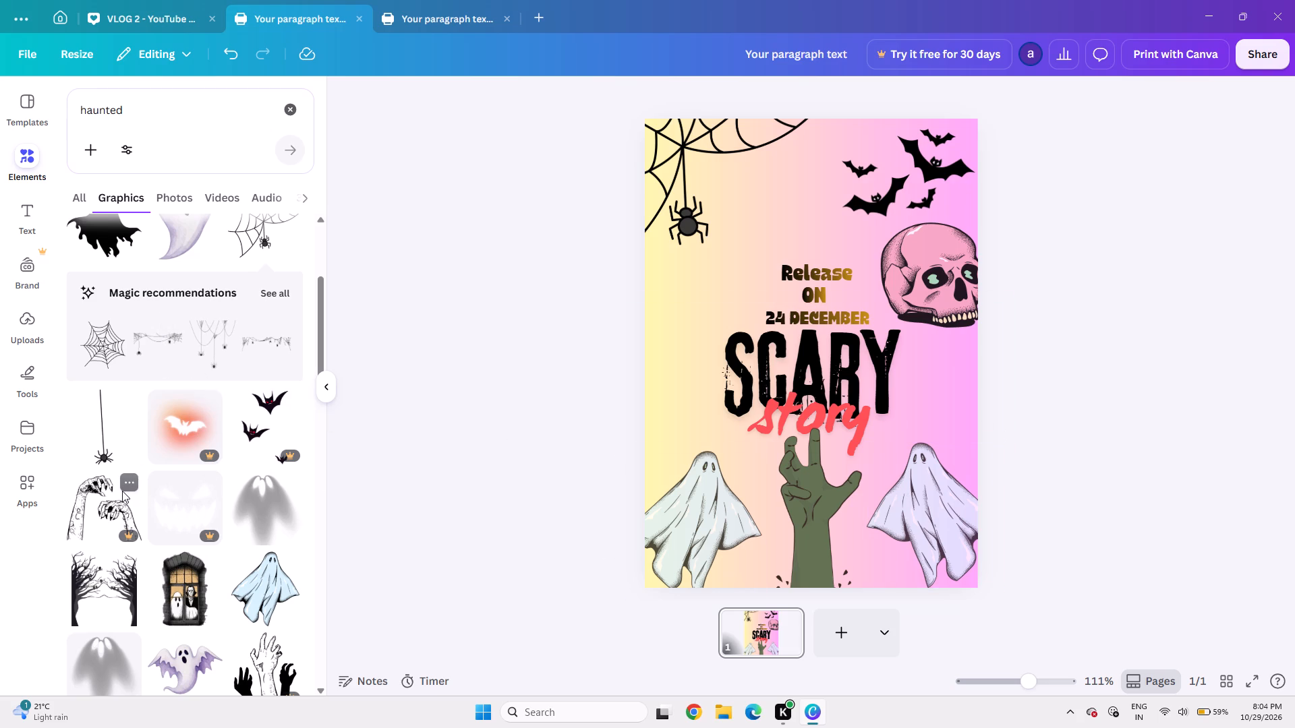
pyautogui.scroll(-7, 125, 555)
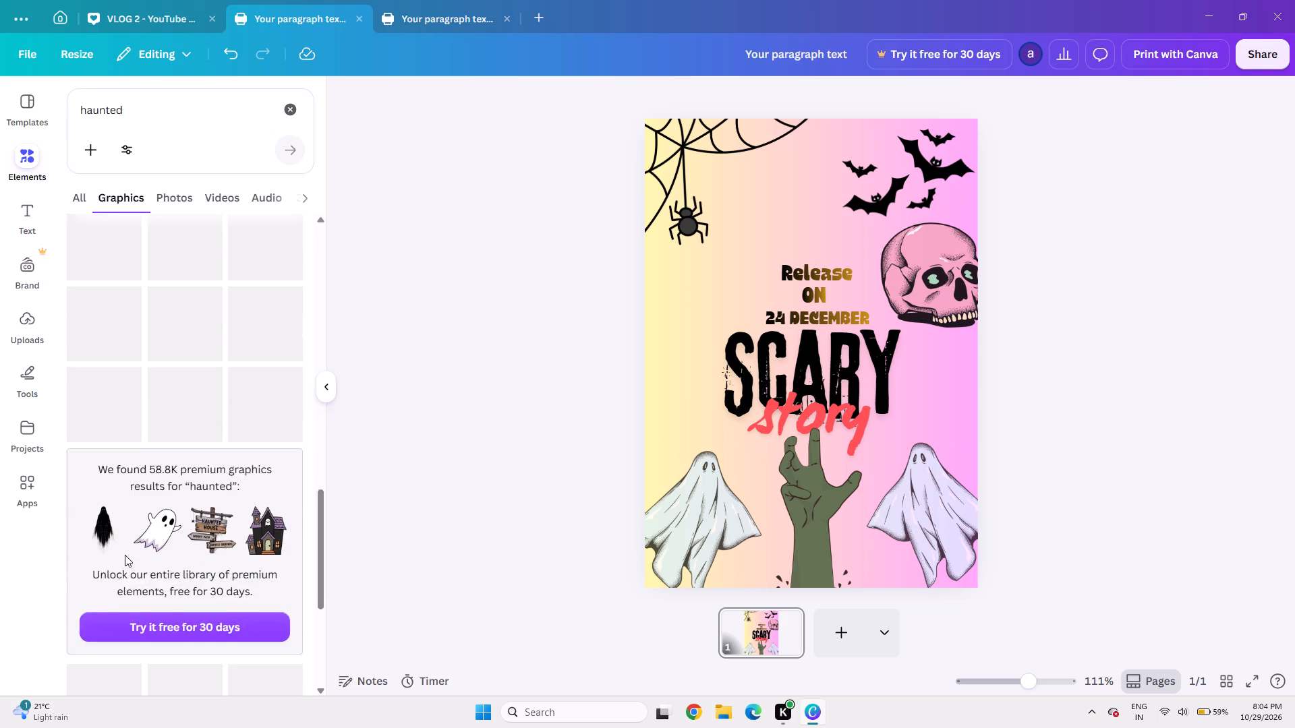
pyautogui.scroll(-4, 125, 555)
pyautogui.scroll(1, 125, 555)
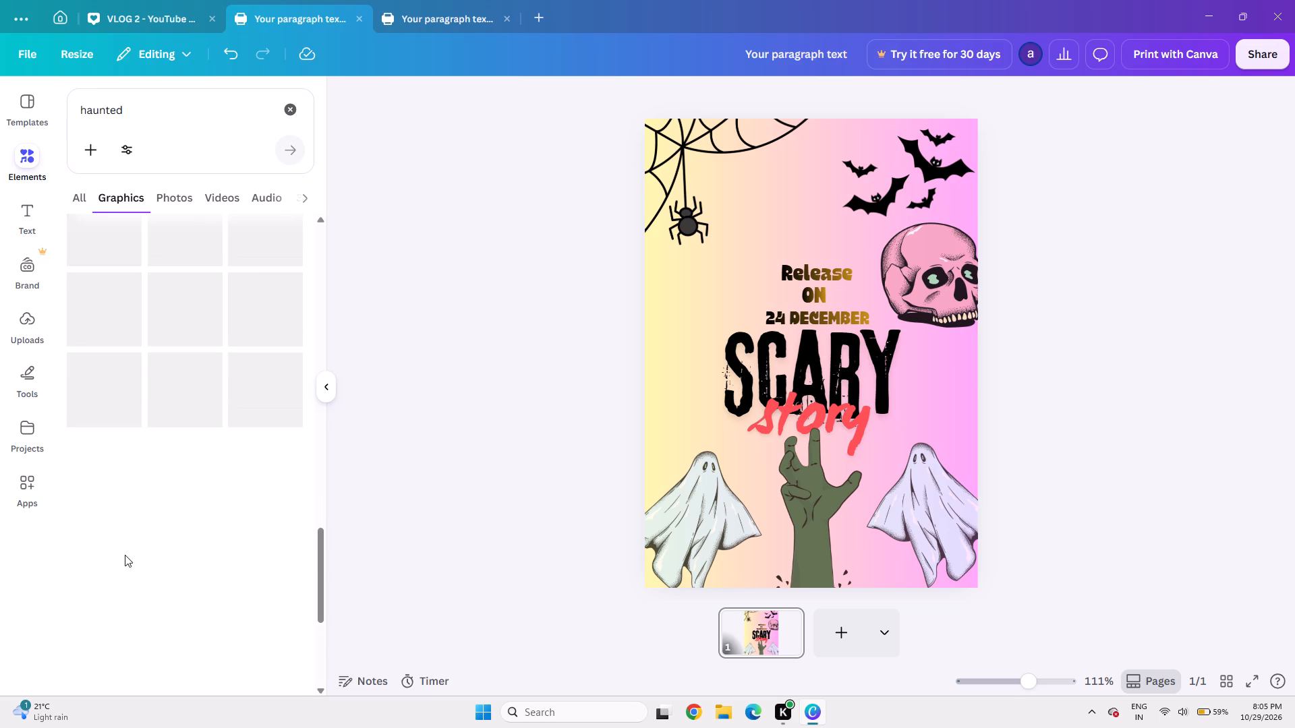
pyautogui.scroll(1, 125, 555)
pyautogui.scroll(-3, 125, 555)
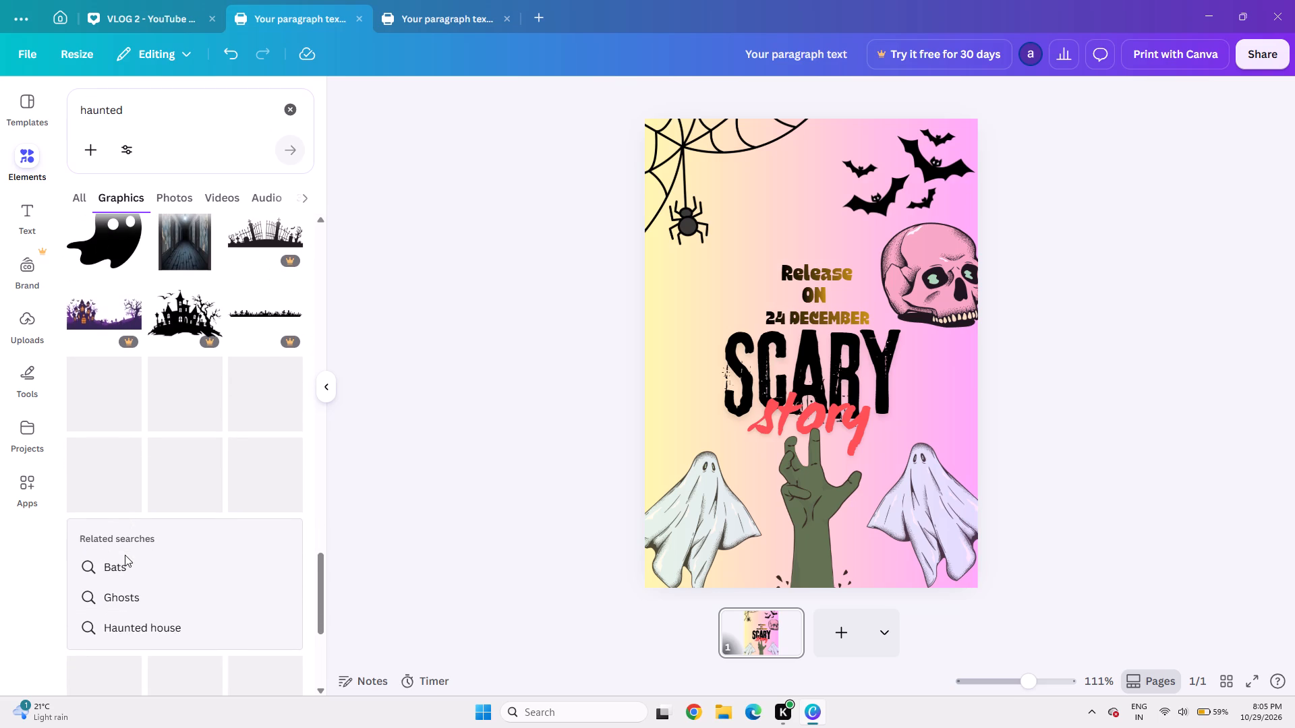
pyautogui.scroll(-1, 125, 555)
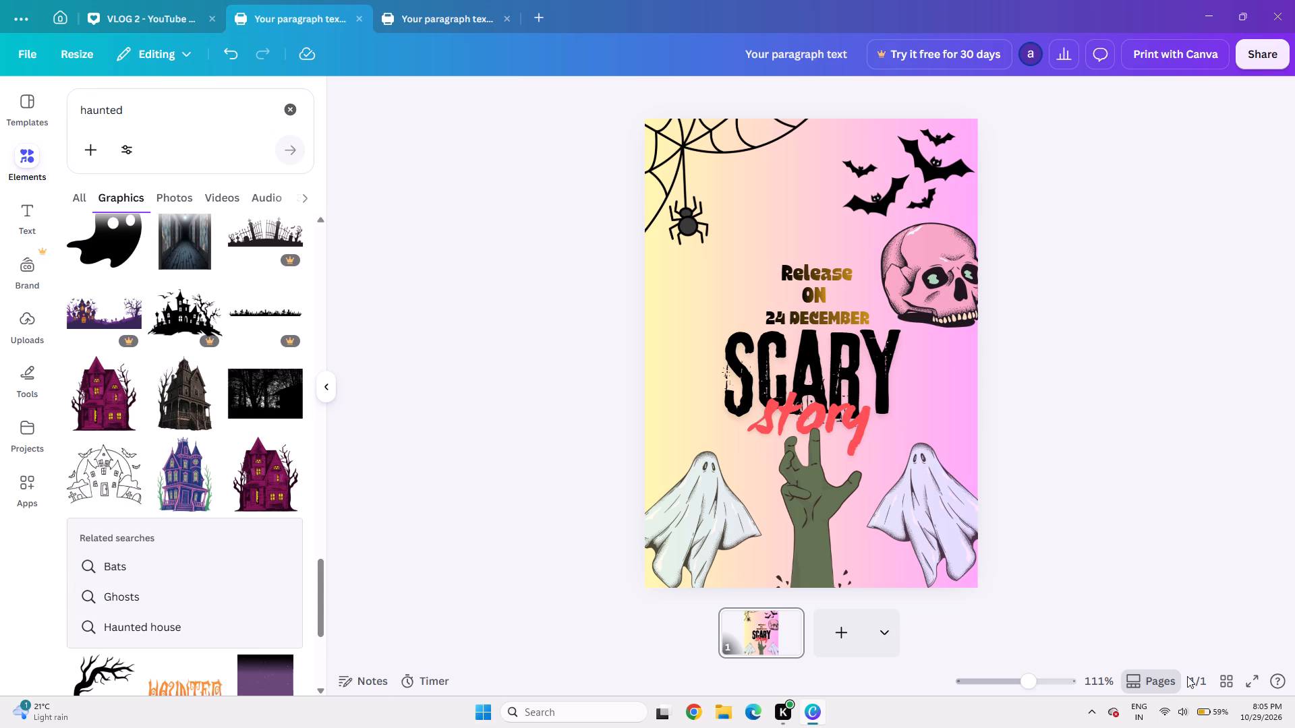
# Switch the computer's Wi-Fi connection from the phone hotspot to the Tenda network, keeping automatic connection enabled.
pyautogui.click(1165, 702)
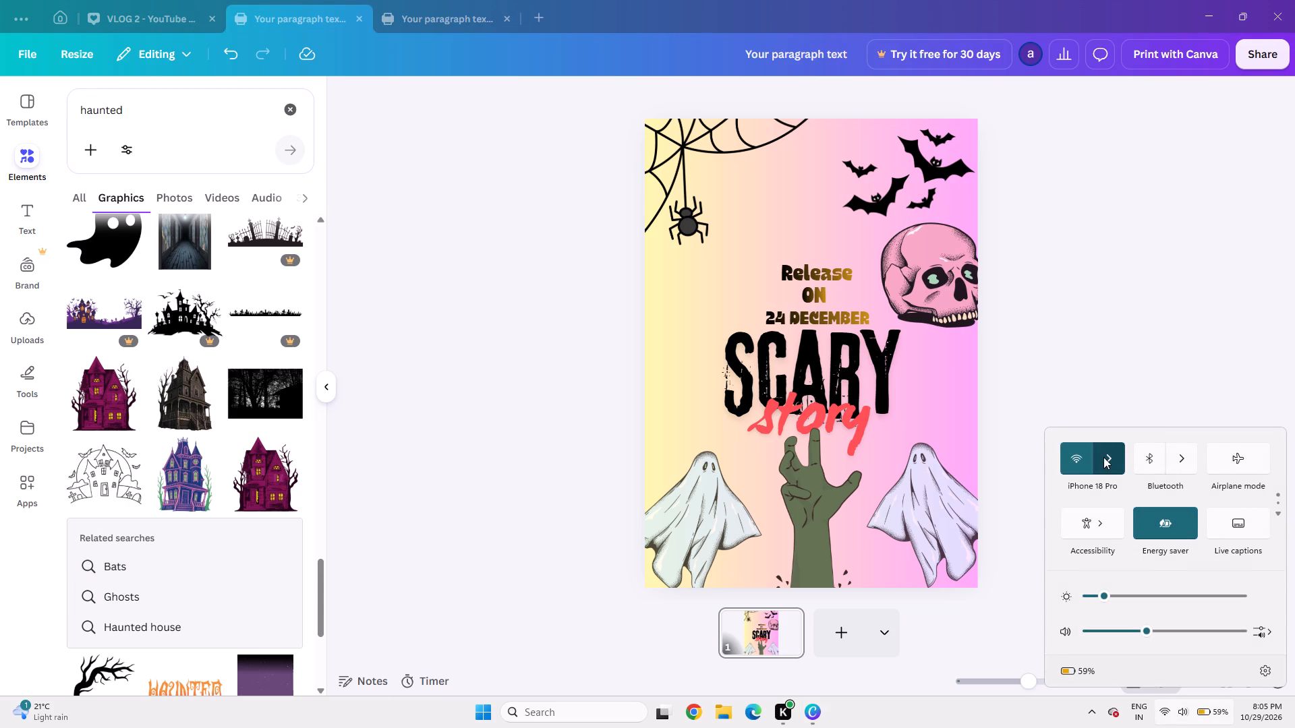
pyautogui.click(1103, 457)
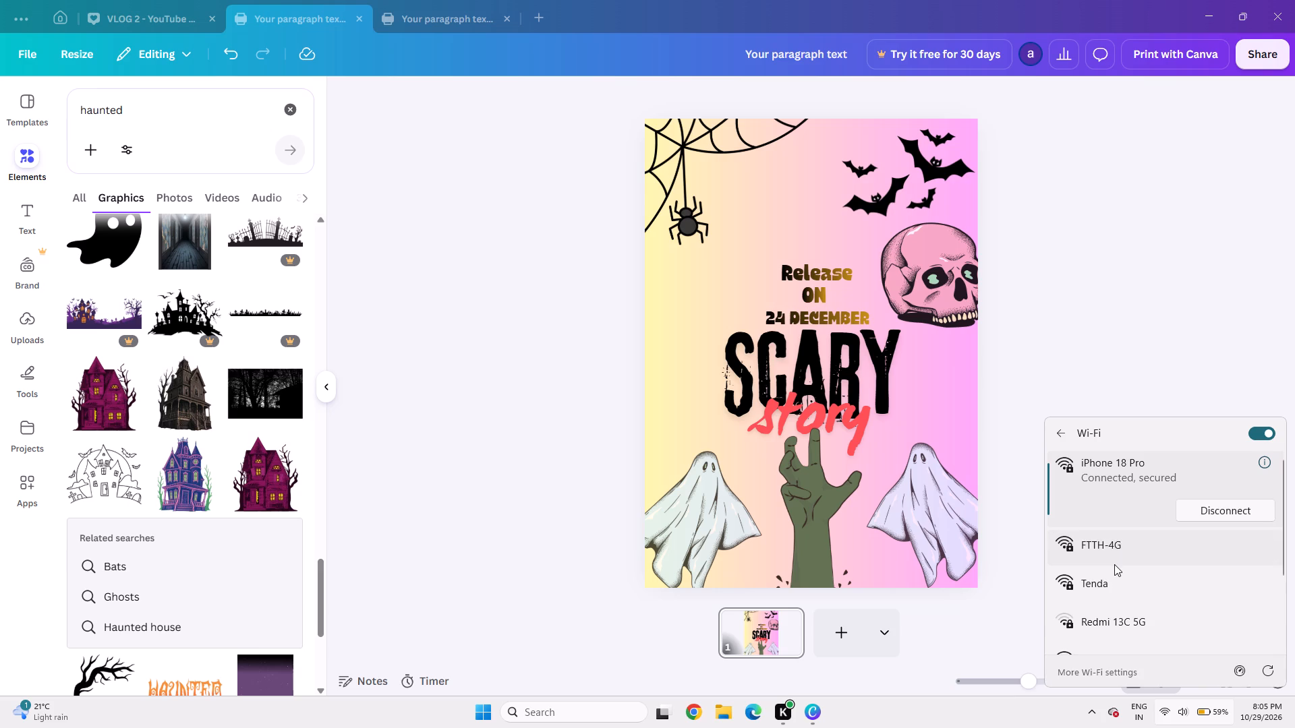
pyautogui.click(1114, 576)
pyautogui.click(1185, 603)
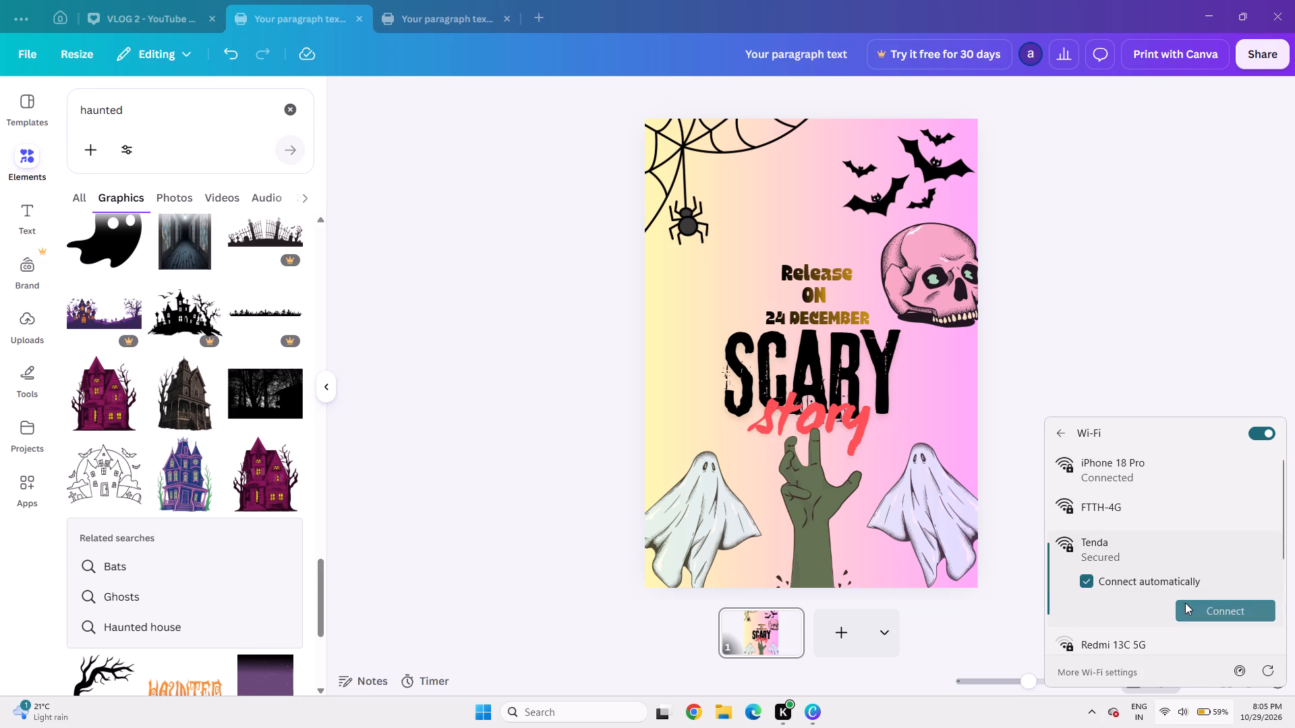
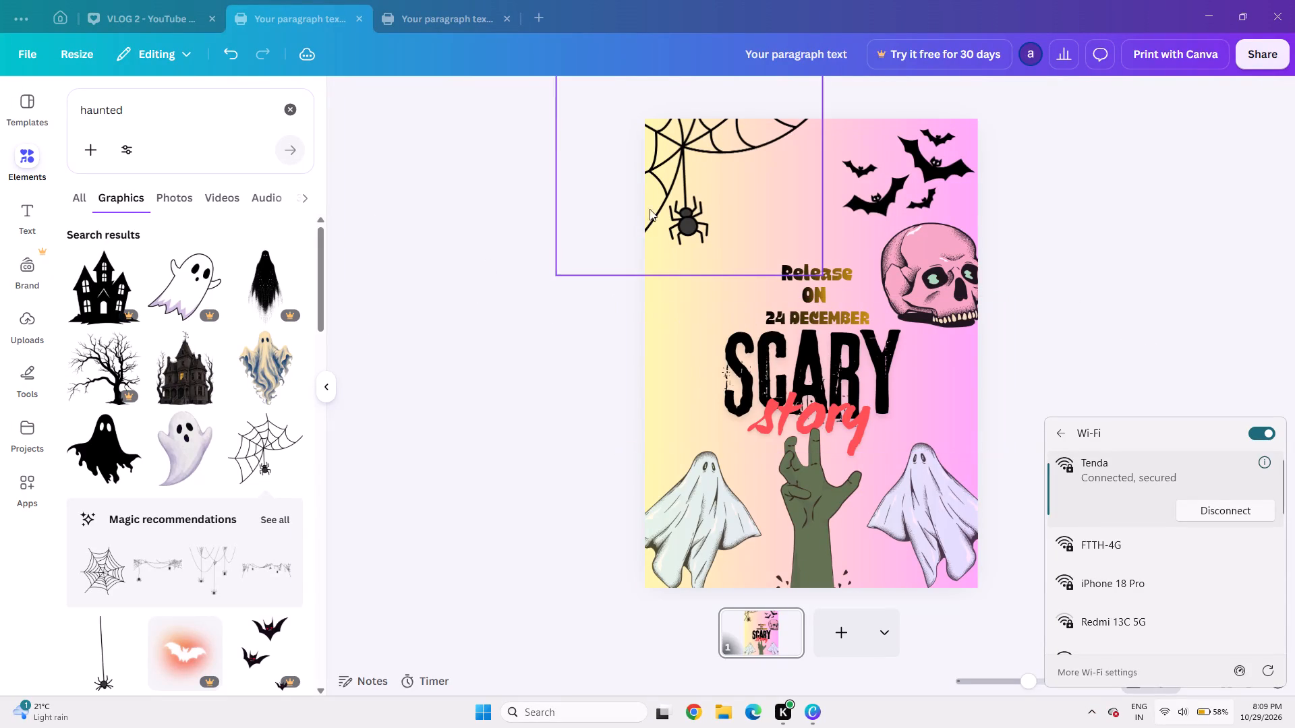
# Browse the animation effects available for the spider web graphic, previewing the Featured, Reveal and General styles.
pyautogui.click(677, 181)
pyautogui.click(942, 96)
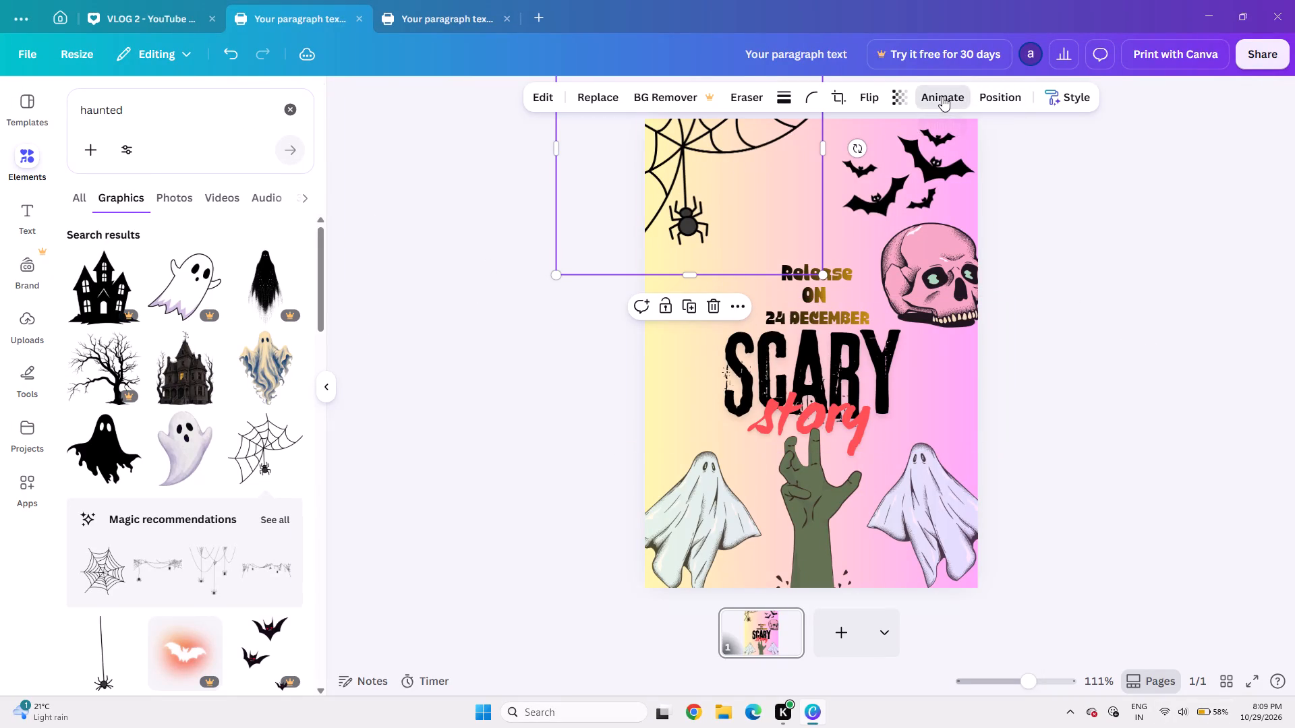
pyautogui.scroll(-1, 179, 514)
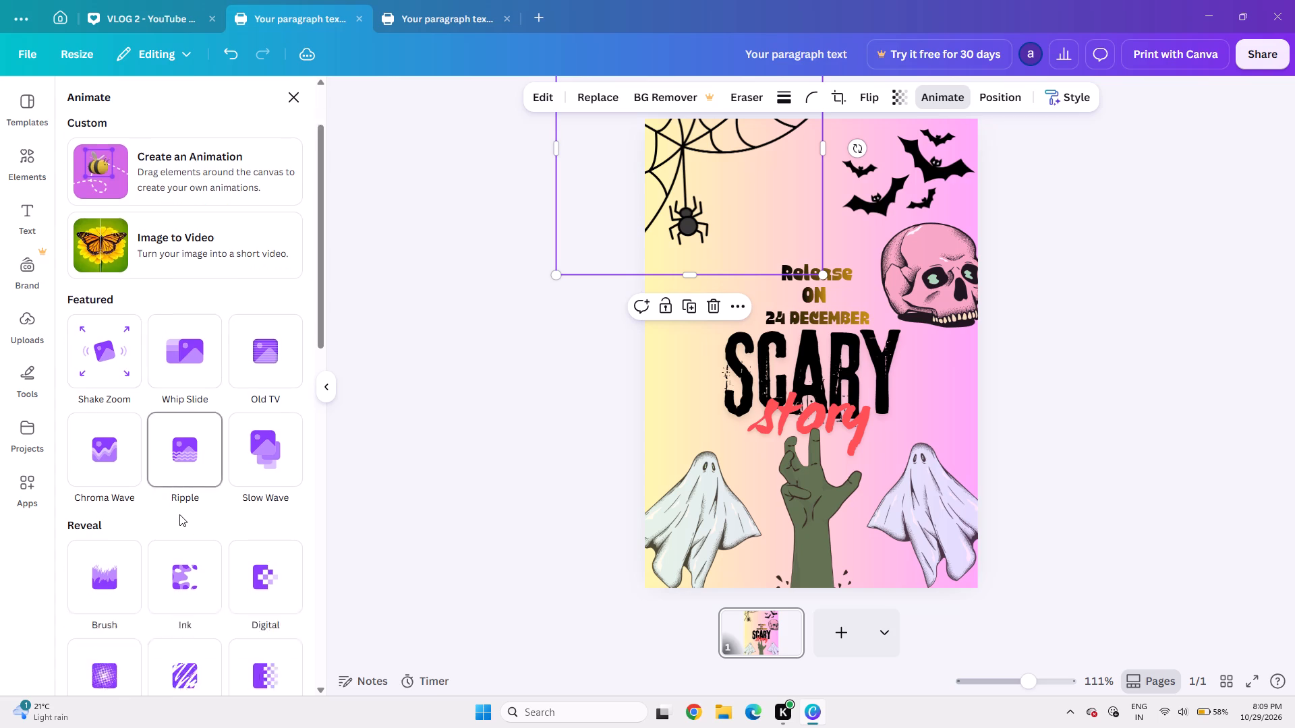
pyautogui.scroll(-2, 179, 514)
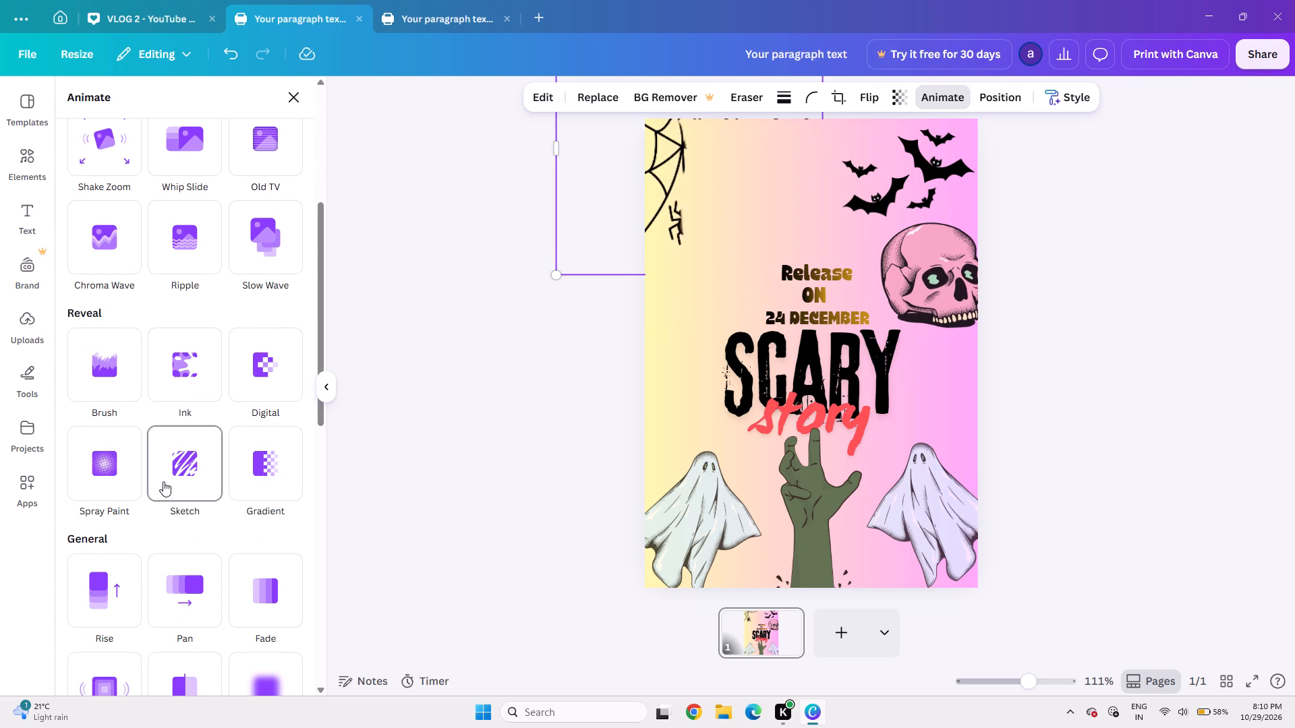
pyautogui.scroll(-1, 138, 582)
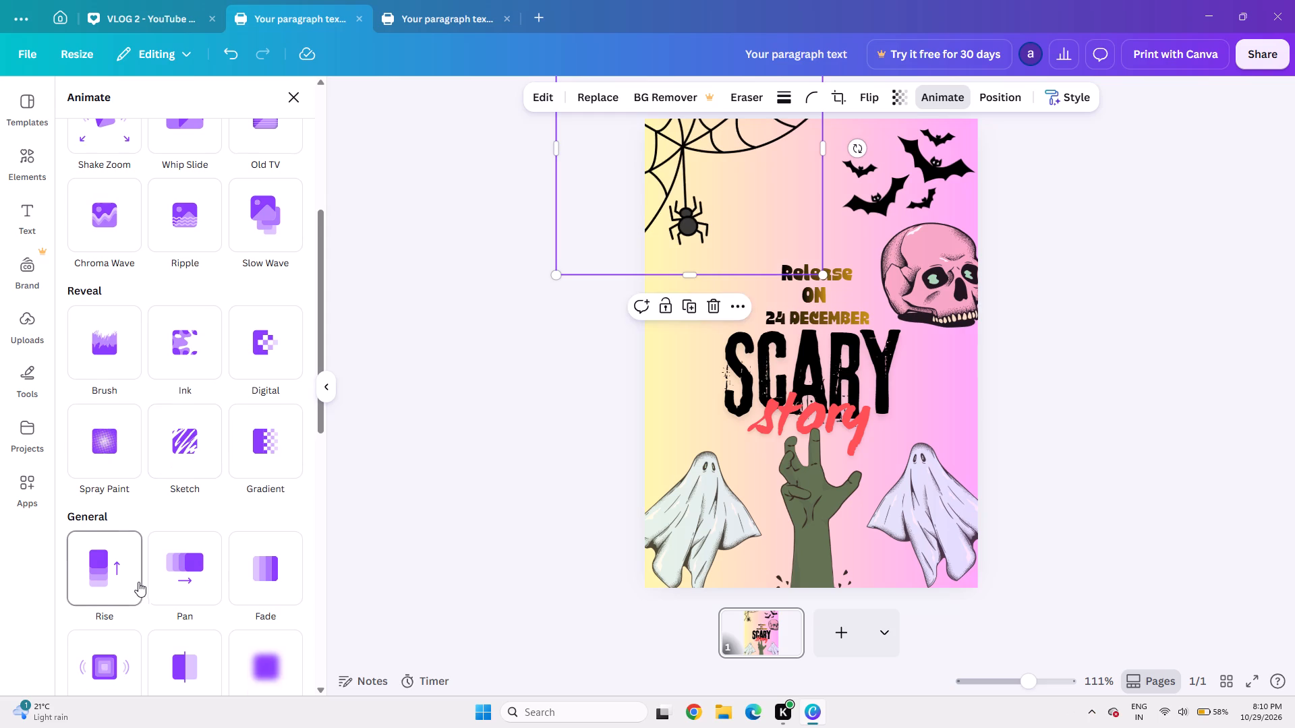
pyautogui.scroll(-2, 138, 582)
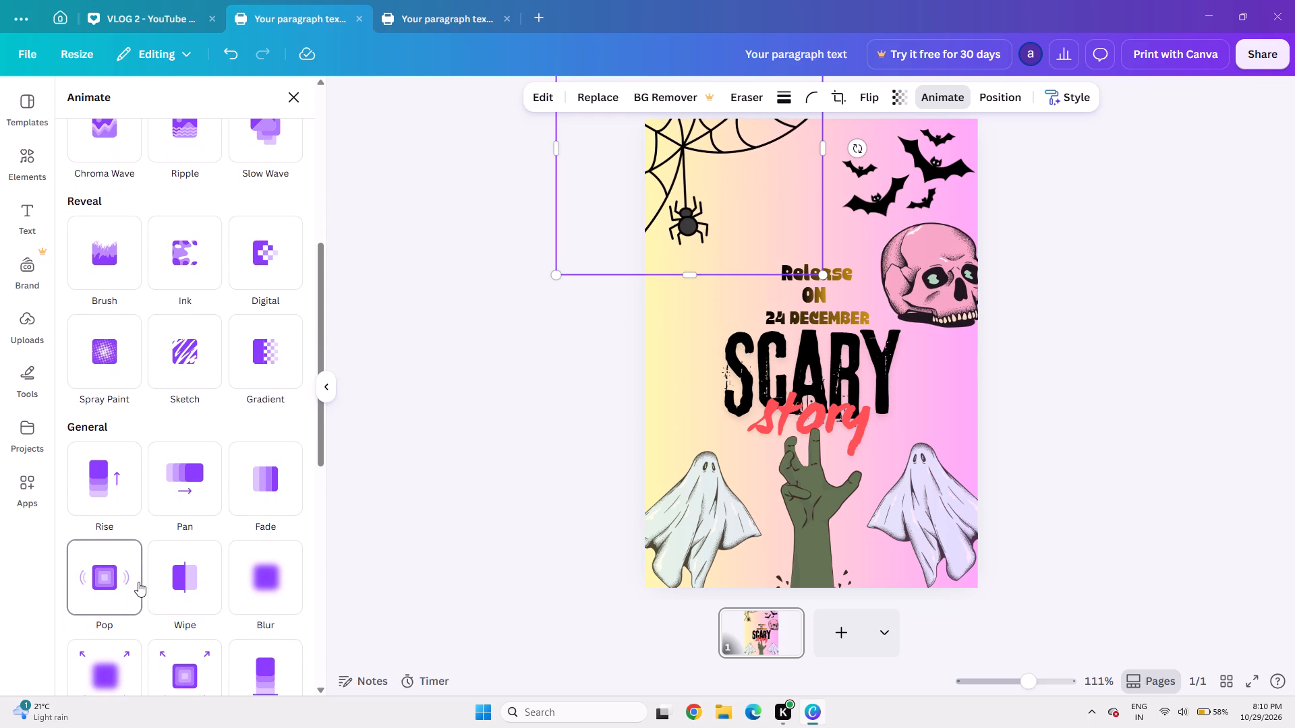
# Look through the available photo animations, from Reveal and General to Add-on effects, for the spider web graphic.
pyautogui.scroll(-1, 138, 582)
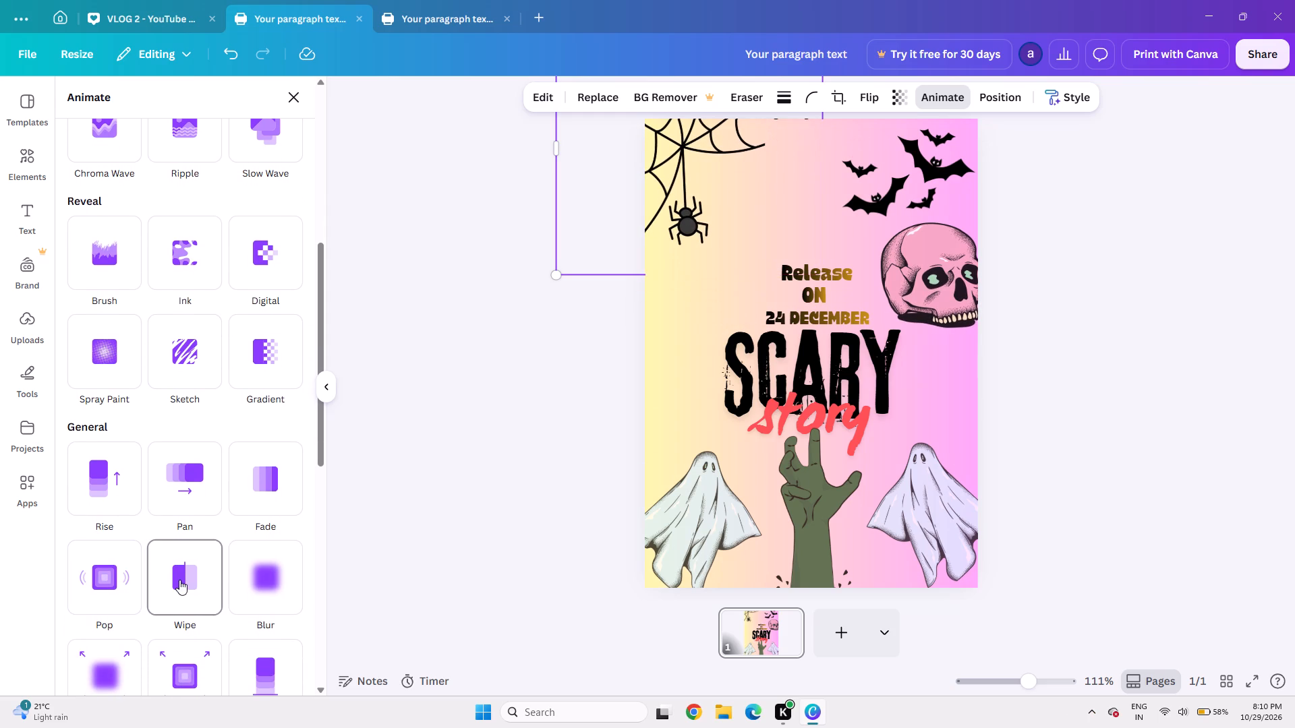
pyautogui.scroll(-2, 179, 580)
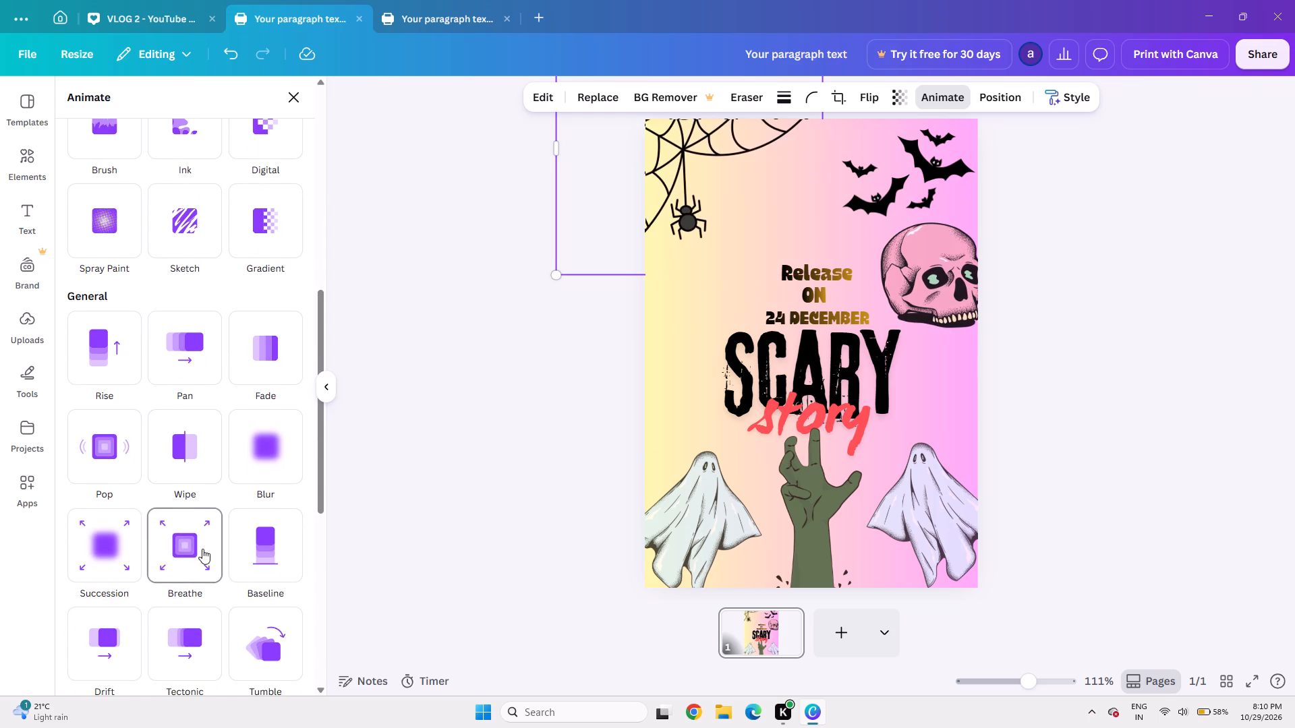
pyautogui.scroll(-4, 202, 549)
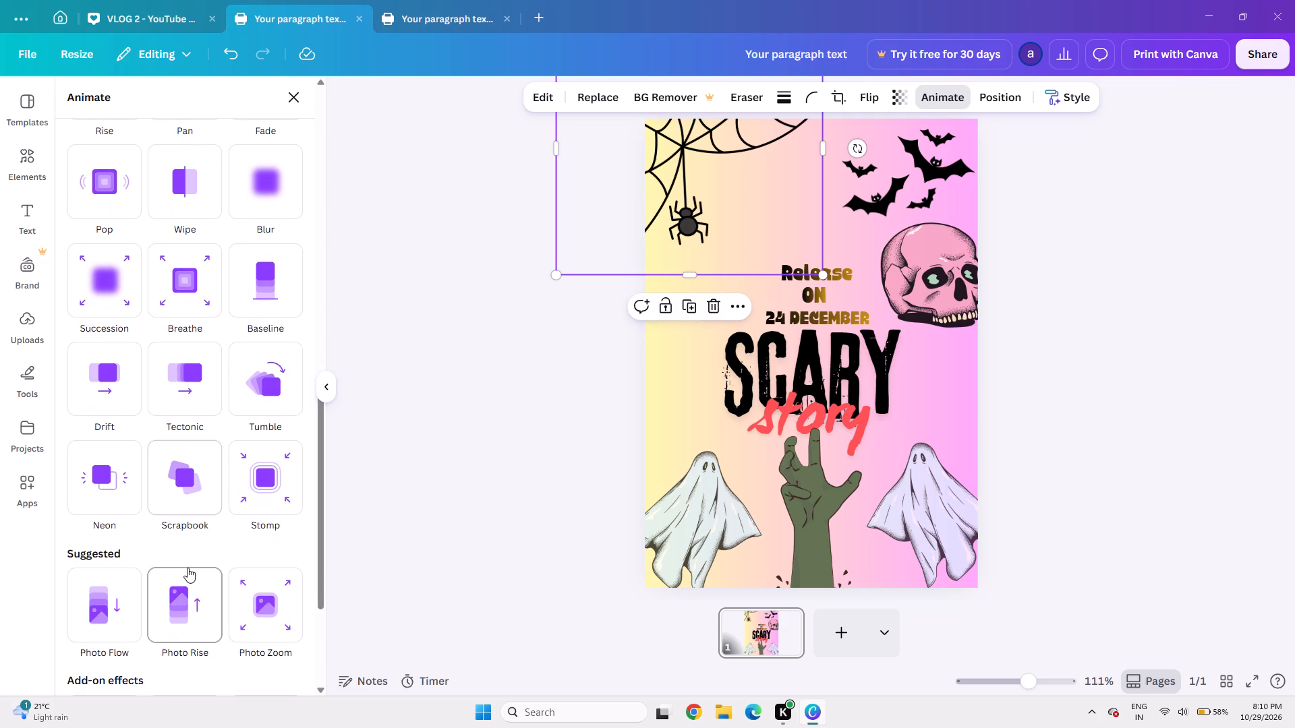
pyautogui.scroll(-1, 188, 568)
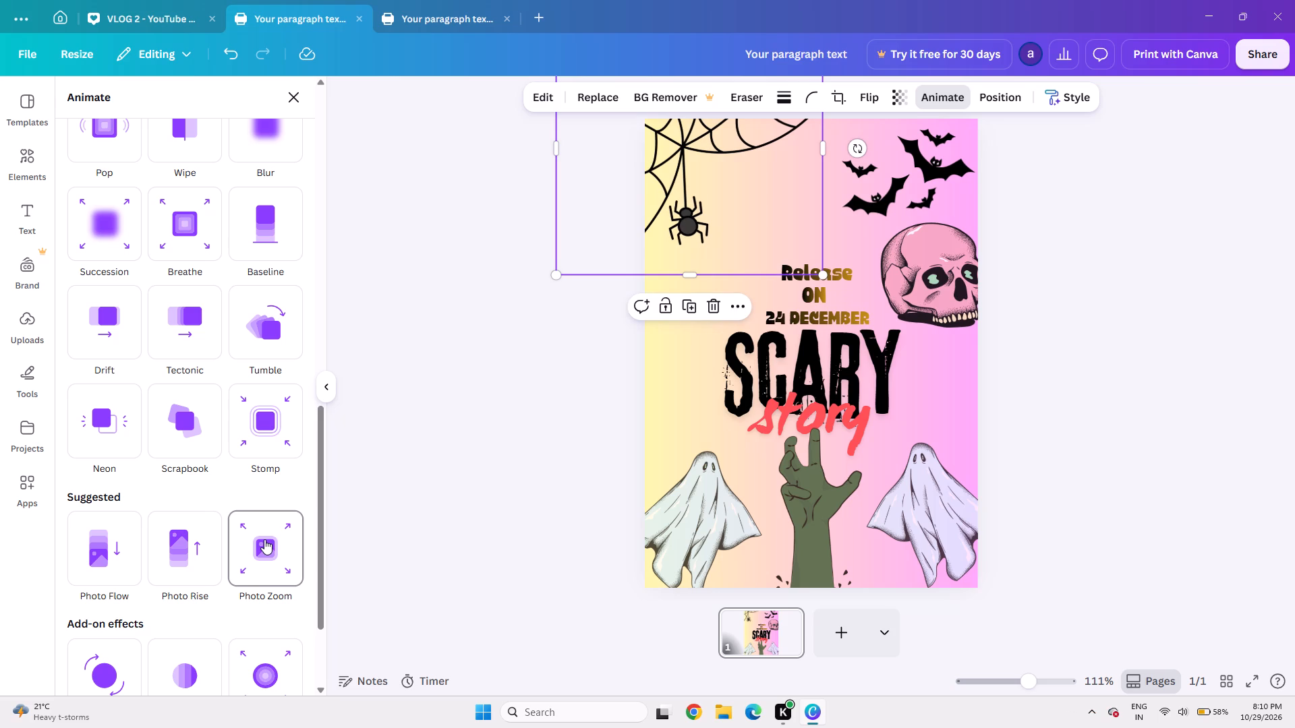
pyautogui.scroll(-1, 200, 557)
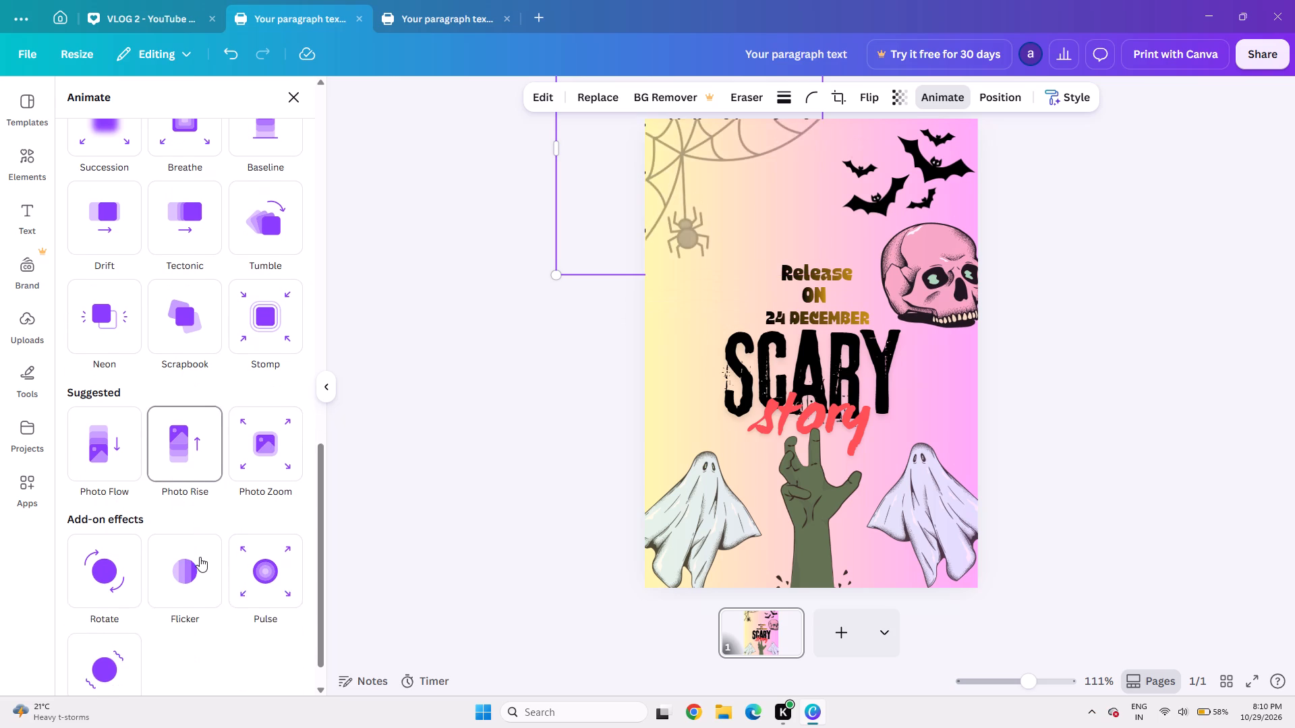
pyautogui.scroll(-4, 200, 557)
pyautogui.scroll(4, 216, 333)
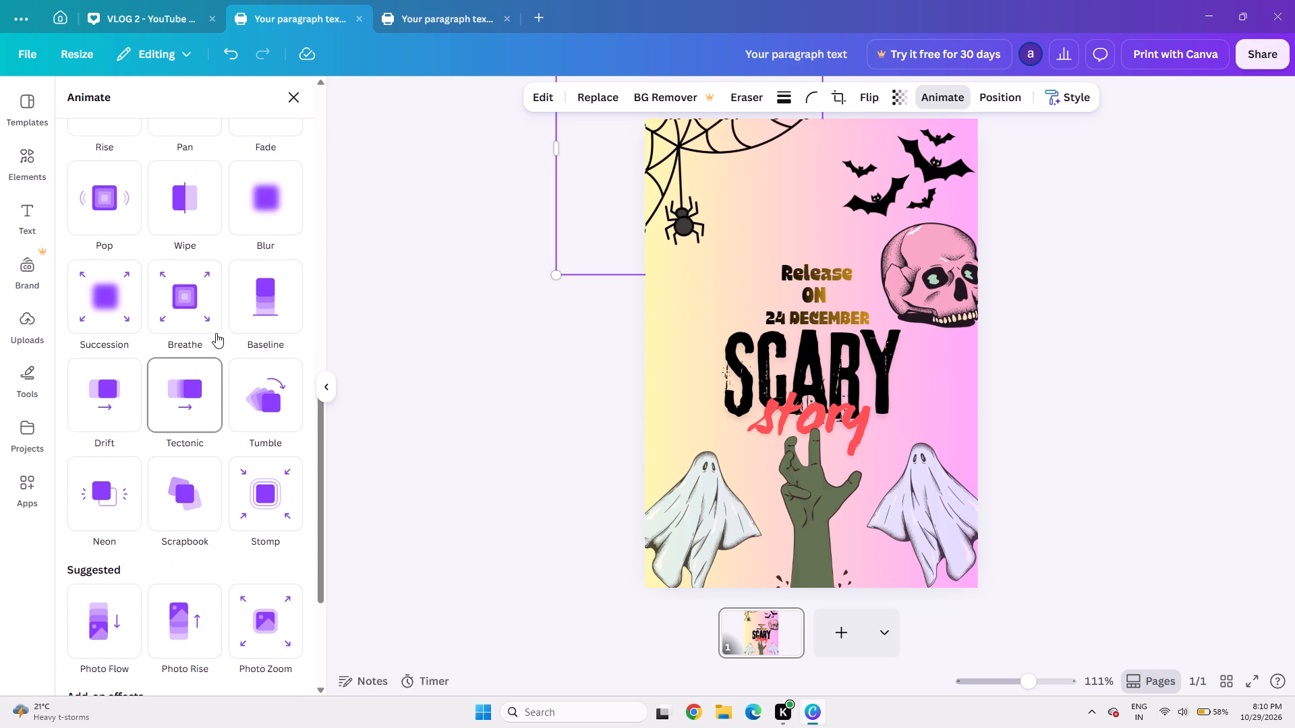
pyautogui.scroll(5, 216, 333)
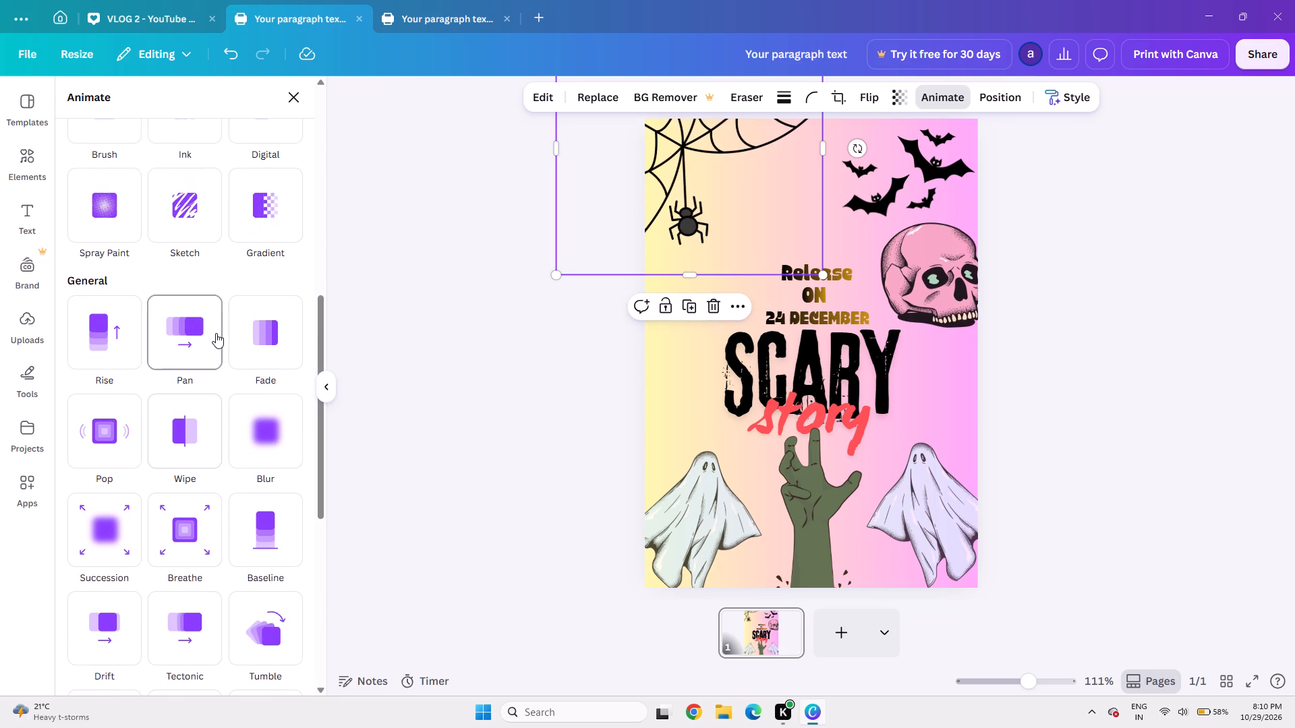
pyautogui.scroll(3, 216, 333)
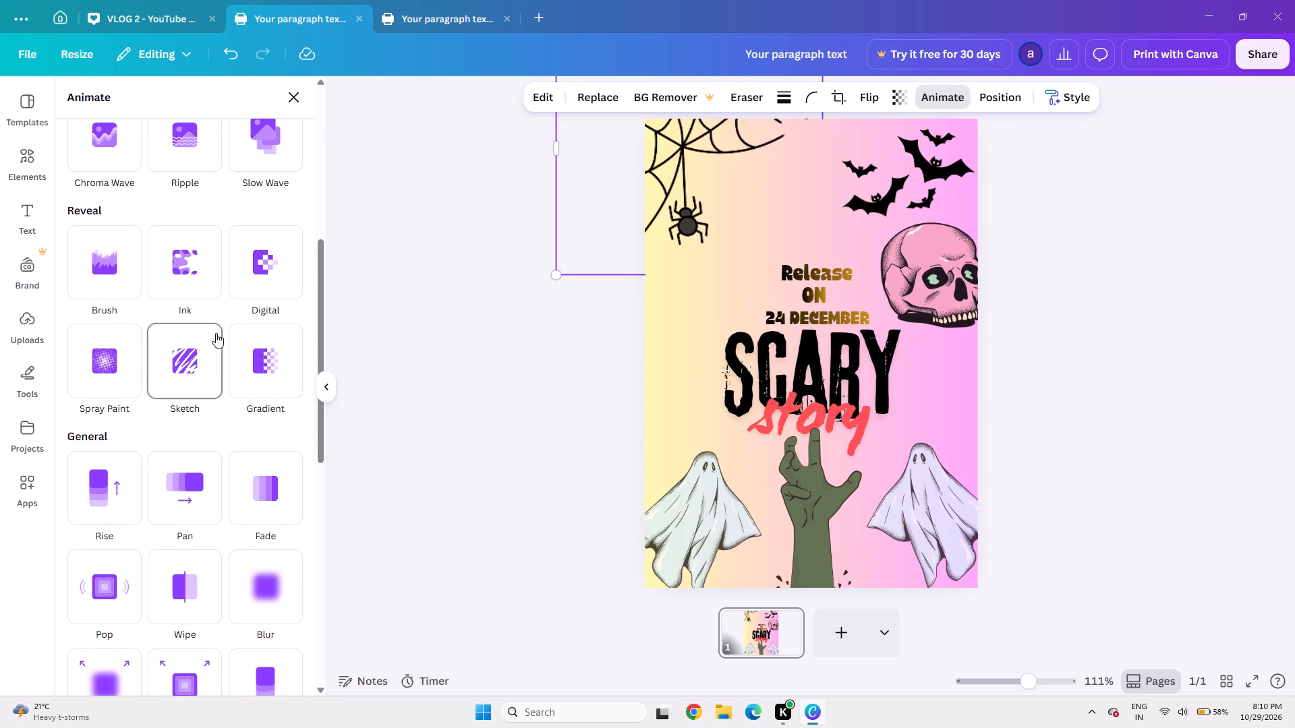
pyautogui.scroll(4, 216, 333)
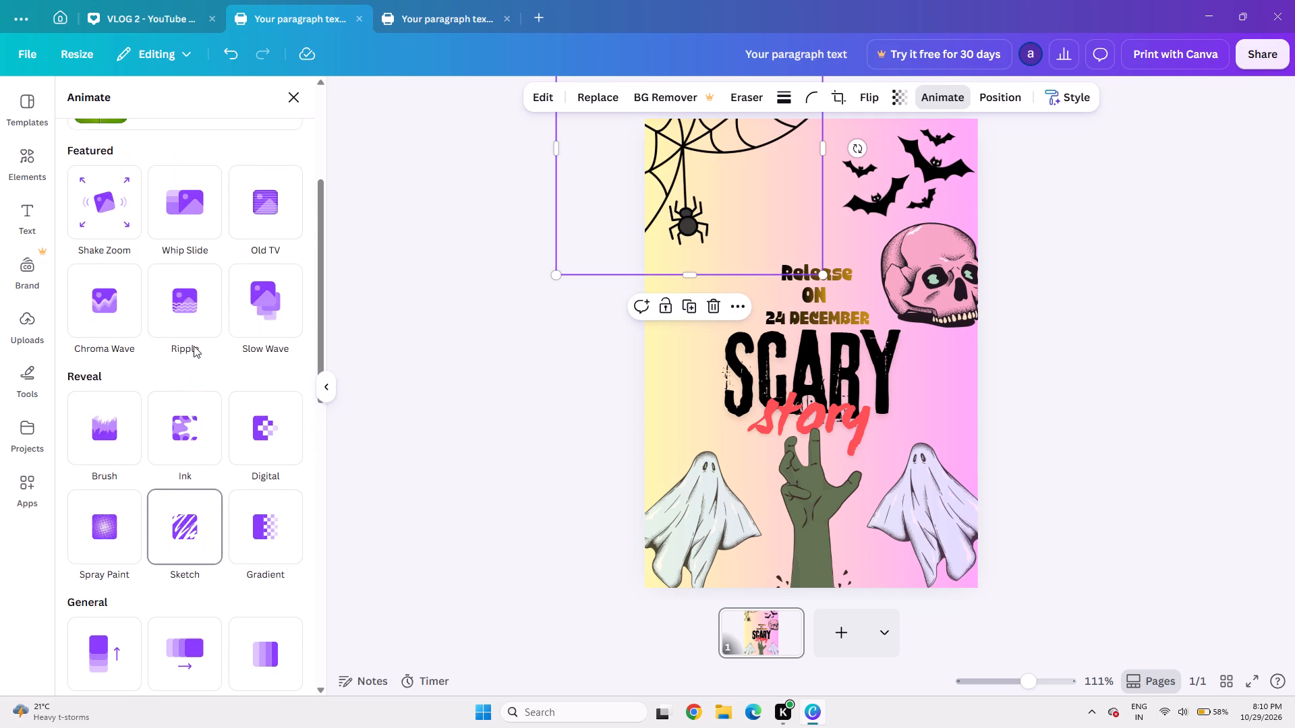
pyautogui.scroll(4, 194, 346)
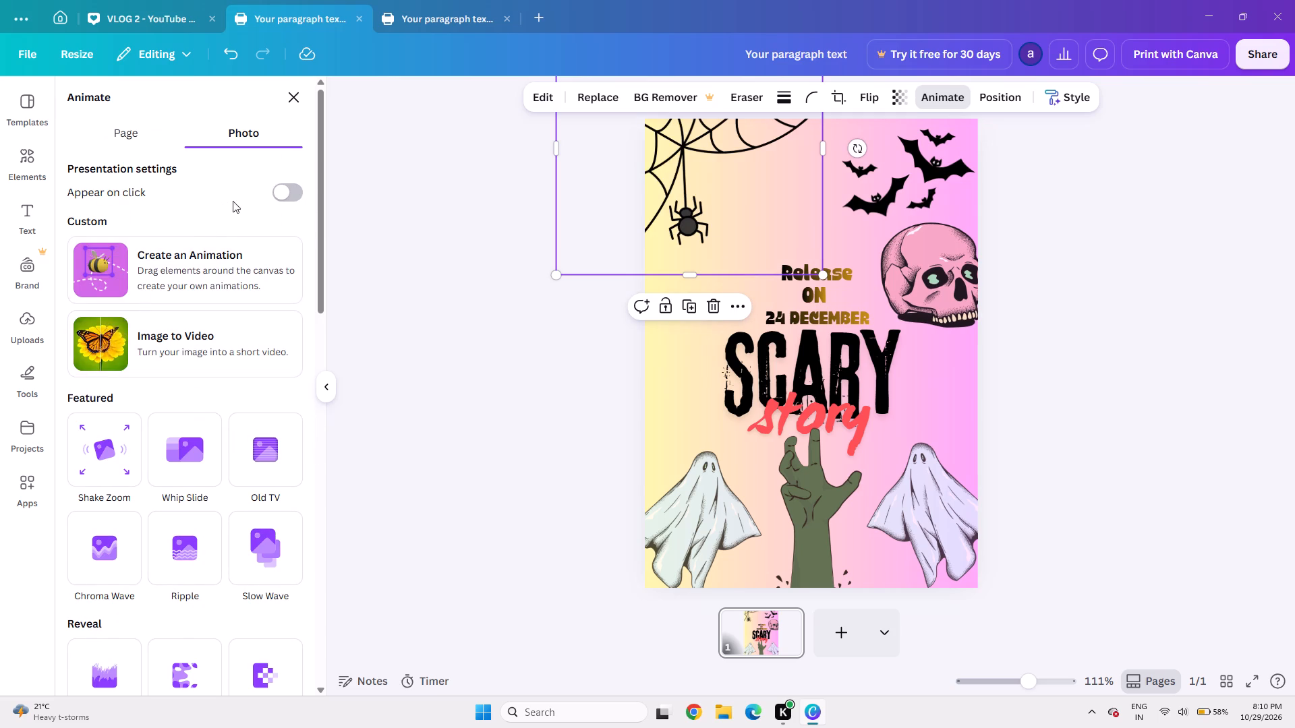
# Apply the Stomp animation to the spider web graphic and deselect it.
pyautogui.scroll(-6, 202, 423)
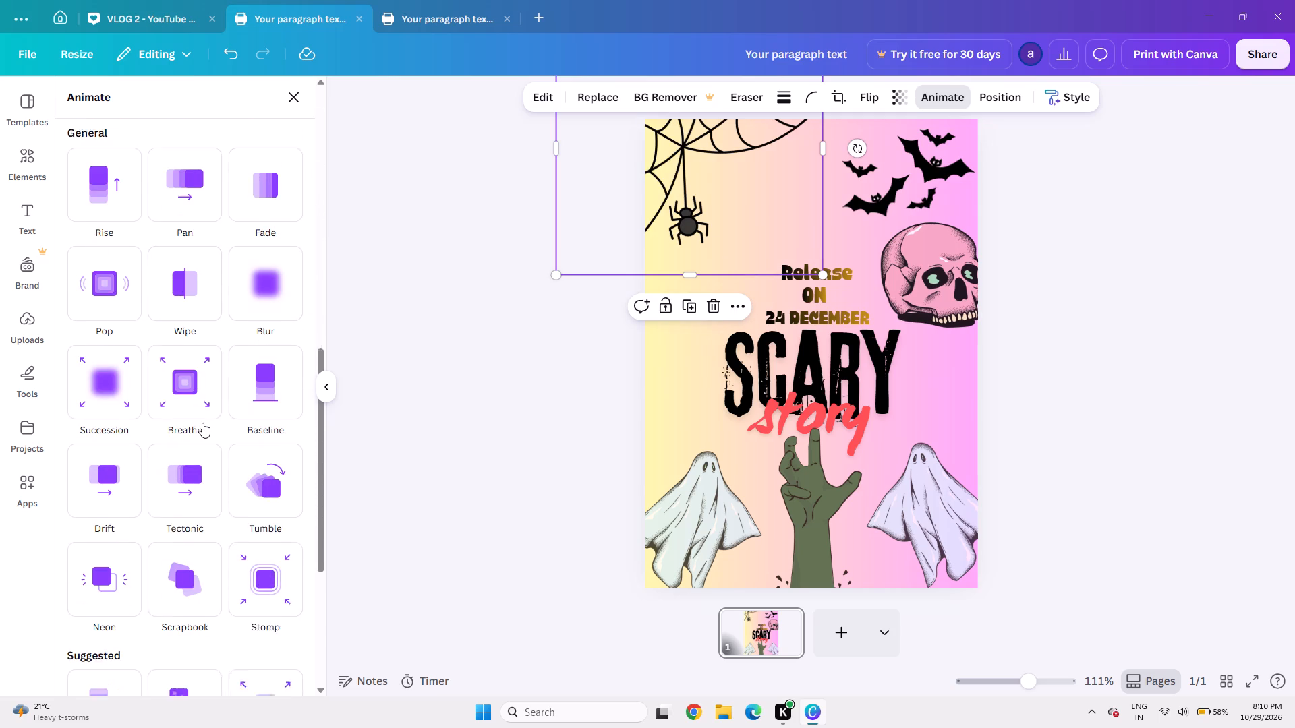
pyautogui.scroll(-2, 202, 423)
pyautogui.scroll(-2, 209, 547)
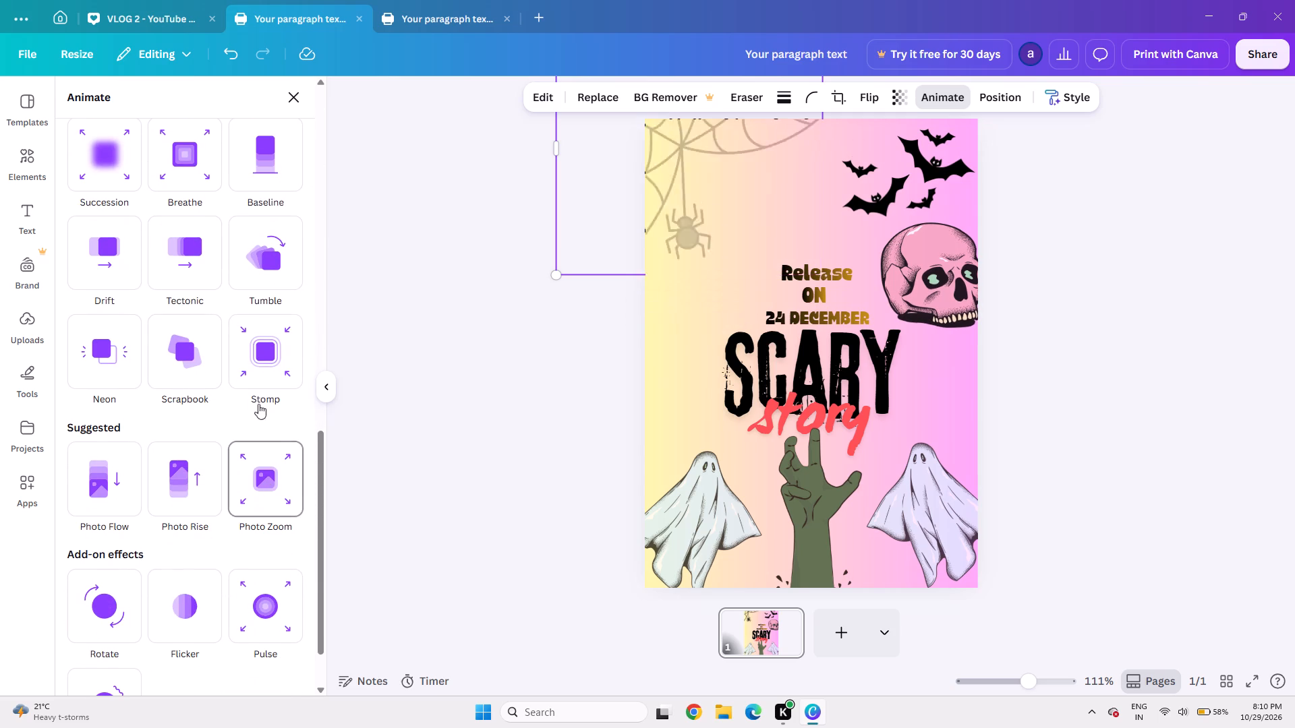
pyautogui.click(275, 370)
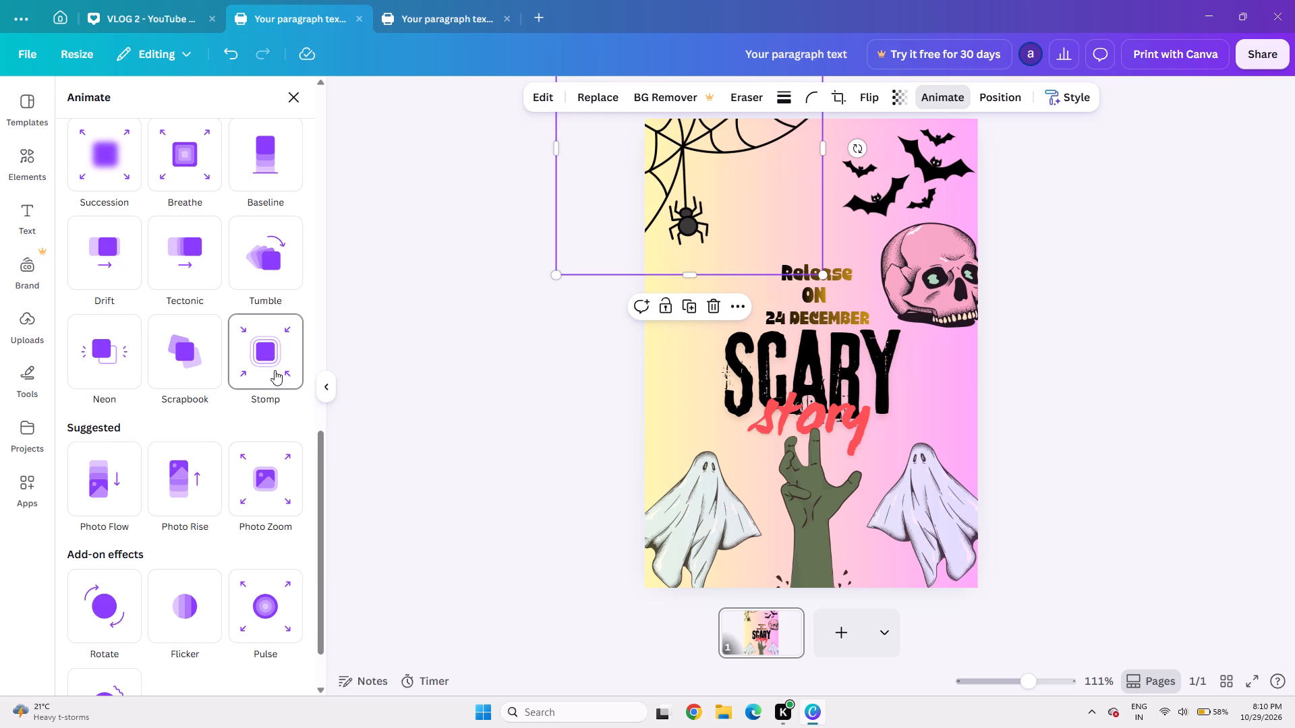
pyautogui.click(482, 338)
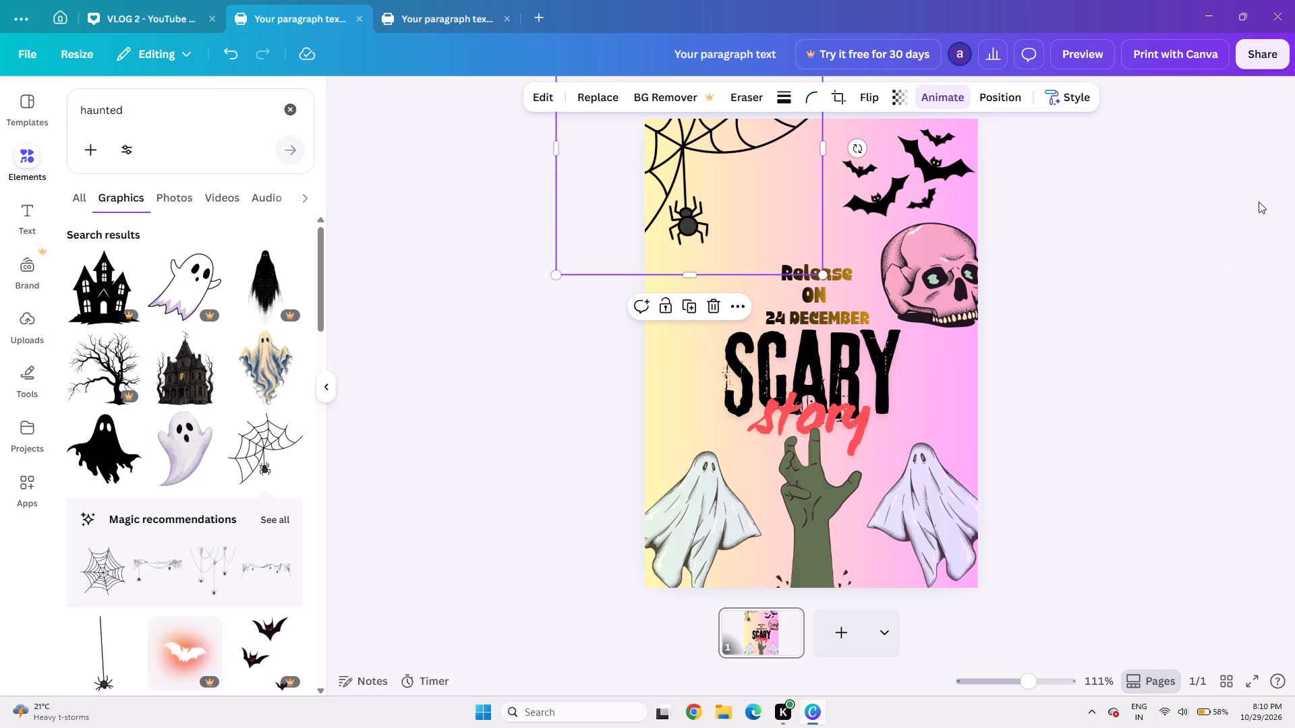
pyautogui.click(544, 428)
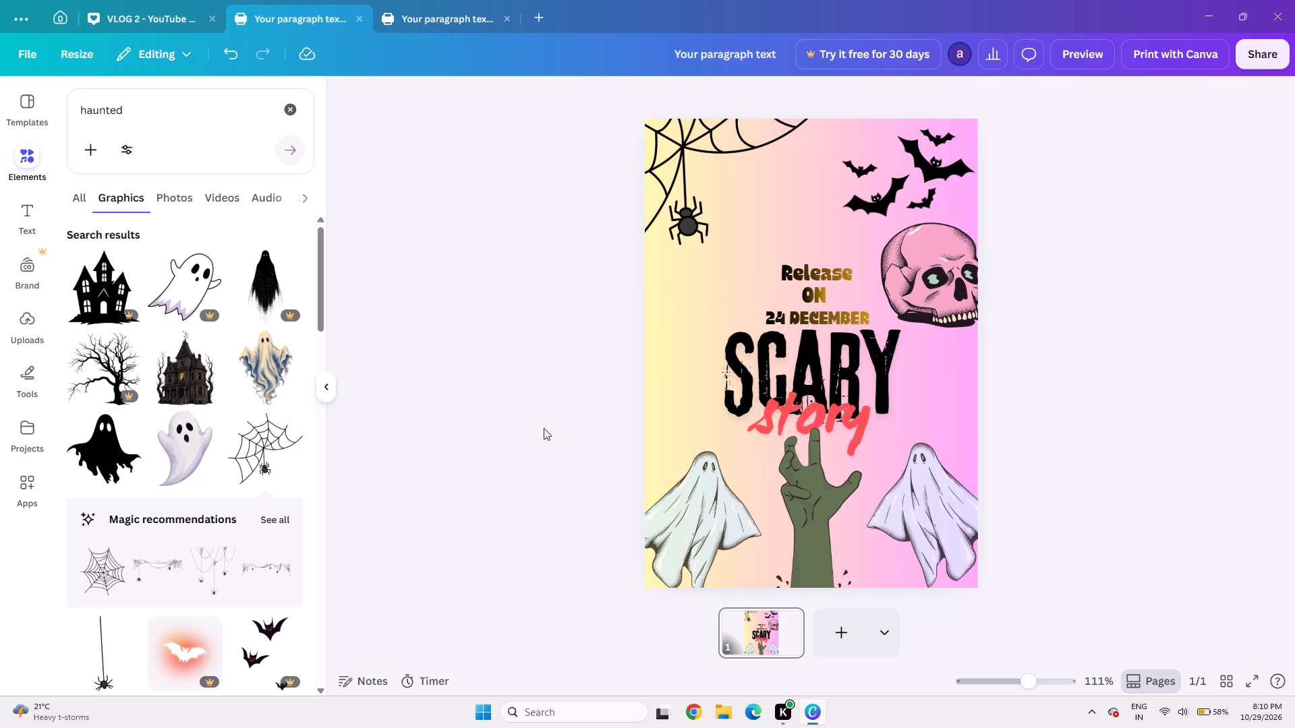
# Replace the elements search with "MOVING BAT" to look for a moving version of the selected bats graphic.
pyautogui.click(910, 171)
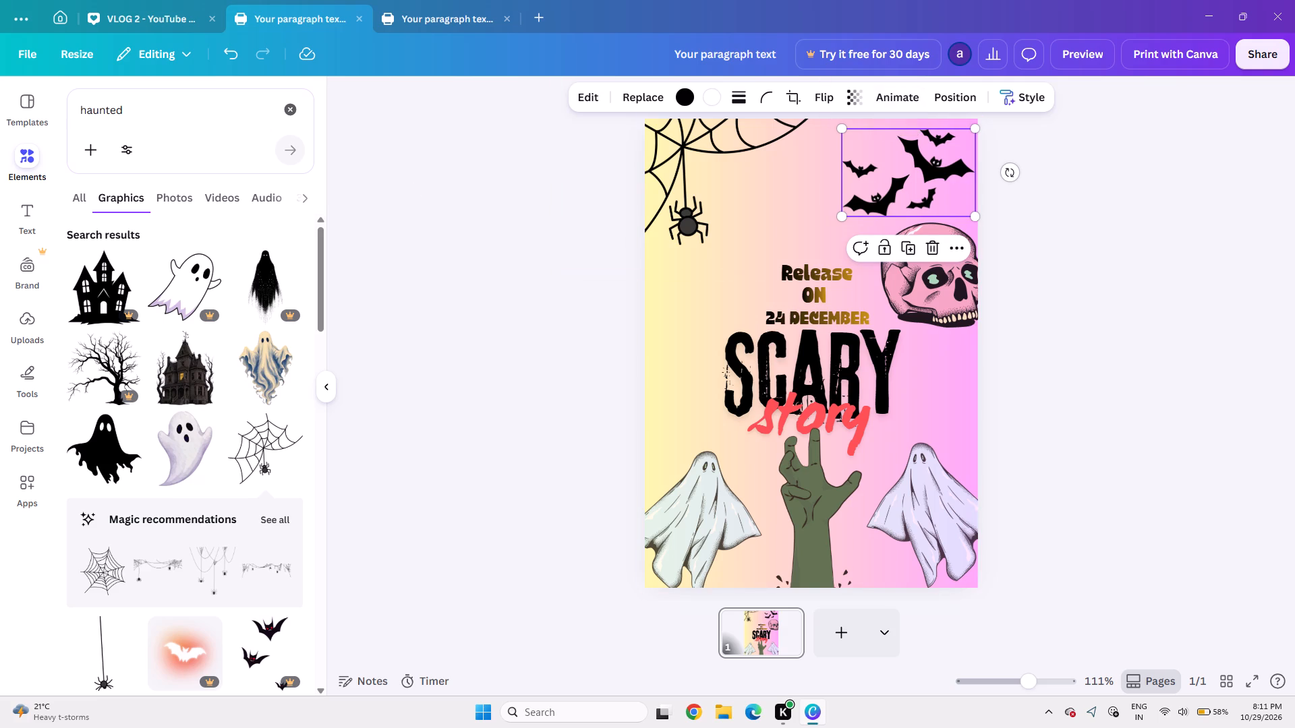
pyautogui.click(28, 162)
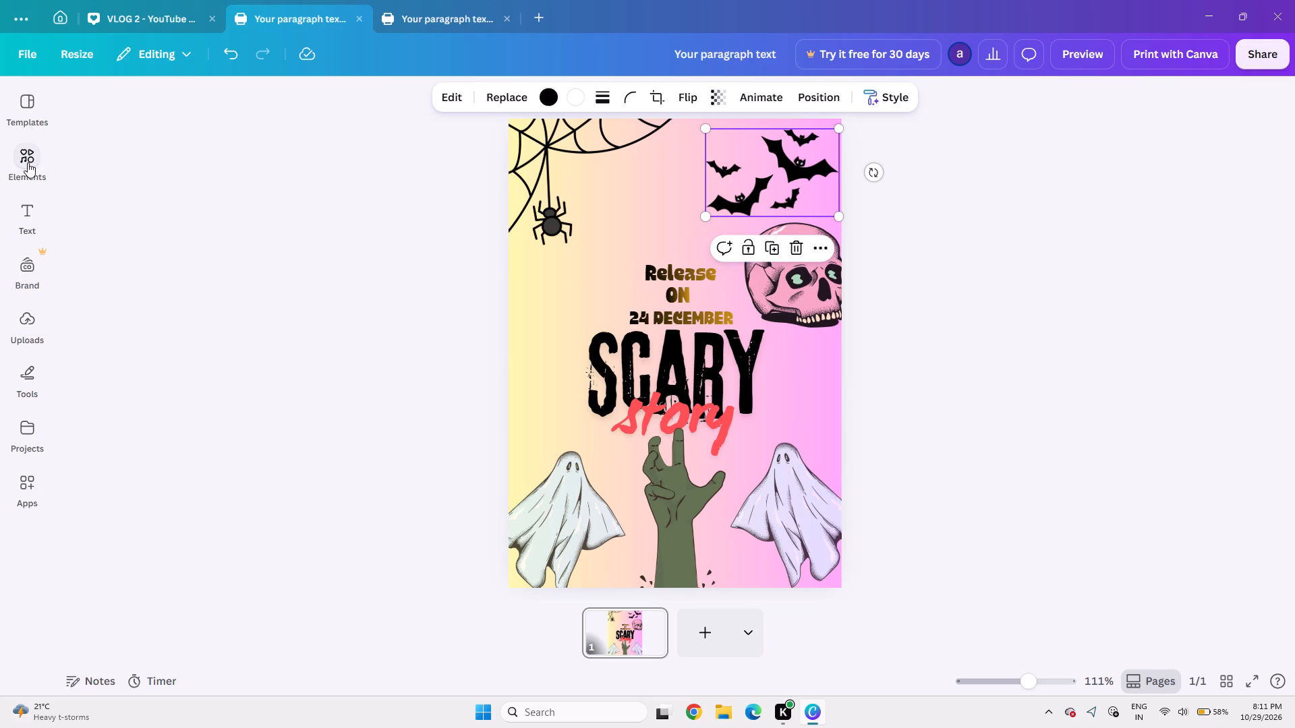
pyautogui.click(28, 162)
pyautogui.click(138, 111)
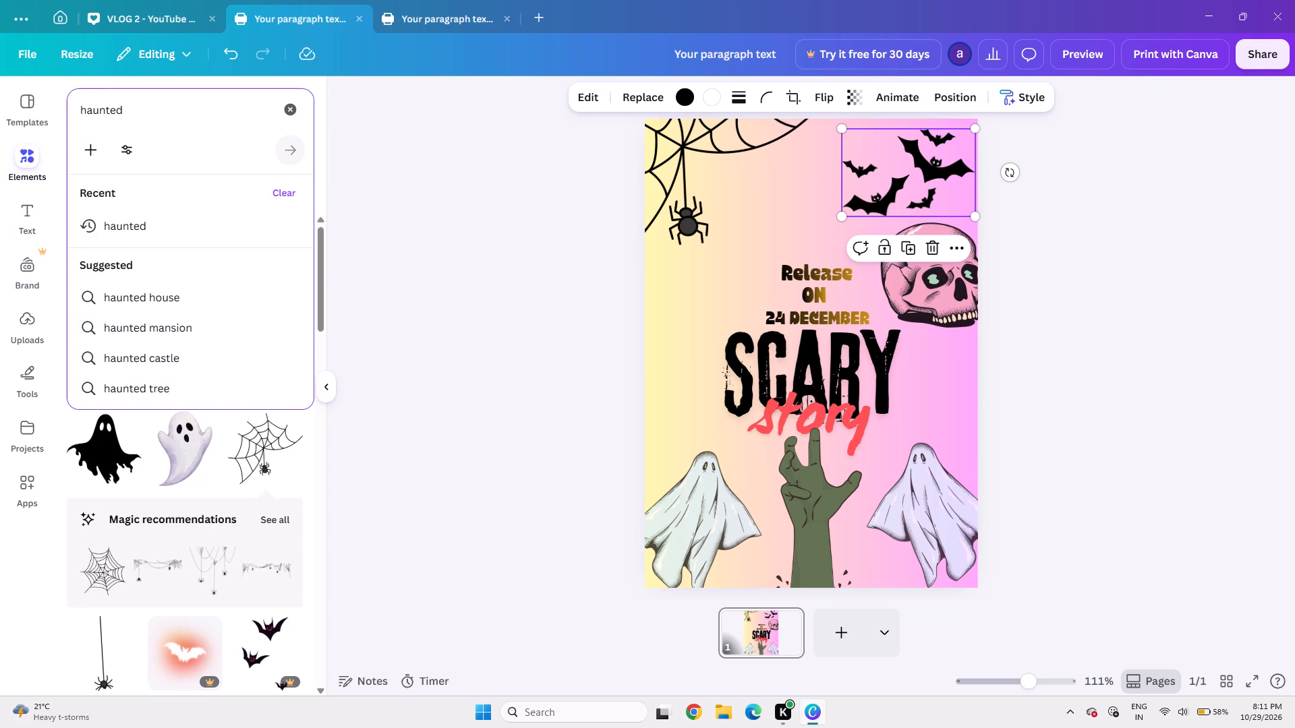
pyautogui.press('BackSpace')
pyautogui.press('BackSpace')
pyautogui.press('BackSpace')
pyautogui.press('BackSpace')
pyautogui.press('BackSpace')
pyautogui.press('BackSpace')
pyautogui.press('BackSpace')
pyautogui.press('BackSpace')
pyautogui.press('BackSpace')
pyautogui.press('BackSpace')
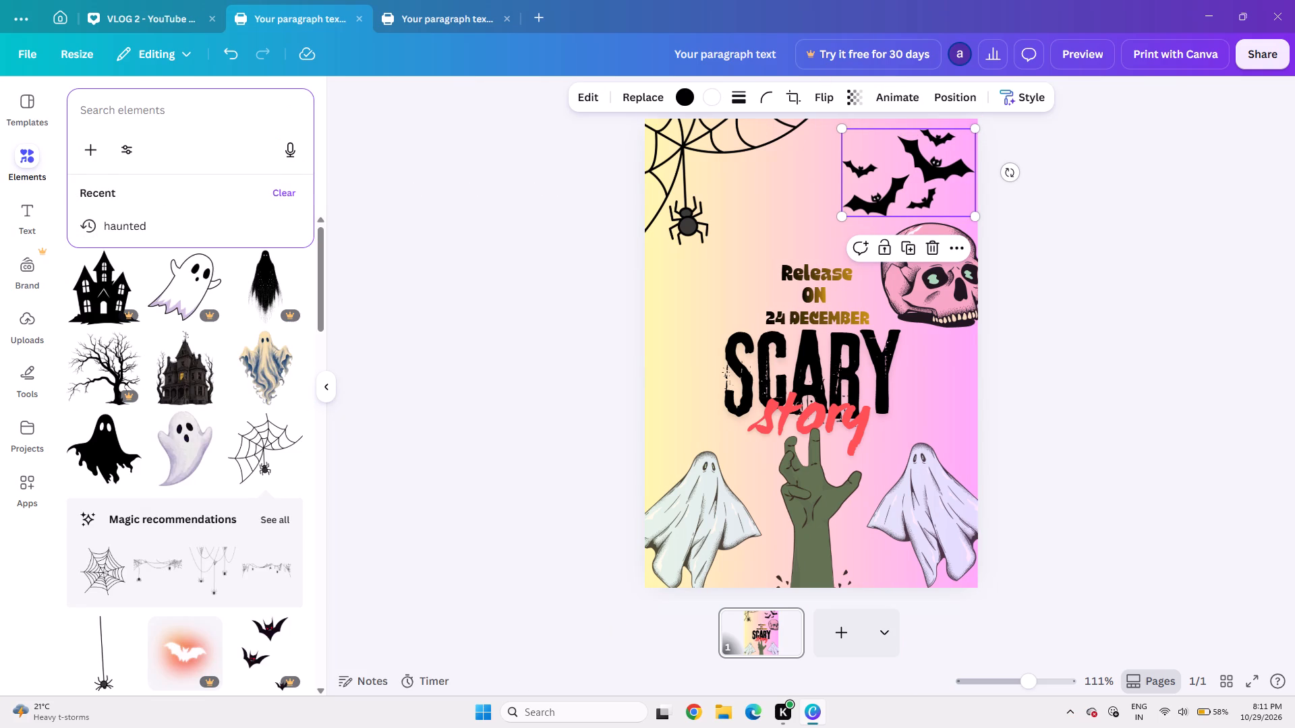
pyautogui.write('MOVIN')
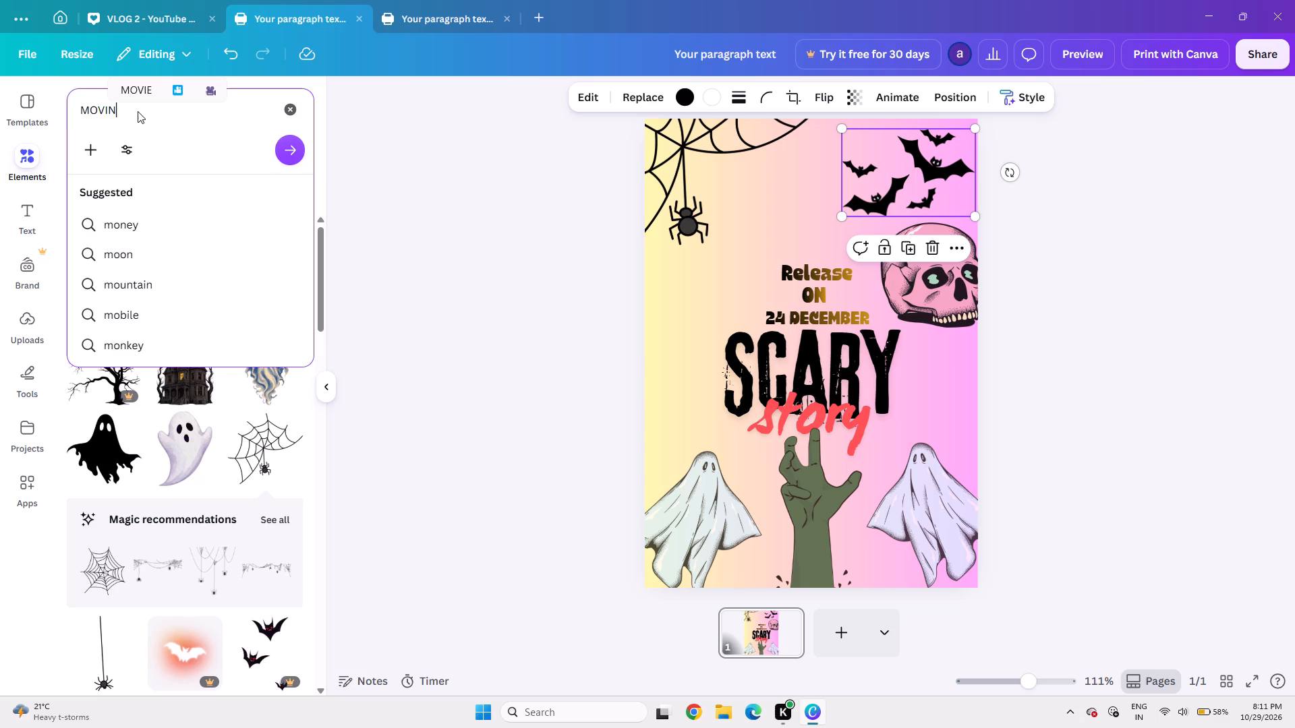
pyautogui.write('G BAT')
pyautogui.press('Return')
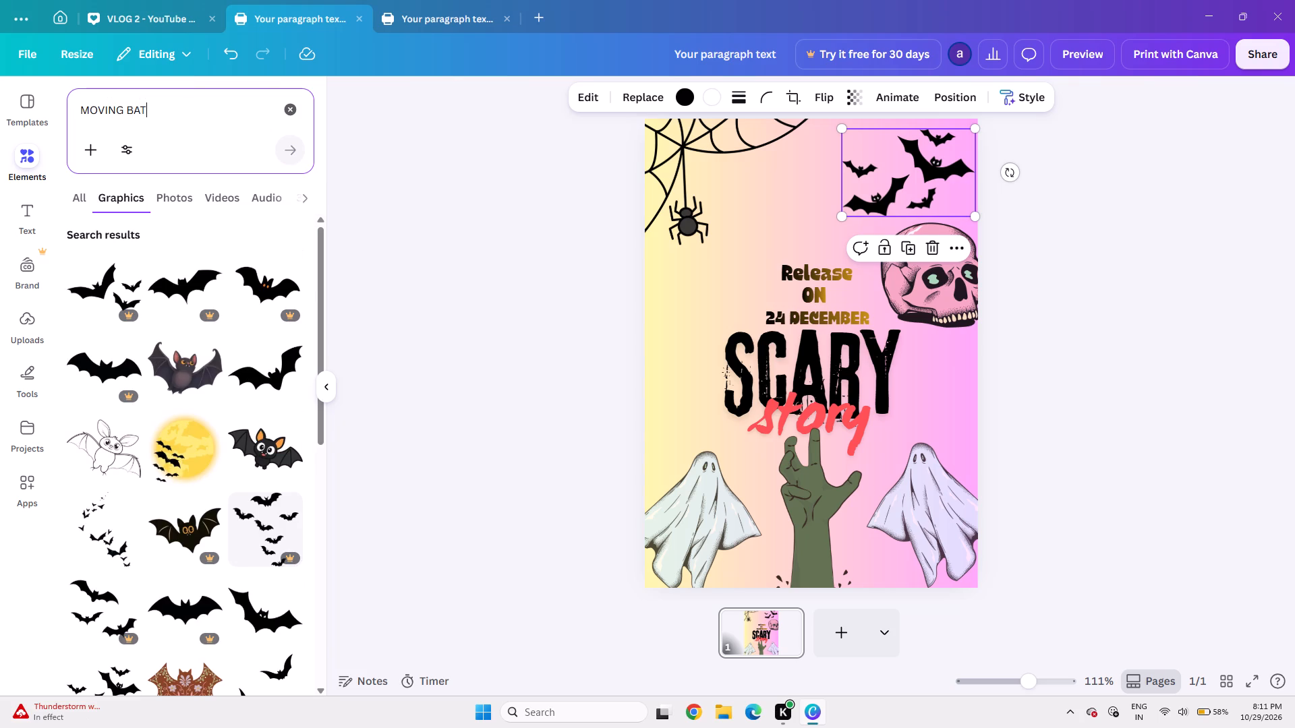
# Search the graphics for "HAUNTED" instead and skim the results.
pyautogui.press('BackSpace')
pyautogui.press('BackSpace')
pyautogui.press('BackSpace')
pyautogui.press('BackSpace')
pyautogui.press('BackSpace')
pyautogui.press('BackSpace')
pyautogui.press('BackSpace')
pyautogui.press('BackSpace')
pyautogui.press('BackSpace')
pyautogui.press('BackSpace')
pyautogui.press('BackSpace')
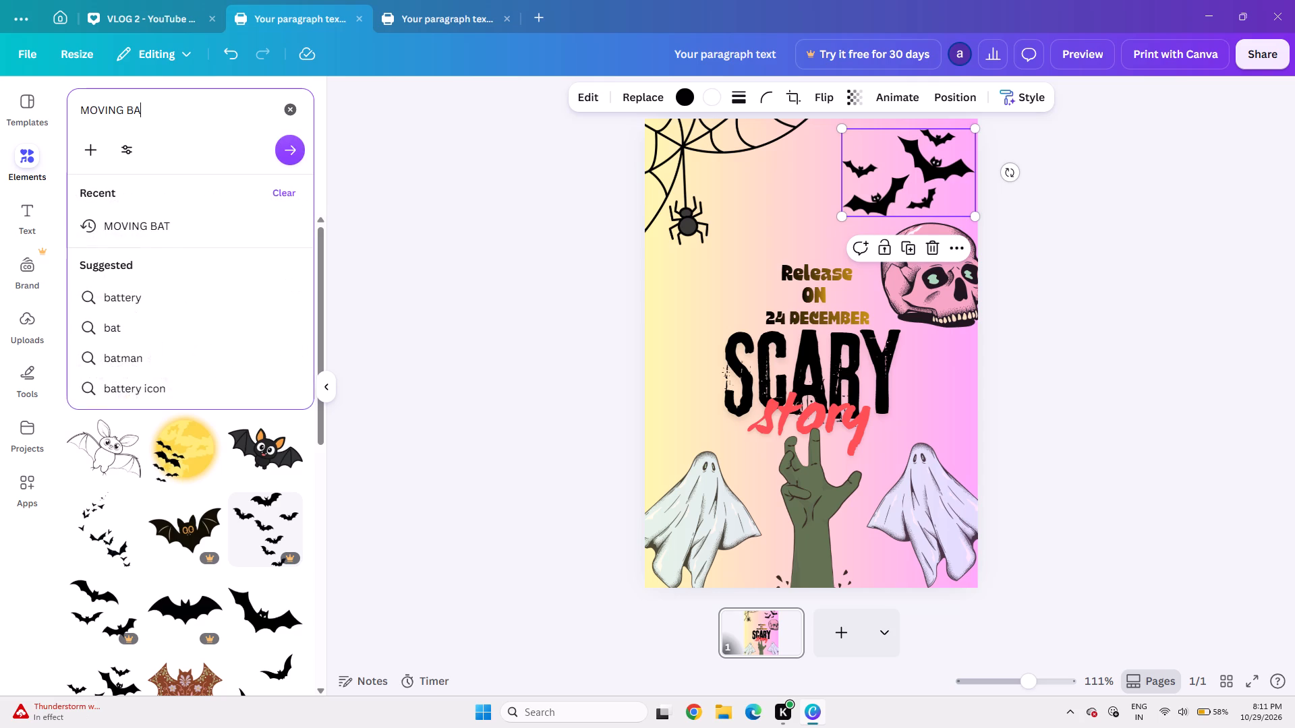
pyautogui.write('HAUNTED')
pyautogui.press('Return')
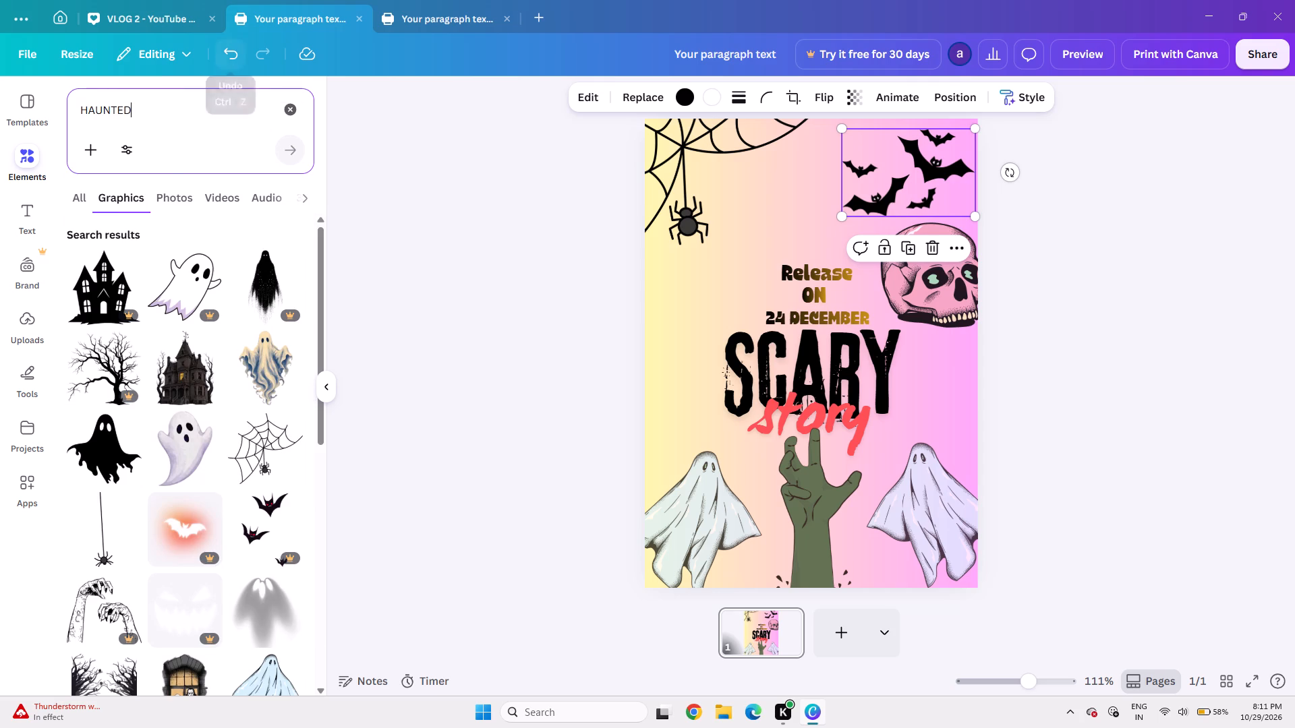
pyautogui.scroll(-1, 163, 235)
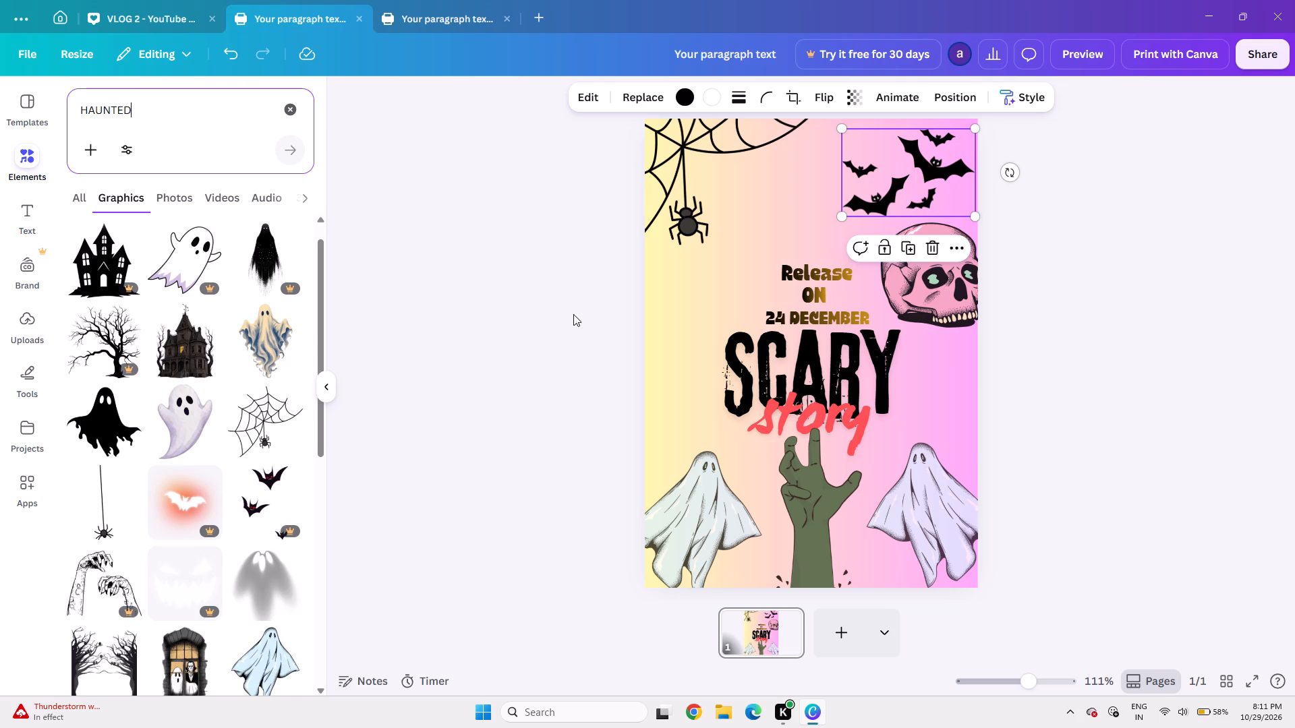
# Apply the Rise animation to the green zombie hand below the SCARY story heading.
pyautogui.click(805, 503)
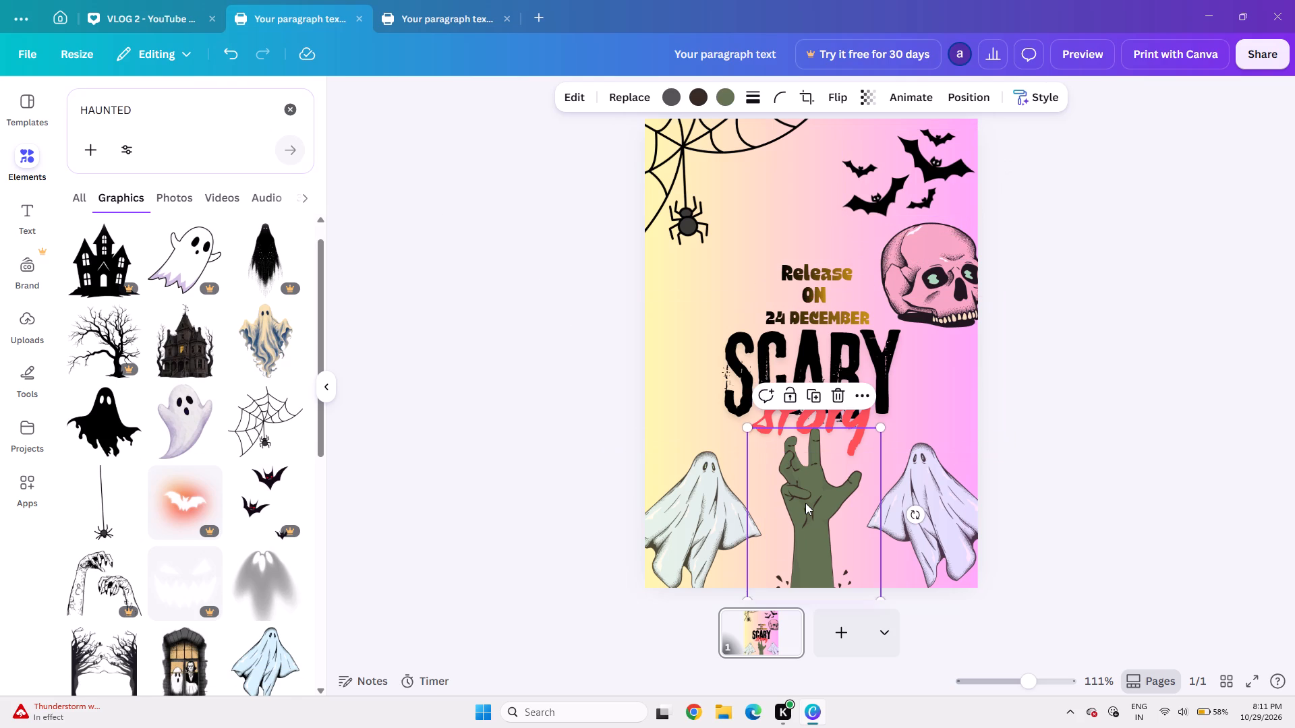
pyautogui.click(898, 114)
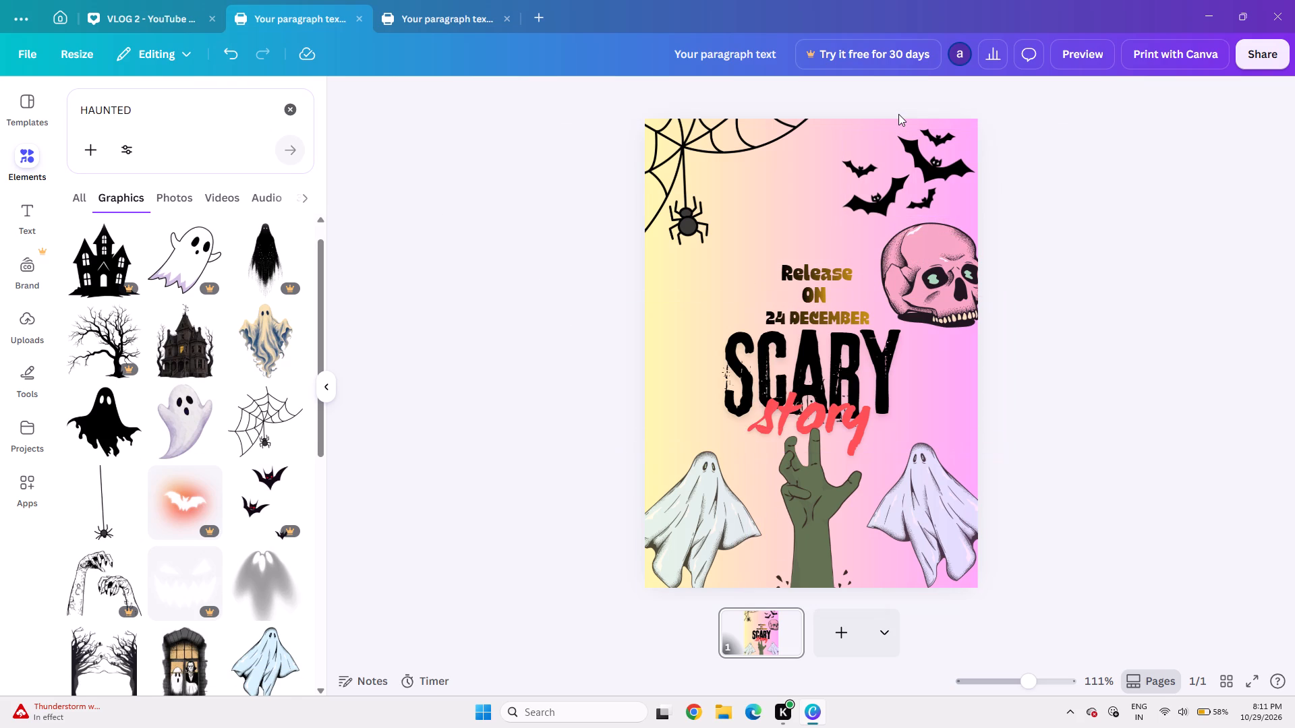
pyautogui.click(806, 510)
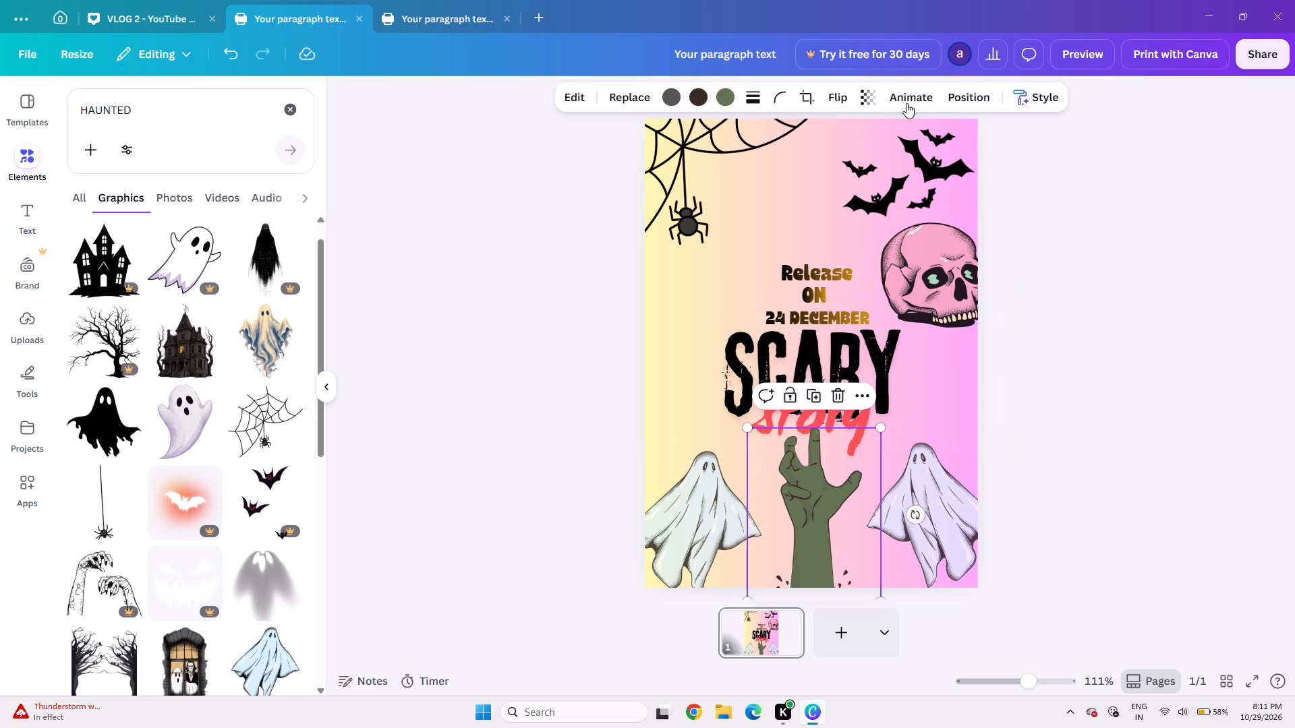
pyautogui.click(906, 102)
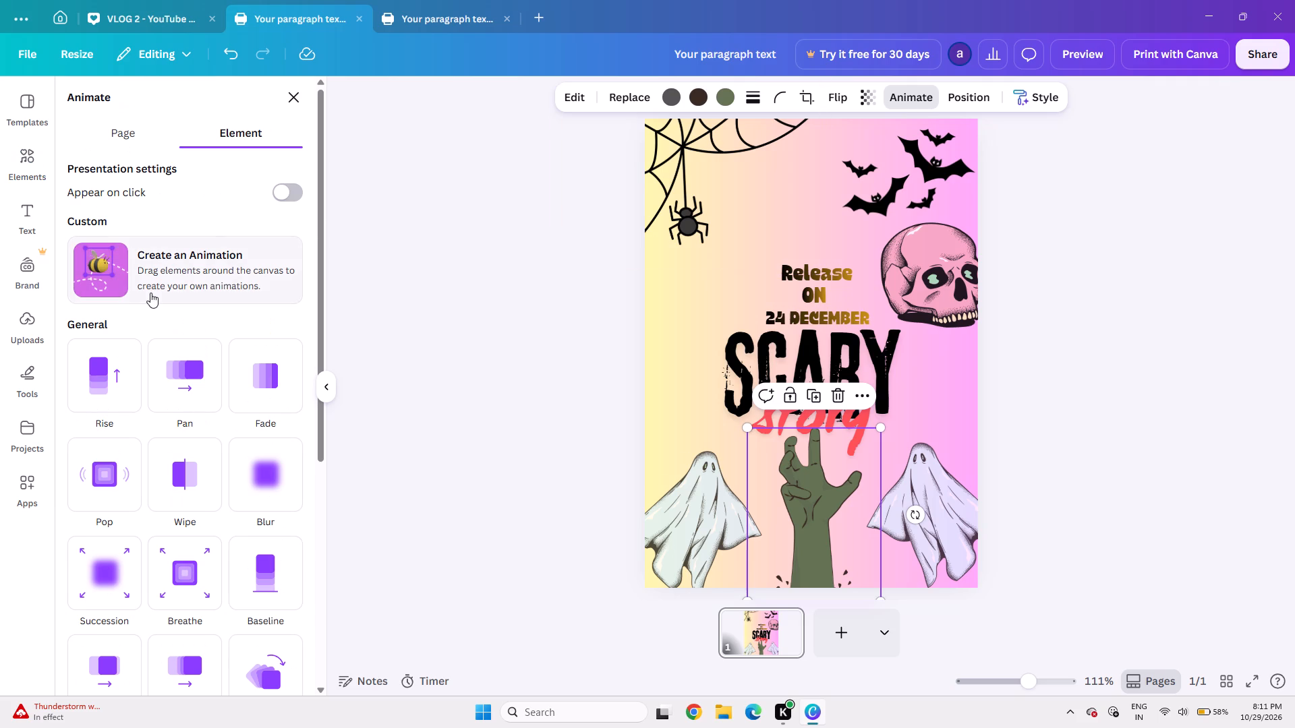
pyautogui.click(132, 375)
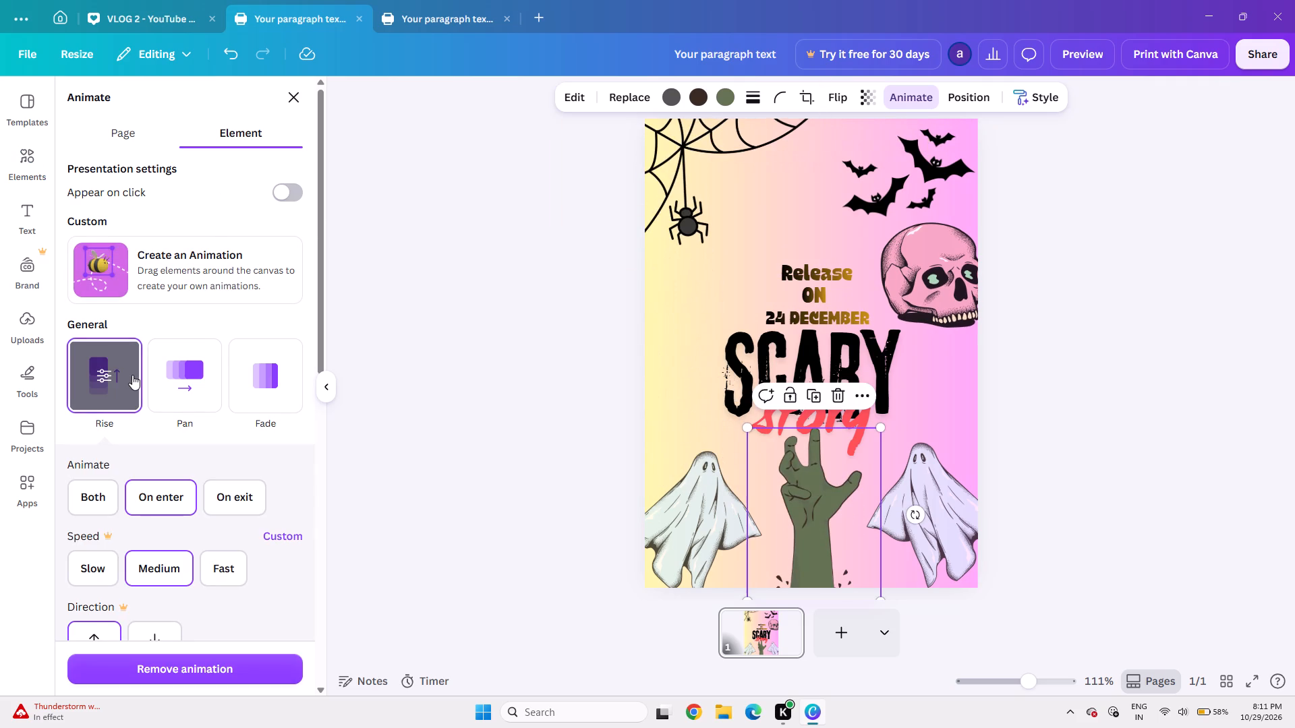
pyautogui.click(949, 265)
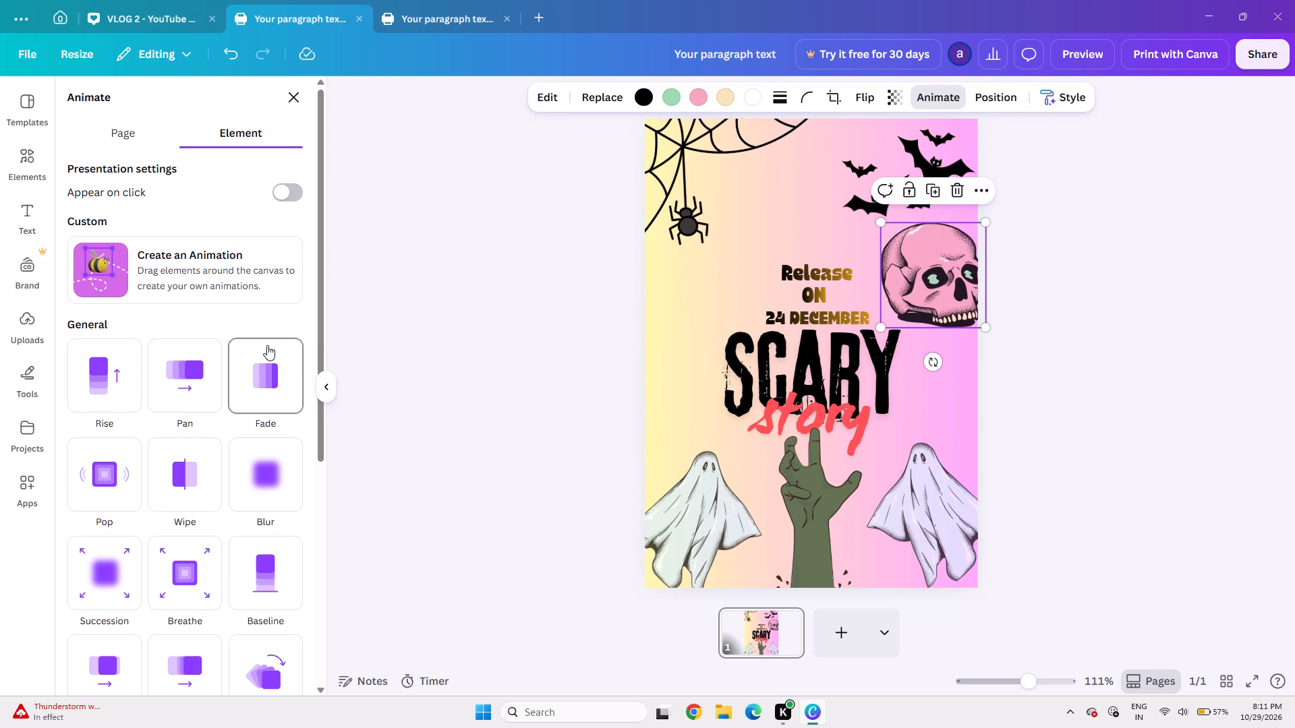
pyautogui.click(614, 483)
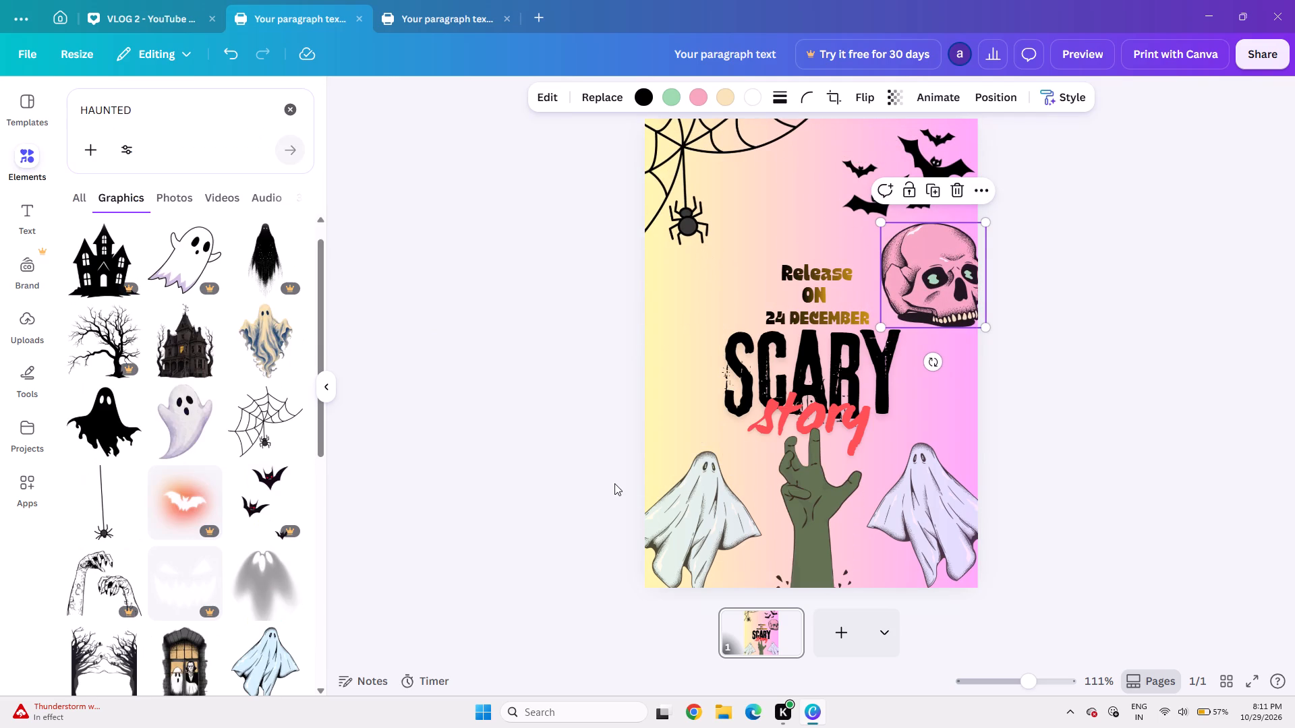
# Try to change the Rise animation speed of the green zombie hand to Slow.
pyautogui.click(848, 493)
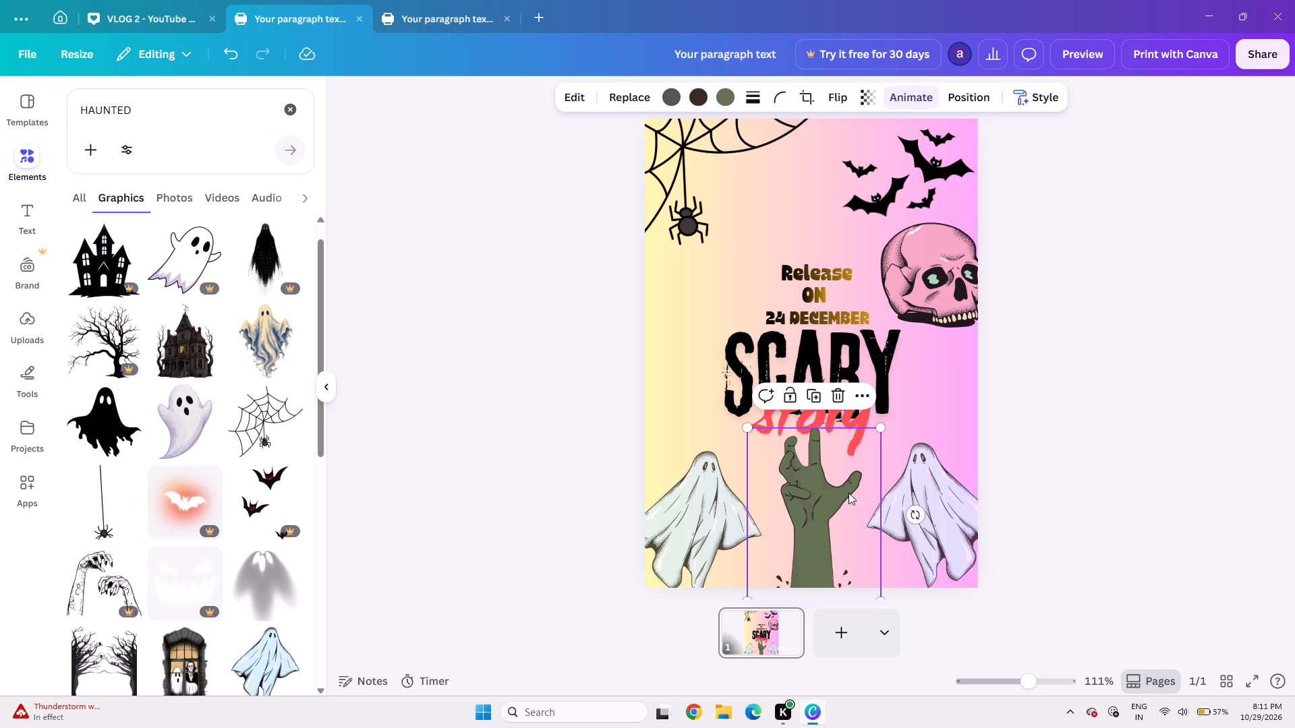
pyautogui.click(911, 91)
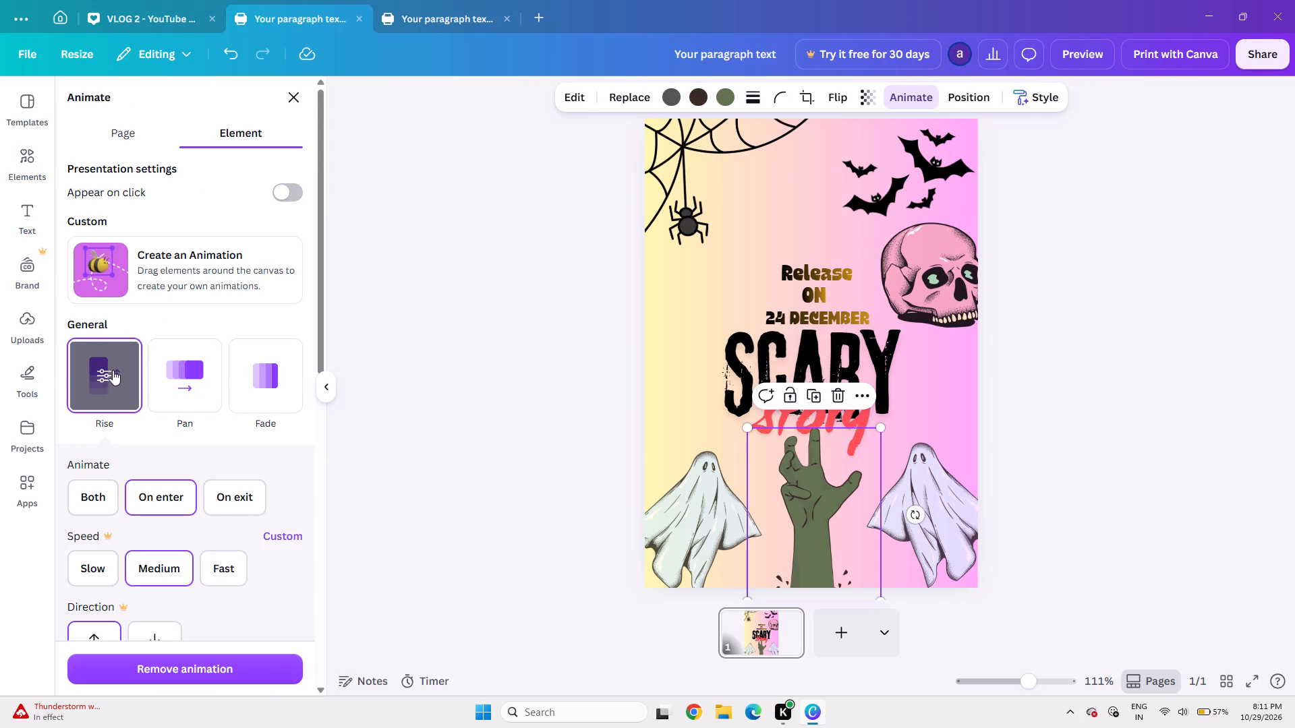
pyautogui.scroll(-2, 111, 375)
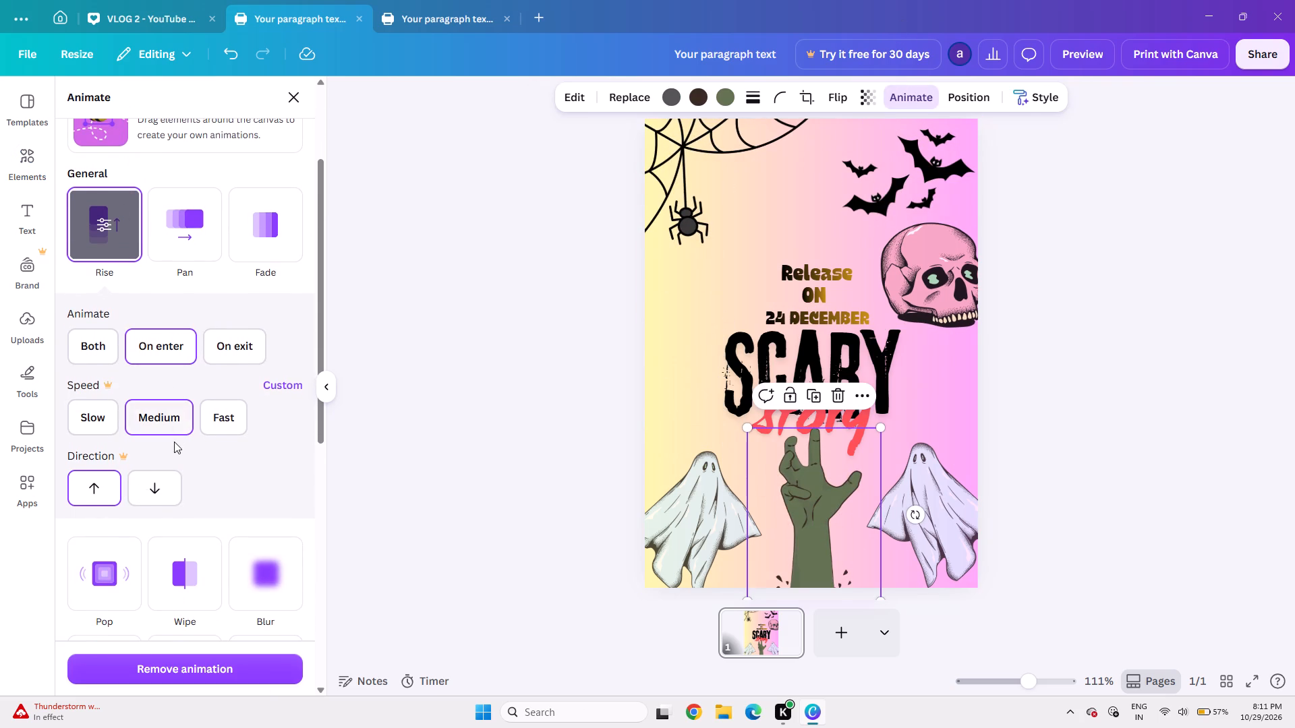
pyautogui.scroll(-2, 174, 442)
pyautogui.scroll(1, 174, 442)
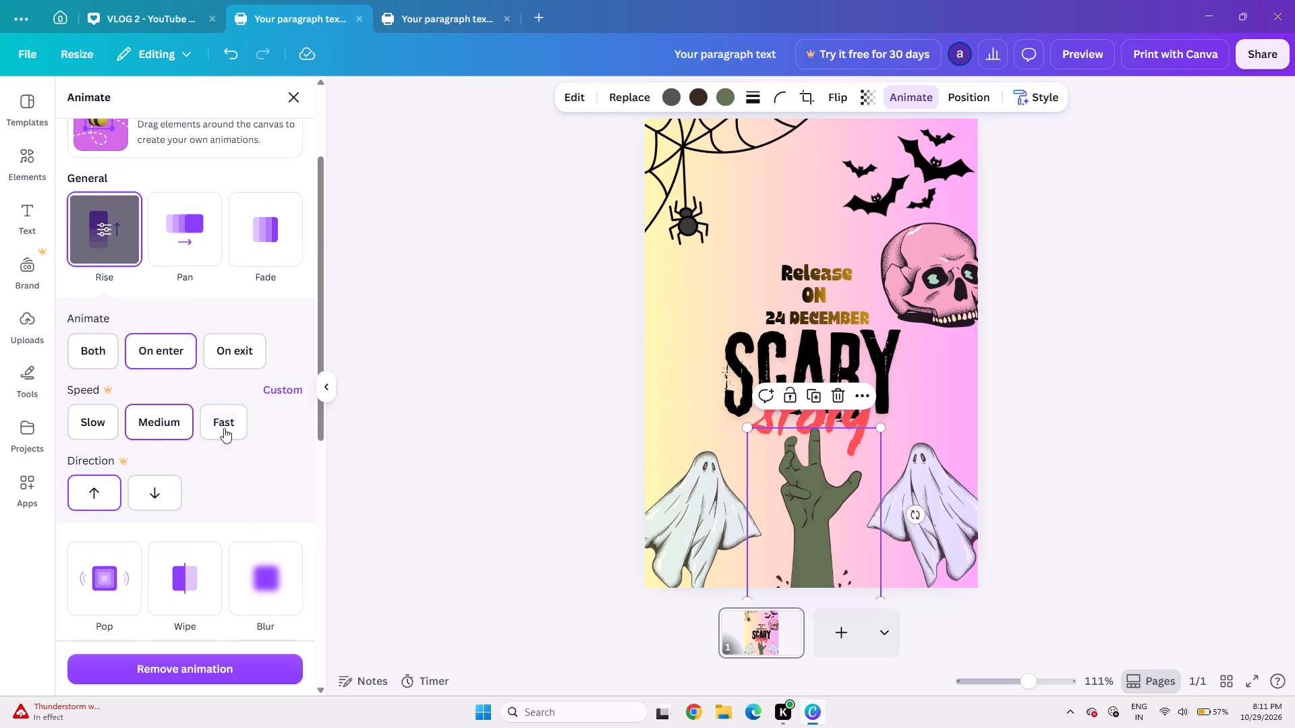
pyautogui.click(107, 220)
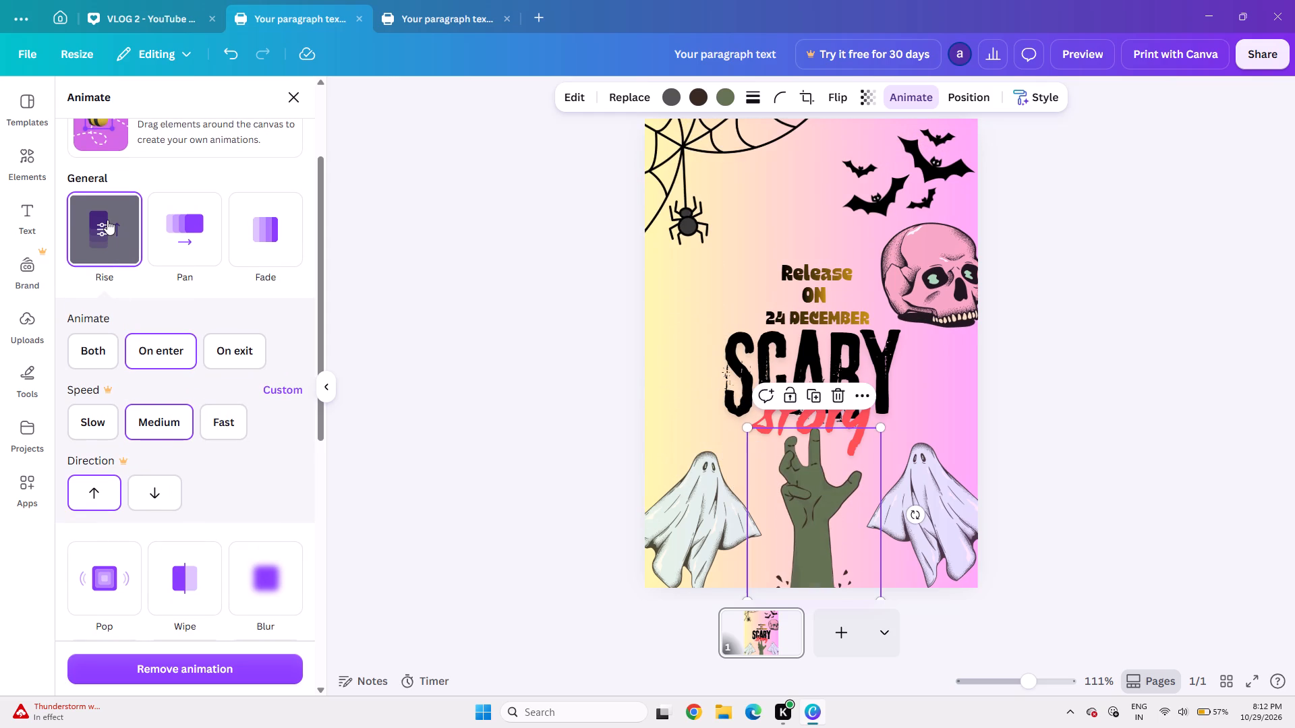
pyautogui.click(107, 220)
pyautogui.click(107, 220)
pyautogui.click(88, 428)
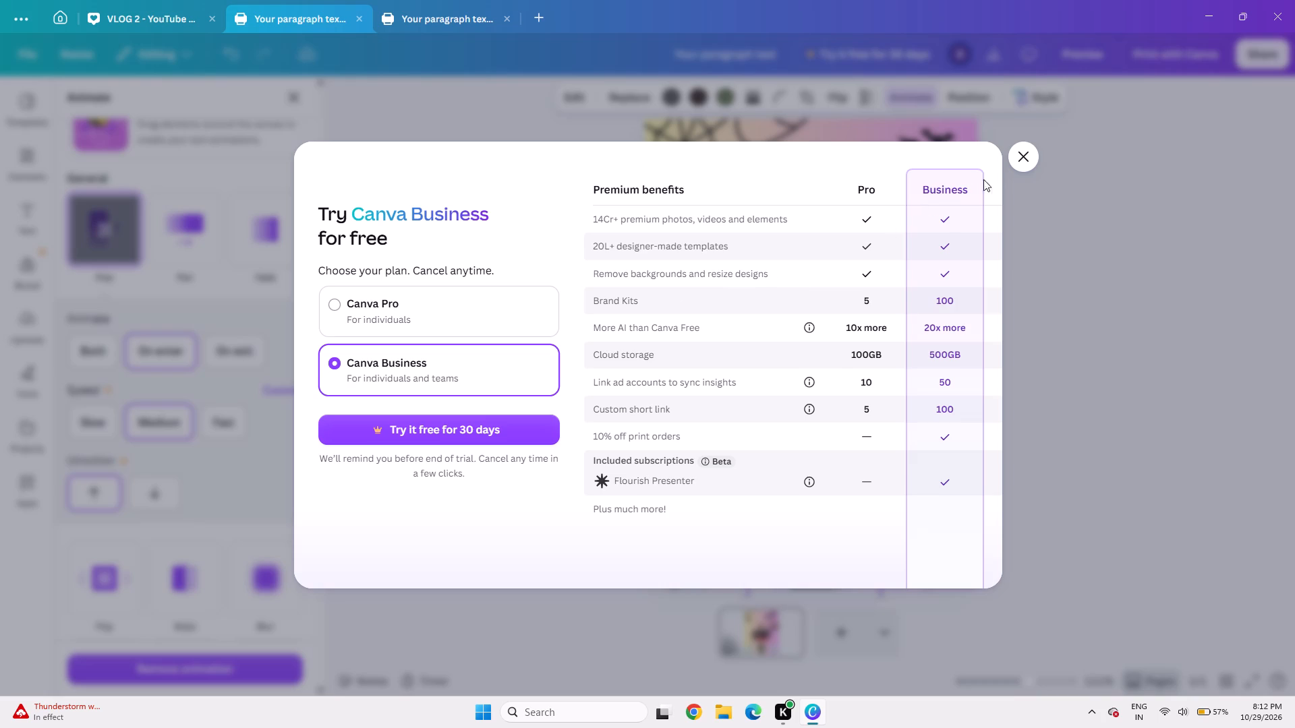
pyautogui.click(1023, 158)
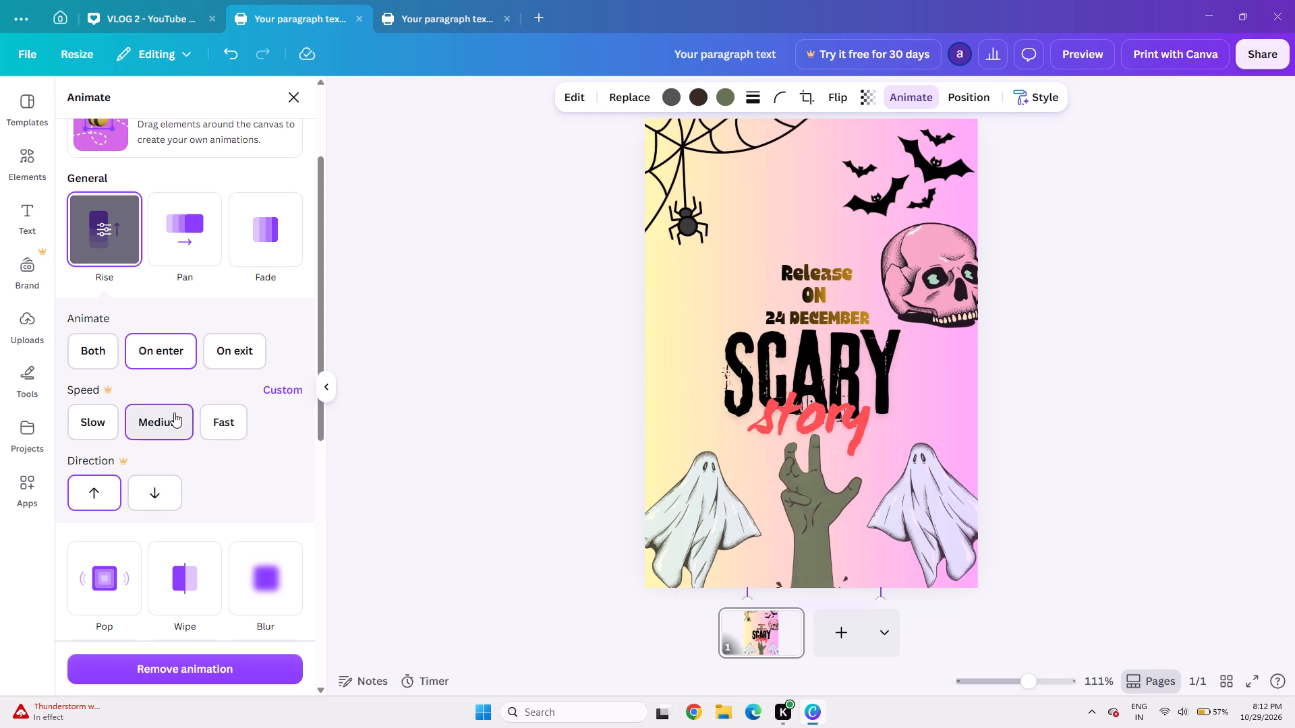
# Add the Wiggle and Pulse add-on effects to the green zombie hand's animation.
pyautogui.scroll(-1, 119, 500)
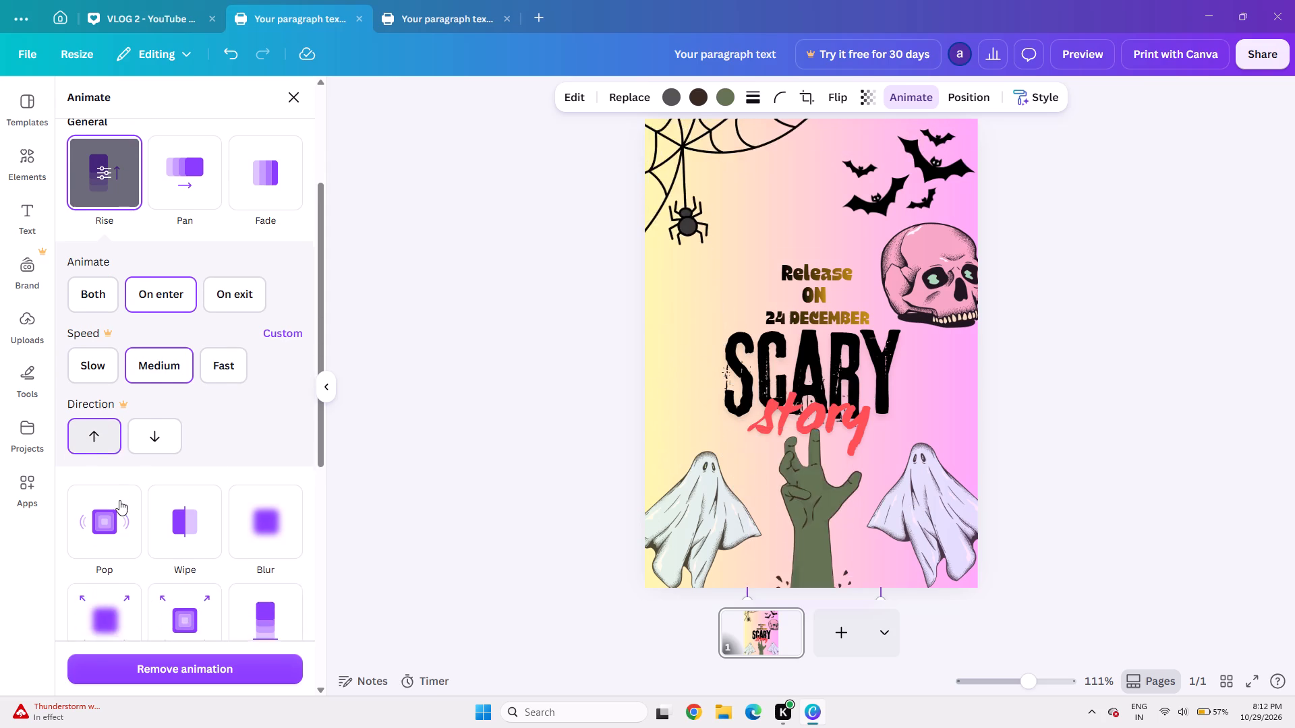
pyautogui.scroll(-1, 119, 500)
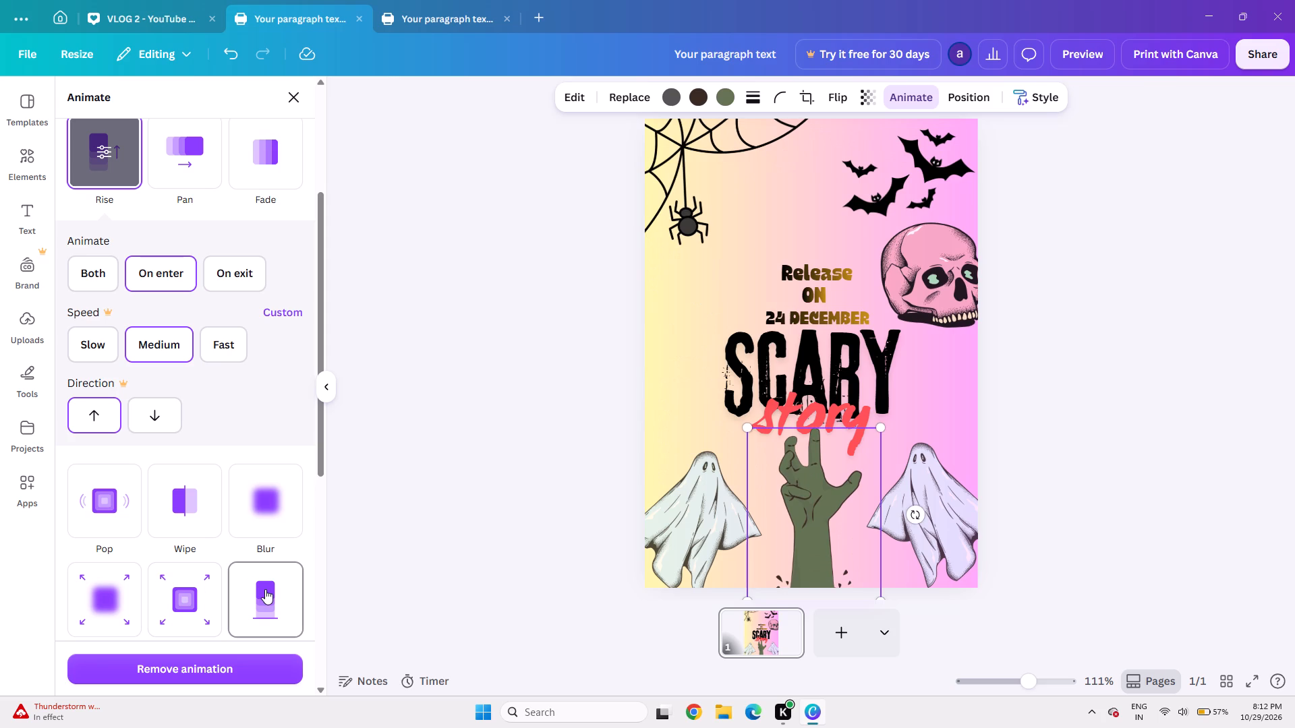
pyautogui.scroll(-2, 187, 587)
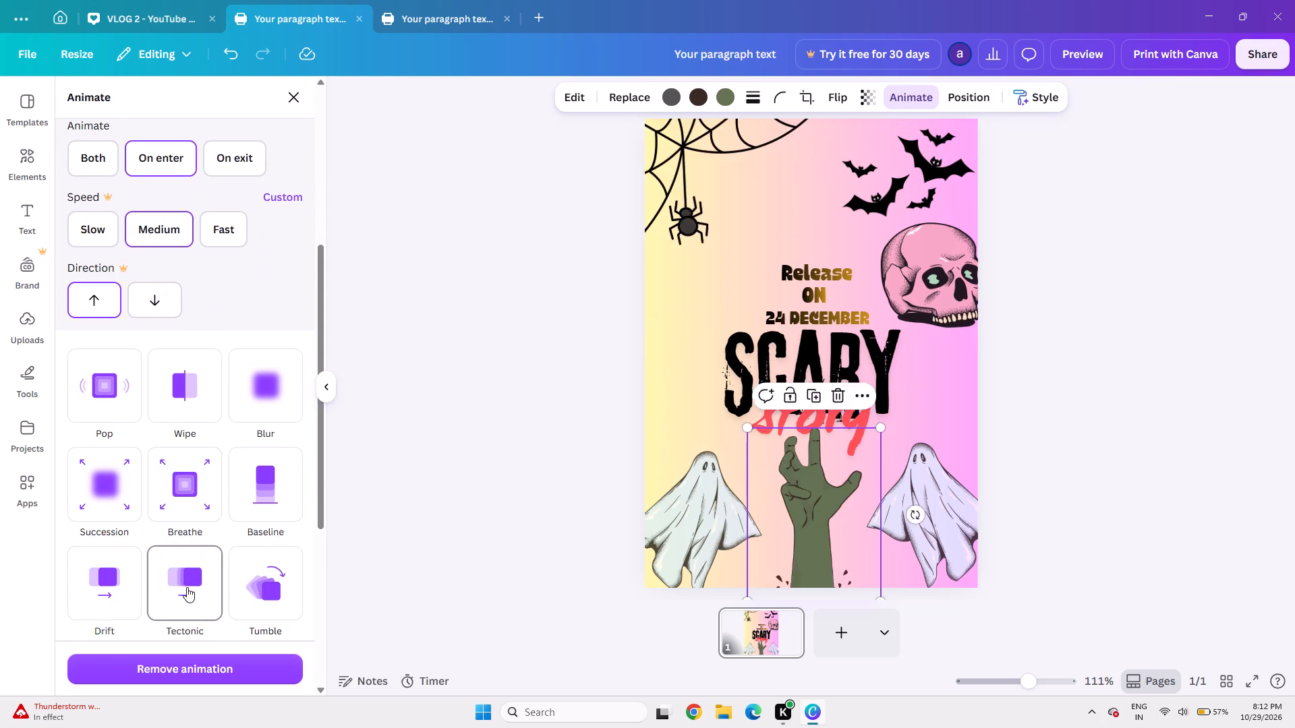
pyautogui.scroll(-1, 187, 587)
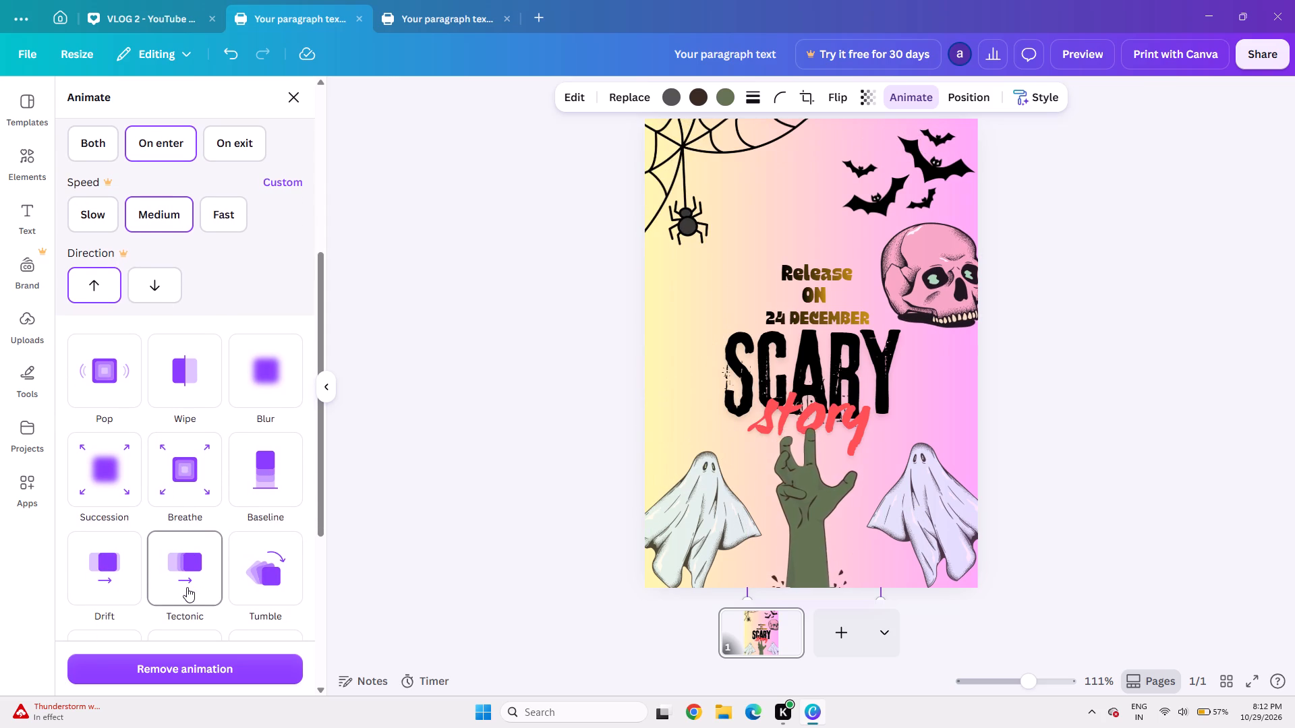
pyautogui.scroll(-1, 187, 587)
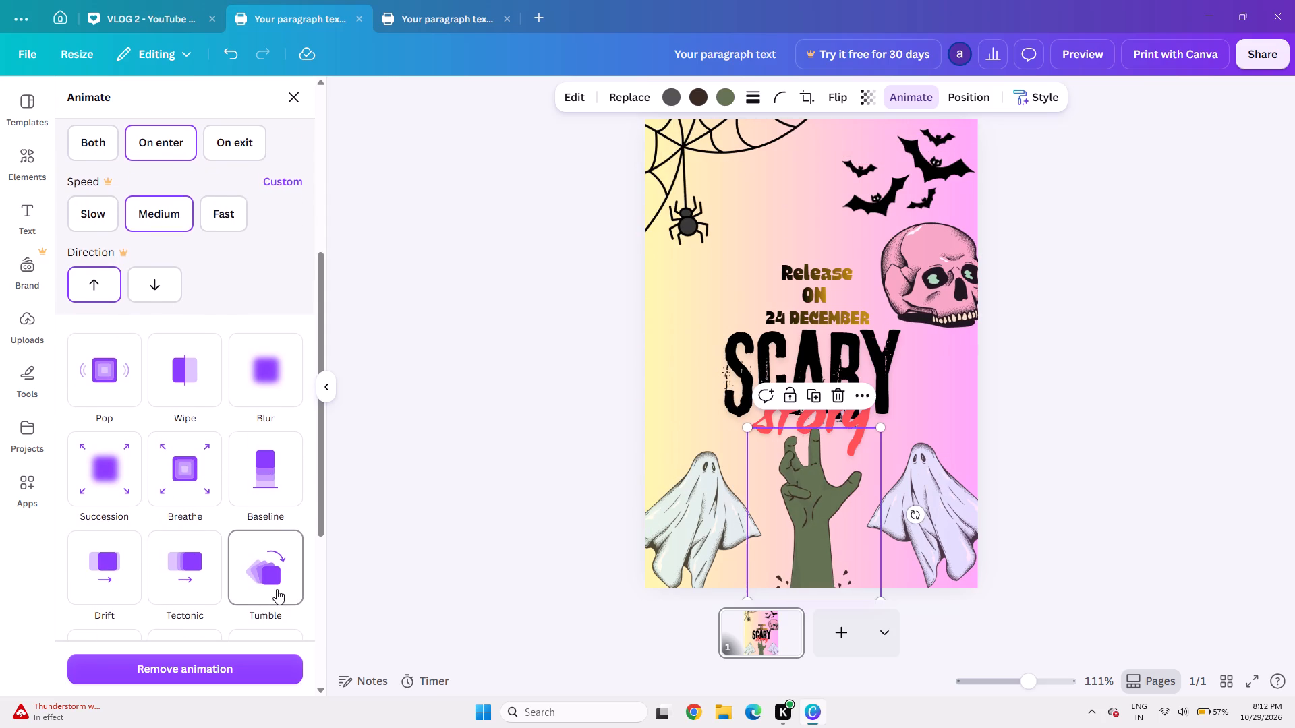
pyautogui.scroll(-1, 277, 589)
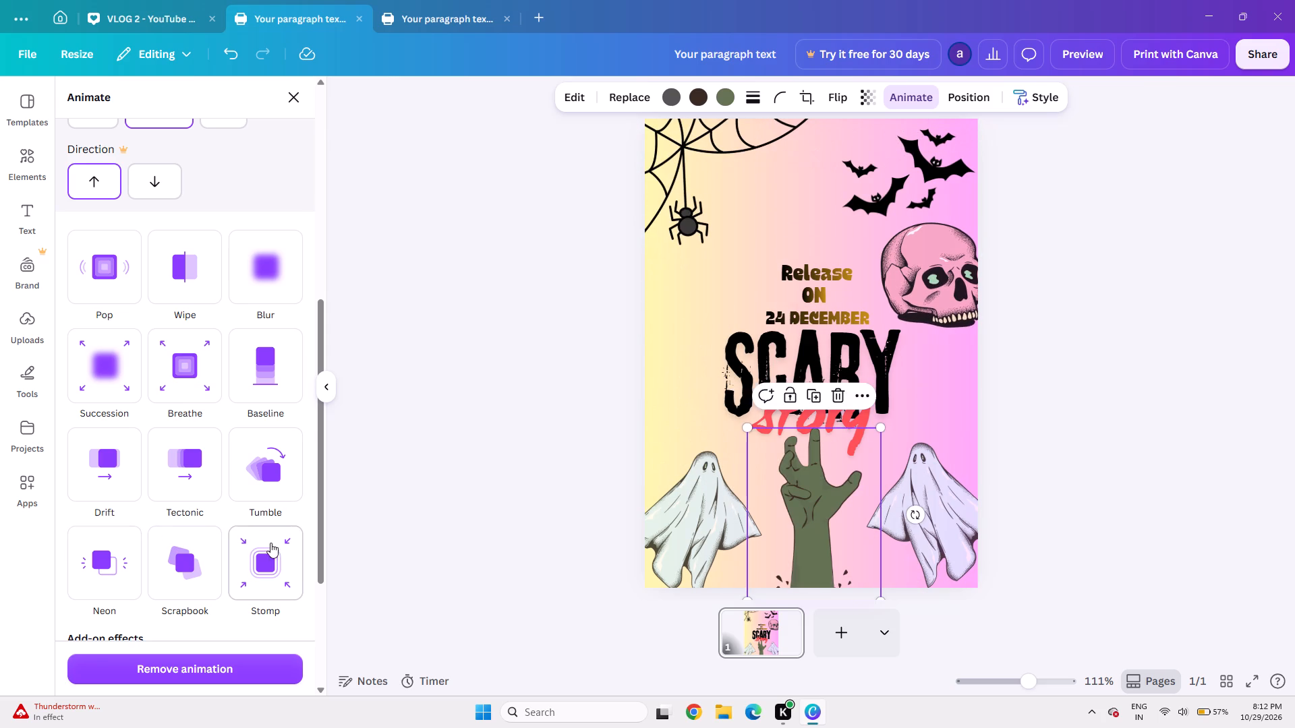
pyautogui.scroll(-3, 273, 548)
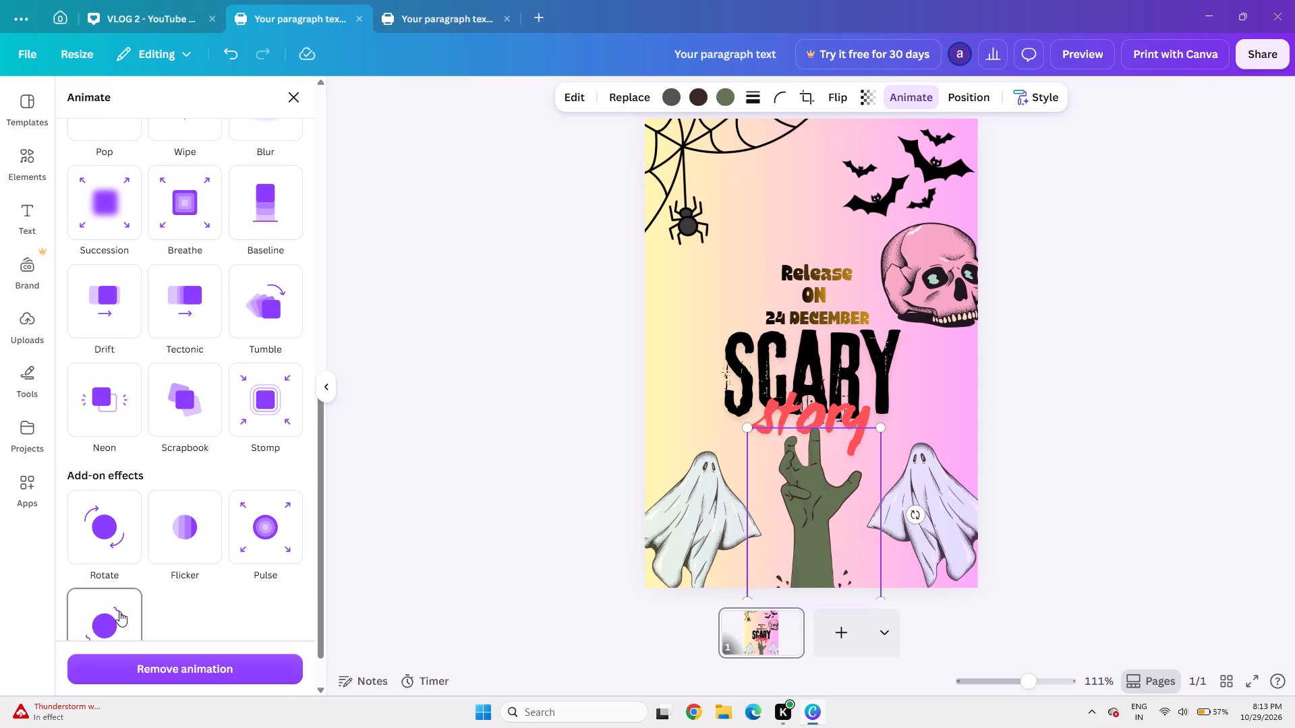
pyautogui.scroll(-1, 119, 611)
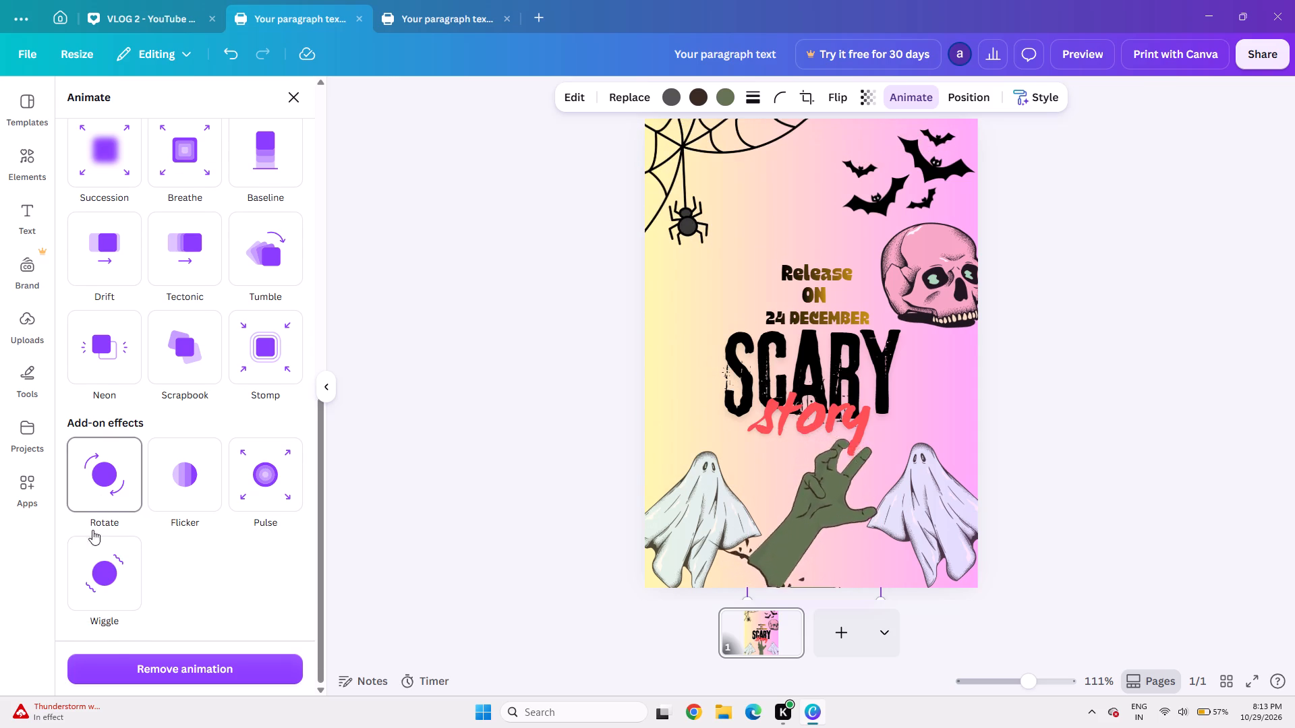
pyautogui.click(102, 580)
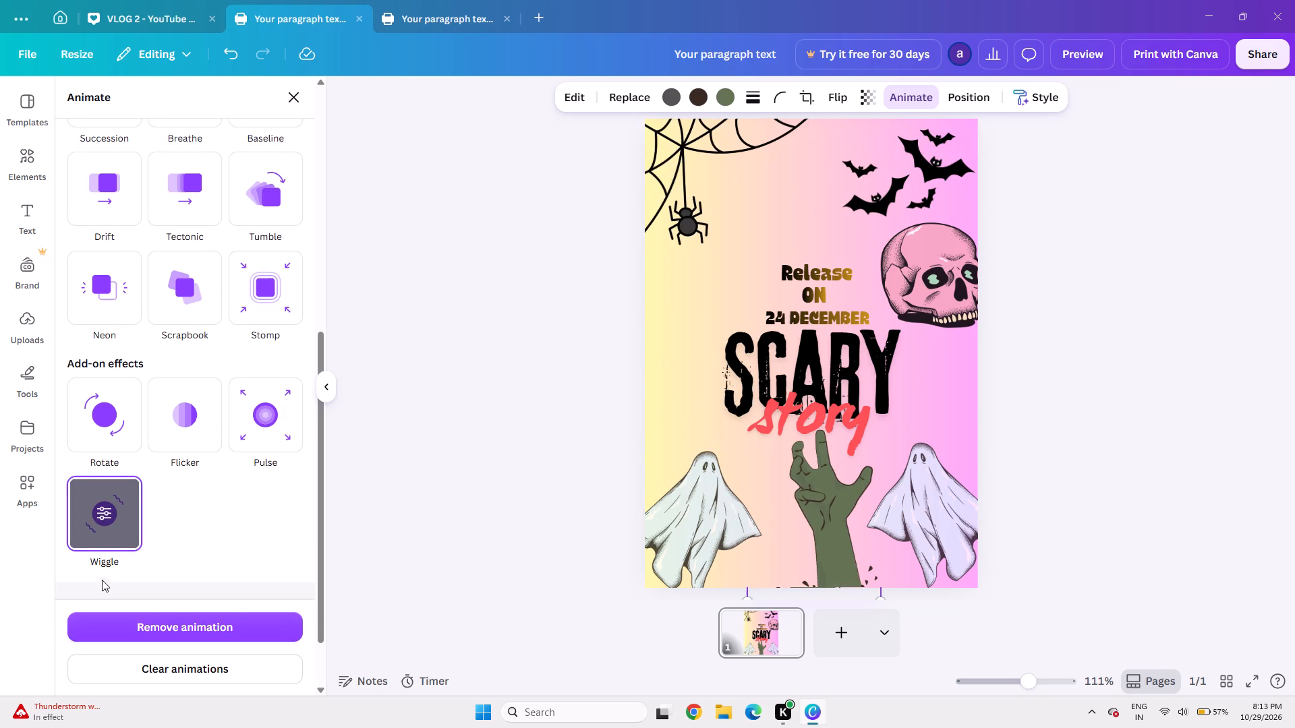
pyautogui.click(272, 432)
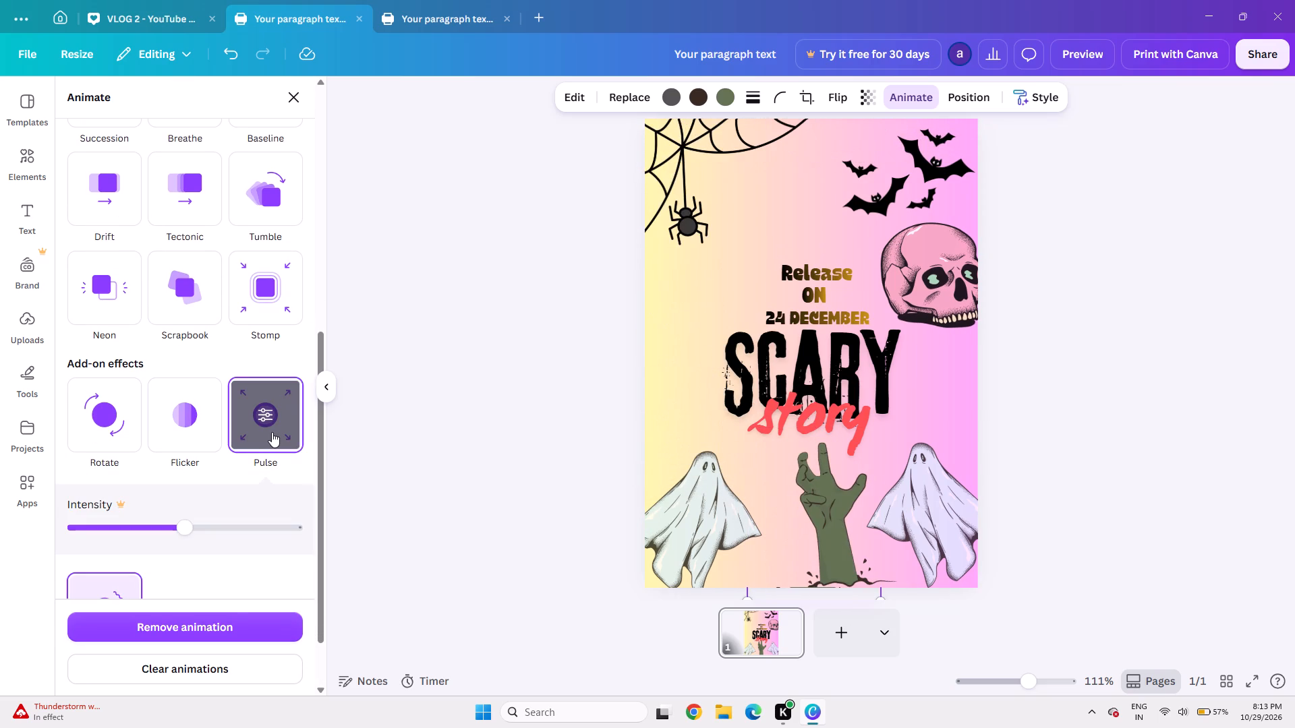
pyautogui.scroll(-1, 178, 535)
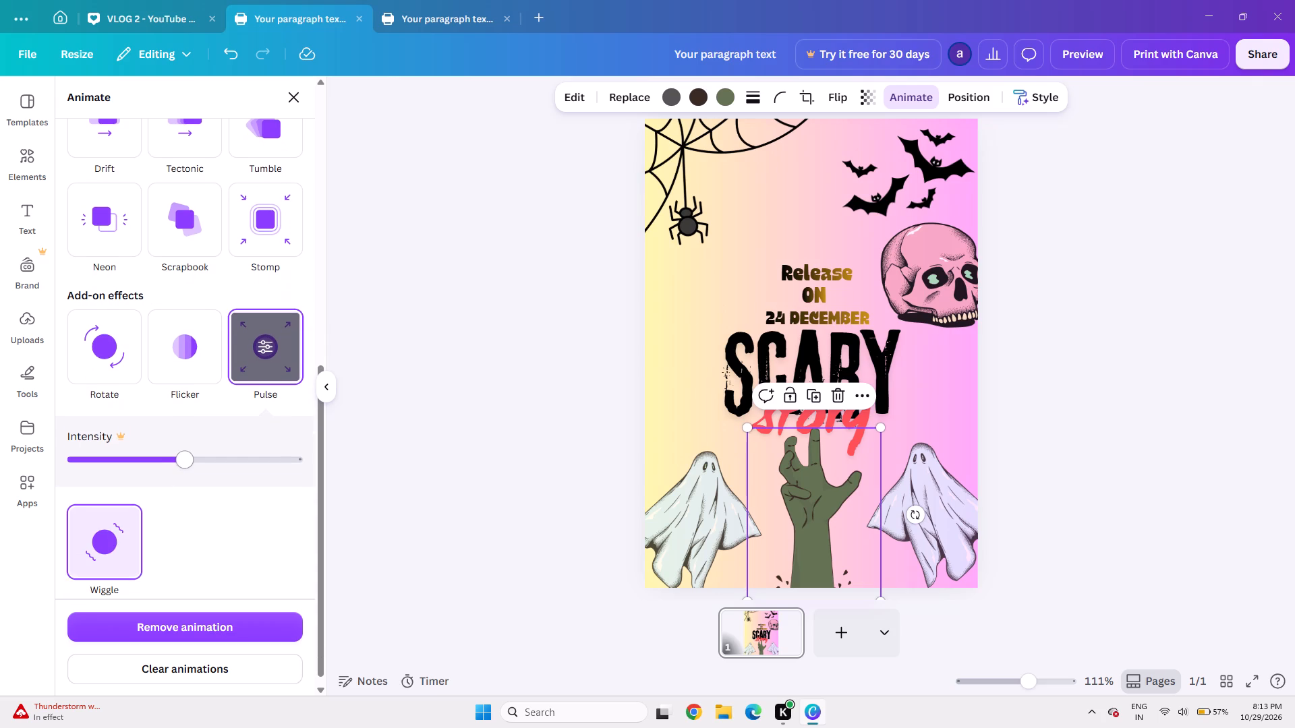
pyautogui.scroll(-1, 178, 535)
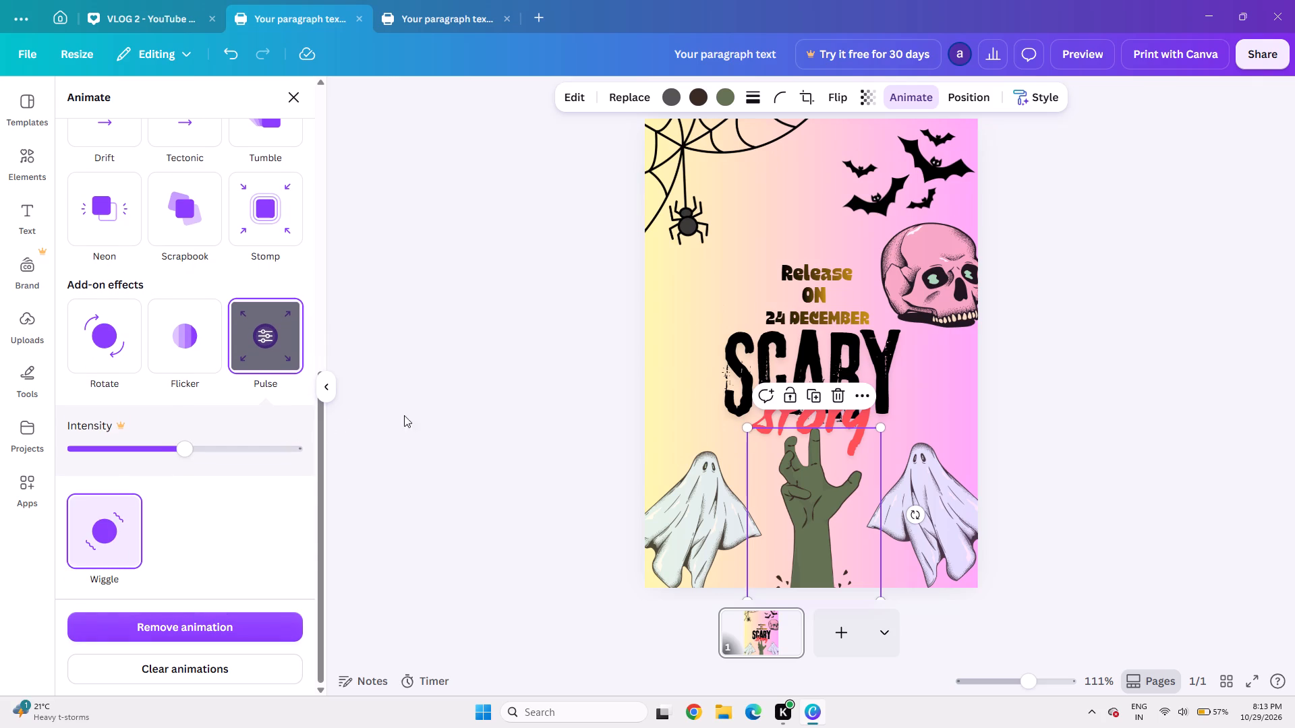
pyautogui.click(434, 408)
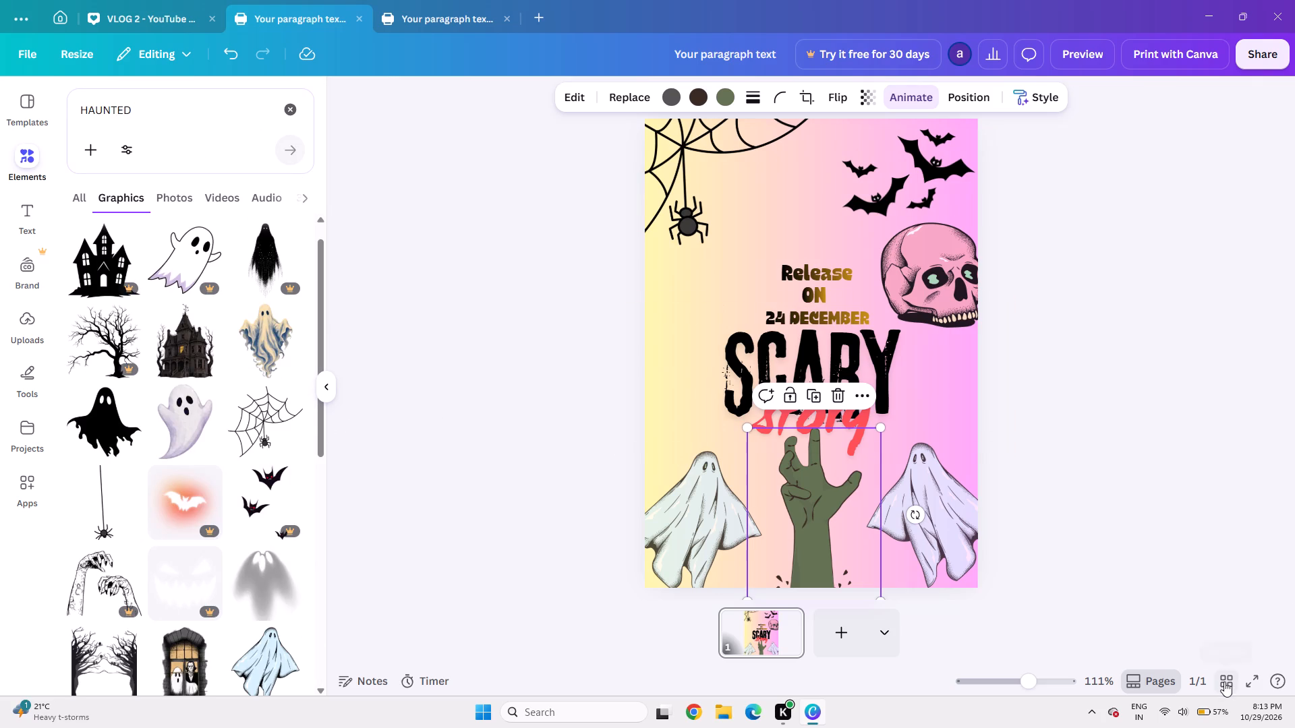
# Play the animated invitation in full screen to check the motion, and return to the editor.
pyautogui.click(1253, 681)
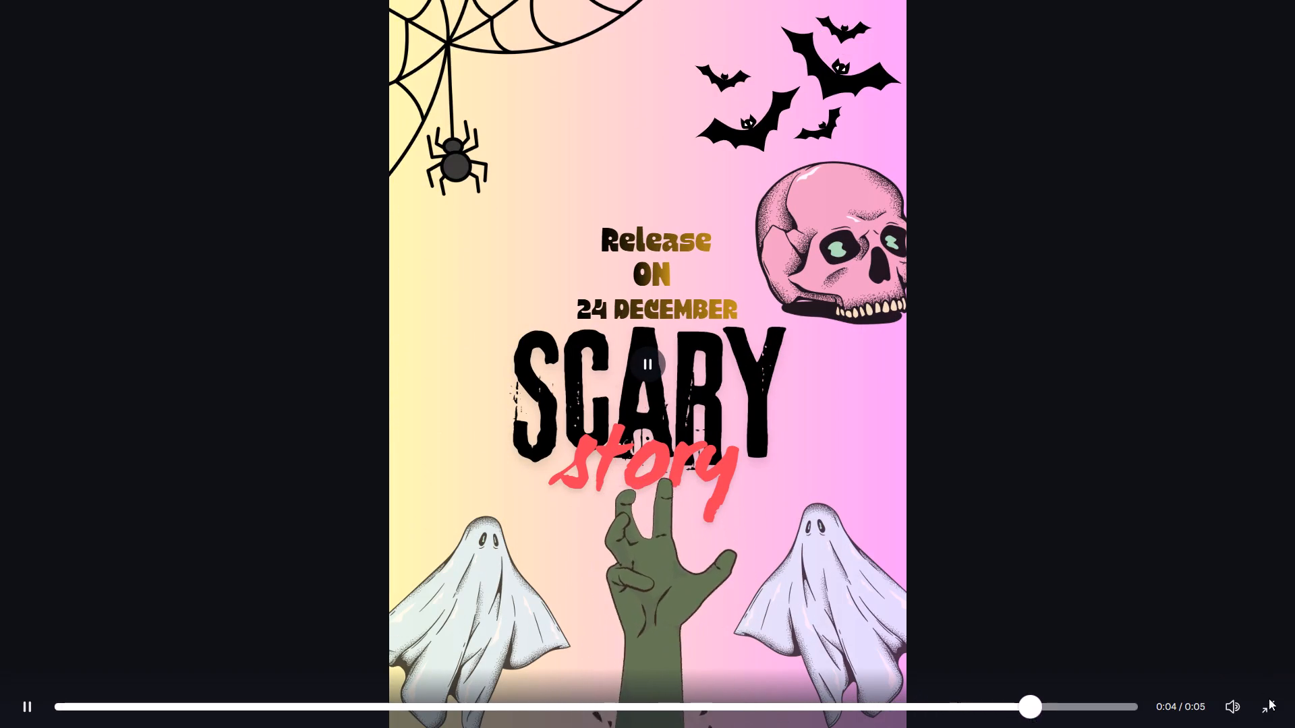
pyautogui.click(1274, 706)
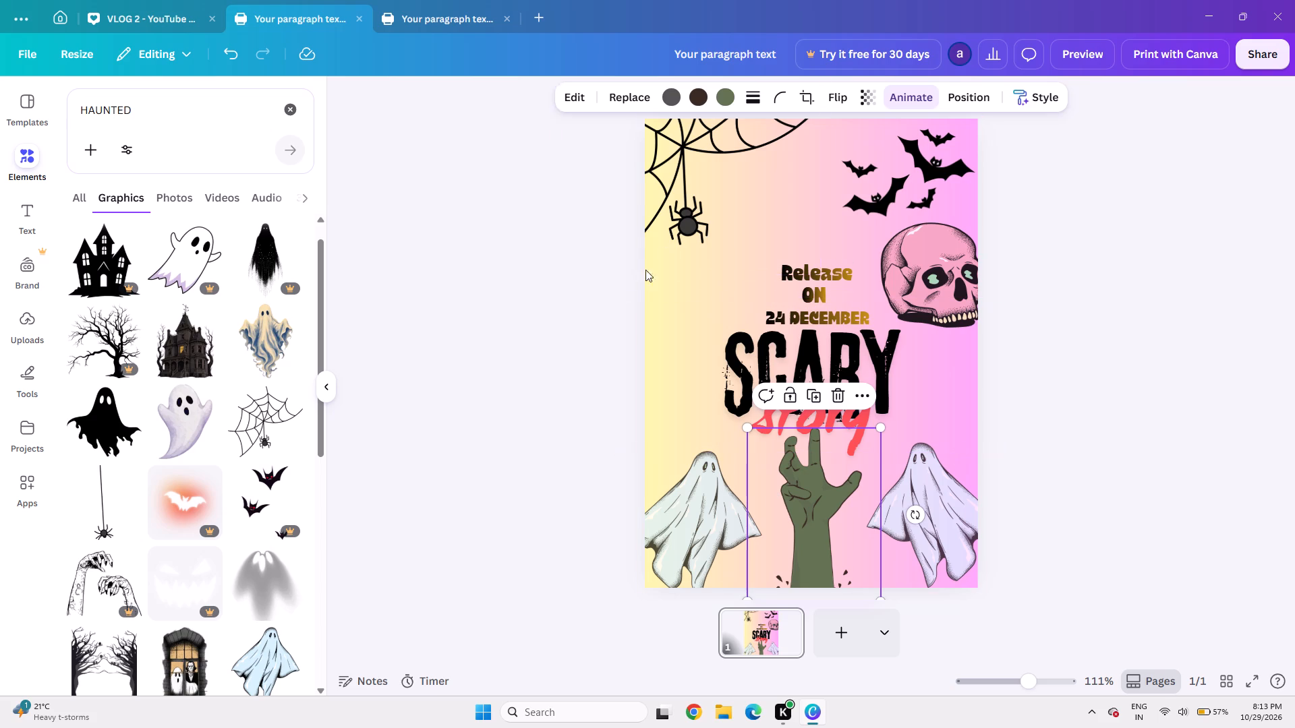
# Apply the Breathe animation to the black bats graphic above the pink skull.
pyautogui.click(994, 305)
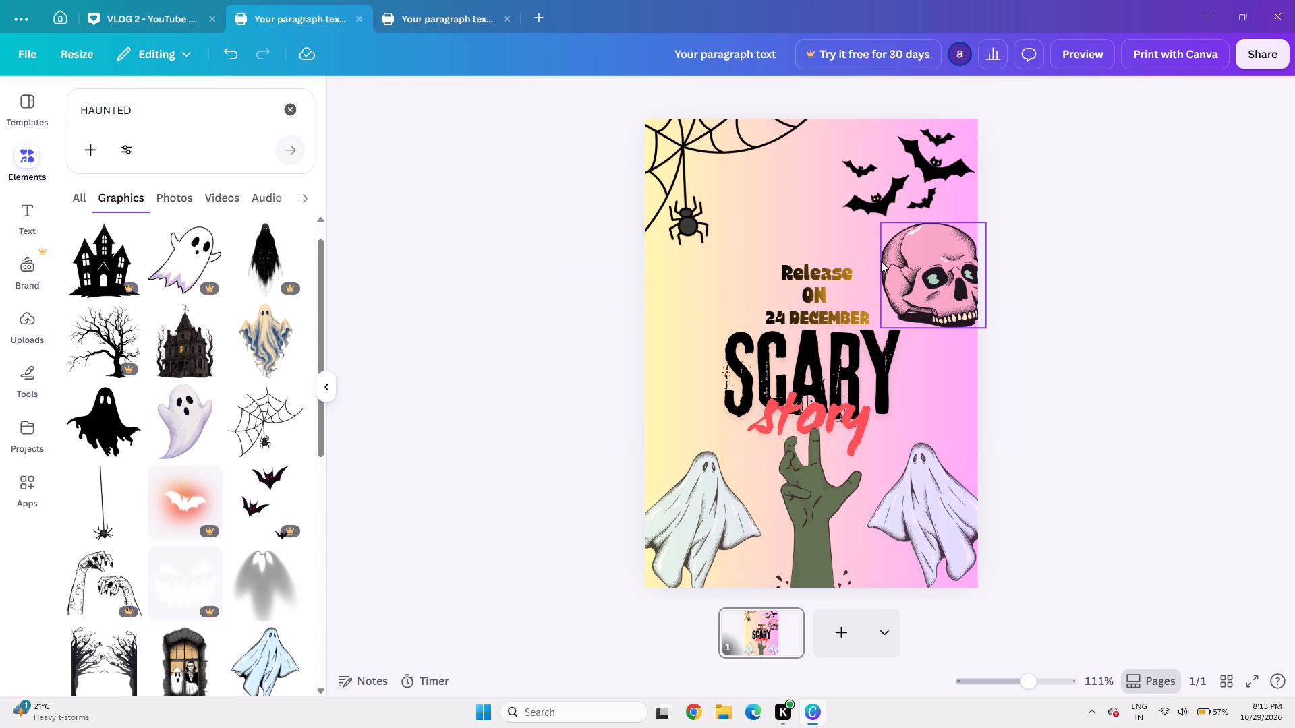
pyautogui.click(892, 185)
pyautogui.click(896, 92)
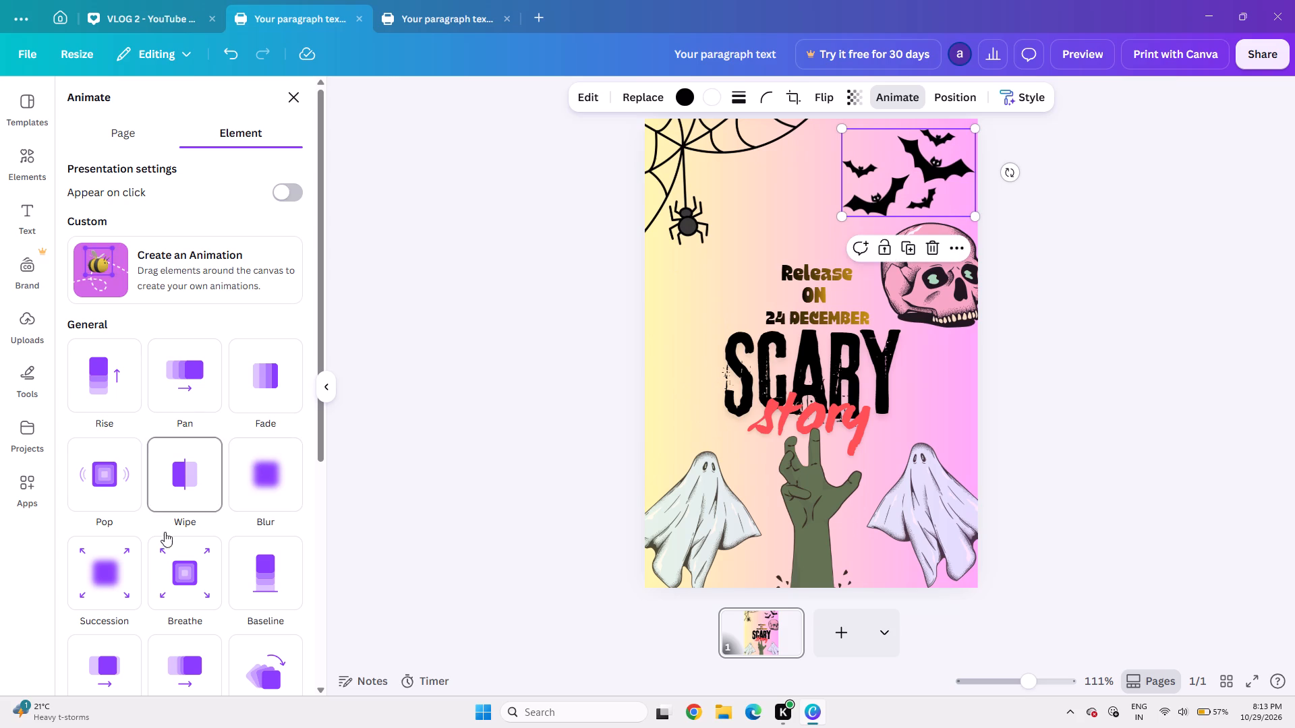
pyautogui.click(186, 571)
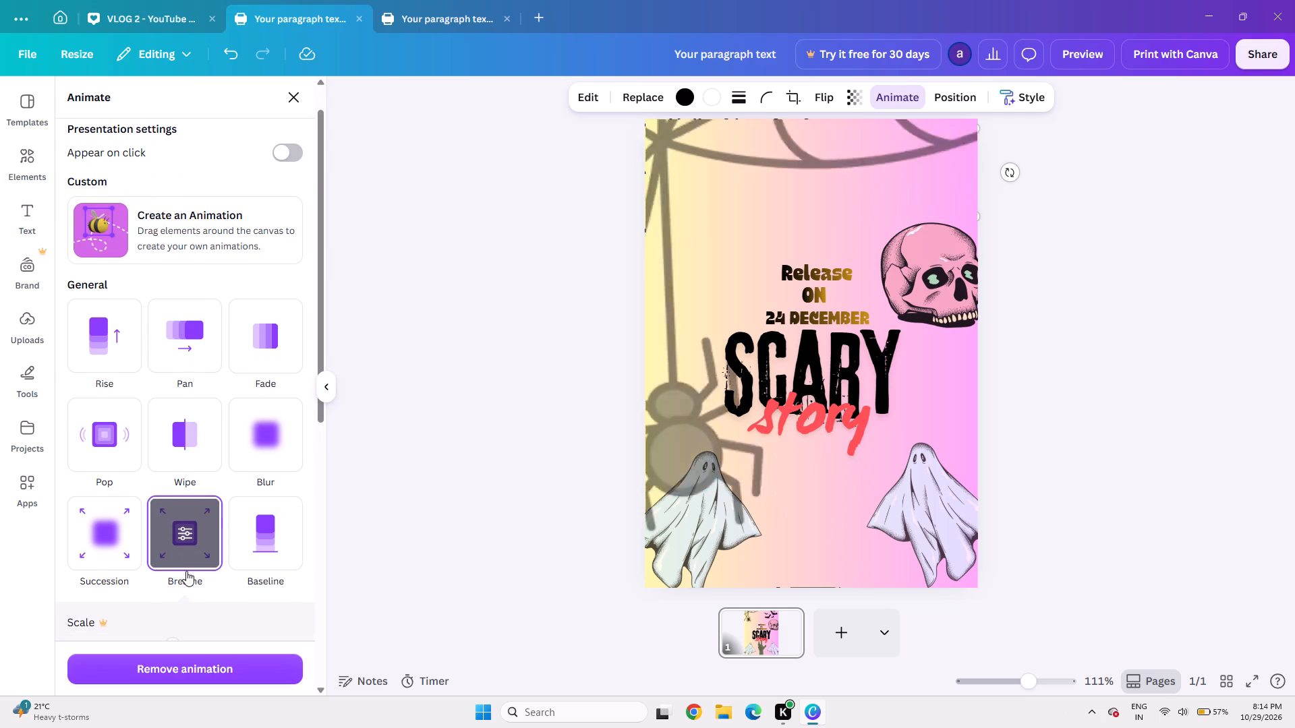
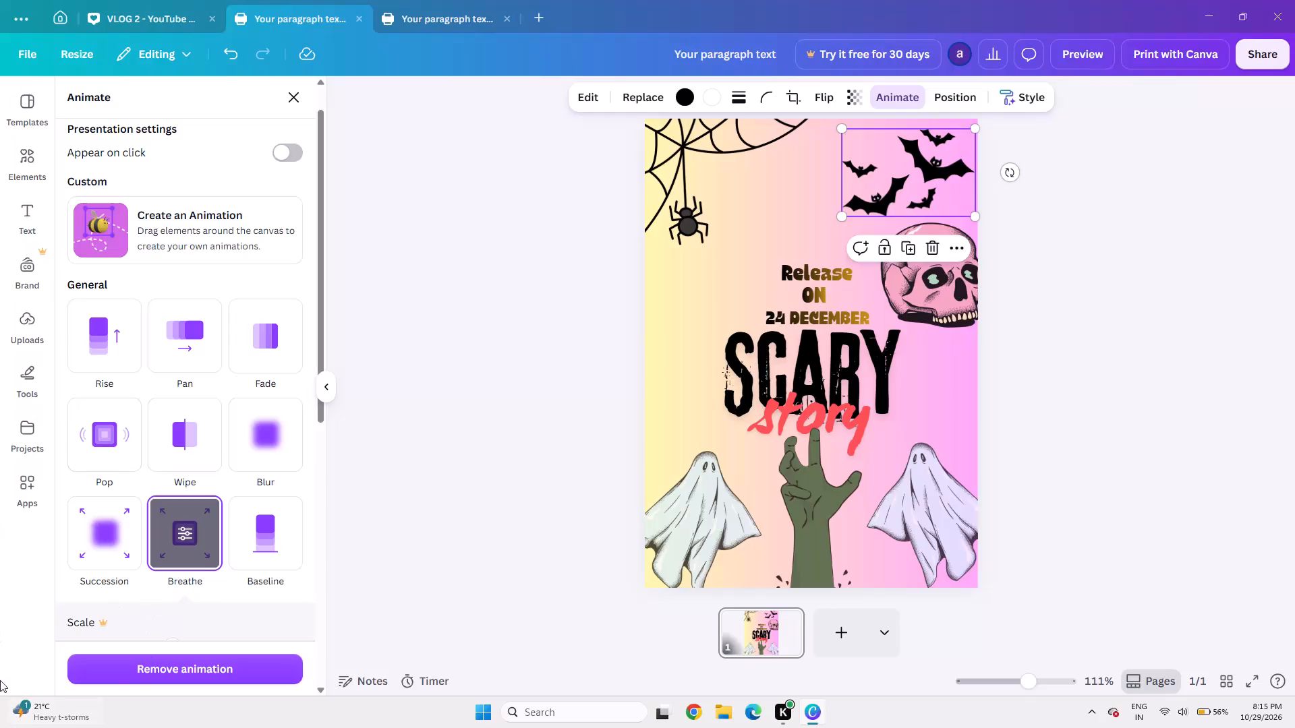
# Play the animated invitation in full screen to check the bats' motion, and return to the editor.
pyautogui.click(416, 322)
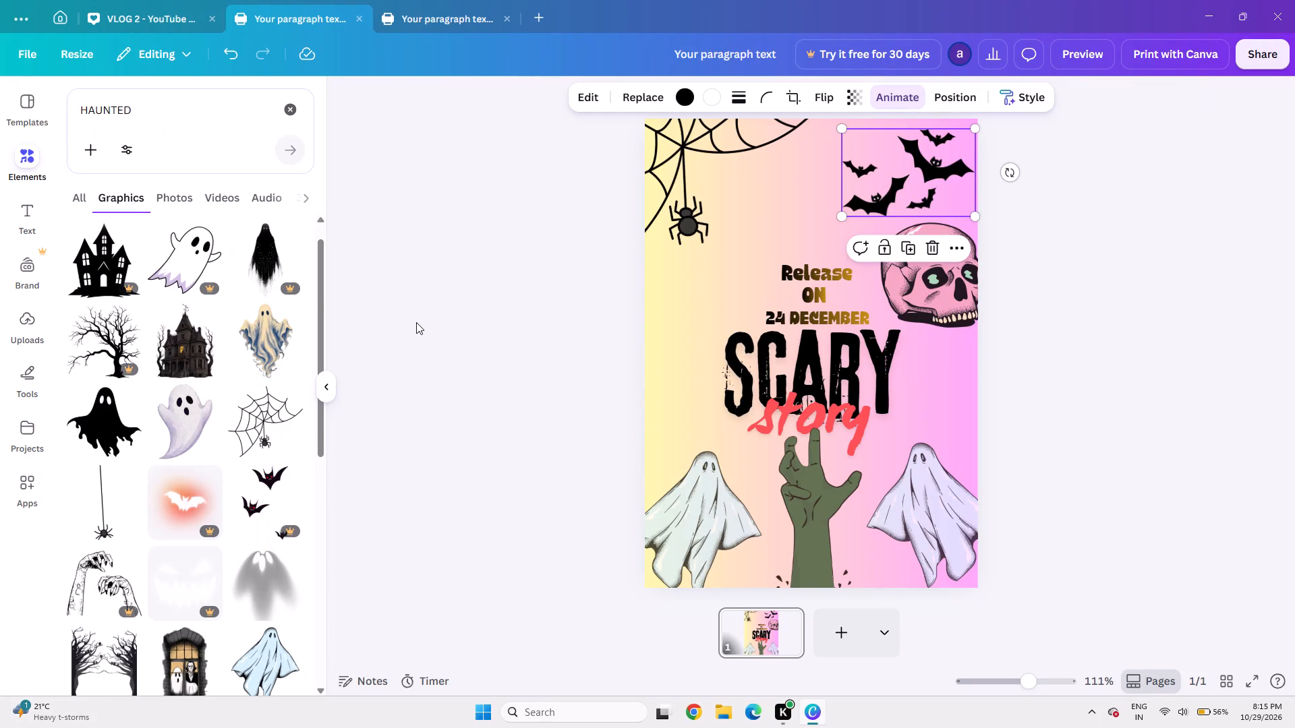
pyautogui.click(1102, 194)
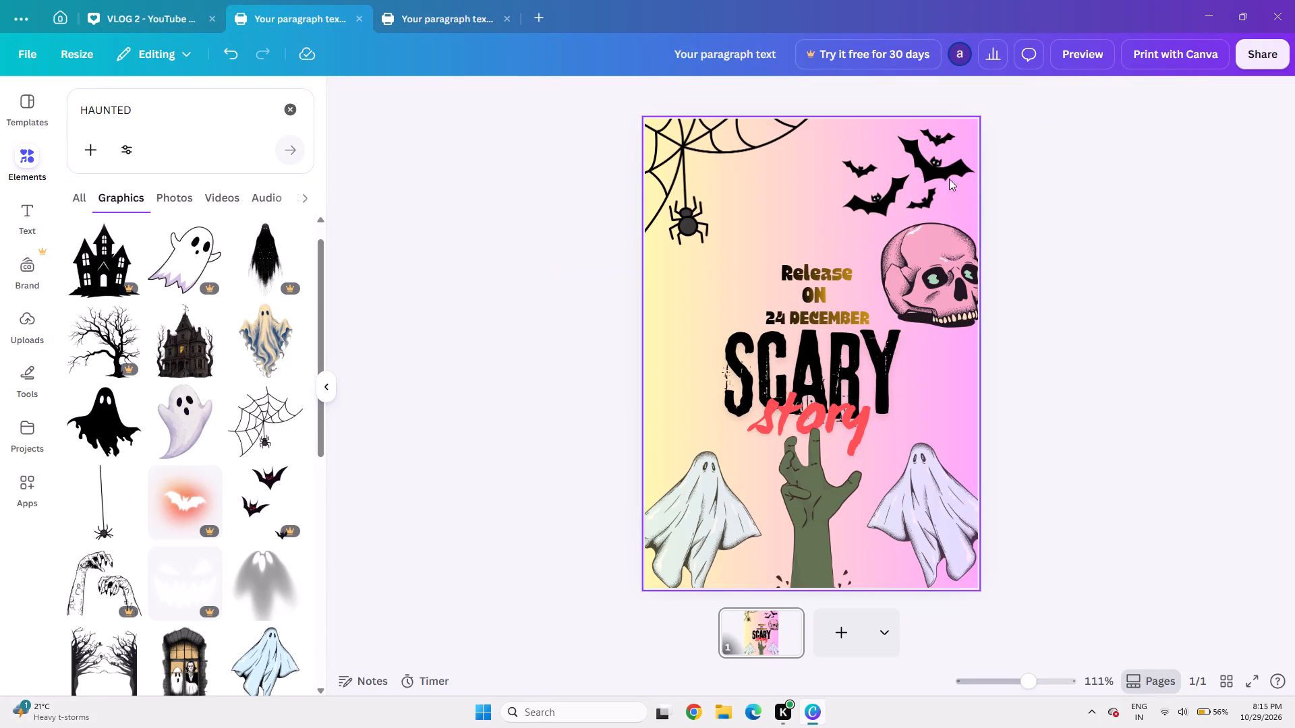
pyautogui.click(923, 173)
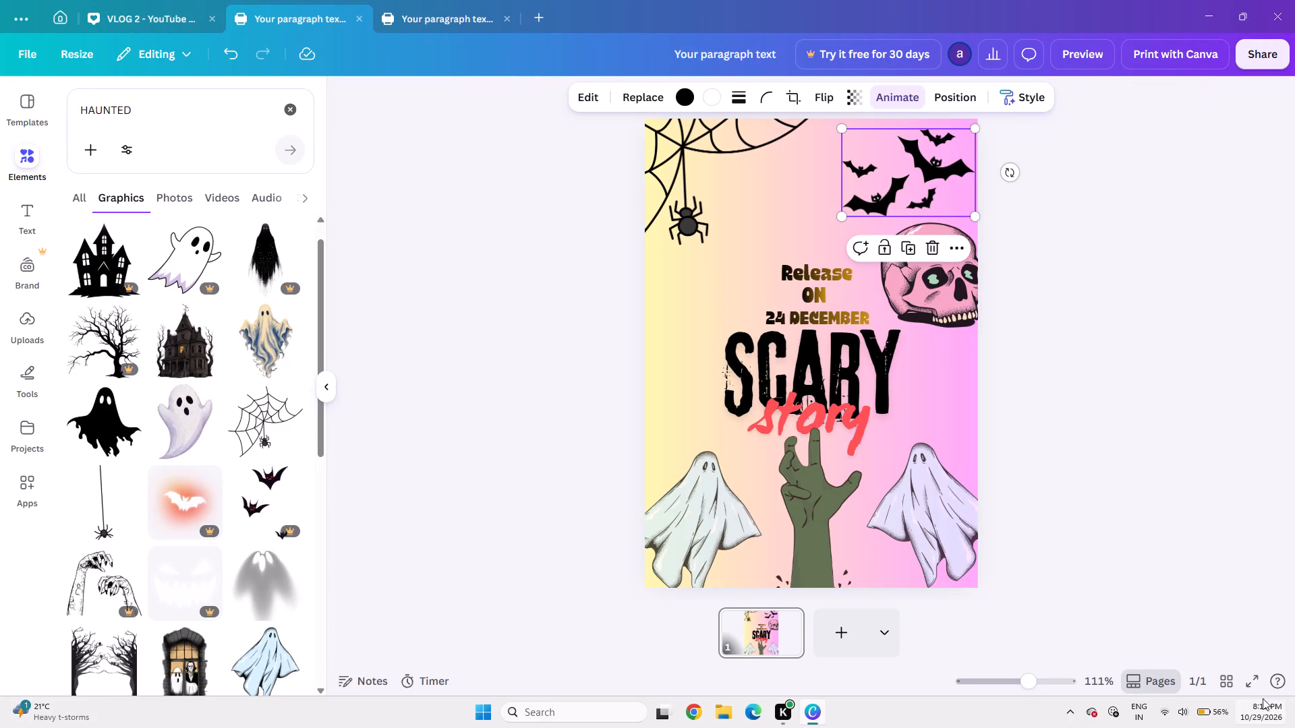
pyautogui.click(1255, 686)
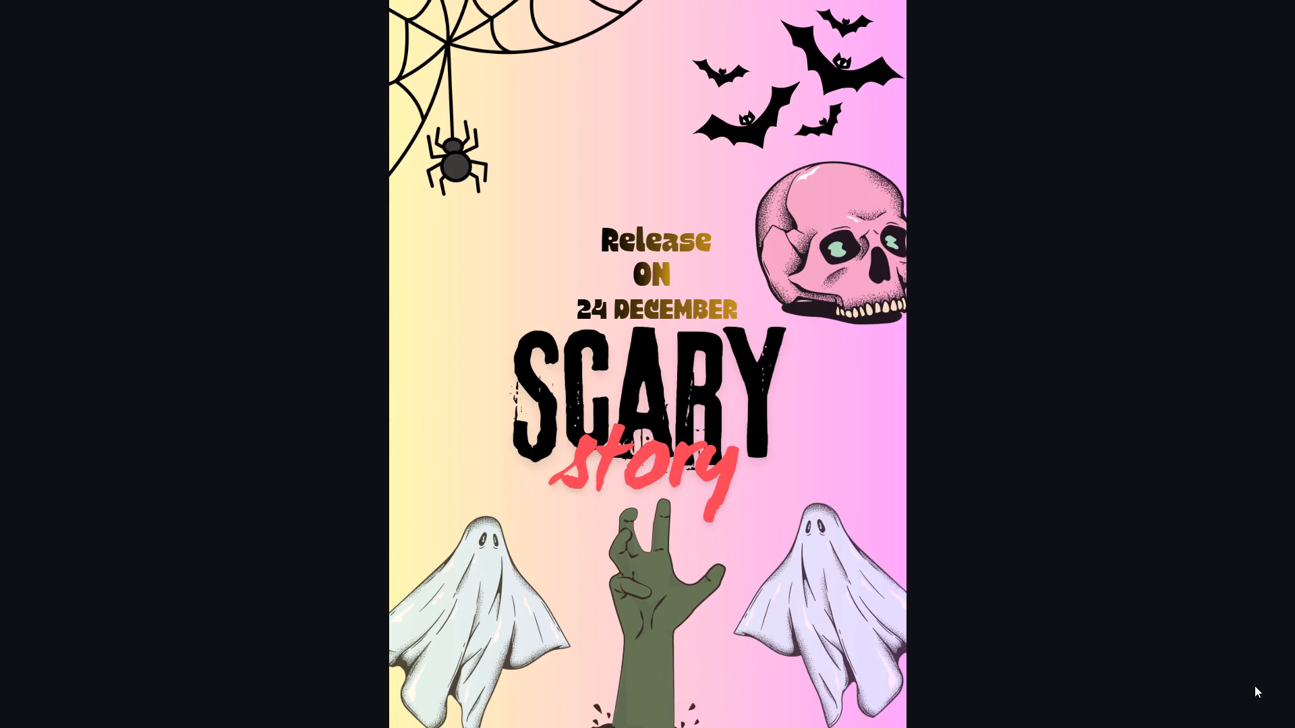
pyautogui.click(1267, 703)
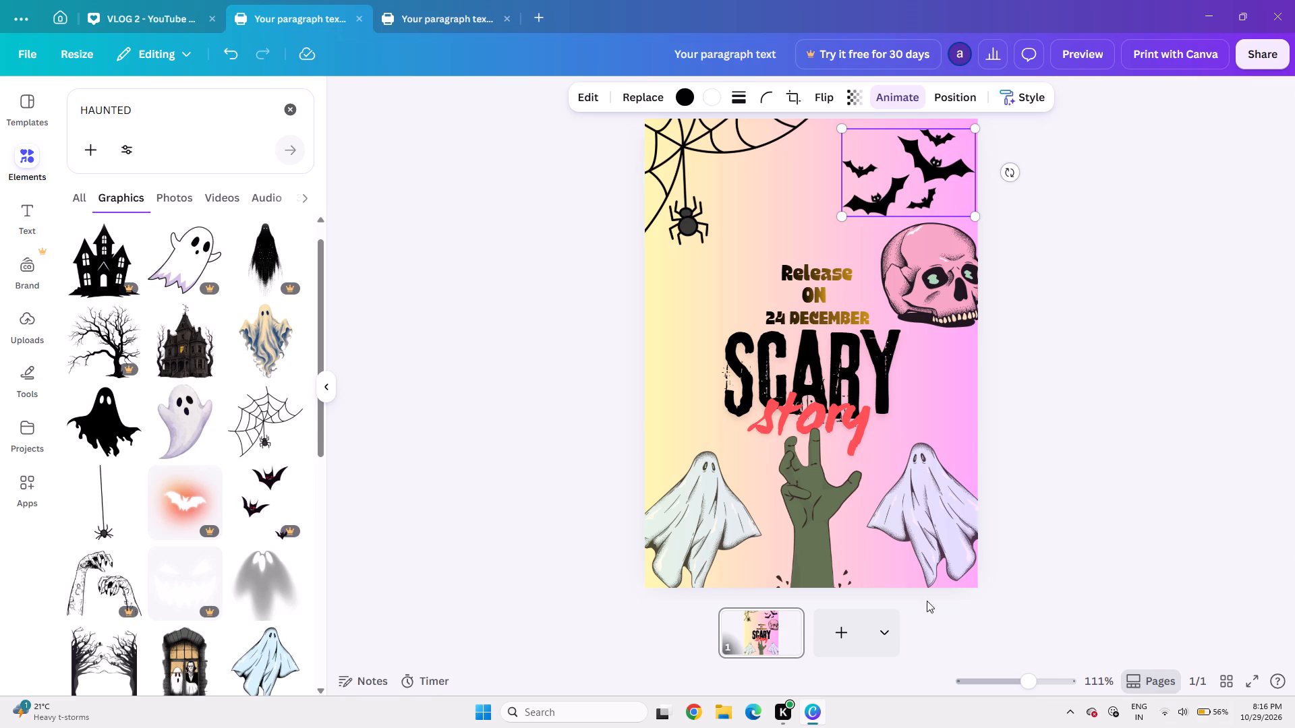
# Enlarge the green zombie hand to about 45 mm wide and nudge it slightly left towards the page's centre line.
pyautogui.click(823, 547)
pyautogui.click(809, 508)
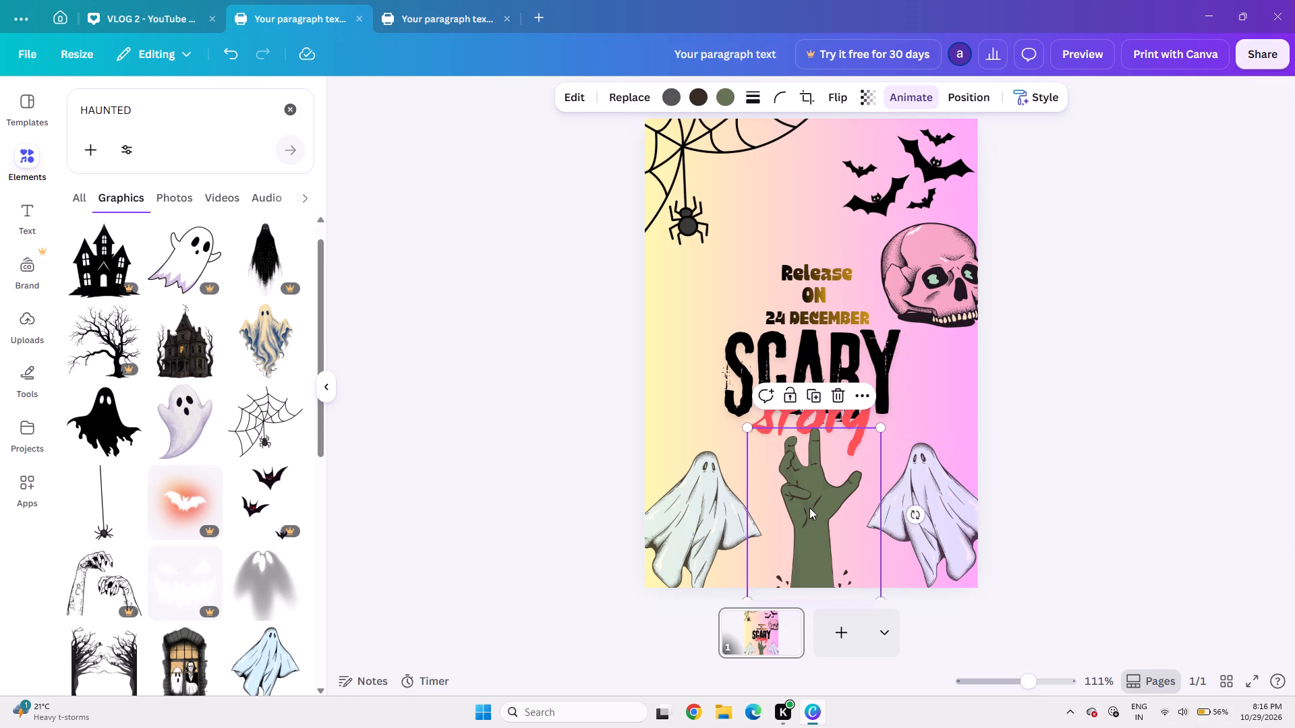
pyautogui.scroll(-2, 828, 506)
pyautogui.click(1080, 450)
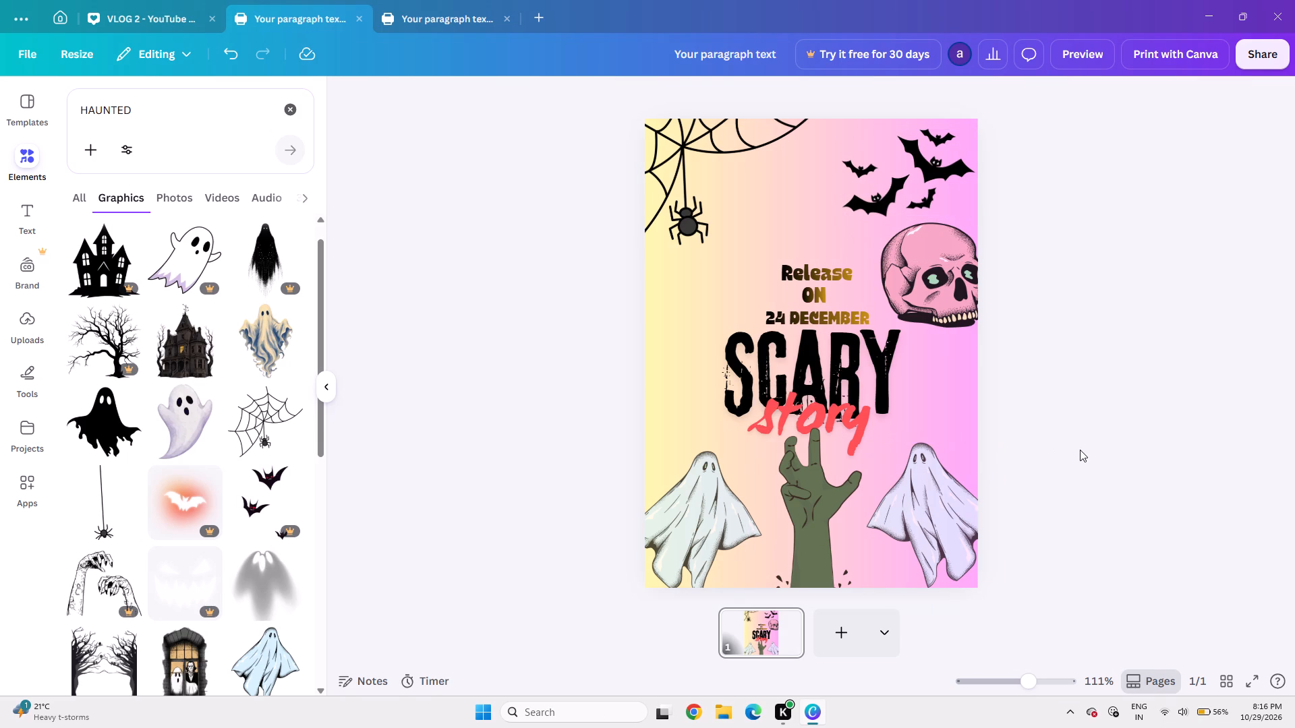
pyautogui.click(1152, 477)
pyautogui.click(795, 524)
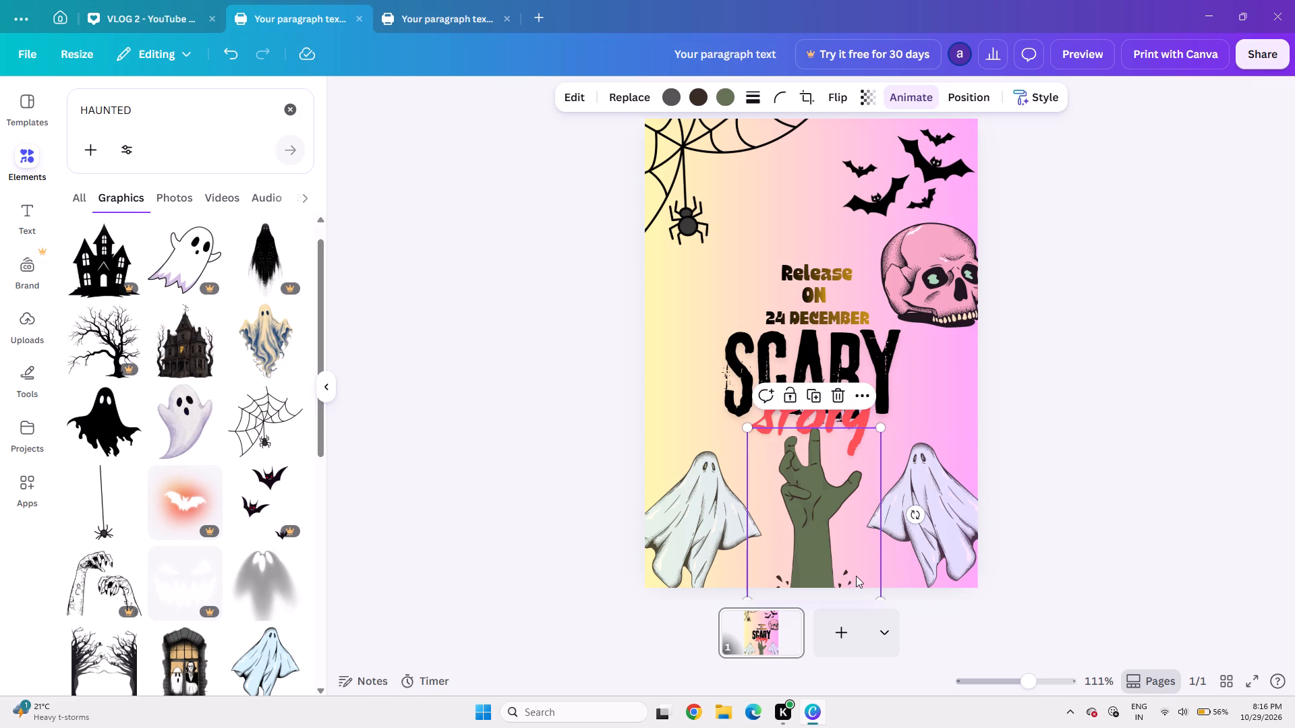
pyautogui.moveTo(879, 597); pyautogui.dragTo(882, 612)
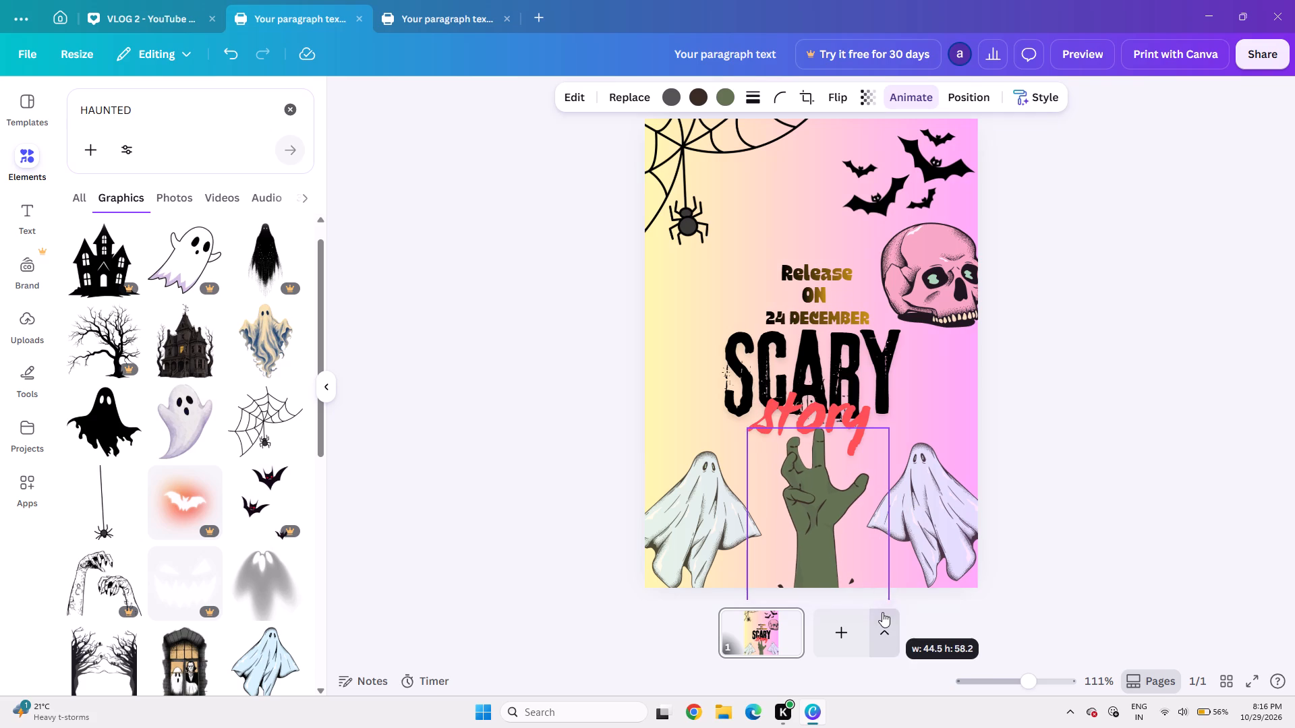
pyautogui.moveTo(882, 612); pyautogui.dragTo(885, 618)
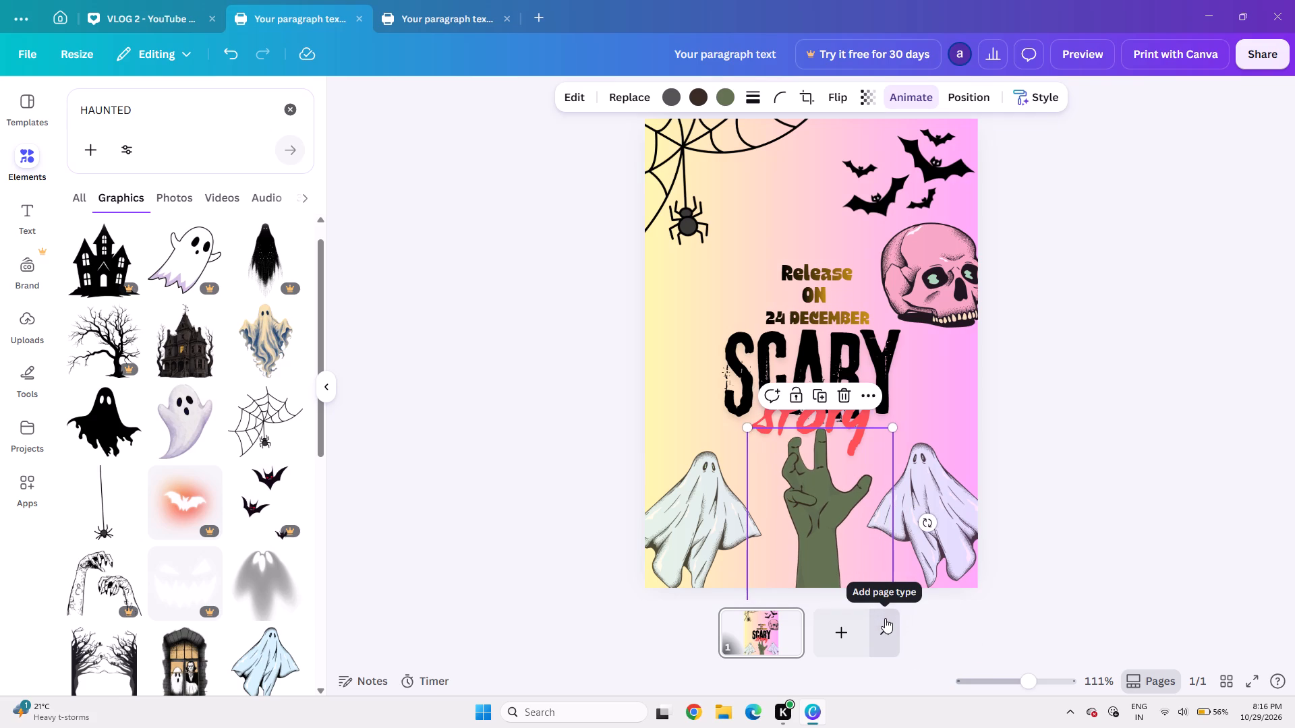
pyautogui.click(785, 516)
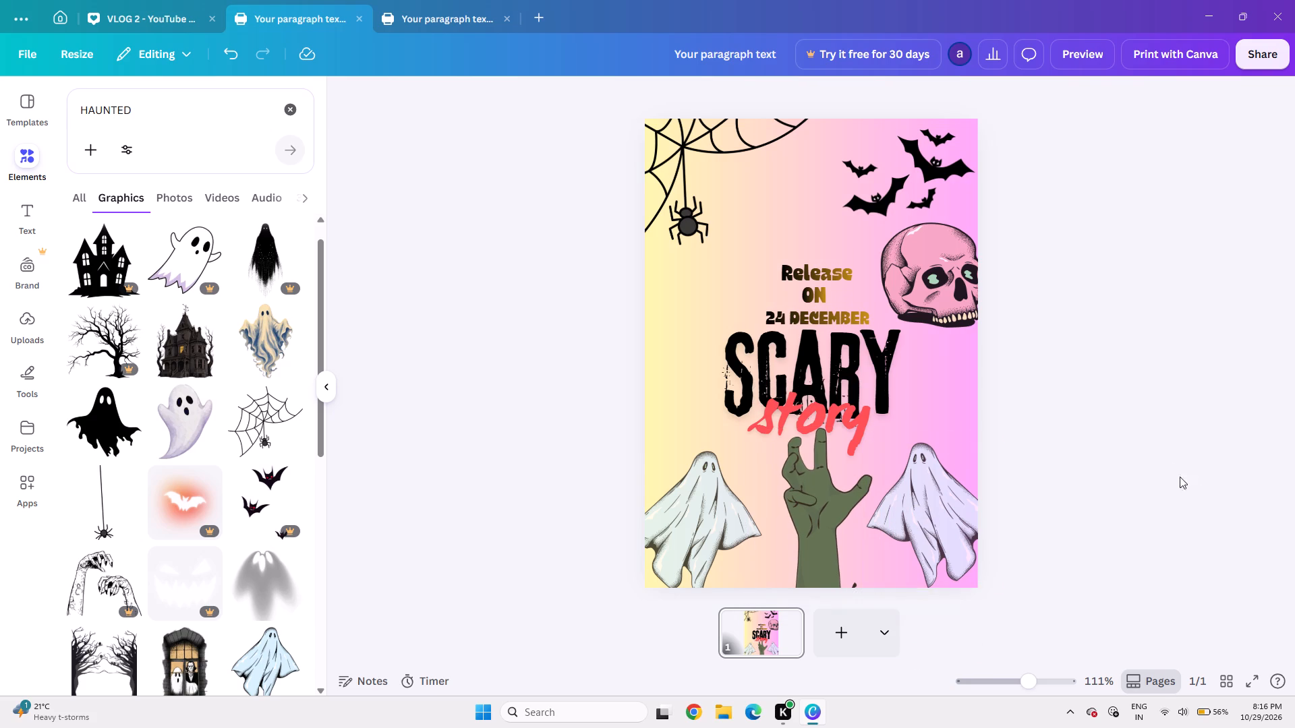
pyautogui.click(796, 538)
pyautogui.press('Left')
pyautogui.press('Left')
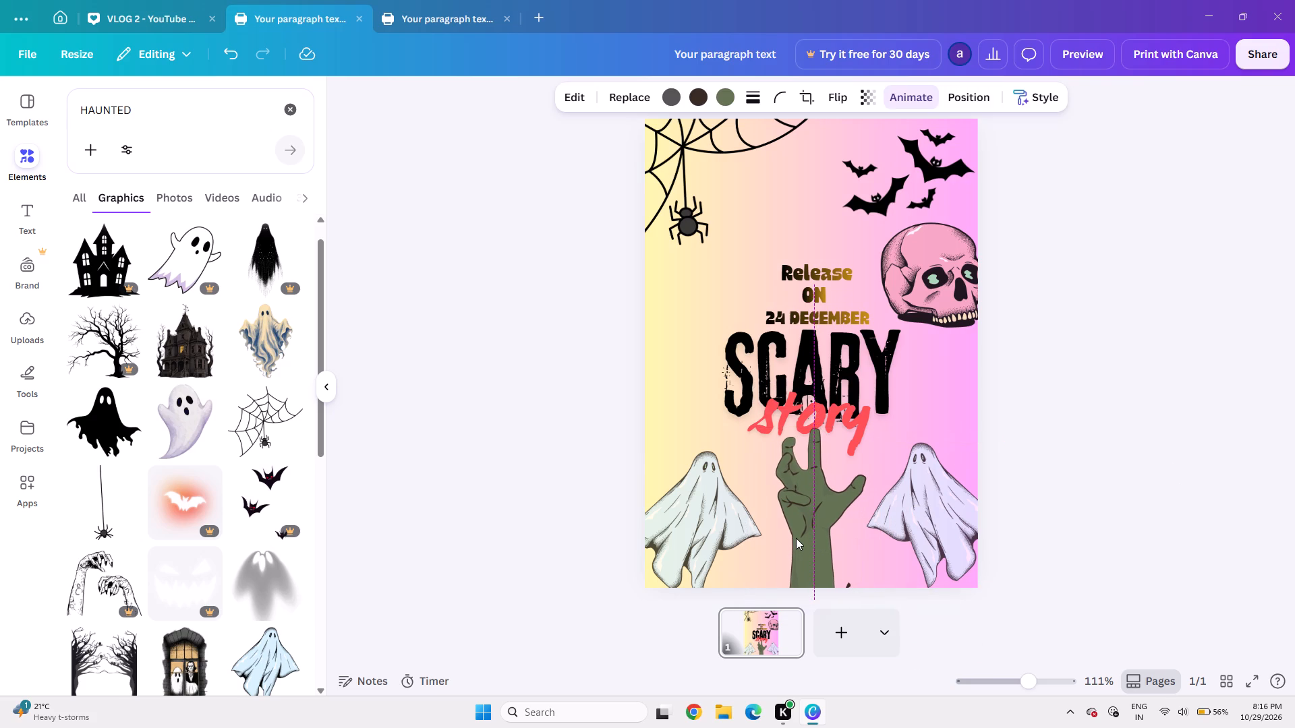
# Play the invitation in full screen to check the enlarged zombie hand's motion, and return to the editor.
pyautogui.click(1257, 675)
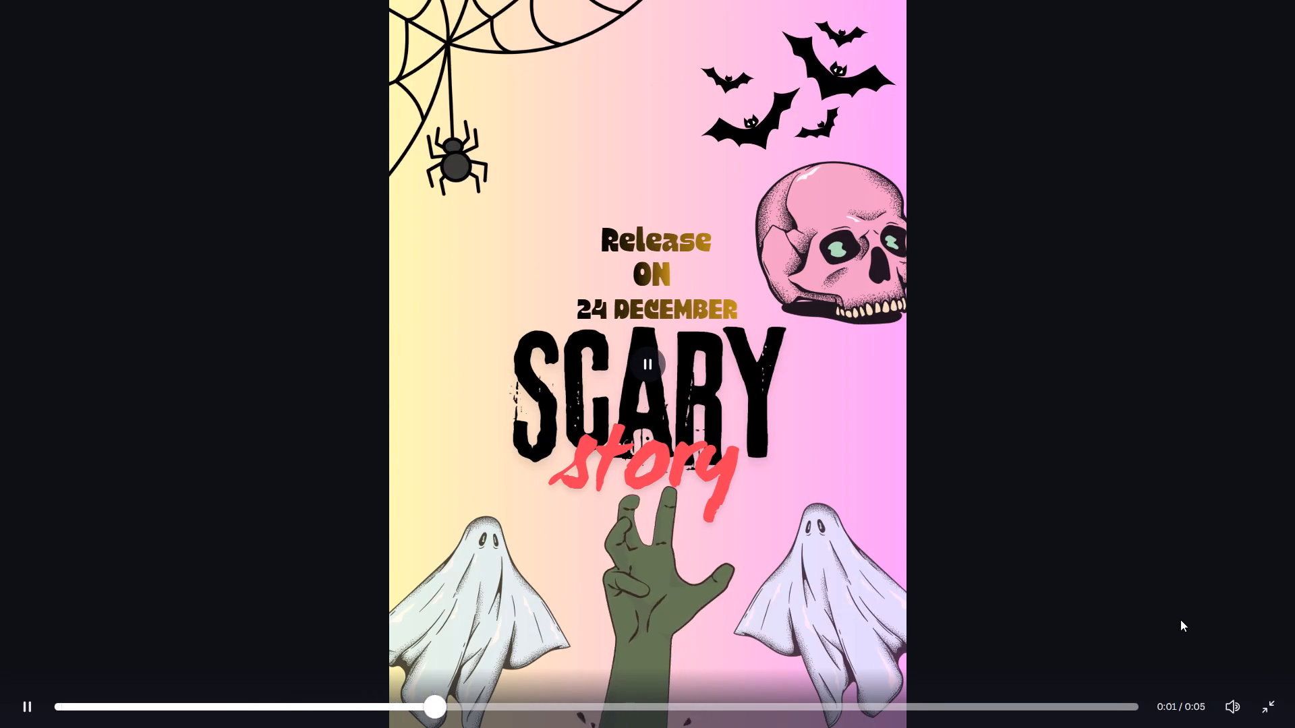
pyautogui.click(1273, 702)
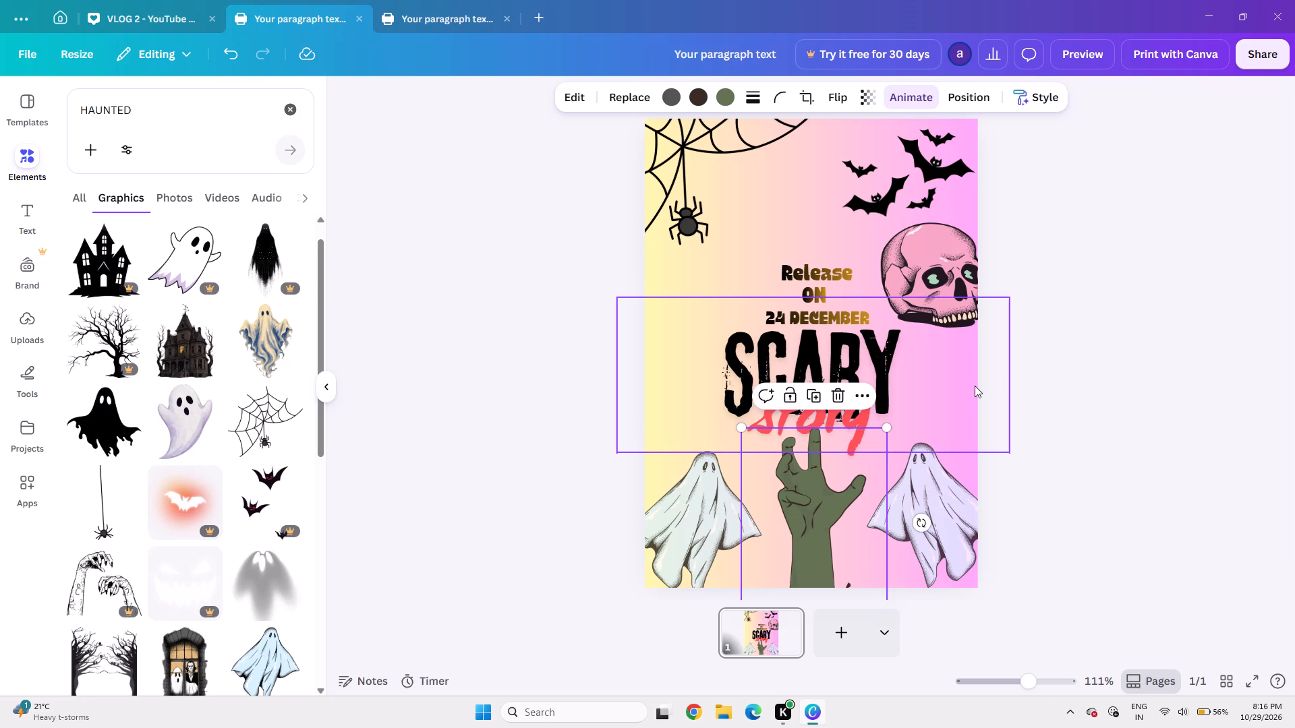
# Replace the spider web's animation with the Ink reveal effect, look through the other animation options, and deselect the web.
pyautogui.click(680, 231)
pyautogui.click(942, 102)
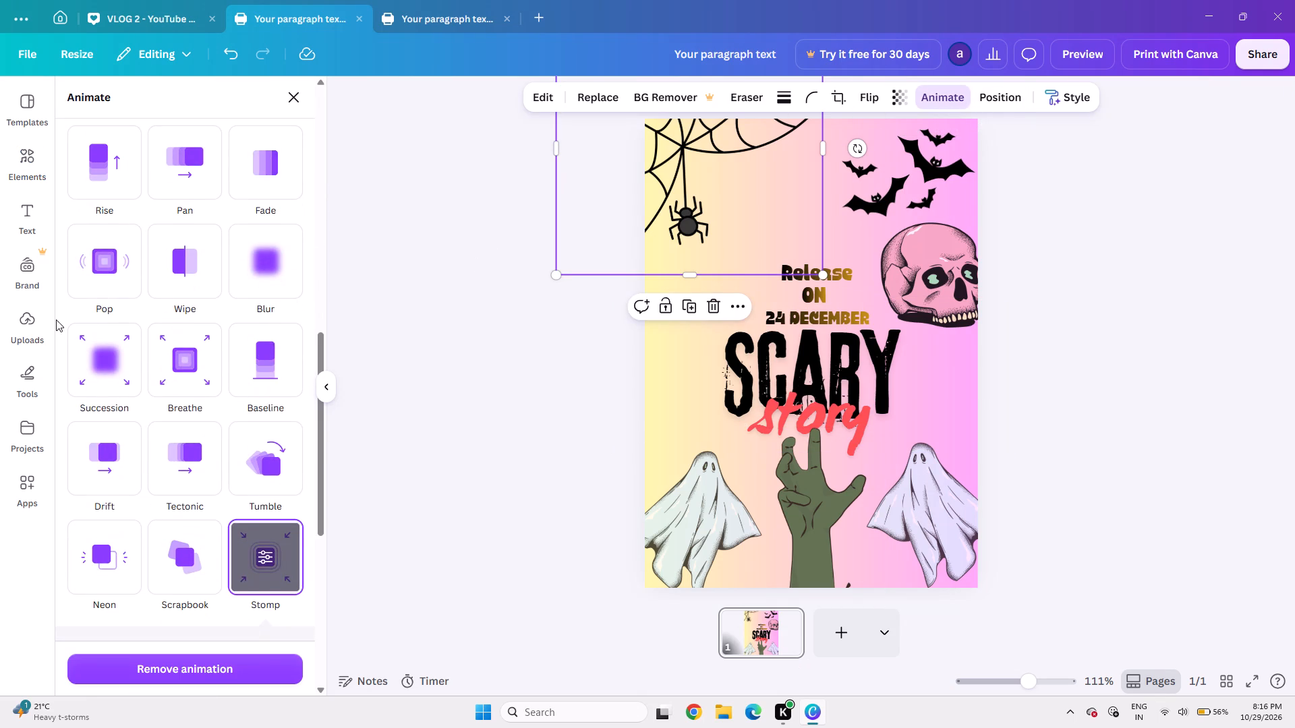
pyautogui.scroll(2, 175, 251)
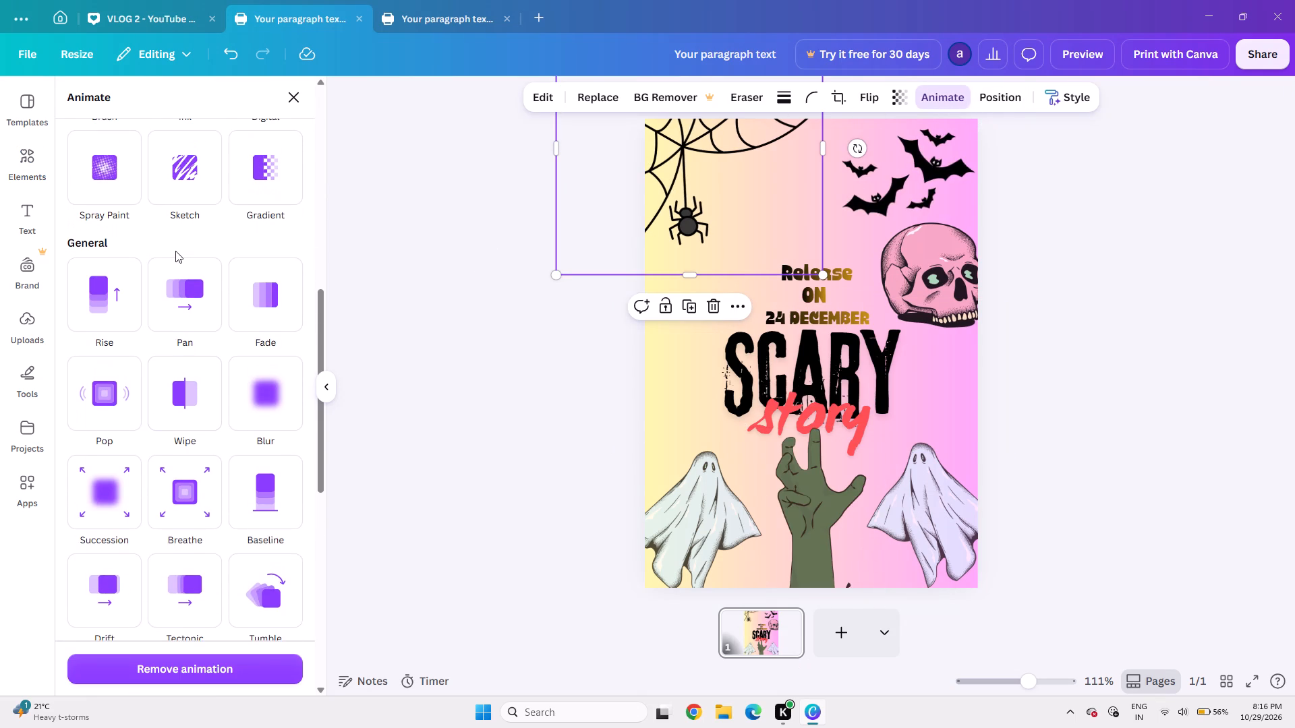
pyautogui.scroll(3, 175, 251)
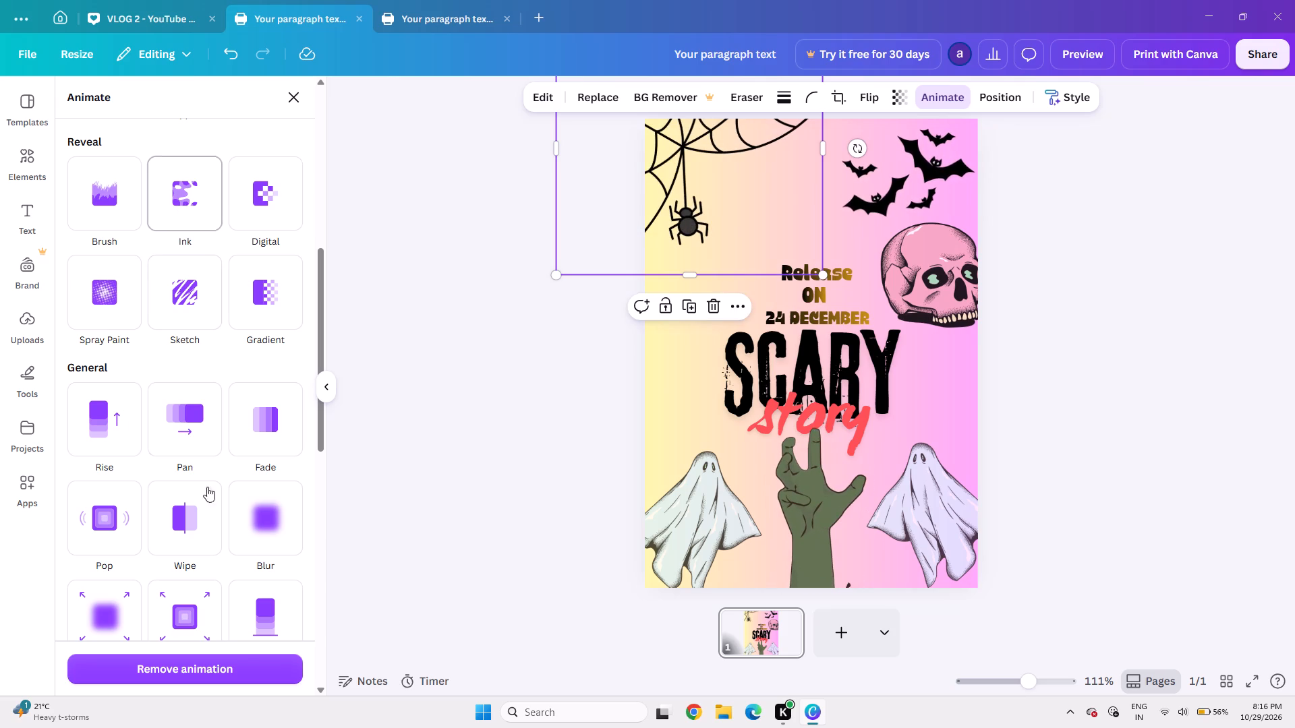
pyautogui.click(188, 200)
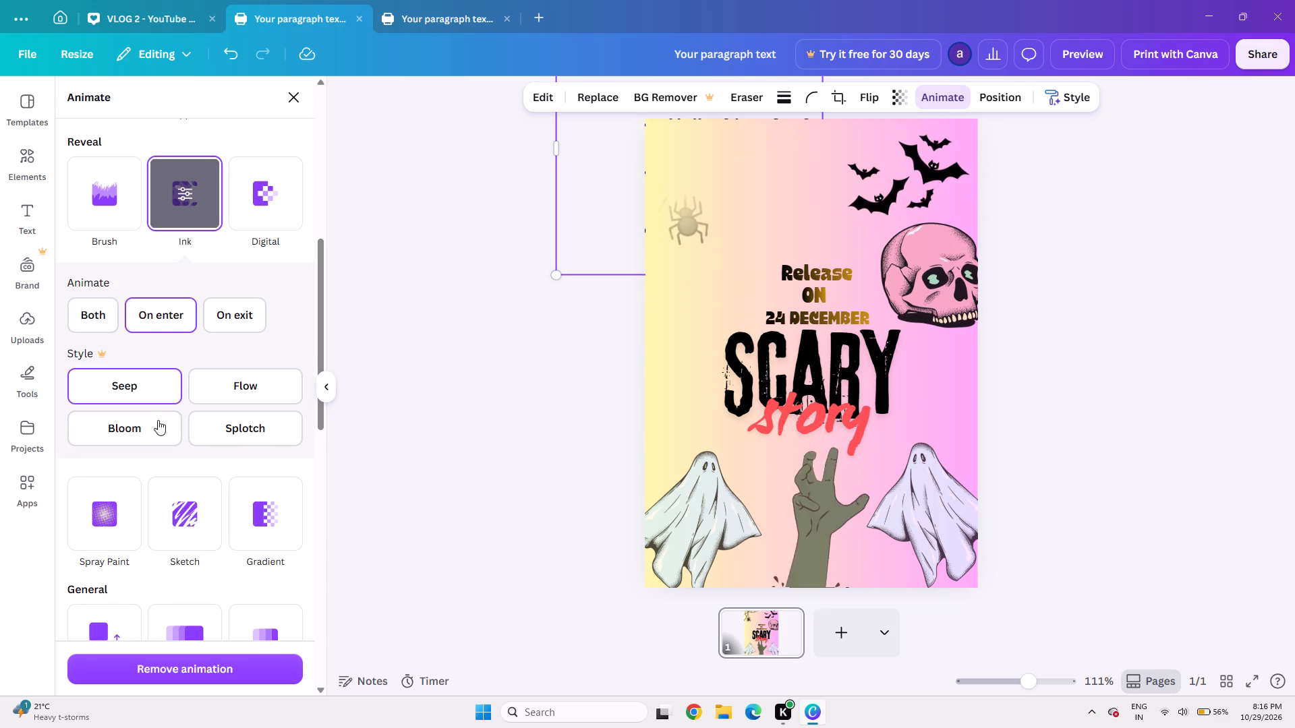
pyautogui.scroll(-1, 144, 478)
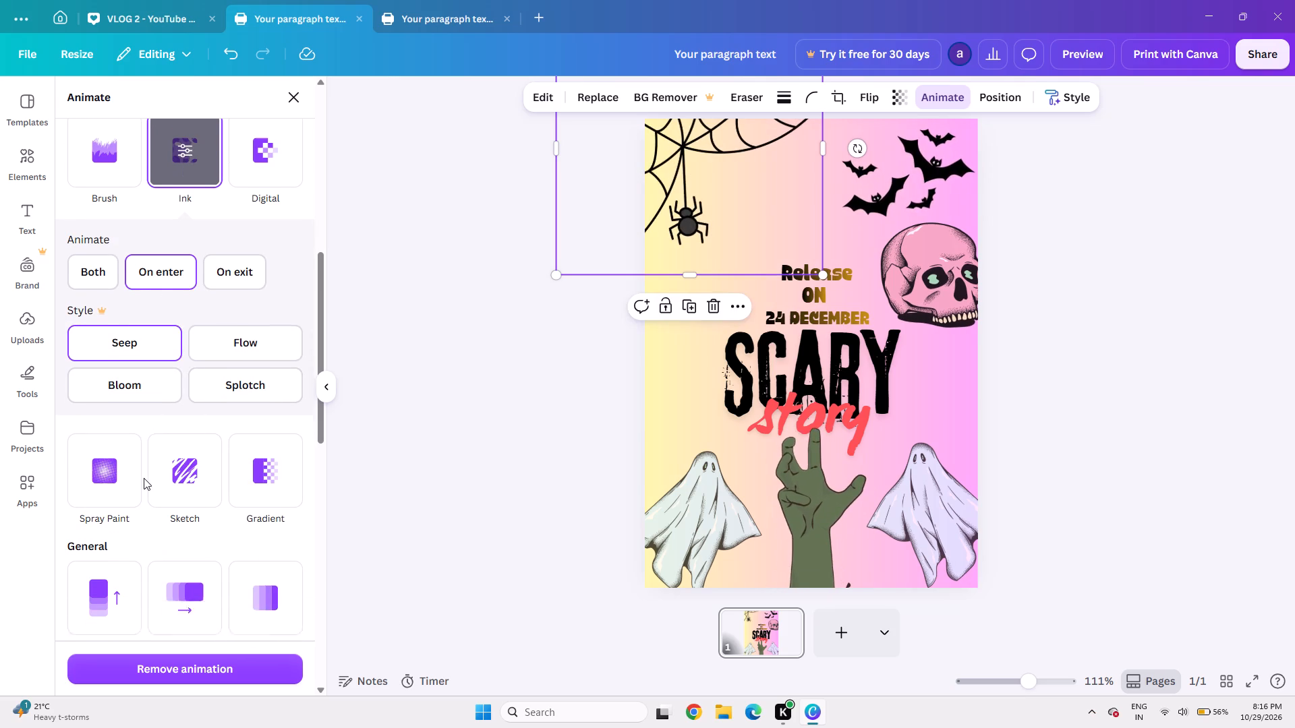
pyautogui.scroll(-4, 144, 478)
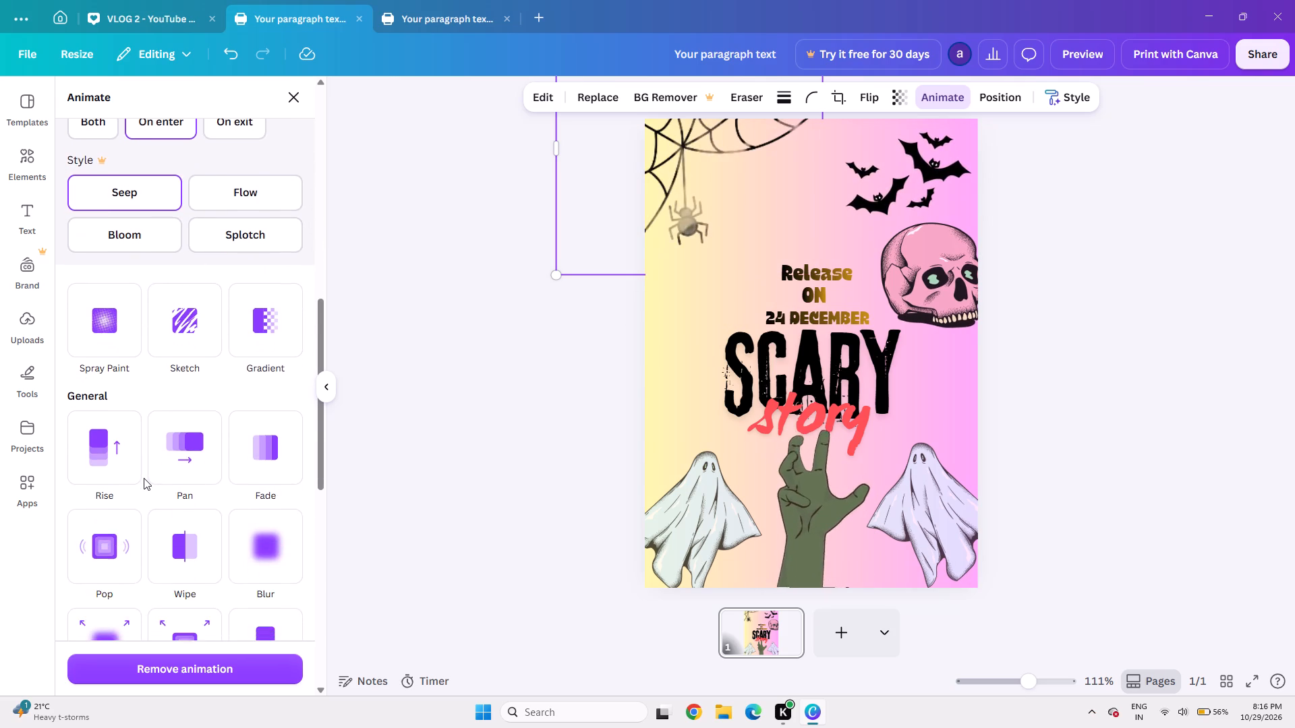
pyautogui.scroll(-2, 144, 478)
pyautogui.scroll(-3, 260, 556)
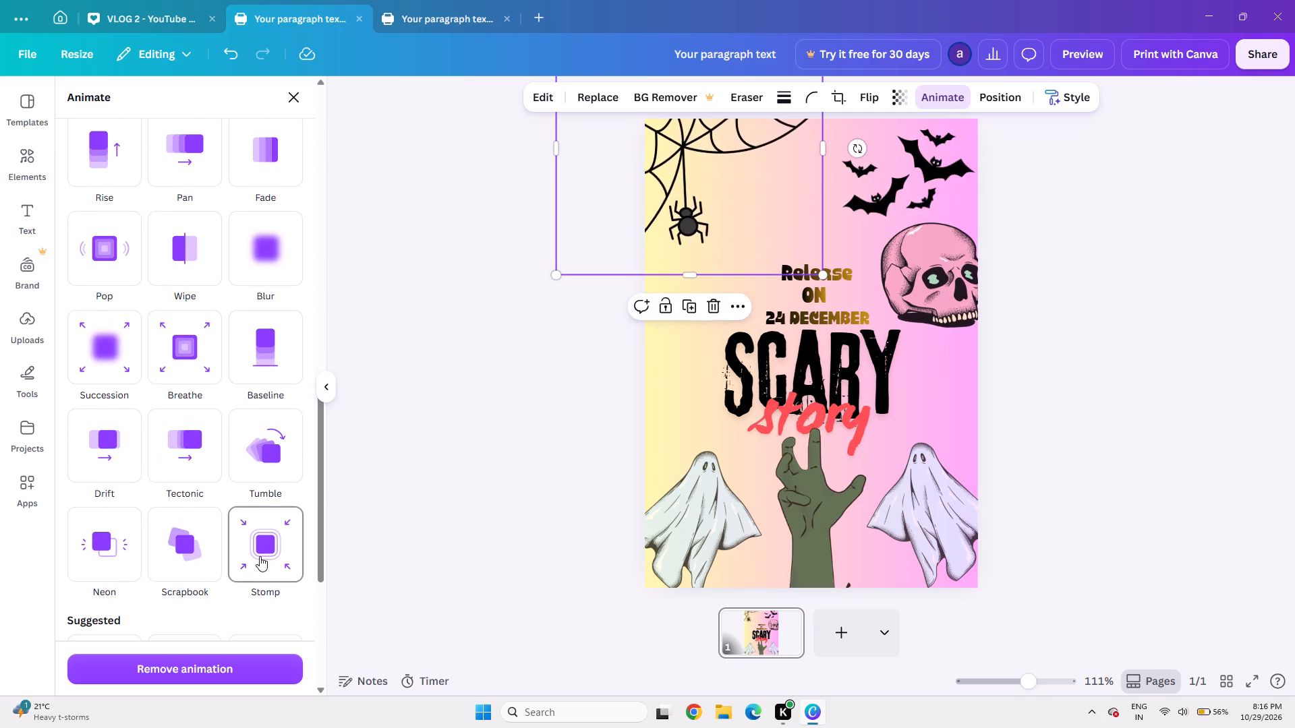
pyautogui.scroll(-3, 240, 599)
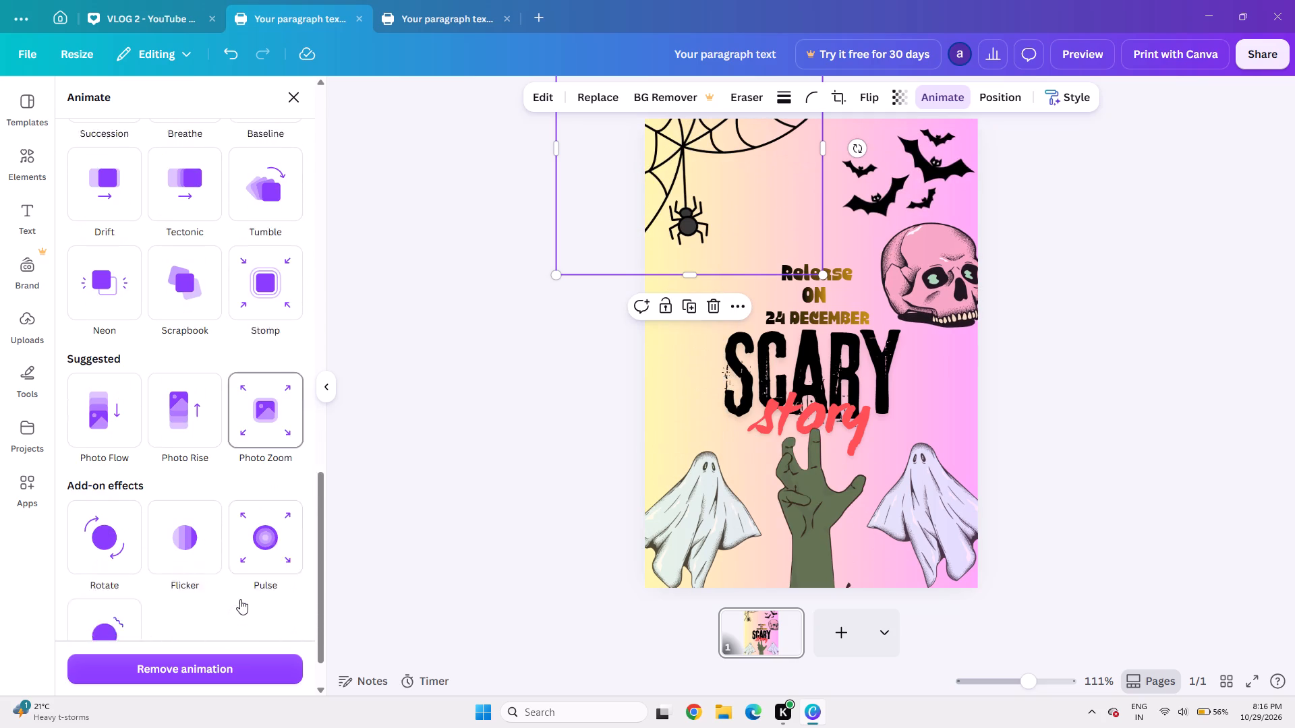
pyautogui.scroll(-4, 240, 599)
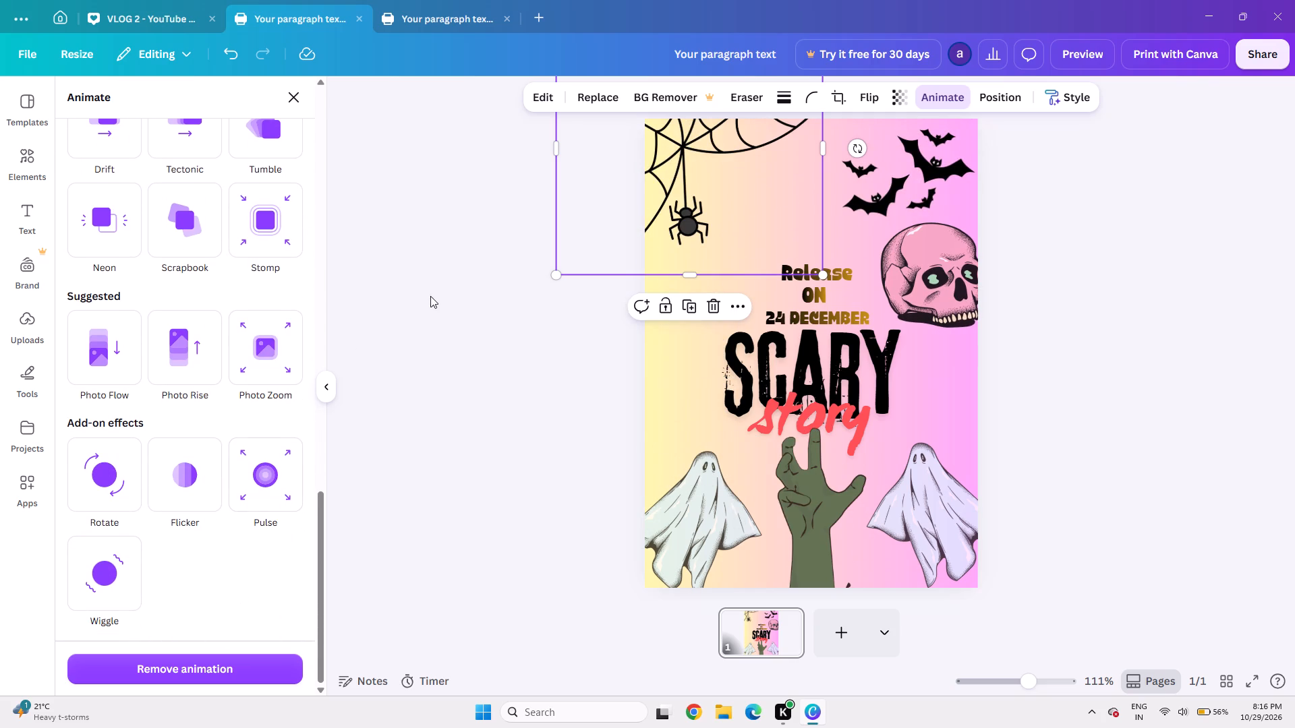
pyautogui.click(1067, 315)
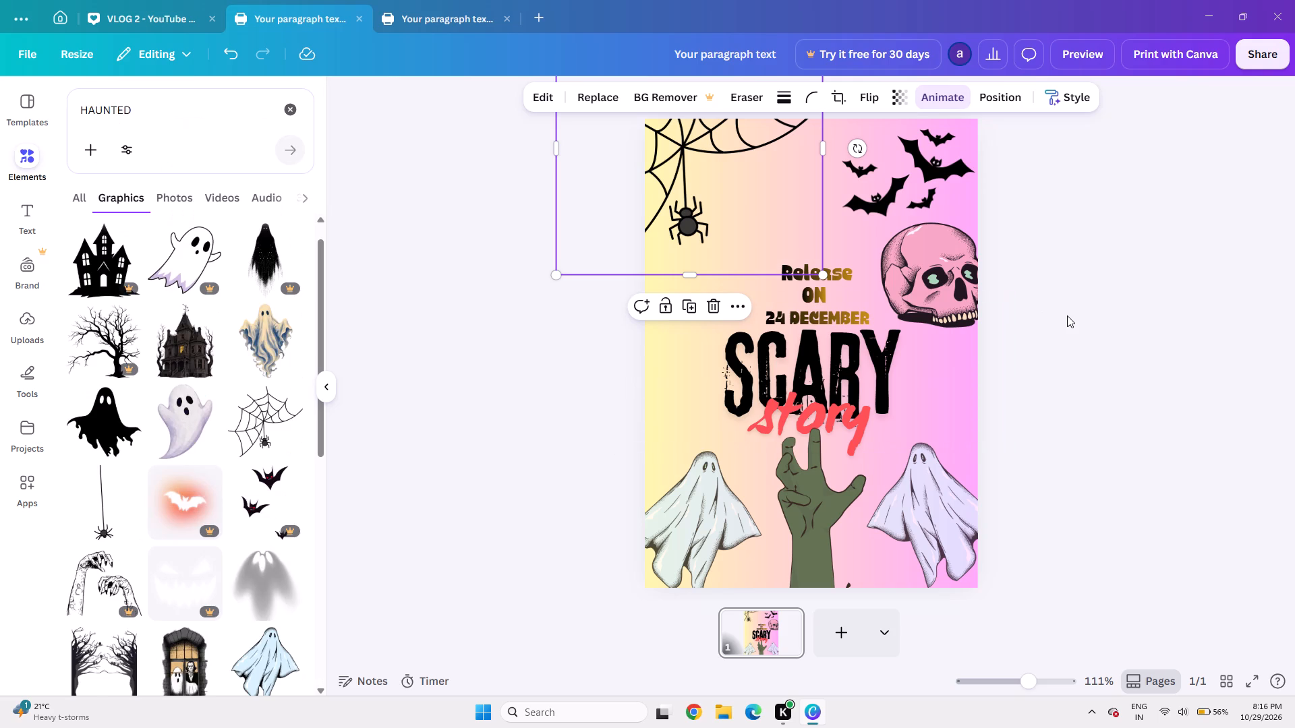
pyautogui.click(1136, 247)
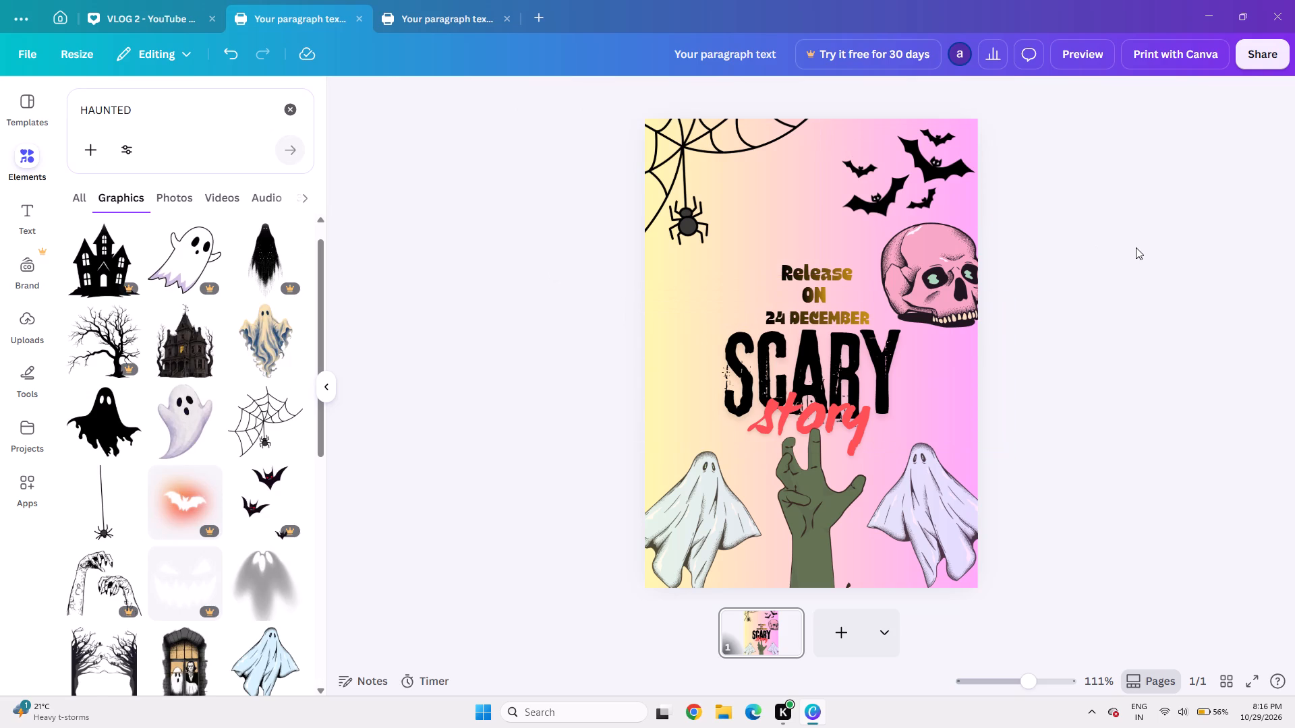
# Play the invitation in full screen to check the spider web's Ink animation, and return to the editor.
pyautogui.click(1248, 679)
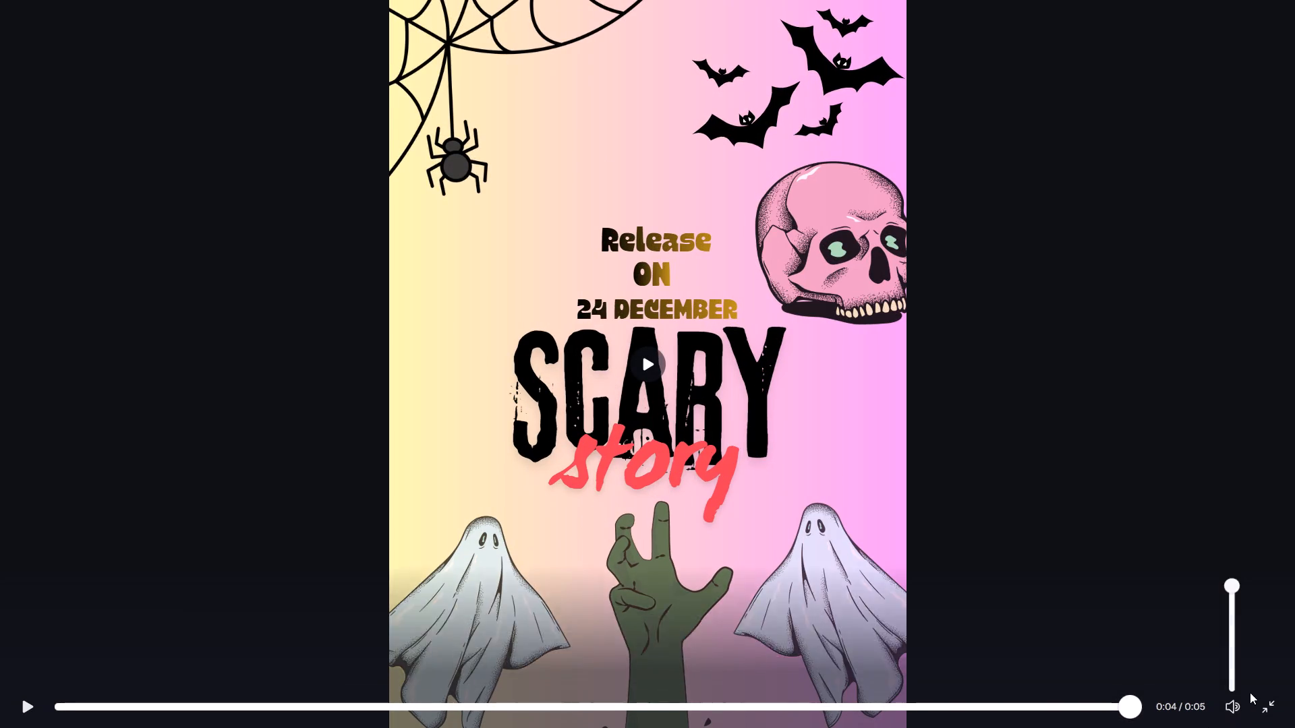
pyautogui.click(1262, 707)
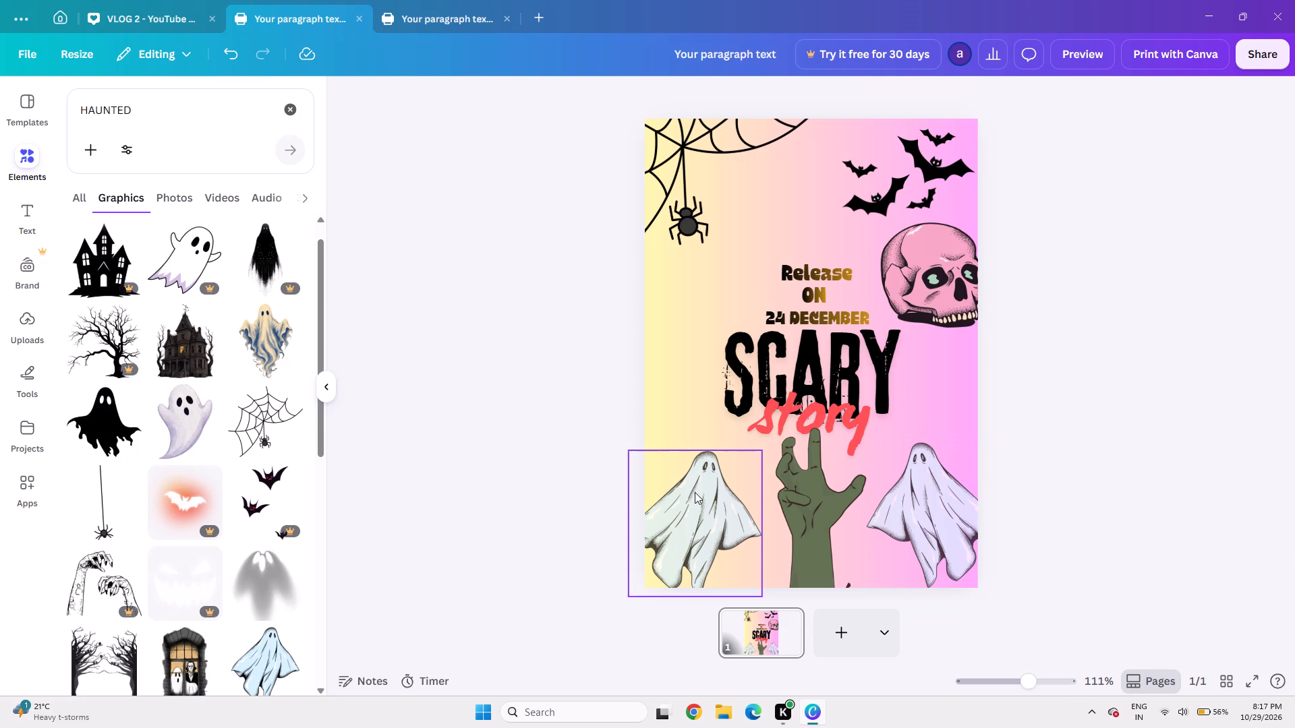
# Apply the Breathe animation to the ghost on the left of the green zombie hand.
pyautogui.click(695, 492)
pyautogui.click(937, 162)
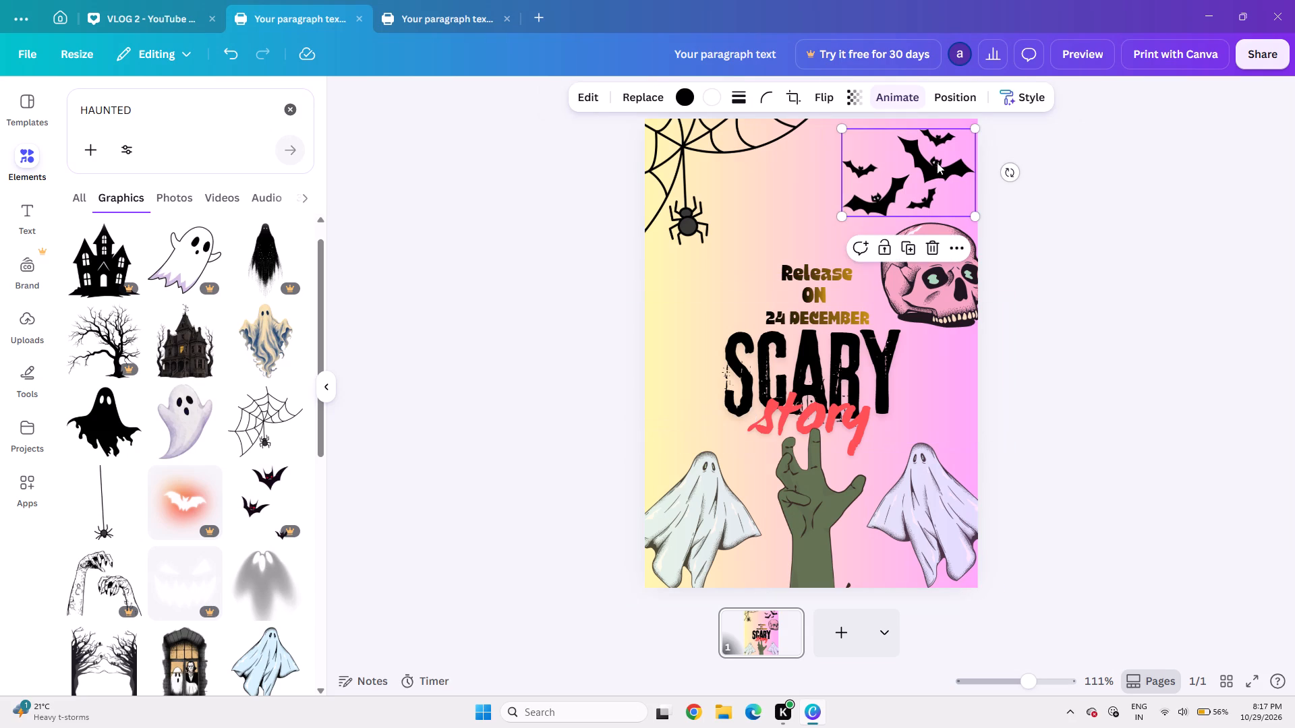
pyautogui.click(889, 105)
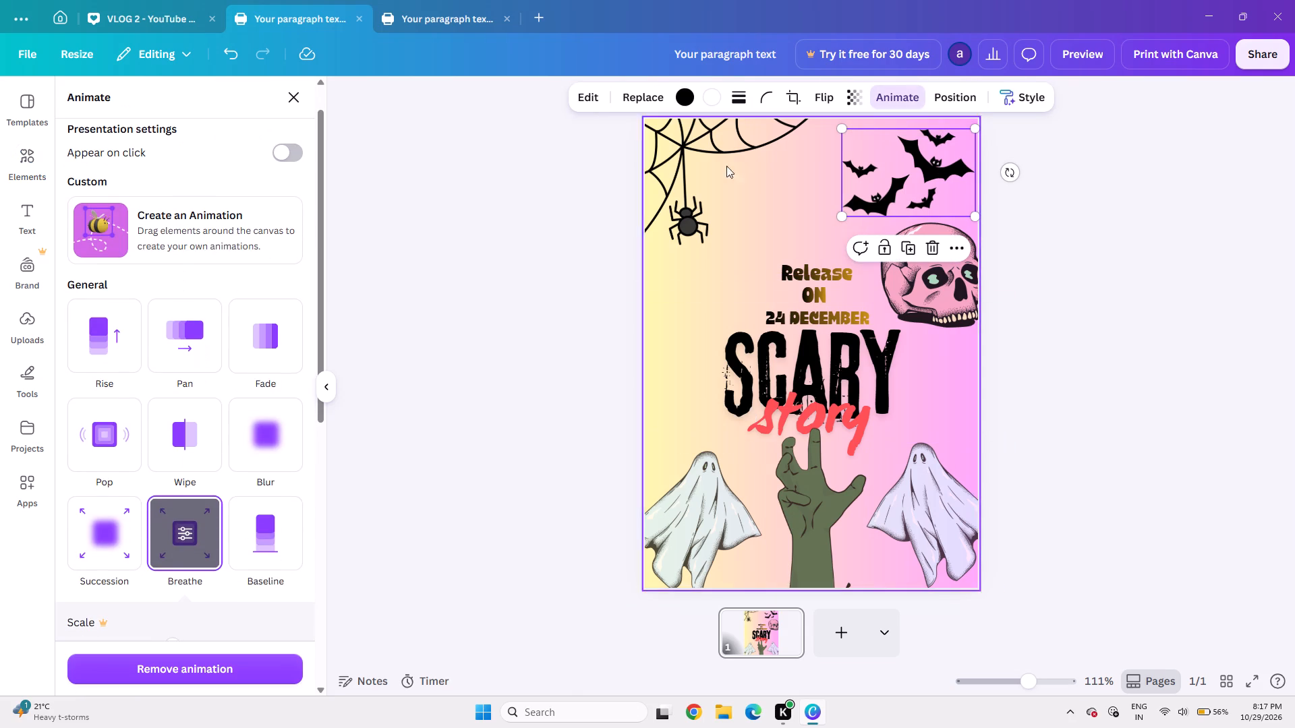
pyautogui.click(699, 472)
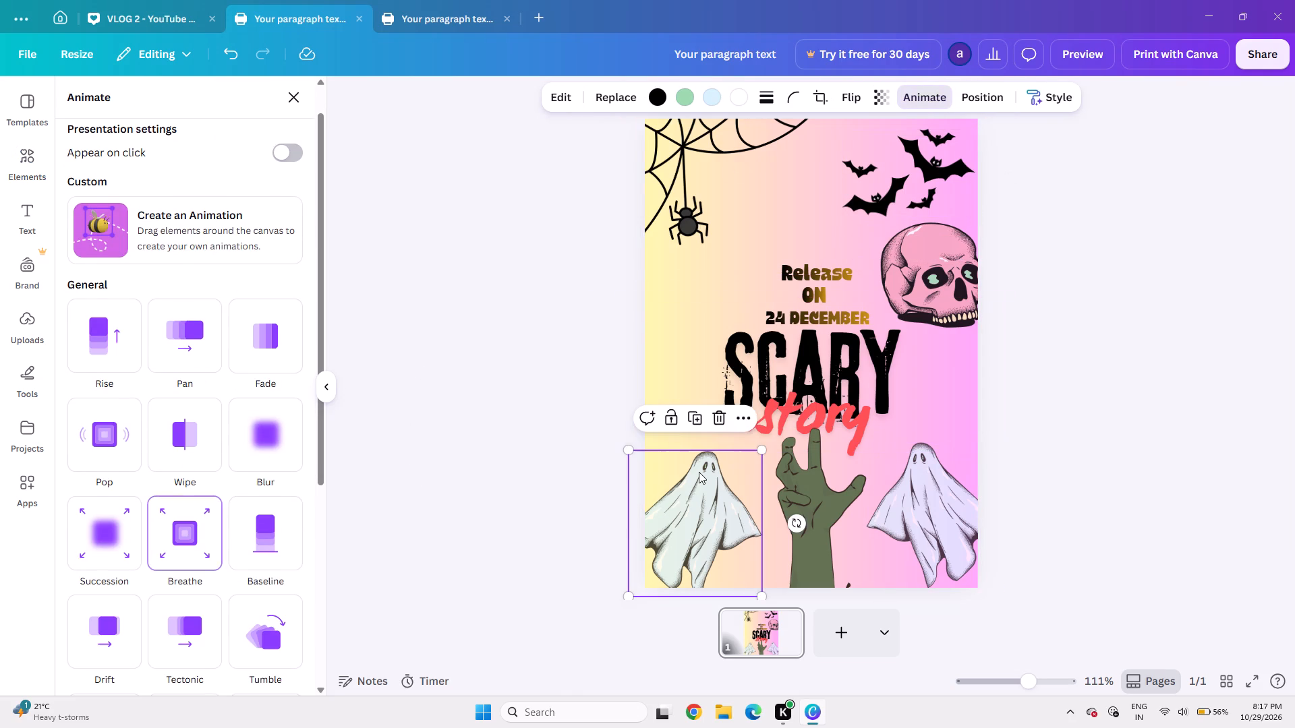
pyautogui.scroll(-1, 162, 608)
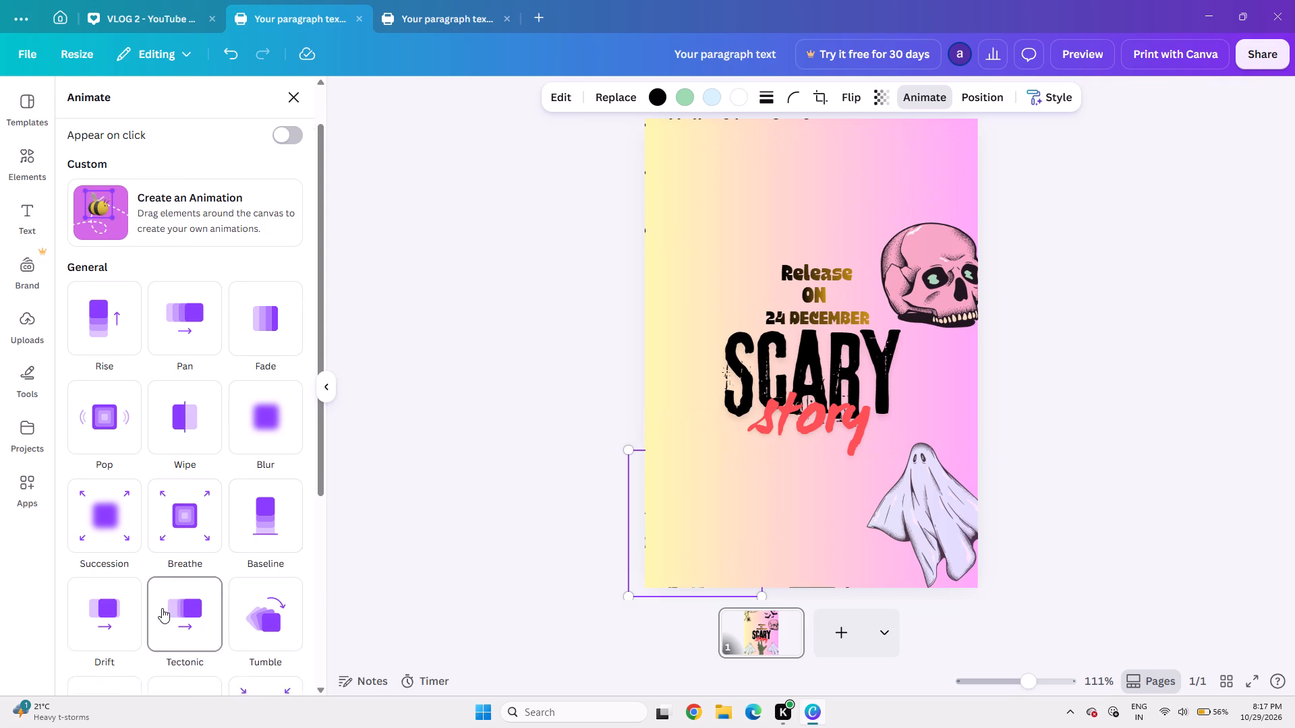
pyautogui.scroll(-1, 162, 608)
pyautogui.click(179, 526)
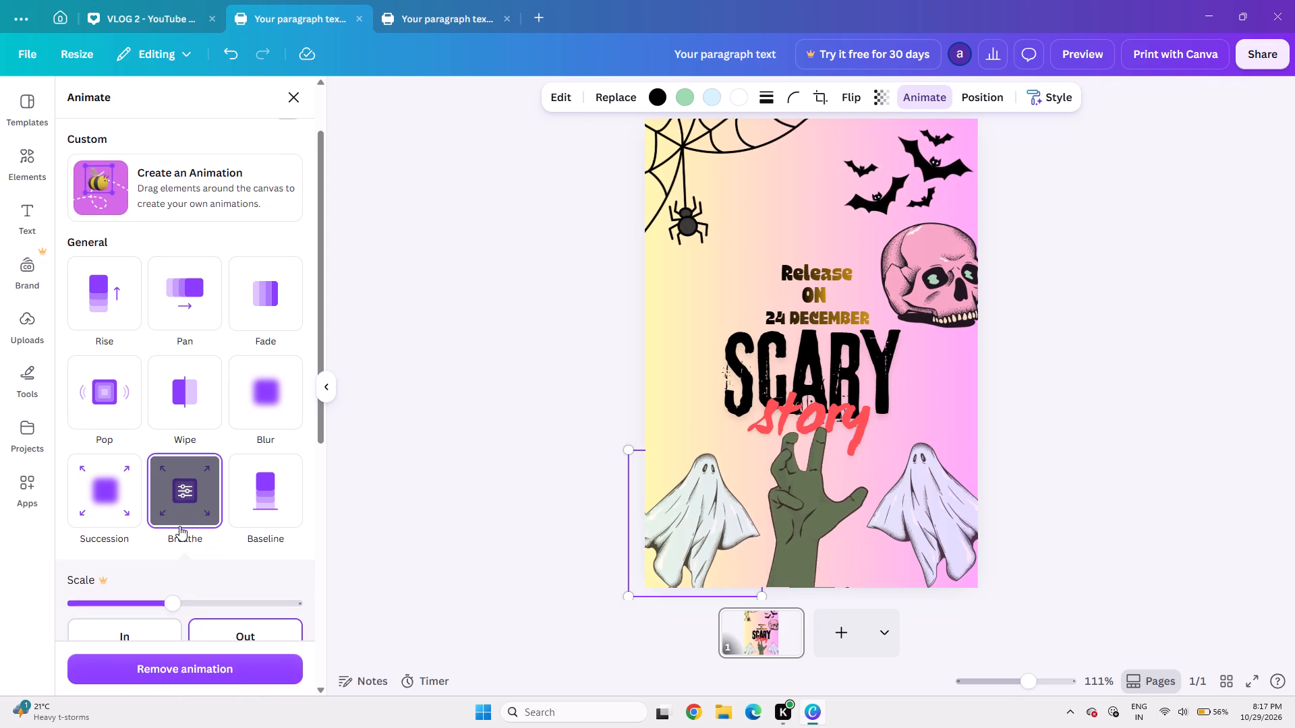
pyautogui.click(181, 508)
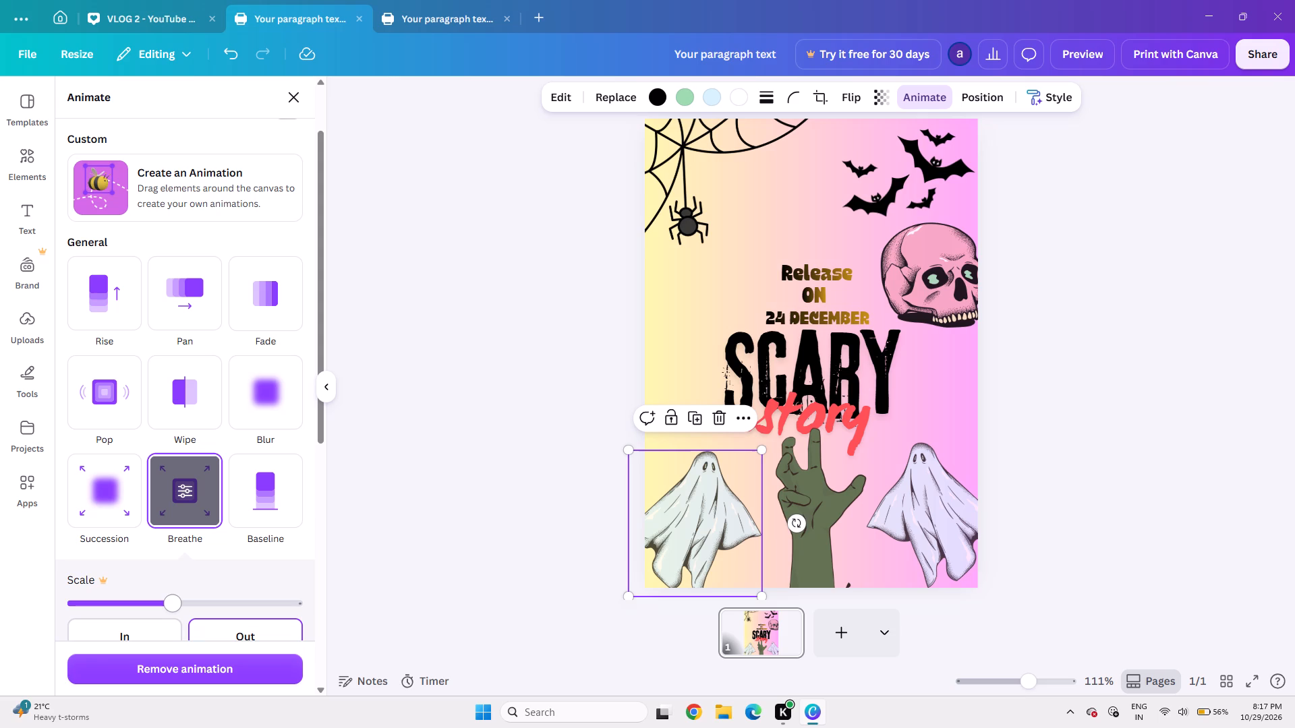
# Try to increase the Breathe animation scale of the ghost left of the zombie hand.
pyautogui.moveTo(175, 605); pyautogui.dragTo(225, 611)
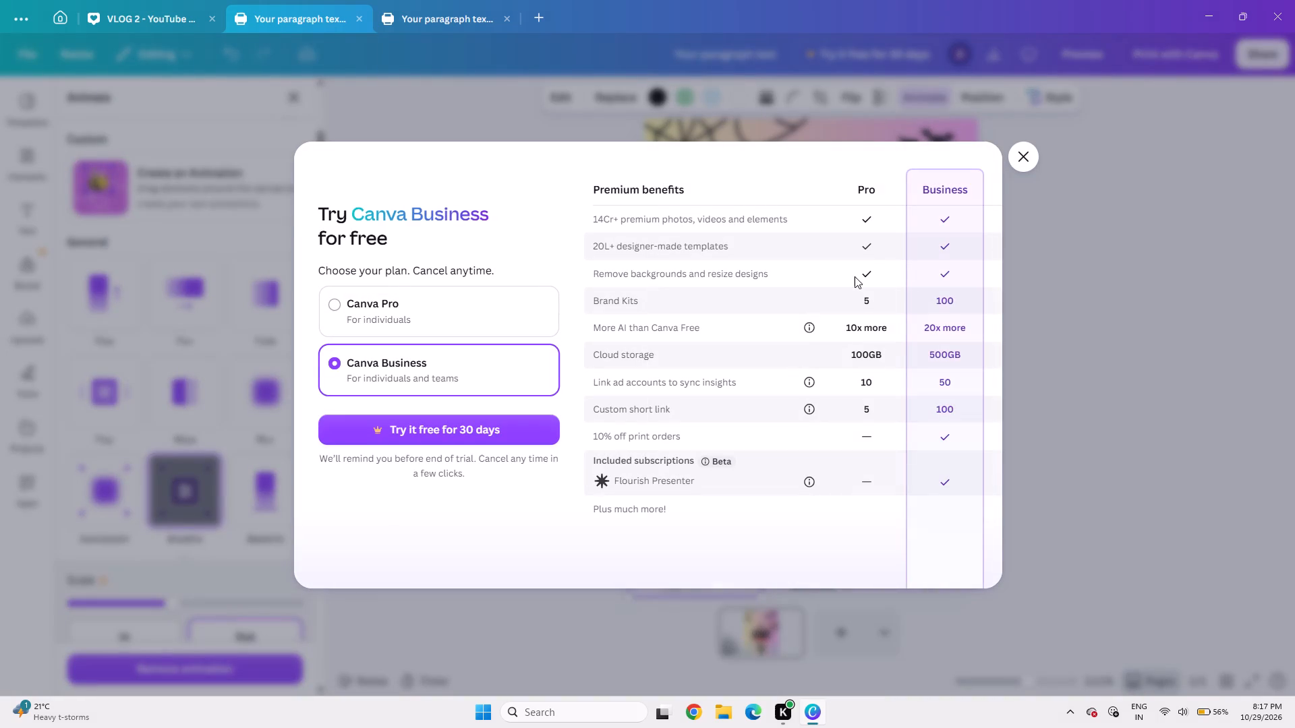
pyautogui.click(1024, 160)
# Apply the Breathe animation to the ghost on the right of the green zombie hand.
pyautogui.click(929, 473)
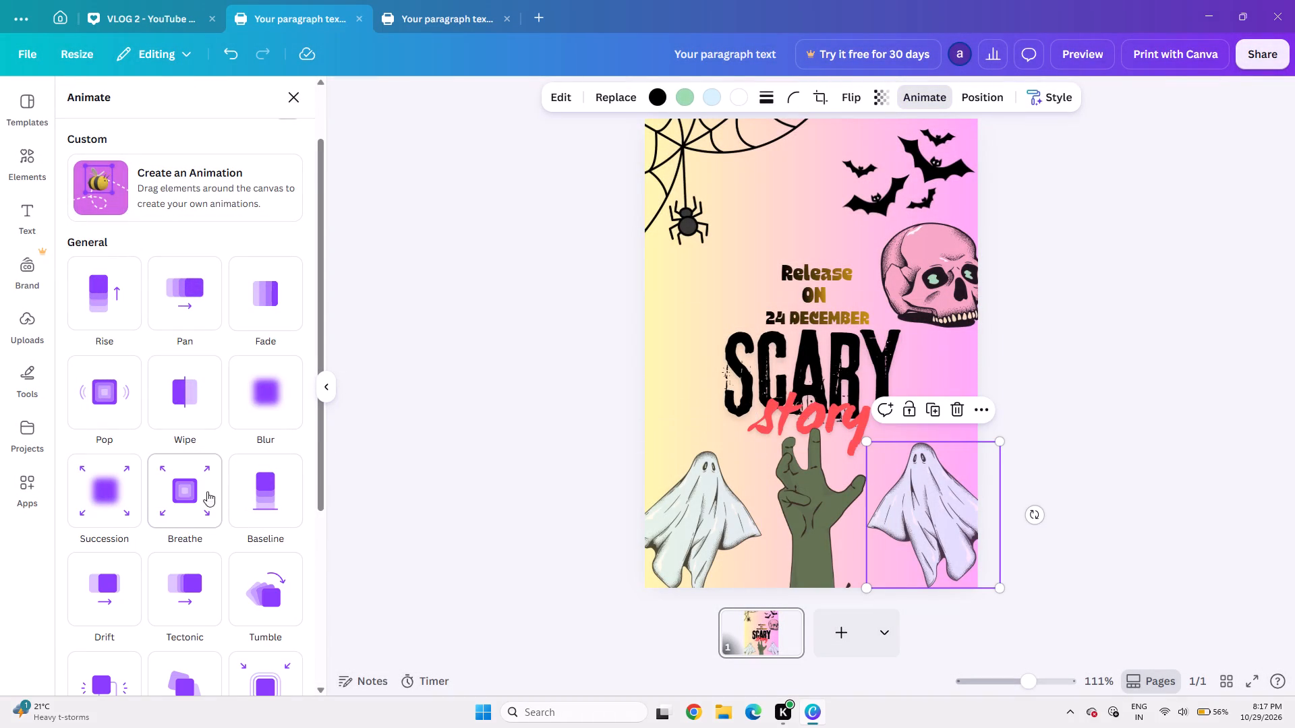
pyautogui.click(188, 489)
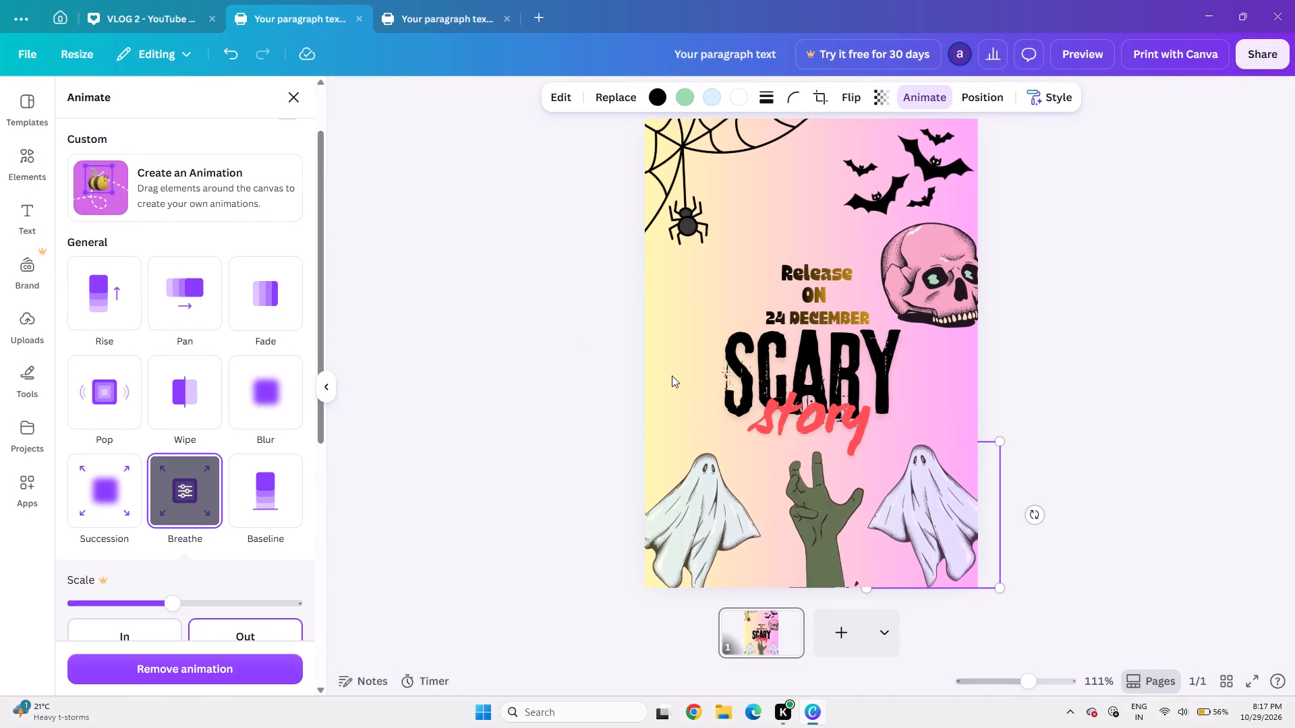
pyautogui.click(948, 495)
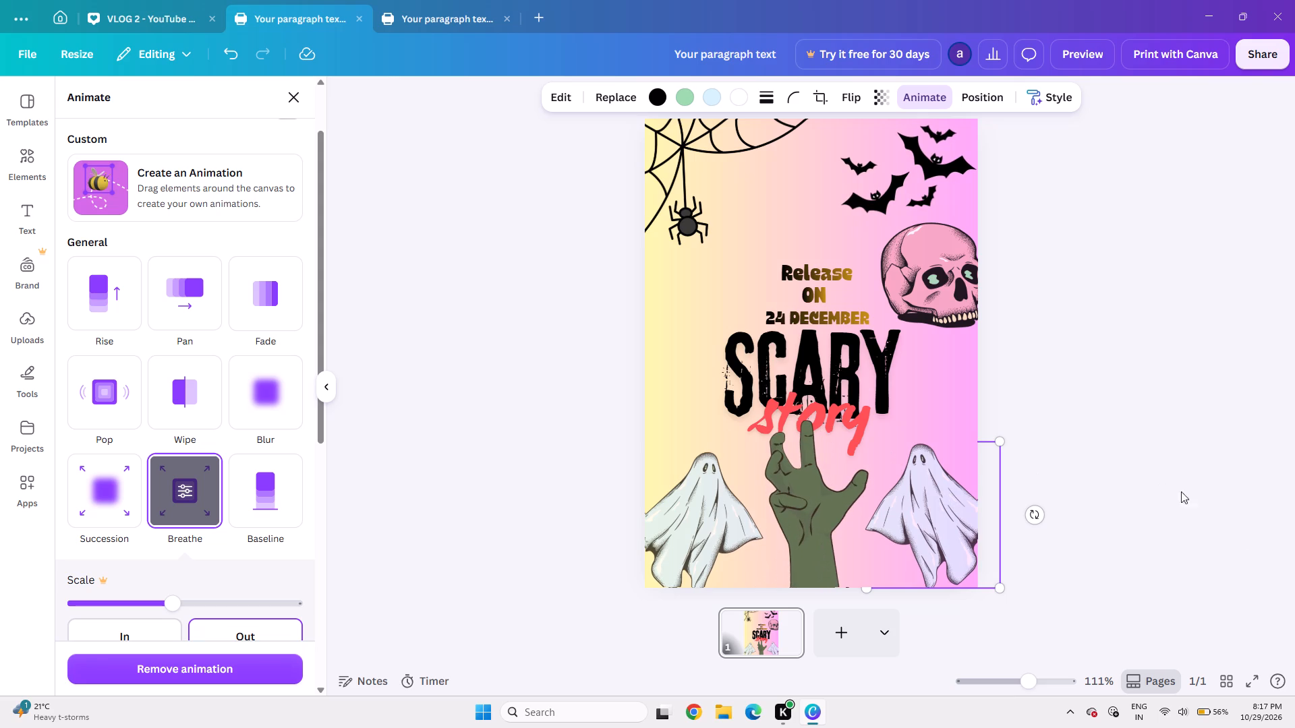
# Play the invitation in full screen to check both ghosts' Breathe animations, and return to the editor.
pyautogui.click(1244, 681)
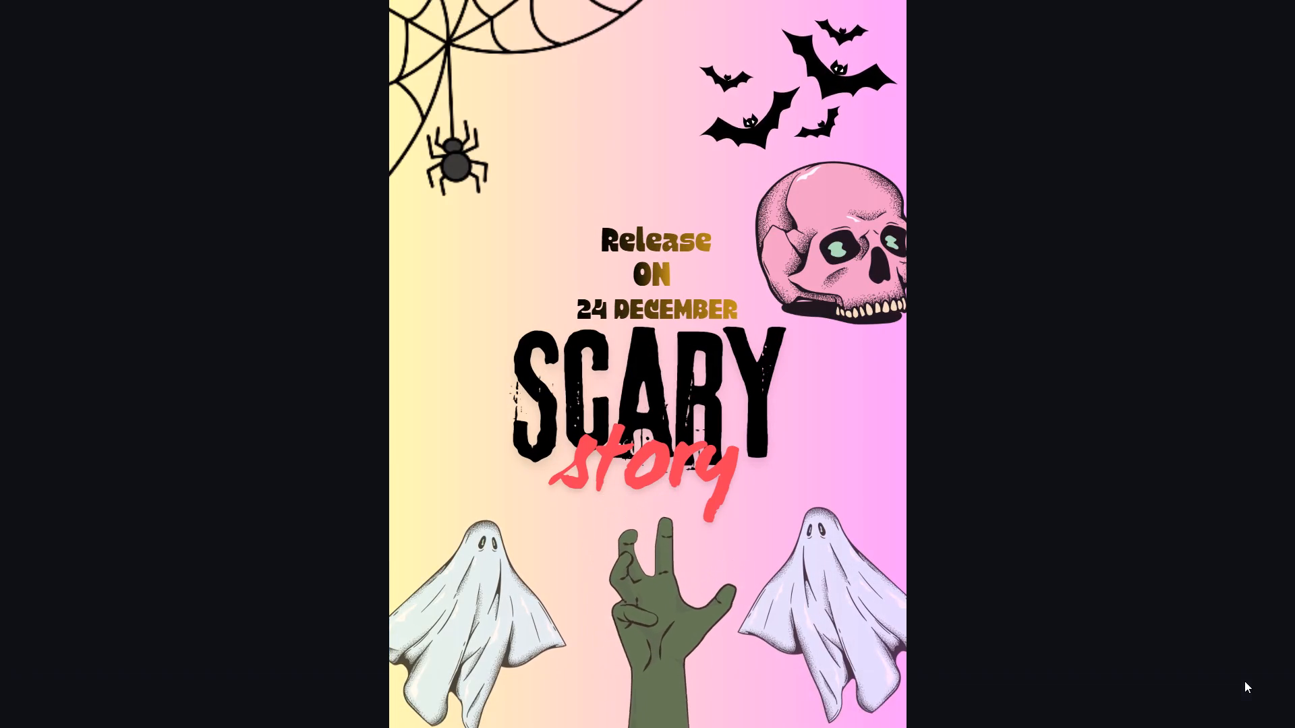
pyautogui.click(1265, 705)
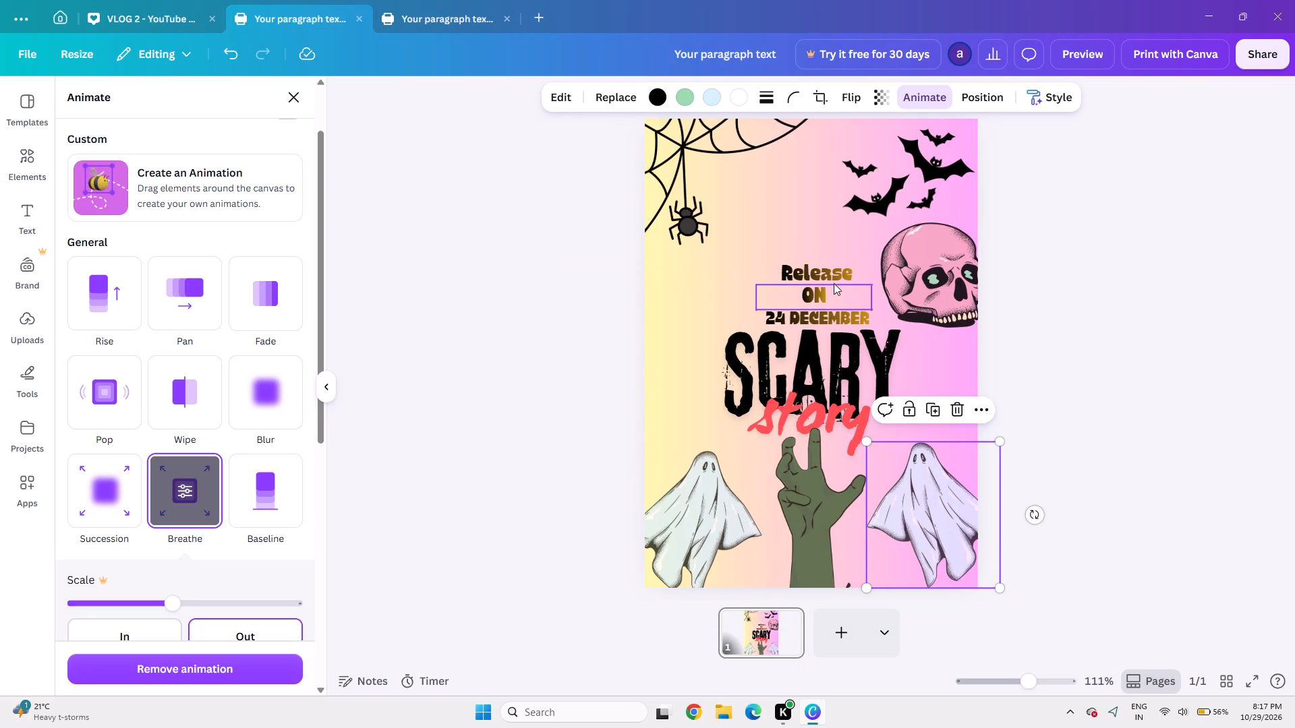
# Add the dark haunted house with the lit window from the HAUNTED graphics and stretch it across the page width.
pyautogui.click(32, 145)
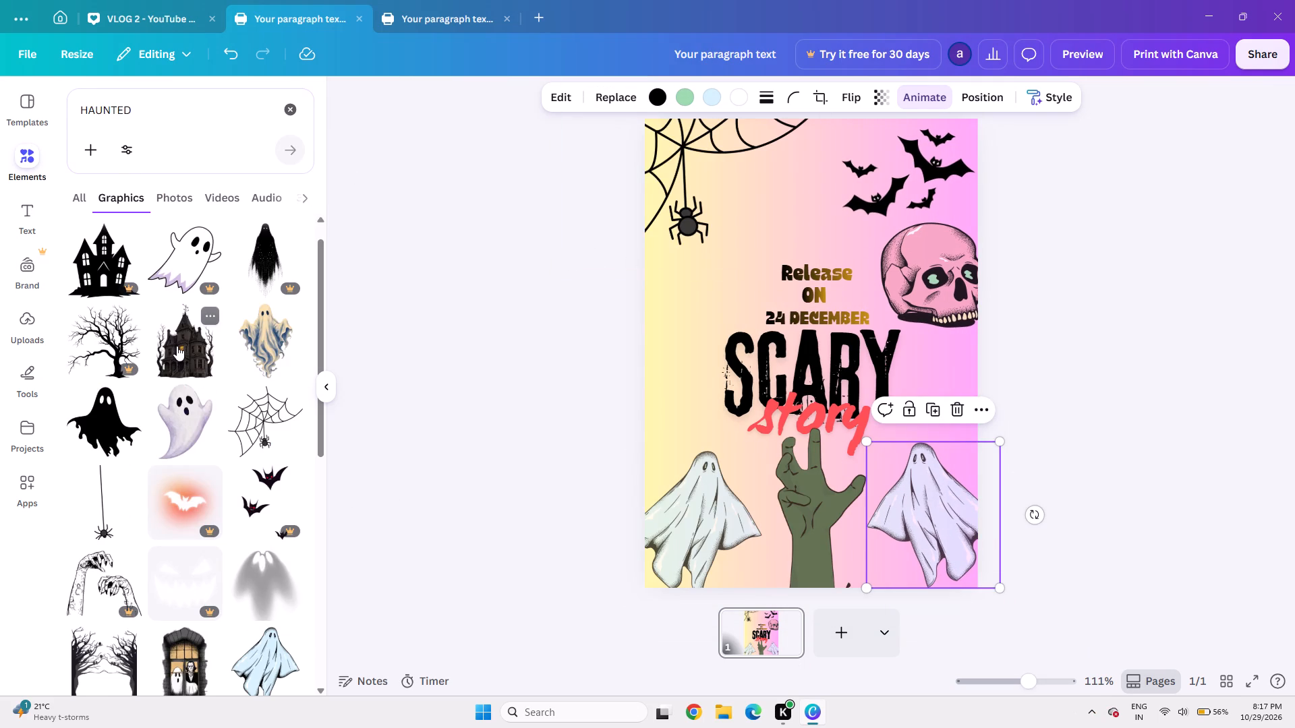
pyautogui.click(177, 345)
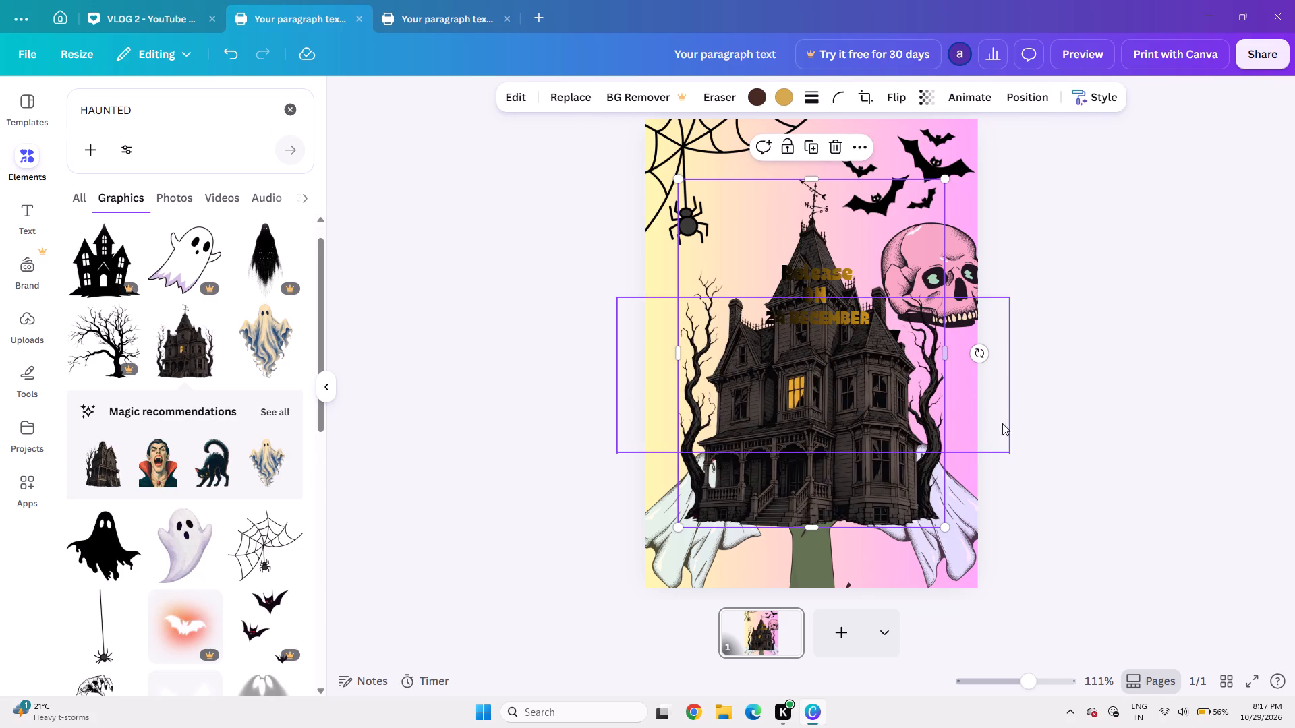
pyautogui.doubleClick(943, 357)
pyautogui.moveTo(940, 348); pyautogui.dragTo(979, 357)
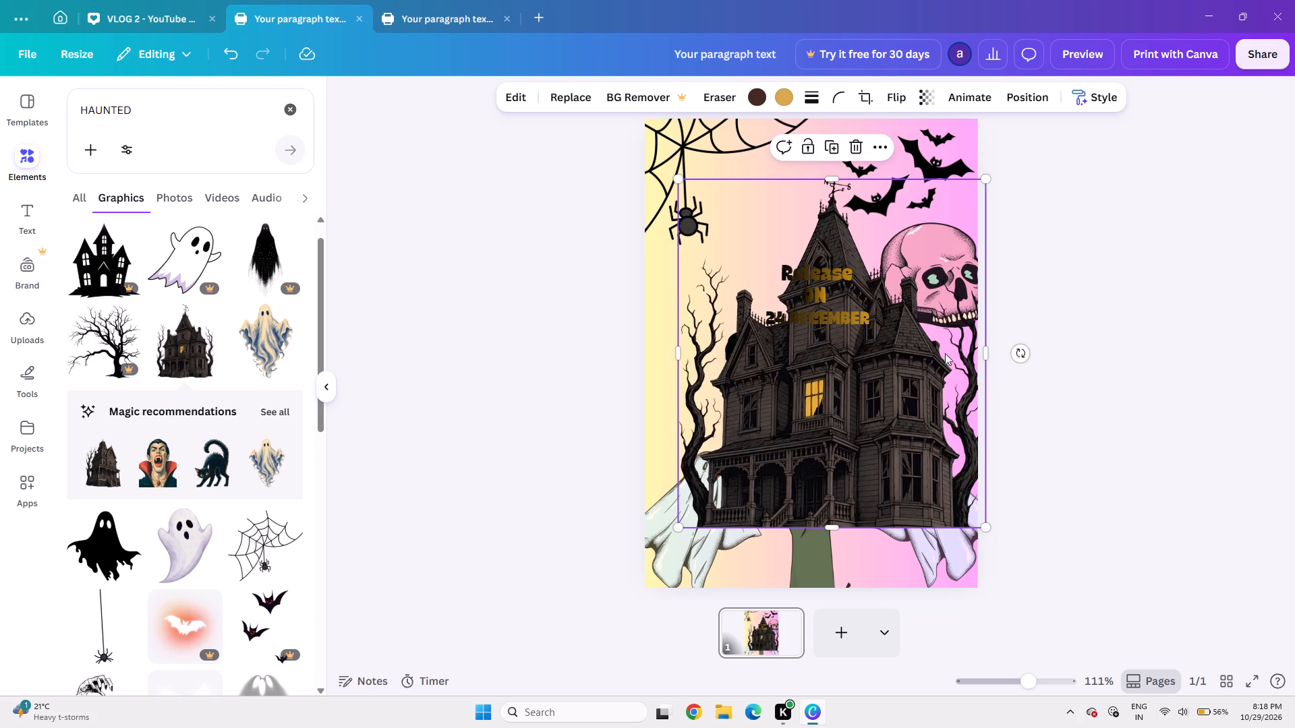
pyautogui.moveTo(679, 345); pyautogui.dragTo(654, 351)
pyautogui.moveTo(654, 351); pyautogui.dragTo(640, 354)
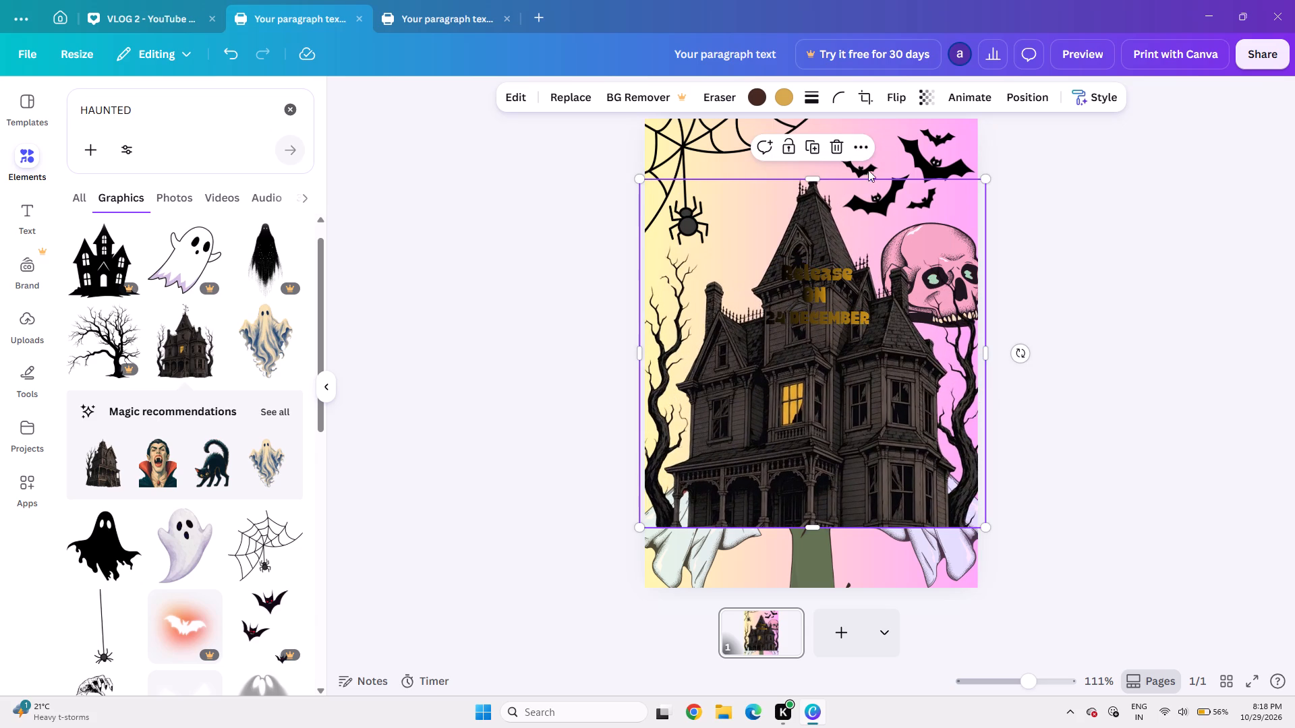
# Reduce the haunted house's transparency value to slightly below 24 so it becomes a faint backdrop.
pyautogui.click(956, 100)
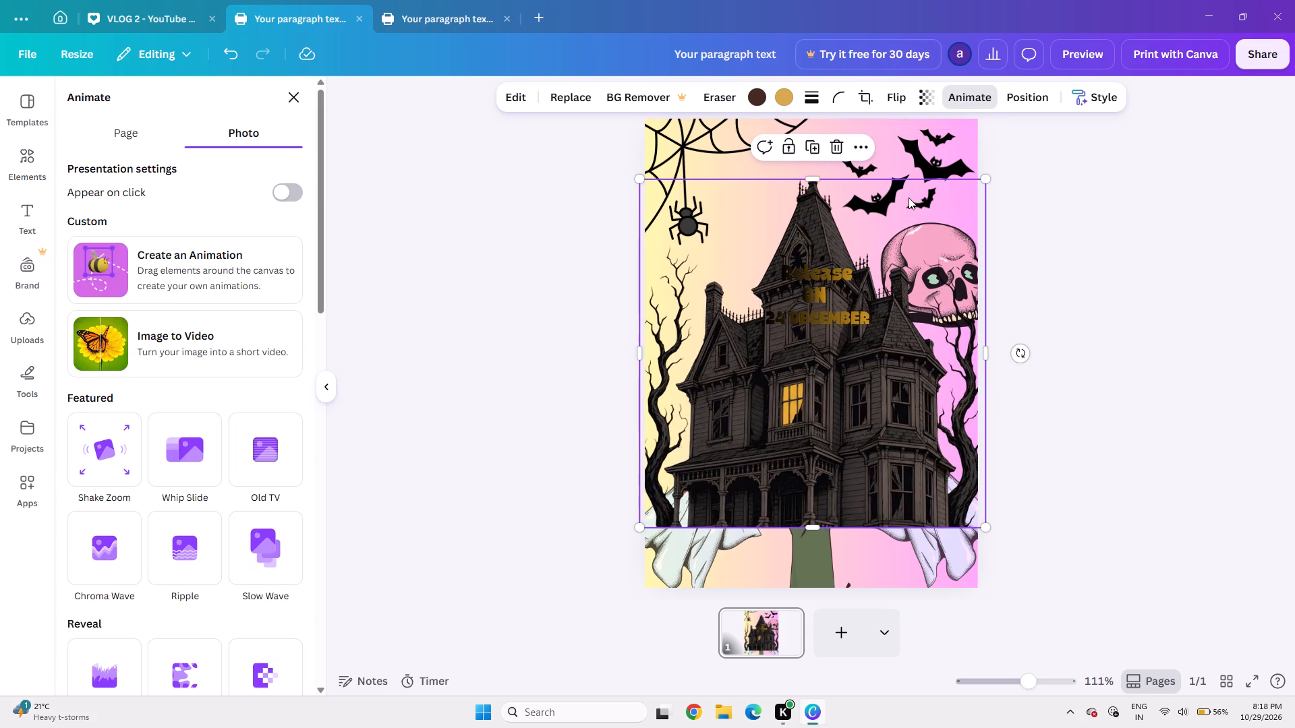
pyautogui.click(921, 88)
pyautogui.moveTo(957, 158); pyautogui.dragTo(942, 158)
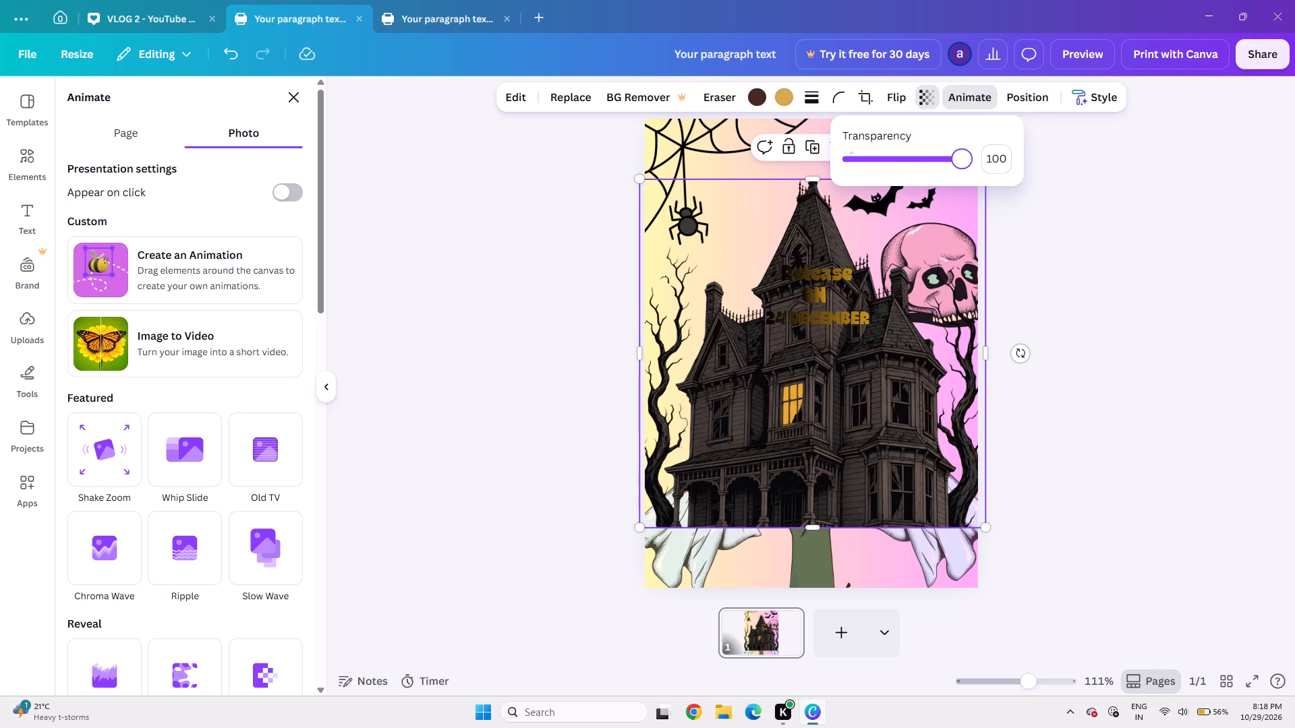
pyautogui.moveTo(942, 158); pyautogui.dragTo(875, 175)
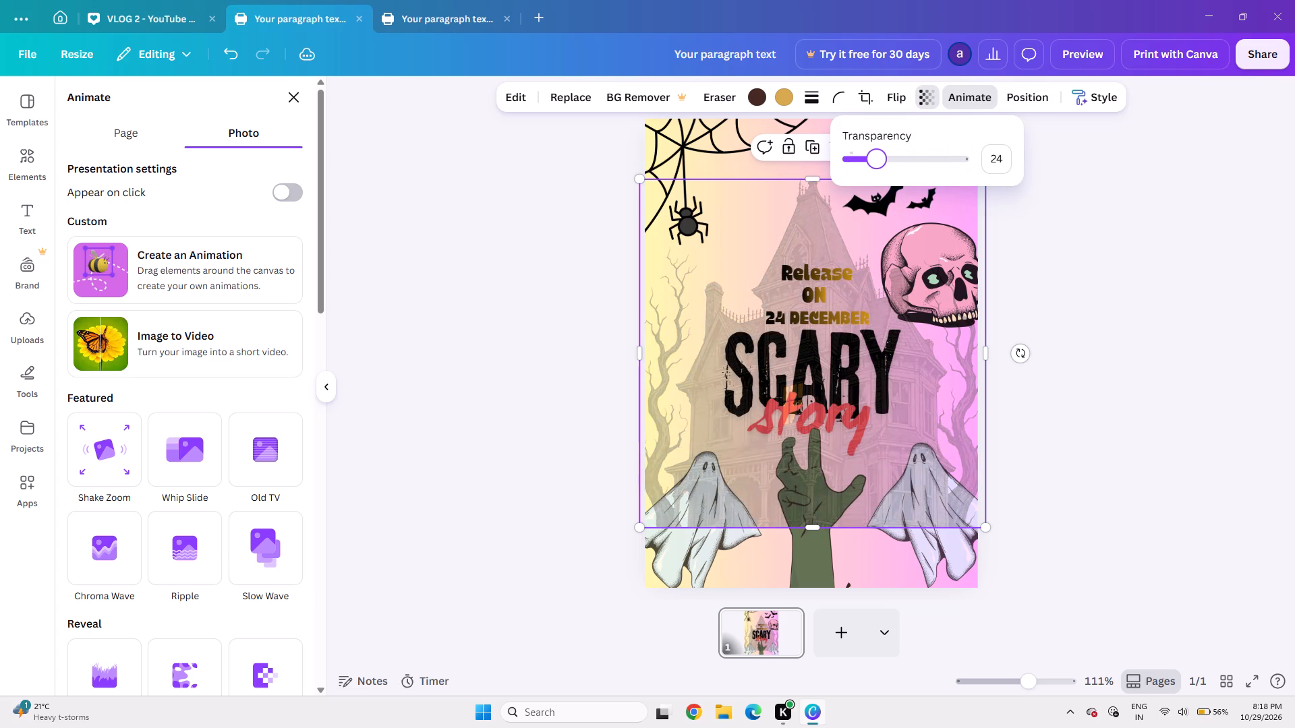
pyautogui.moveTo(875, 175); pyautogui.dragTo(869, 178)
pyautogui.click(1193, 309)
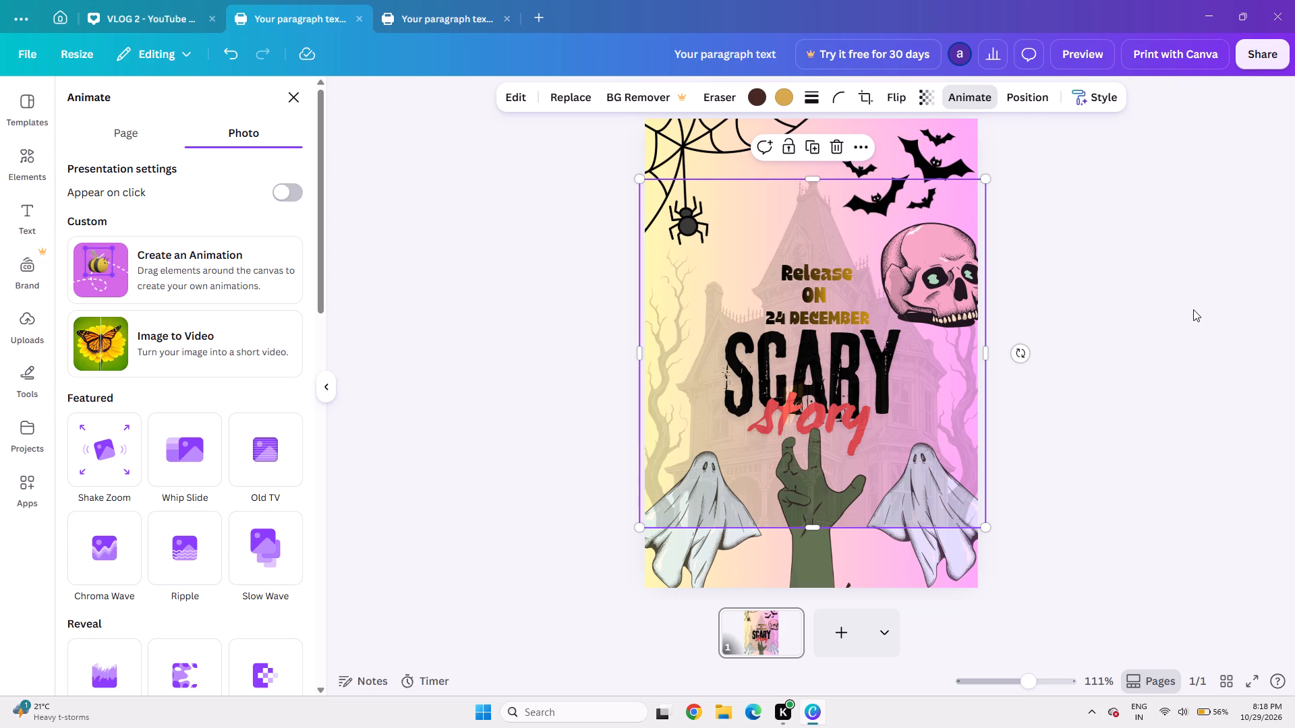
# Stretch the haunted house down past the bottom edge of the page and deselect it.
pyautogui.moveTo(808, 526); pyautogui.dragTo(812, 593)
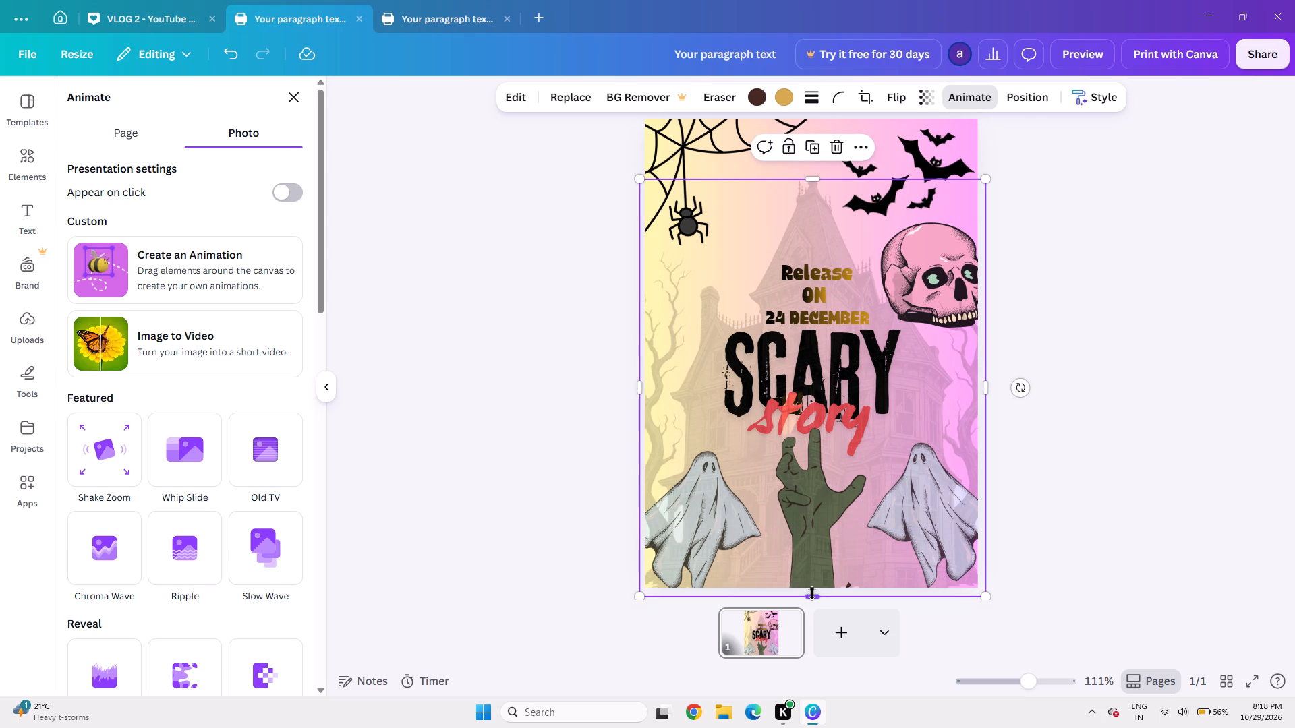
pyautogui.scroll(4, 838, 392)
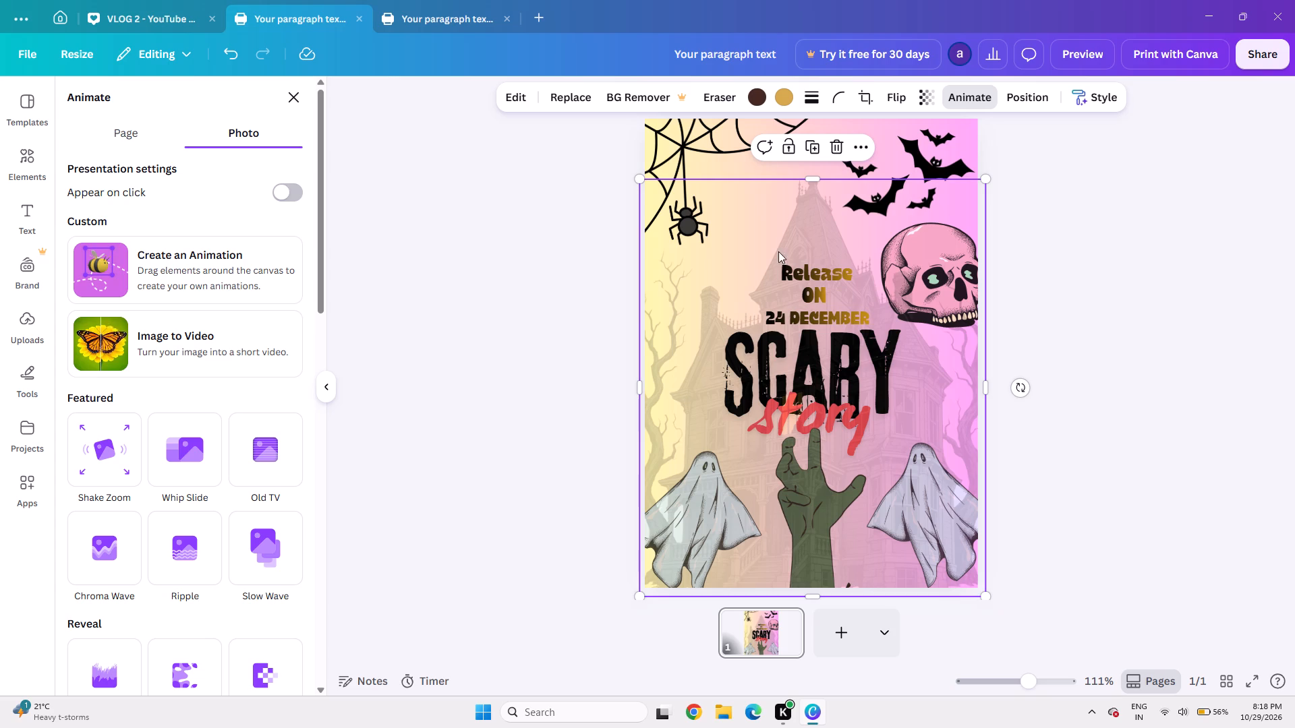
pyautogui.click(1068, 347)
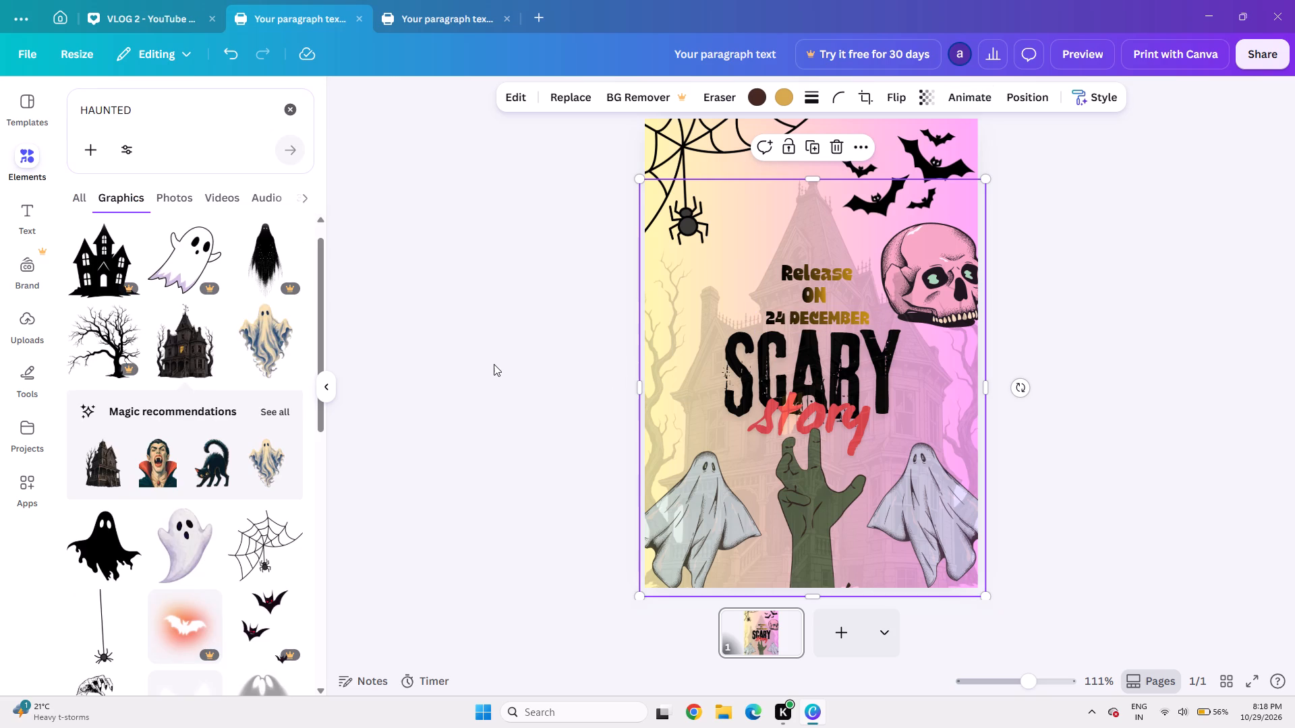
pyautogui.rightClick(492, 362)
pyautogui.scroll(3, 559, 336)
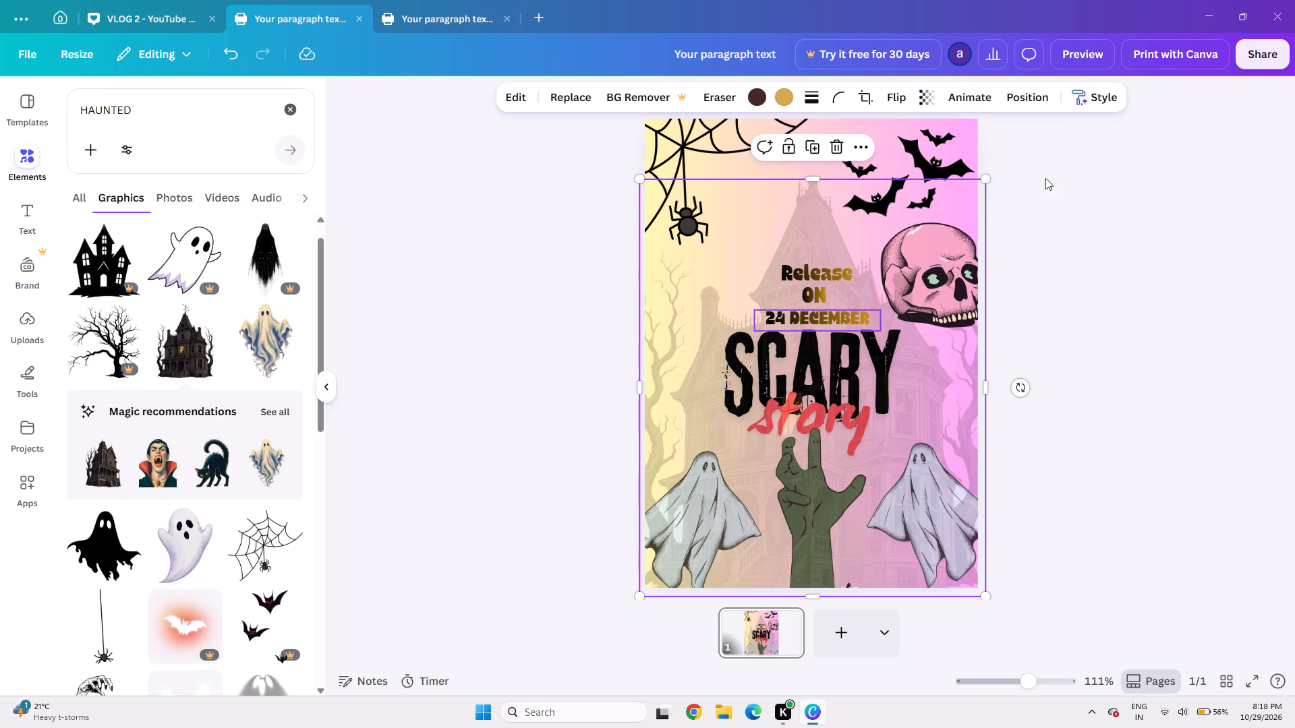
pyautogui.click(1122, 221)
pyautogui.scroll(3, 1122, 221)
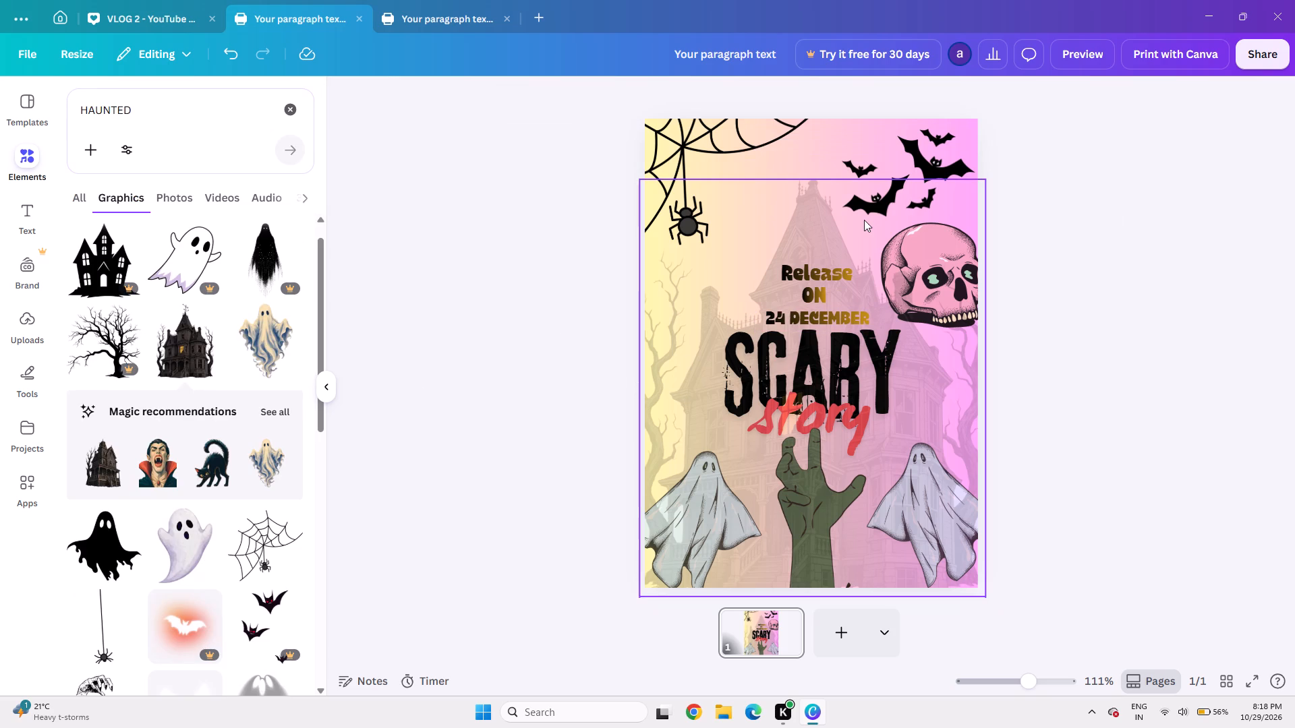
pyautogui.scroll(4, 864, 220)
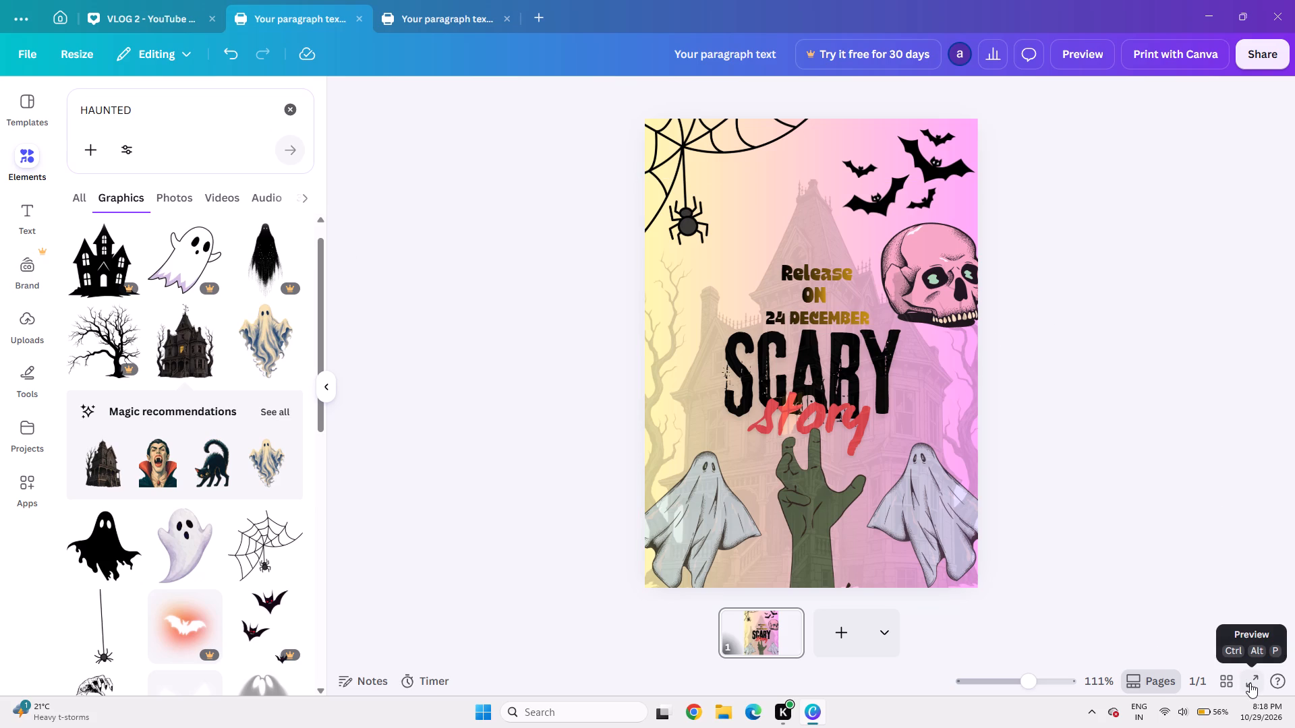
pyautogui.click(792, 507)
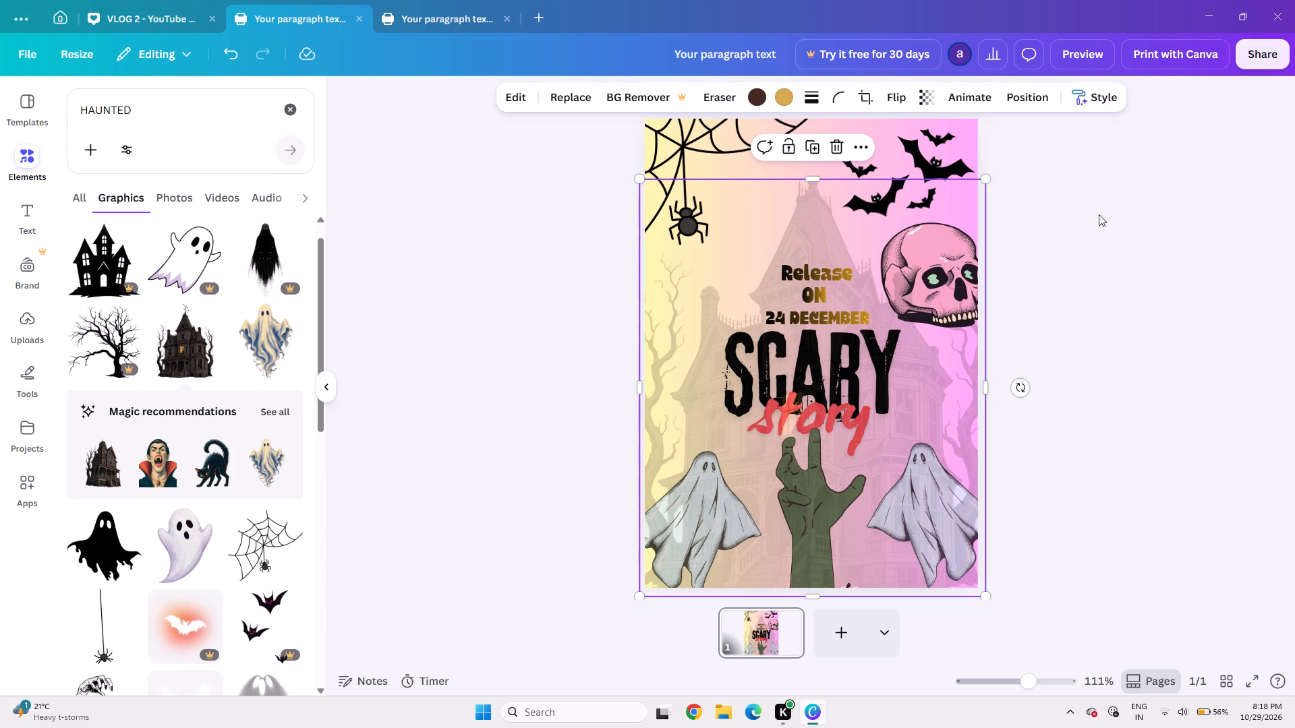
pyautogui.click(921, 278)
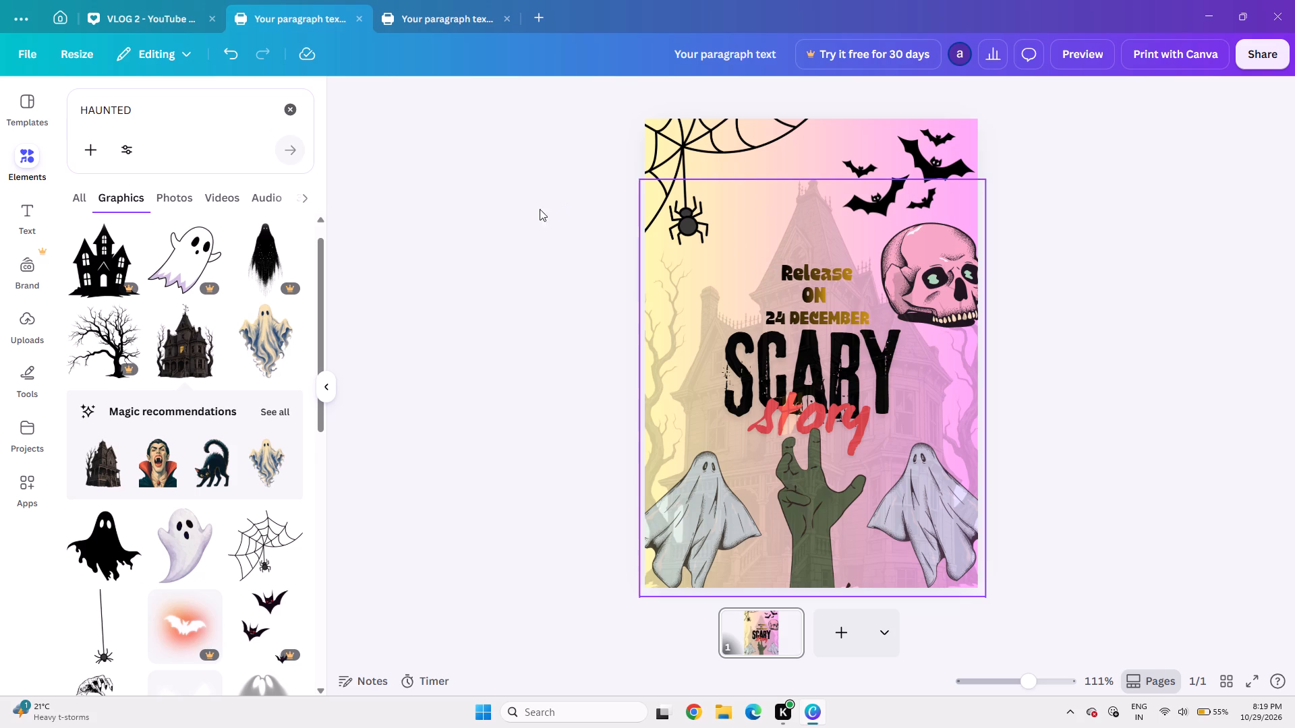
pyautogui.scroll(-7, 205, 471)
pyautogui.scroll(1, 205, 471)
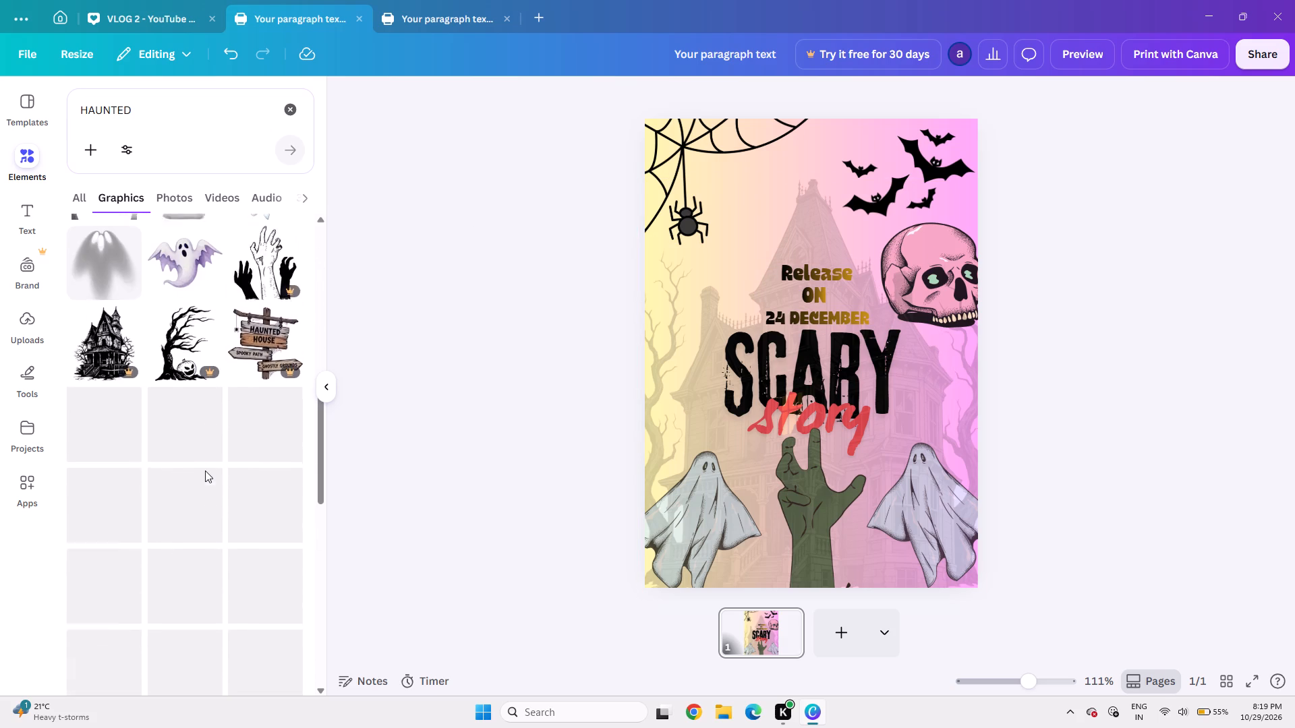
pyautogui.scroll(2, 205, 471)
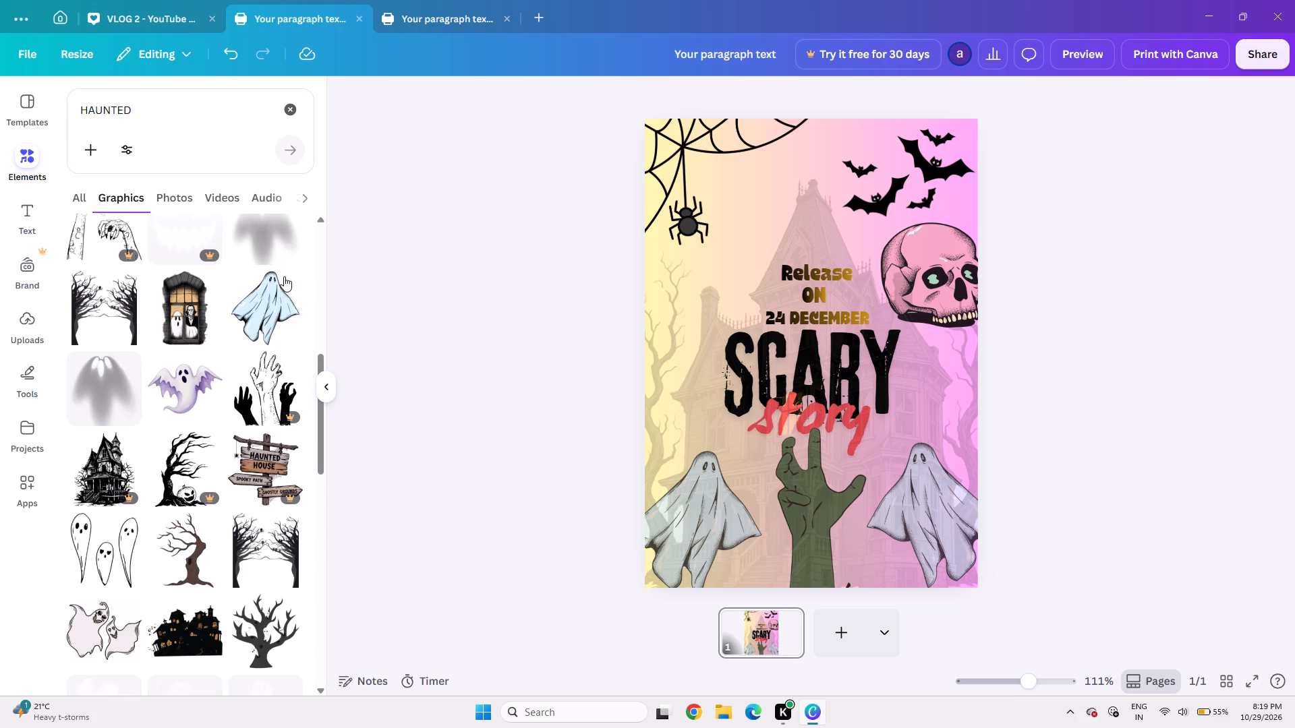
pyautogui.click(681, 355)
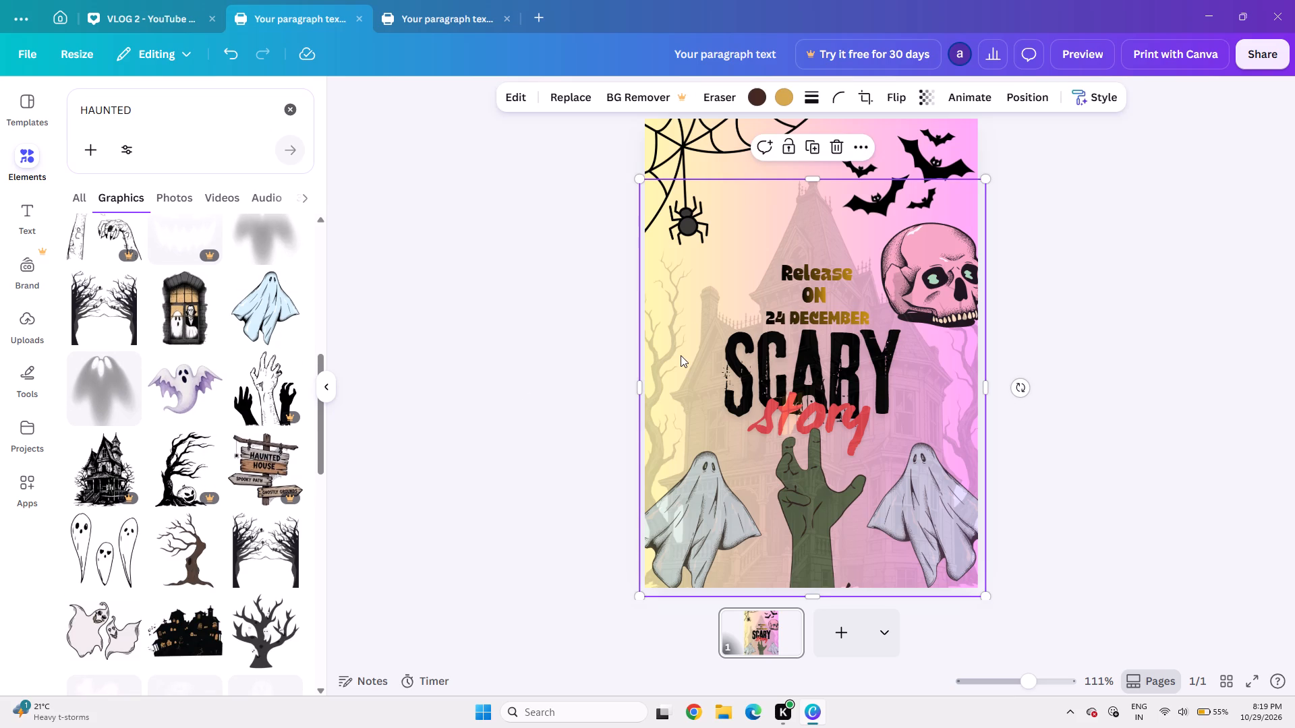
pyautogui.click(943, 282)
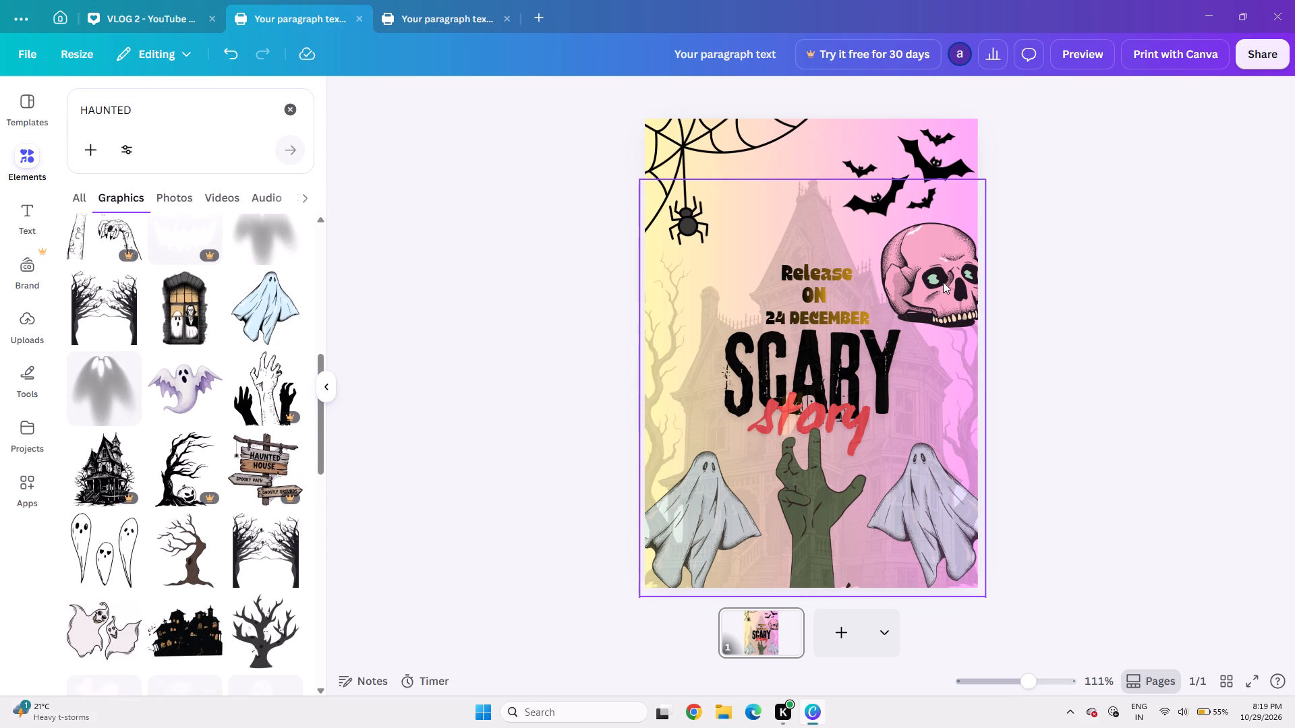
# Shorten the faded haunted house from its lower edge so it ends level with the tops of the ghosts.
pyautogui.click(944, 365)
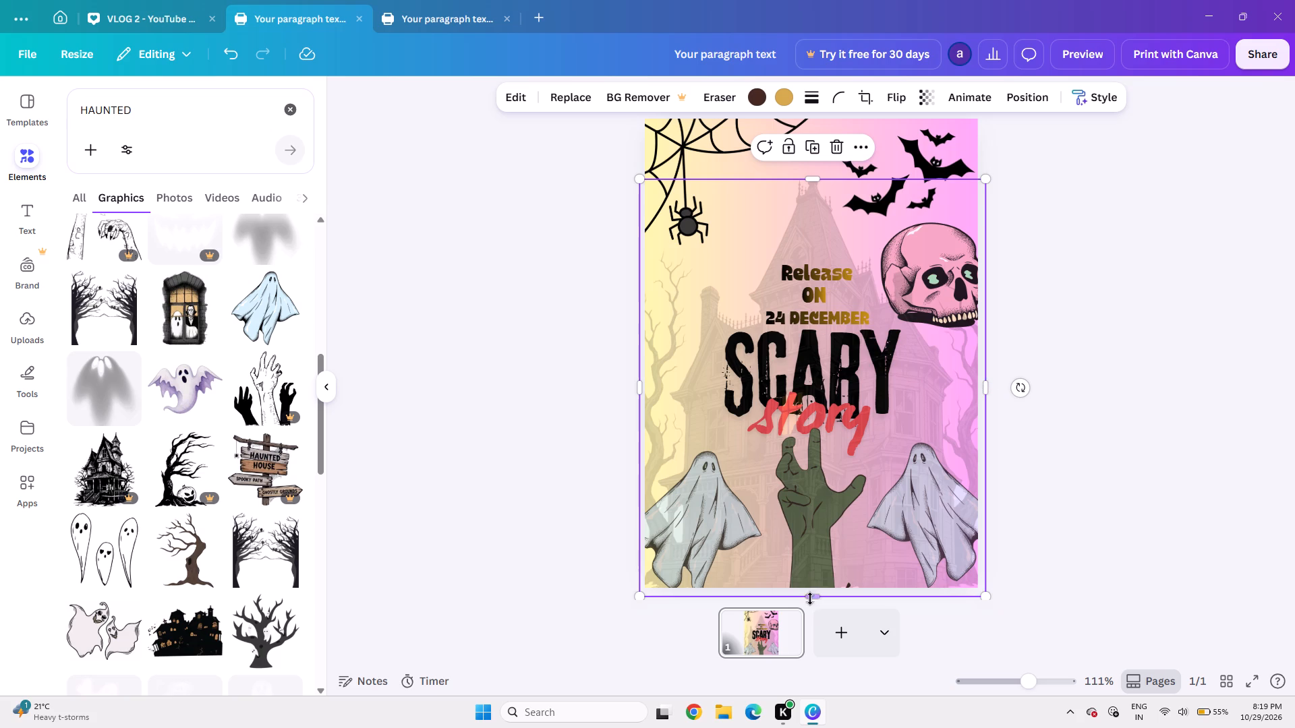
pyautogui.moveTo(811, 593); pyautogui.dragTo(817, 481)
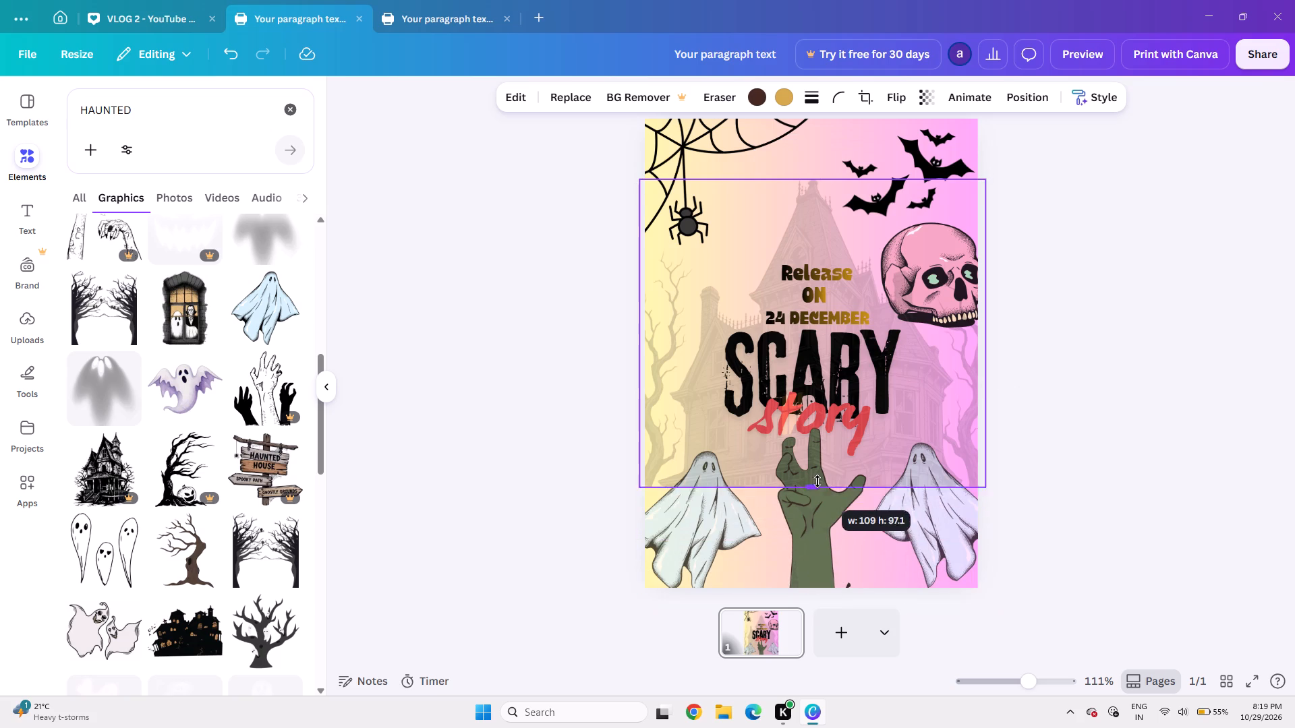
pyautogui.moveTo(817, 481); pyautogui.dragTo(819, 446)
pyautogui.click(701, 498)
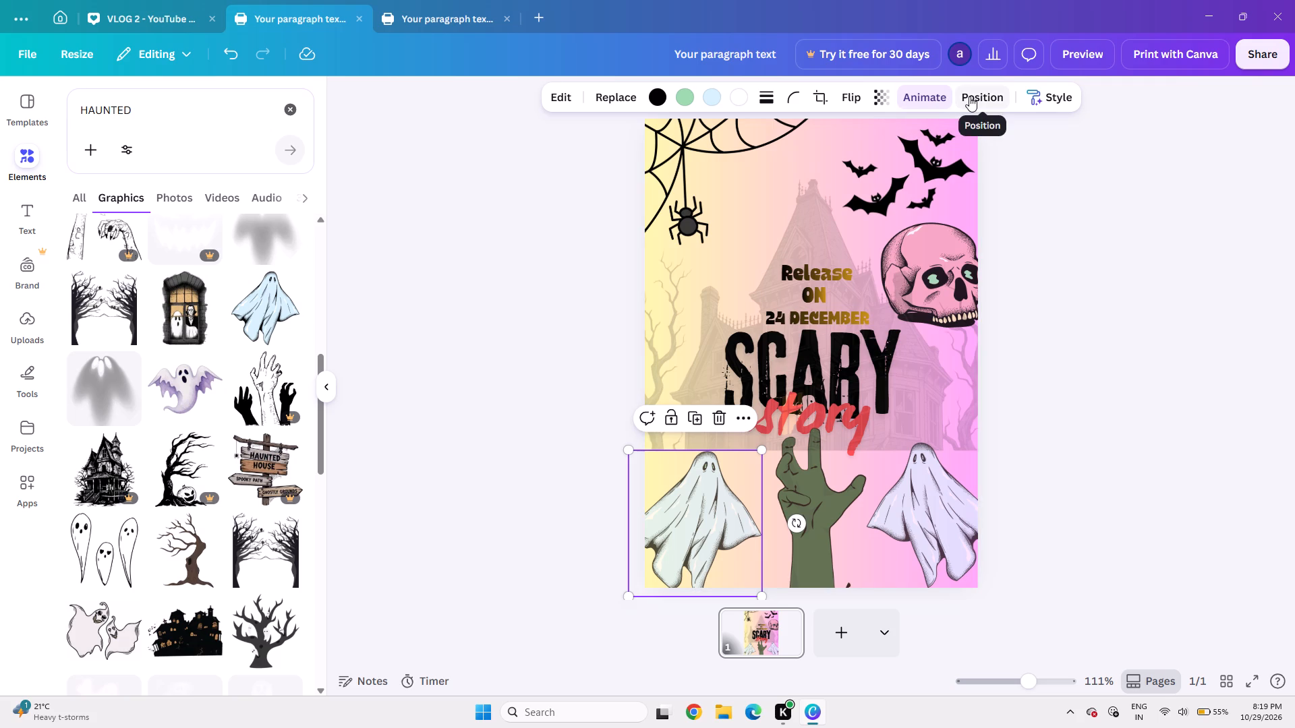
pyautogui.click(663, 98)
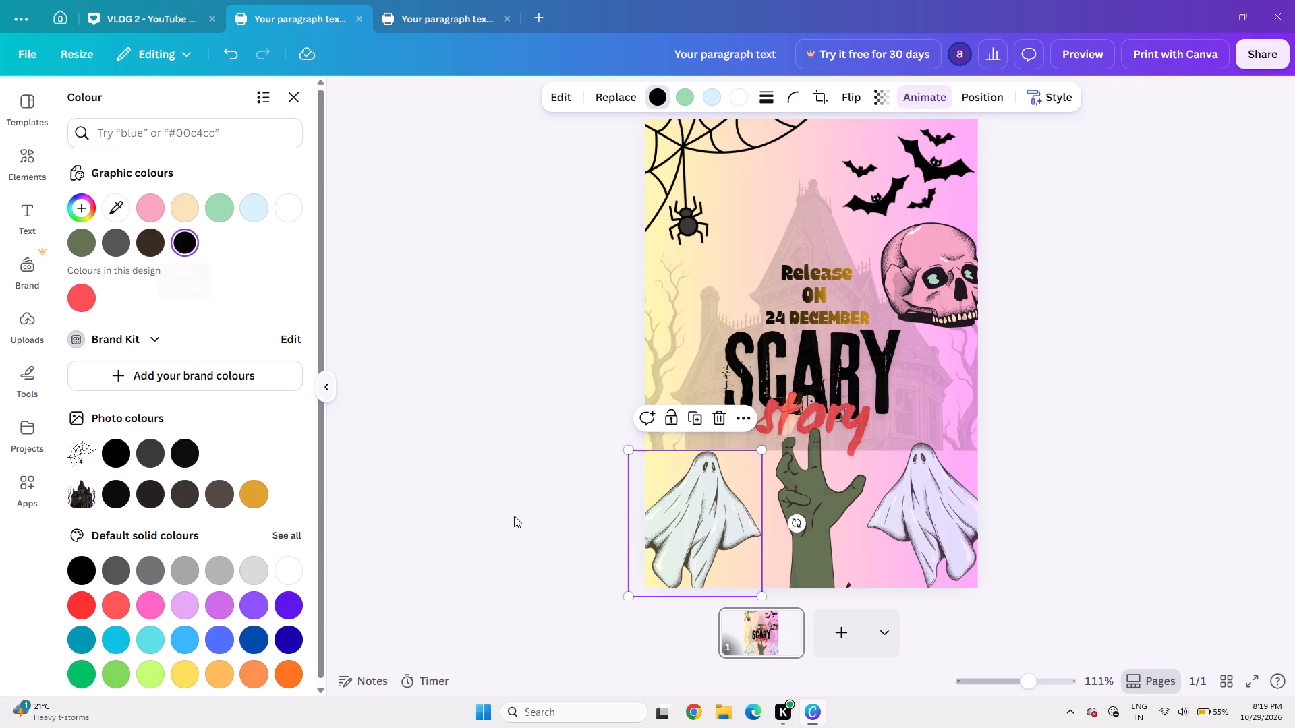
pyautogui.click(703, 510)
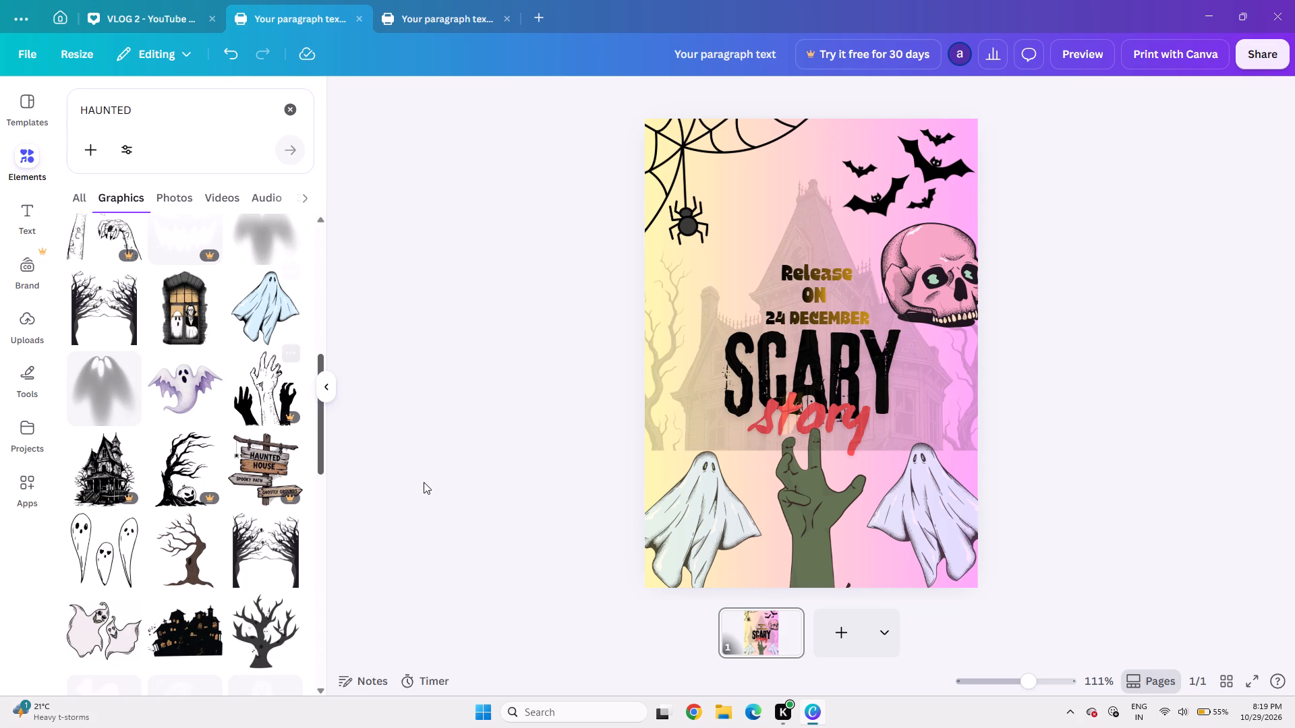
# Replace the black in the ghost left of the zombie hand with the black from the spider web's photo colours.
pyautogui.click(691, 498)
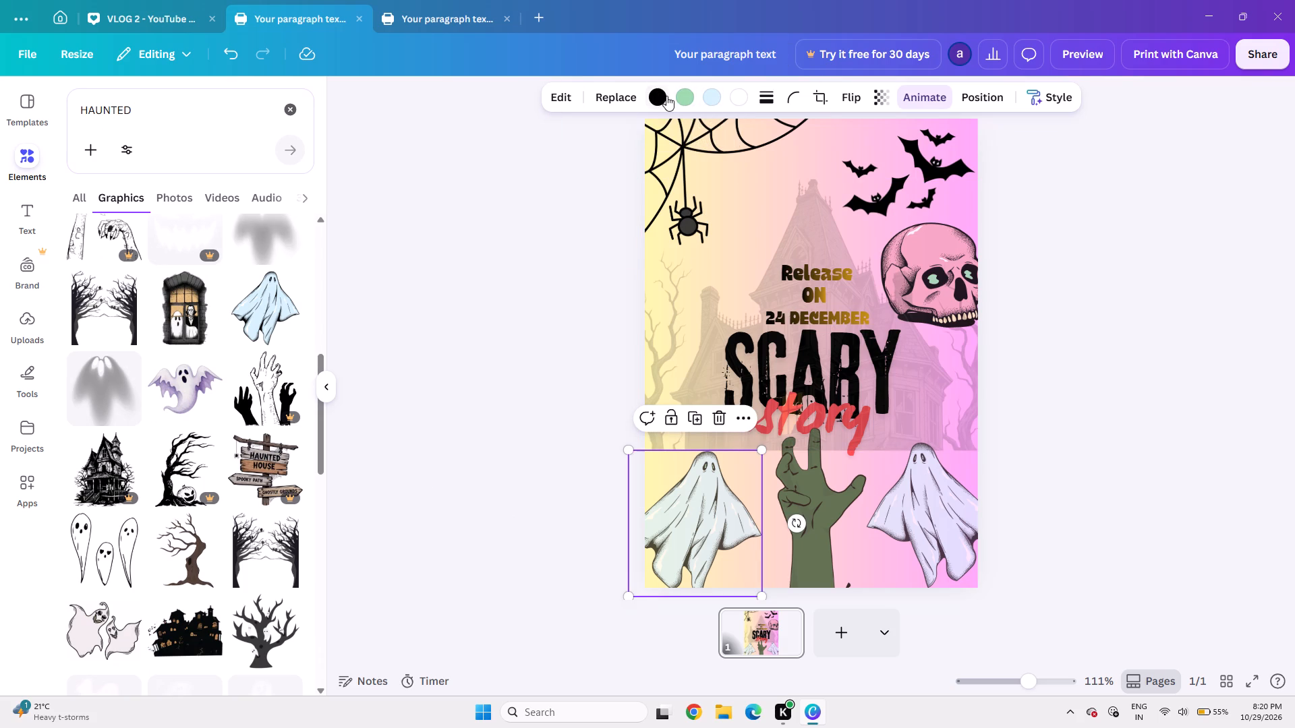
pyautogui.click(660, 96)
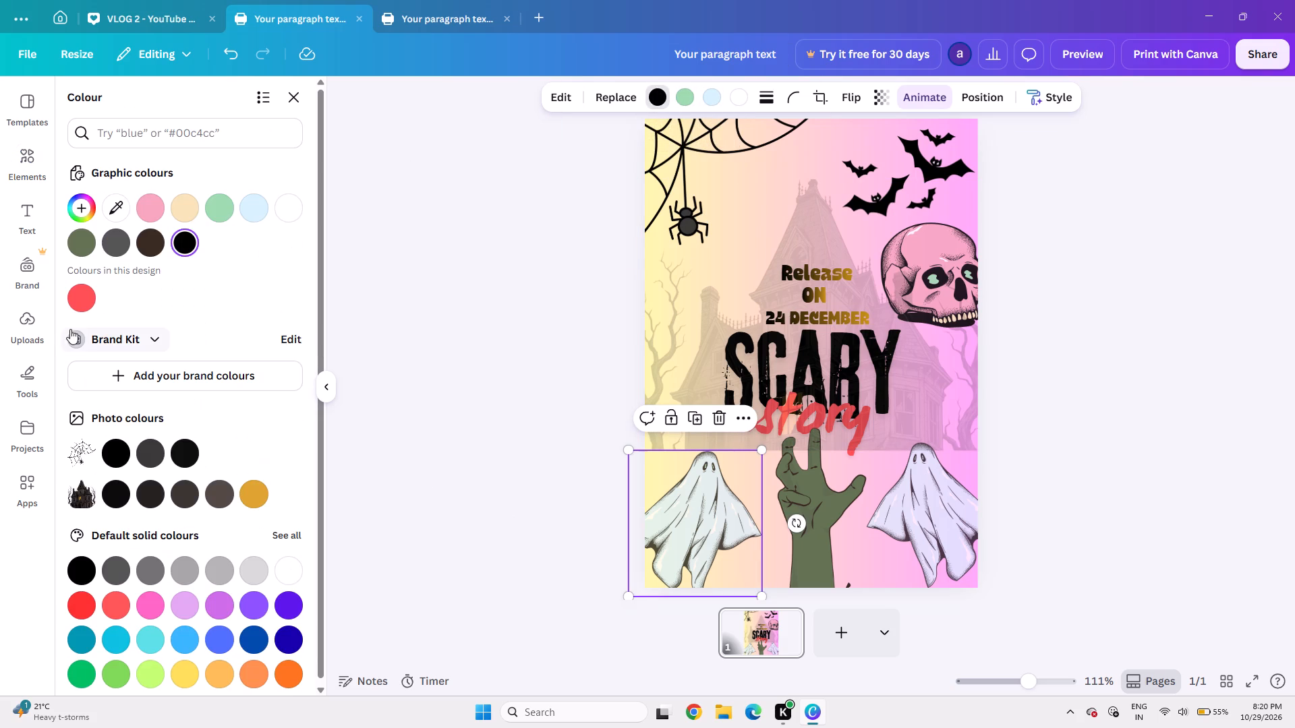
pyautogui.click(116, 452)
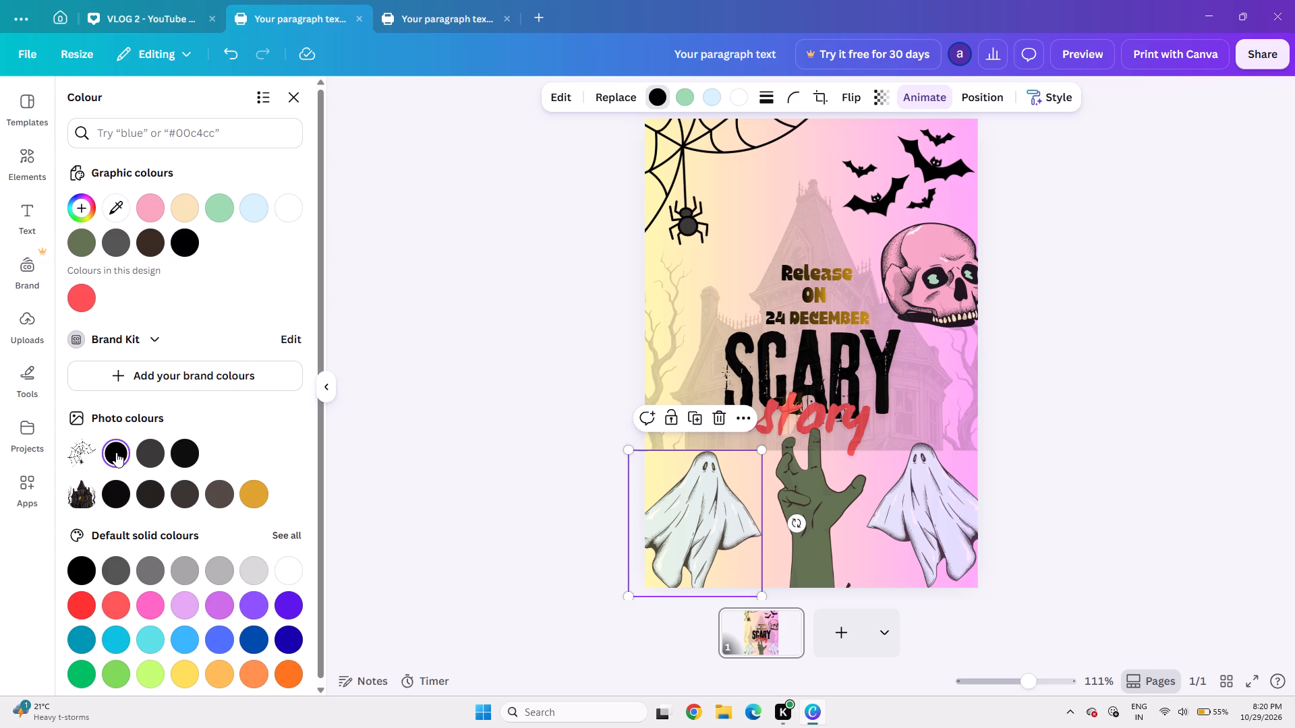
pyautogui.click(115, 459)
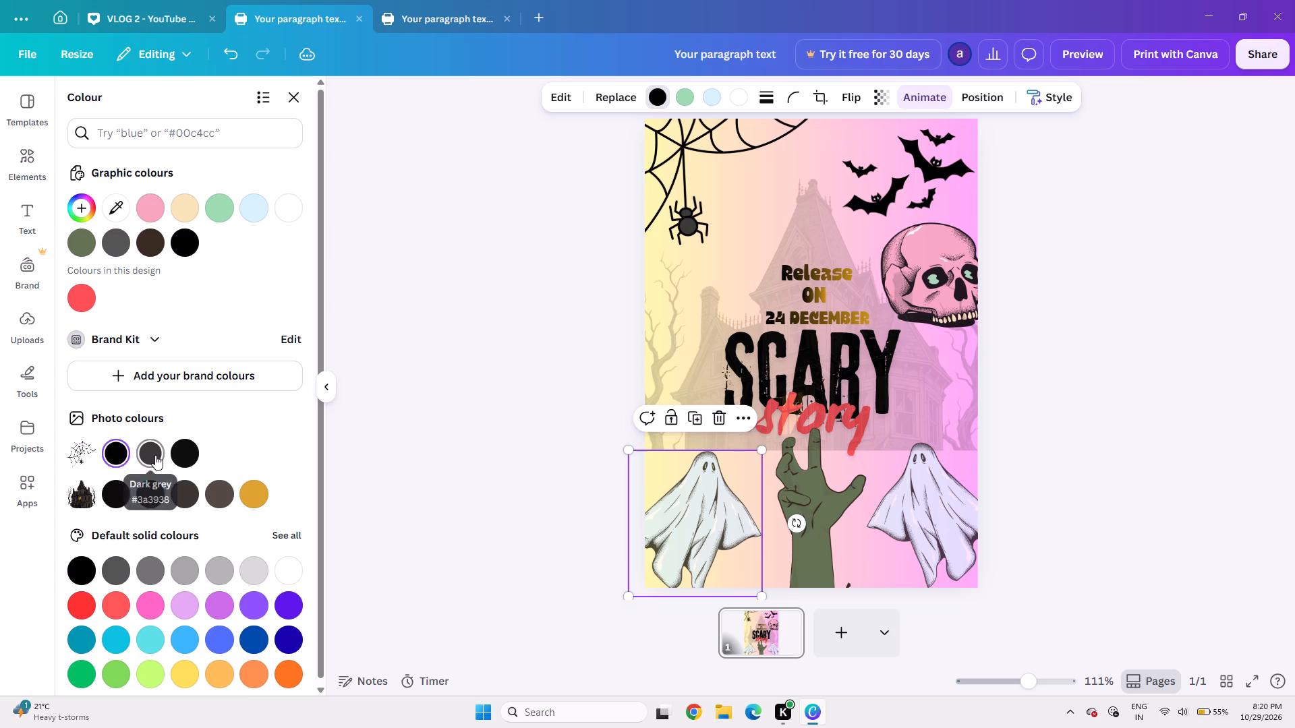
# Recolour the black in the ghost left of the zombie hand to the darkest dark grey, #0e0e0e, from the spider web's photo colours, and deselect it.
pyautogui.click(155, 455)
pyautogui.click(185, 455)
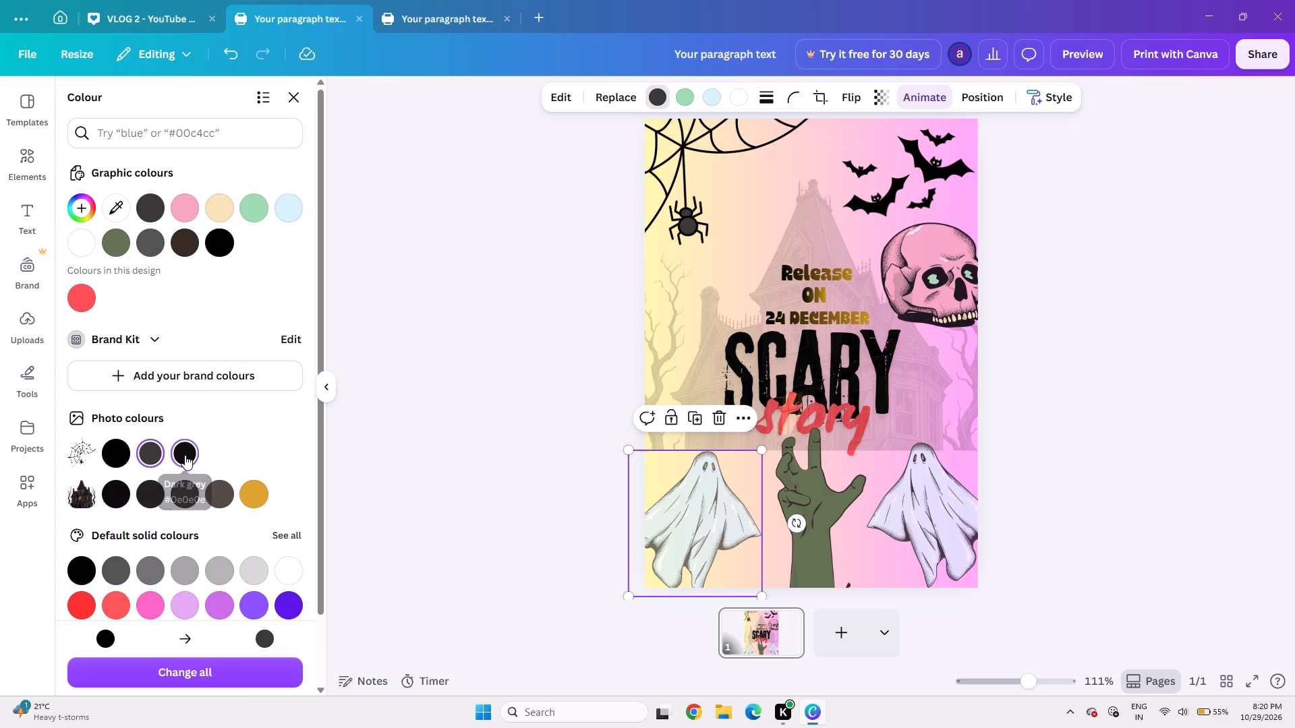
pyautogui.click(185, 455)
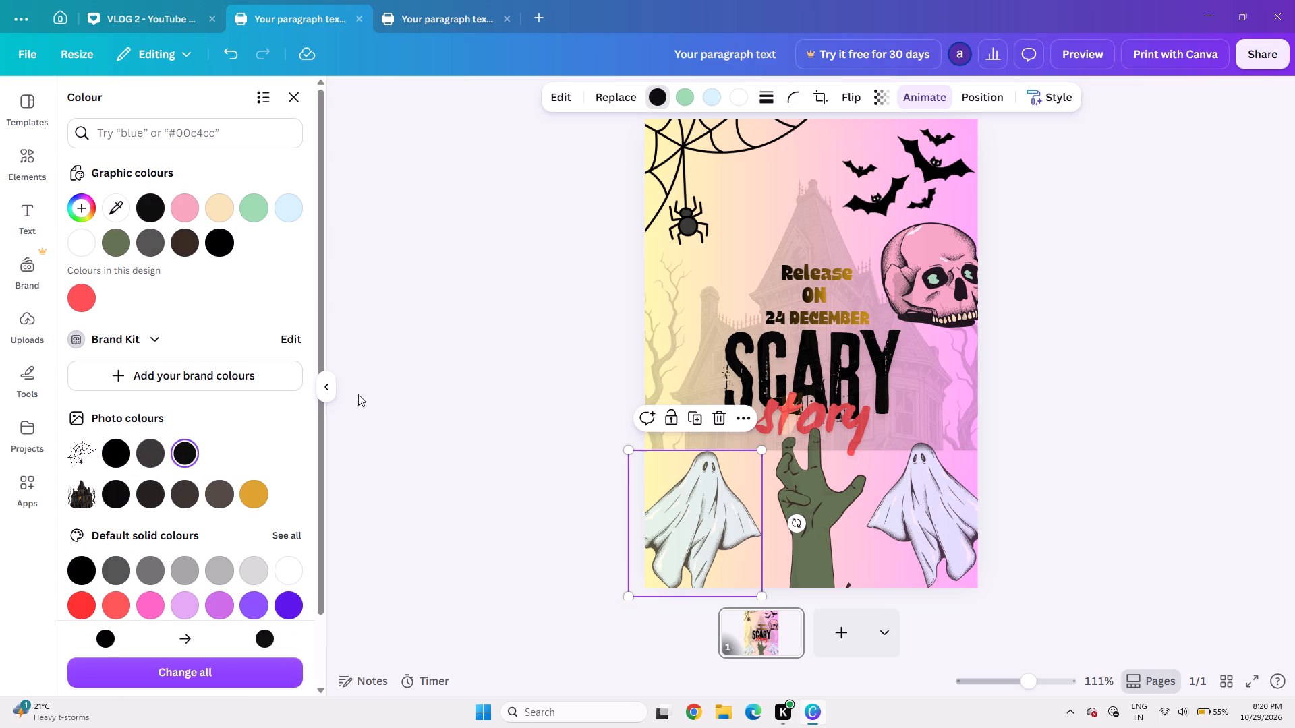
pyautogui.click(552, 239)
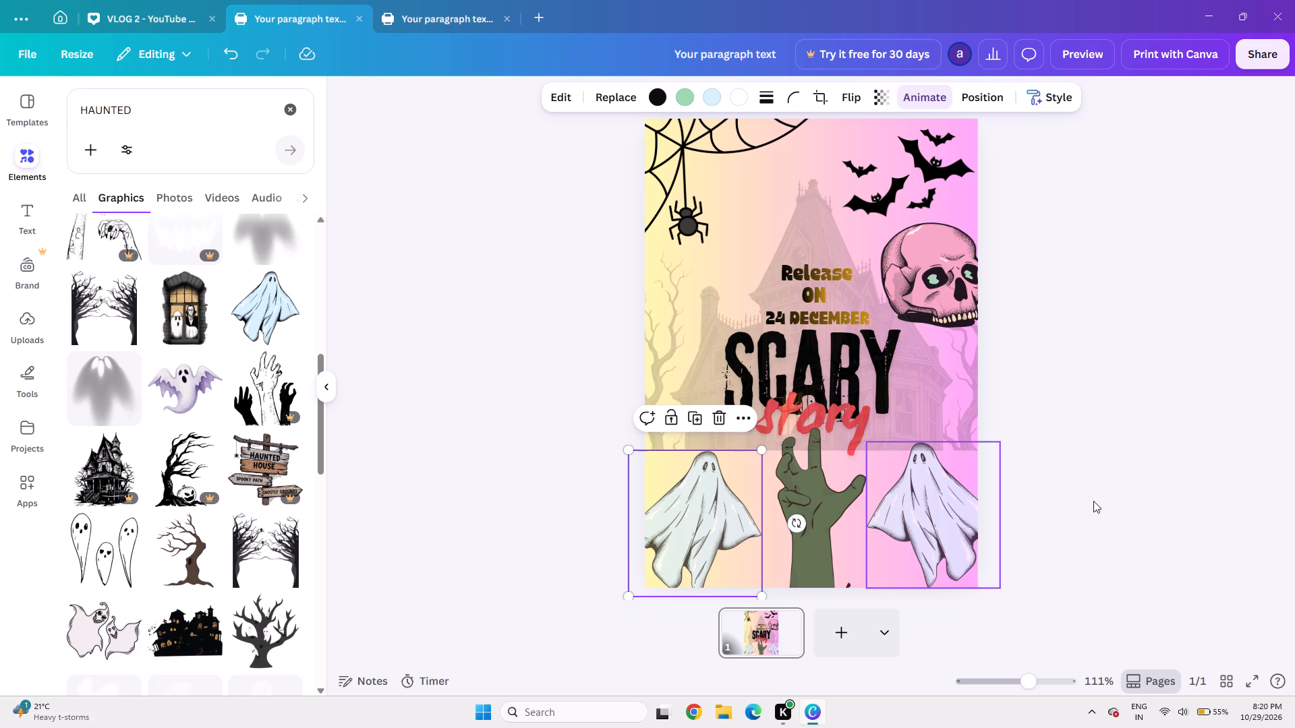
pyautogui.click(1093, 501)
# Replace the white in the ghost left of the zombie hand with black from the graphic colours.
pyautogui.click(832, 406)
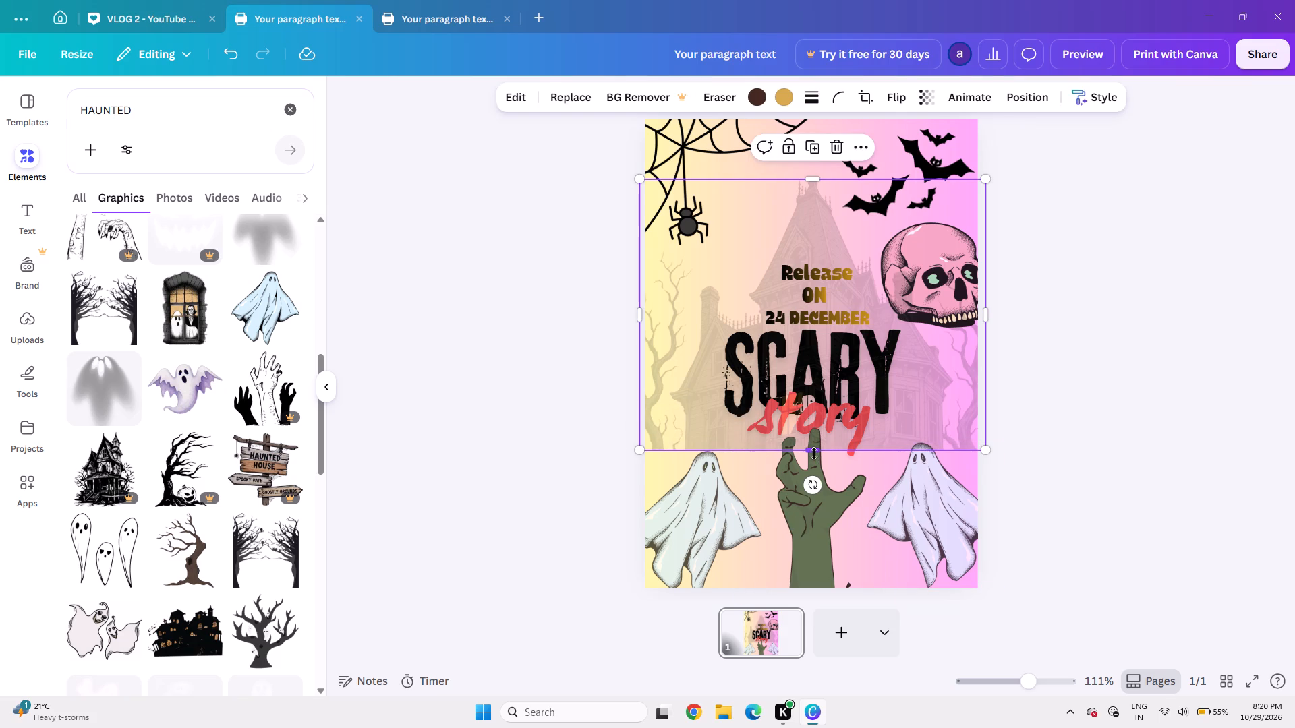
pyautogui.click(702, 493)
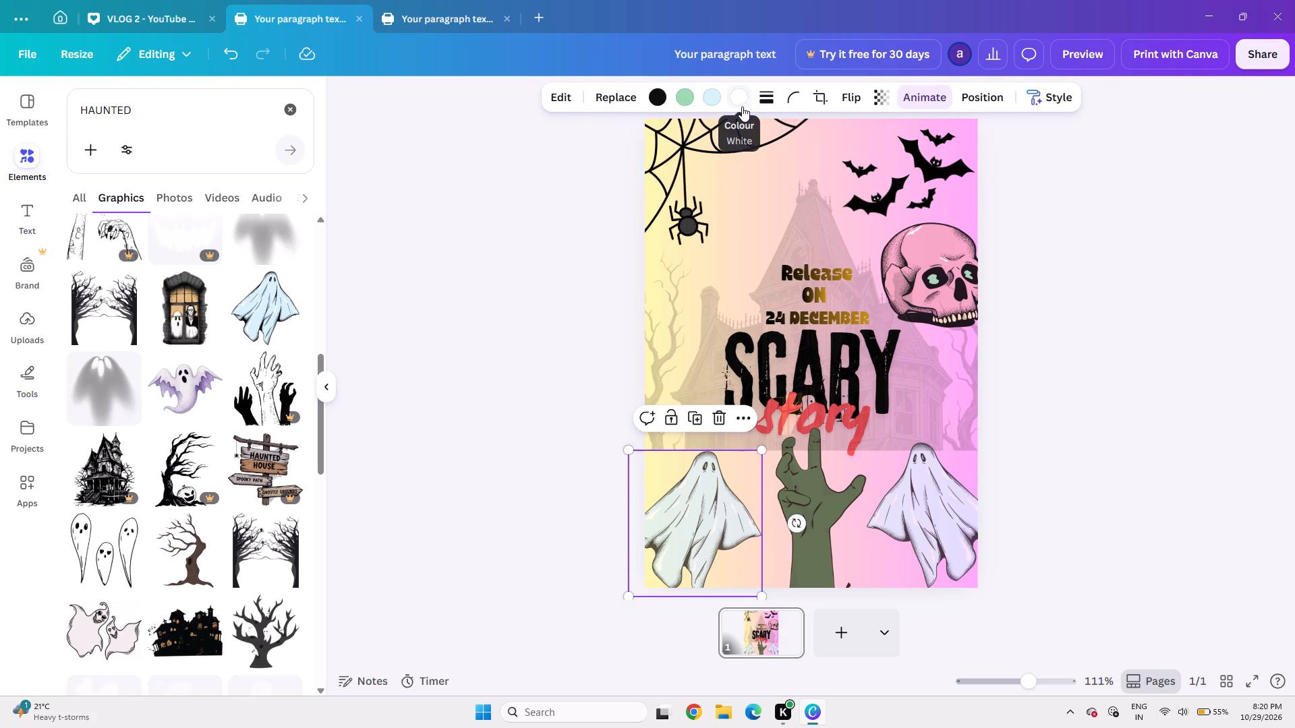
pyautogui.click(742, 107)
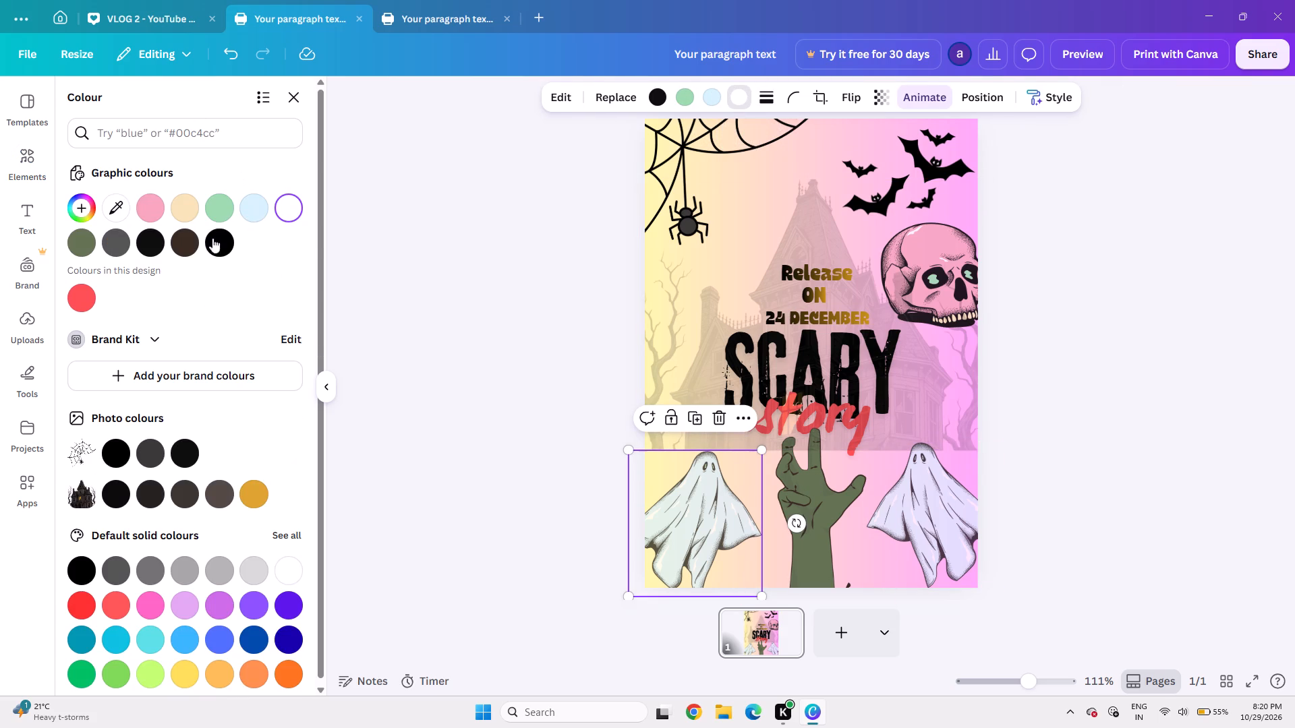
pyautogui.click(212, 239)
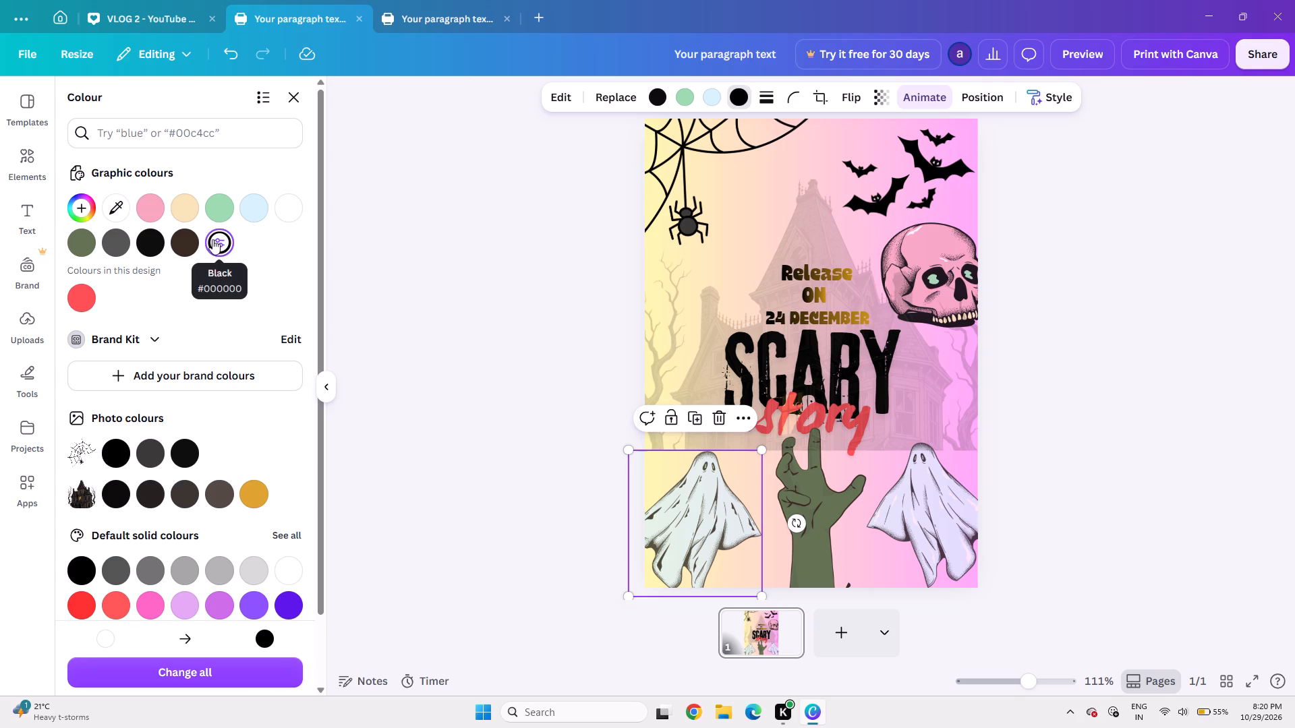
# Replace the white in the ghost right of the zombie hand with black #000000 from the graphic colours.
pyautogui.click(938, 507)
pyautogui.click(744, 91)
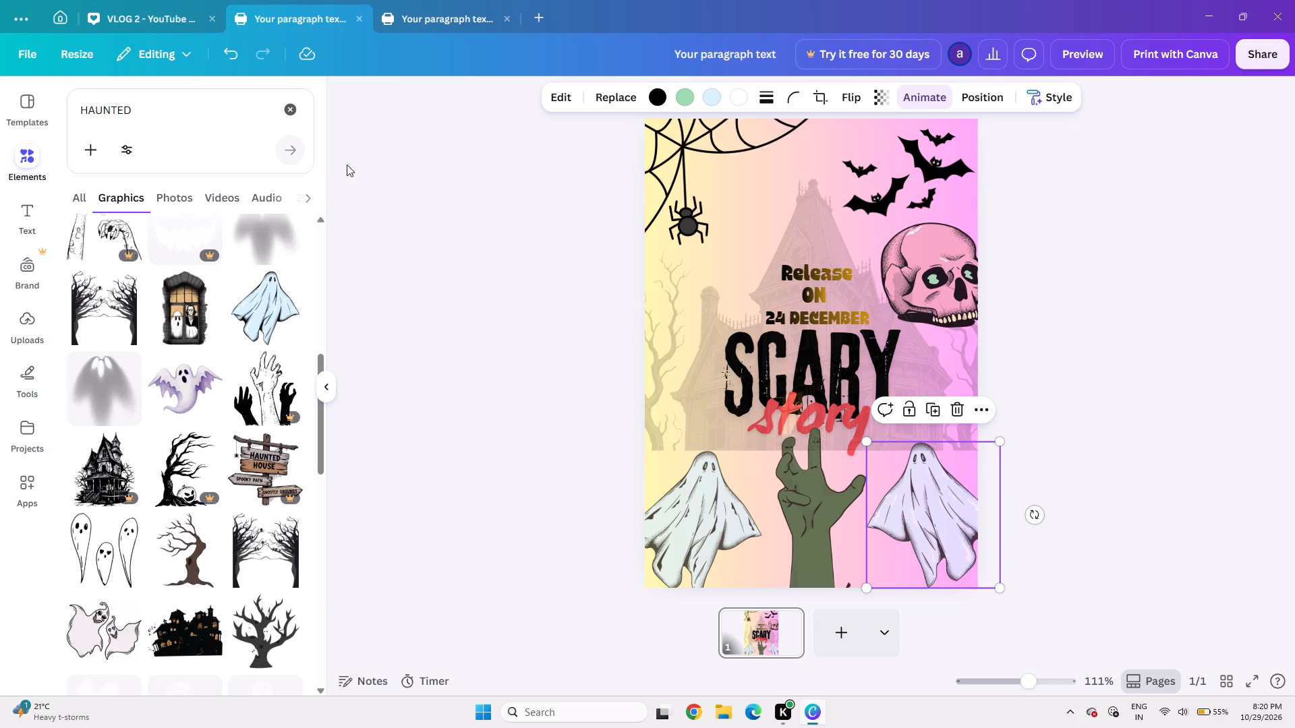
pyautogui.click(745, 100)
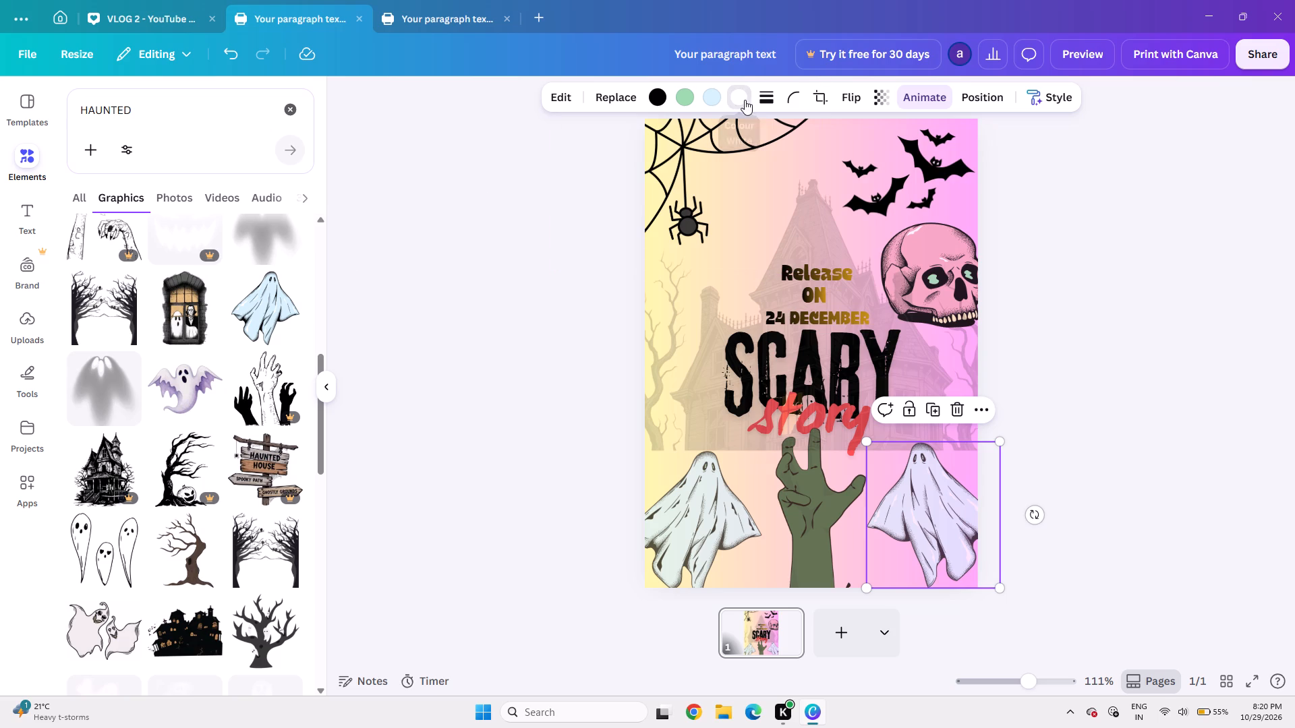
pyautogui.click(222, 231)
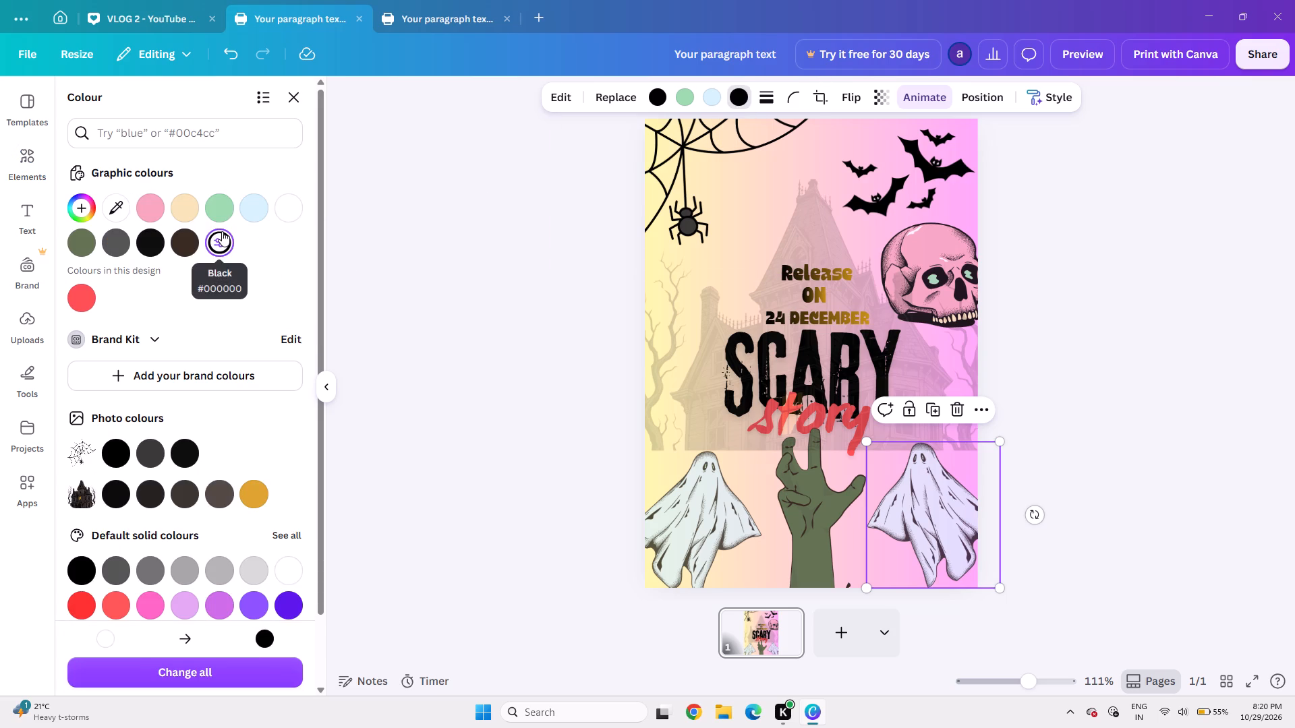
# Raise the transparency value of the ghost right of the zombie hand to 100.
pyautogui.click(1172, 450)
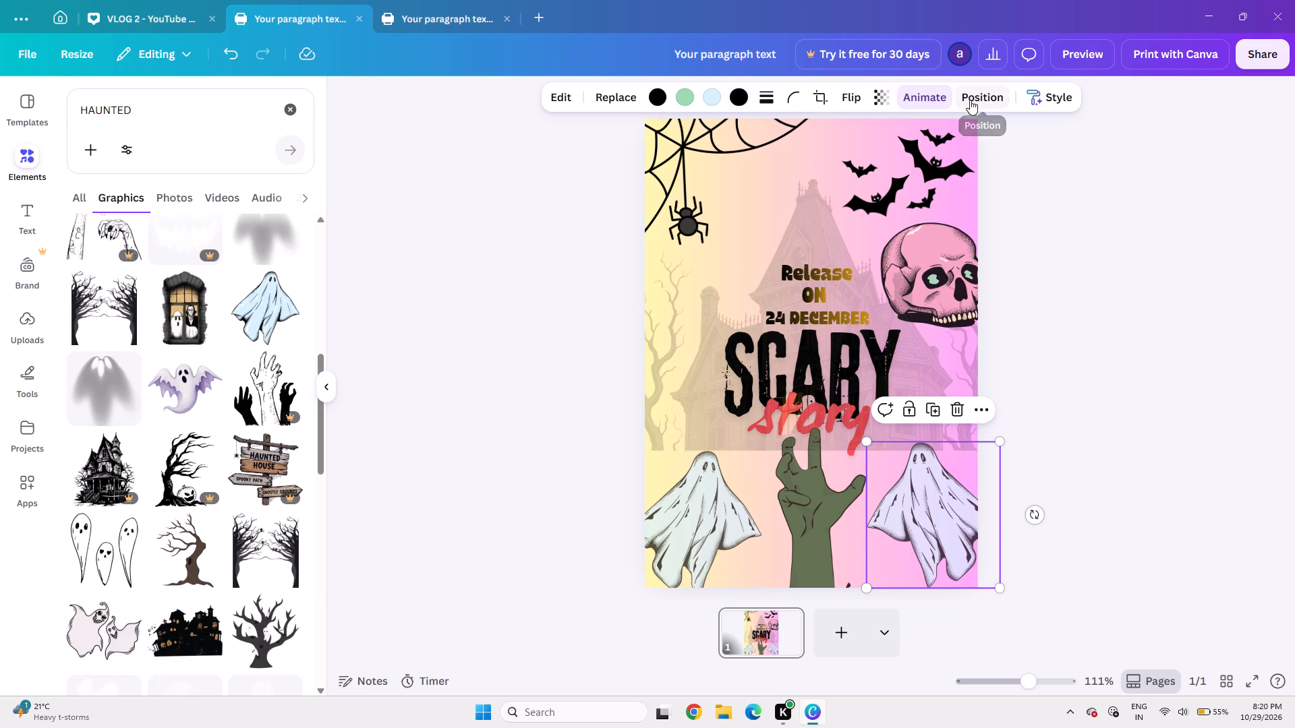
pyautogui.click(872, 104)
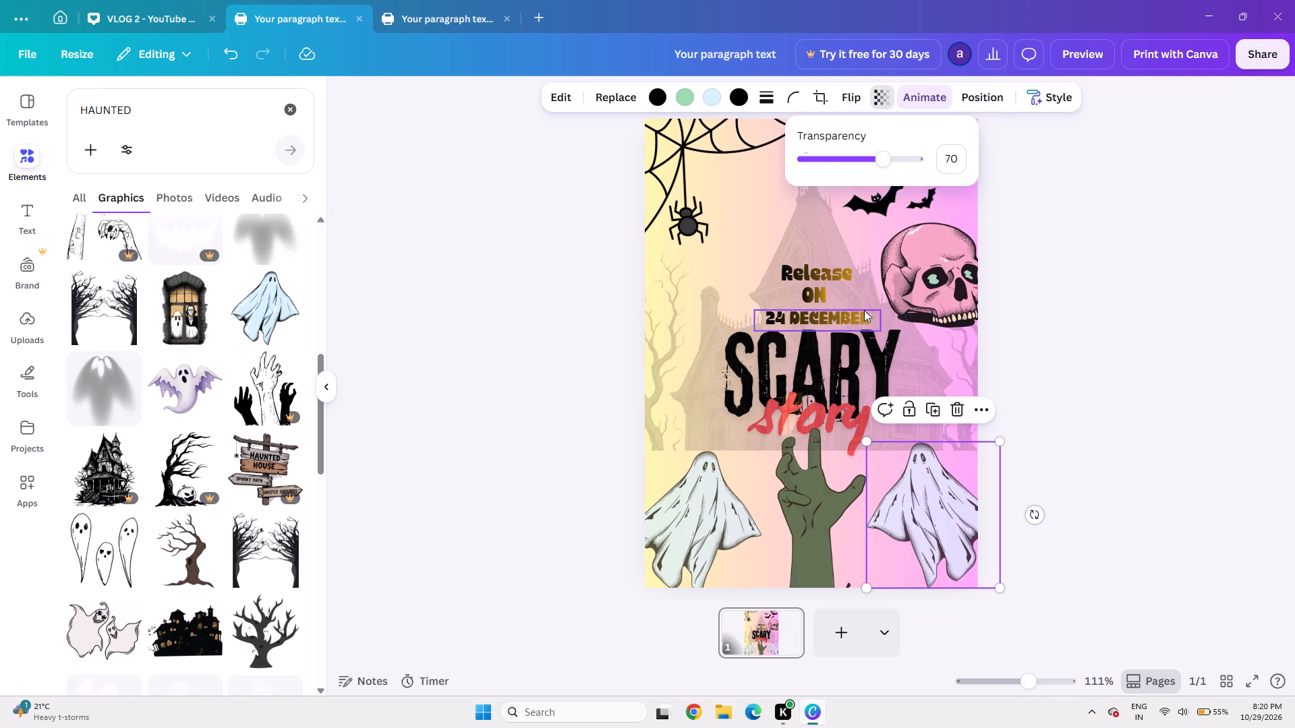
pyautogui.moveTo(887, 164); pyautogui.dragTo(916, 173)
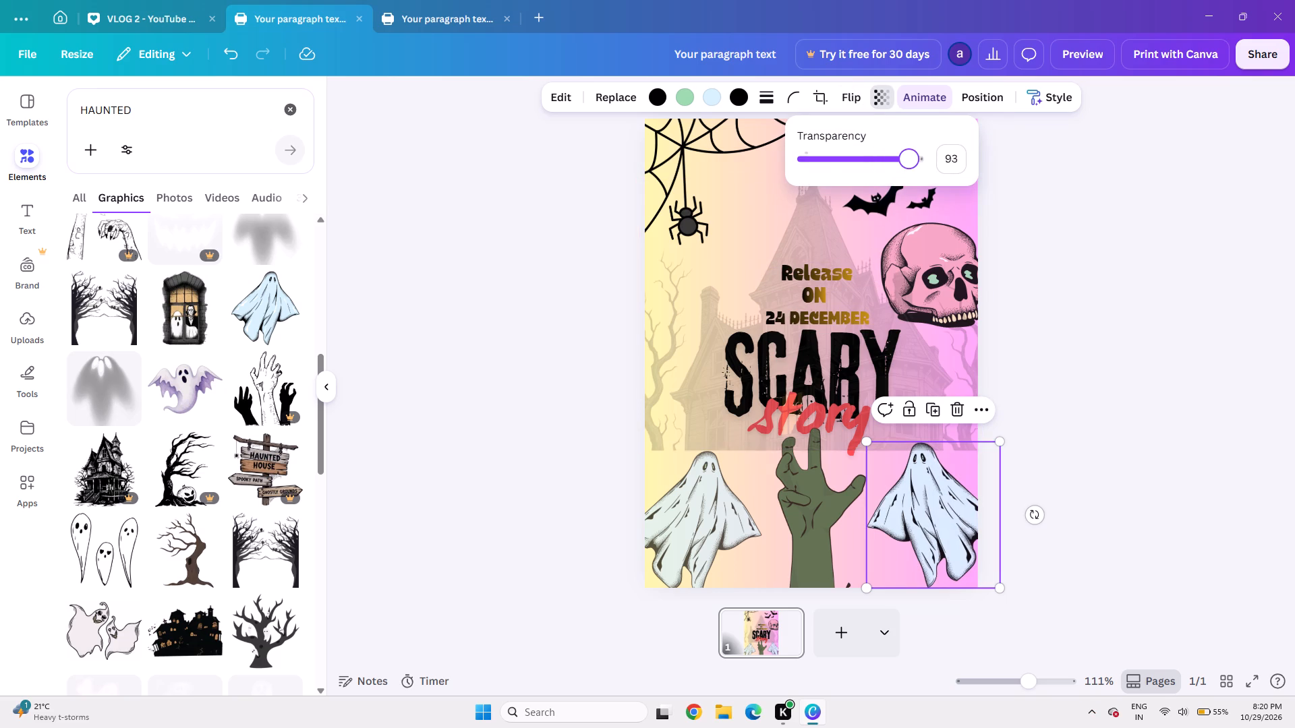
pyautogui.moveTo(916, 173); pyautogui.dragTo(927, 173)
# Raise the transparency value of the ghost left of the zombie hand to 100 as well.
pyautogui.click(726, 508)
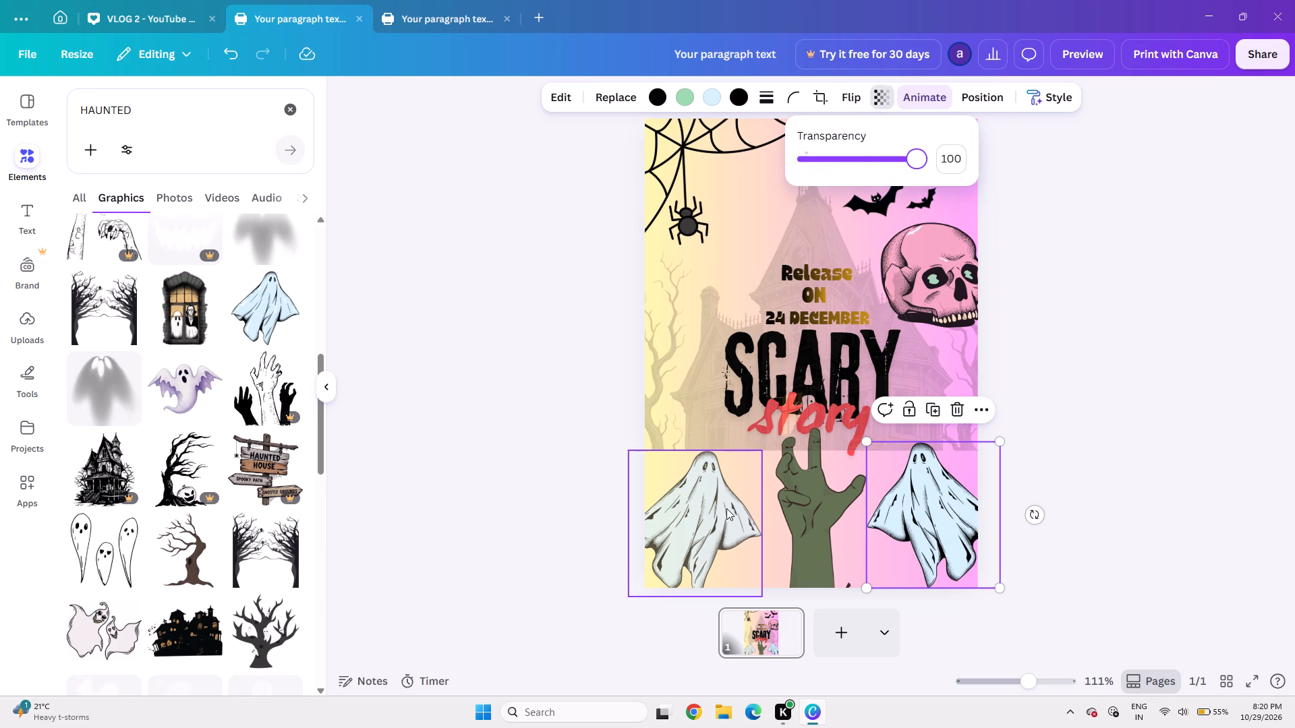
pyautogui.click(918, 98)
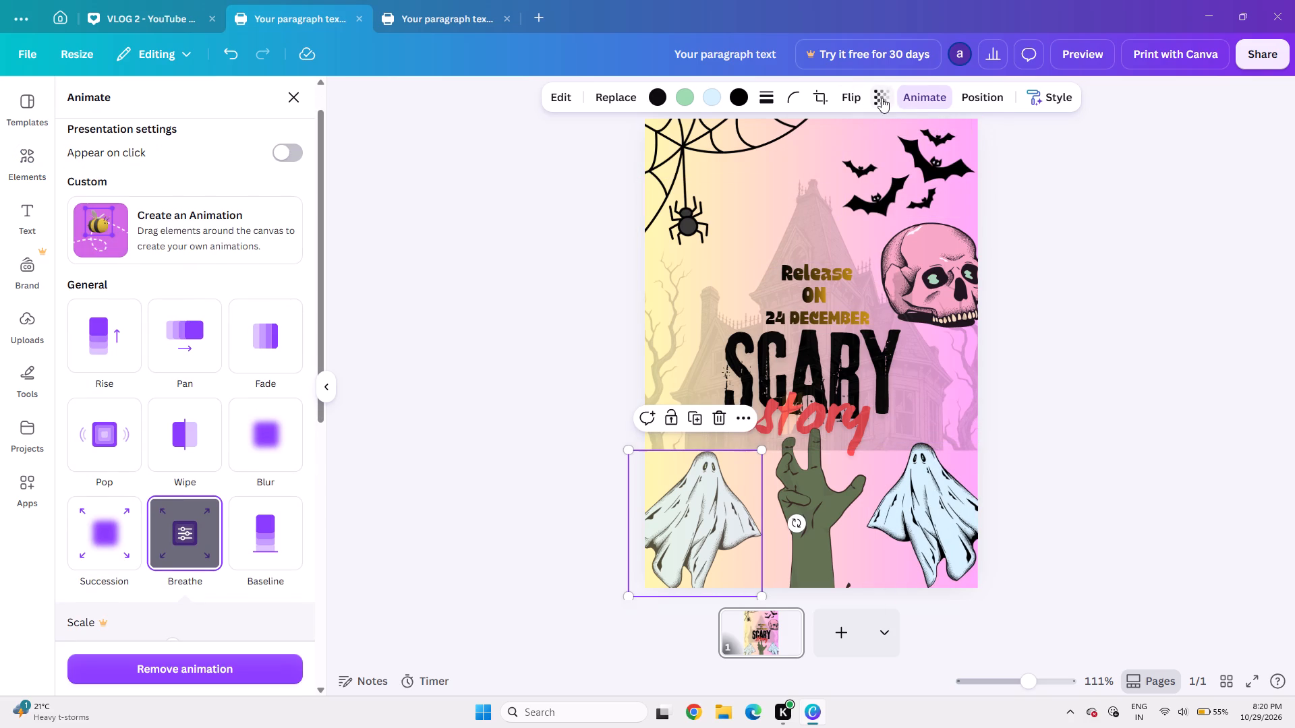
pyautogui.click(880, 98)
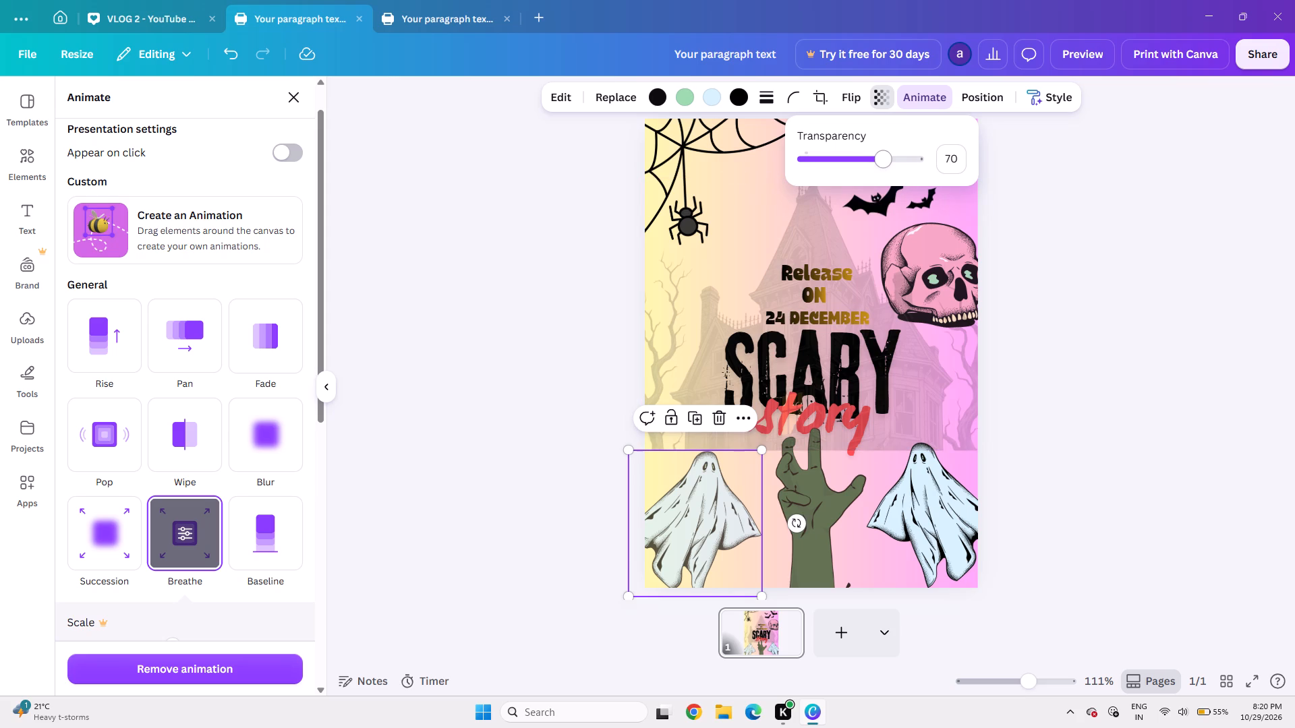
pyautogui.moveTo(888, 166); pyautogui.dragTo(996, 173)
pyautogui.click(1128, 166)
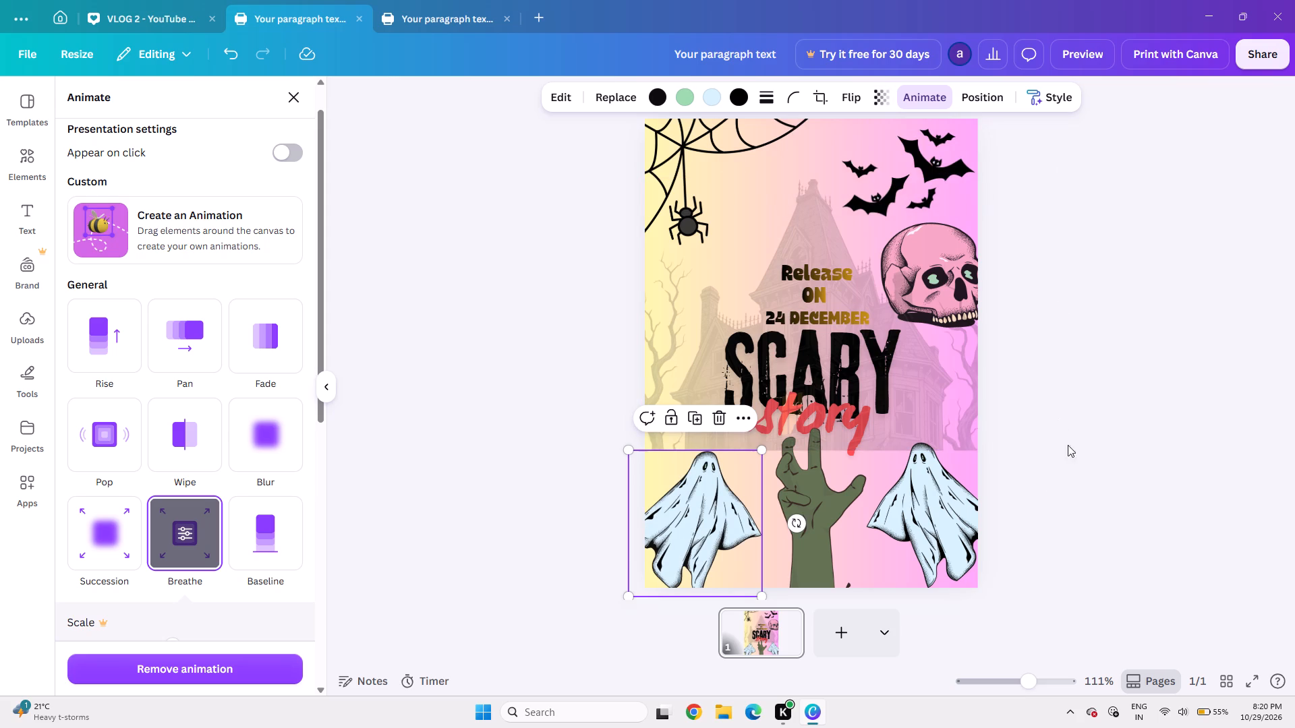
# Stretch the faded haunted house down until its lower edge meets the bottom edge of the page, and deselect it.
pyautogui.click(906, 412)
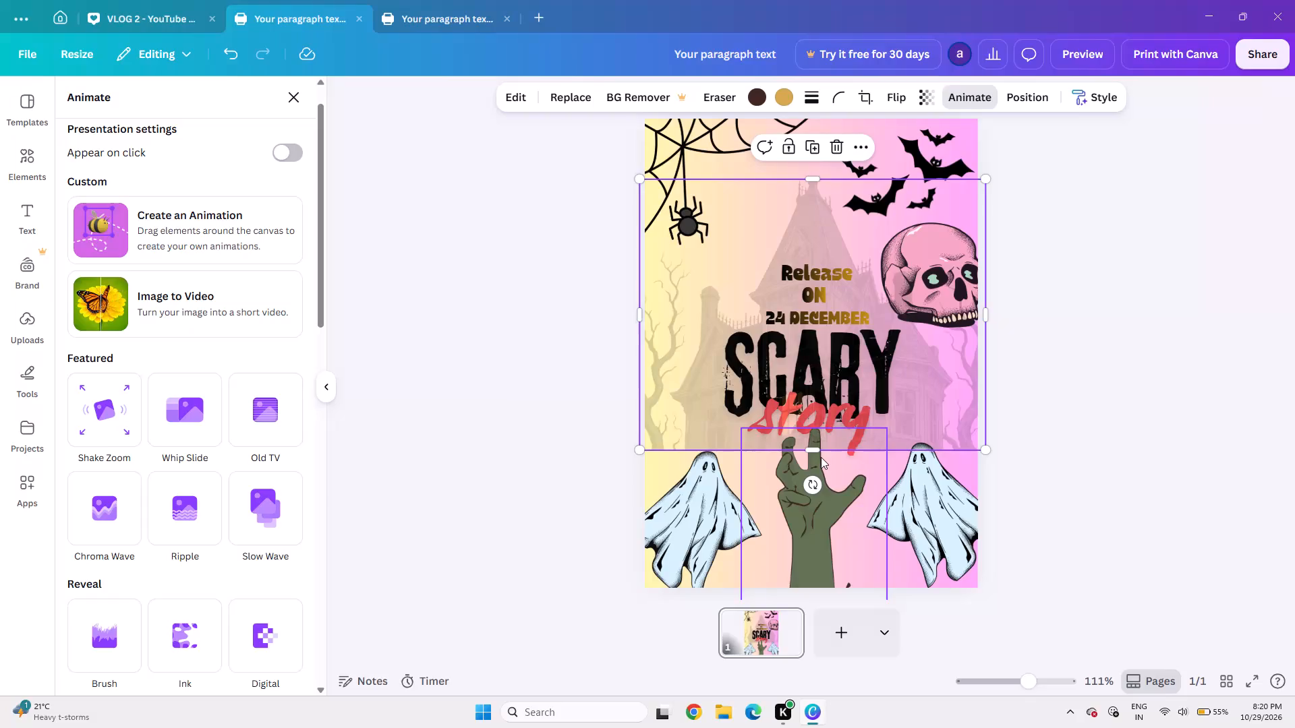
pyautogui.moveTo(812, 452); pyautogui.dragTo(827, 634)
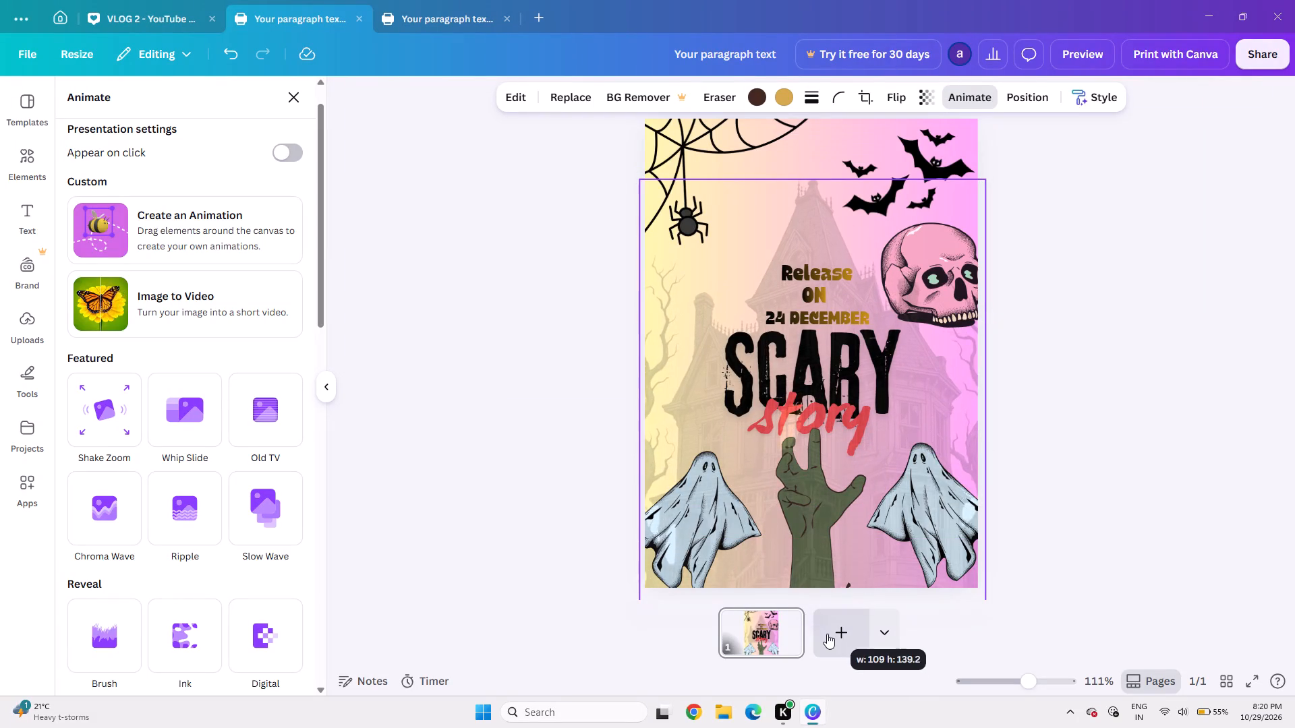
pyautogui.moveTo(827, 634); pyautogui.dragTo(826, 593)
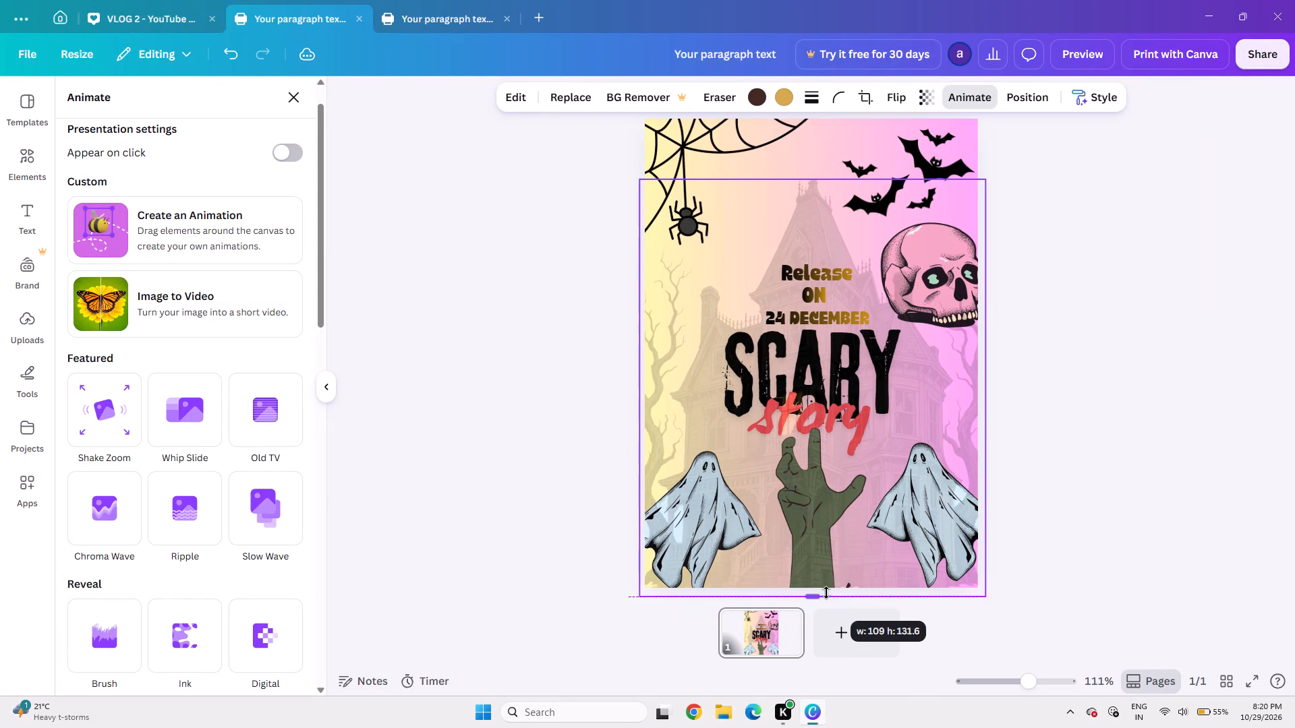
pyautogui.moveTo(826, 593); pyautogui.dragTo(827, 584)
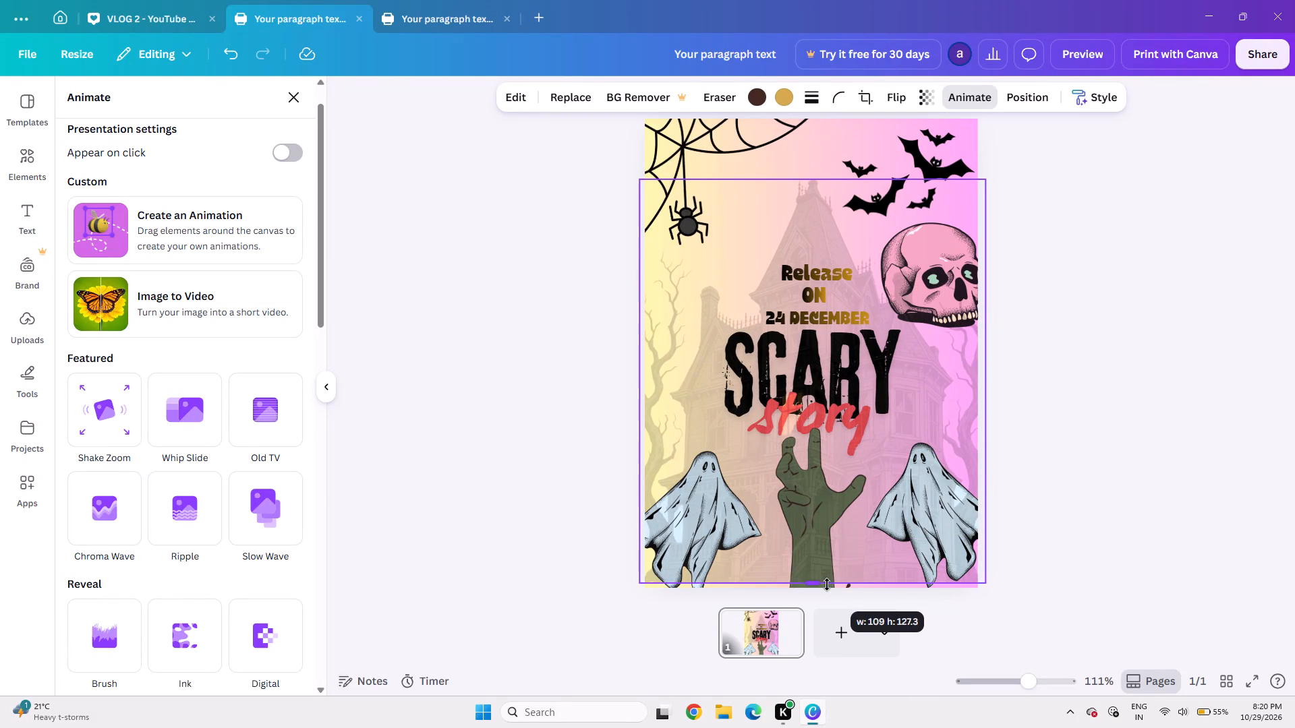
pyautogui.moveTo(827, 584); pyautogui.dragTo(827, 594)
pyautogui.click(1132, 425)
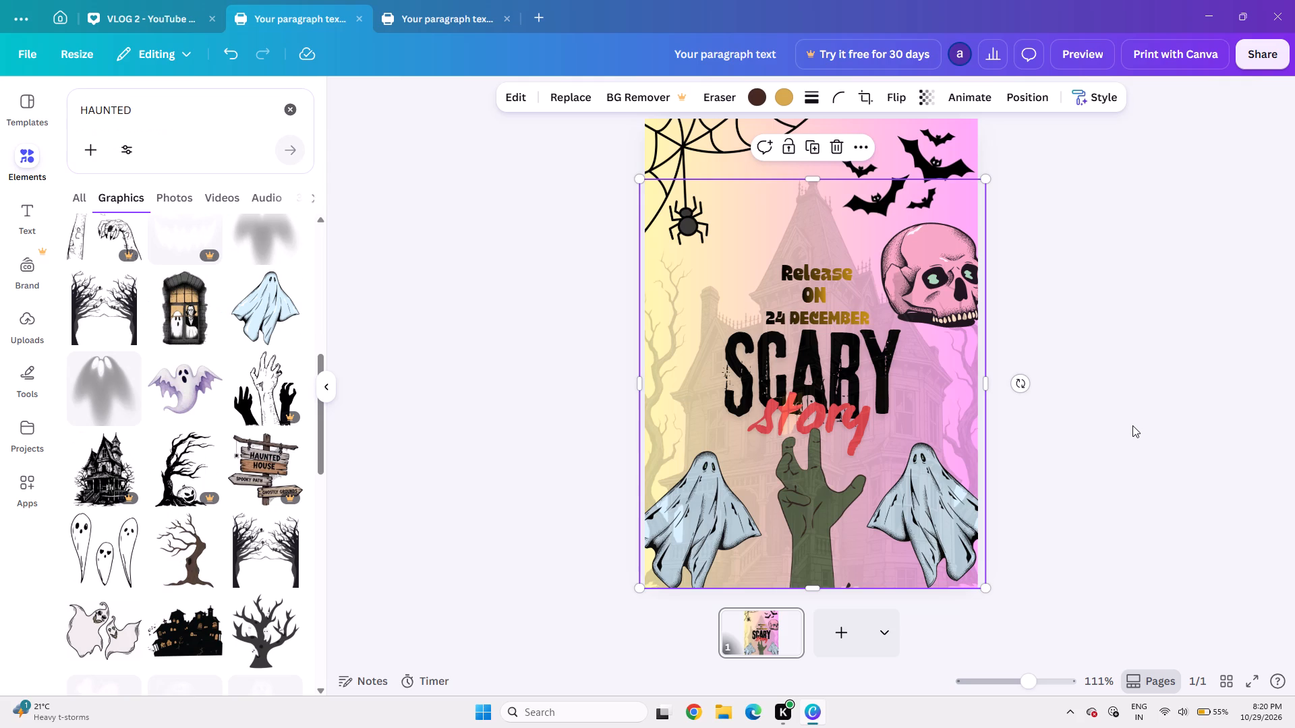
pyautogui.click(1132, 425)
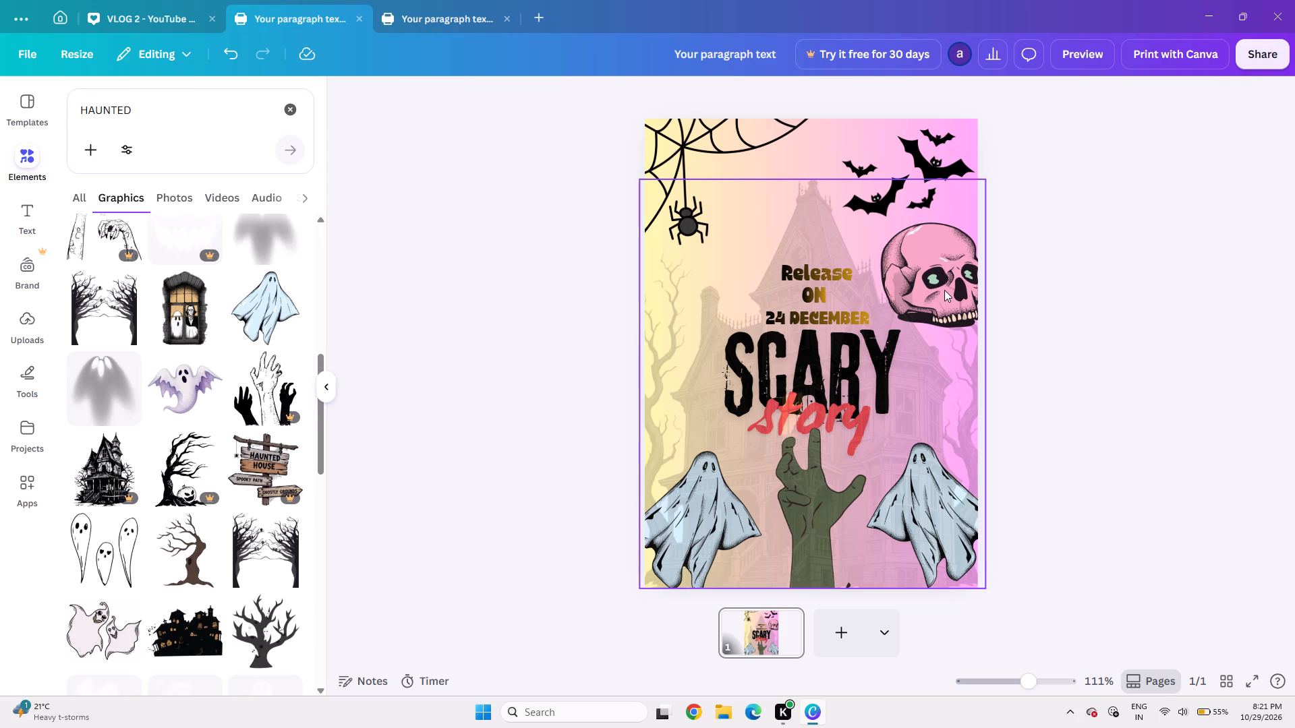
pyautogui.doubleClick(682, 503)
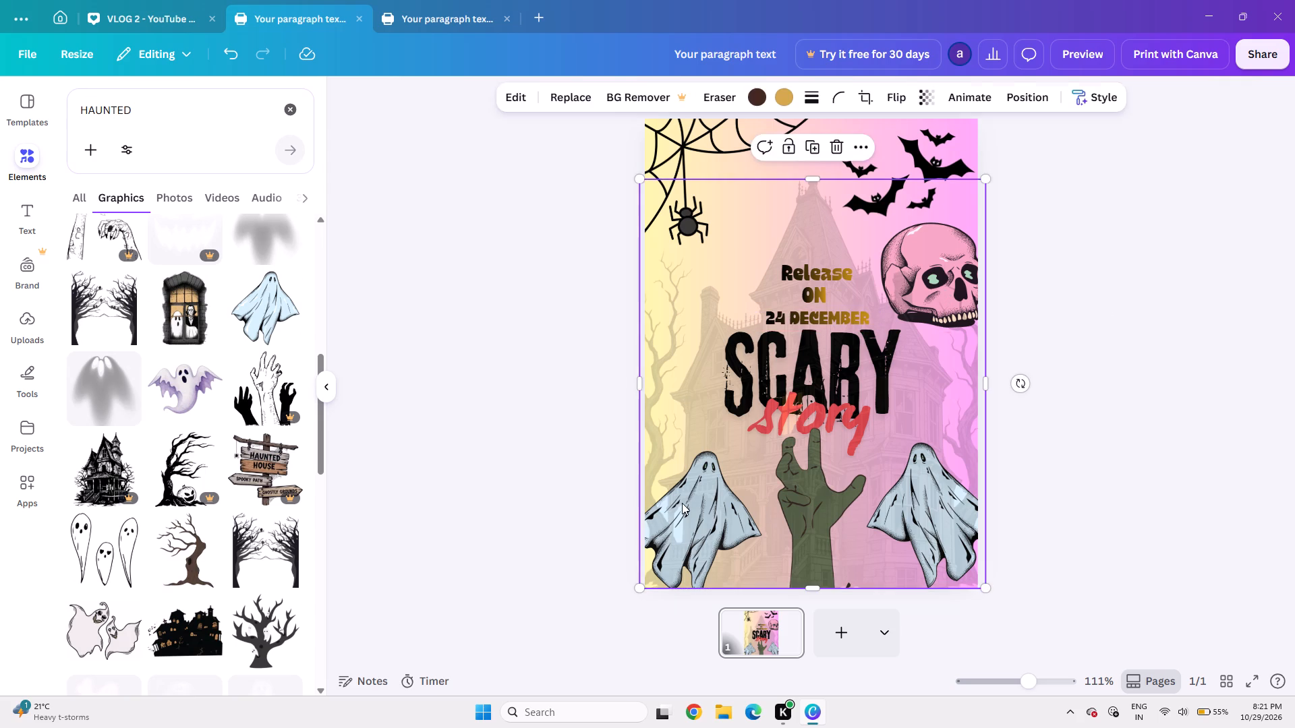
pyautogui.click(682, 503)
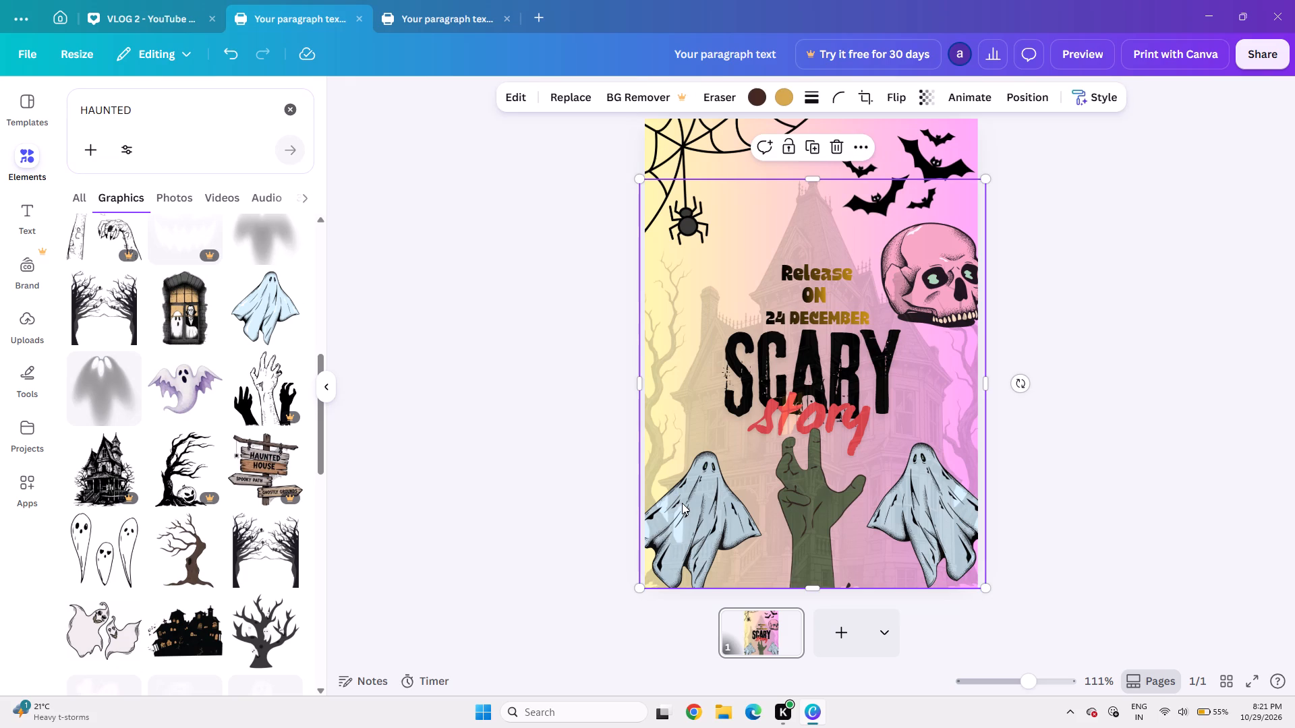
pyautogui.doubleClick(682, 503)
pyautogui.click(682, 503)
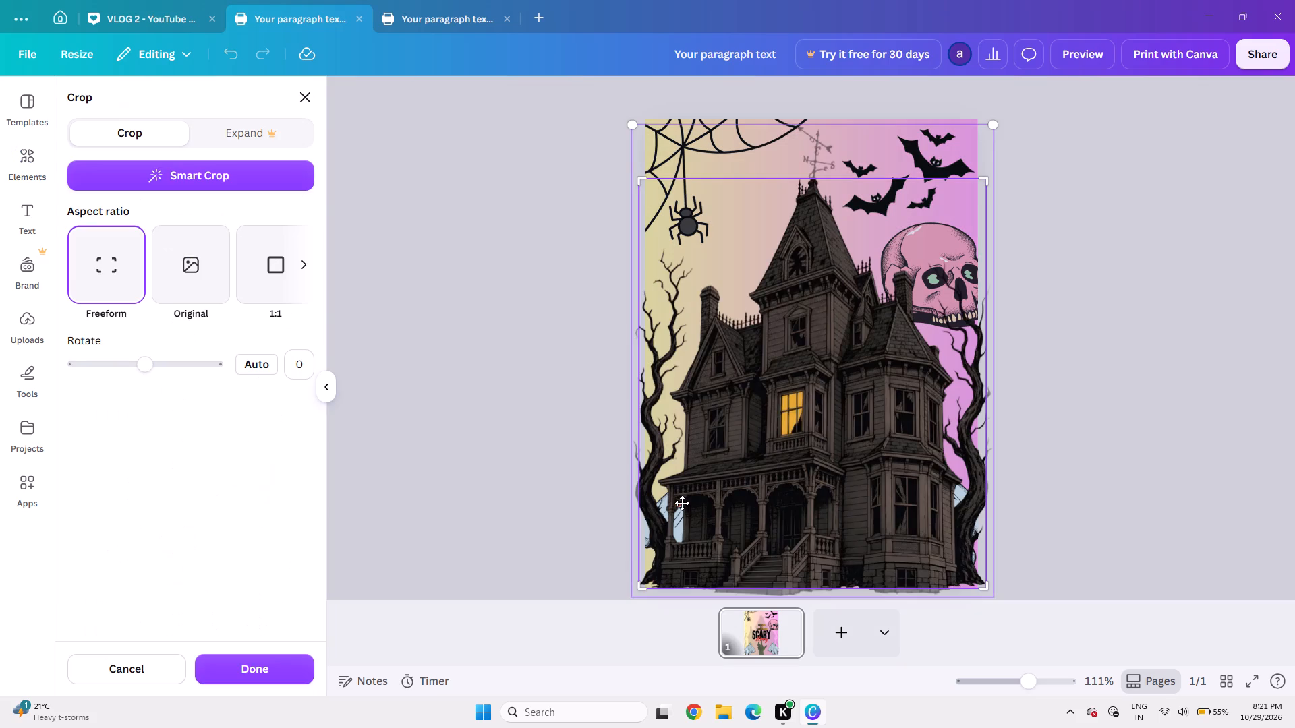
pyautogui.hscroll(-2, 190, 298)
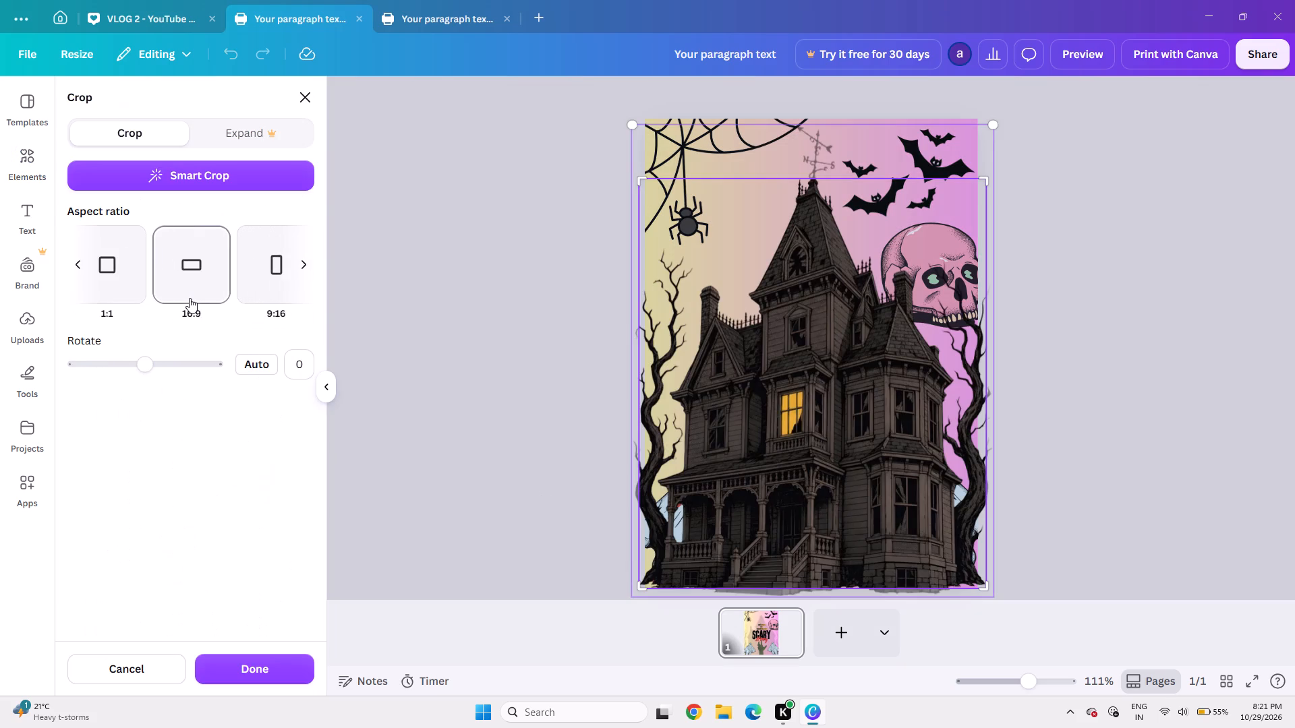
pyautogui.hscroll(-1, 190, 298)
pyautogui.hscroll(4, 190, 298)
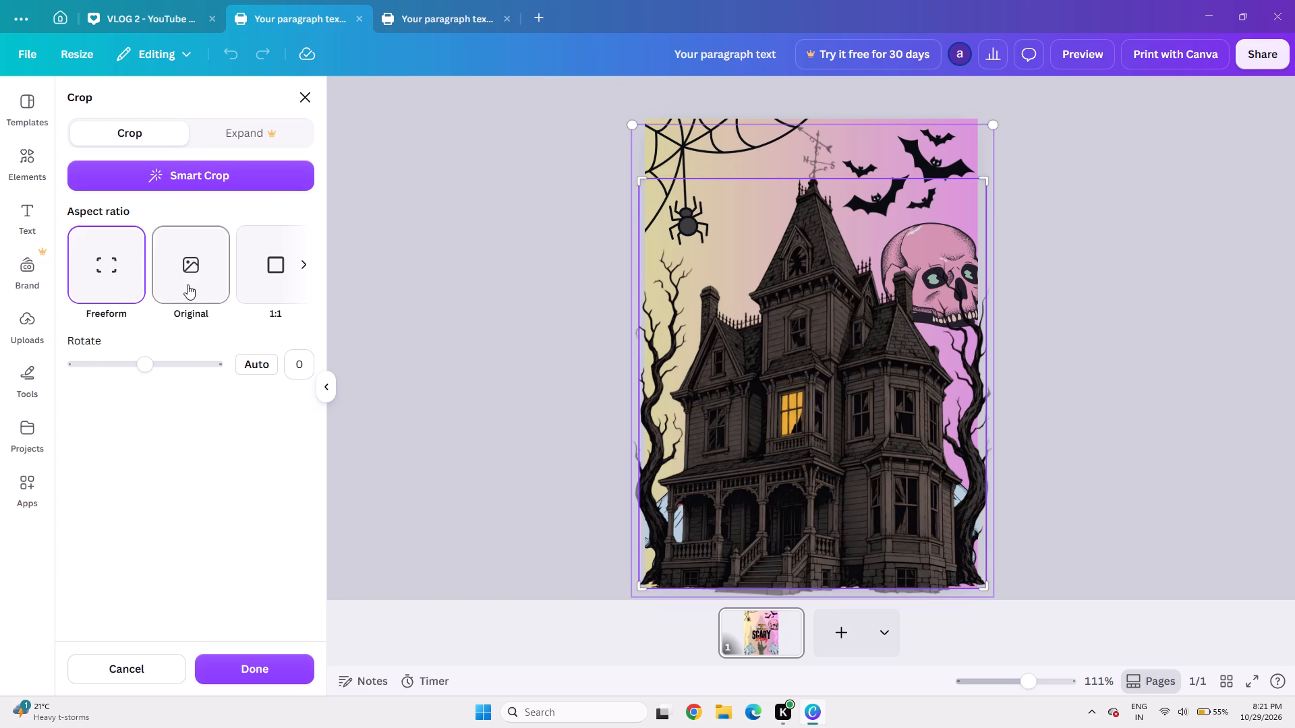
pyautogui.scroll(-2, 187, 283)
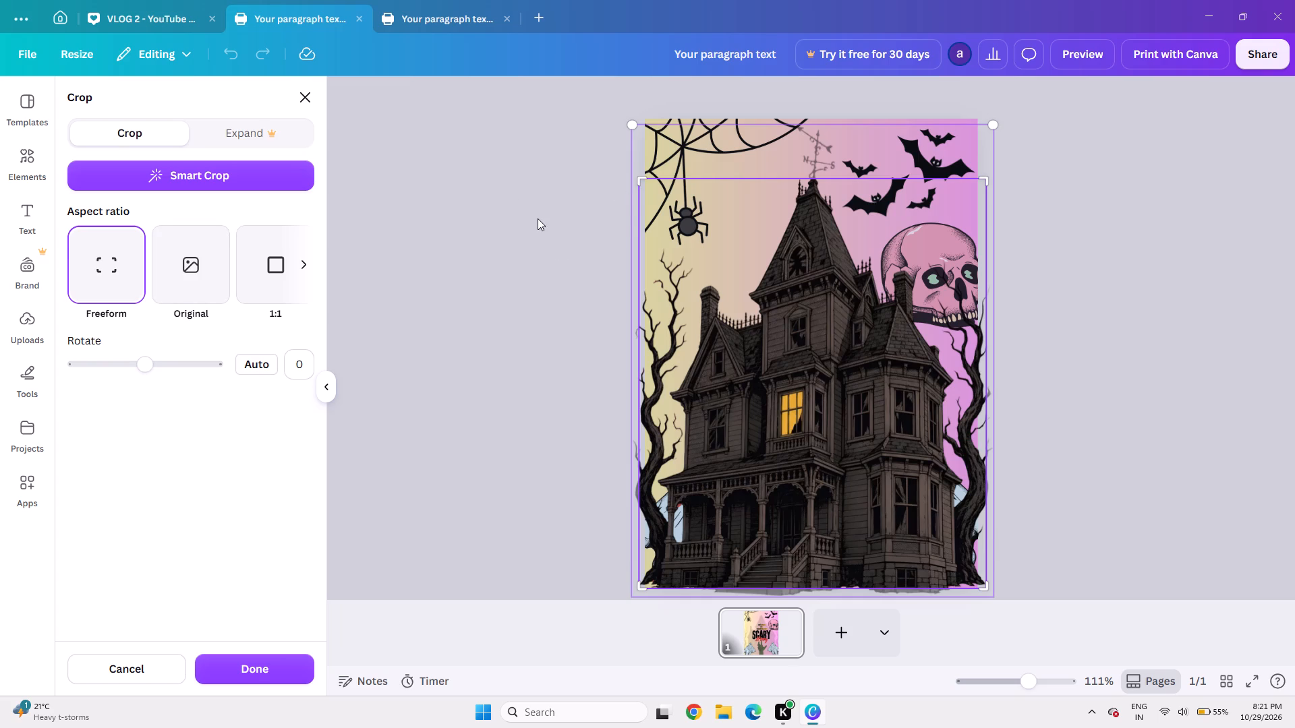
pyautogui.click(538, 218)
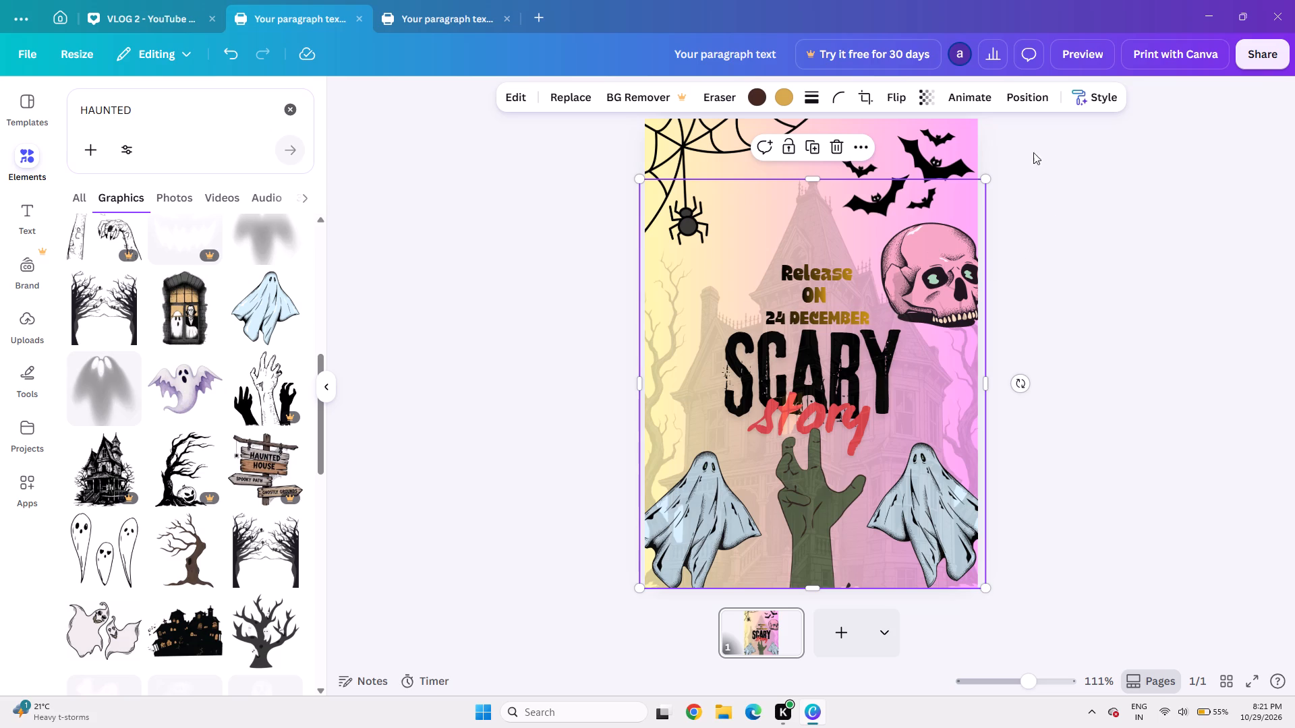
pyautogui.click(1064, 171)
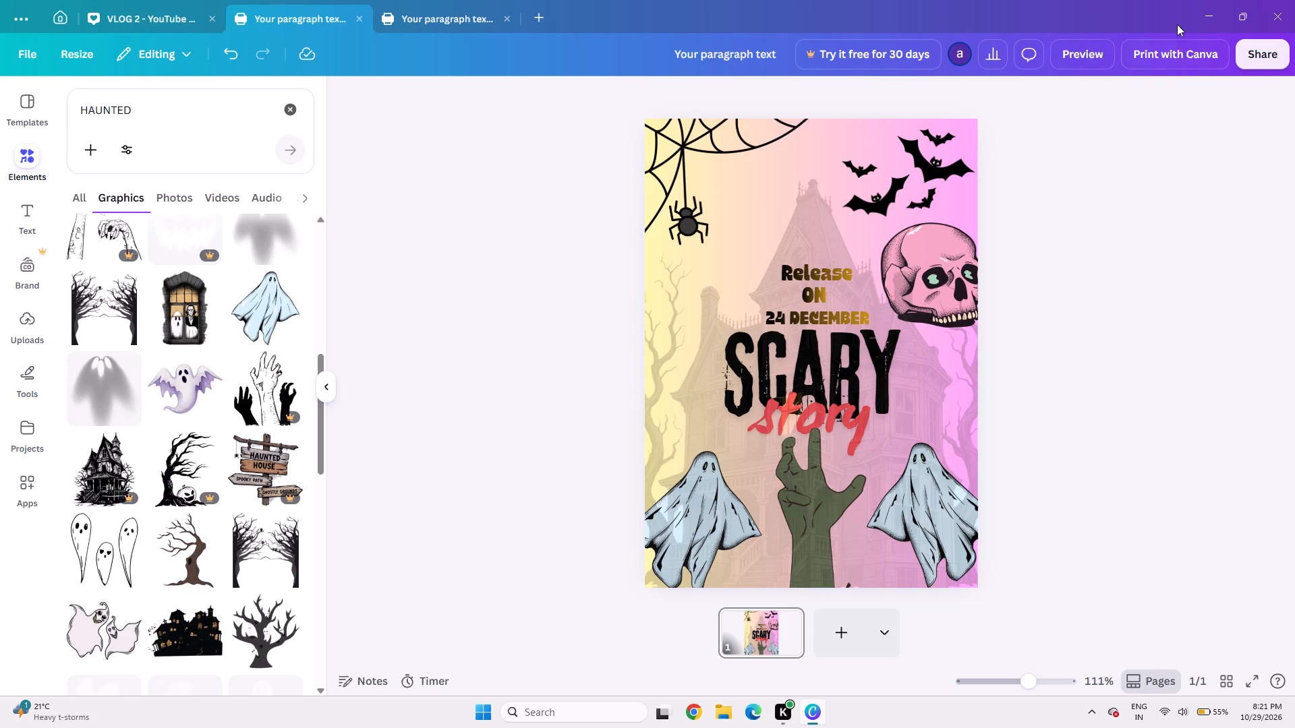
# Nudge the "Release" text up, away from "ON", and slightly to the left.
pyautogui.click(846, 355)
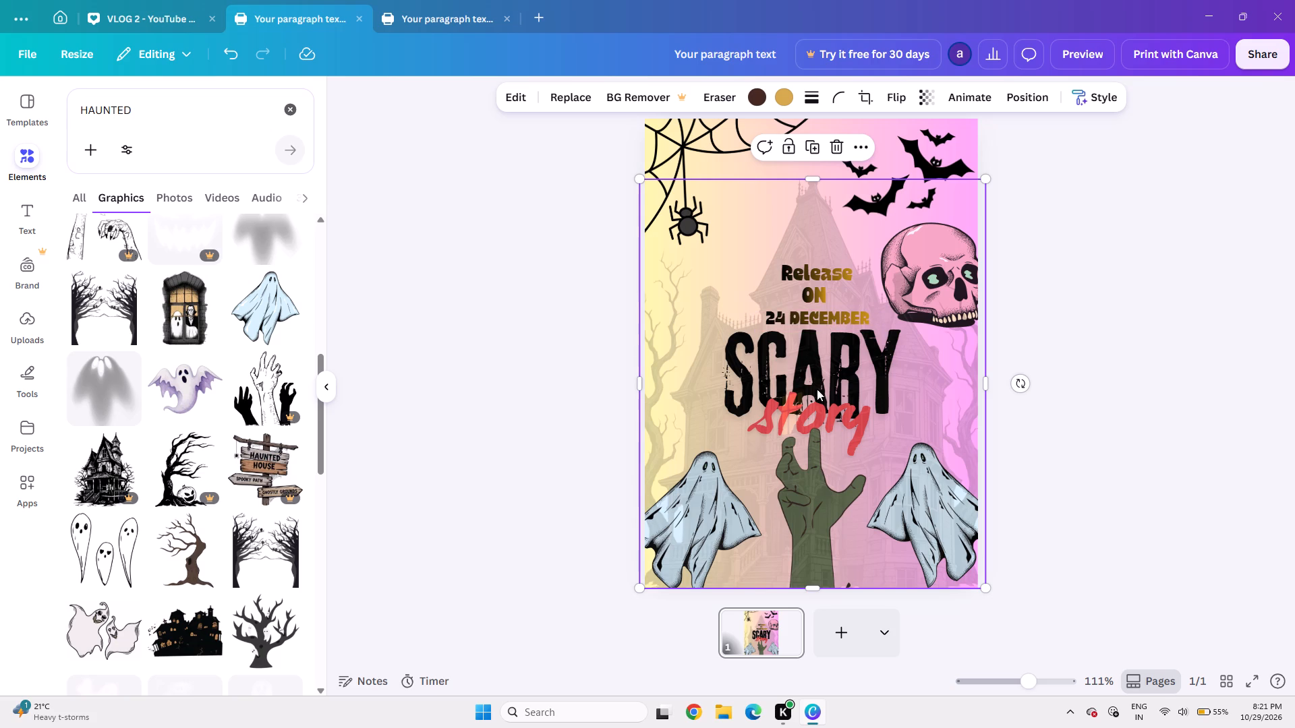
pyautogui.click(801, 280)
pyautogui.press('Up')
pyautogui.press('Up')
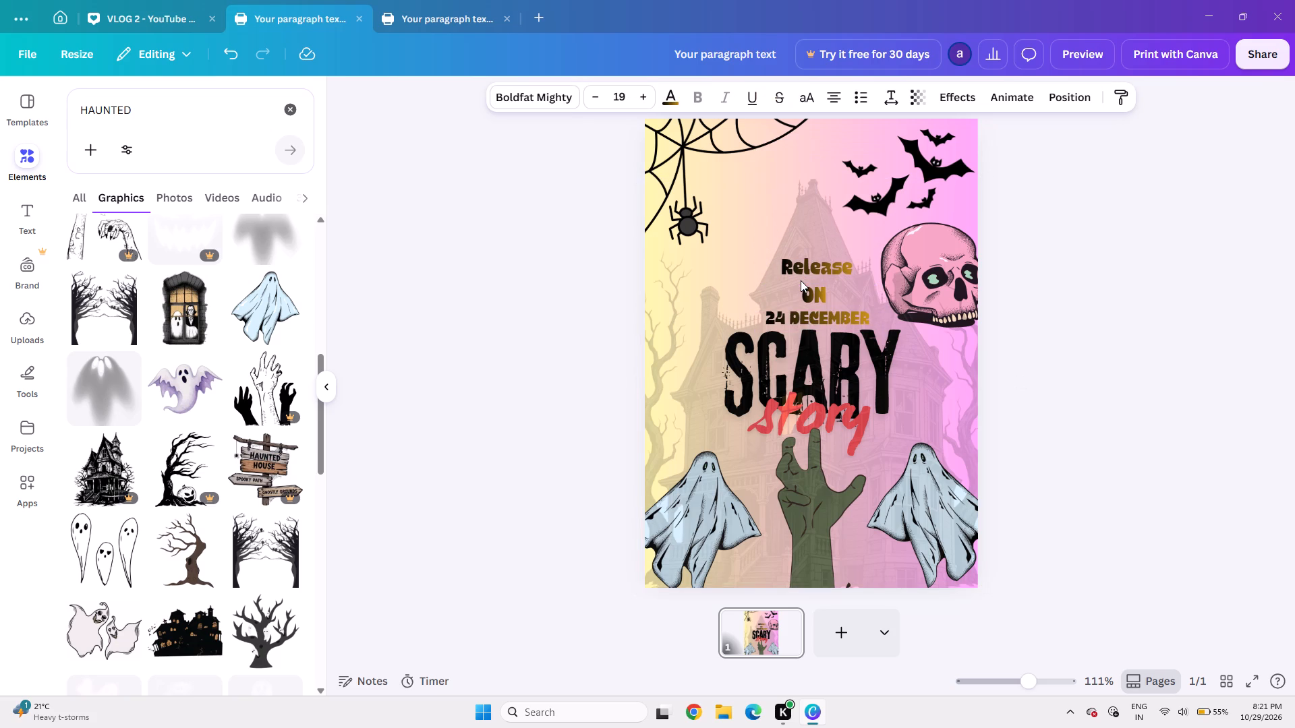
pyautogui.press('Up')
pyautogui.press('Up')
pyautogui.press('Up')
pyautogui.press('Left')
pyautogui.press('Left')
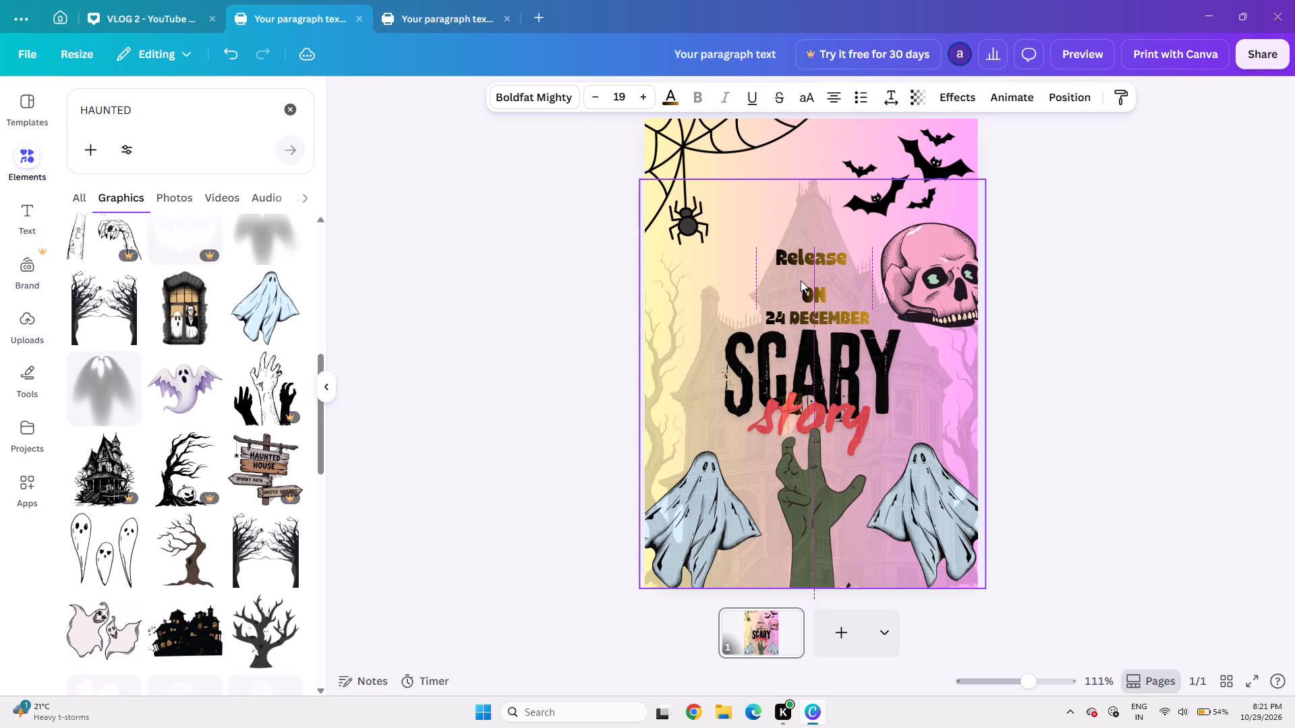
# Nudge the "Release" text slightly up and to the right so it is centred over "ON".
pyautogui.press('Up')
pyautogui.press('Right')
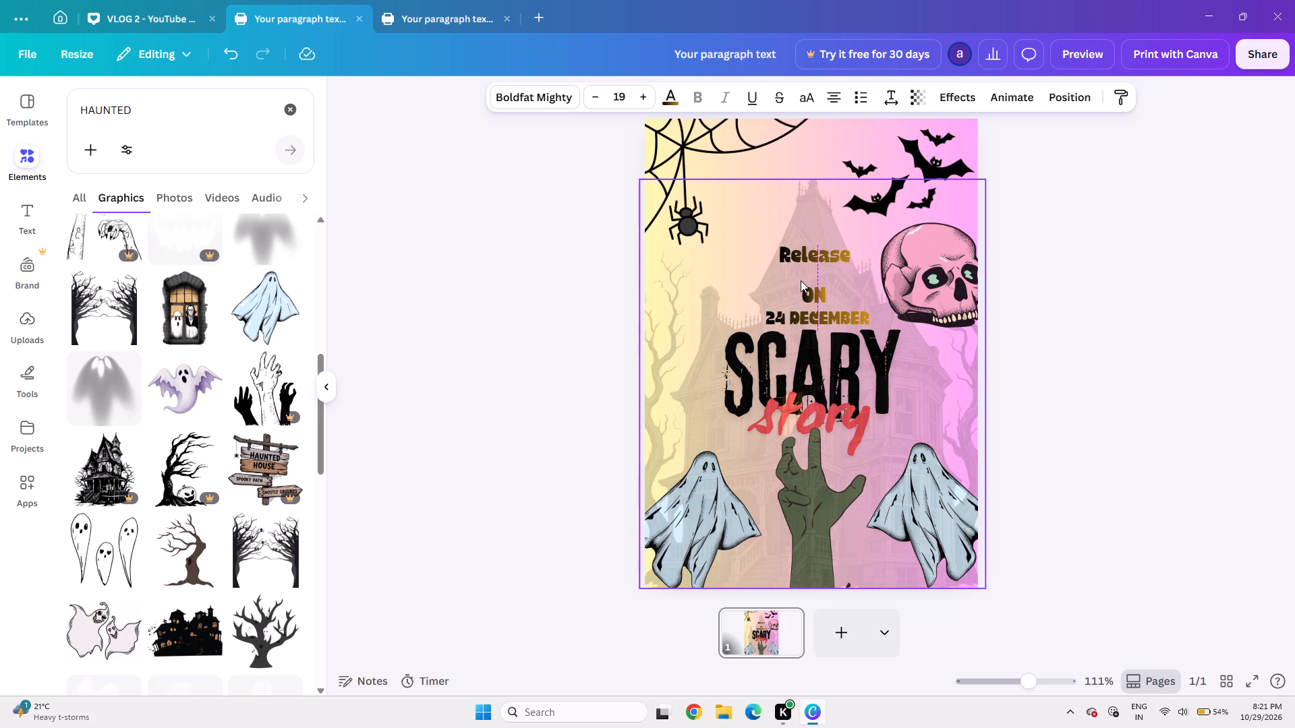
# Nudge the "ON" text up until it sits closely beneath "Release".
pyautogui.click(859, 291)
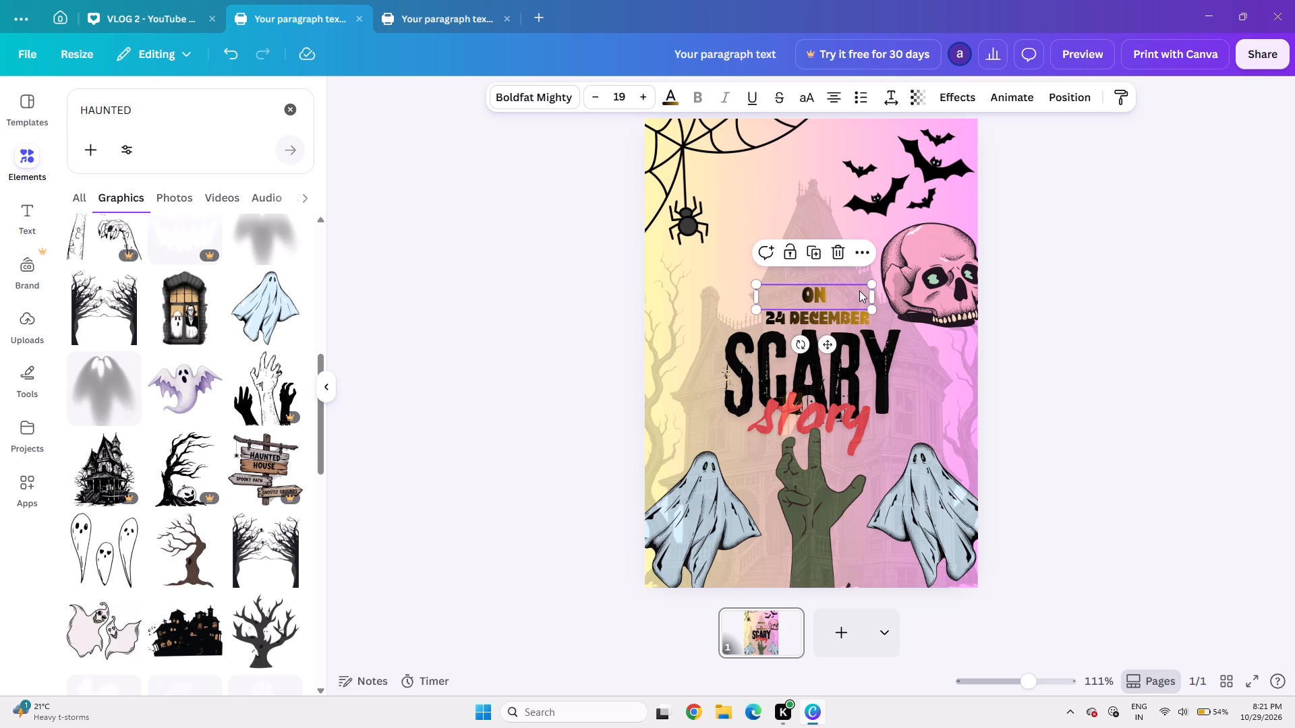
pyautogui.press('Up')
pyautogui.press('Up')
pyautogui.press('Up')
pyautogui.press('Up')
pyautogui.press('Up')
pyautogui.press('Up')
pyautogui.press('Up')
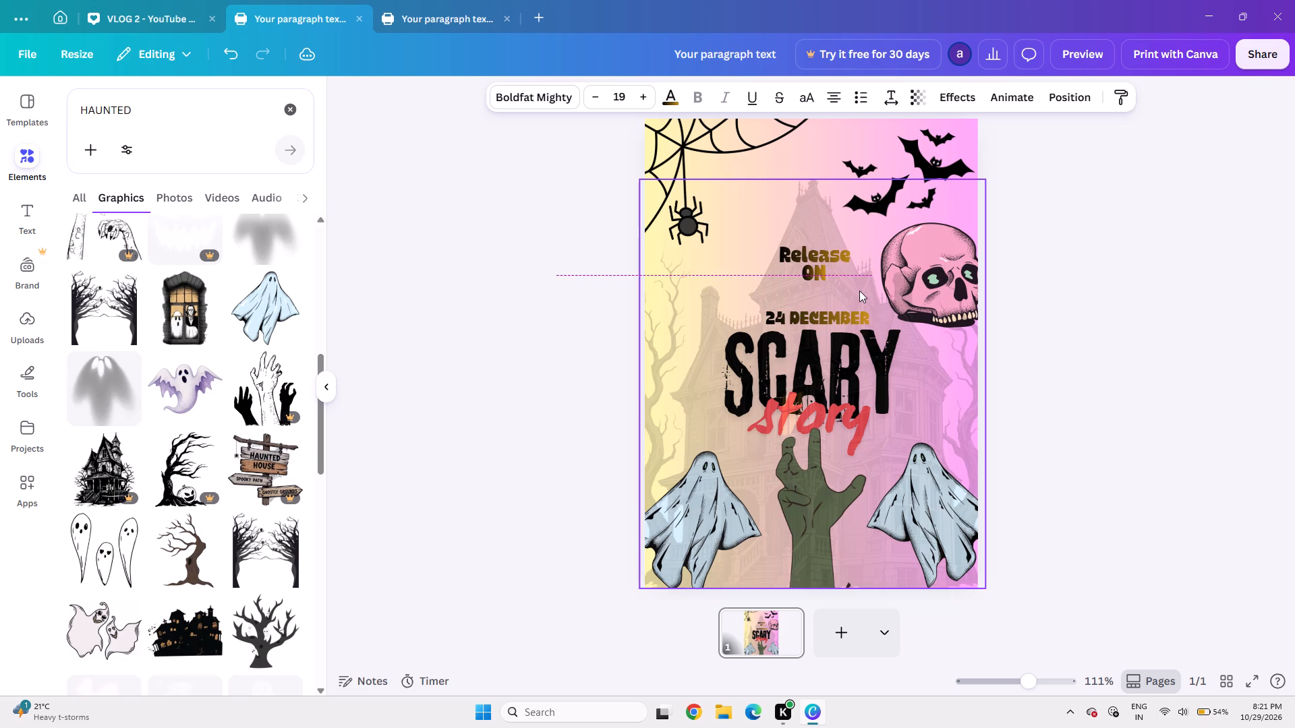
pyautogui.press('Down')
# Nudge the "24 DECEMBER" text up beneath "ON" and slightly to the left.
pyautogui.click(865, 312)
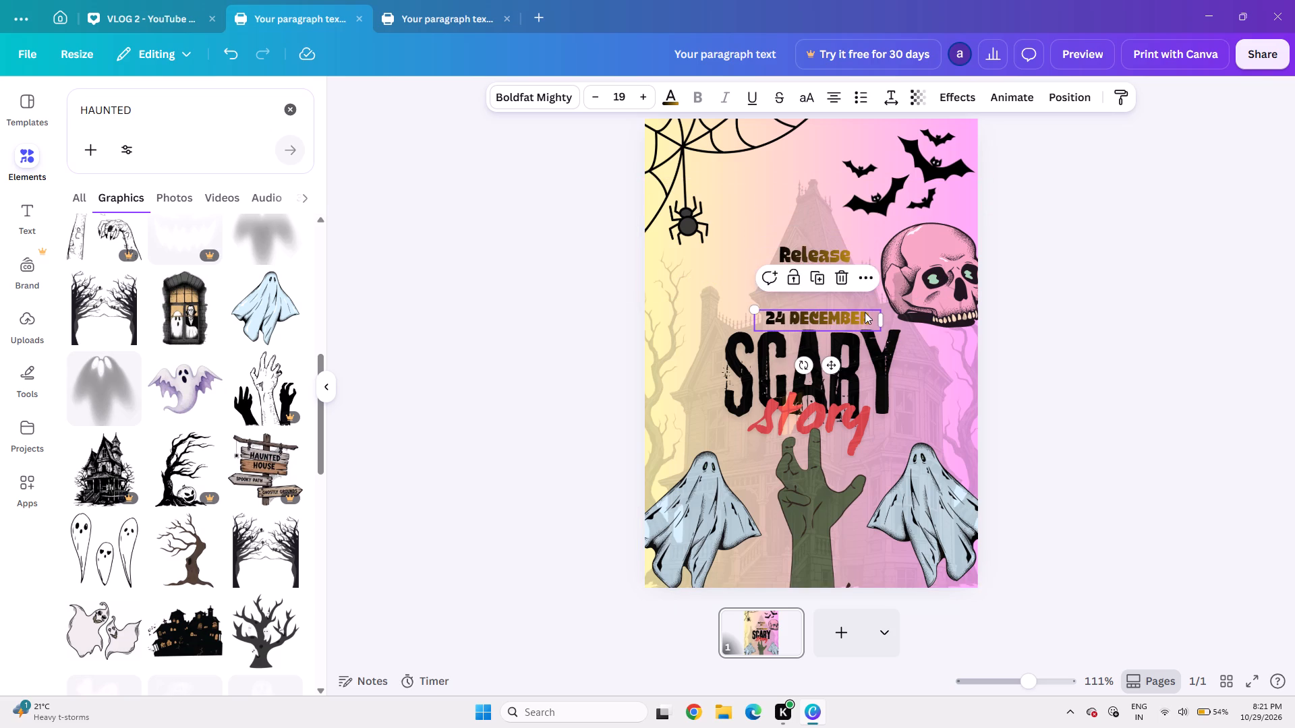
pyautogui.press('Up')
pyautogui.press('Up')
pyautogui.press('Up')
pyautogui.press('Up')
pyautogui.press('Up')
pyautogui.press('Up')
pyautogui.press('Up')
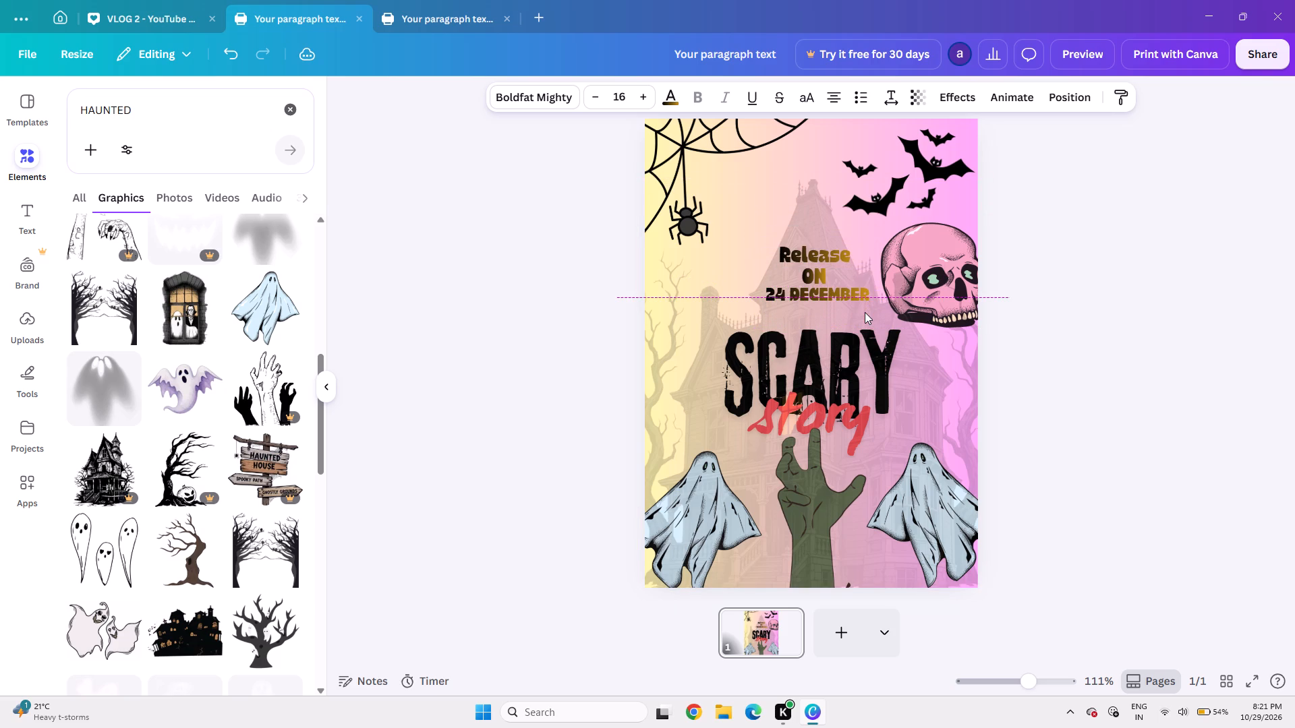
pyautogui.press('Left')
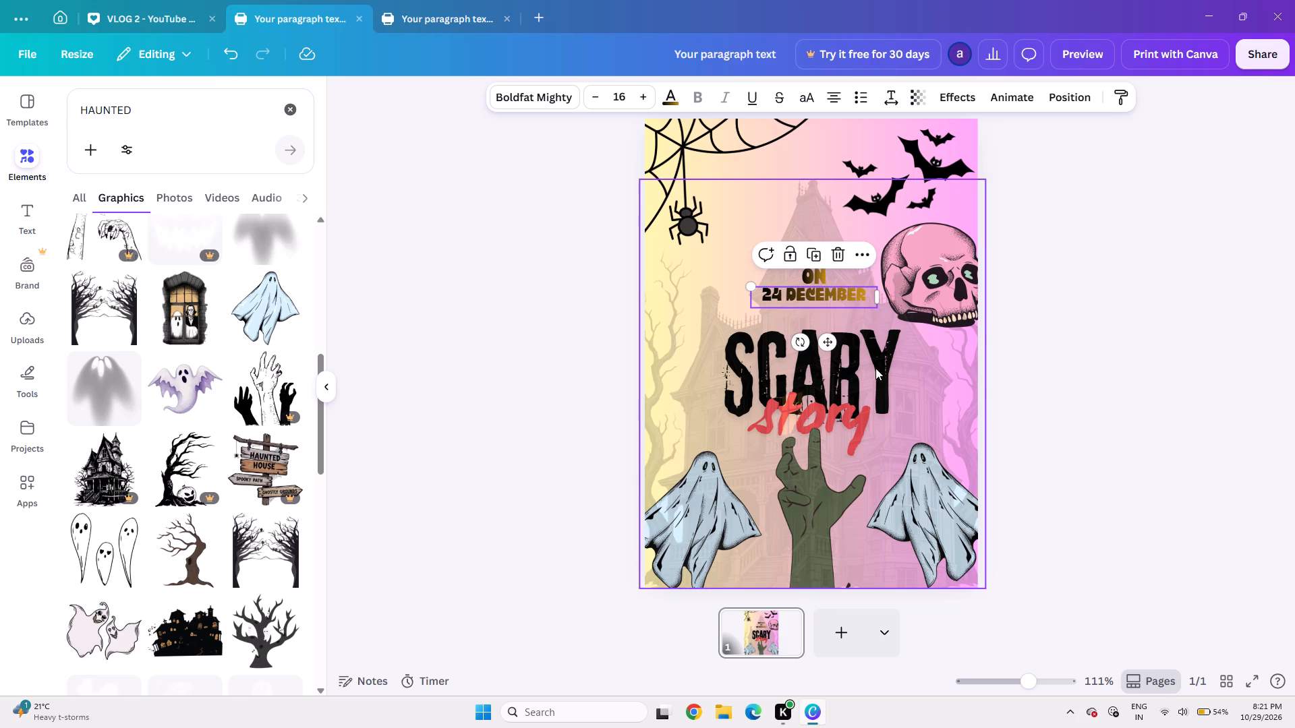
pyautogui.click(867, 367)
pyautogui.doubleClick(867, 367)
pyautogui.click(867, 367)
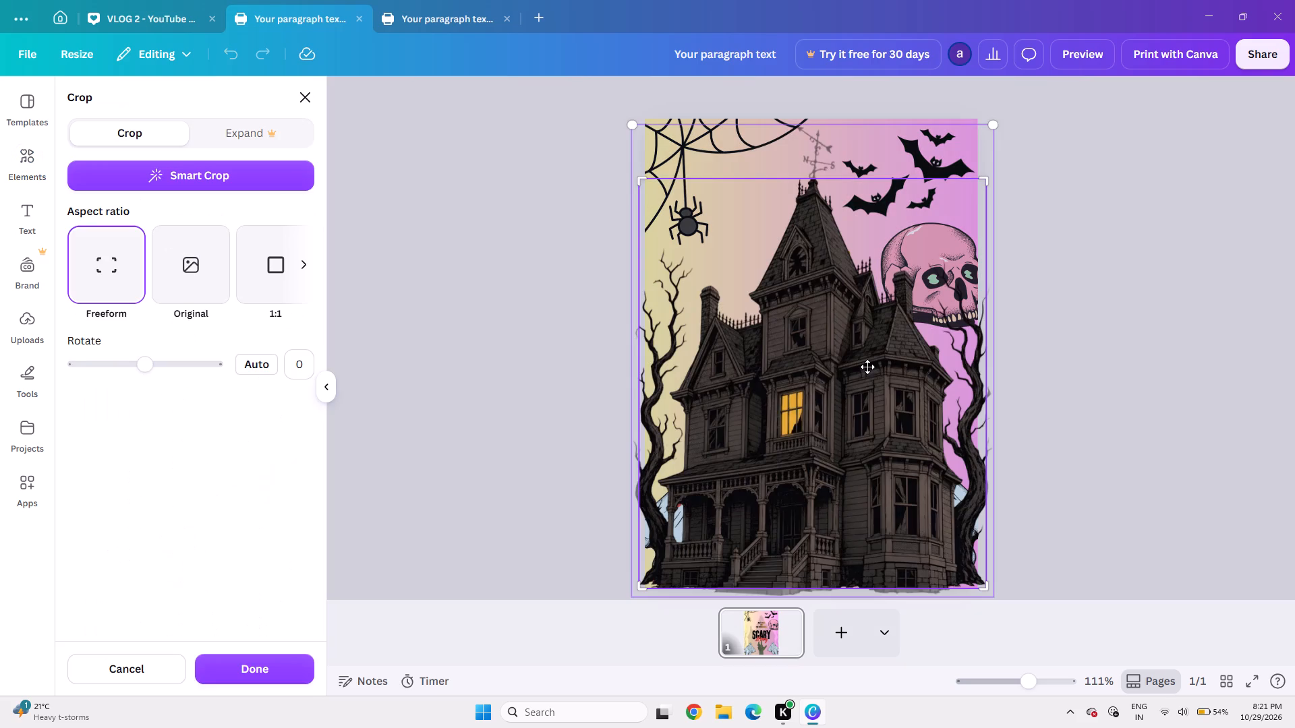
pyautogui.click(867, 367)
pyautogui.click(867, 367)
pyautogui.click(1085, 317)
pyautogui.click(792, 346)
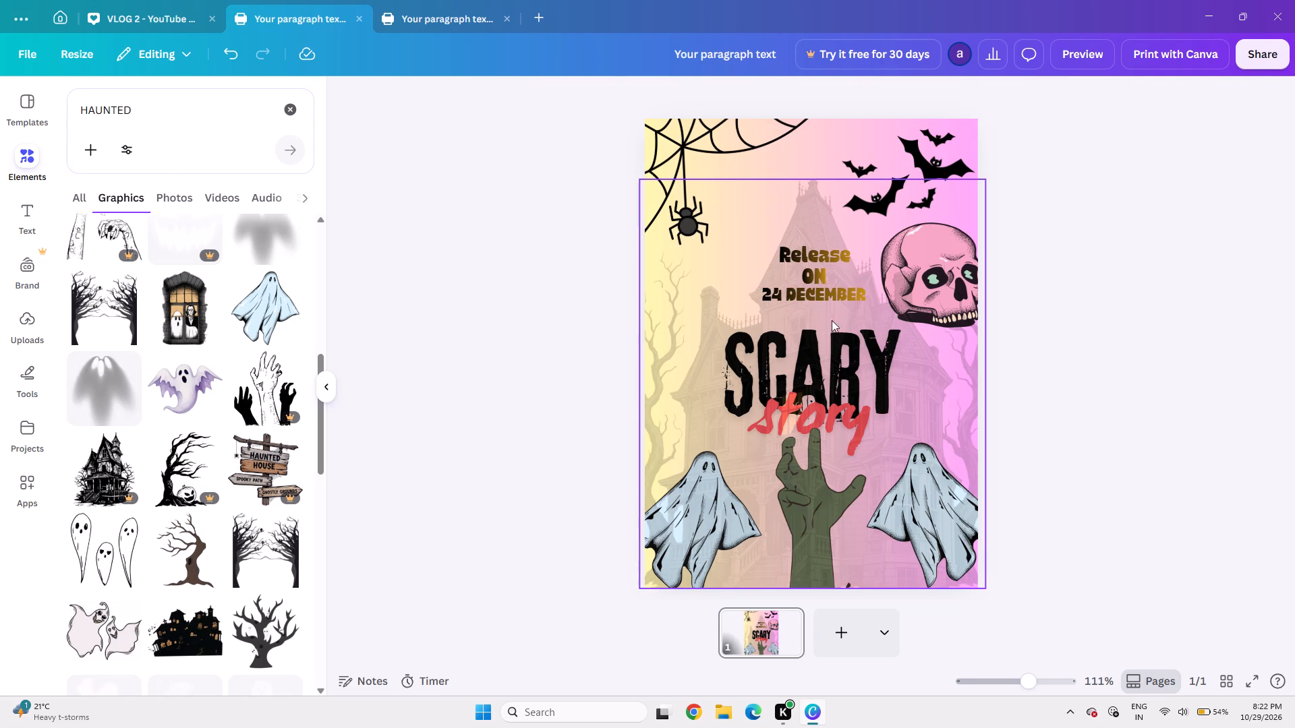
# Move the faded haunted house aside, mostly off the page's left edge, and nudge the SCARY story heading up towards "24 DECEMBER".
pyautogui.click(693, 301)
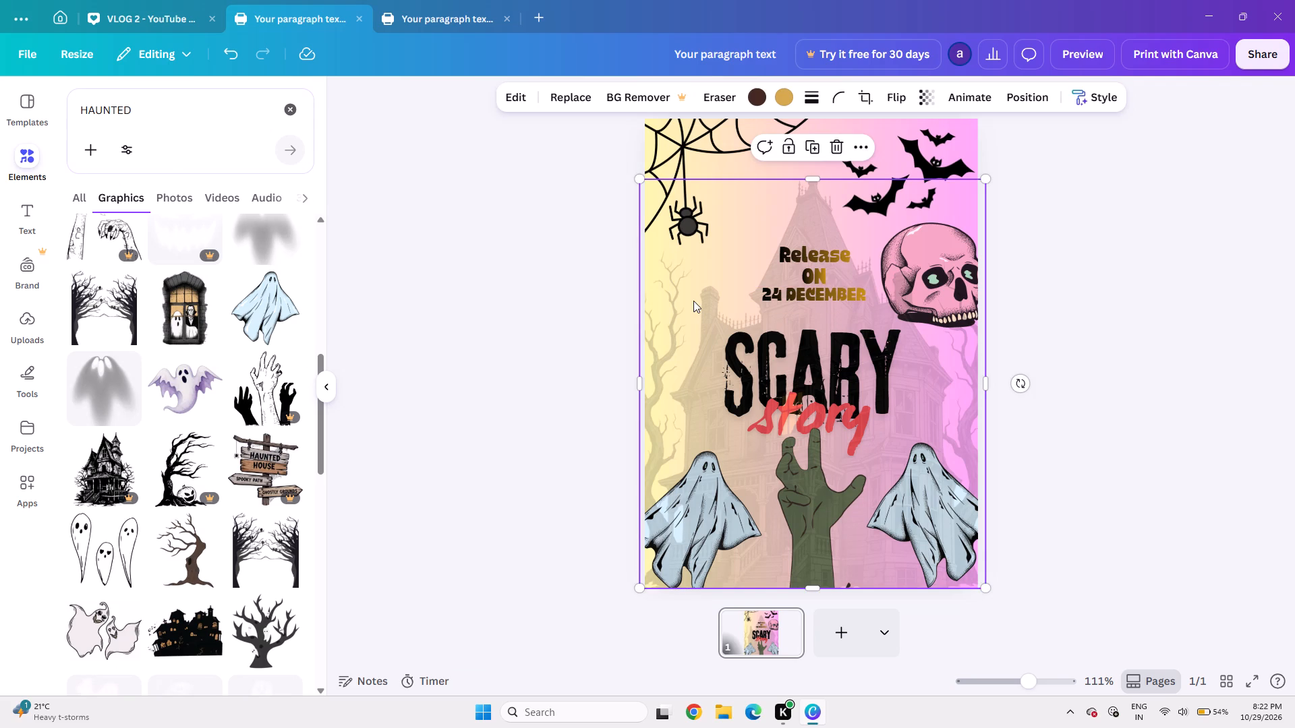
pyautogui.moveTo(693, 301); pyautogui.dragTo(431, 311)
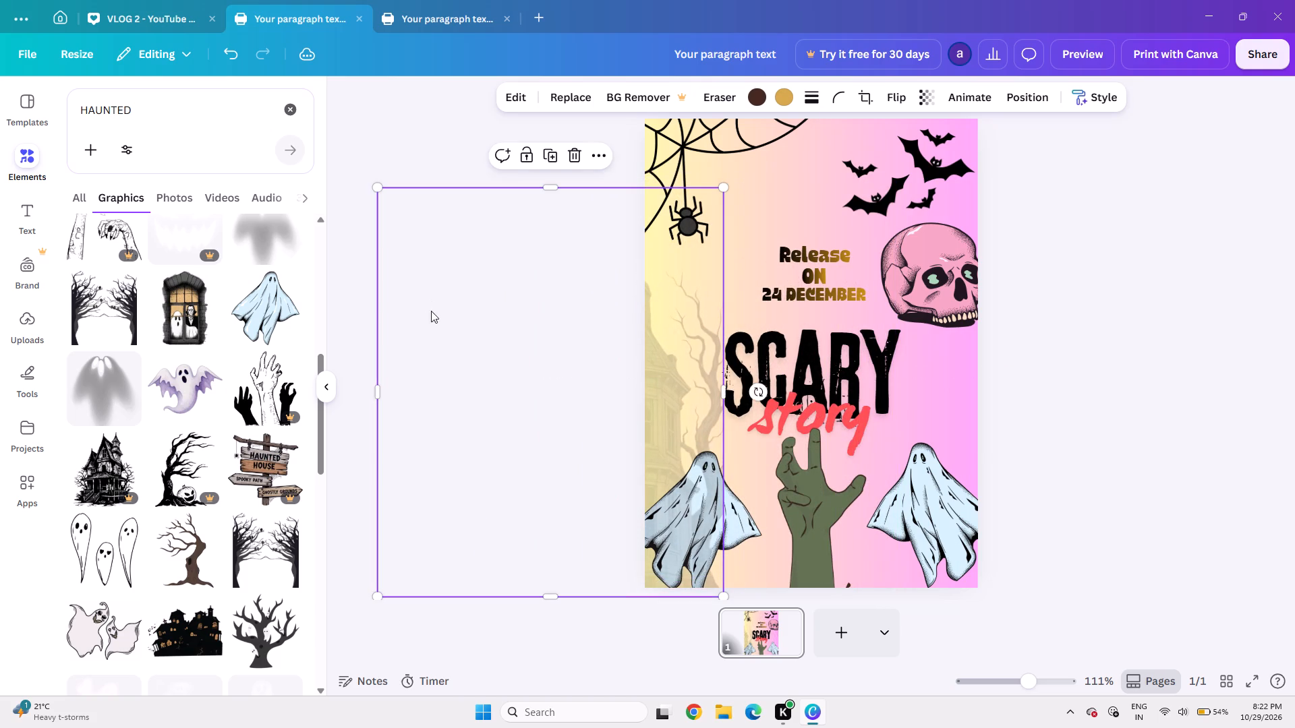
pyautogui.click(784, 344)
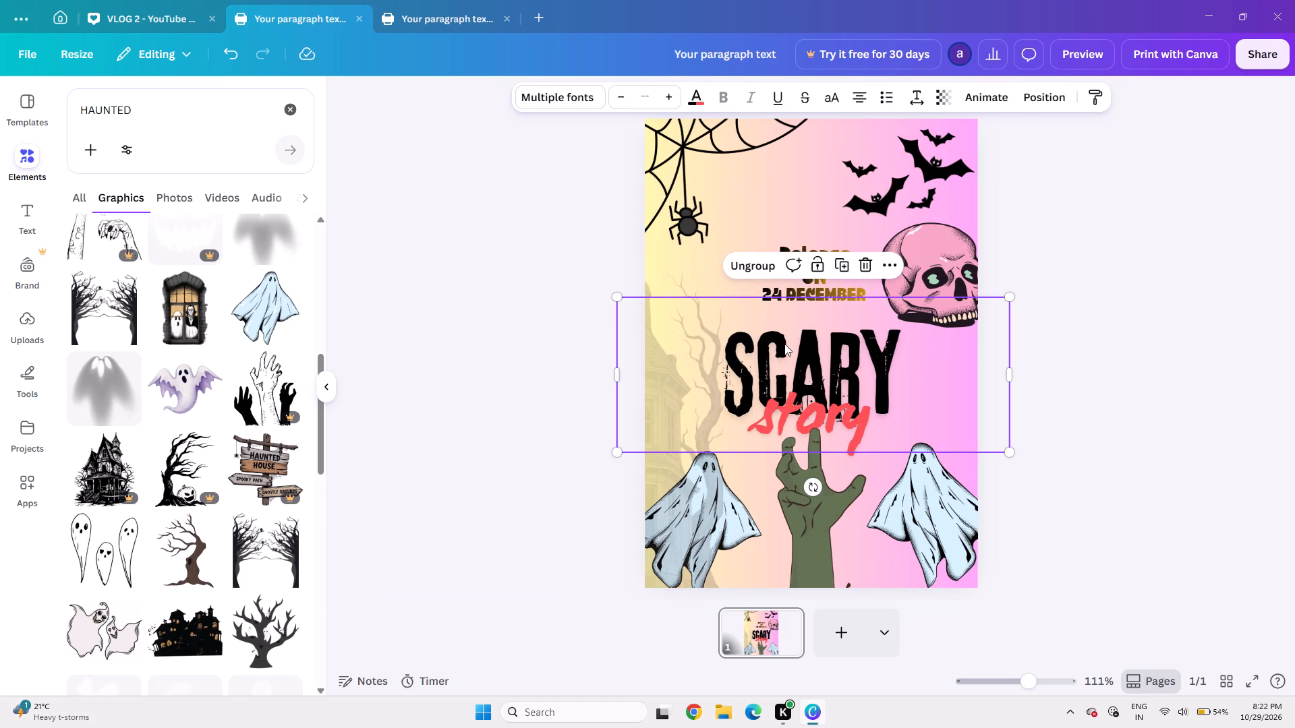
pyautogui.press('Up')
pyautogui.press('Up')
pyautogui.press('Up')
pyautogui.press('Up')
pyautogui.press('Up')
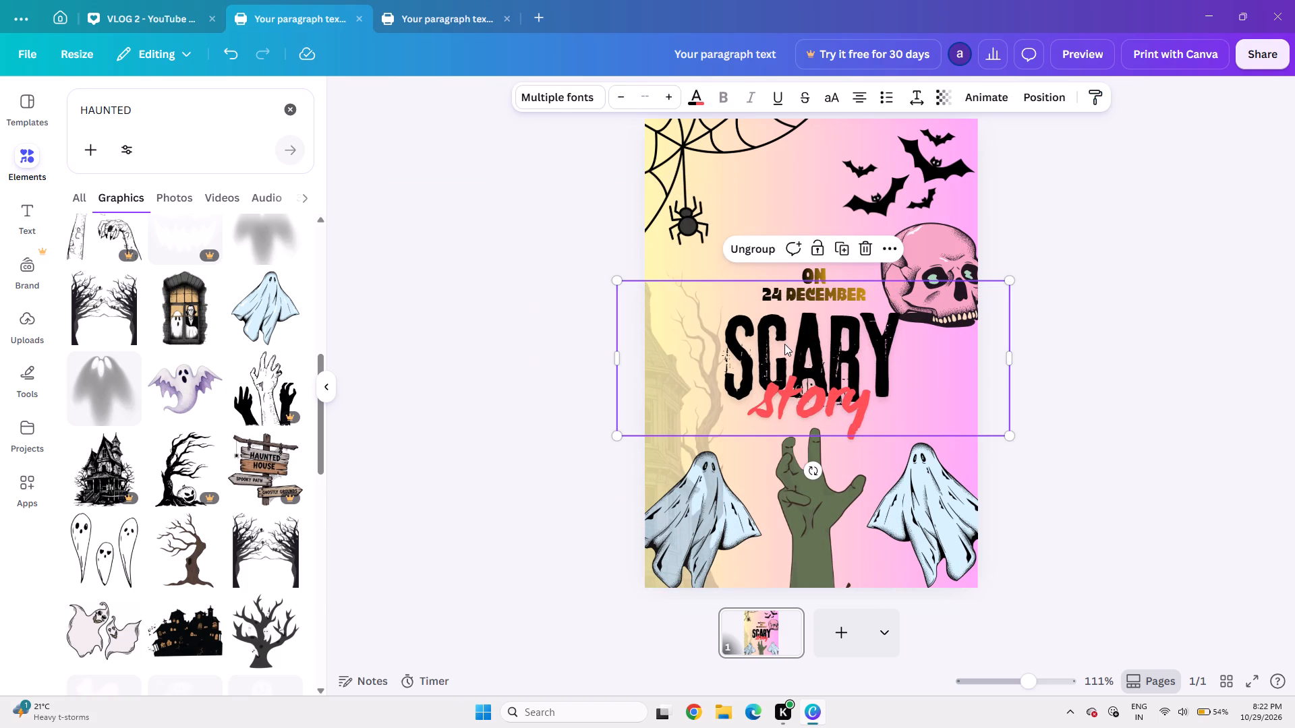
pyautogui.press('Up')
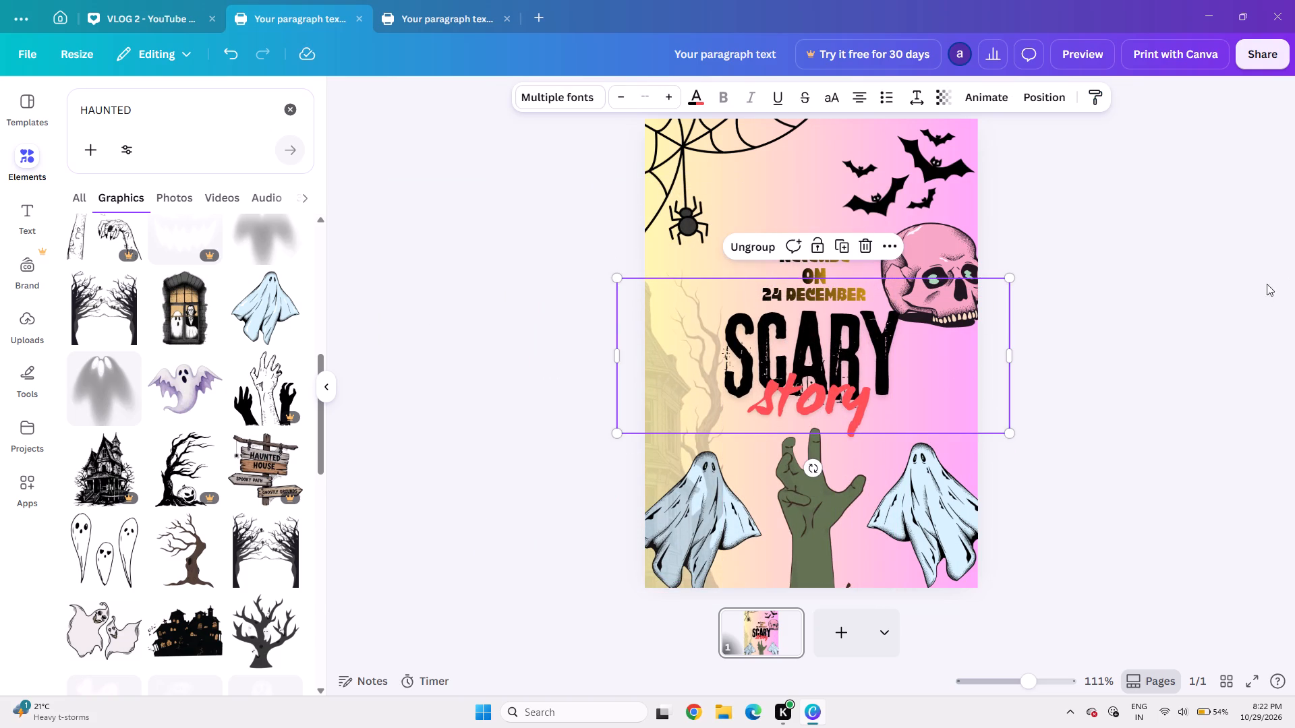
pyautogui.click(1174, 272)
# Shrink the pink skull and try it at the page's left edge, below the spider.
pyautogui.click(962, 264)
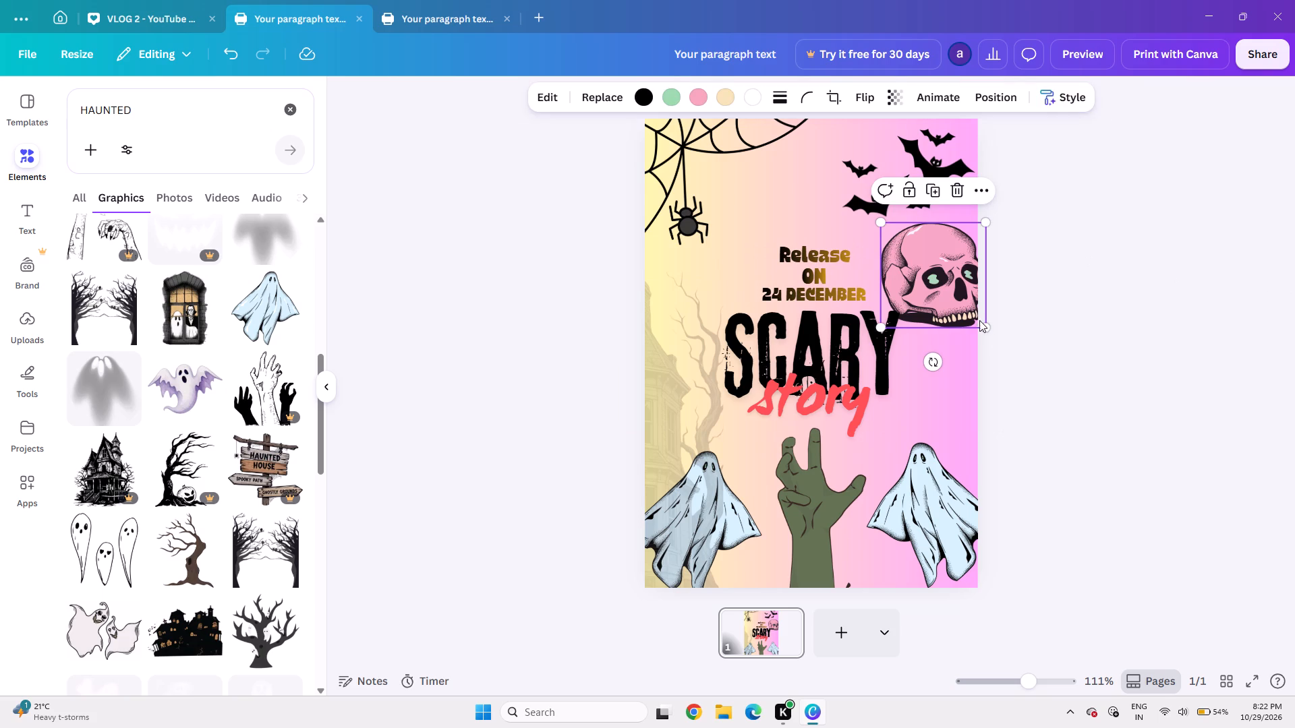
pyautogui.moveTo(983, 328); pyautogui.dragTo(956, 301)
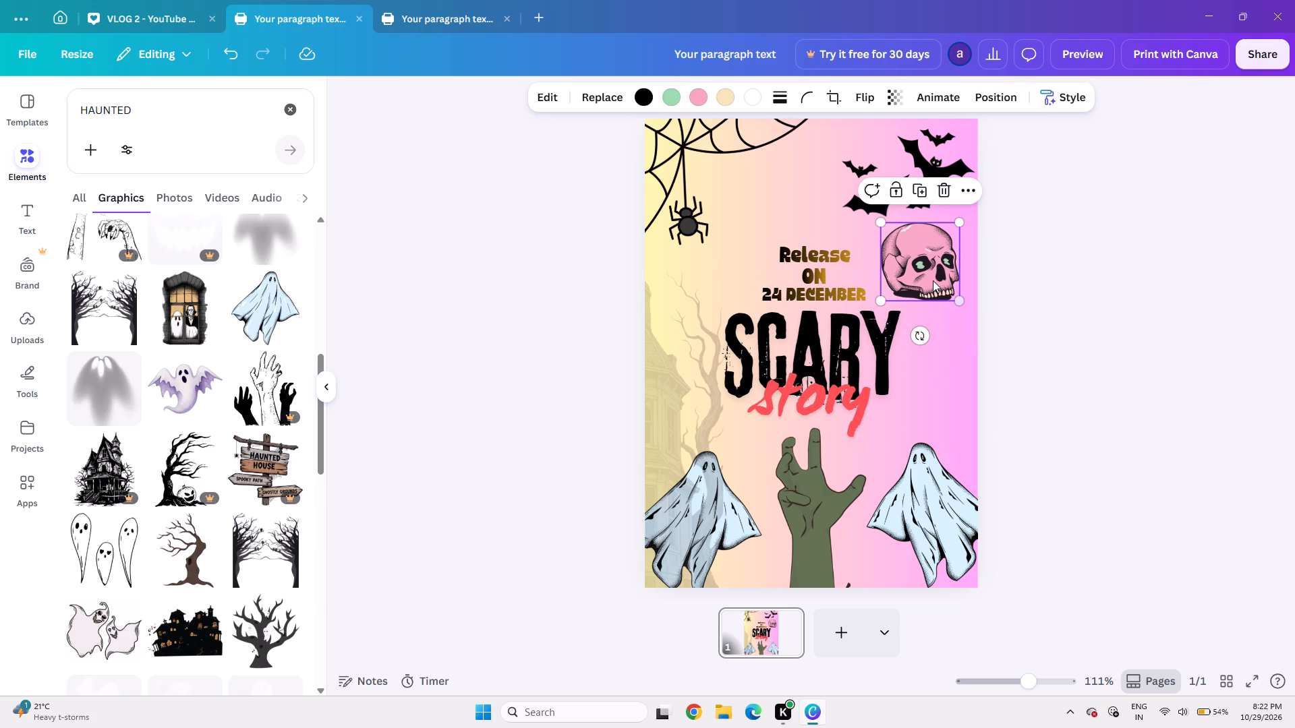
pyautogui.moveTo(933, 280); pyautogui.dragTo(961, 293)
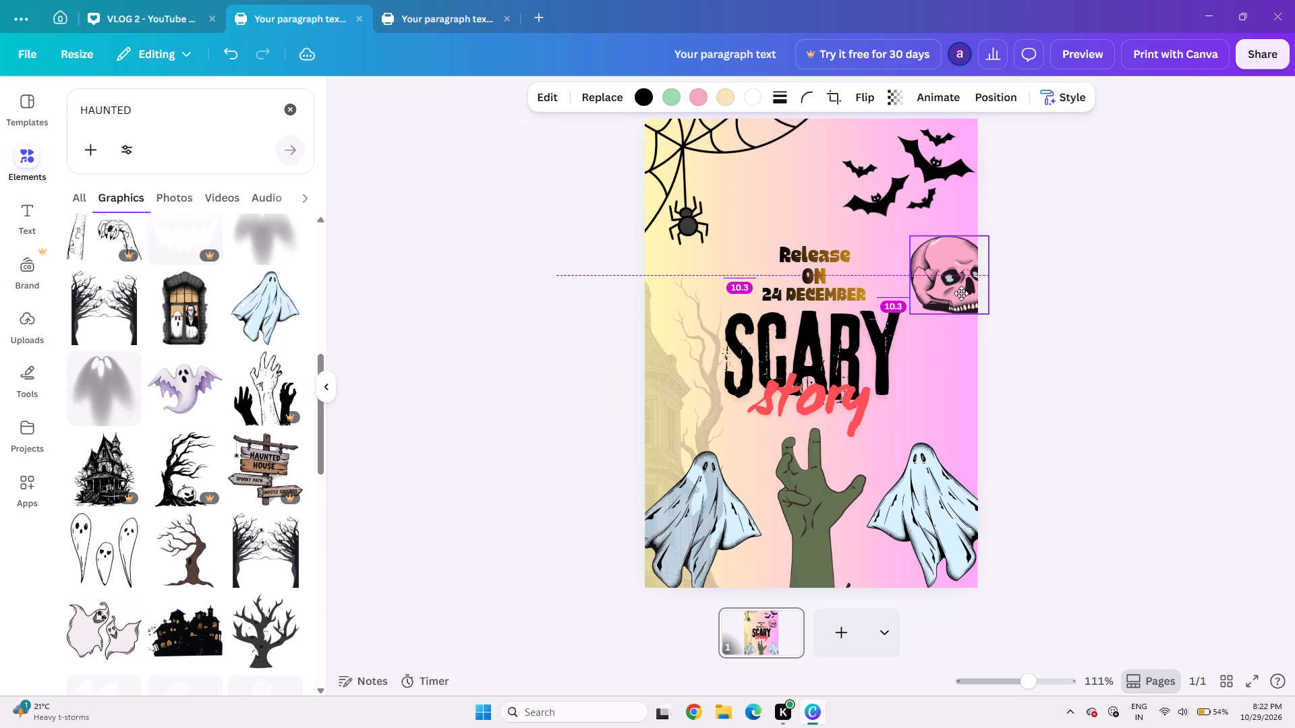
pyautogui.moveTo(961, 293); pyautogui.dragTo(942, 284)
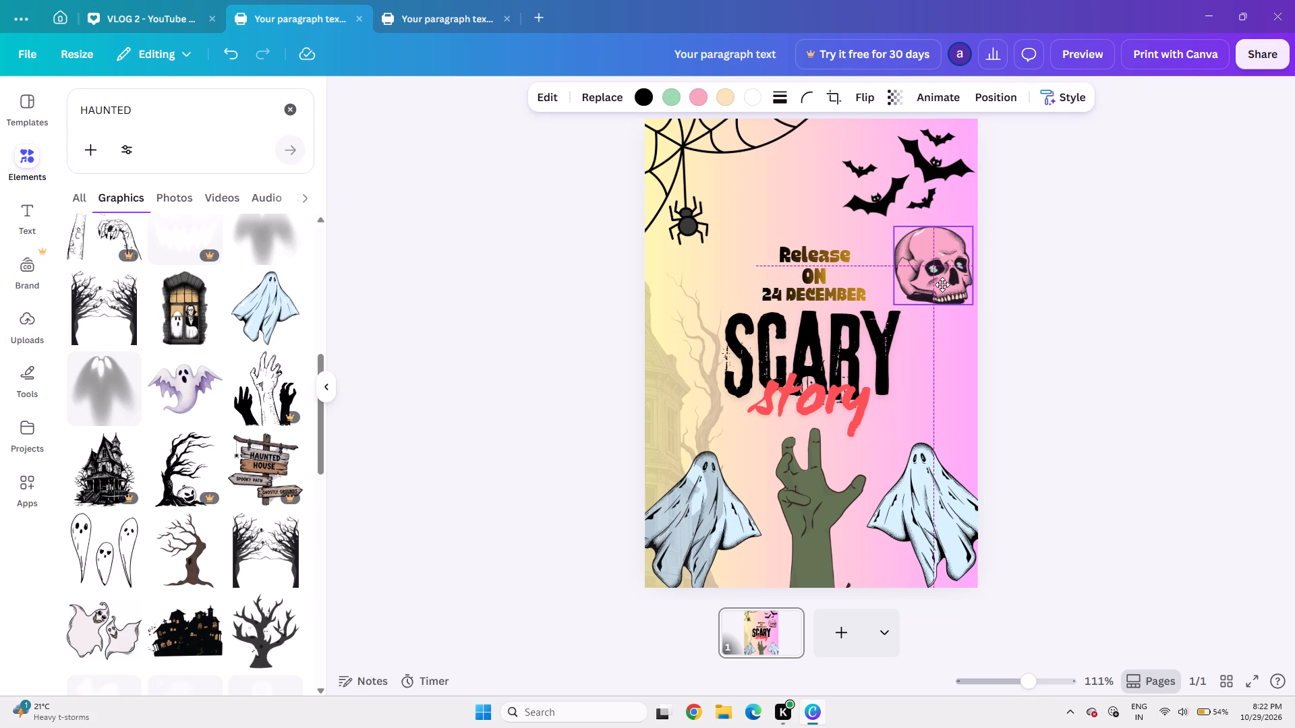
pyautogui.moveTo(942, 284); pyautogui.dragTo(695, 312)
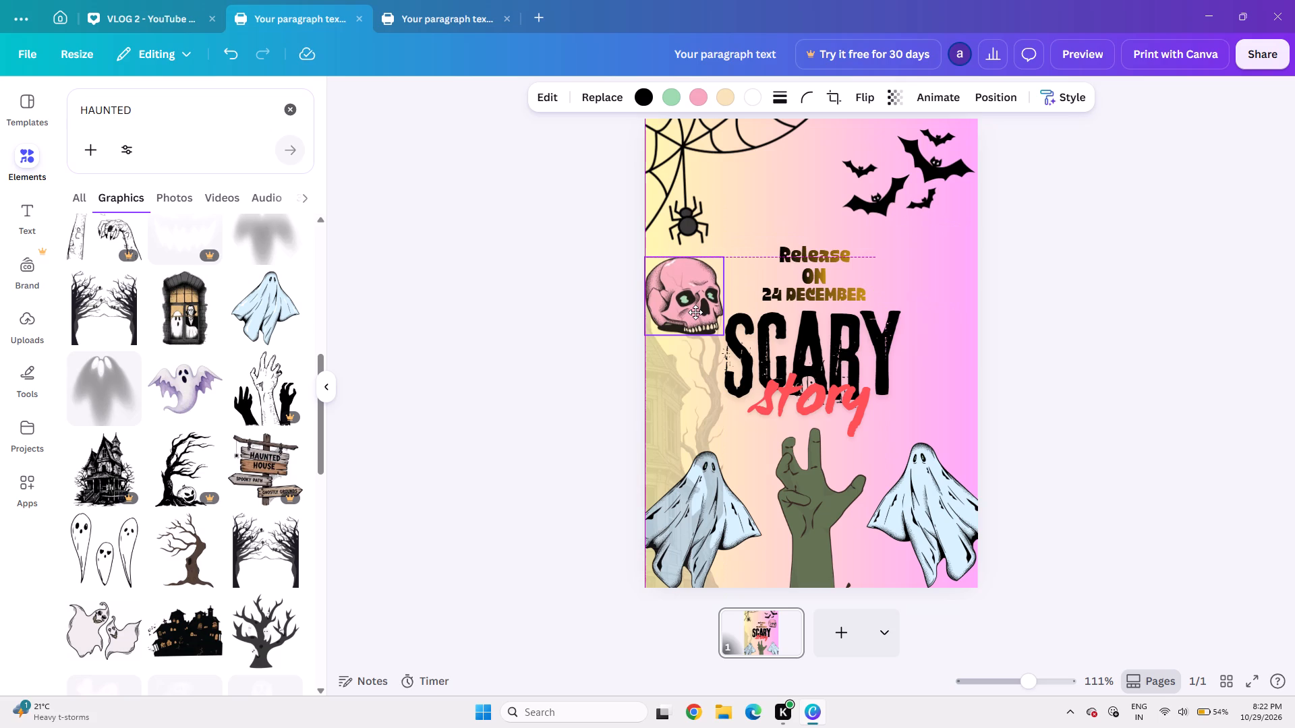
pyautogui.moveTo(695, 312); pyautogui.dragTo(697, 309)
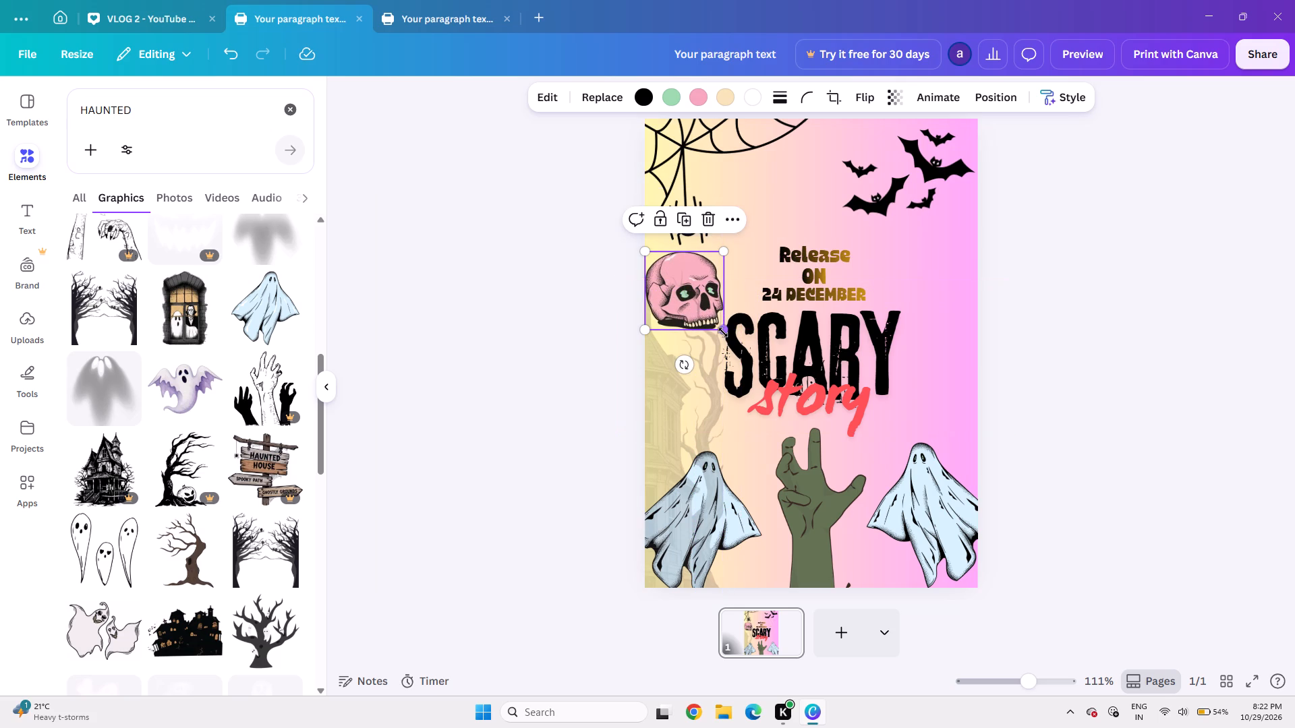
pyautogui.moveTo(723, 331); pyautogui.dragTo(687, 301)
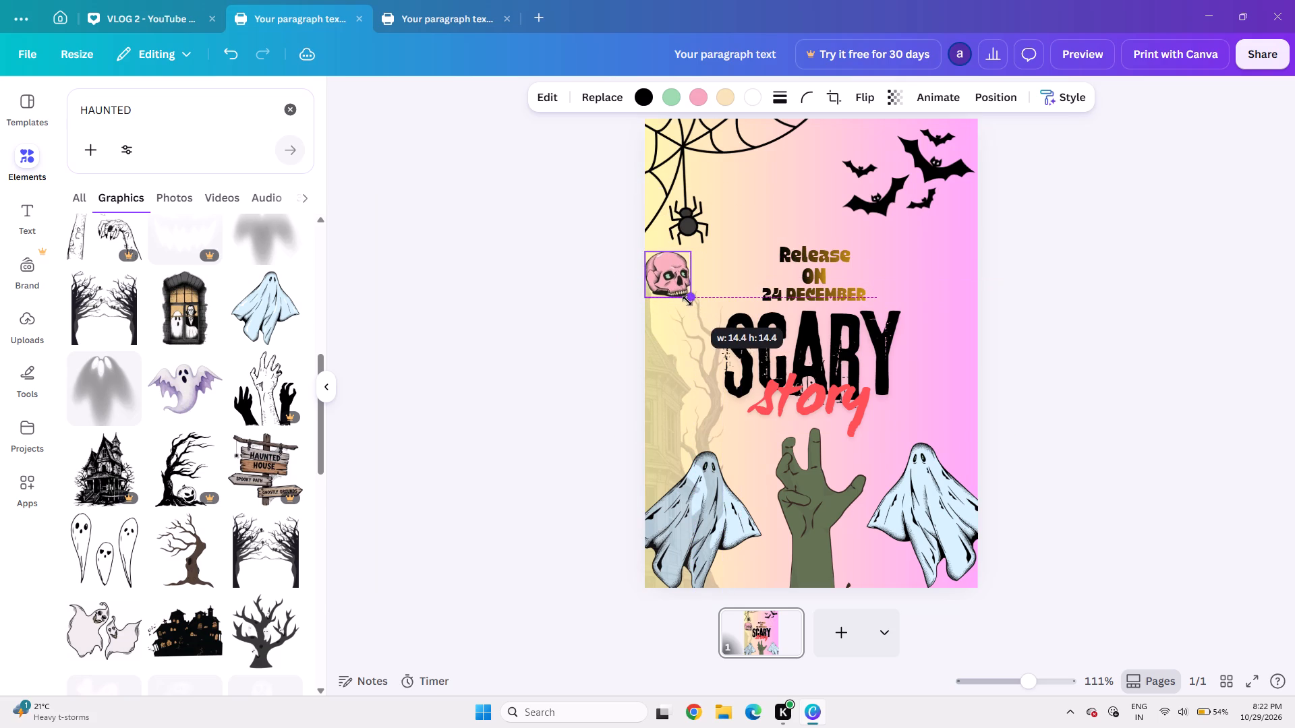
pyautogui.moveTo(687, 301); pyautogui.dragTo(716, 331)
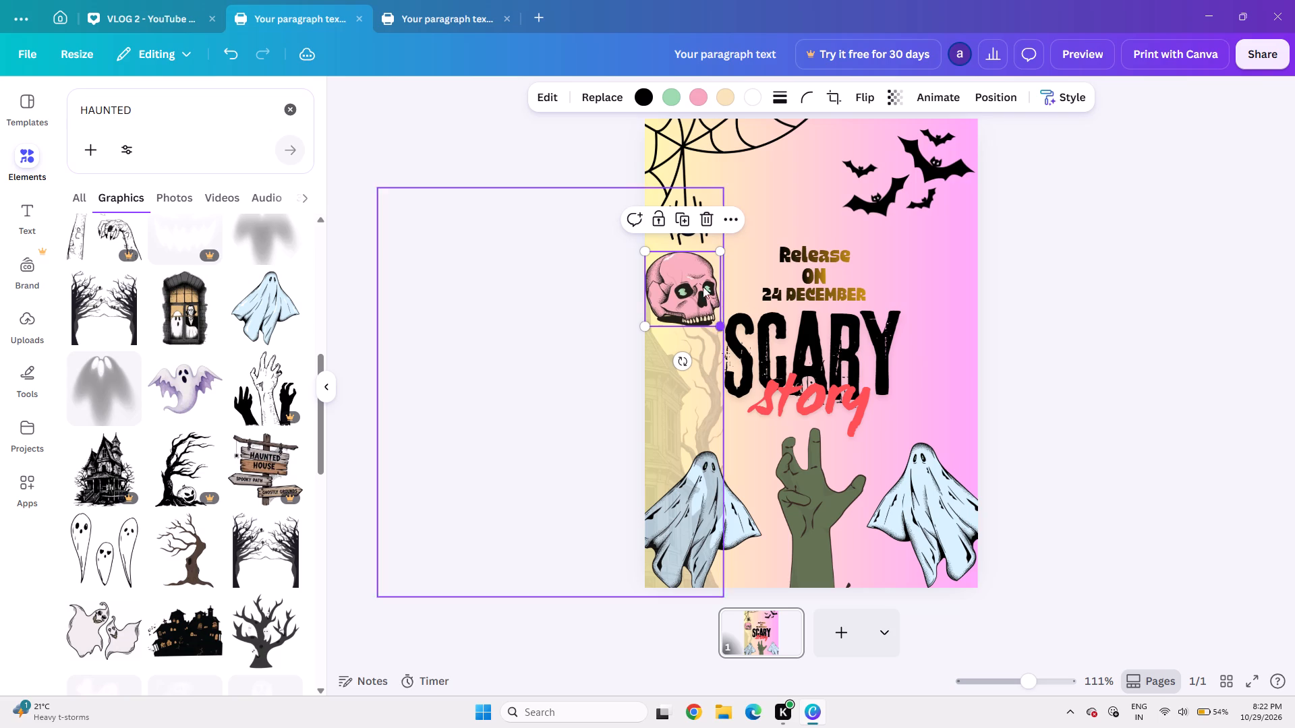
# Delete the pink skull from the page.
pyautogui.click(704, 216)
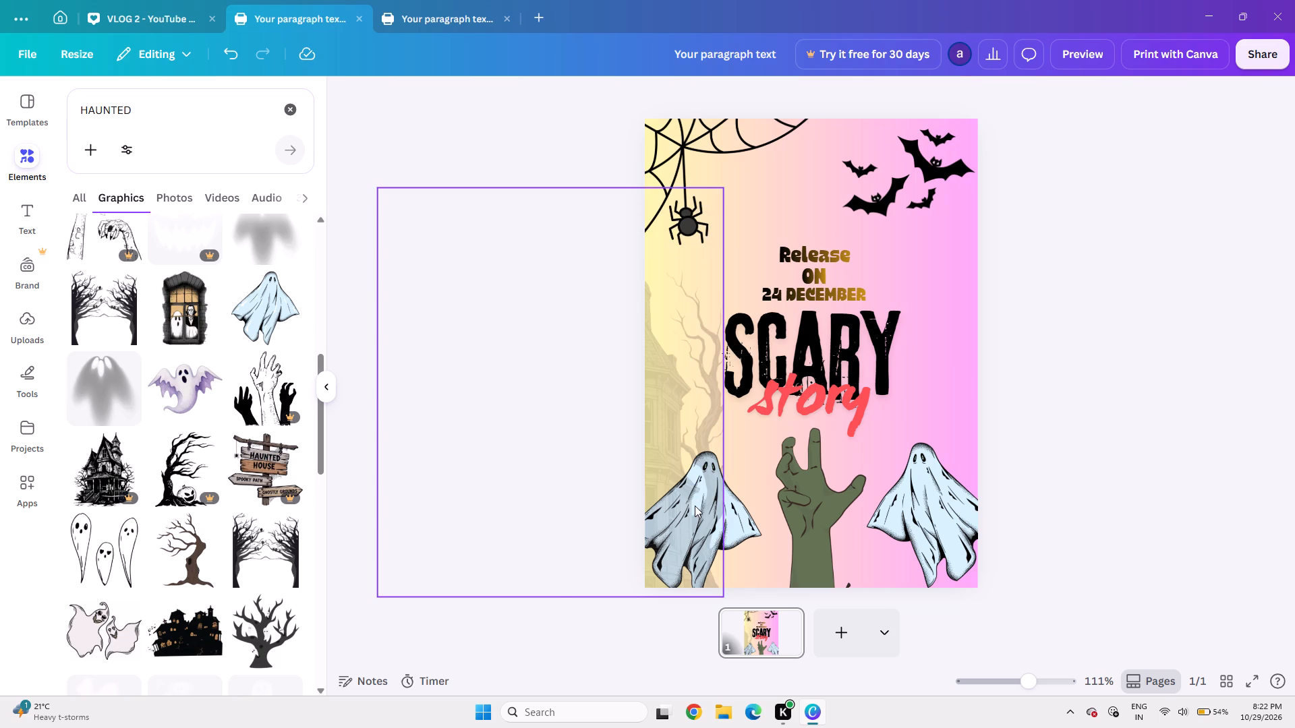
# Move the ghost left of the zombie hand up below the spider, to about X -4 mm, Y 40 mm.
pyautogui.click(695, 506)
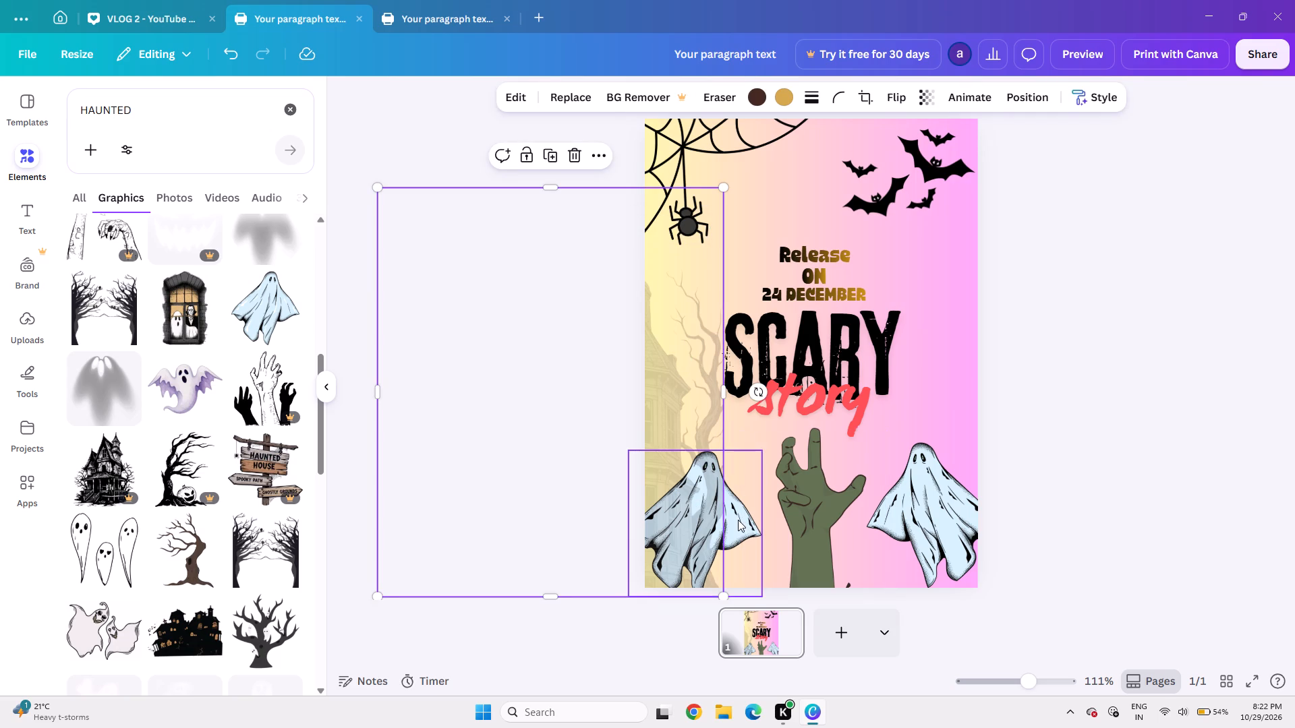
pyautogui.click(738, 520)
pyautogui.moveTo(738, 520); pyautogui.dragTo(727, 322)
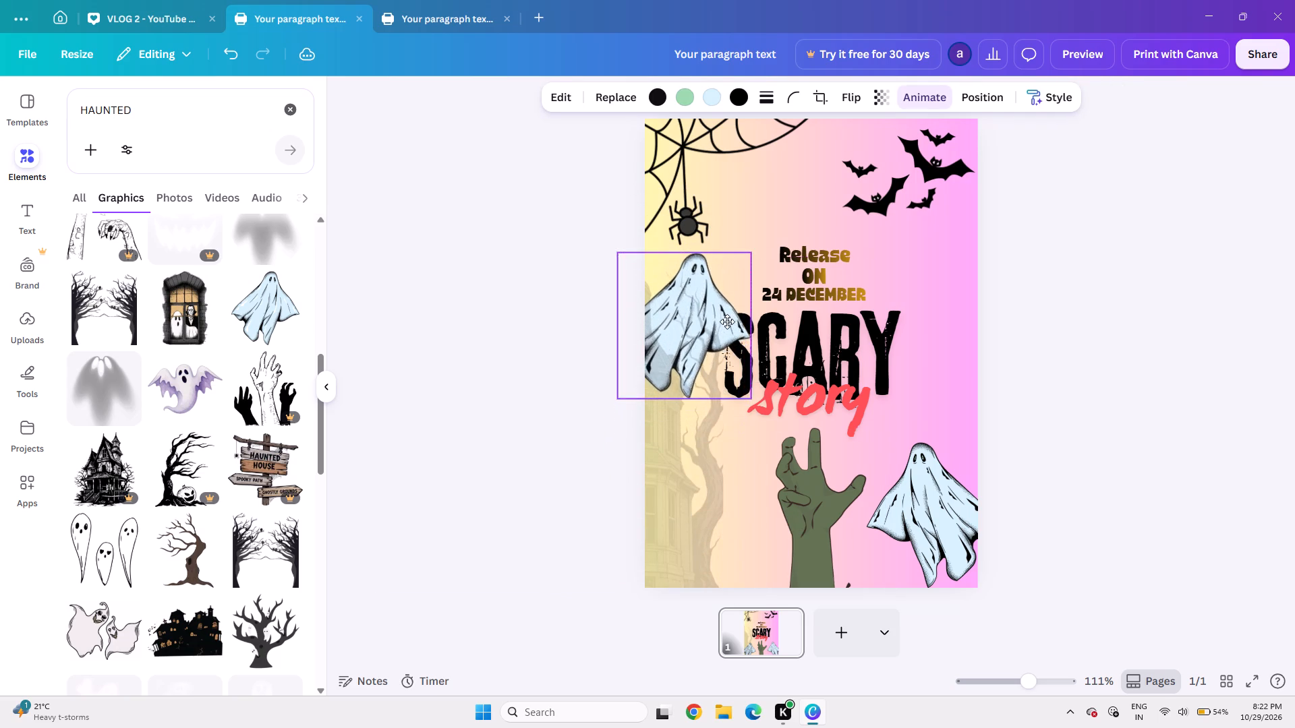
pyautogui.moveTo(727, 322); pyautogui.dragTo(734, 326)
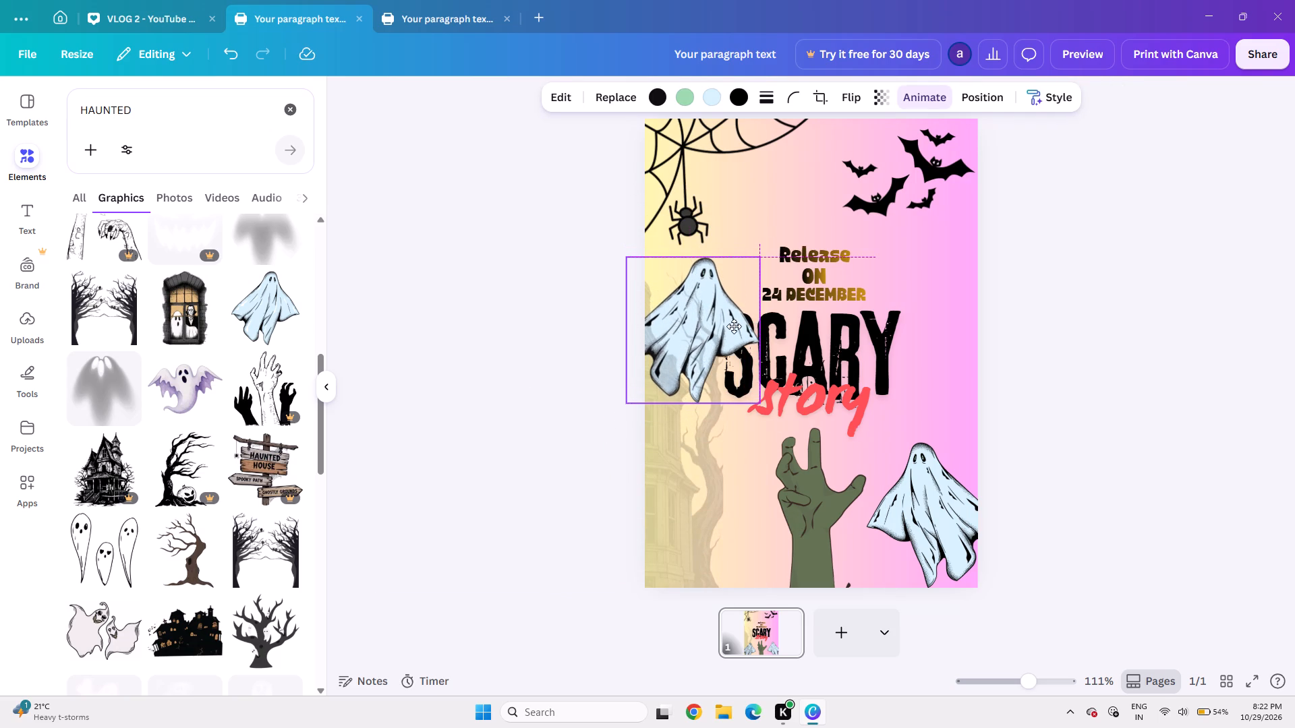
pyautogui.moveTo(734, 326); pyautogui.dragTo(742, 316)
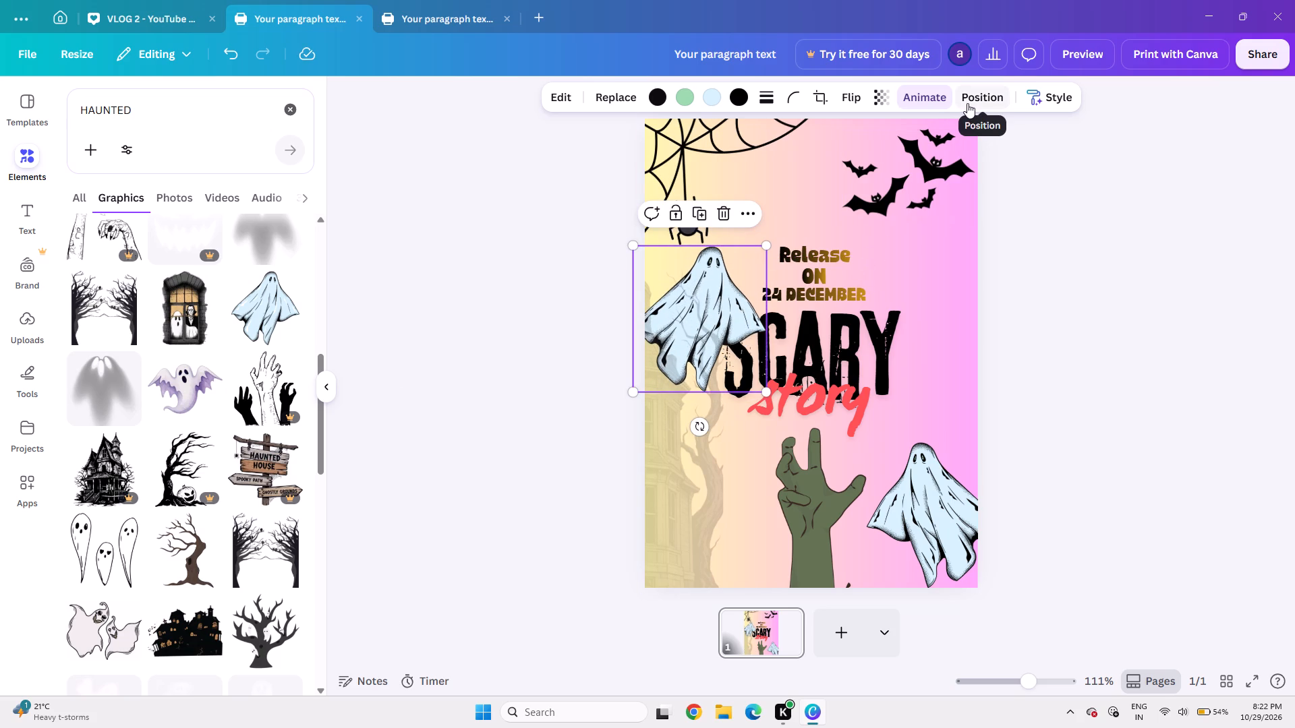
# Set the transparency value of the ghost below the spider to 30.
pyautogui.click(967, 103)
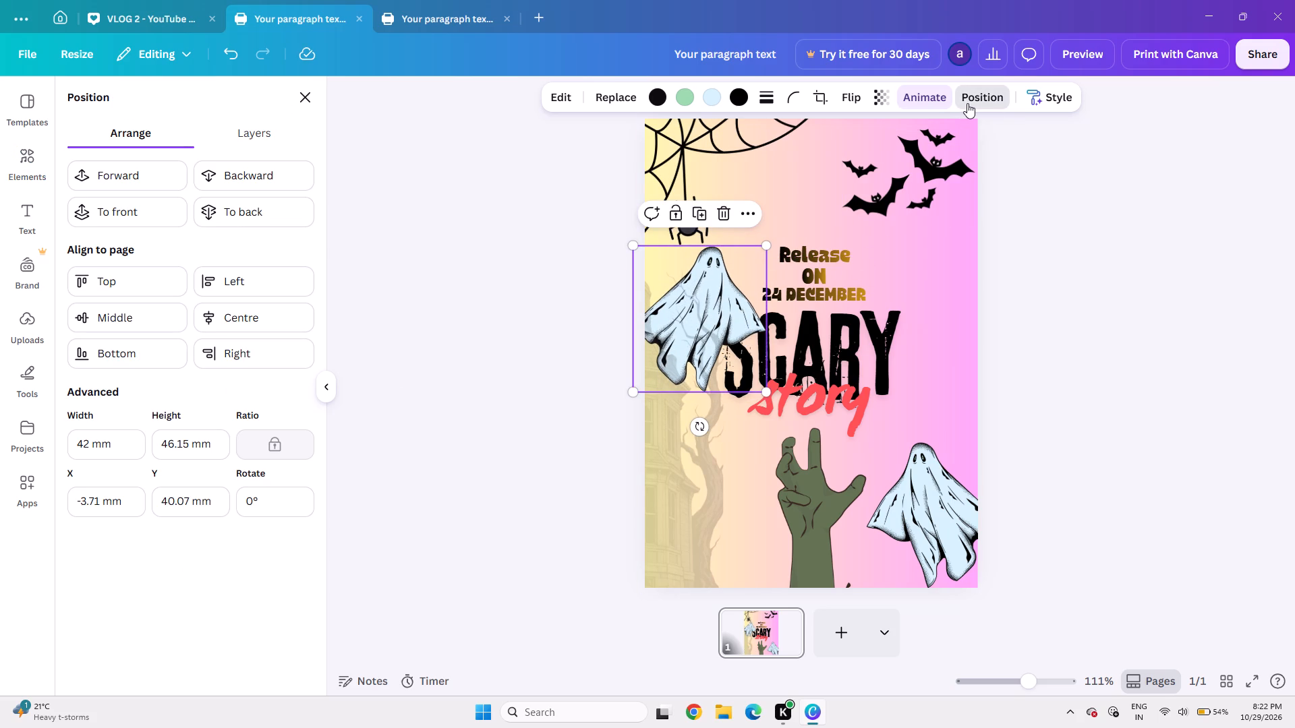
pyautogui.click(879, 104)
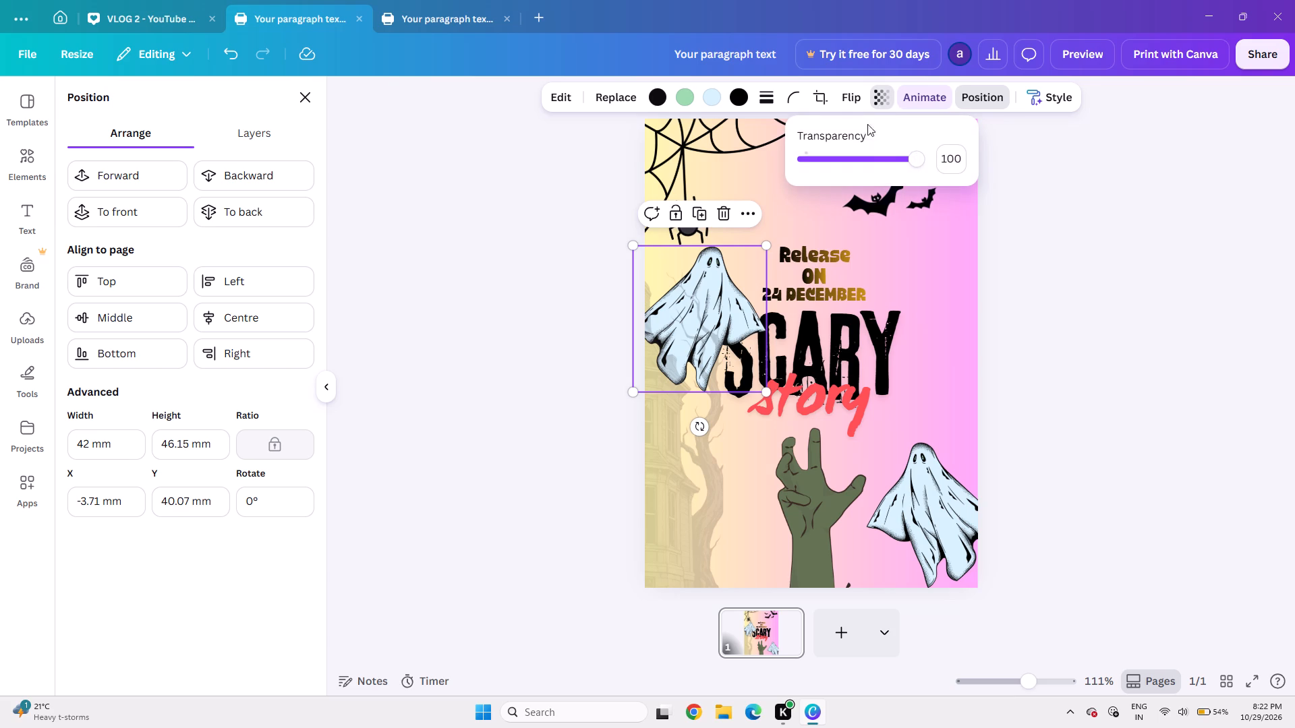
pyautogui.click(859, 160)
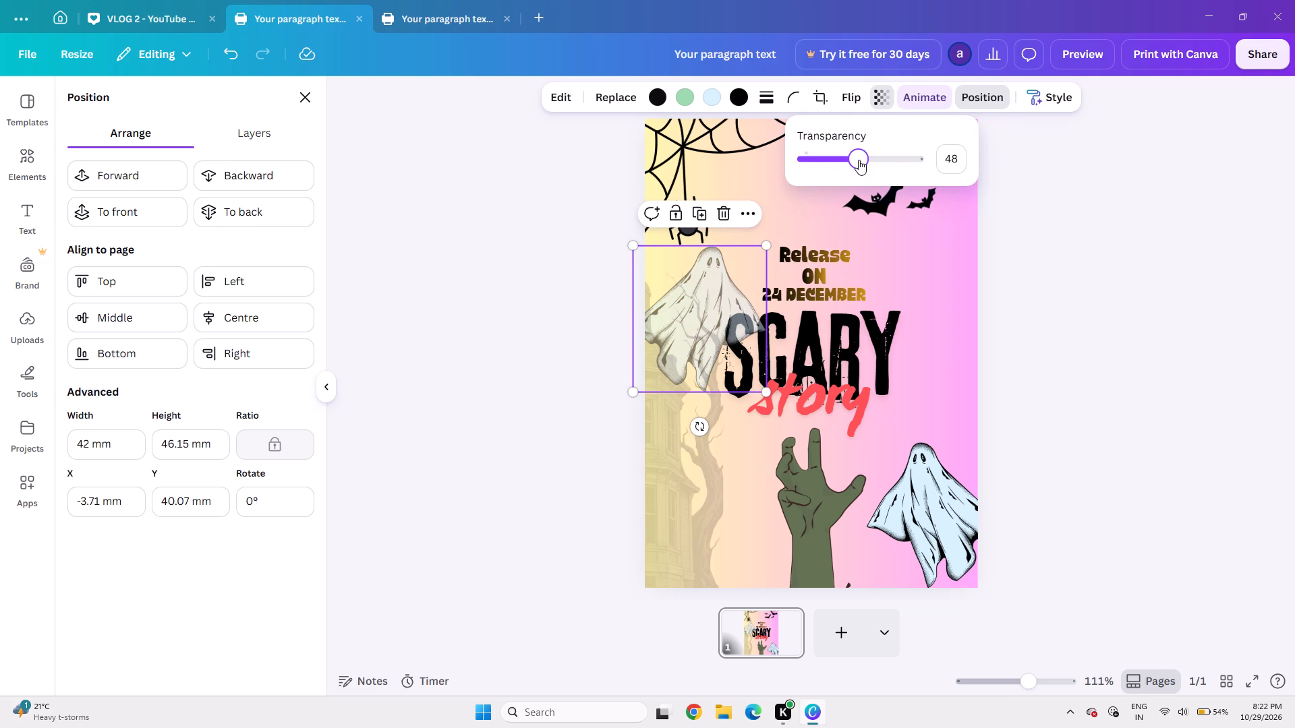
pyautogui.click(838, 163)
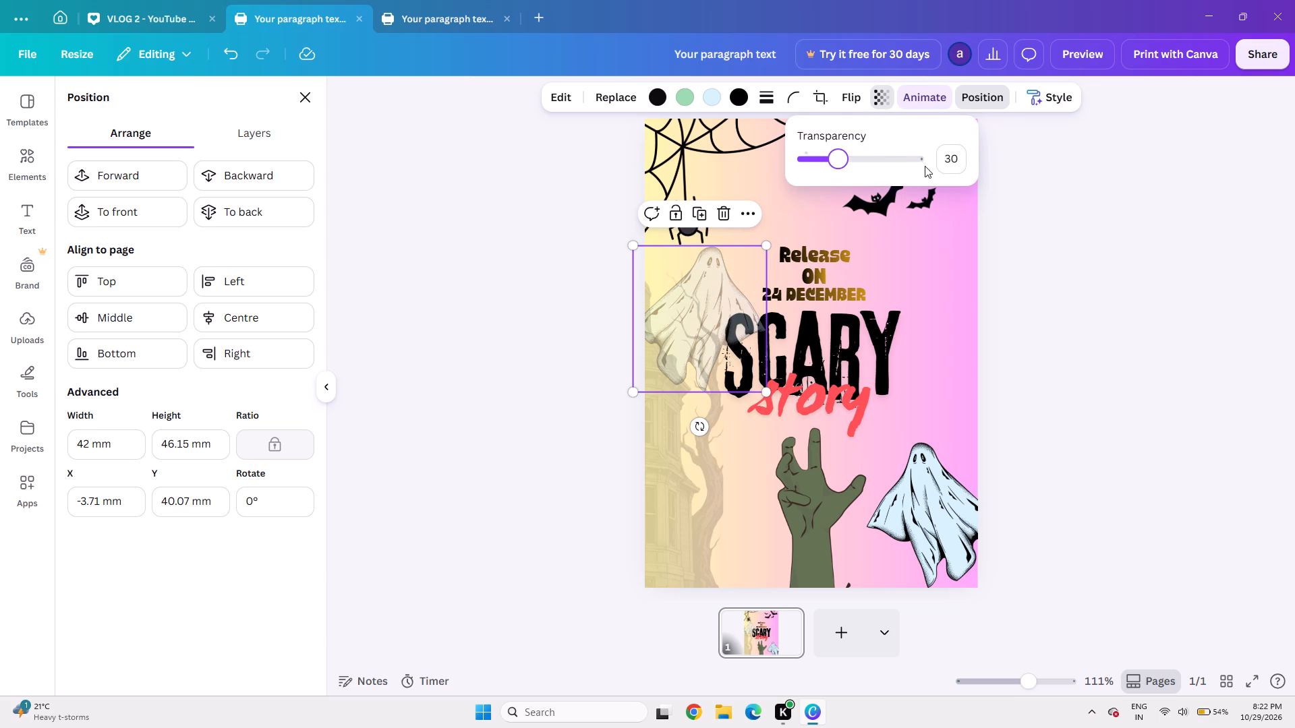
pyautogui.click(1127, 212)
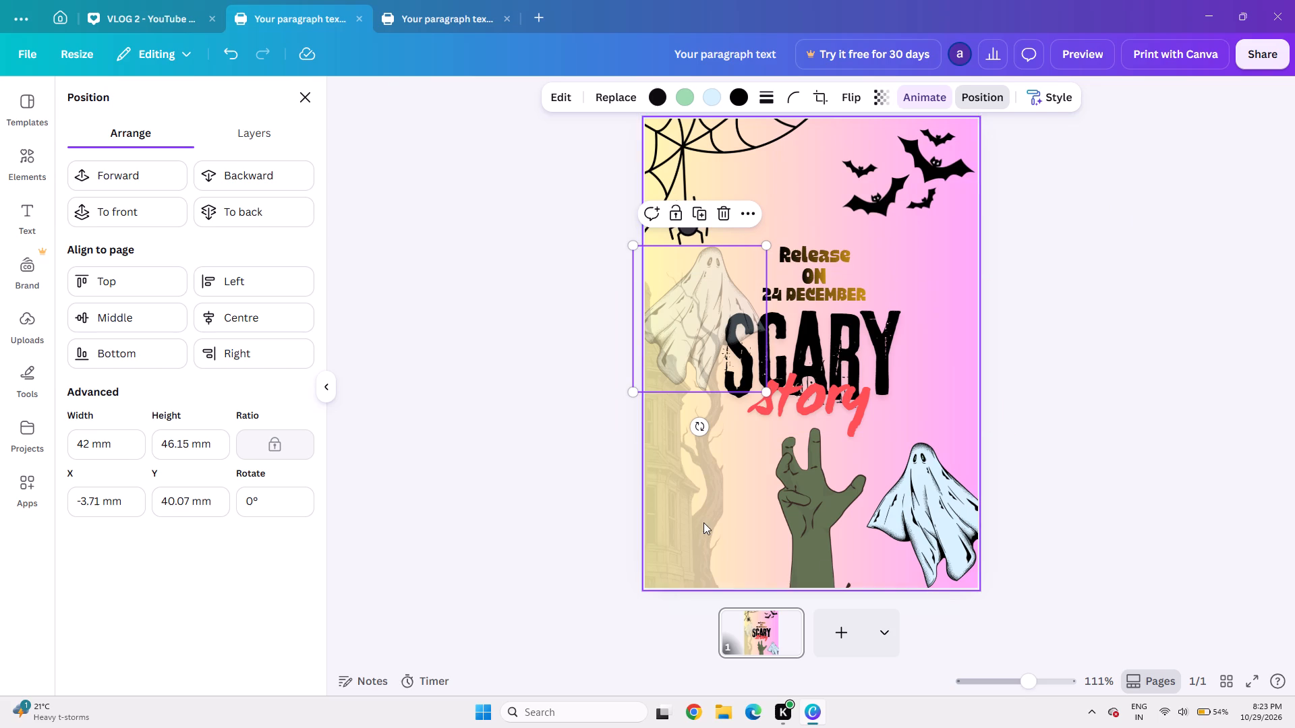
# Move the faded haunted house back to the centre of the page with its lower edge at the page bottom.
pyautogui.click(703, 522)
pyautogui.moveTo(703, 522); pyautogui.dragTo(874, 475)
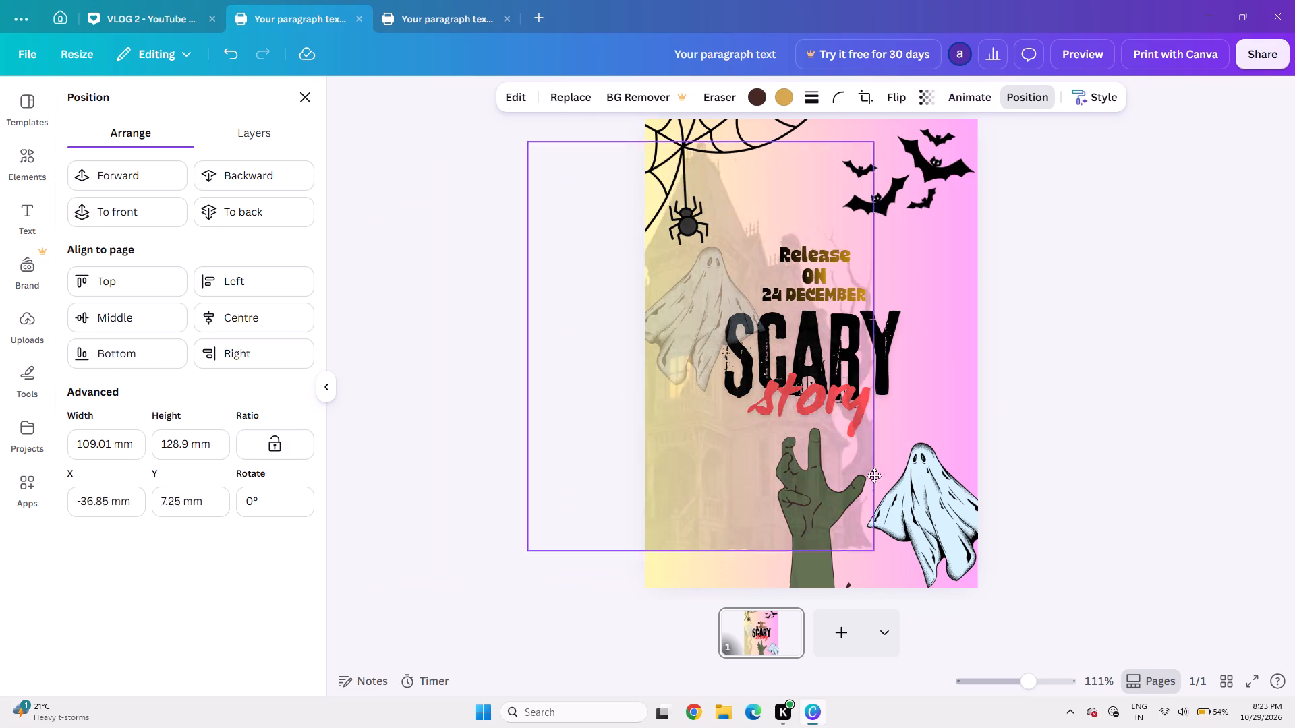
pyautogui.moveTo(874, 475); pyautogui.dragTo(963, 514)
pyautogui.click(1189, 375)
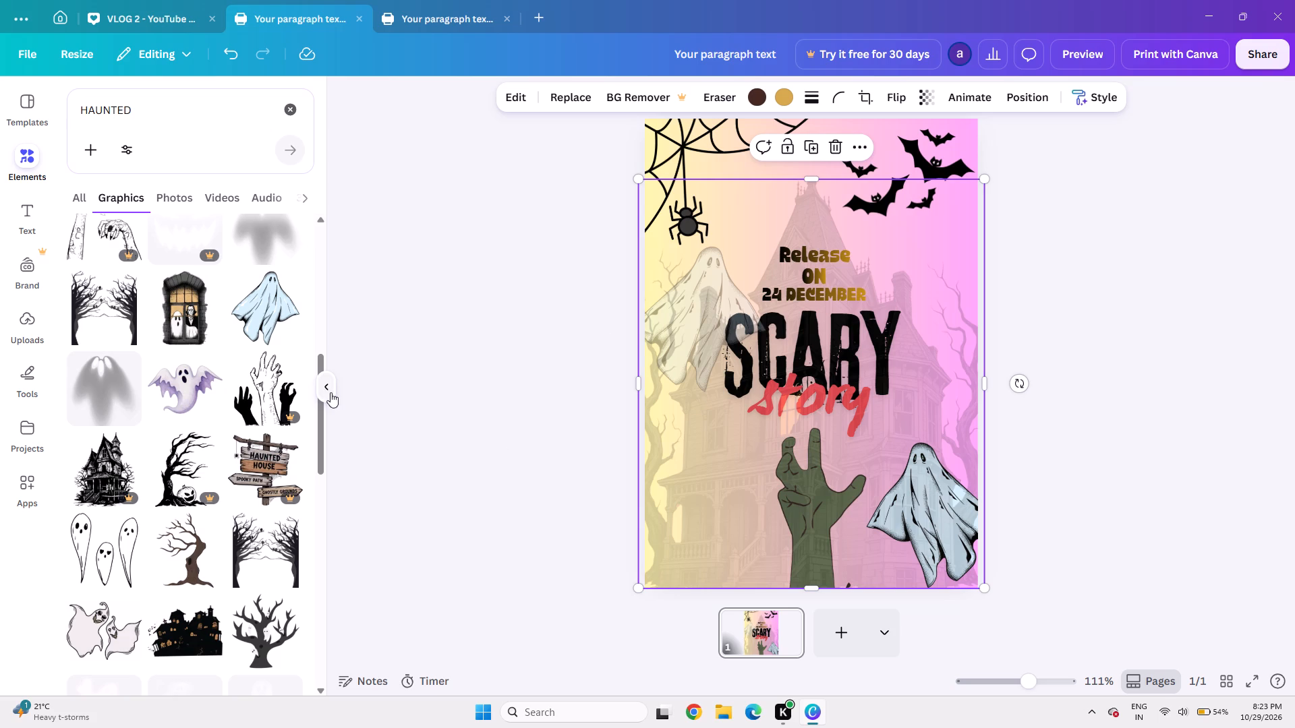
# Find the glowing jack-o'-lantern with a curved stem among the haunted-themed Magic recommendations and add it to the page.
pyautogui.scroll(8, 114, 446)
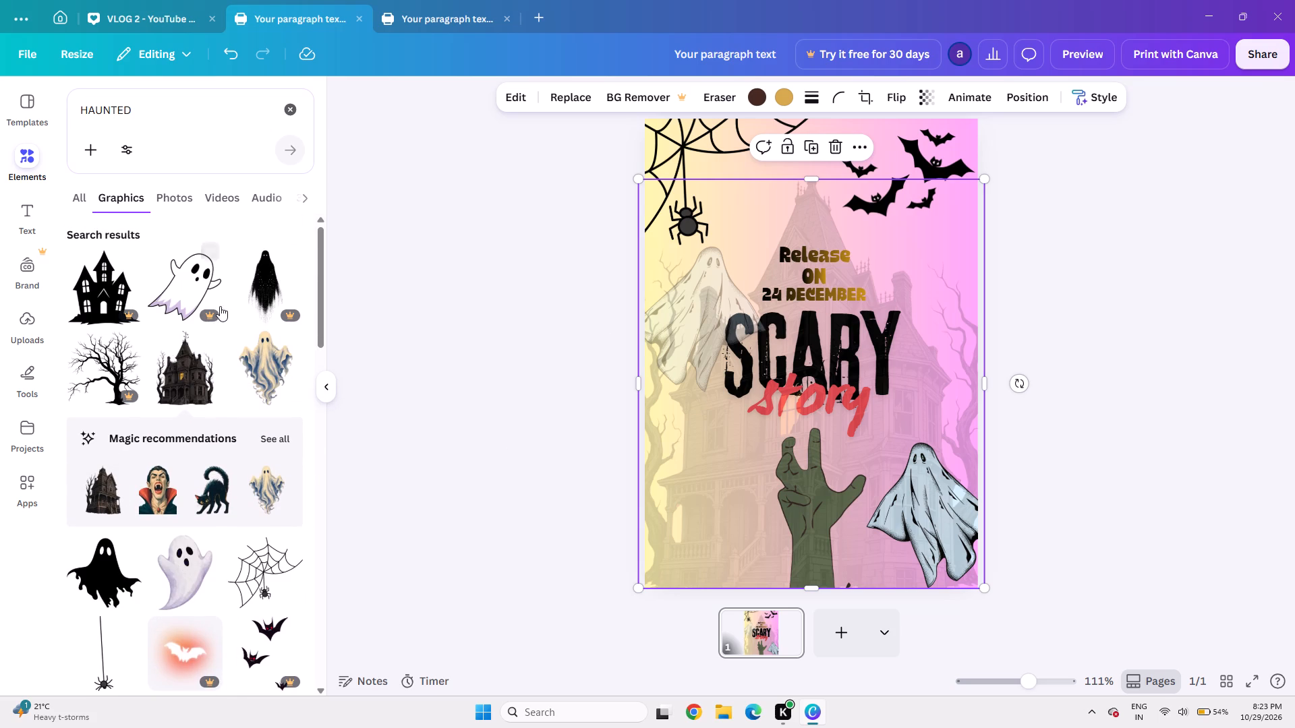
pyautogui.hscroll(-3, 159, 291)
pyautogui.click(271, 442)
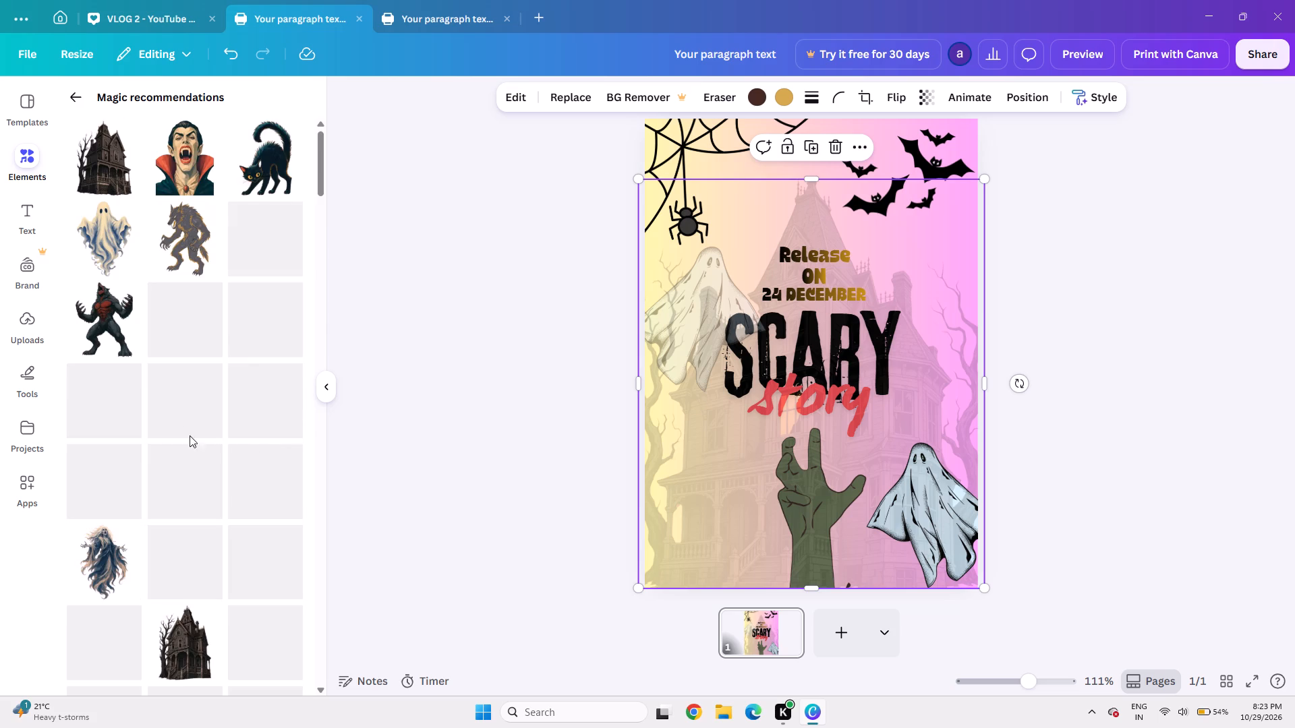
pyautogui.scroll(-4, 234, 481)
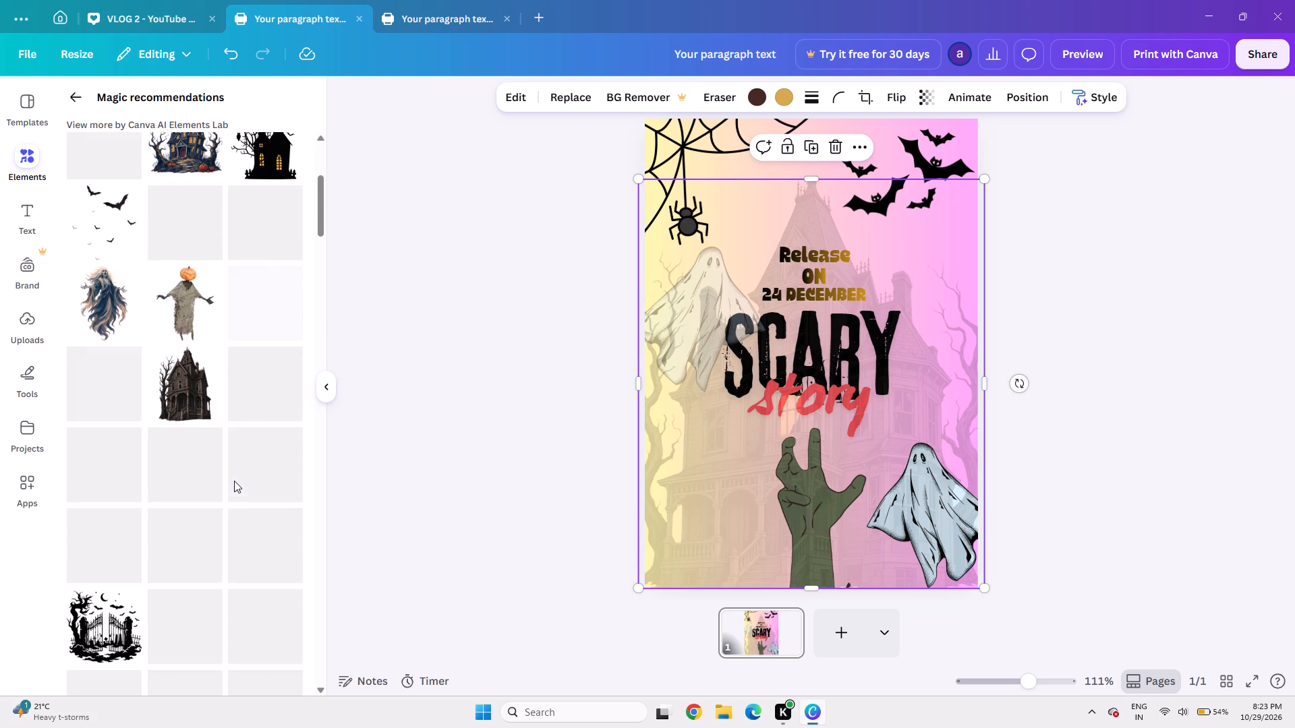
pyautogui.scroll(-3, 234, 481)
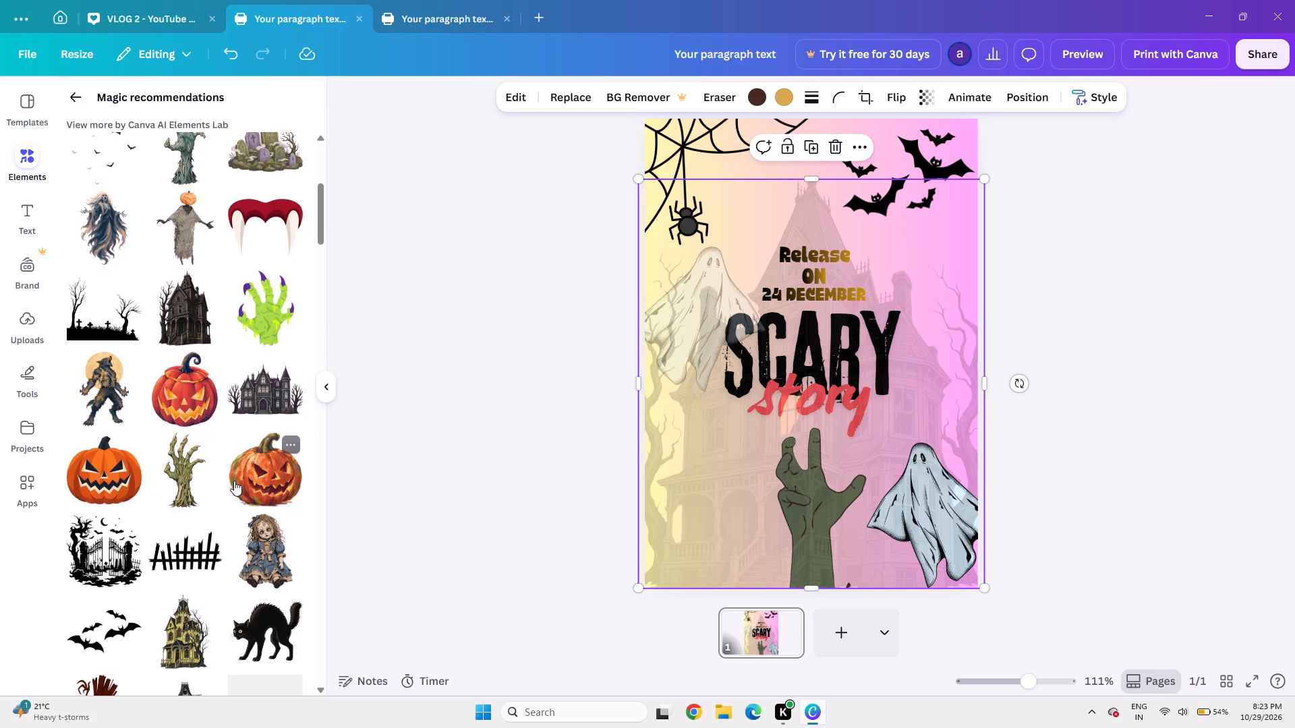
pyautogui.scroll(-4, 234, 481)
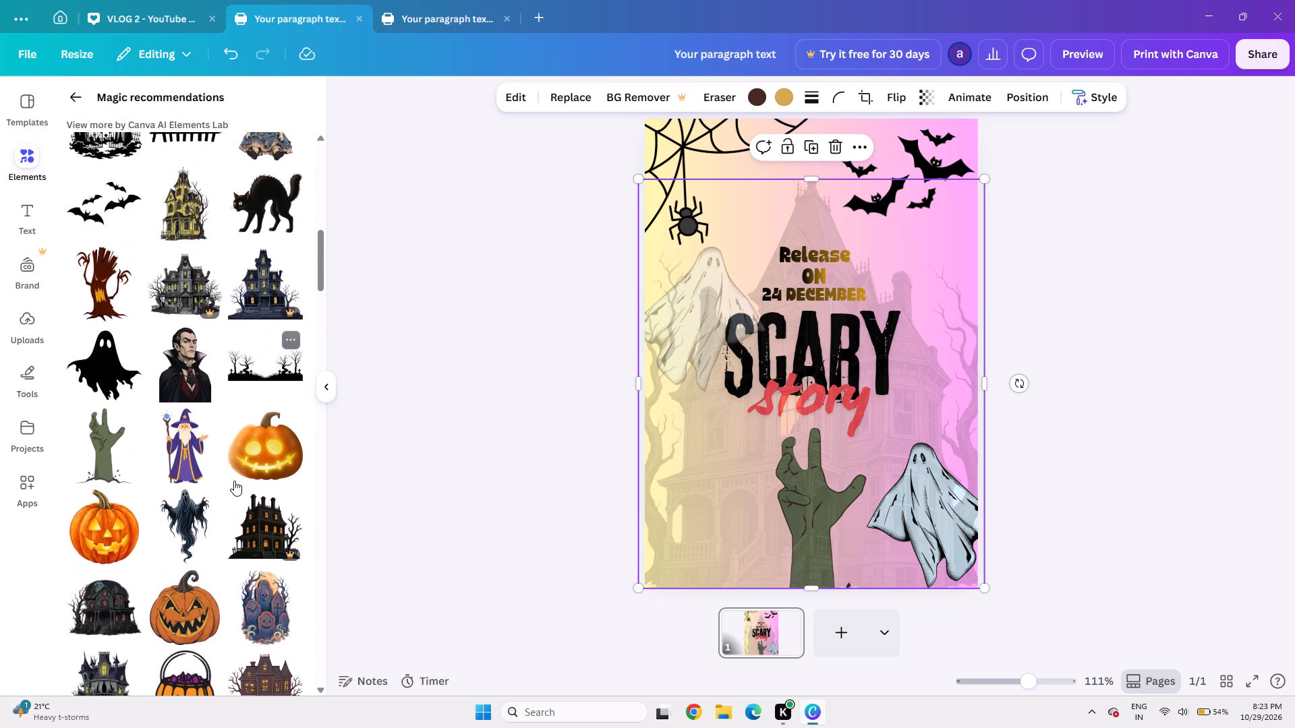
pyautogui.scroll(-2, 234, 481)
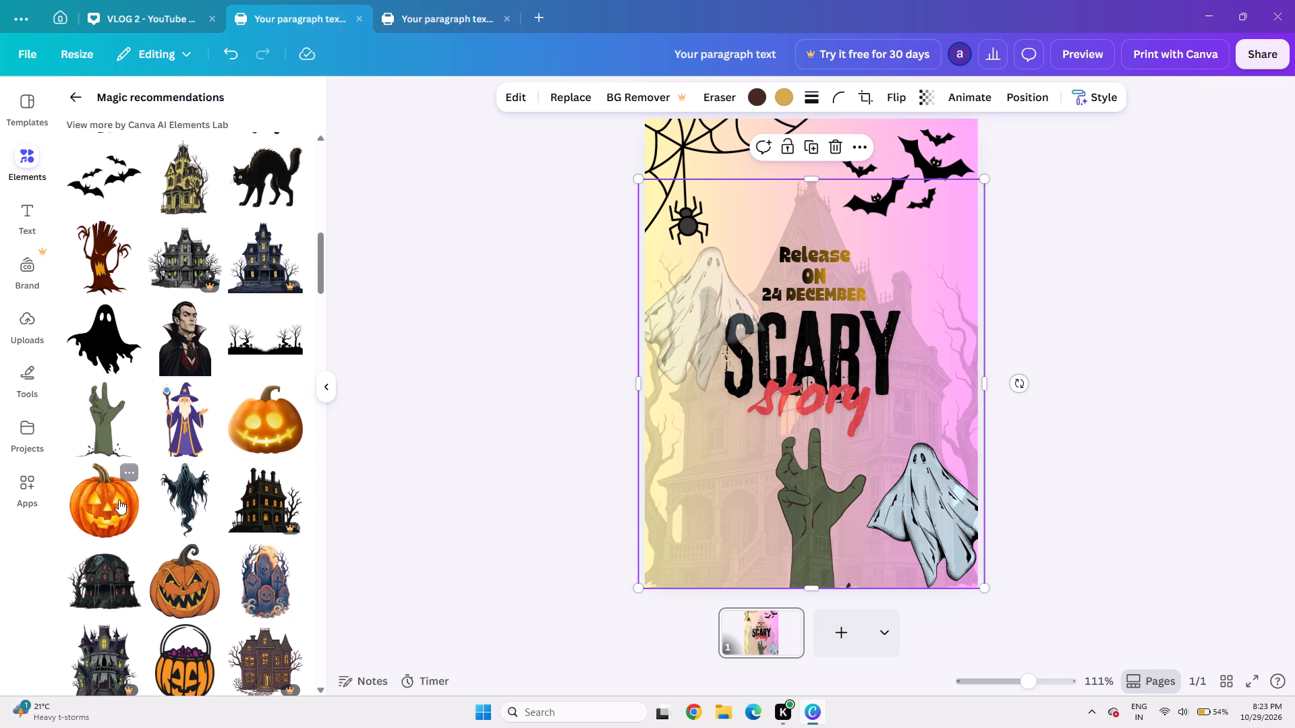
pyautogui.click(105, 506)
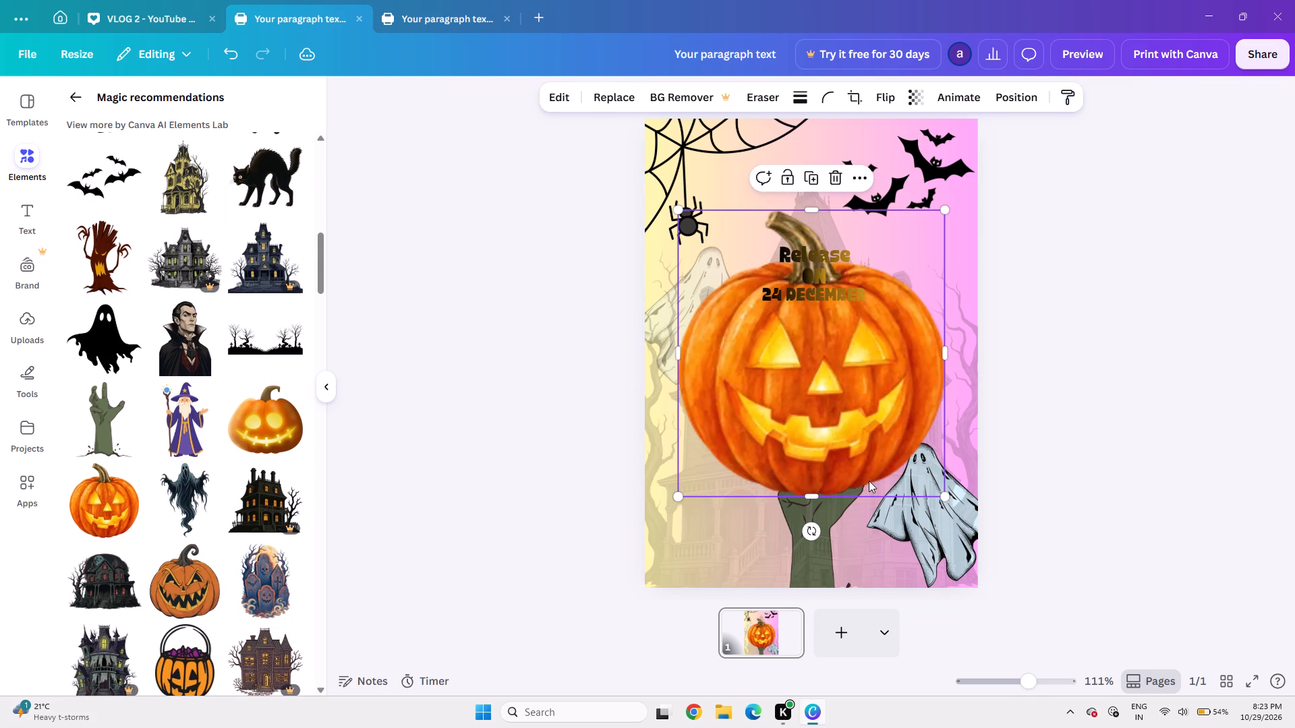
# Shrink the pumpkin to slightly under a third of the page width and place it in the page's bottom-left corner.
pyautogui.moveTo(942, 498); pyautogui.dragTo(782, 297)
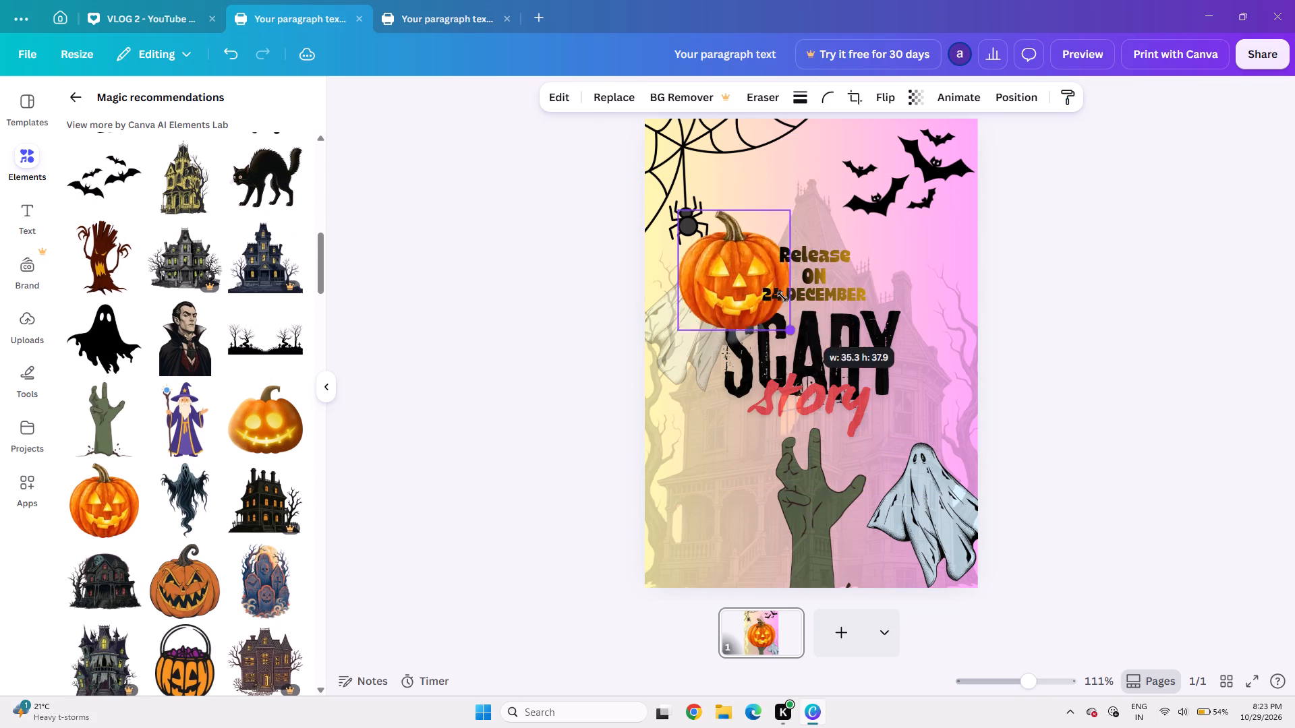
pyautogui.moveTo(782, 297); pyautogui.dragTo(832, 332)
pyautogui.moveTo(748, 234); pyautogui.dragTo(710, 474)
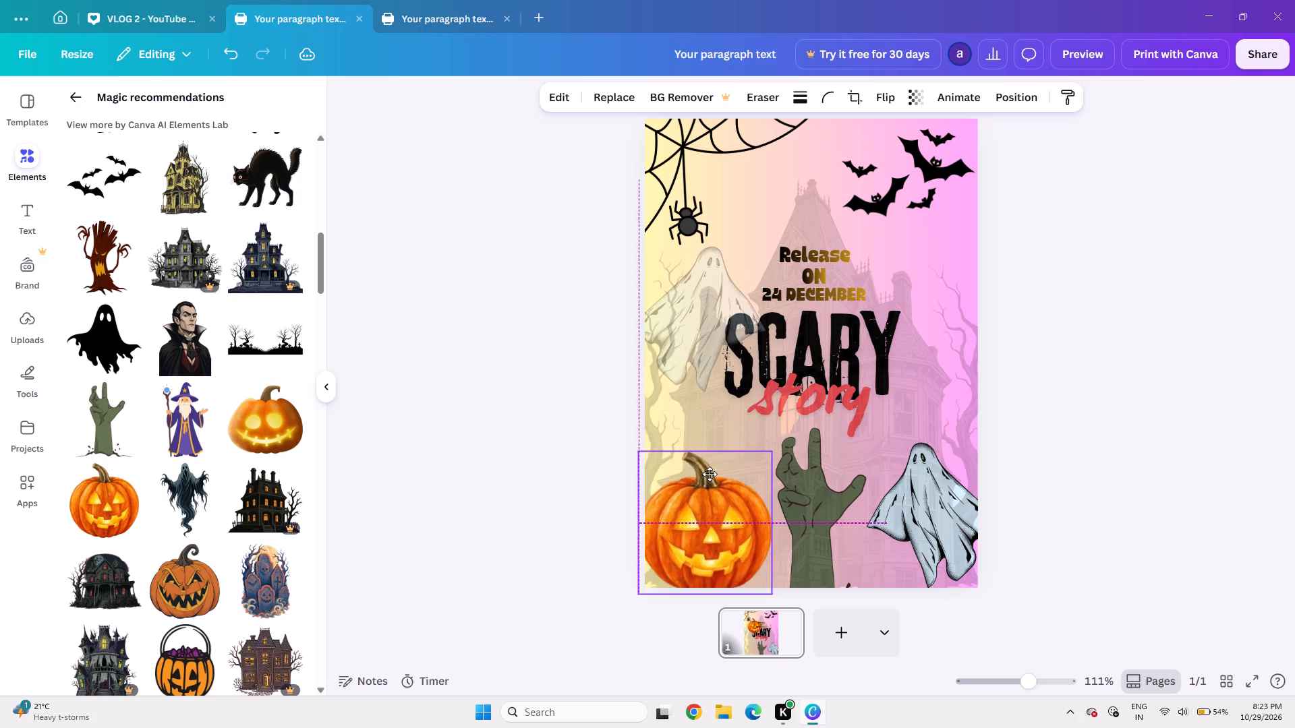
pyautogui.moveTo(710, 474); pyautogui.dragTo(726, 456)
pyautogui.moveTo(786, 576); pyautogui.dragTo(761, 551)
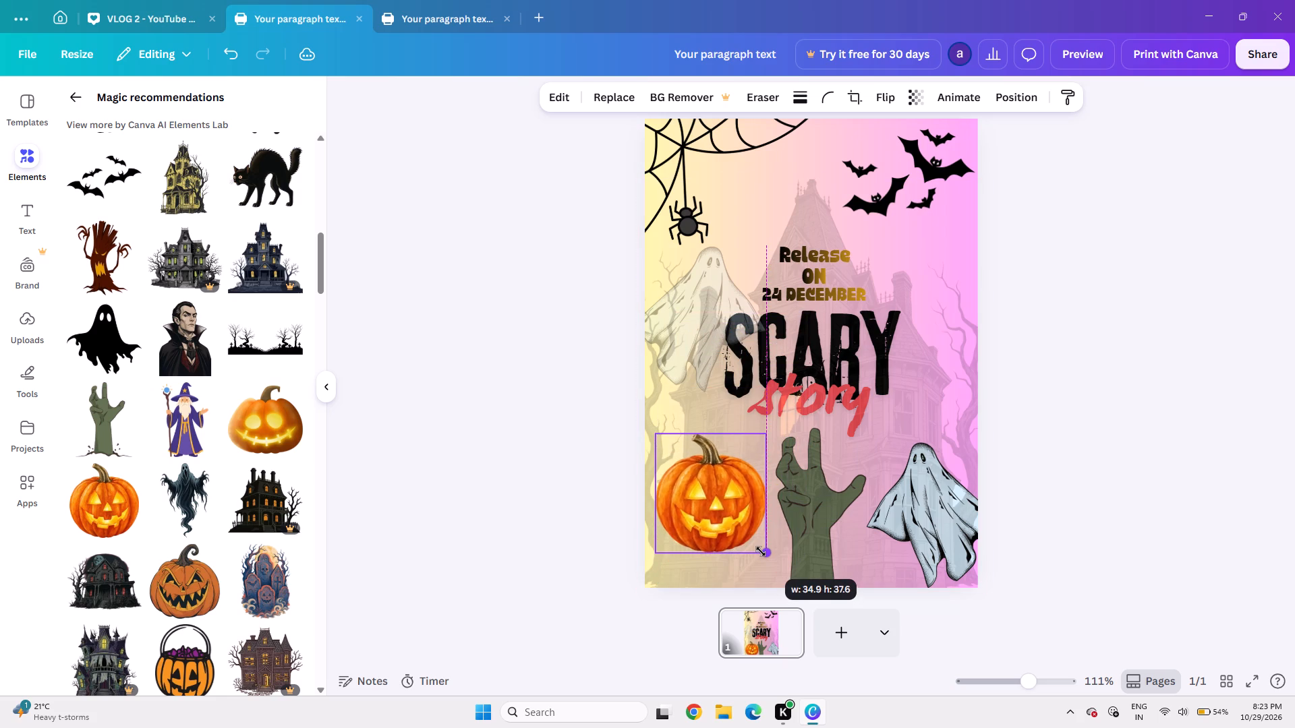
pyautogui.moveTo(761, 551); pyautogui.dragTo(750, 544)
pyautogui.moveTo(690, 481); pyautogui.dragTo(687, 527)
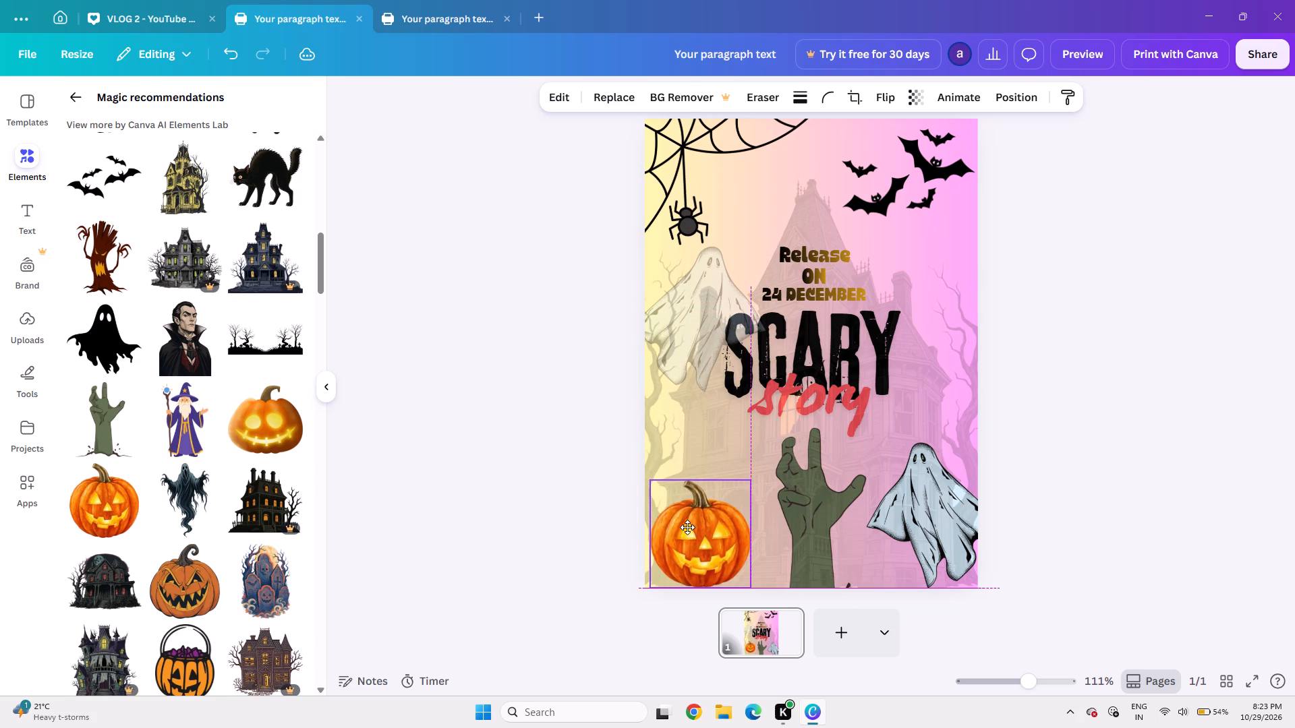
pyautogui.moveTo(687, 527); pyautogui.dragTo(684, 526)
pyautogui.click(1160, 380)
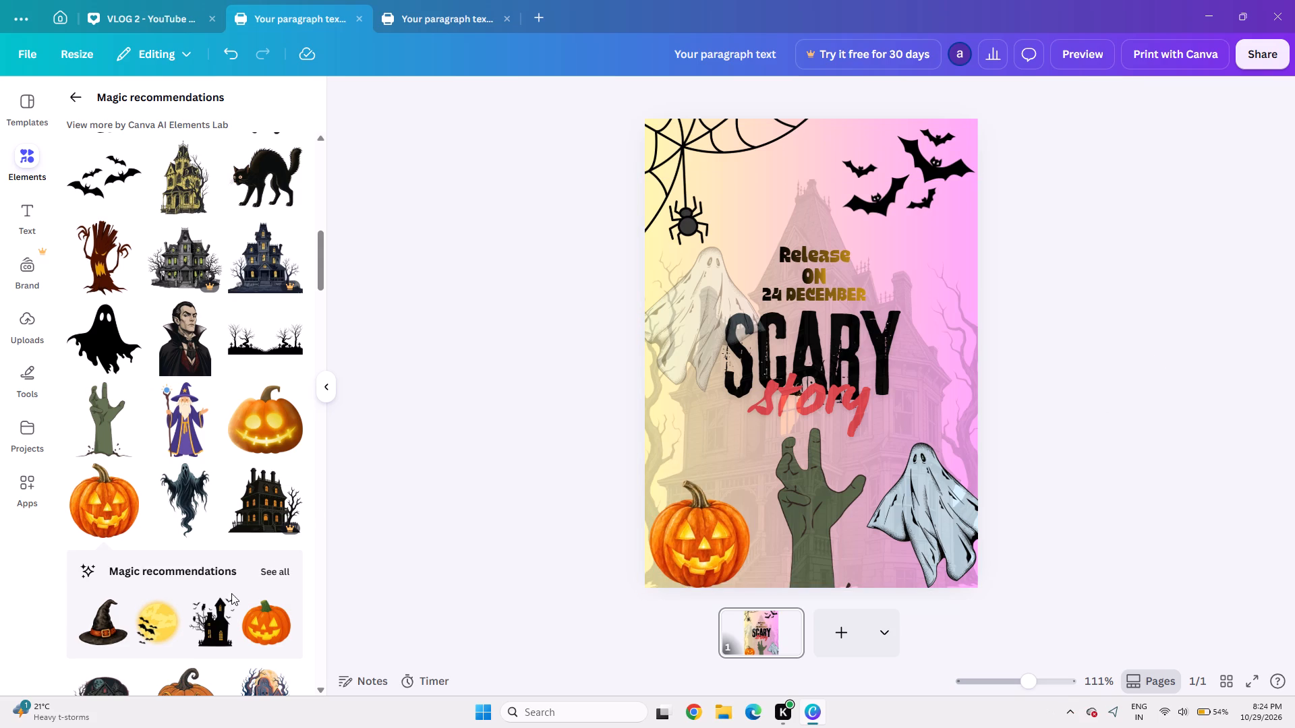
# Add a second copy of the same jack-o'-lantern, shrink it to about 25 mm wide and stack it on the first pumpkin.
pyautogui.scroll(-1, 156, 600)
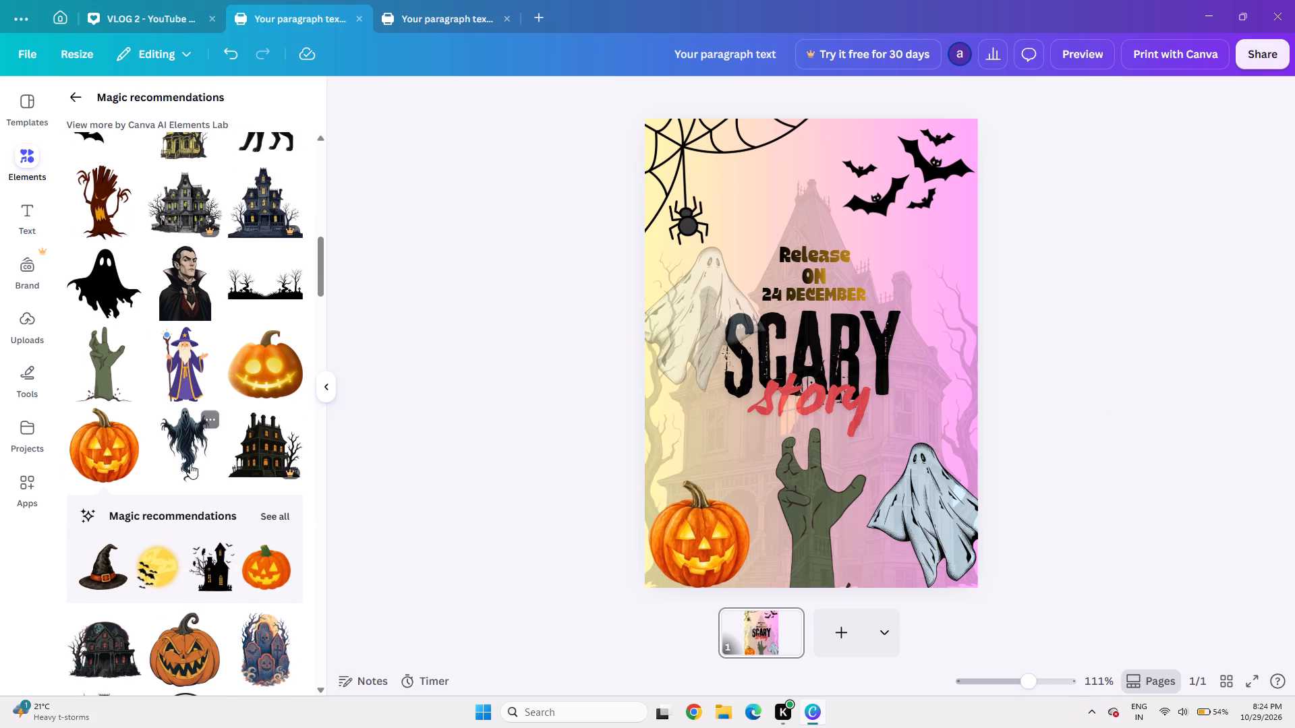
pyautogui.scroll(-2, 194, 464)
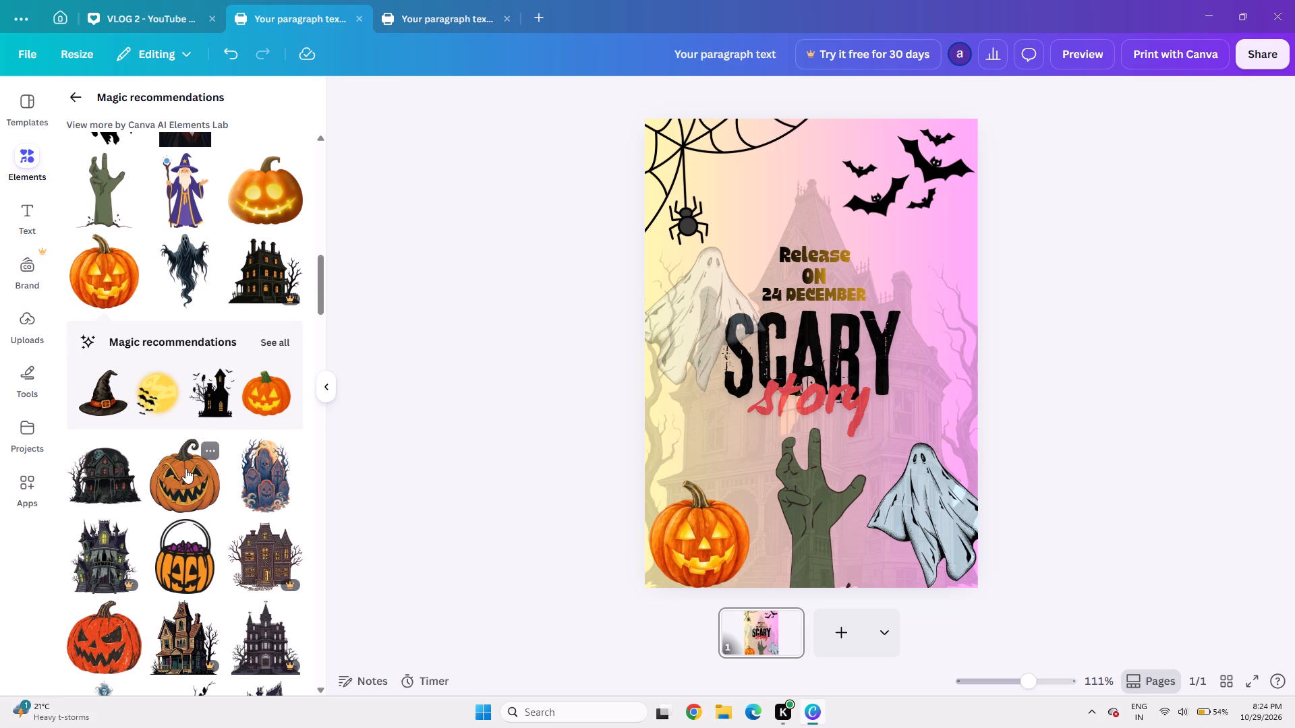
pyautogui.click(108, 291)
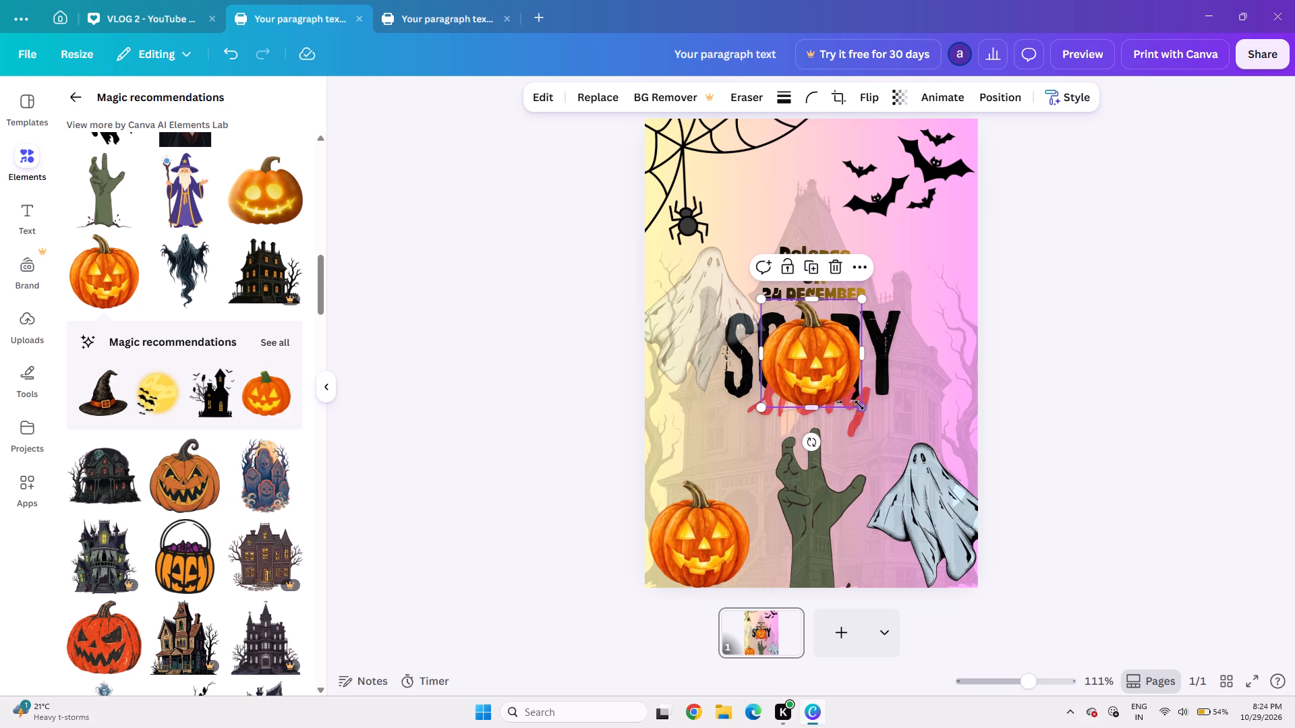
pyautogui.moveTo(849, 400); pyautogui.dragTo(834, 386)
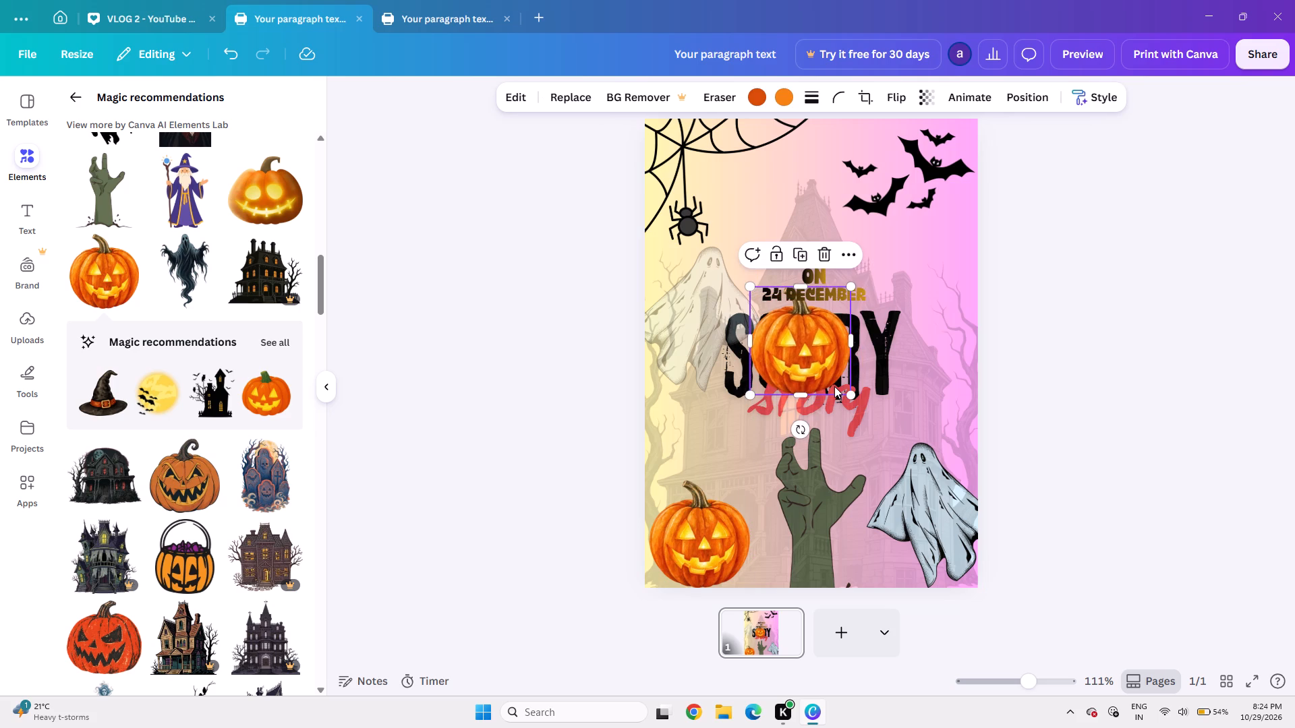
pyautogui.moveTo(848, 393); pyautogui.dragTo(826, 367)
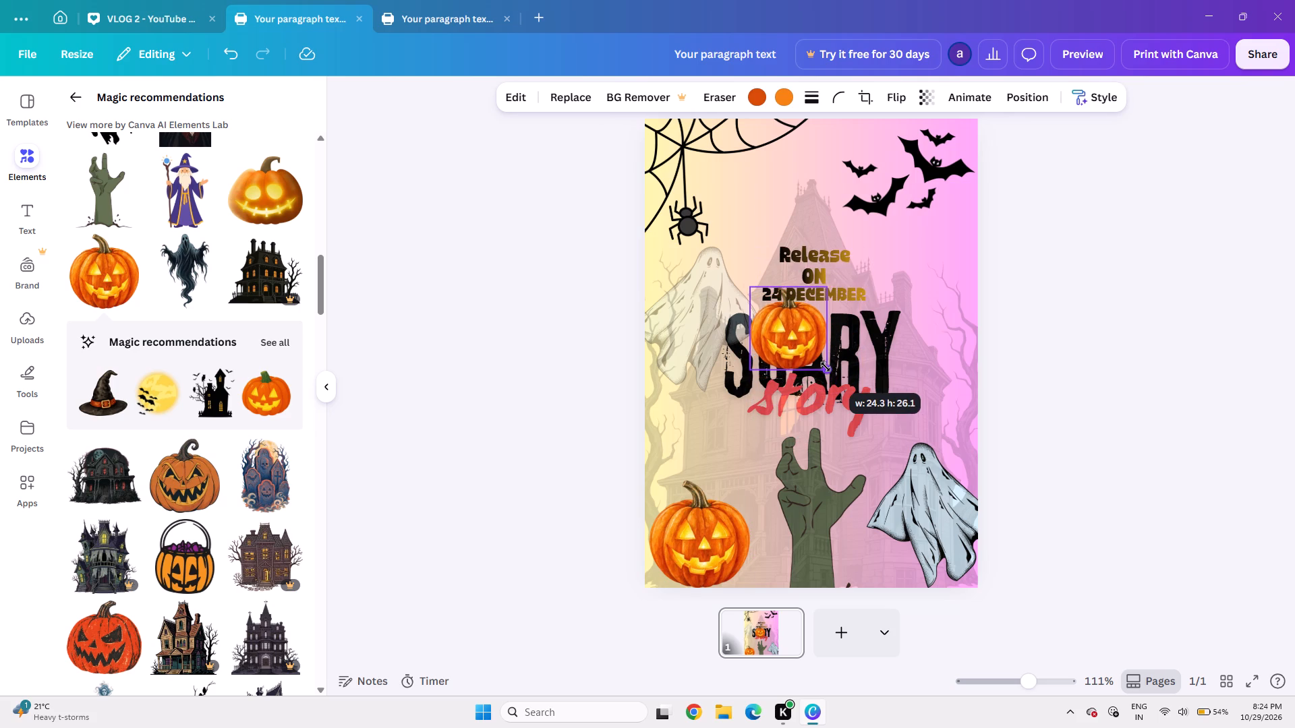
pyautogui.moveTo(826, 367); pyautogui.dragTo(830, 367)
pyautogui.moveTo(809, 328); pyautogui.dragTo(713, 467)
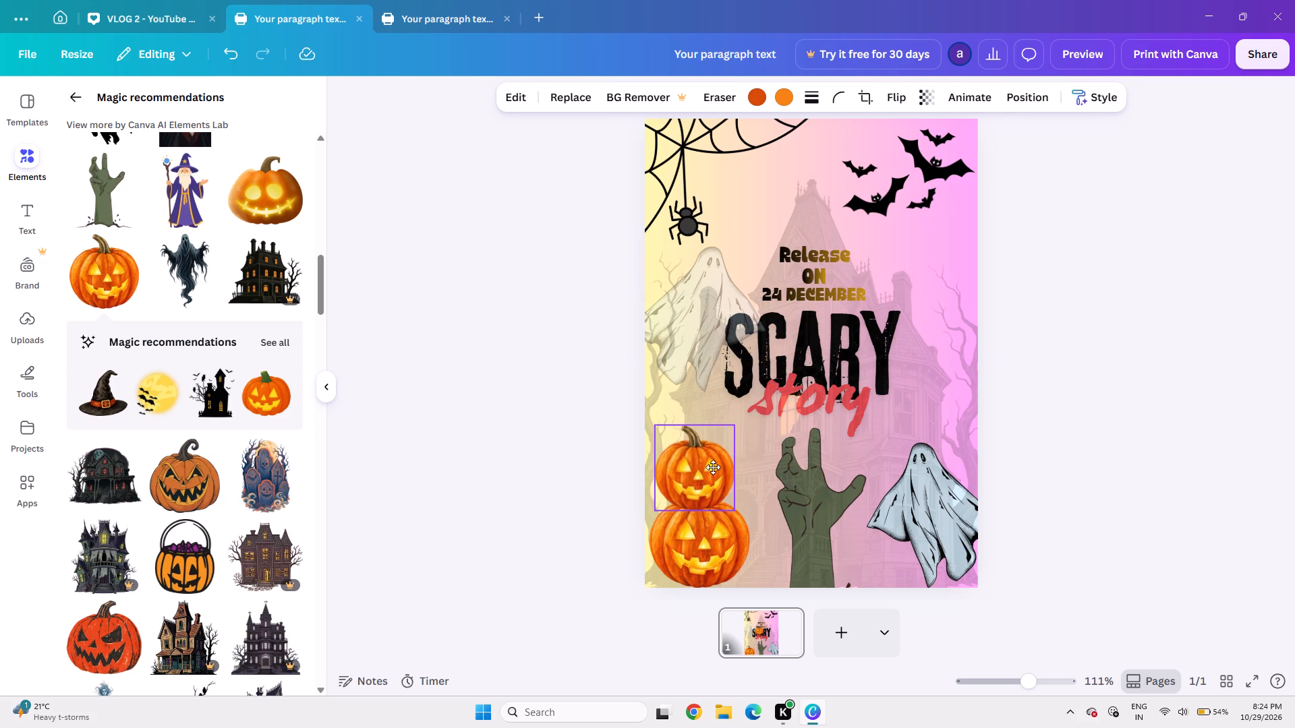
pyautogui.moveTo(713, 467); pyautogui.dragTo(722, 461)
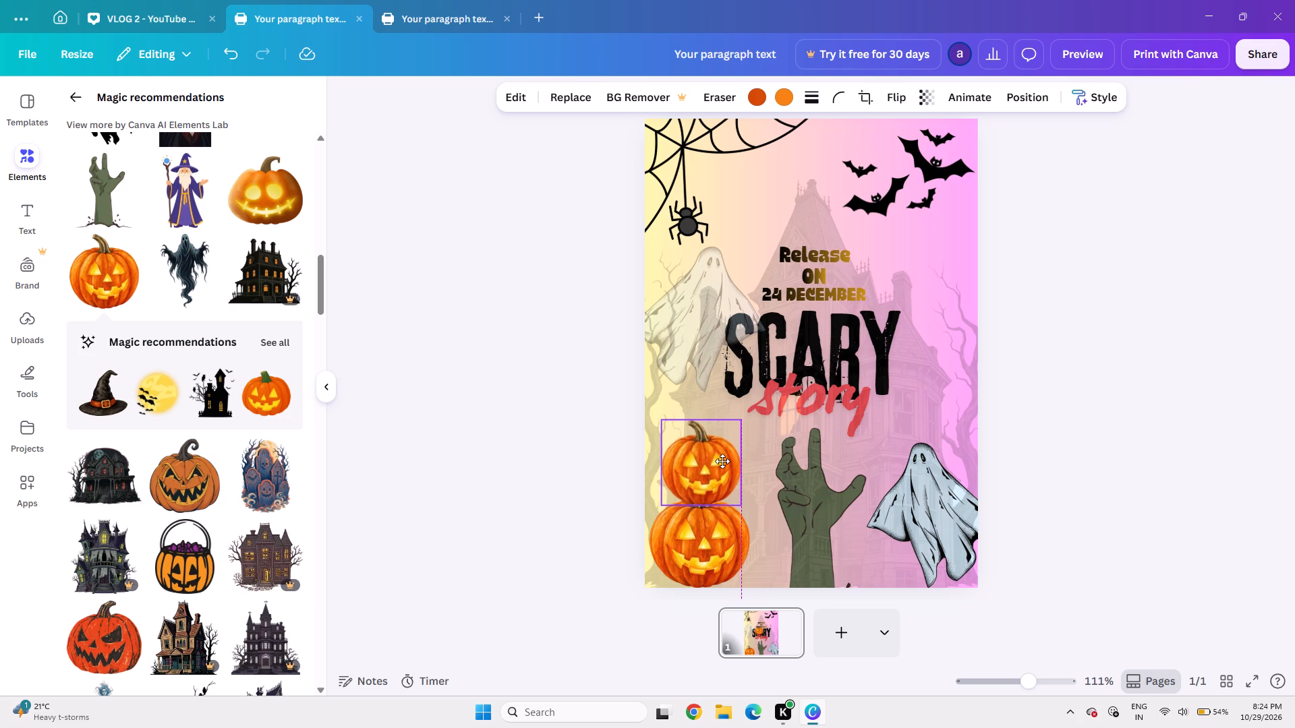
pyautogui.moveTo(722, 461); pyautogui.dragTo(724, 464)
pyautogui.click(1079, 388)
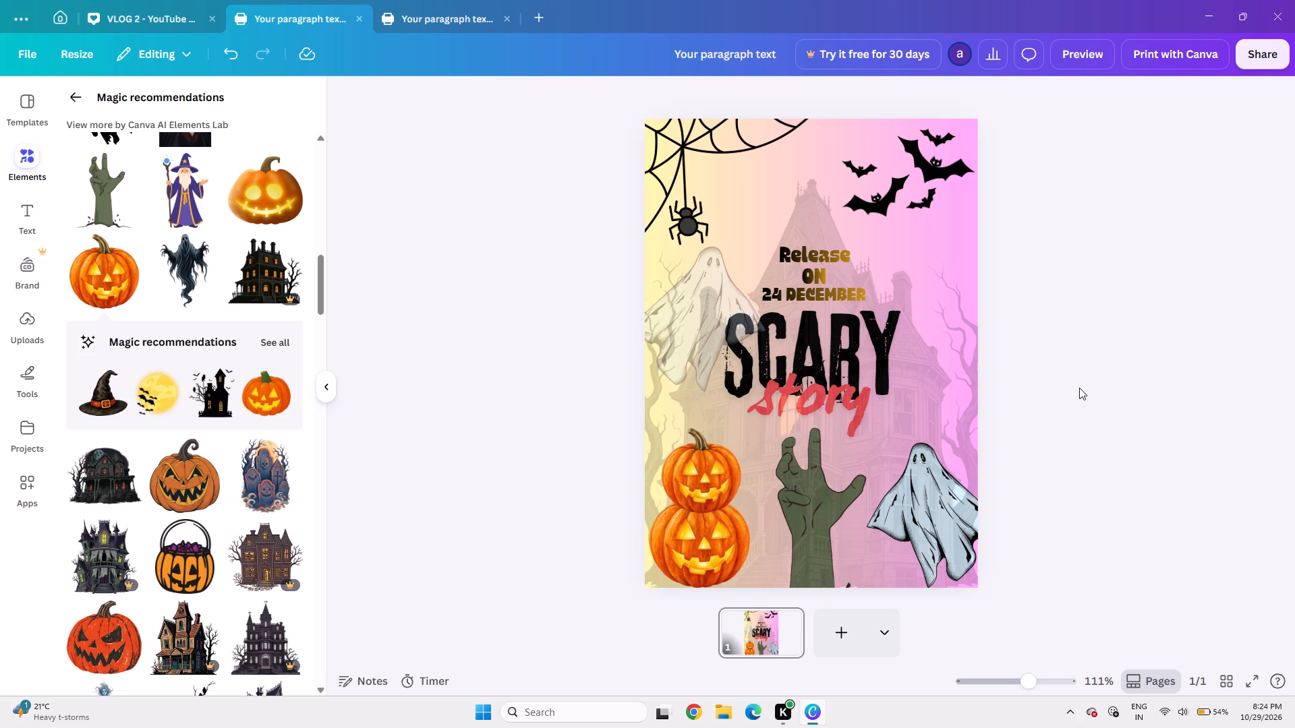
# Nudge both stacked pumpkins slightly right, keeping the smaller one centred above the larger one.
pyautogui.click(671, 568)
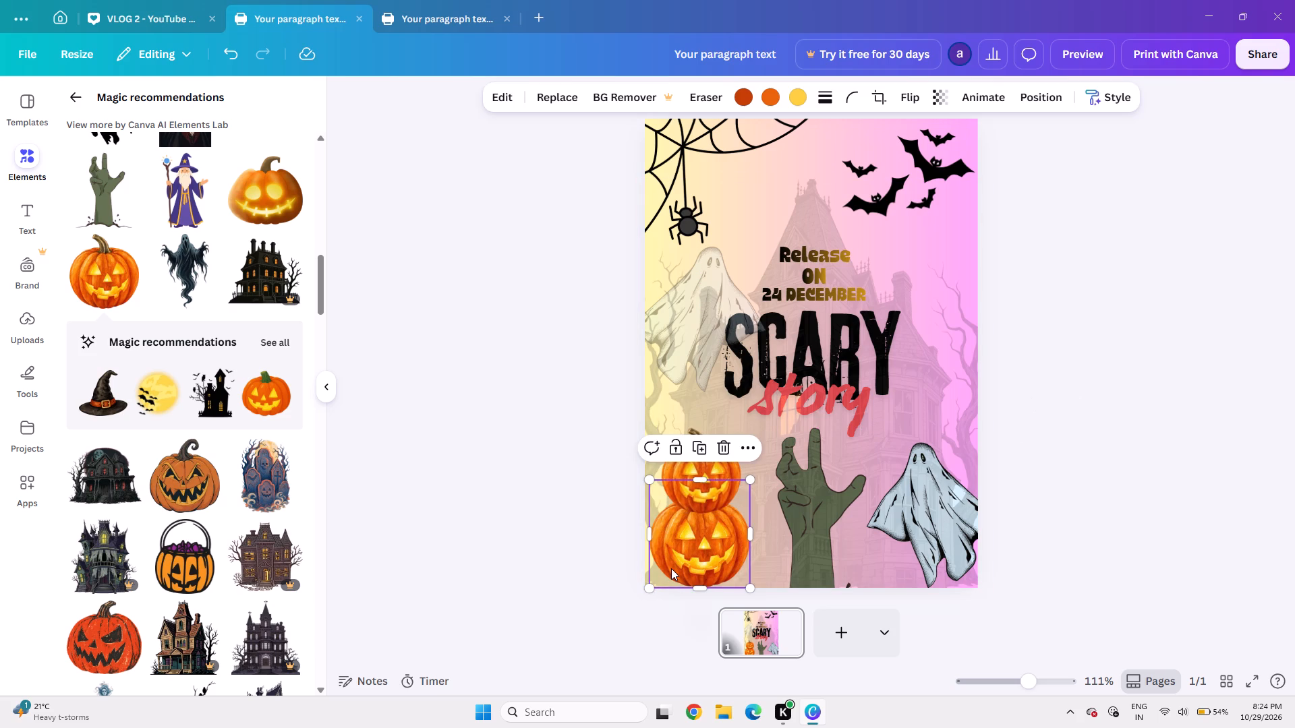
pyautogui.press('Right')
pyautogui.press('Right')
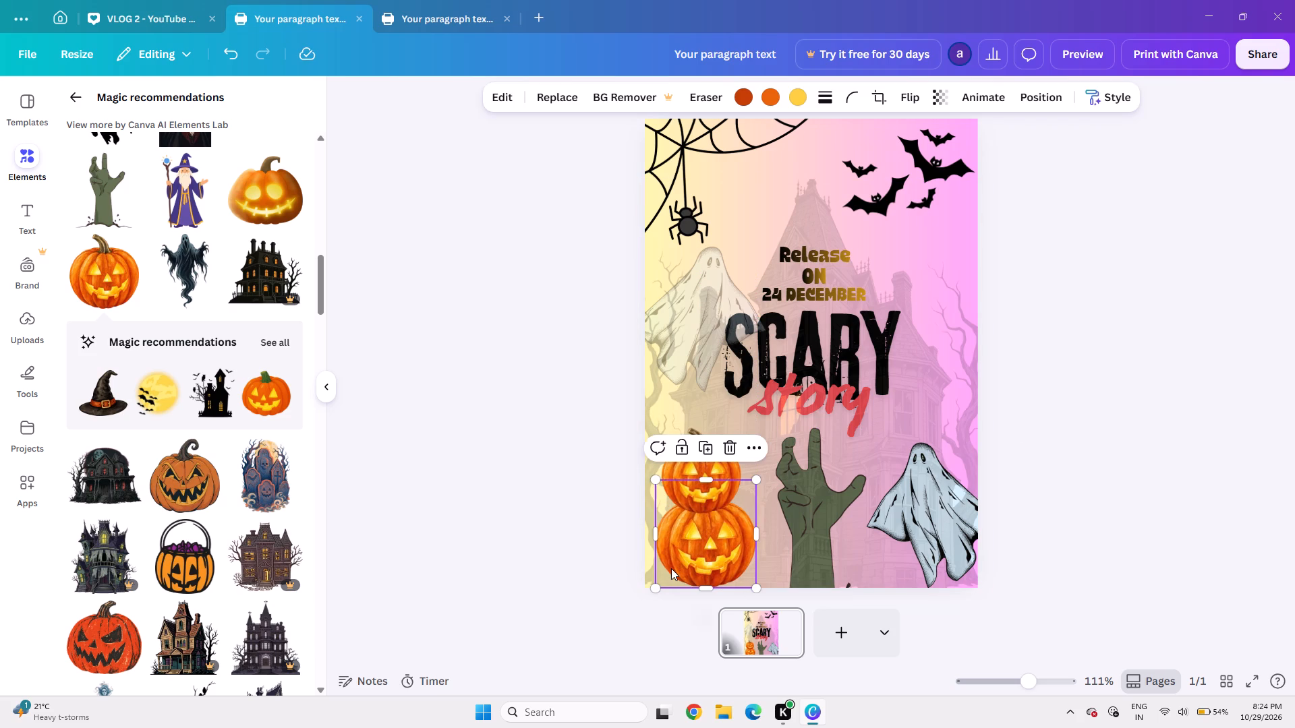
pyautogui.click(695, 477)
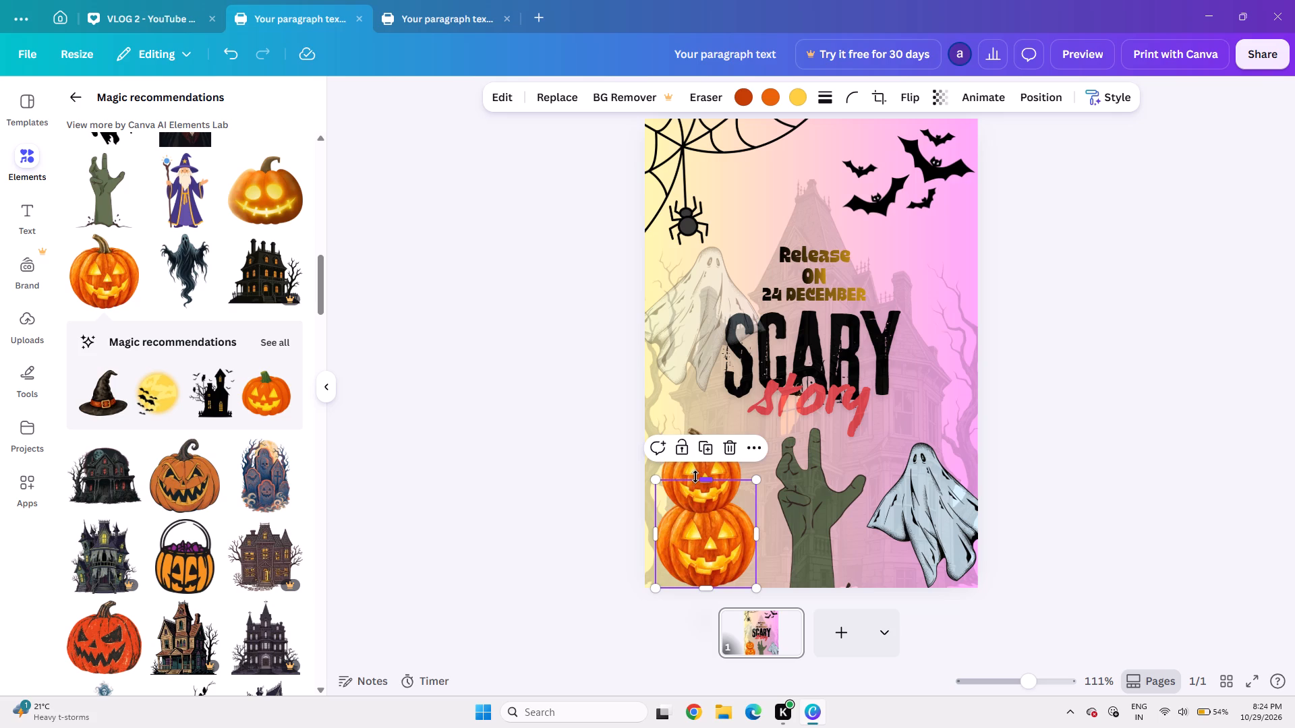
pyautogui.click(694, 468)
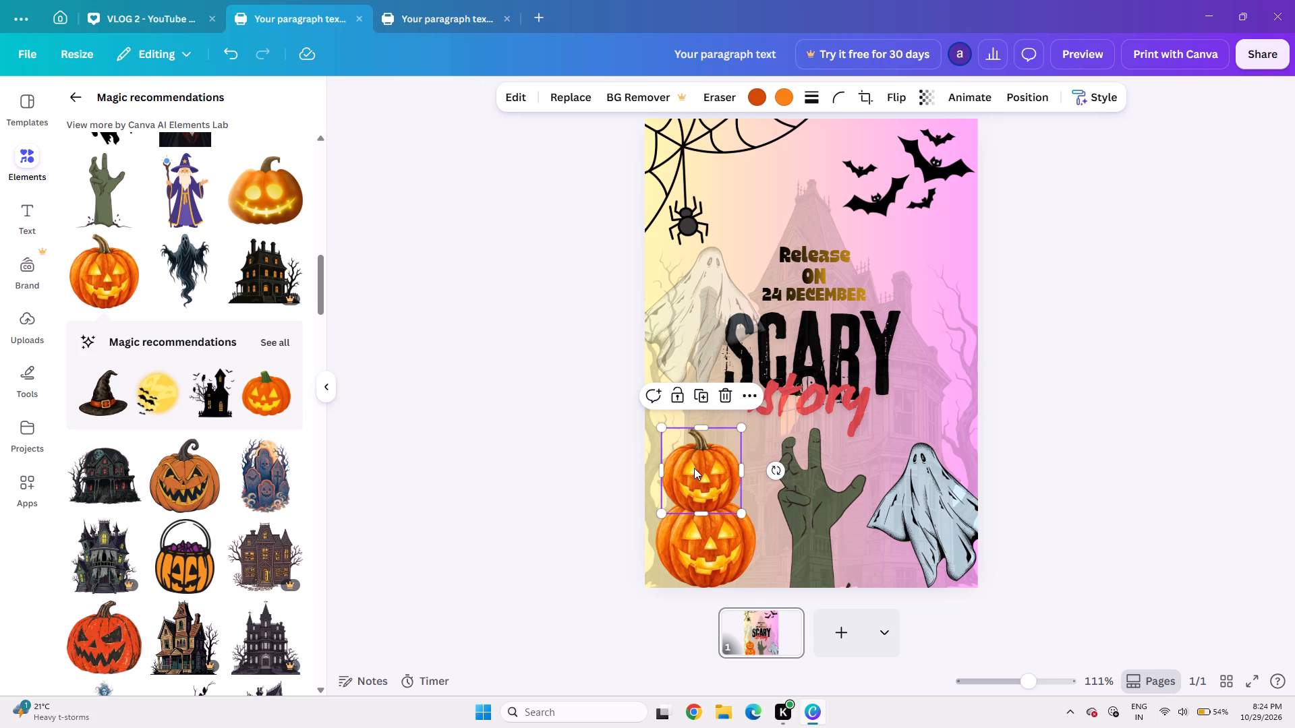
pyautogui.press('Right')
pyautogui.press('Right')
pyautogui.press('Left')
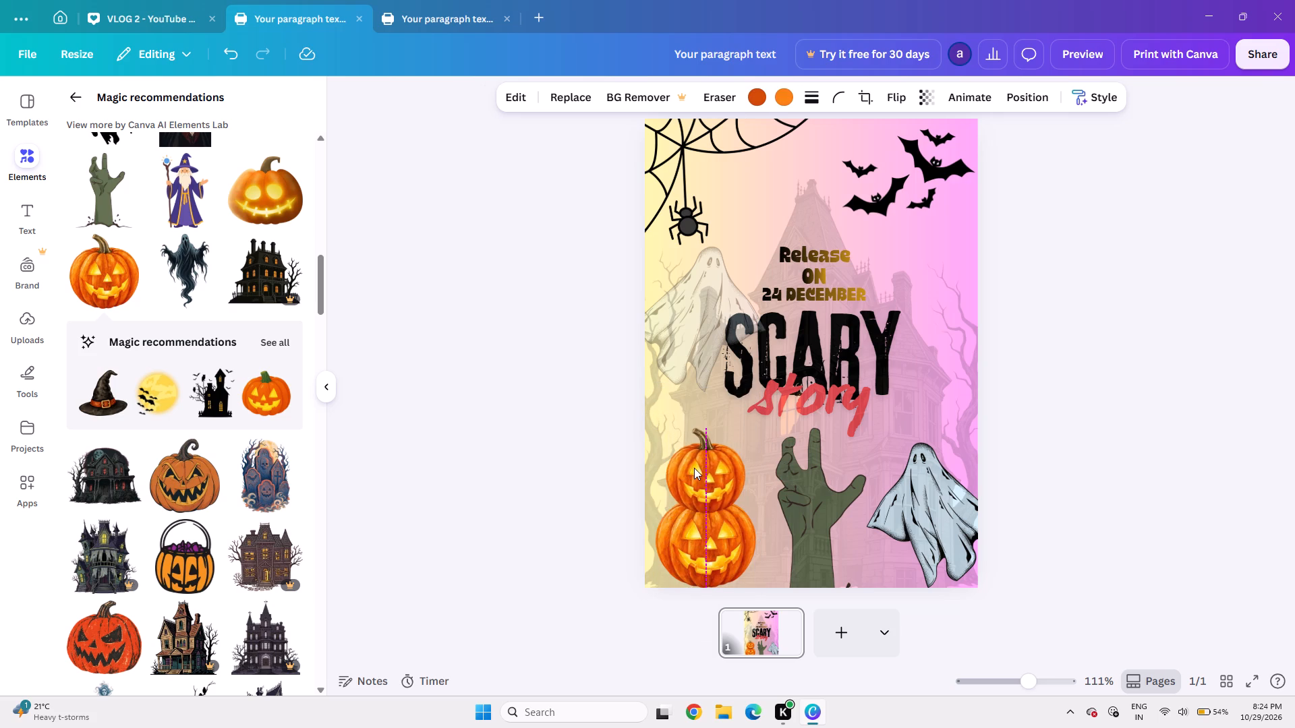
pyautogui.click(1212, 314)
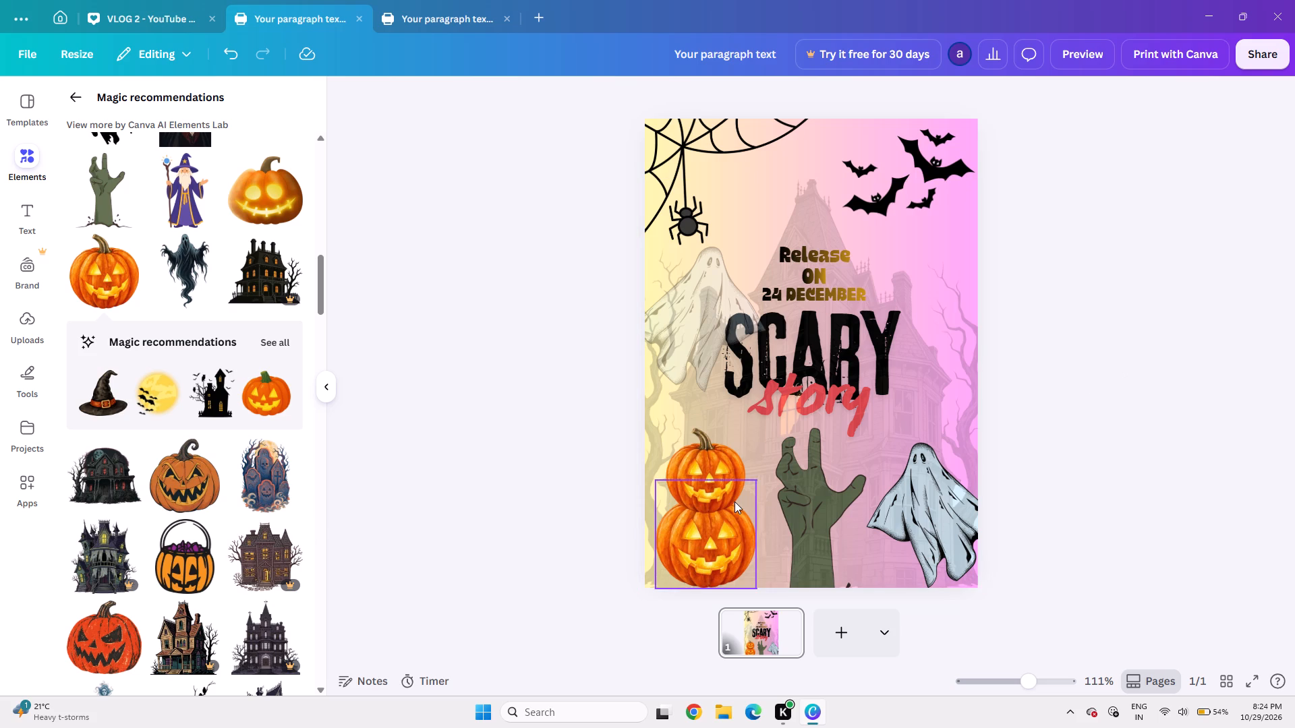
pyautogui.click(706, 456)
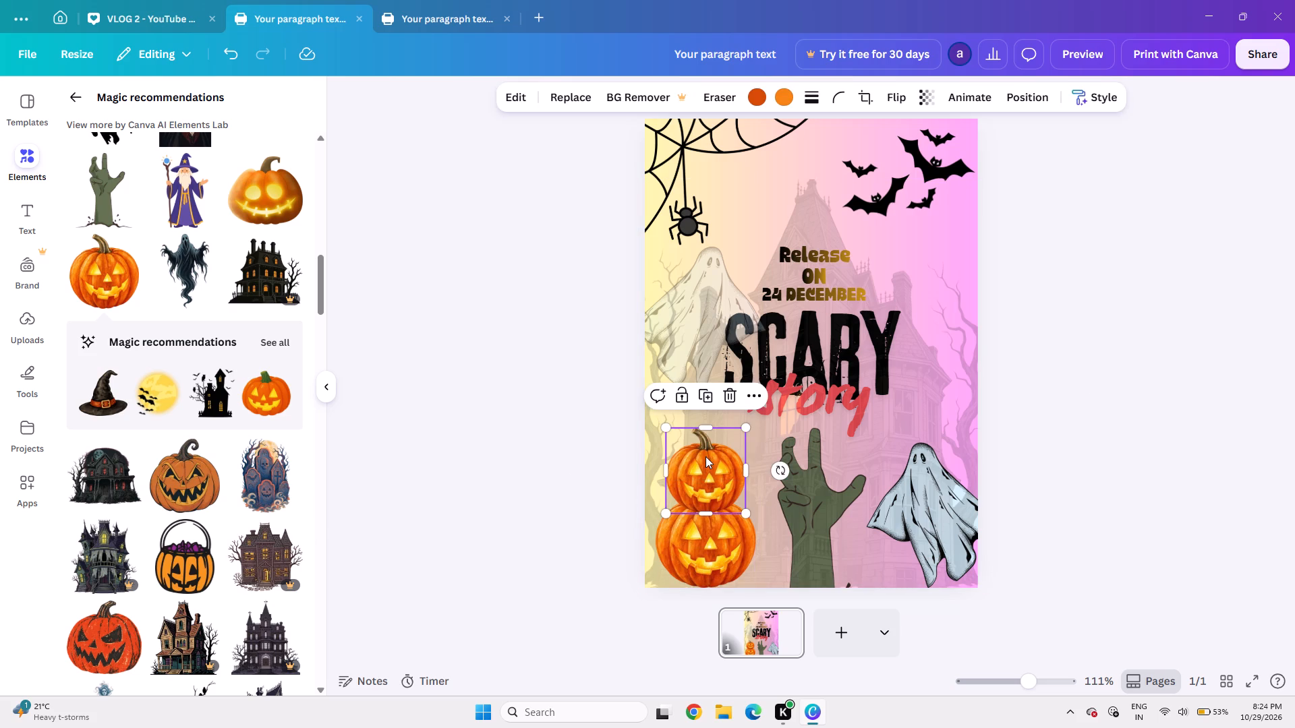
# Shift the faded haunted house about 16 mm left, keeping its lower edge at the page bottom.
pyautogui.click(943, 497)
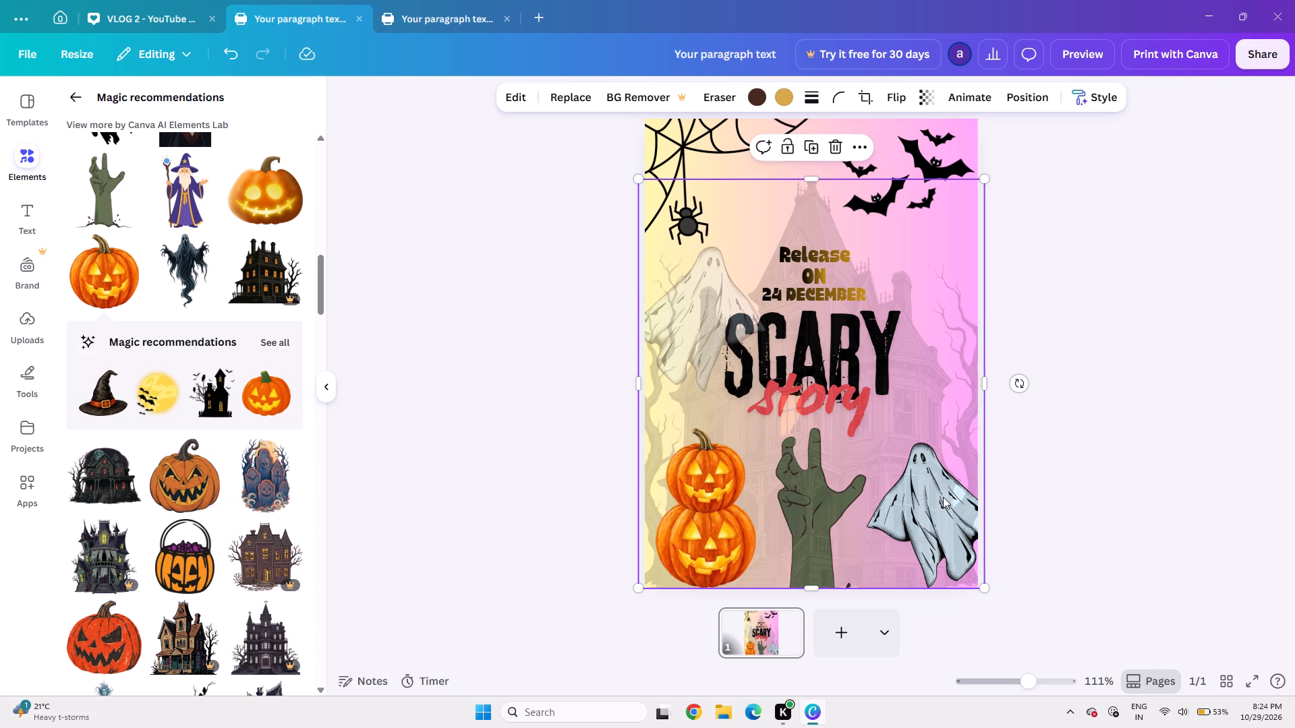
pyautogui.moveTo(940, 376); pyautogui.dragTo(895, 376)
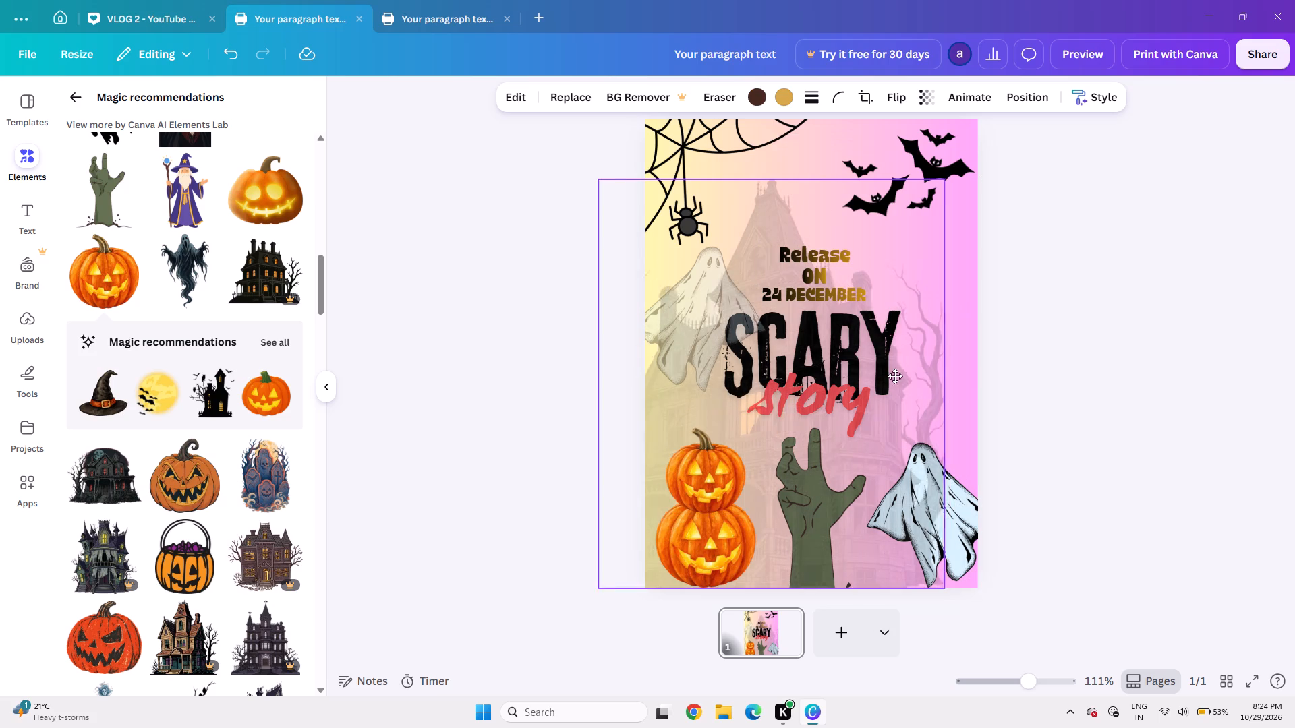
pyautogui.moveTo(895, 376); pyautogui.dragTo(890, 376)
# Move the ghost in the page's lower-right corner up and slightly left so it overlaps the end of the word "story".
pyautogui.click(964, 495)
pyautogui.press('Up')
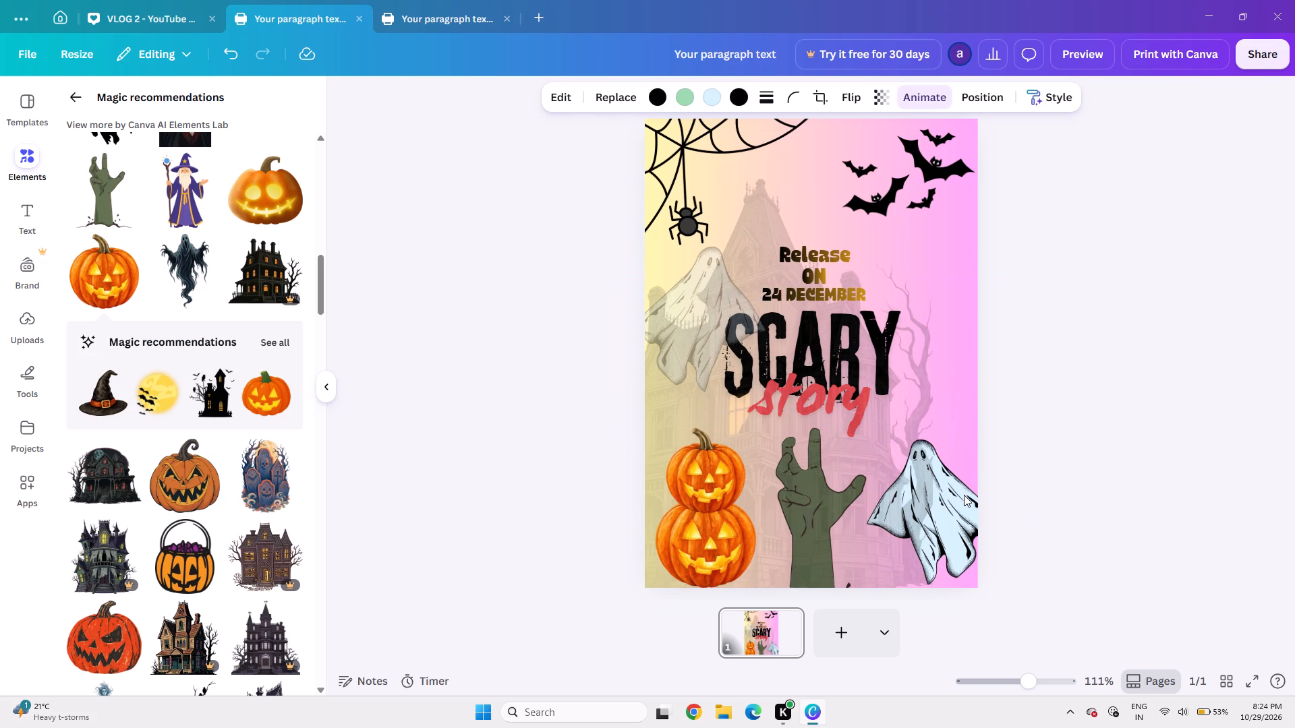
pyautogui.press('Up')
pyautogui.press('Up')
pyautogui.press('Up')
pyautogui.press('Up')
pyautogui.press('Up')
pyautogui.press('Up')
pyautogui.press('Up')
pyautogui.press('Up')
pyautogui.press('Up')
pyautogui.press('Up')
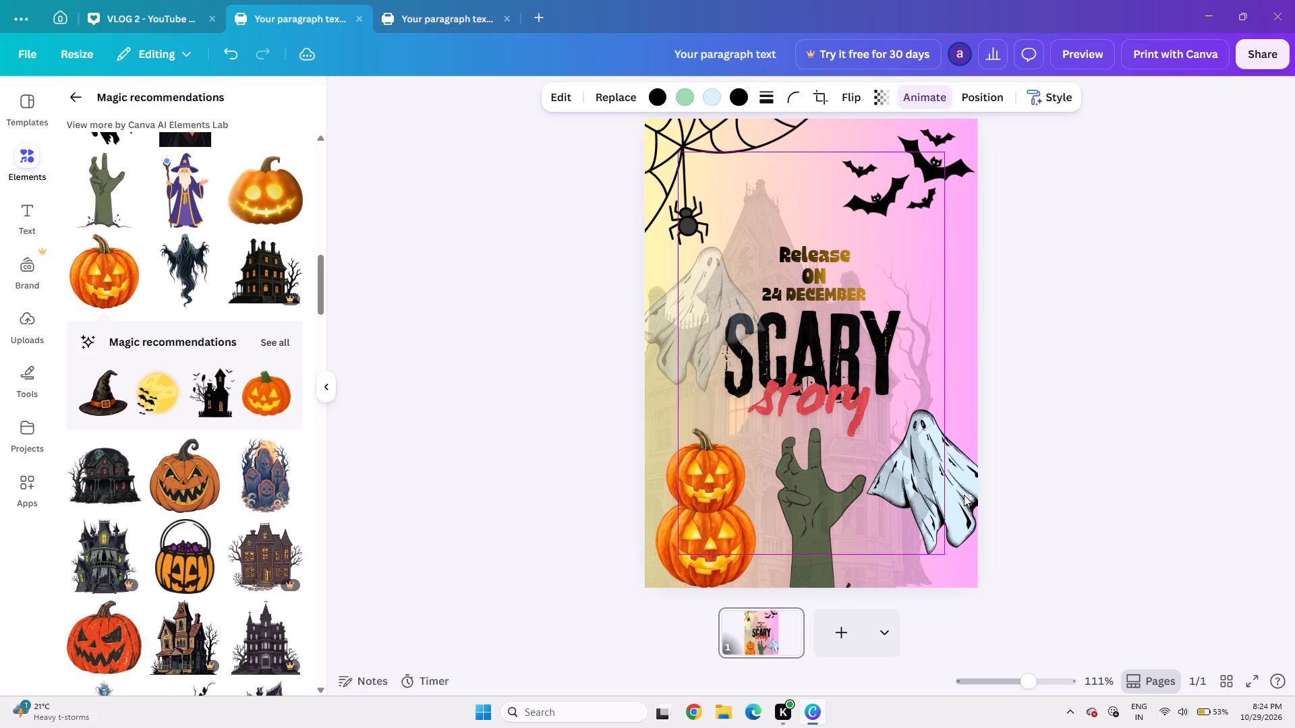
pyautogui.press('Up')
pyautogui.press('Up')
pyautogui.press('Up')
pyautogui.press('Up')
pyautogui.press('Up')
pyautogui.press('Up')
pyautogui.press('Up')
pyautogui.press('Up')
pyautogui.press('Up')
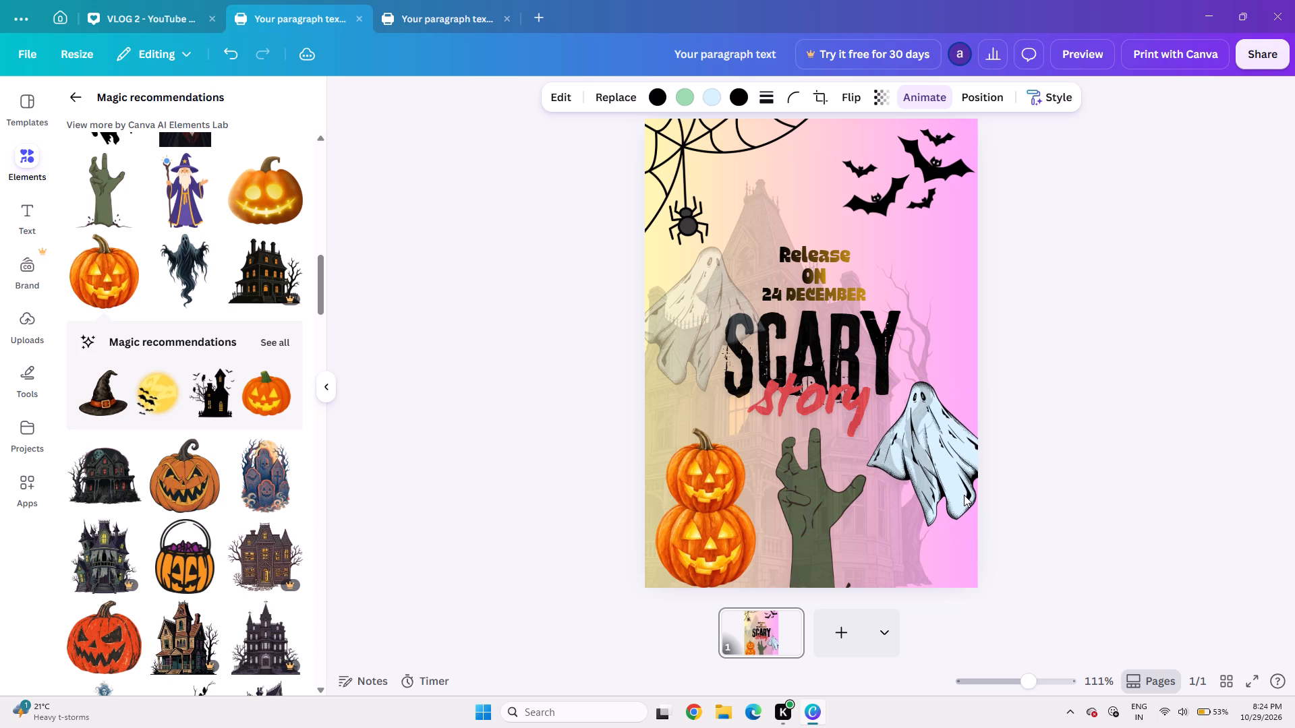
pyautogui.press('Up')
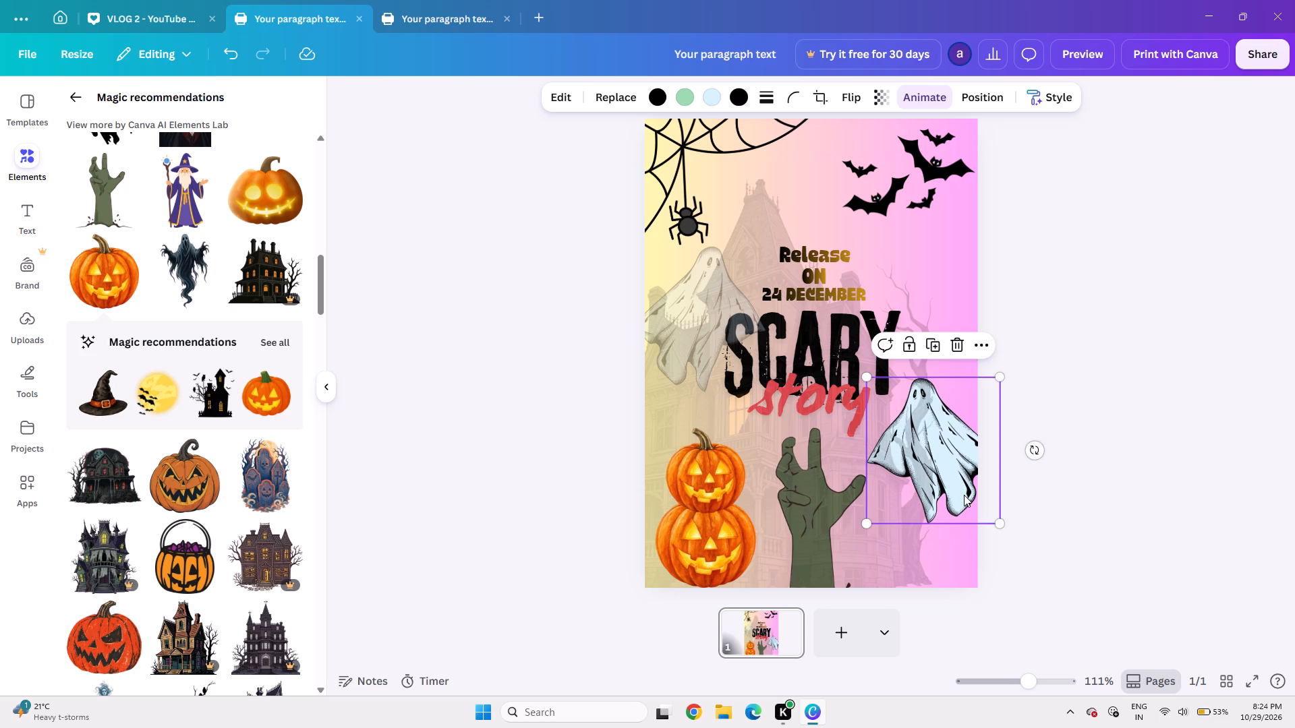
pyautogui.press('Up')
pyautogui.press('Up')
pyautogui.press('Up')
pyautogui.press('Up')
pyautogui.press('Up')
pyautogui.press('Up')
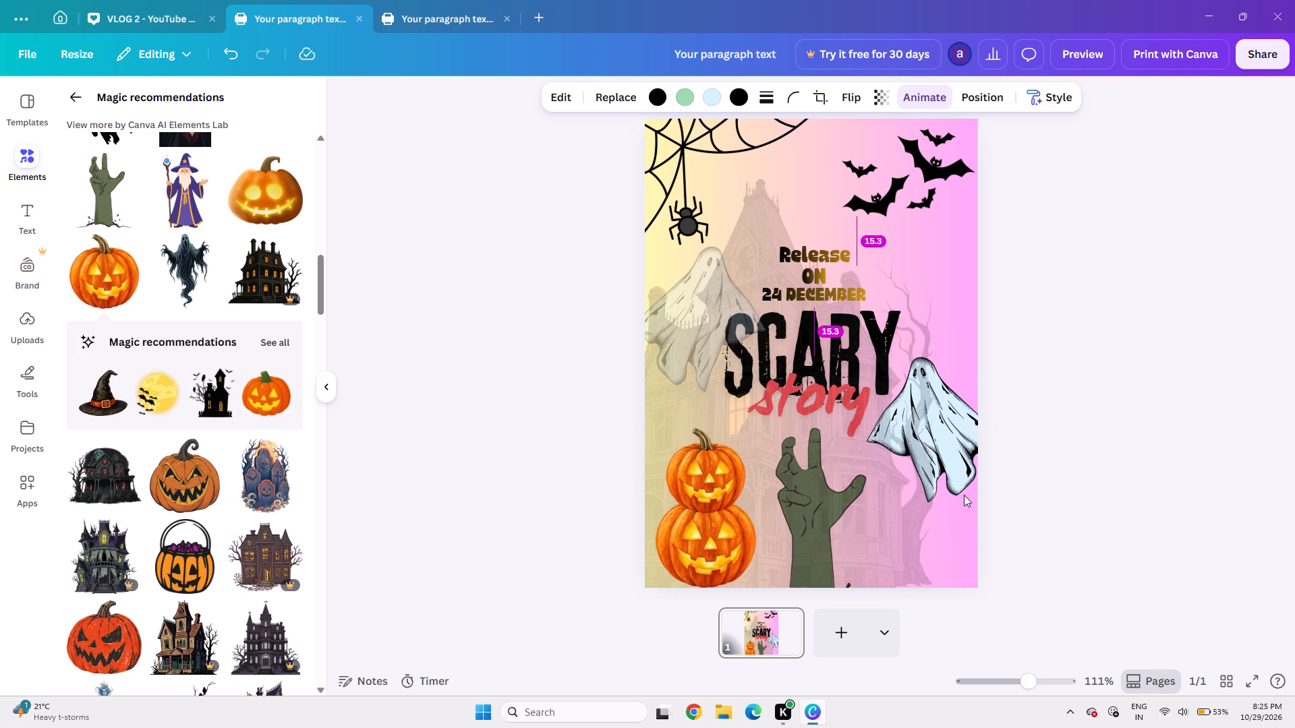
pyautogui.press('Left')
pyautogui.press('Left')
pyautogui.press('Left')
pyautogui.press('Up')
pyautogui.press('Up')
pyautogui.press('Up')
pyautogui.press('Up')
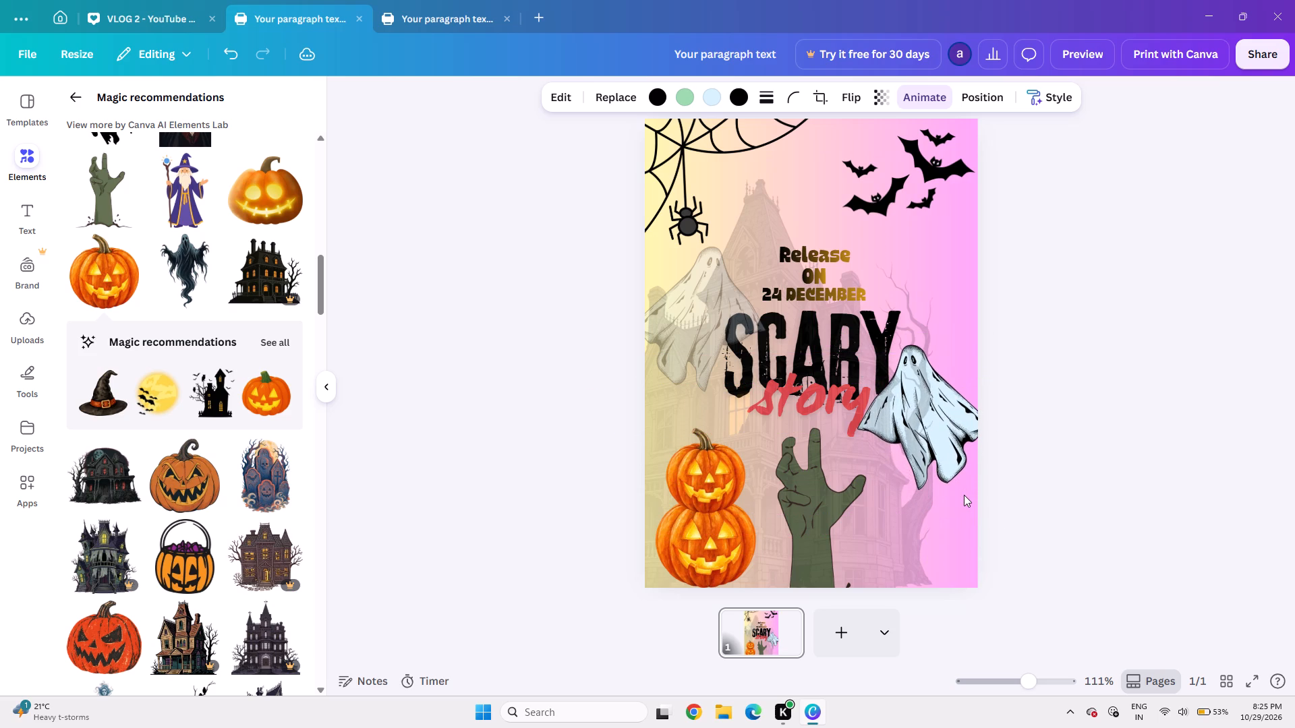
pyautogui.press('Up')
pyautogui.press('Up')
pyautogui.press('Left')
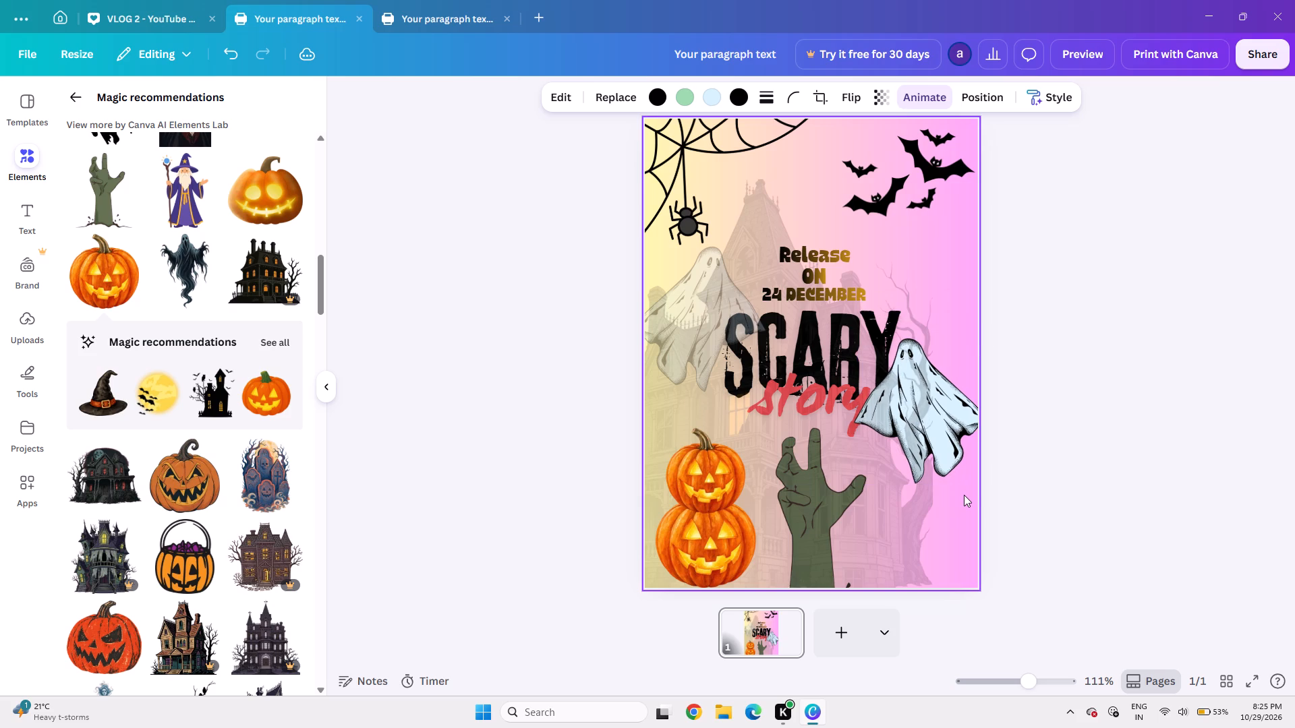
pyautogui.press('Right')
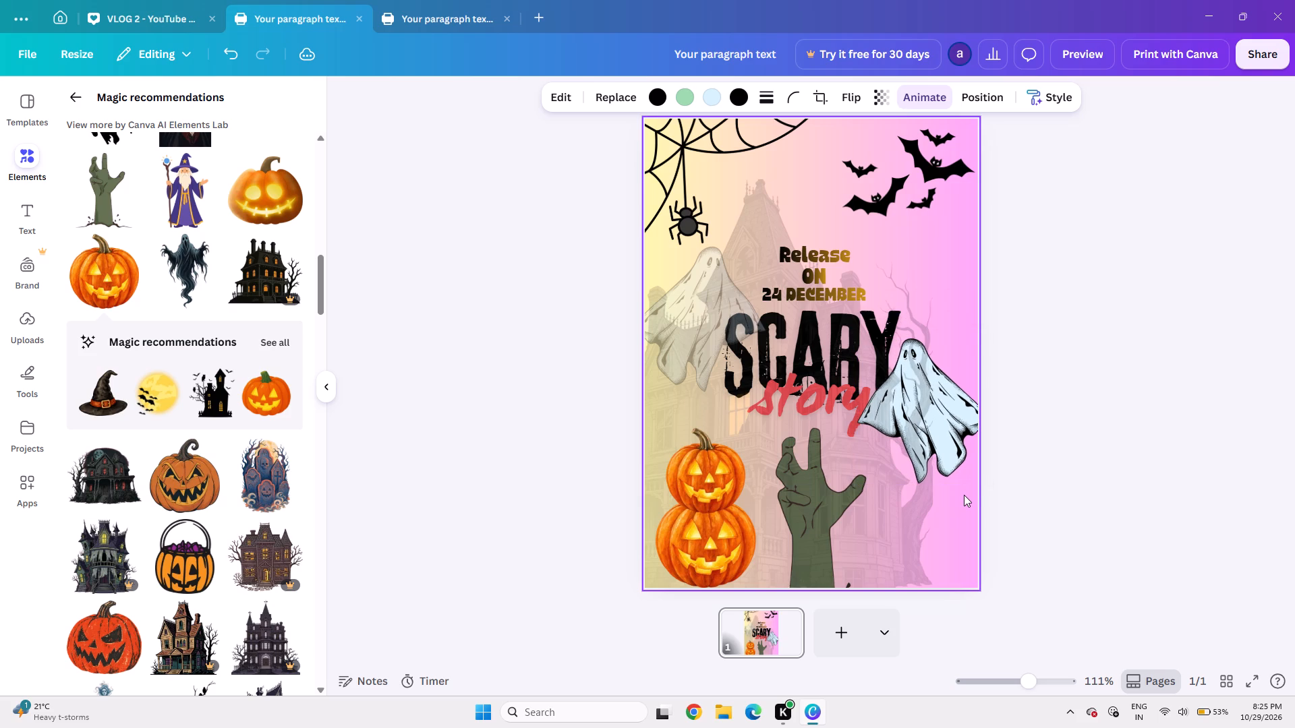
# Set the transparency of the ghost beside the word "story" to 65.
pyautogui.click(884, 96)
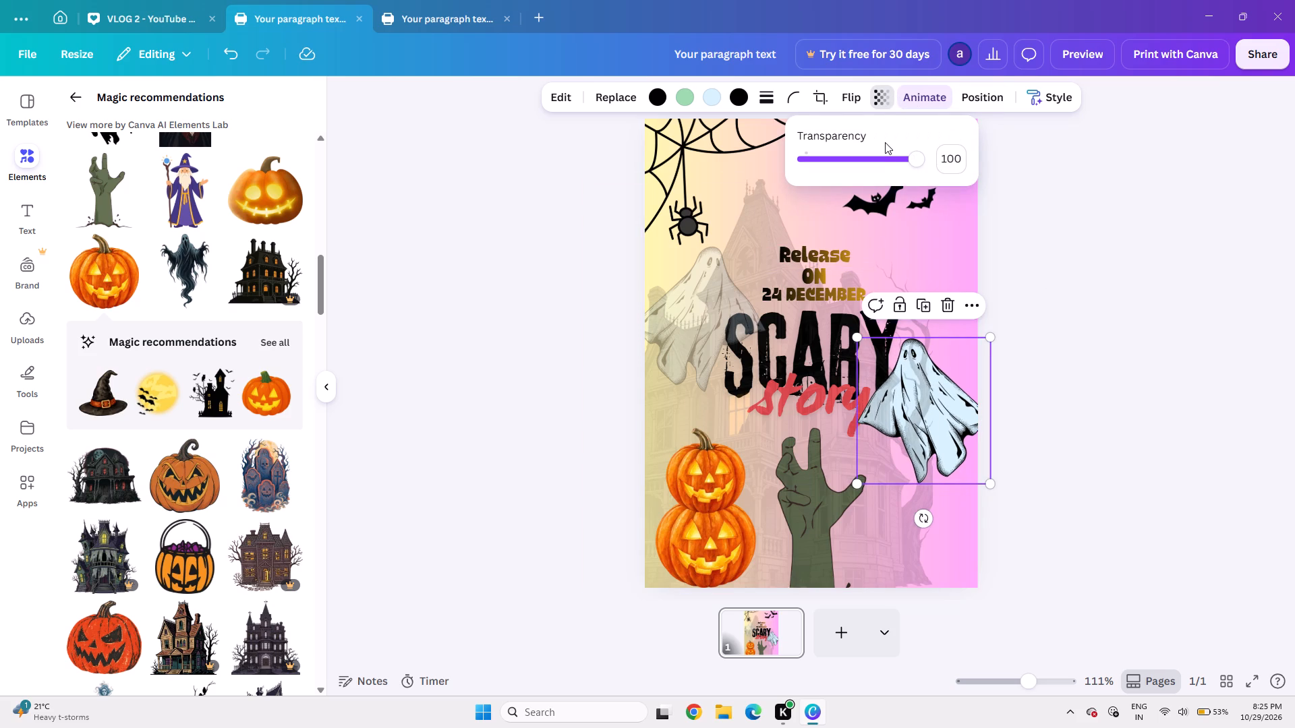
pyautogui.click(870, 159)
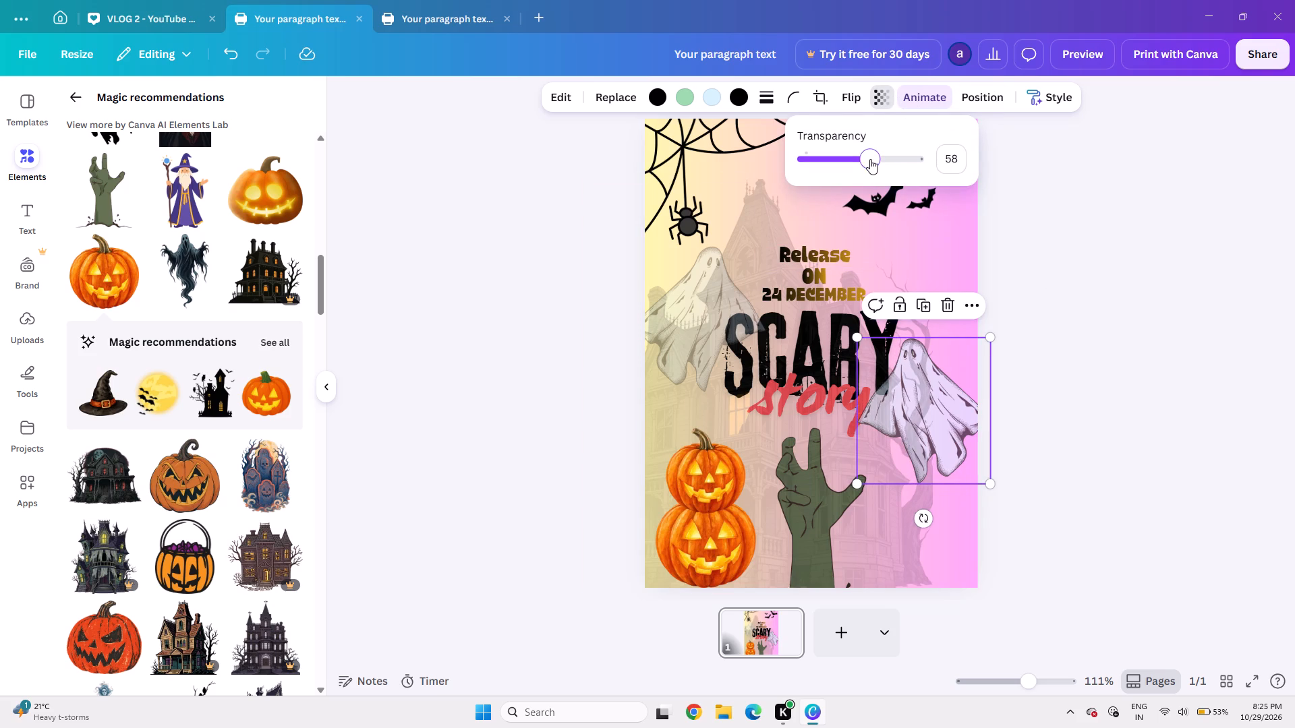
pyautogui.click(888, 164)
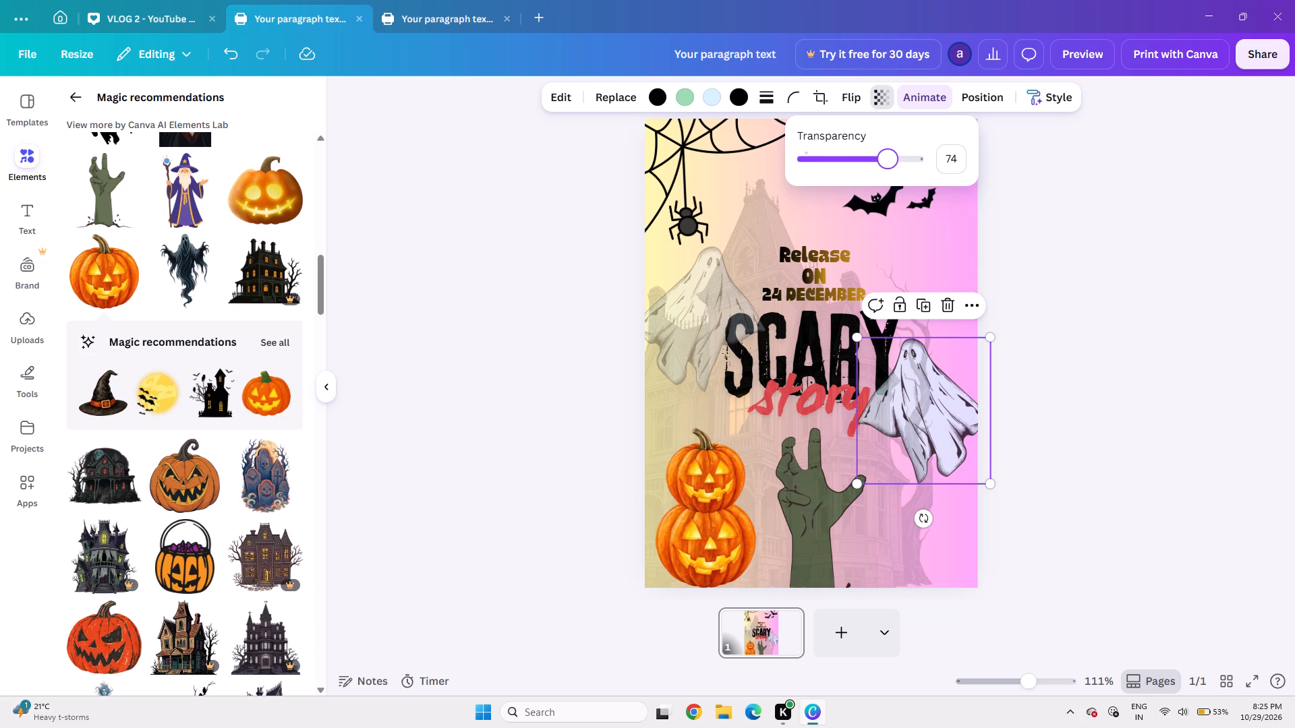
pyautogui.click(878, 165)
pyautogui.click(1175, 264)
# Shift the faded haunted house right until it is horizontally centred on the page, keeping its lower edge at the page bottom.
pyautogui.click(864, 493)
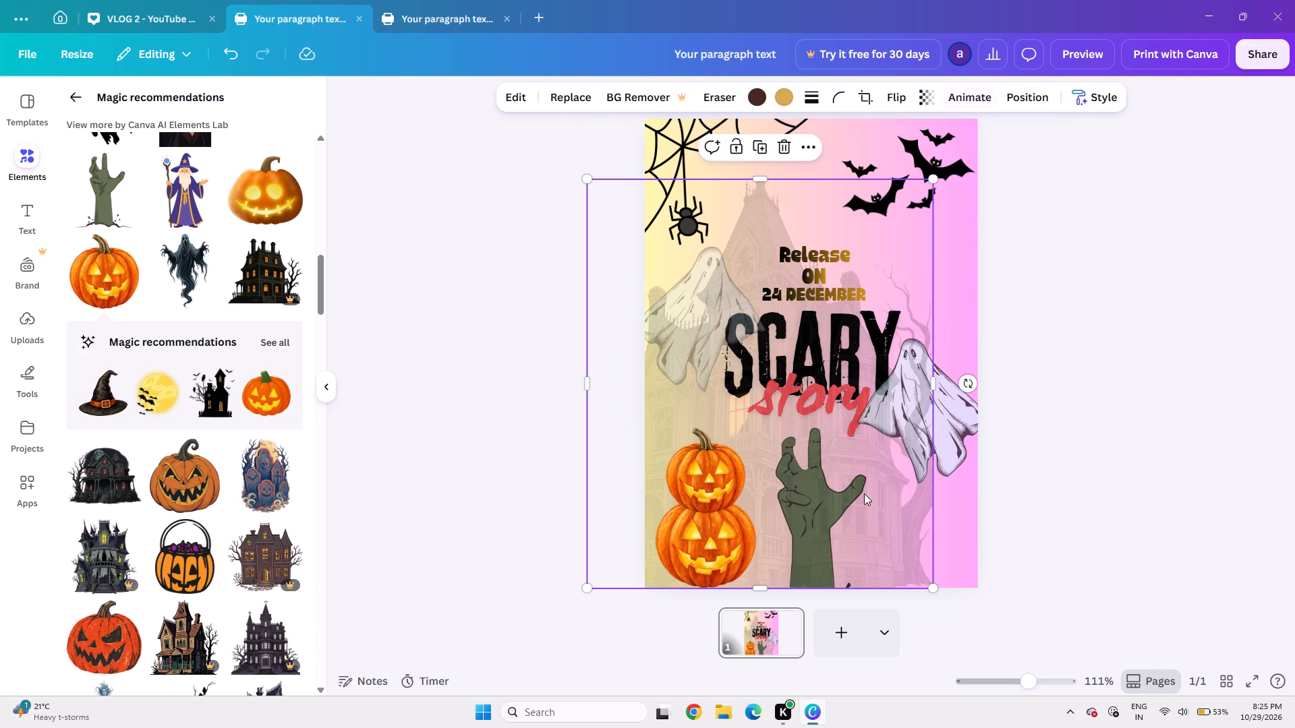
pyautogui.moveTo(864, 493); pyautogui.dragTo(896, 497)
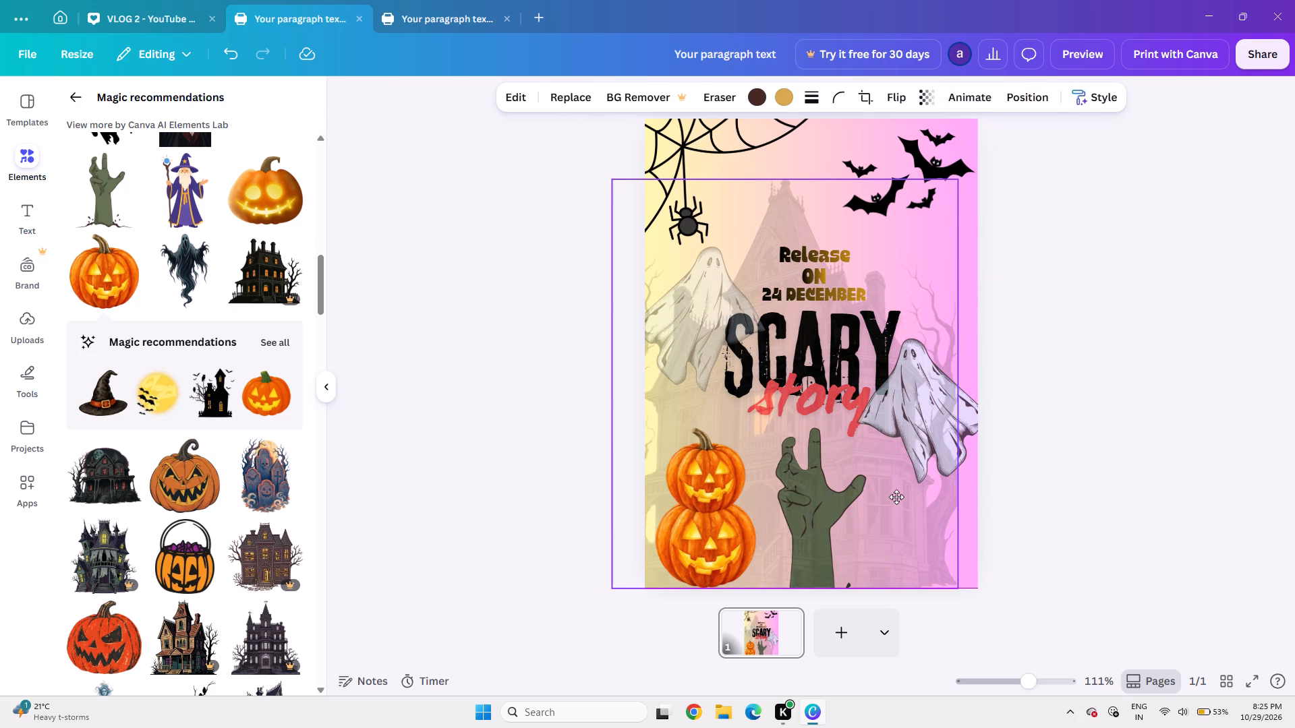
pyautogui.moveTo(896, 497); pyautogui.dragTo(902, 495)
pyautogui.click(1124, 416)
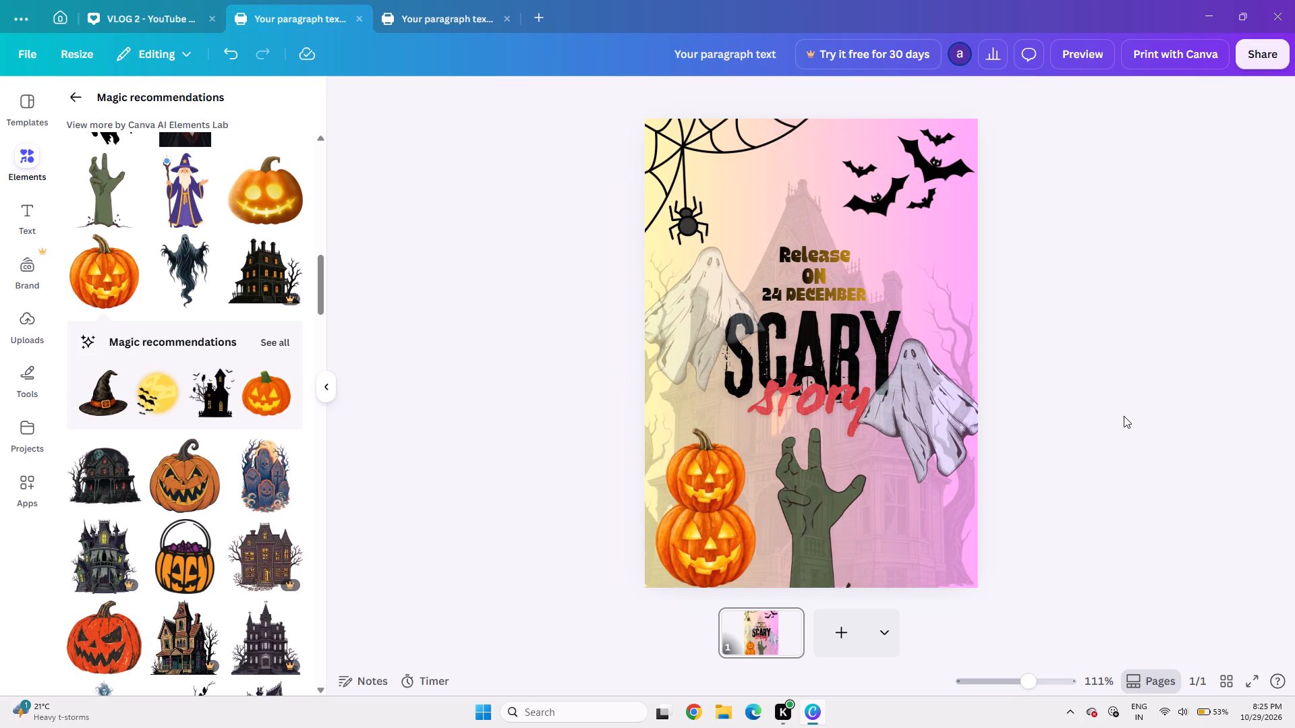
pyautogui.click(877, 539)
pyautogui.press('Right')
pyautogui.press('Right')
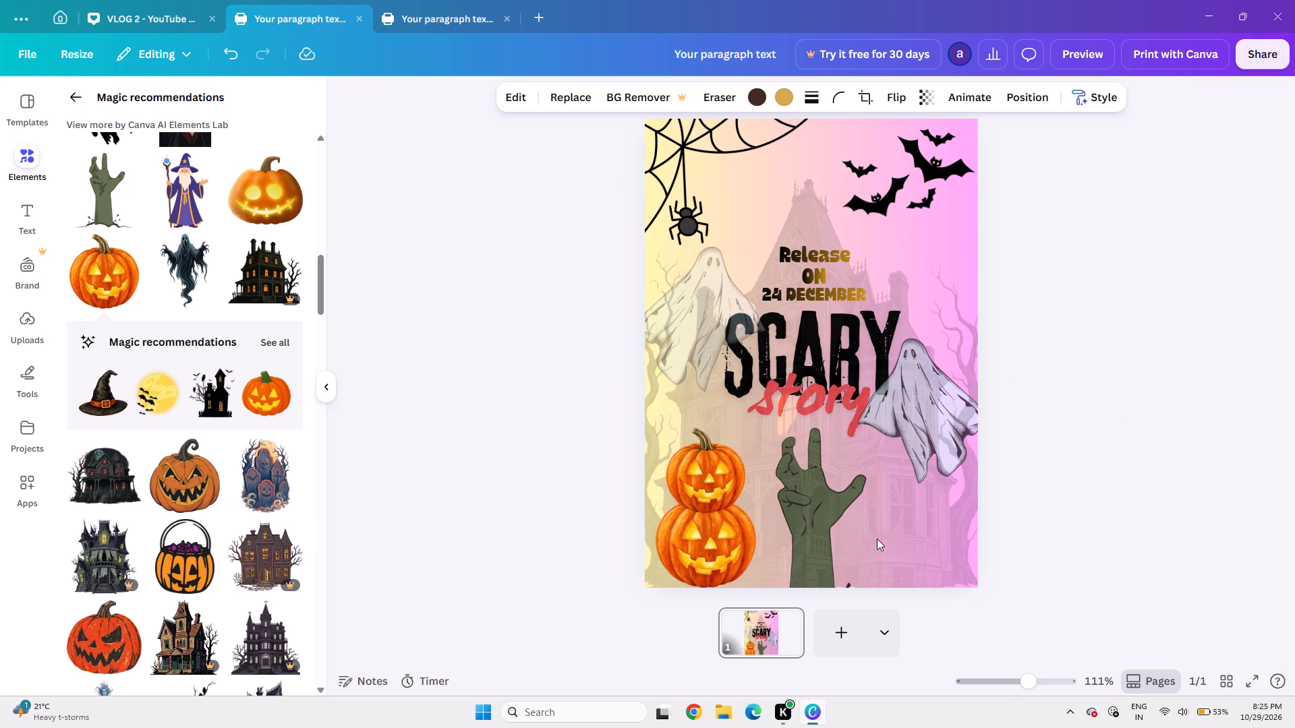
pyautogui.press('Right')
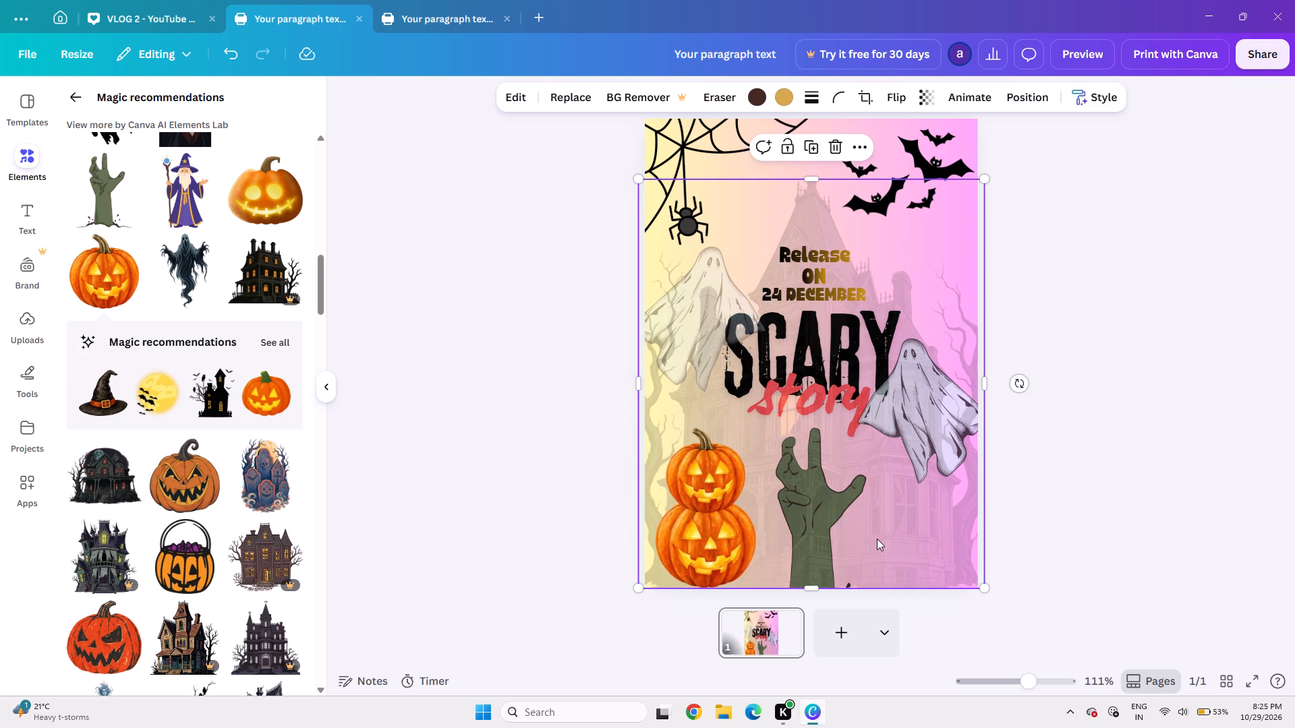
pyautogui.click(1136, 399)
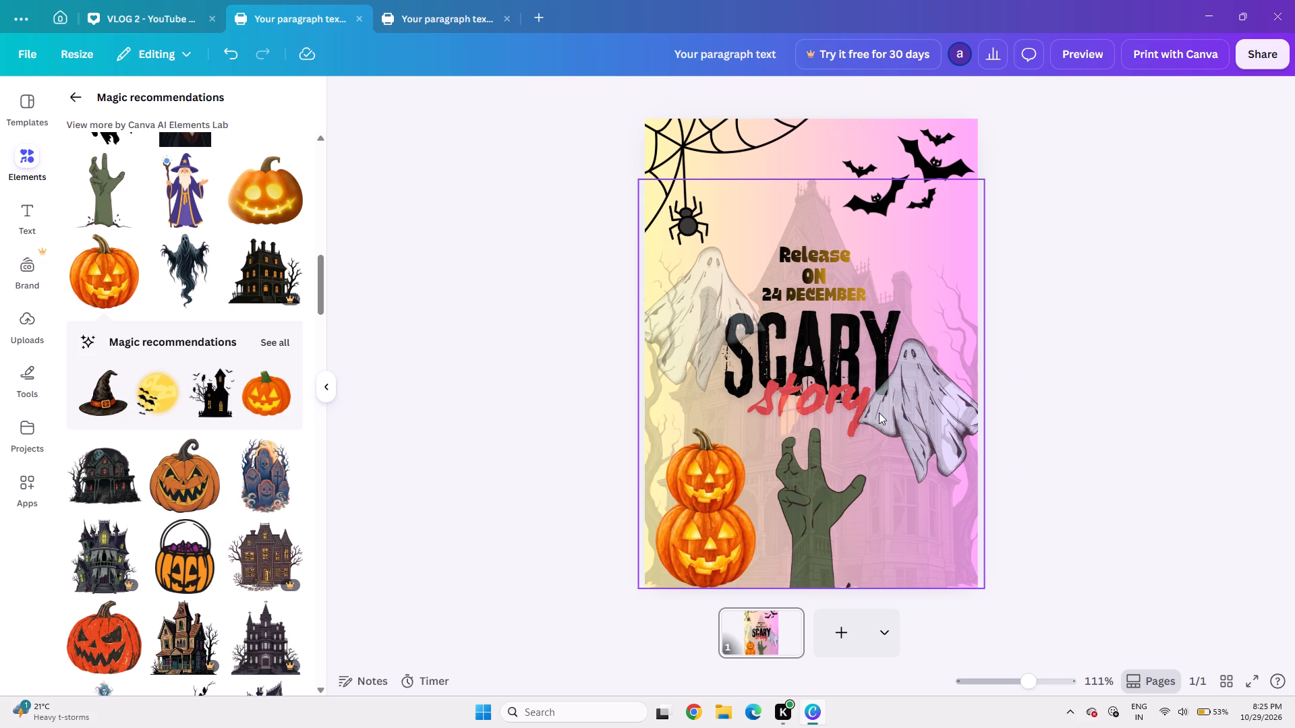
# Nudge both stacked pumpkins slightly left, keeping the smaller one centred above the larger one.
pyautogui.click(699, 517)
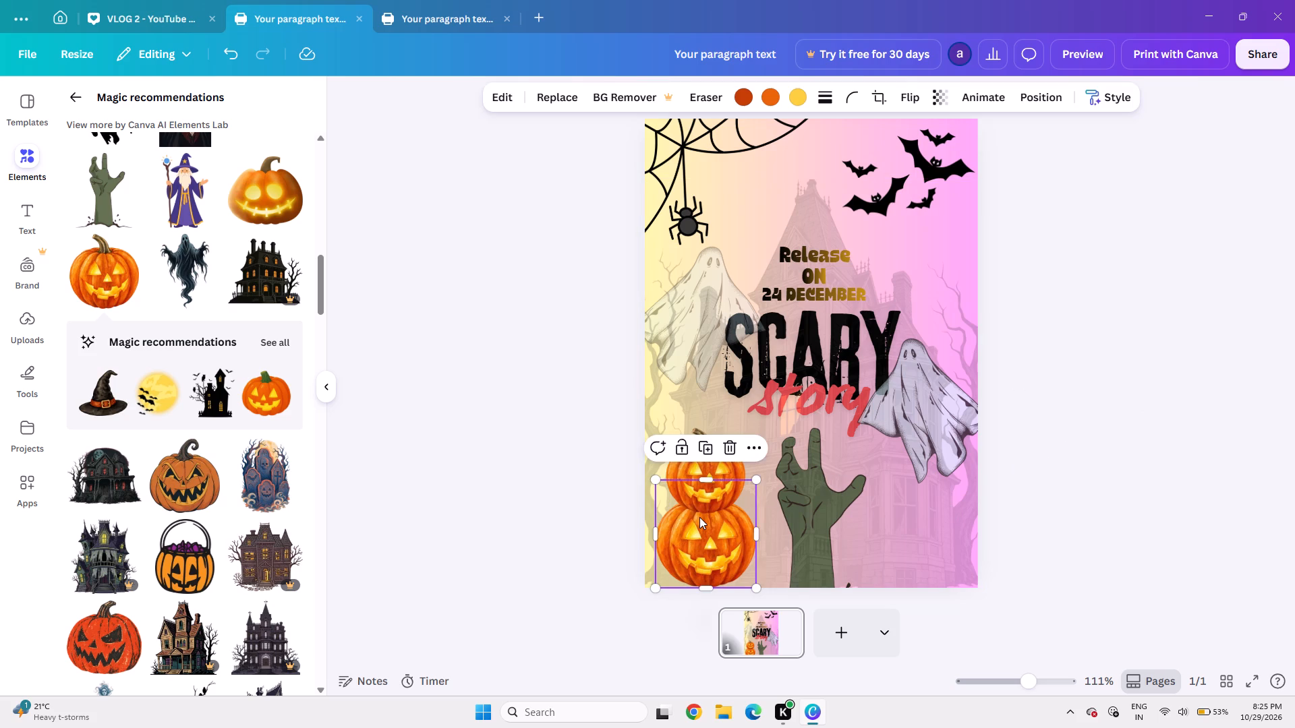
pyautogui.press('Left')
pyautogui.press('Left')
pyautogui.press('Left')
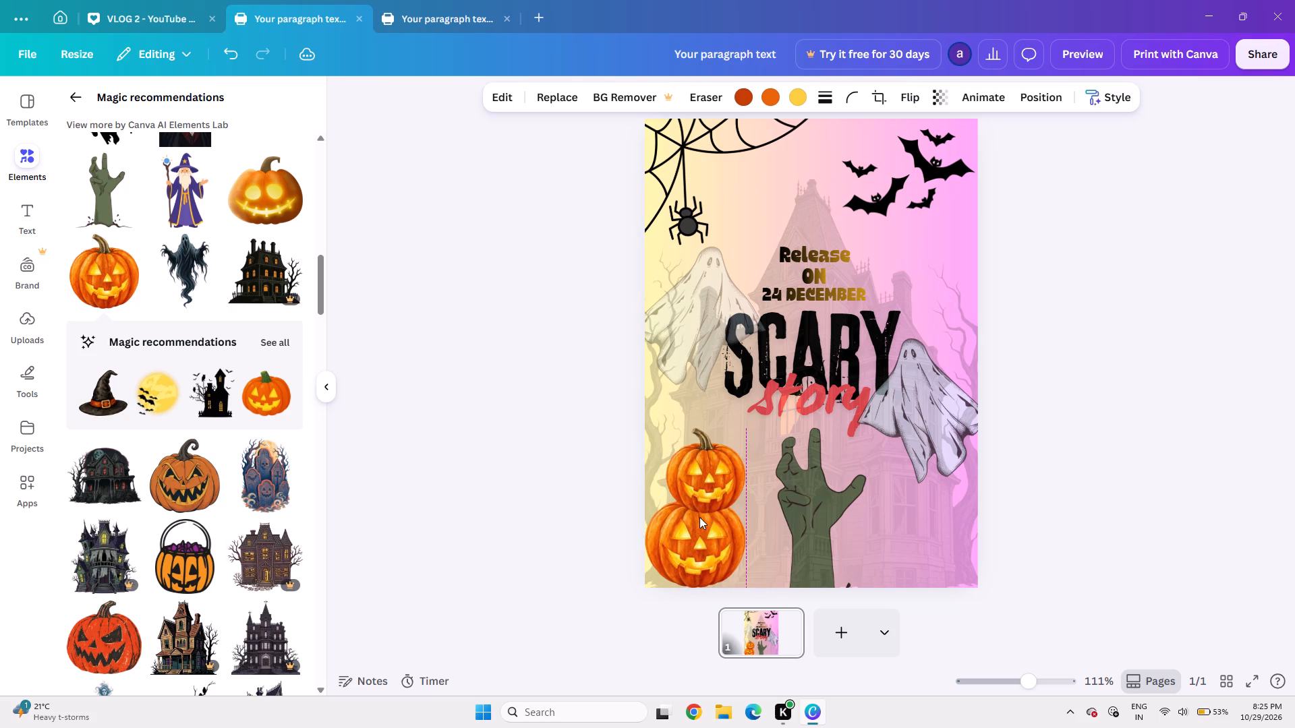
pyautogui.press('Right')
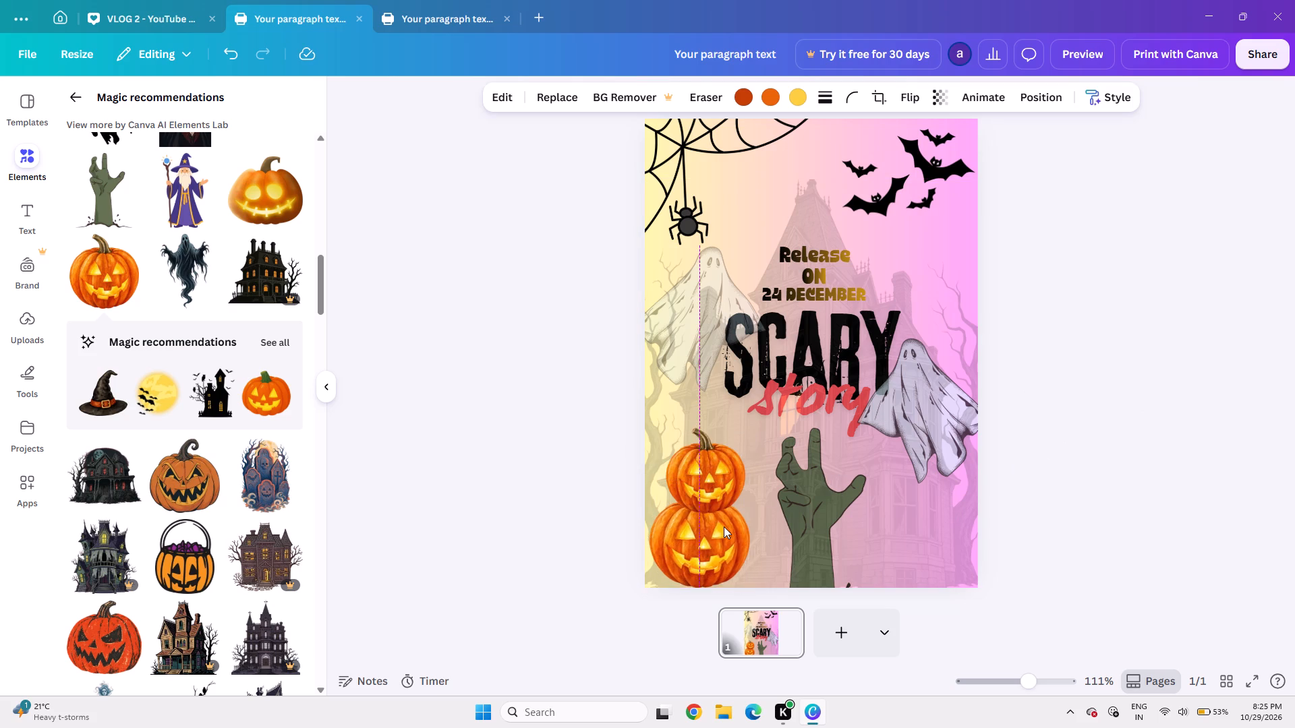
pyautogui.click(701, 491)
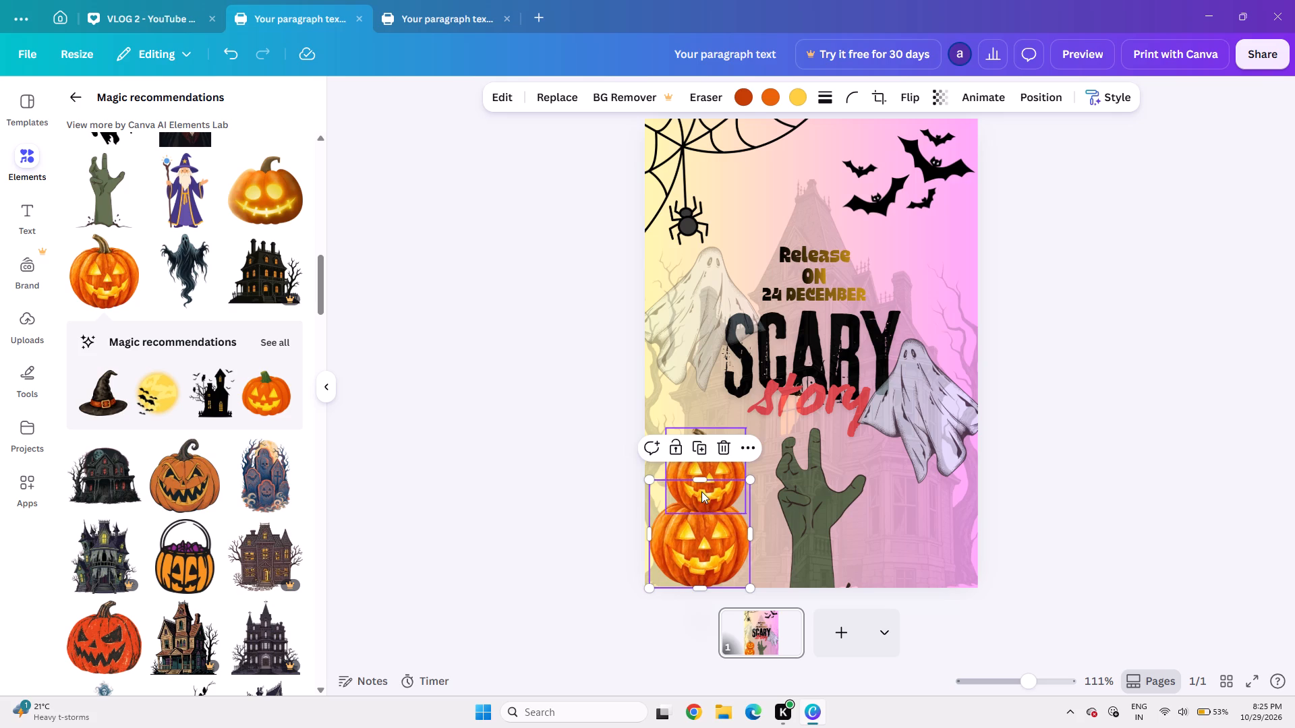
pyautogui.press('Left')
pyautogui.press('Left')
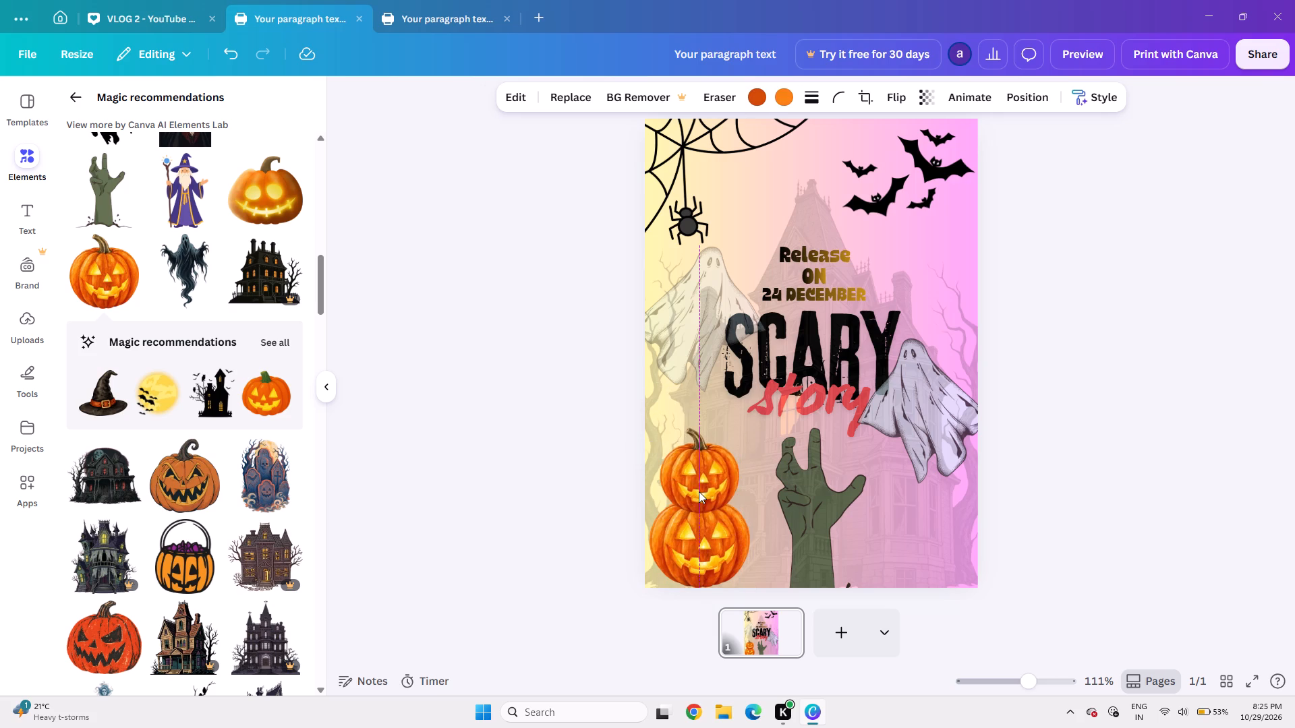
pyautogui.click(1226, 400)
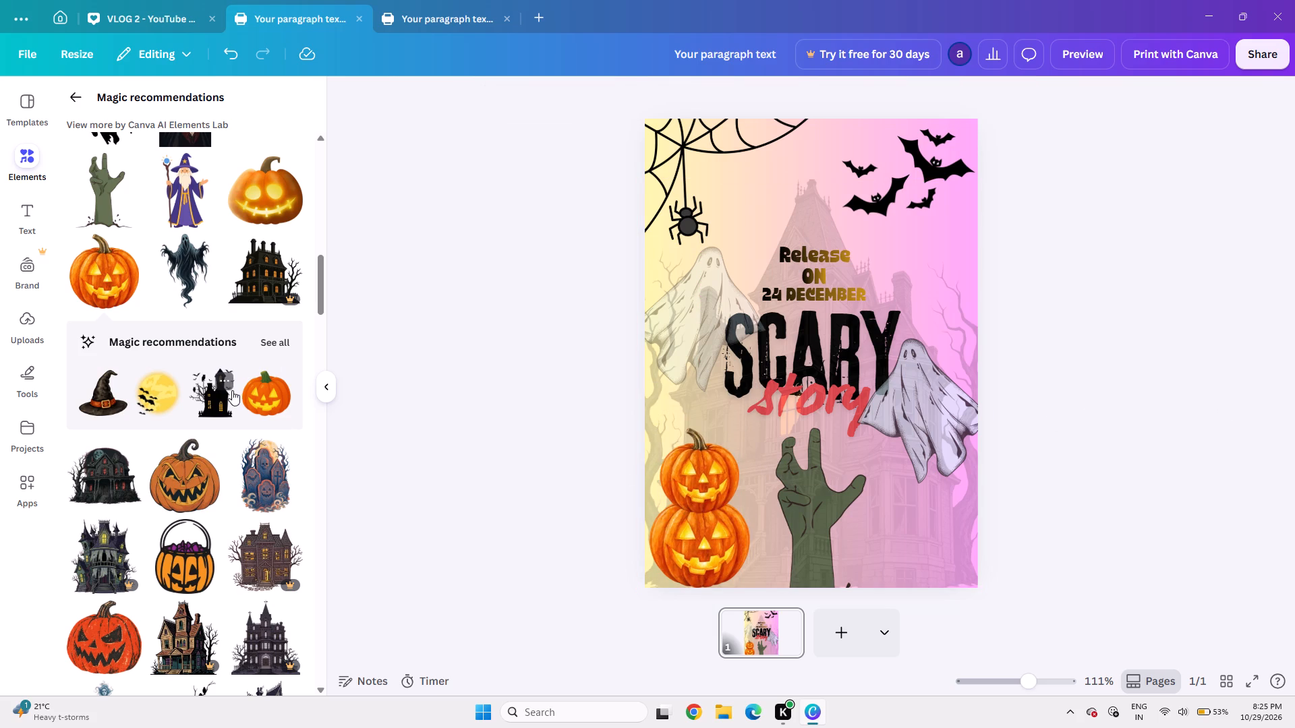
# Add a third copy of the jack-o'-lantern, size it to about 19 mm wide and centre it on top of the pumpkin stack.
pyautogui.click(102, 274)
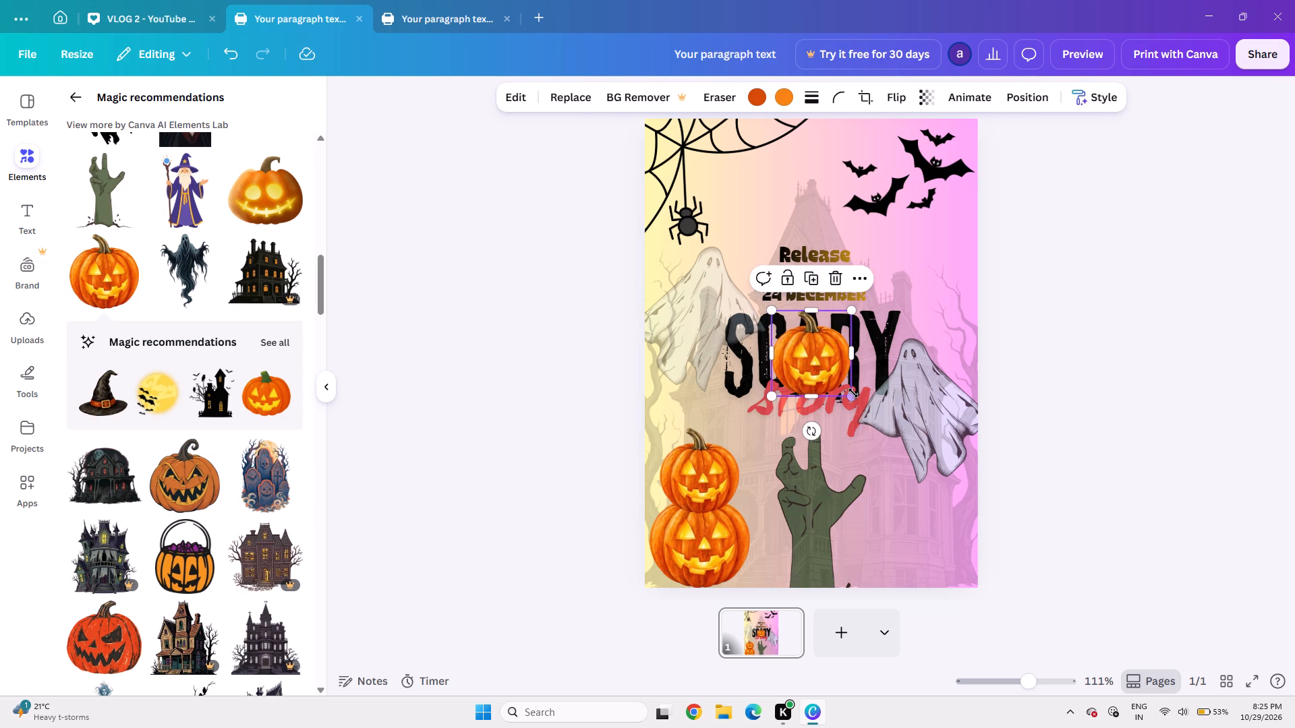
pyautogui.moveTo(853, 390); pyautogui.dragTo(823, 356)
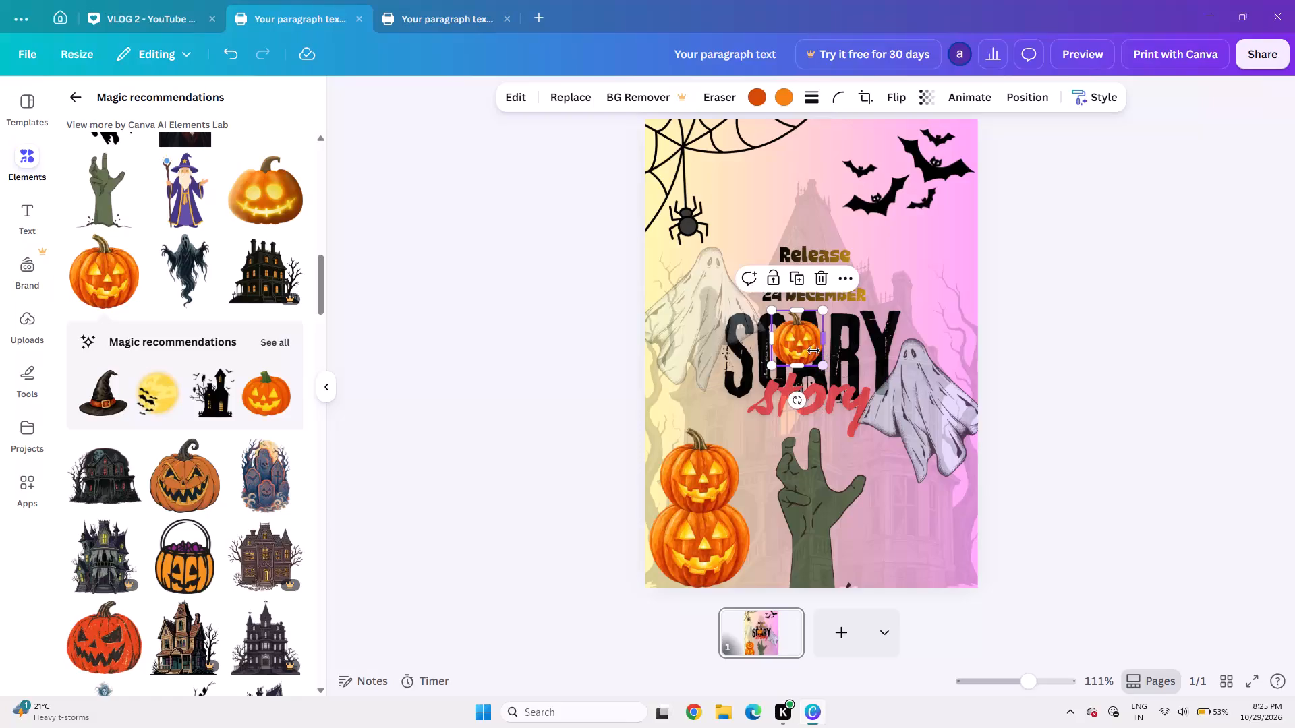
pyautogui.moveTo(801, 341); pyautogui.dragTo(700, 428)
pyautogui.moveTo(674, 402); pyautogui.dragTo(666, 400)
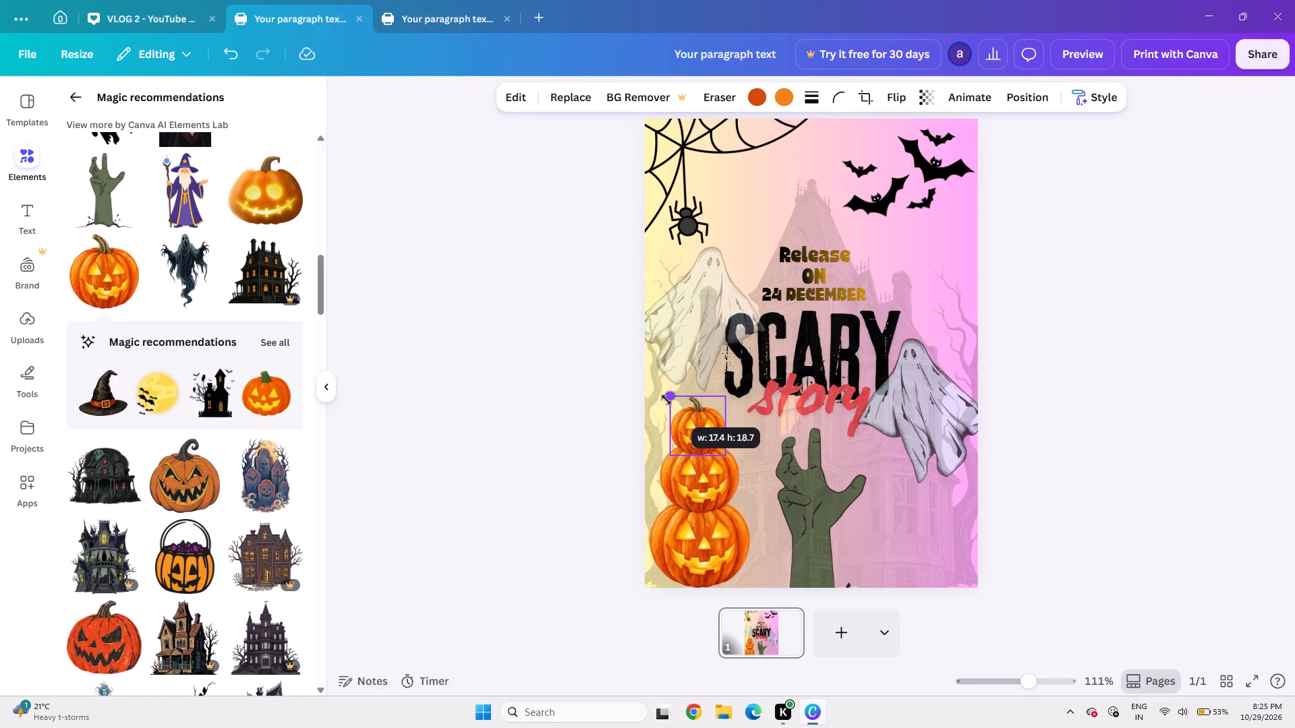
pyautogui.moveTo(666, 400); pyautogui.dragTo(663, 396)
pyautogui.click(1136, 400)
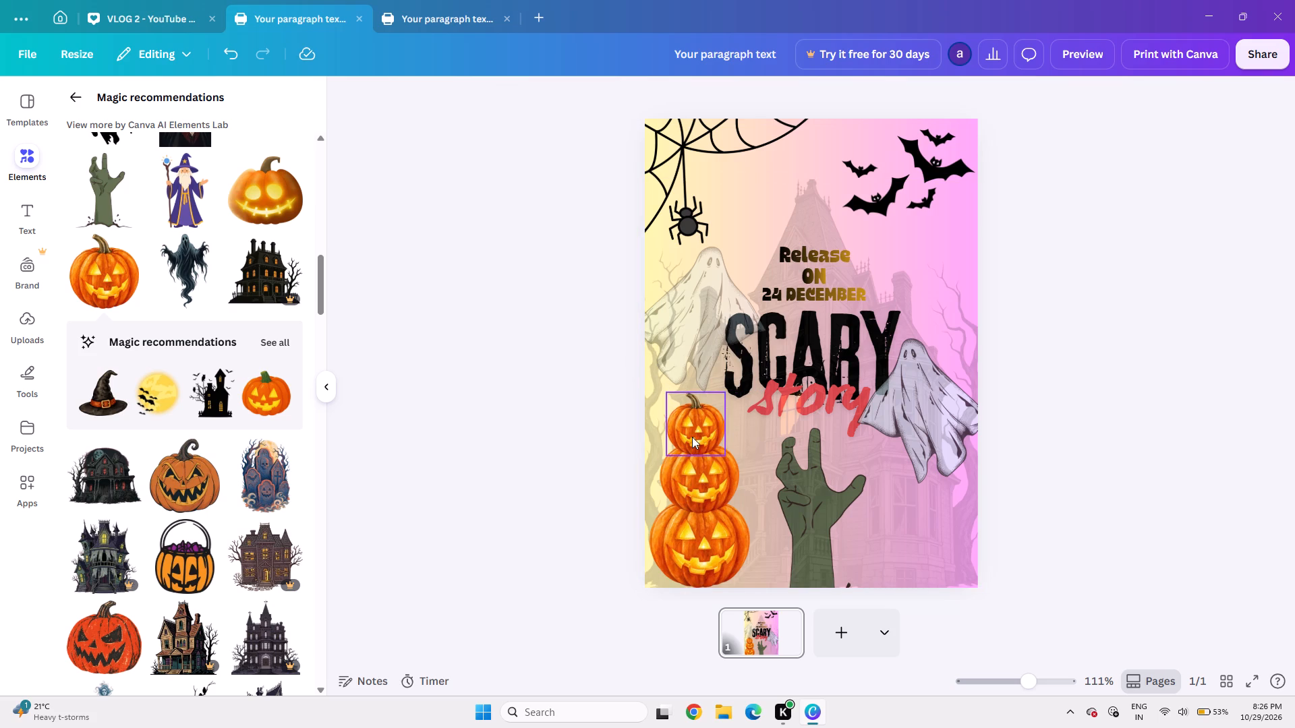
pyautogui.click(692, 437)
pyautogui.press('Right')
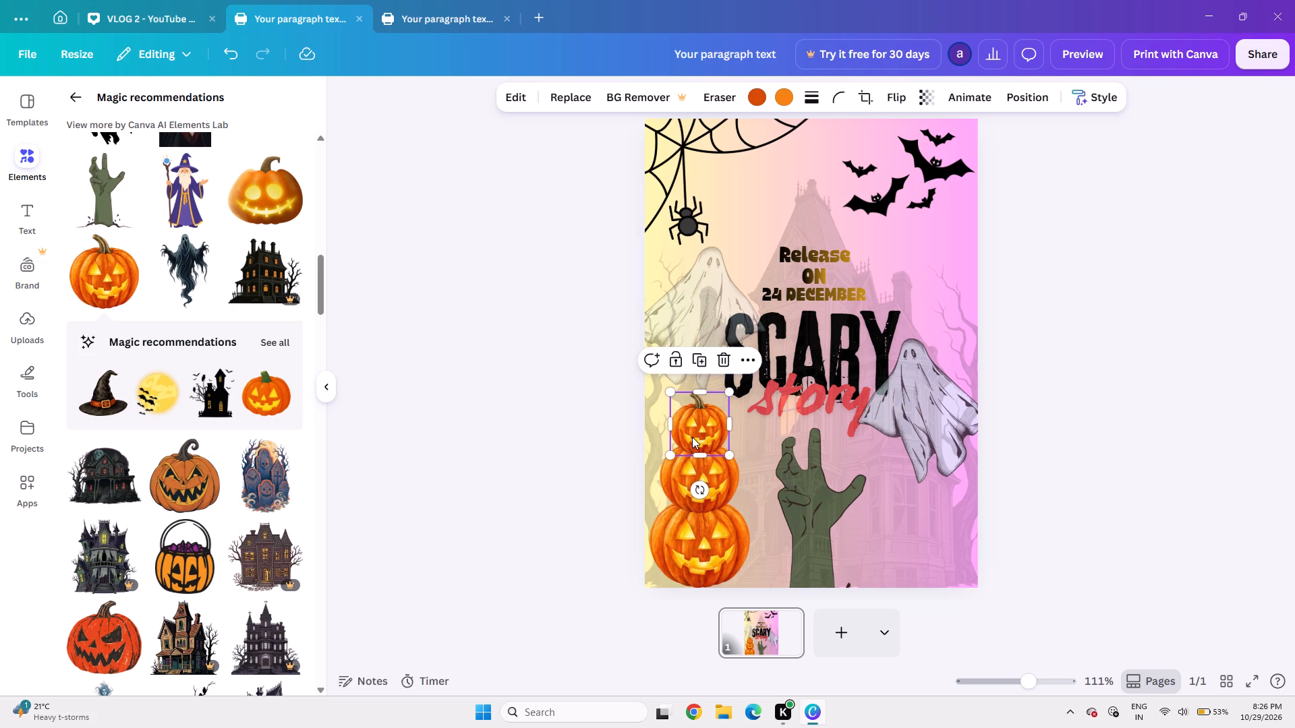
pyautogui.click(1204, 241)
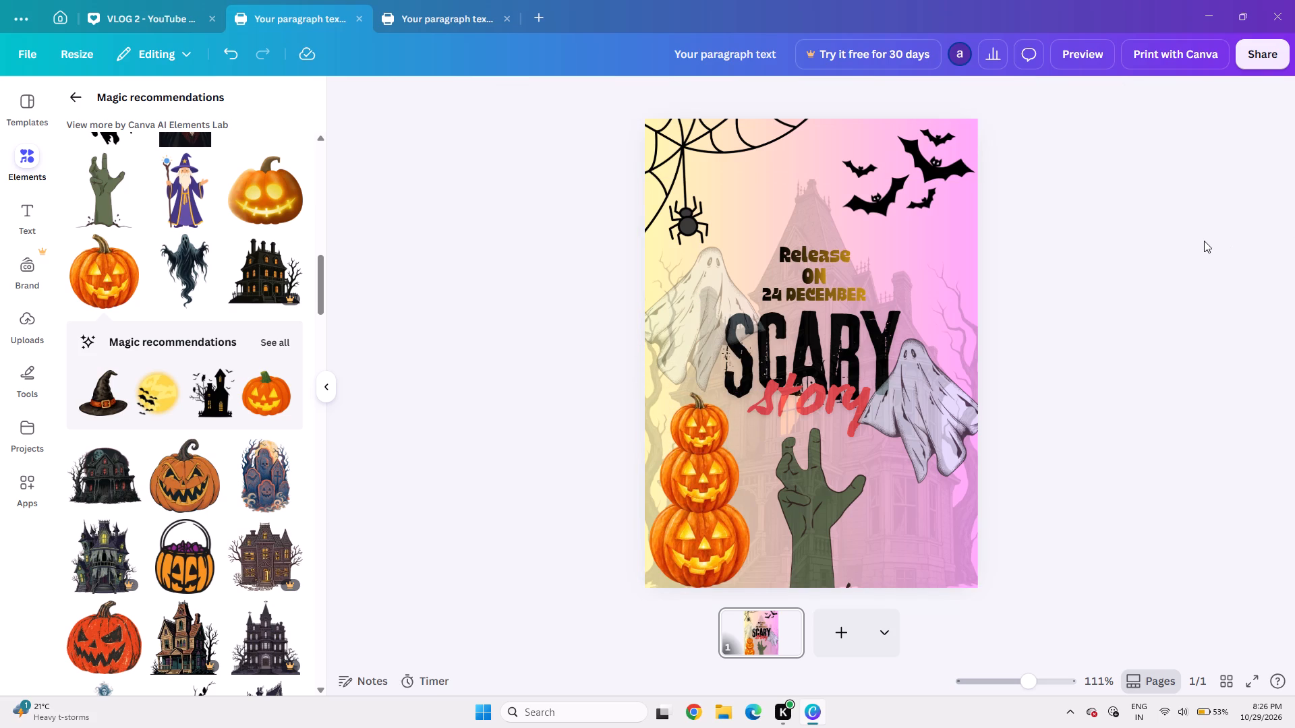
# Shrink the bottom pumpkin to about 29 mm wide and nudge it down and right to sit at the page bottom beneath the stack.
pyautogui.click(716, 548)
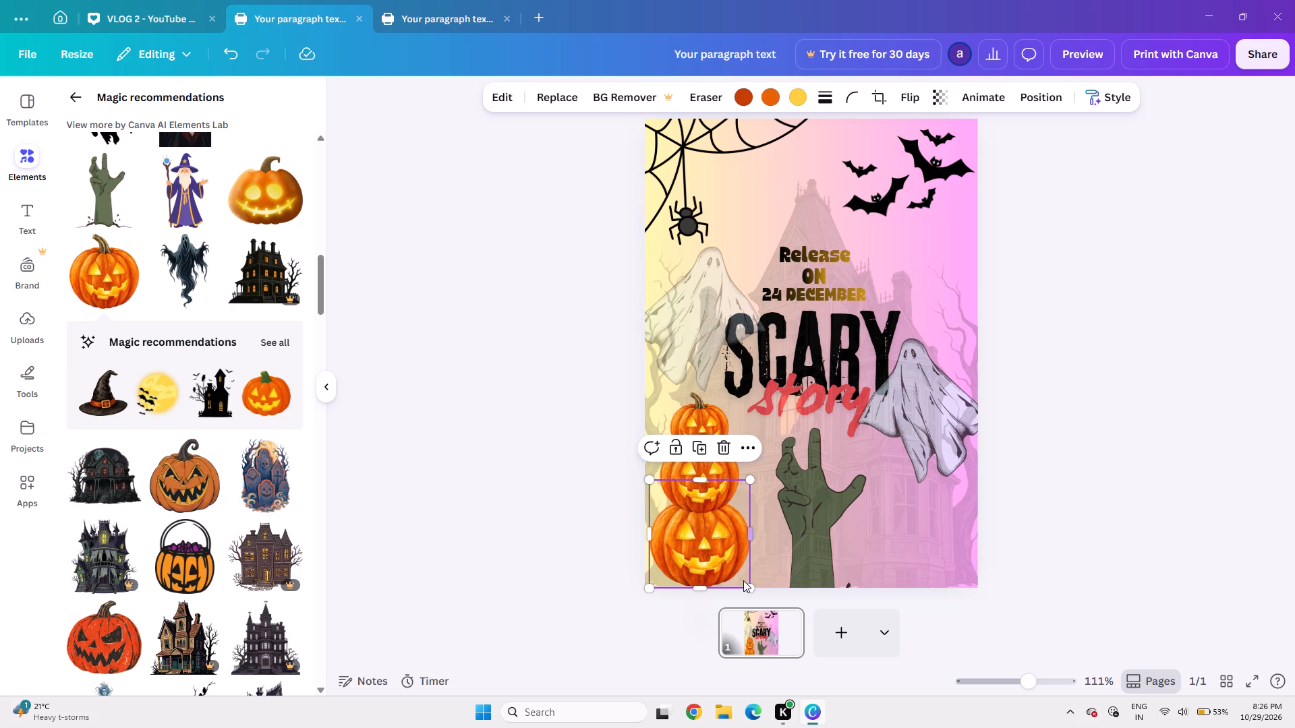
pyautogui.moveTo(748, 584); pyautogui.dragTo(741, 581)
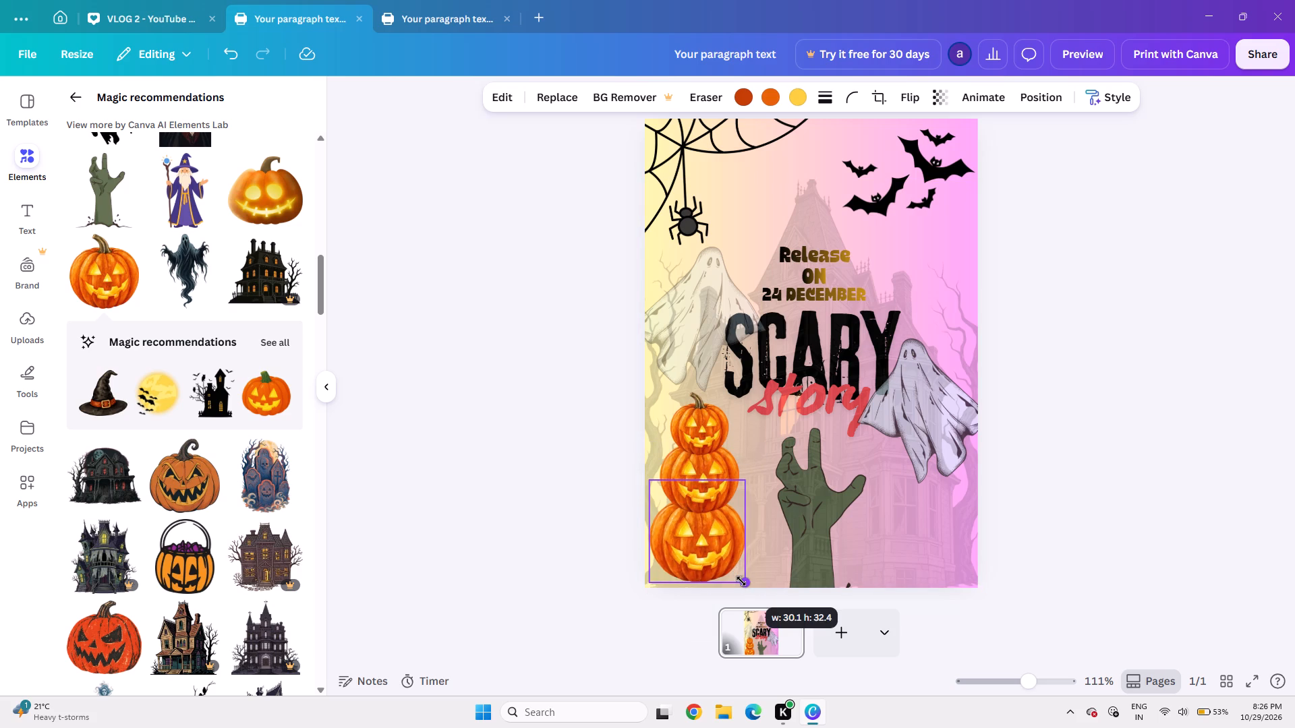
pyautogui.moveTo(741, 581); pyautogui.dragTo(739, 579)
pyautogui.click(1056, 522)
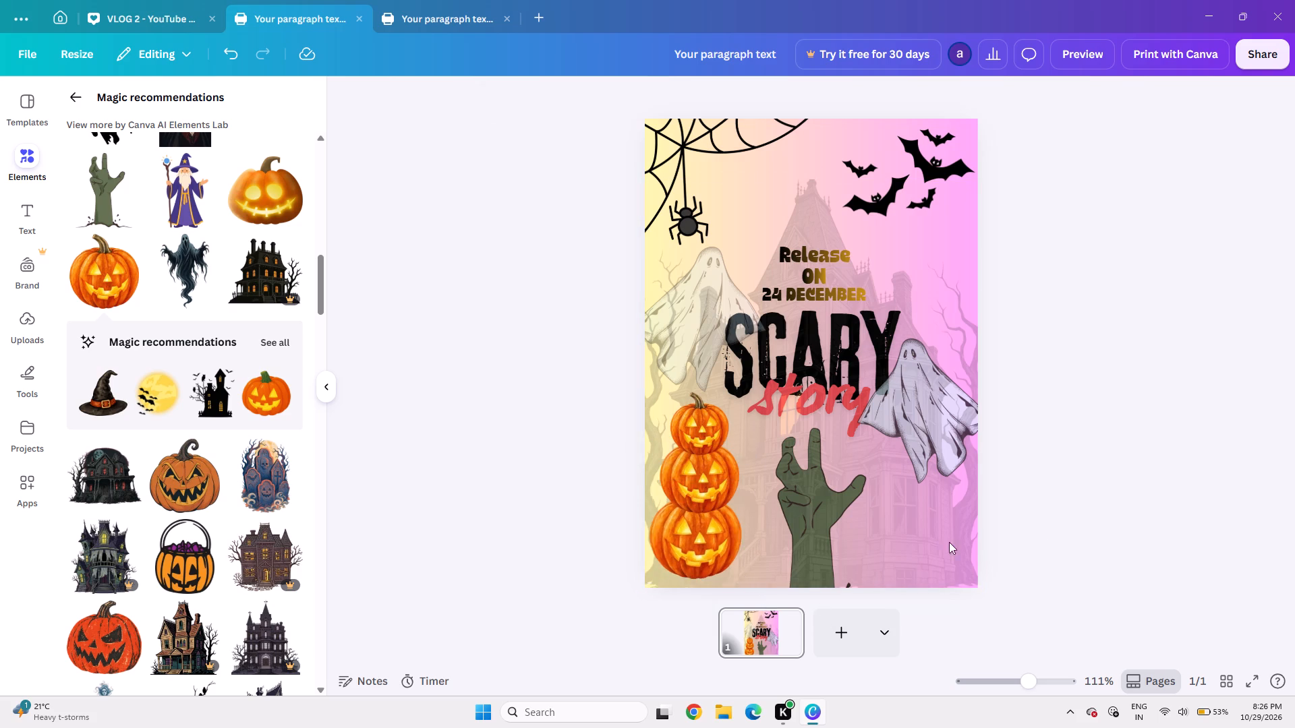
pyautogui.click(646, 543)
pyautogui.click(672, 545)
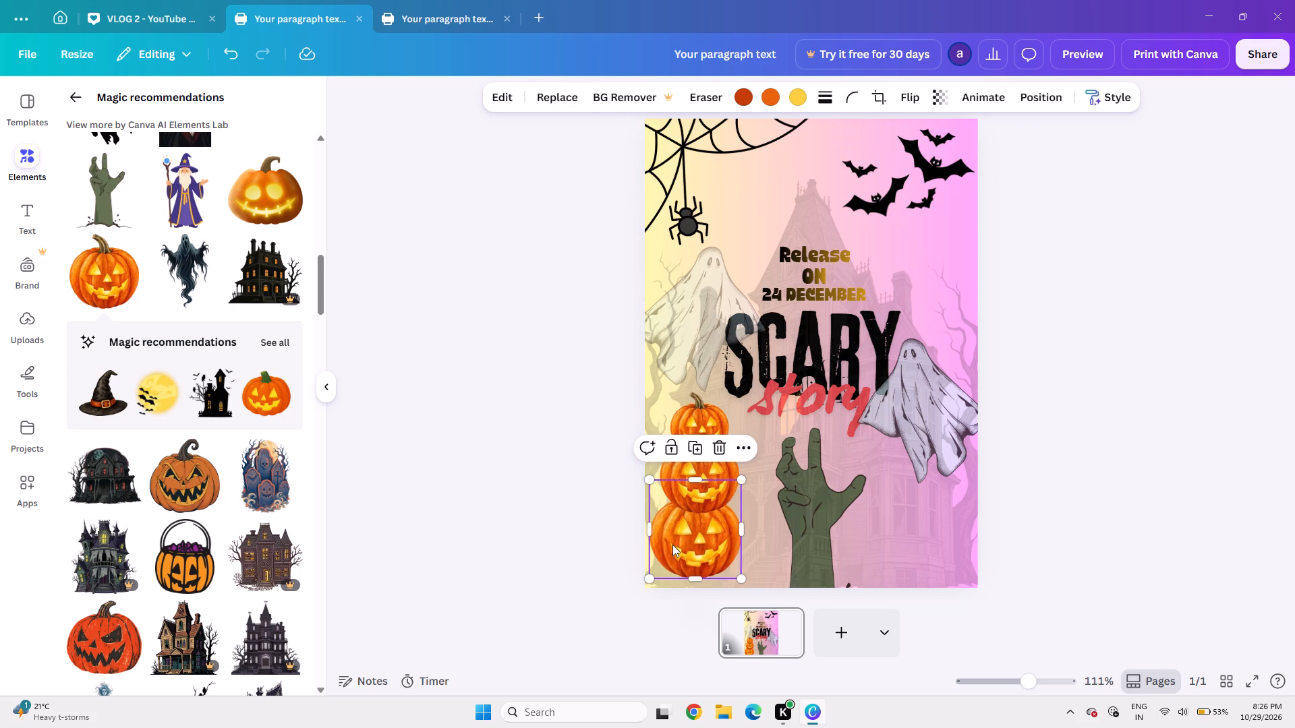
pyautogui.press('Down')
pyautogui.press('Down')
pyautogui.press('Right')
pyautogui.press('Right')
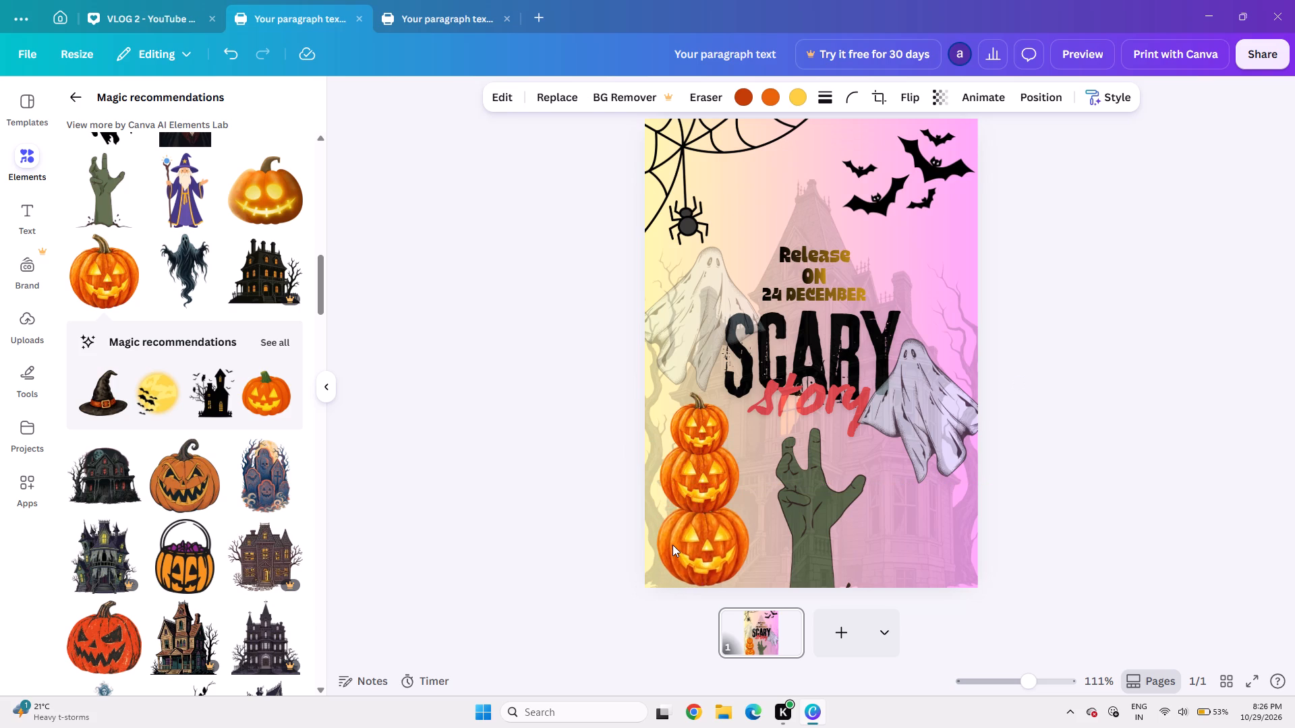
# Nudge the bottom pumpkin slightly left and the middle and top pumpkins slightly down to tighten and align the stack.
pyautogui.press('Left')
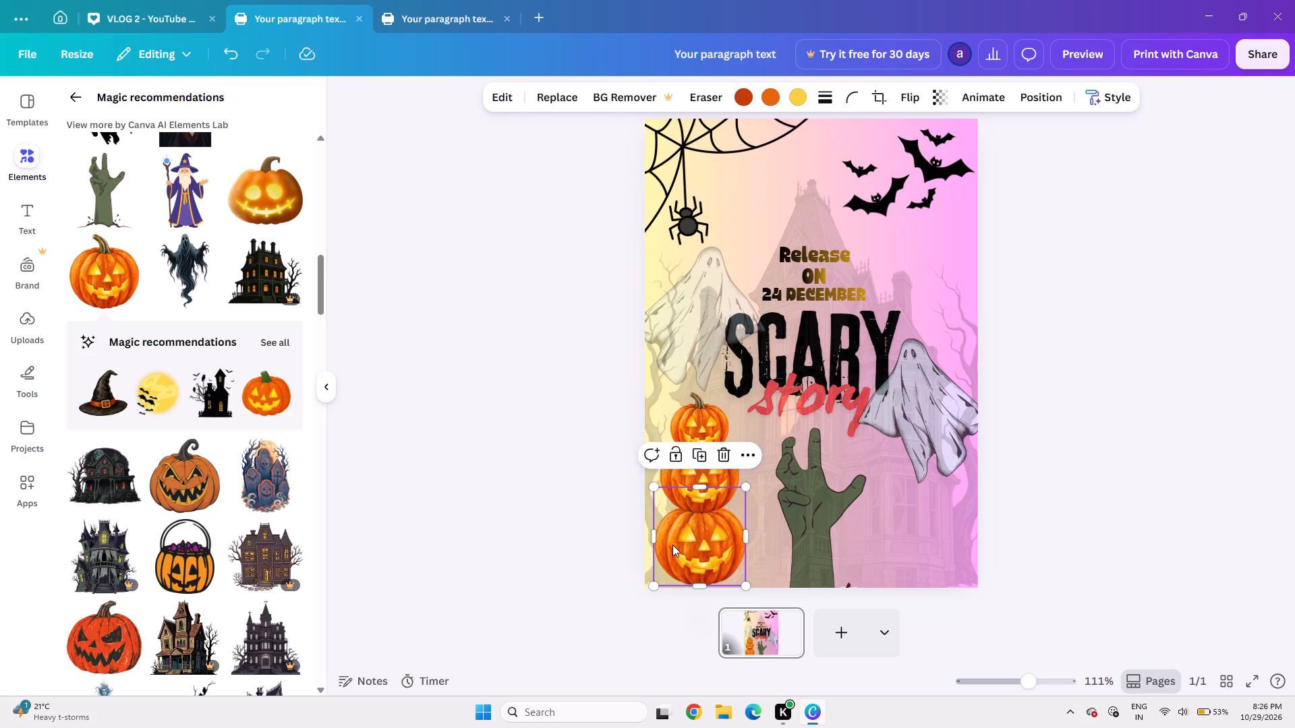
pyautogui.click(722, 471)
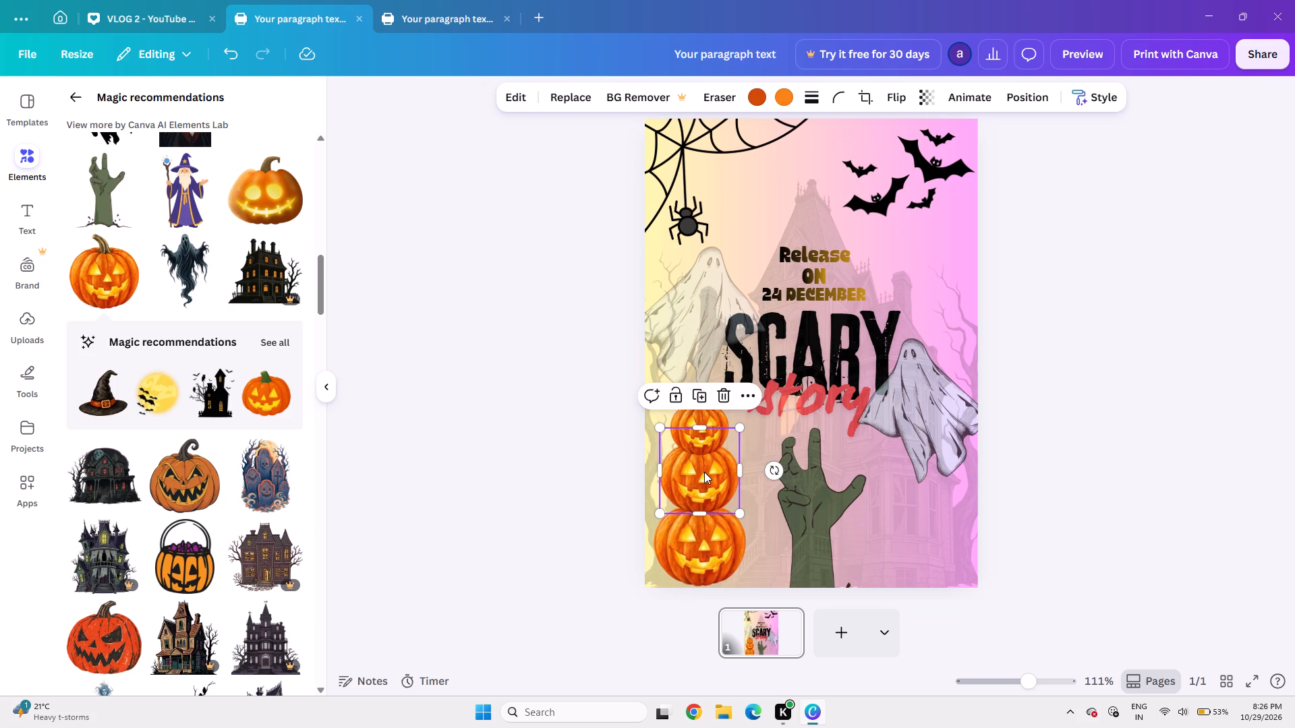
pyautogui.press('Down')
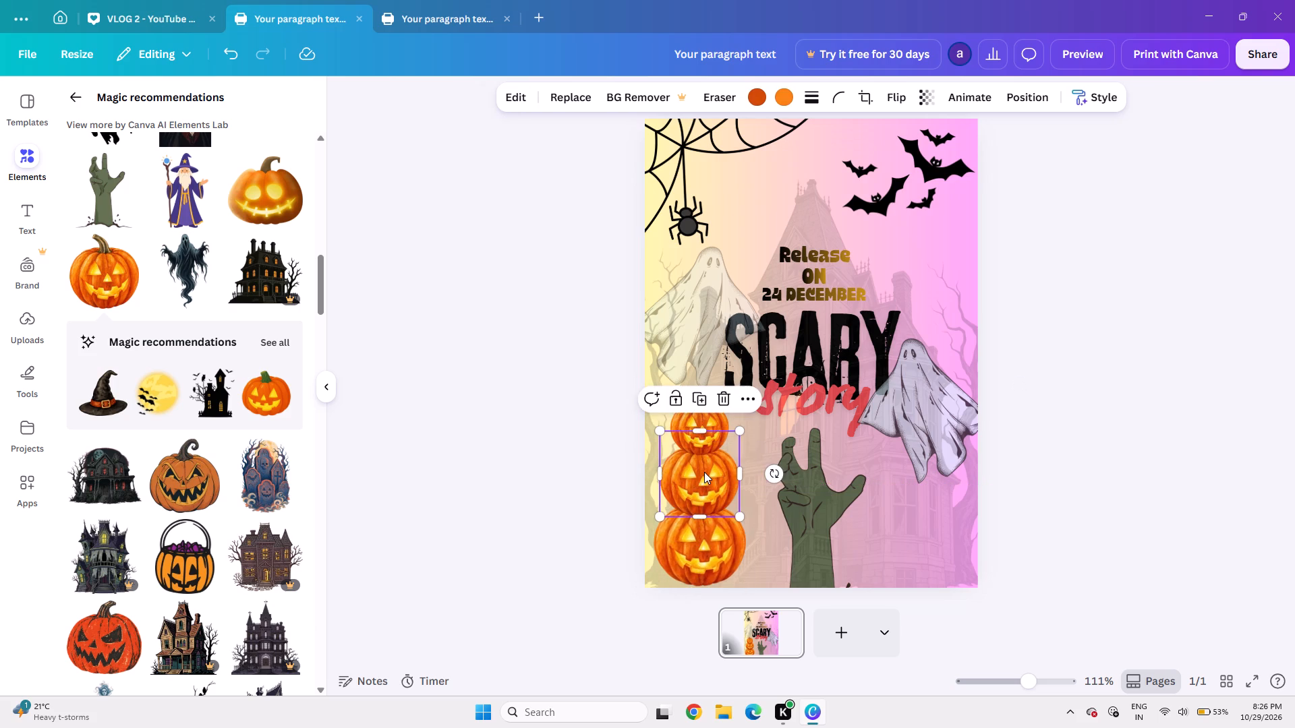
pyautogui.press('Down')
pyautogui.press('Left')
pyautogui.press('Right')
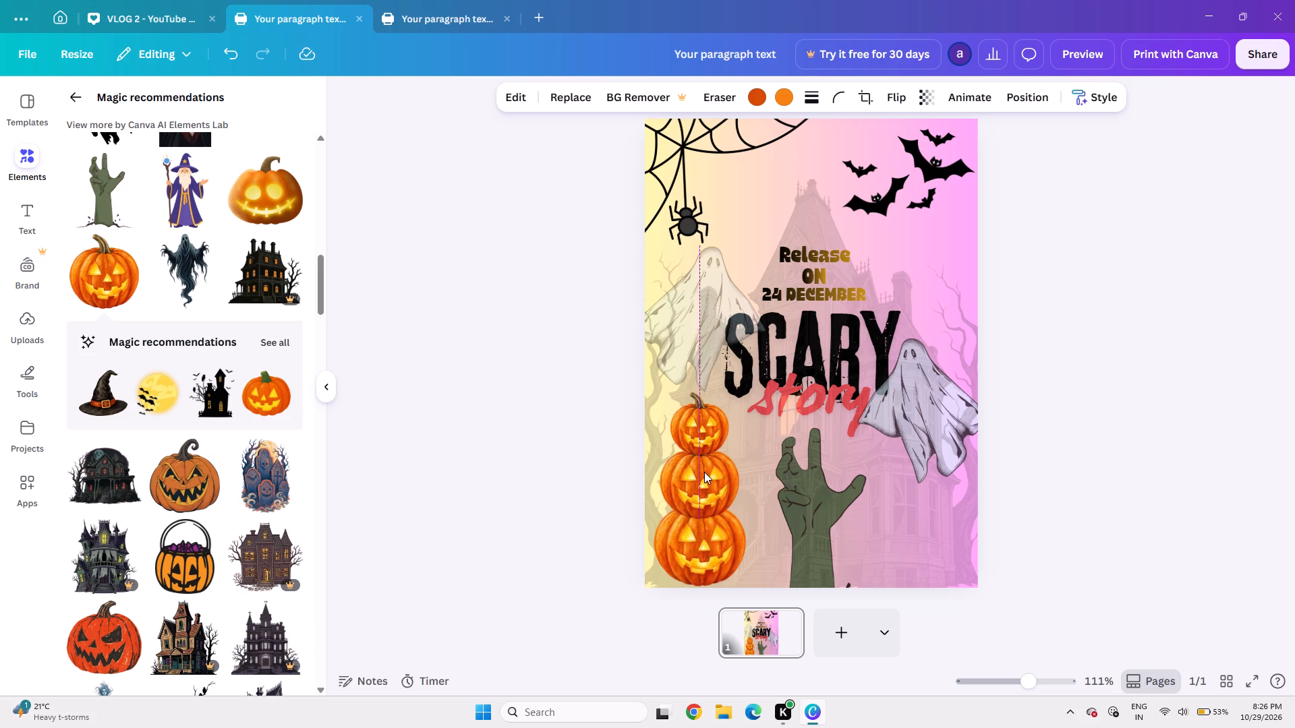
pyautogui.press('Up')
pyautogui.click(705, 439)
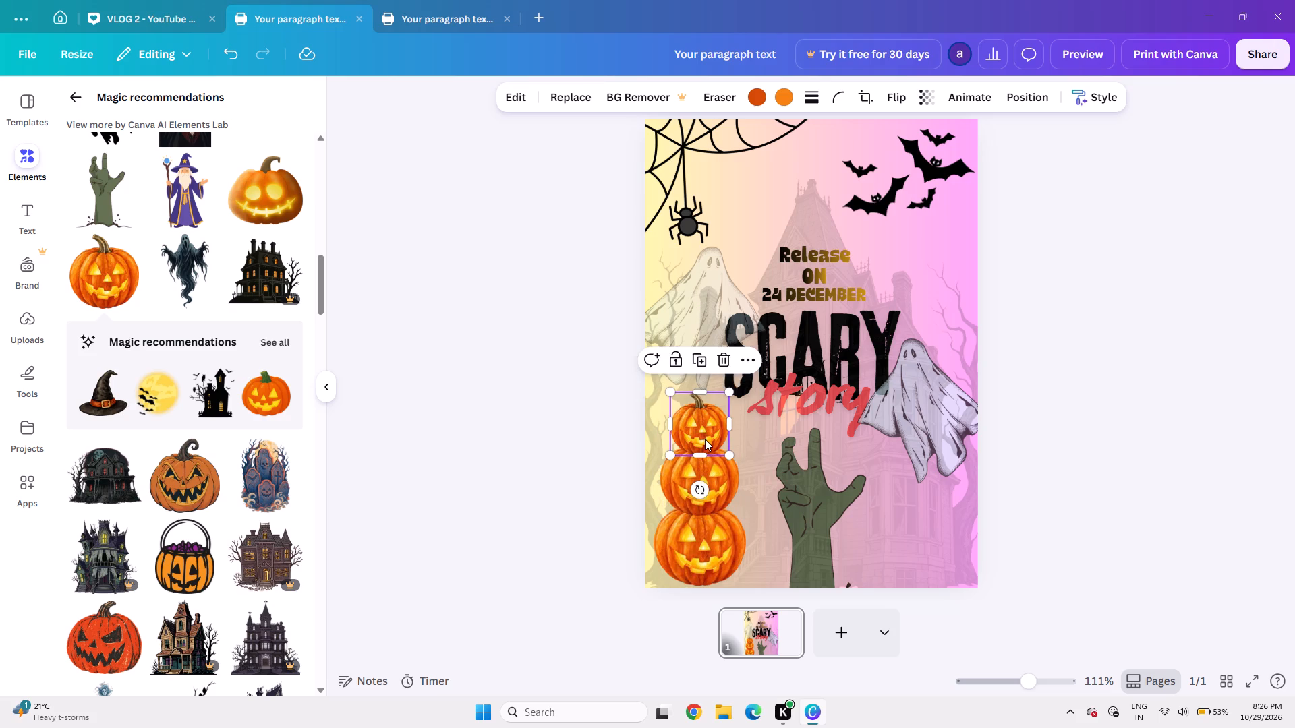
pyautogui.press('Down')
pyautogui.click(1147, 438)
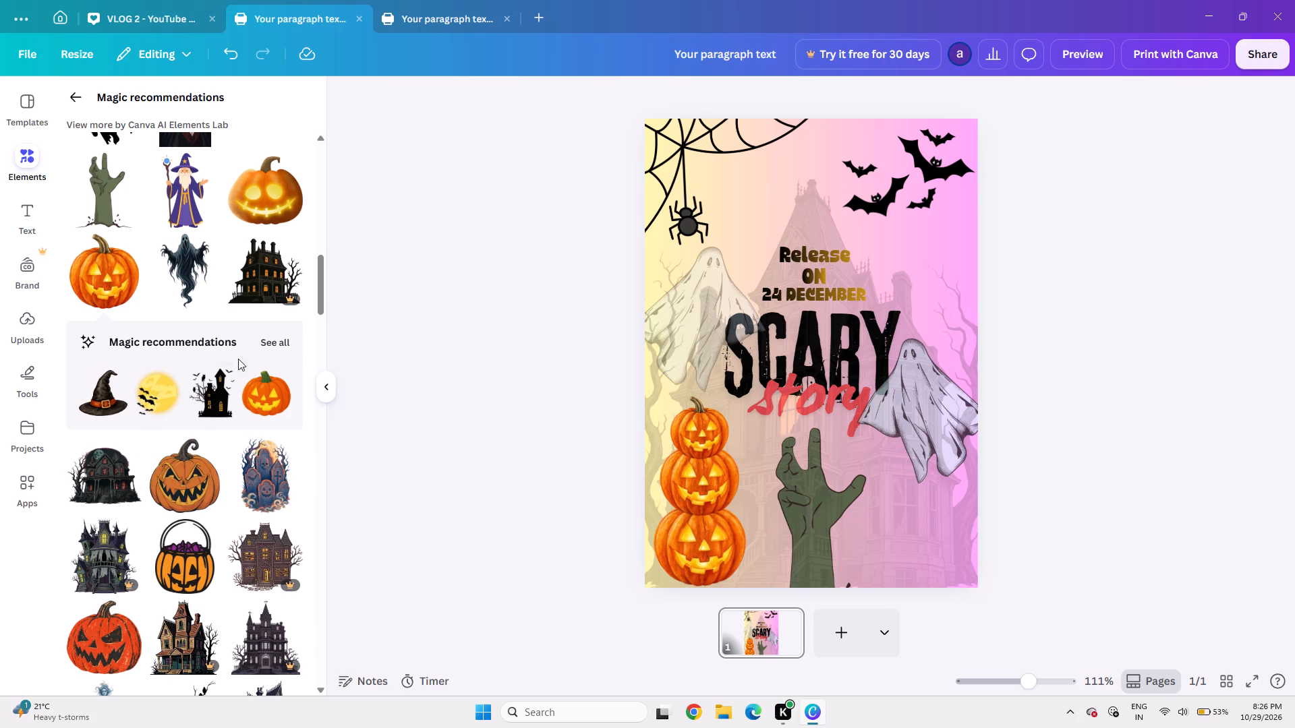
# Return from the Magic recommendations to the HAUNTED graphics search results.
pyautogui.scroll(20, 211, 295)
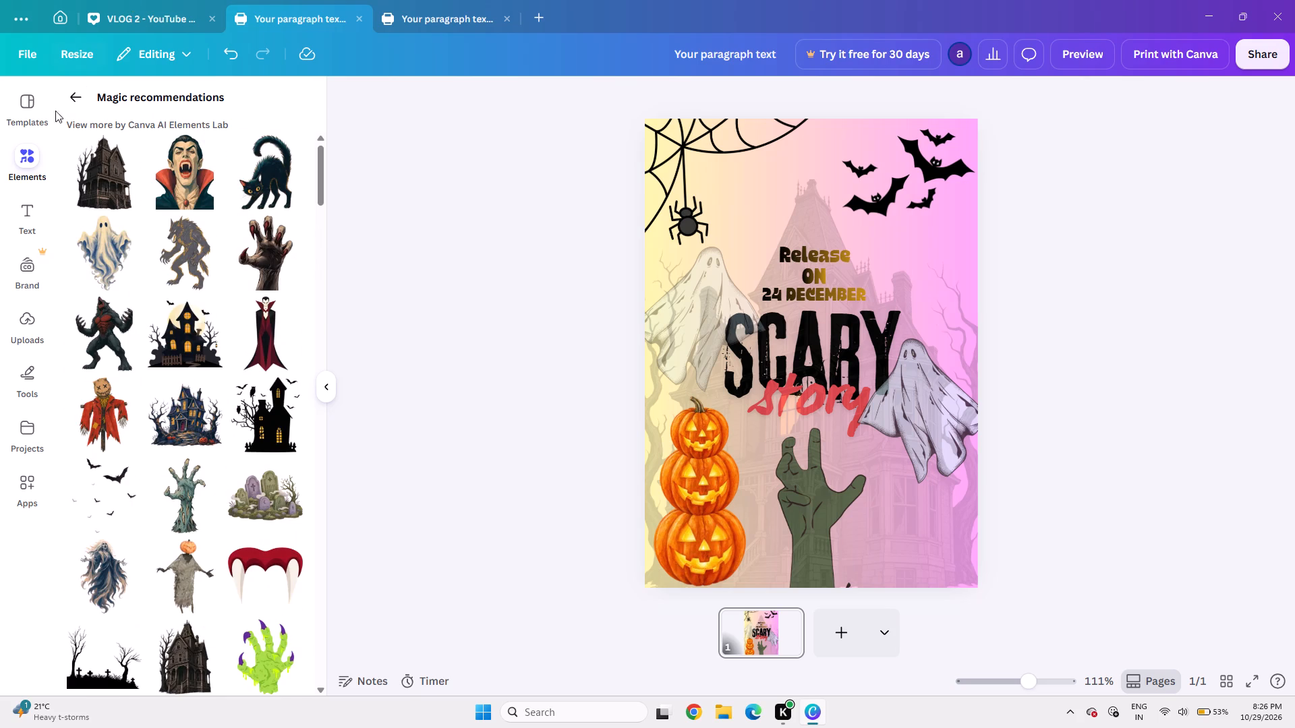
pyautogui.click(25, 160)
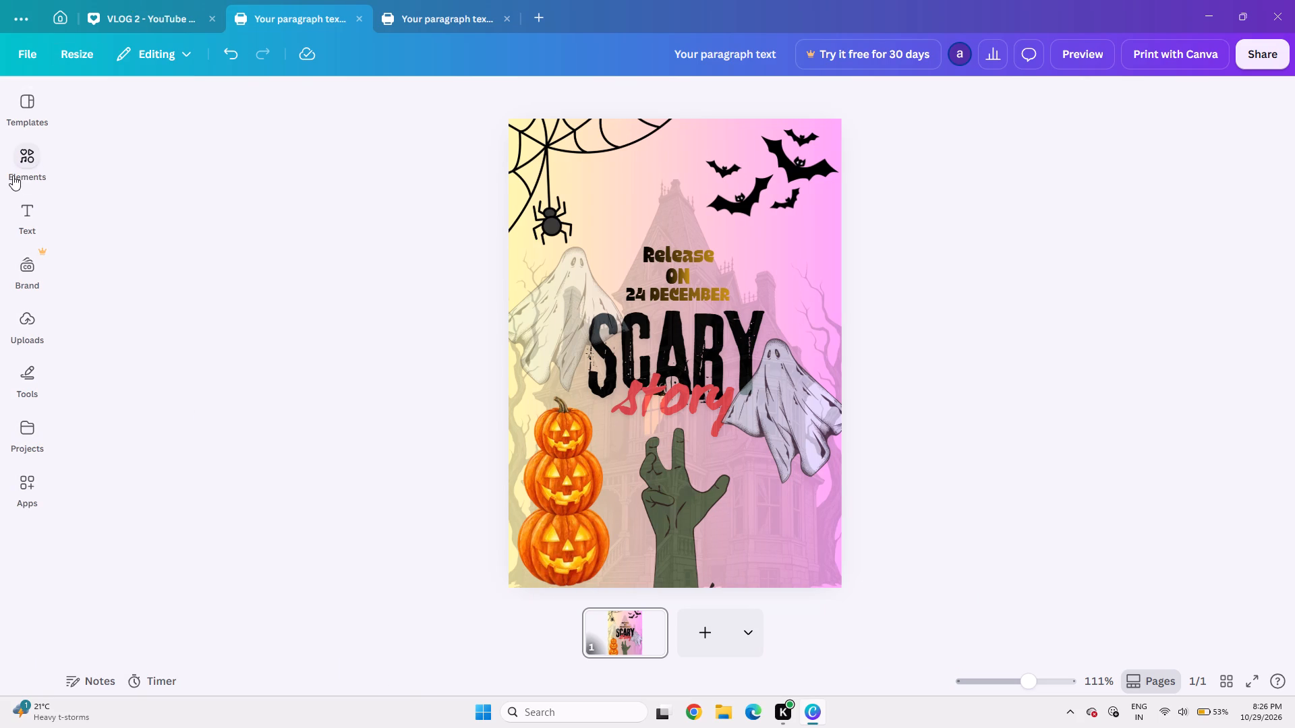
pyautogui.click(20, 168)
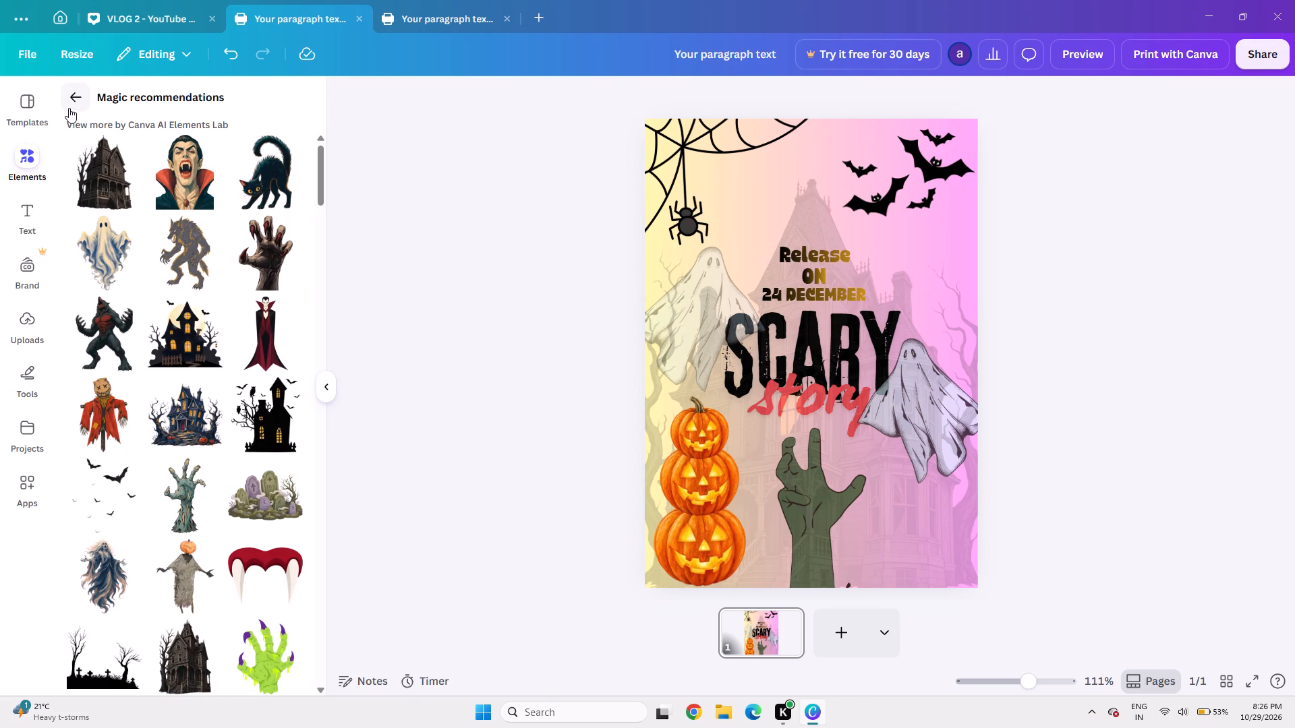
pyautogui.click(69, 108)
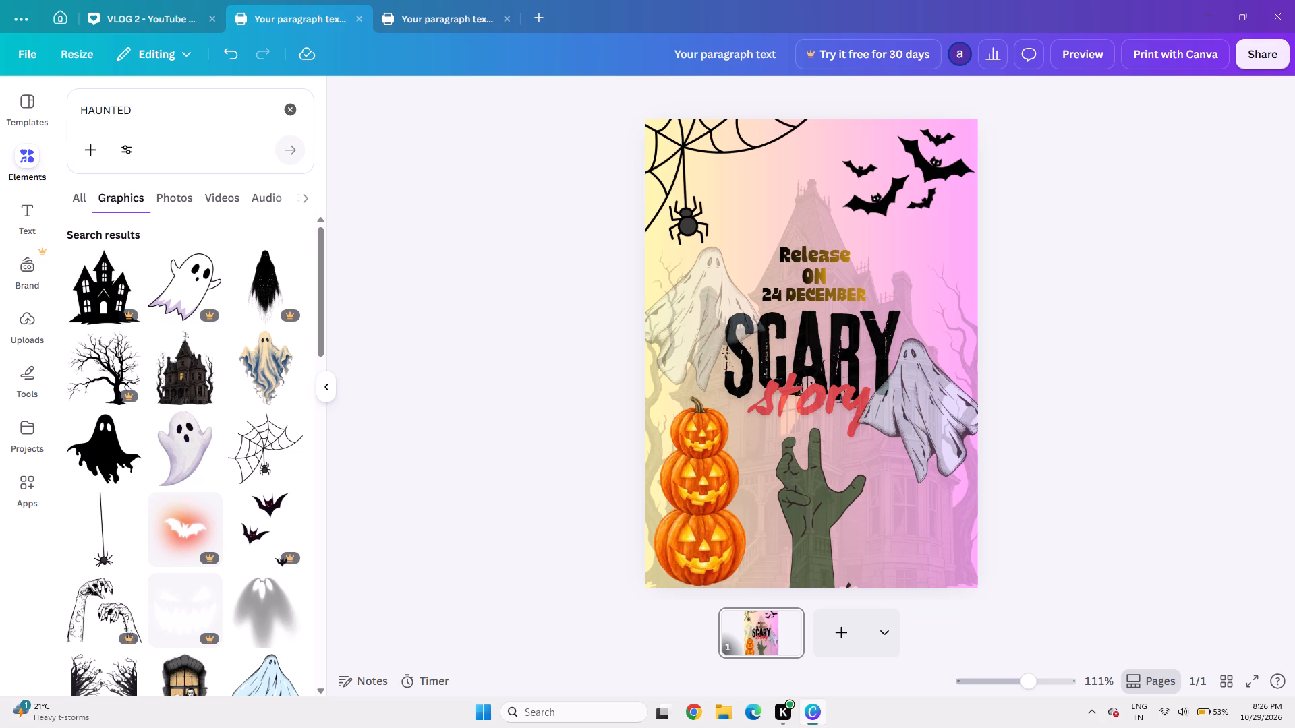
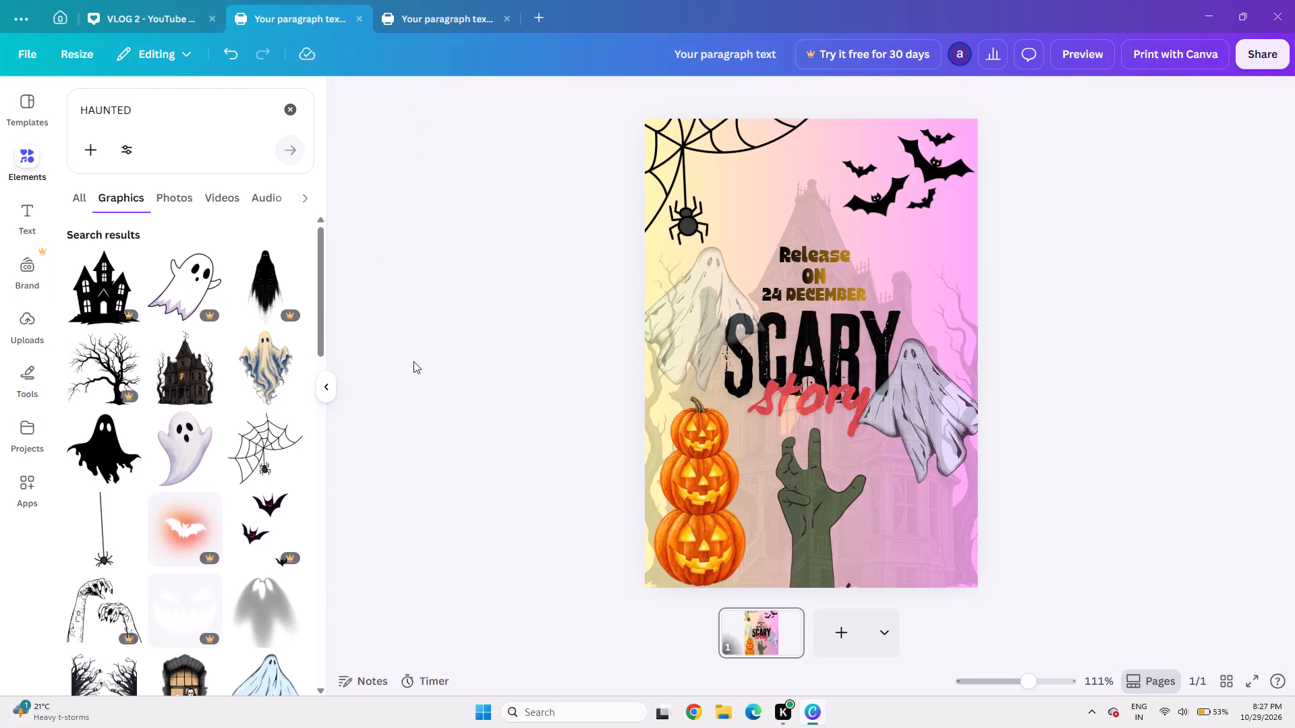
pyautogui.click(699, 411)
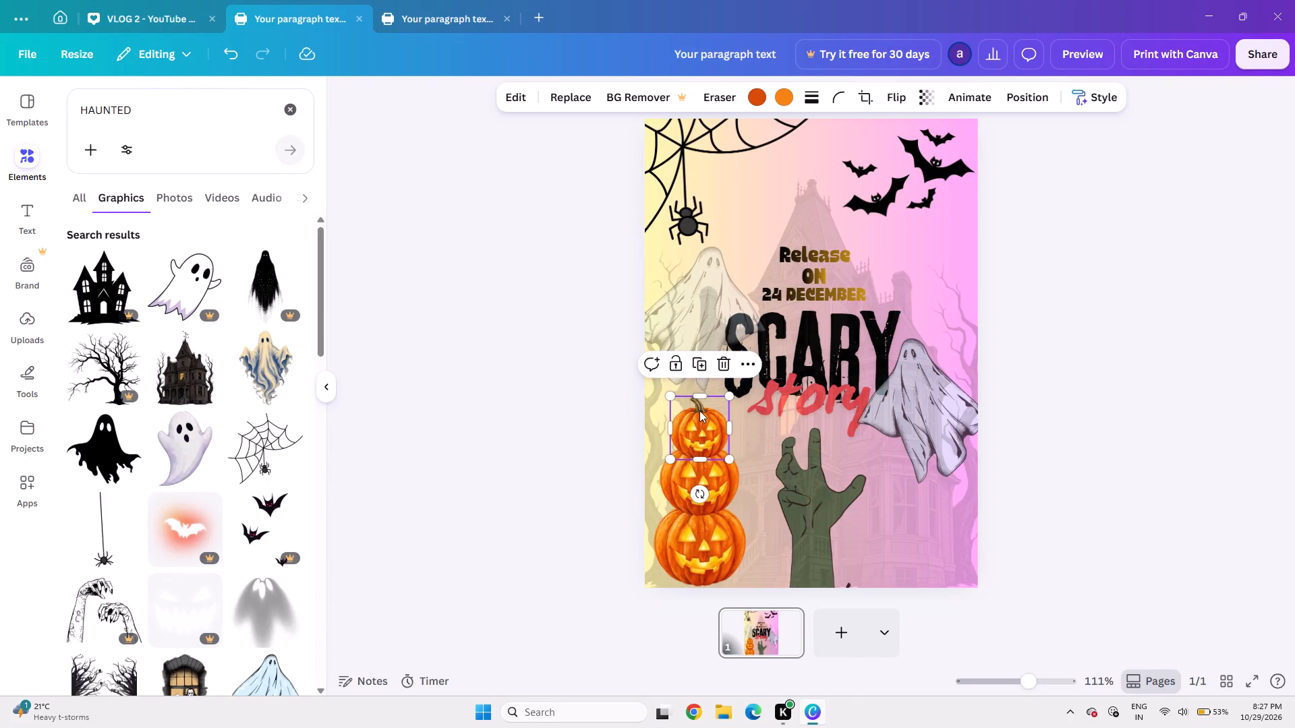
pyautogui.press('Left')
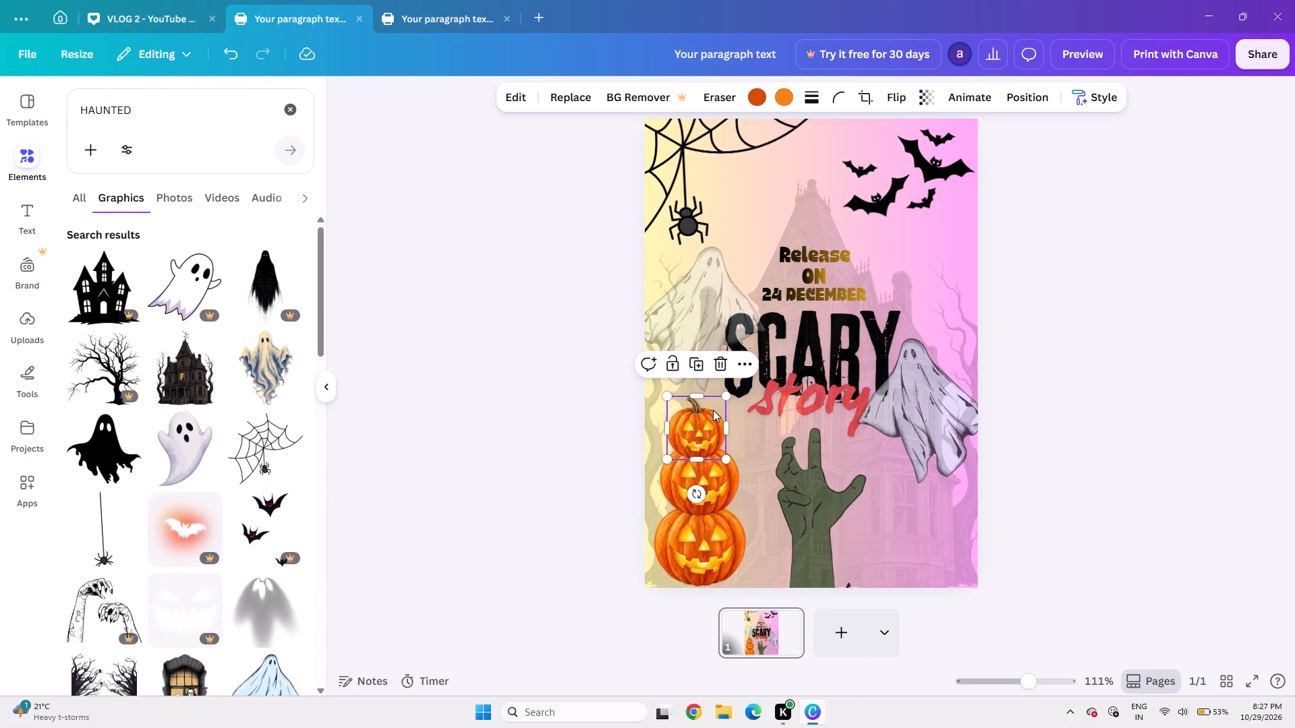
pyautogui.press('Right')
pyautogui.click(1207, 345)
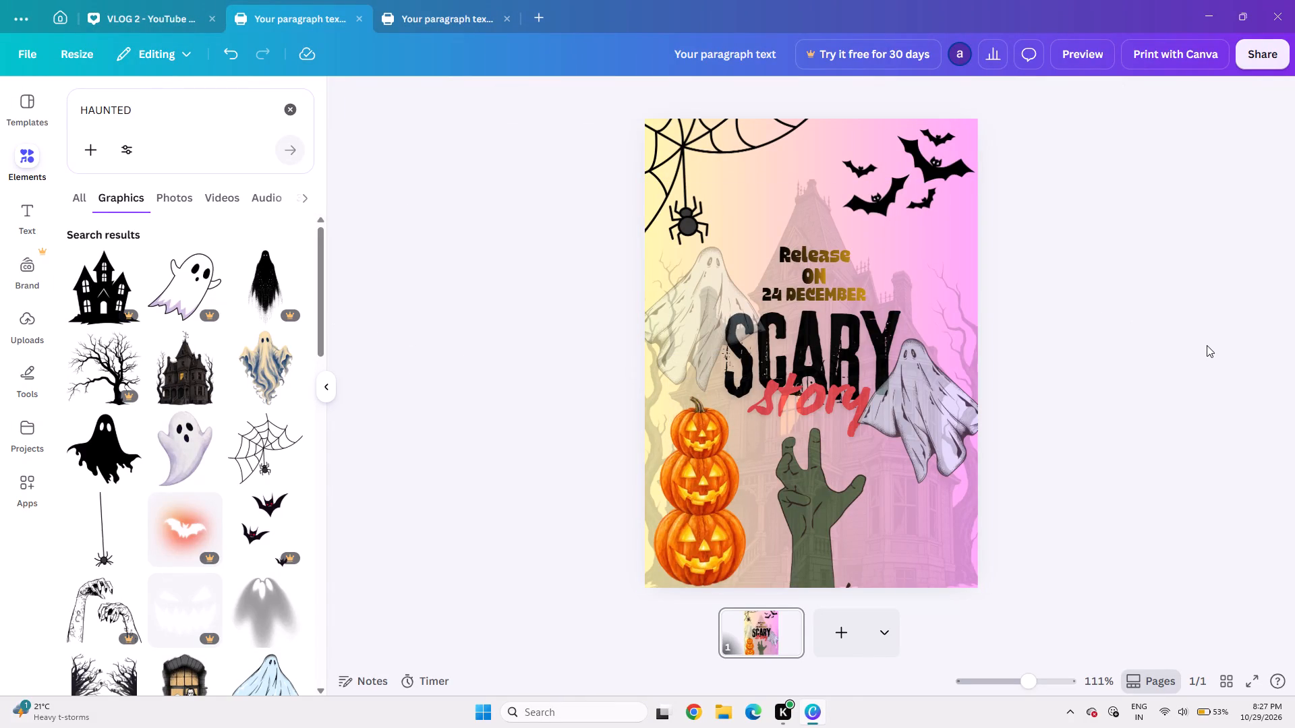
# Shrink the bottom pumpkin slightly and nudge it right and down so it rests on the page's bottom edge.
pyautogui.click(728, 539)
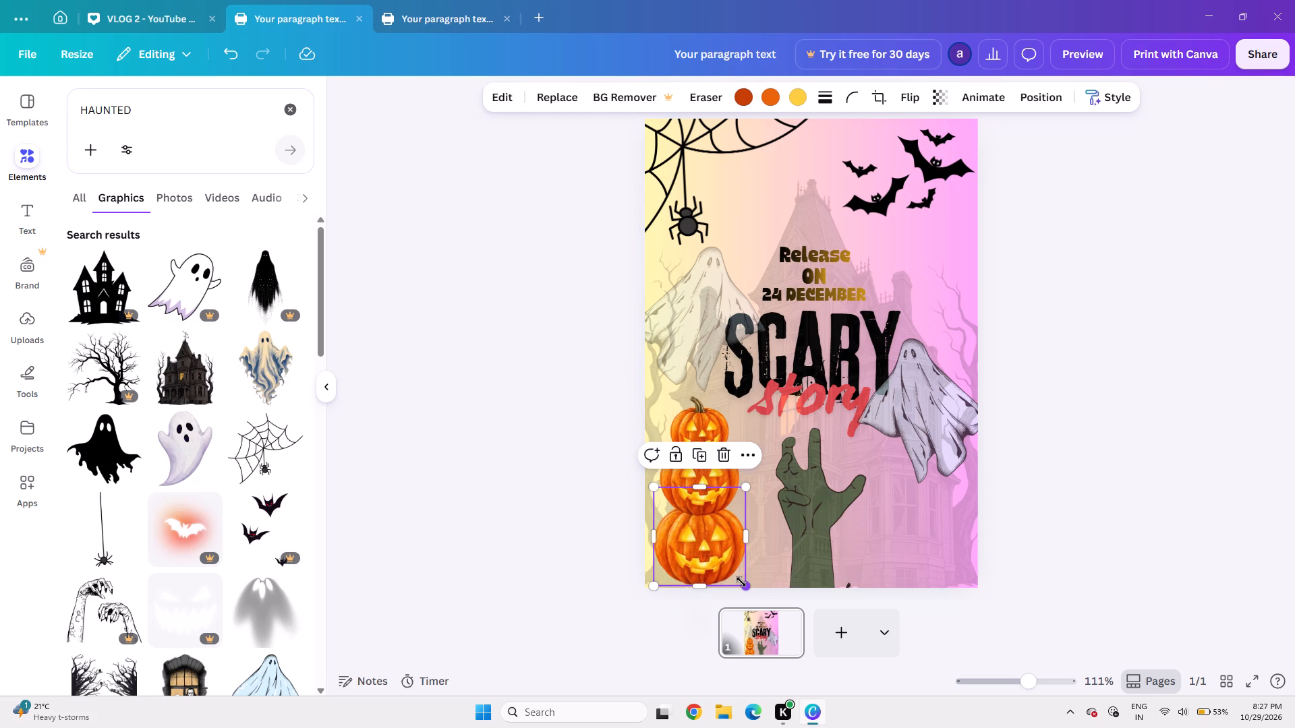
pyautogui.click(741, 582)
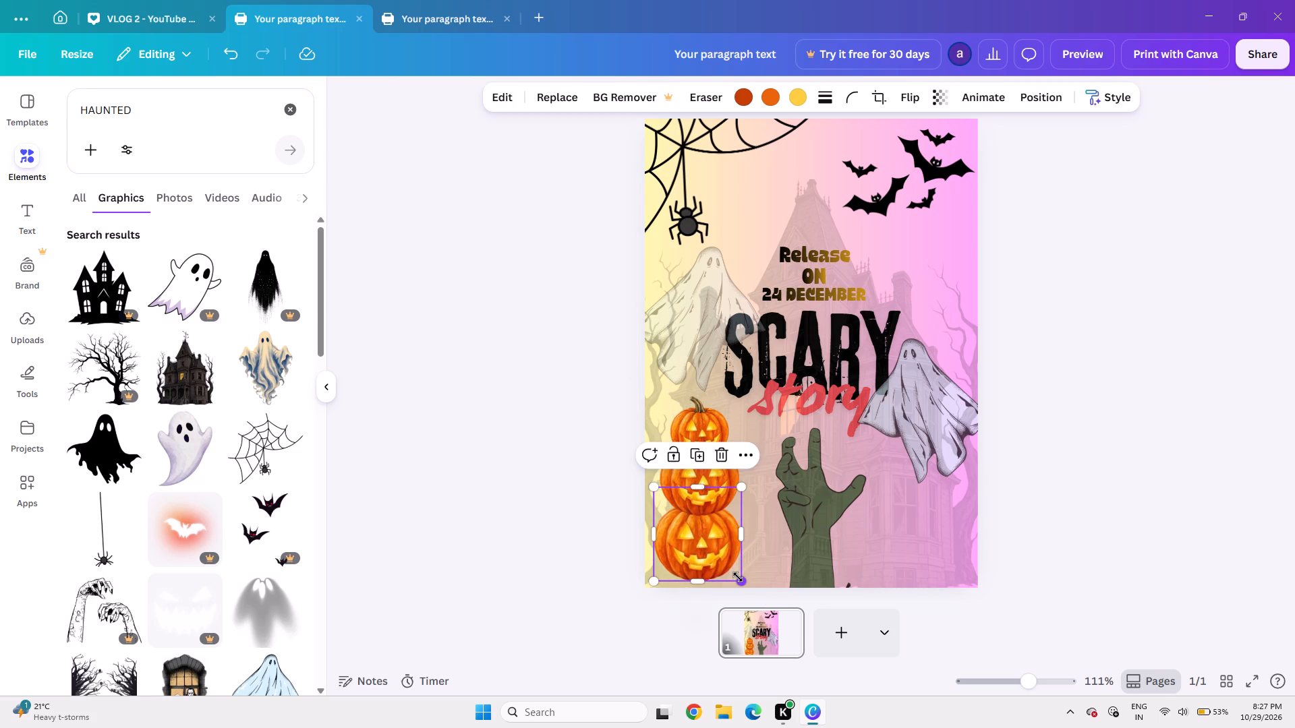
pyautogui.click(716, 546)
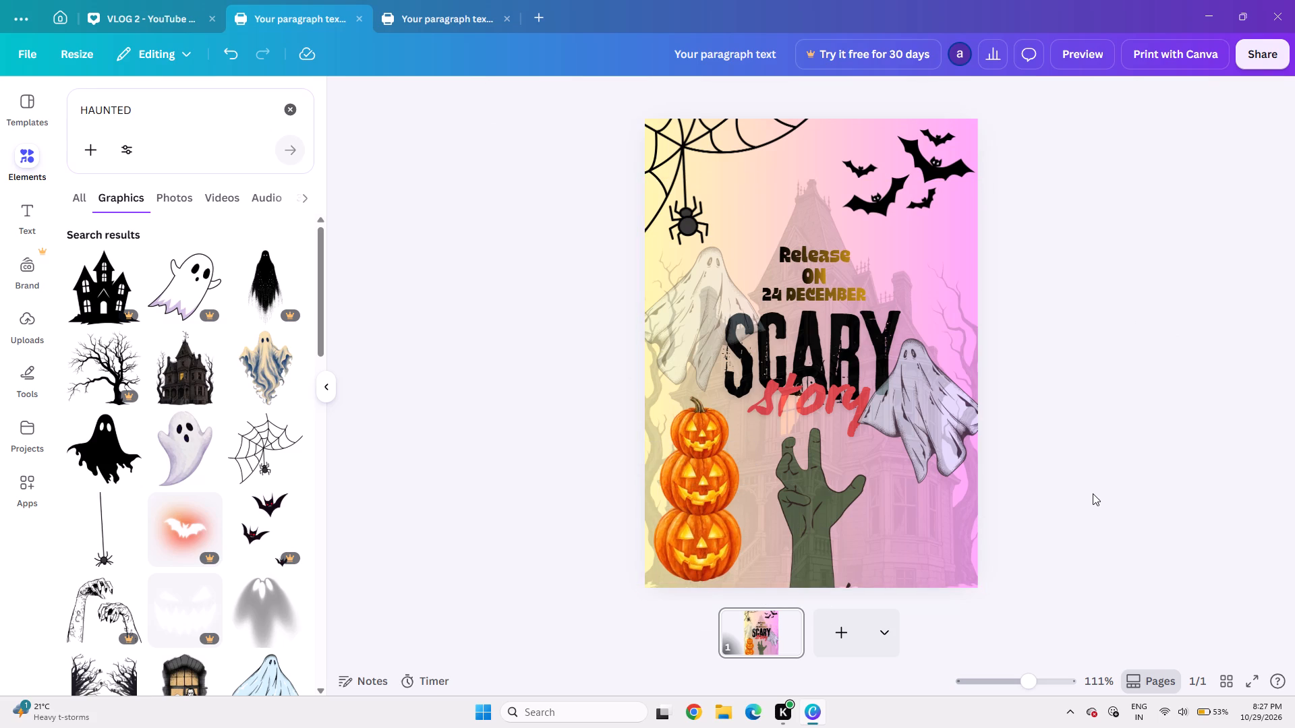
pyautogui.click(1093, 493)
pyautogui.click(718, 533)
pyautogui.press('Down')
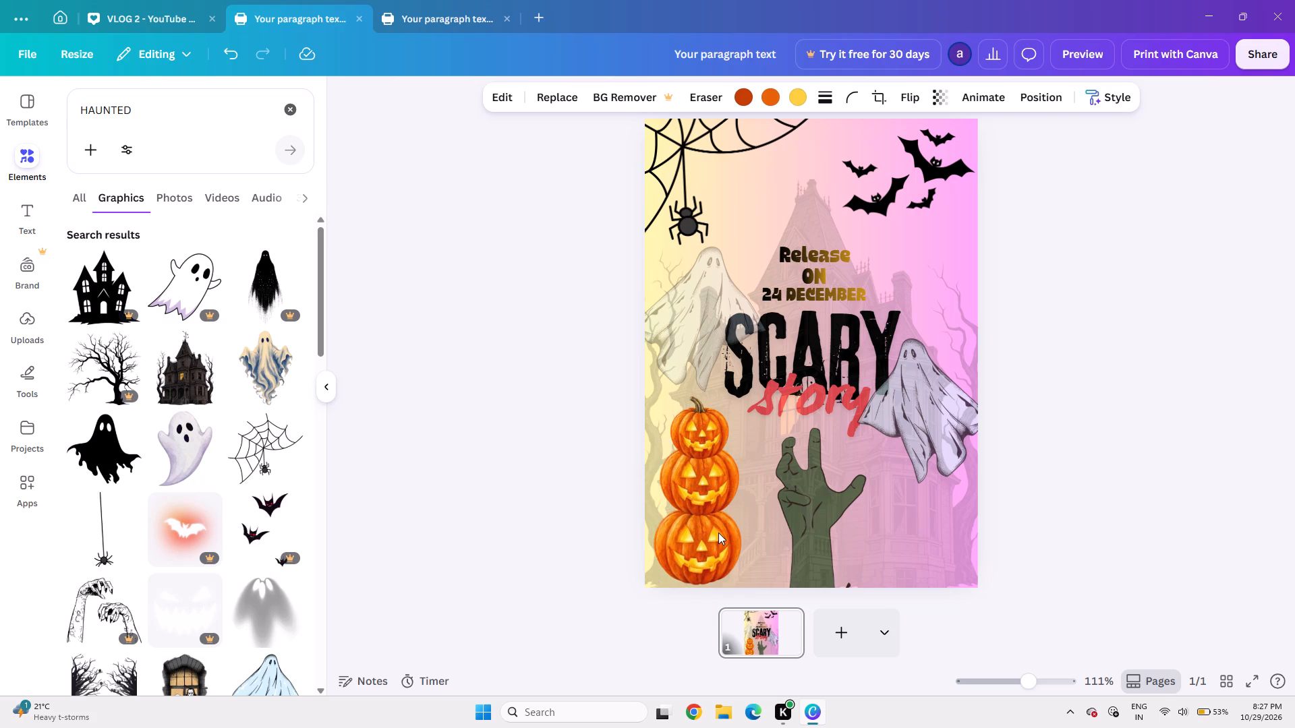
pyautogui.press('Right')
pyautogui.press('Up')
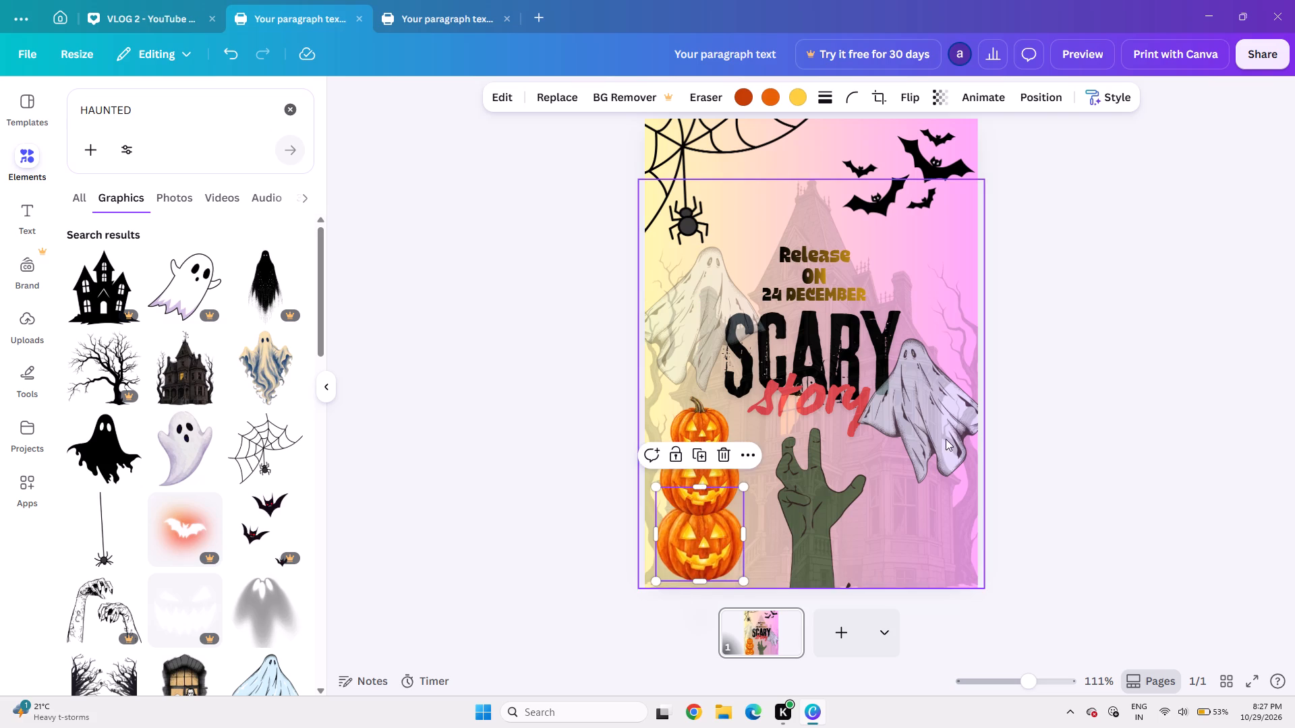
pyautogui.press('Down')
pyautogui.press('Down')
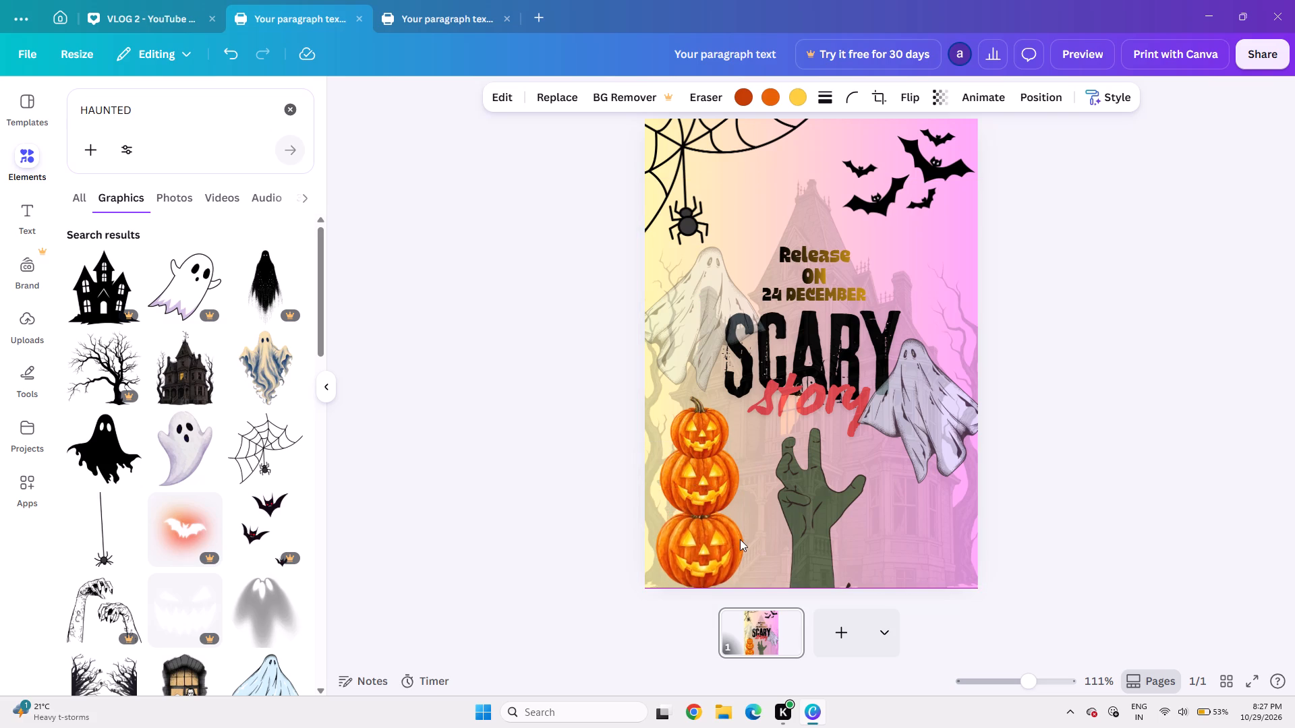
# Nudge the middle pumpkin down so it sits on the bottom pumpkin, keeping it centred in the stack.
pyautogui.click(708, 506)
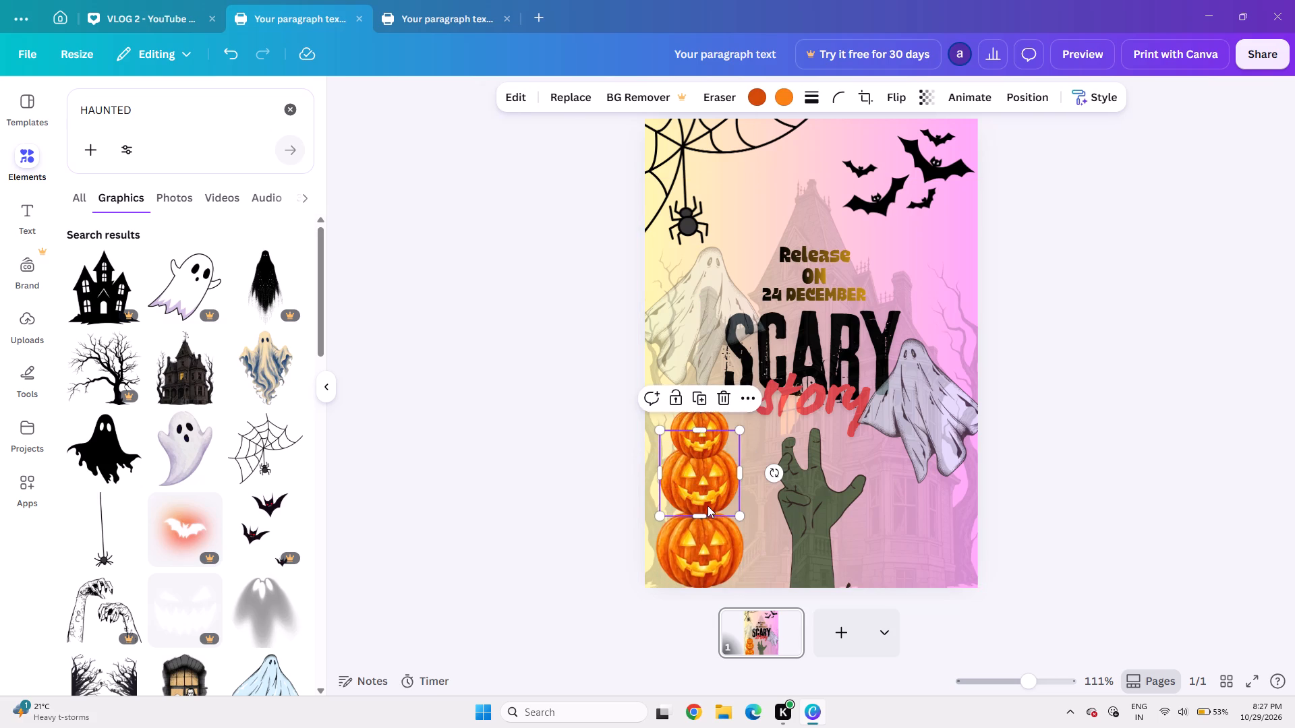
pyautogui.press('Down')
pyautogui.press('Down')
pyautogui.press('Down')
pyautogui.press('Right')
pyautogui.press('Up')
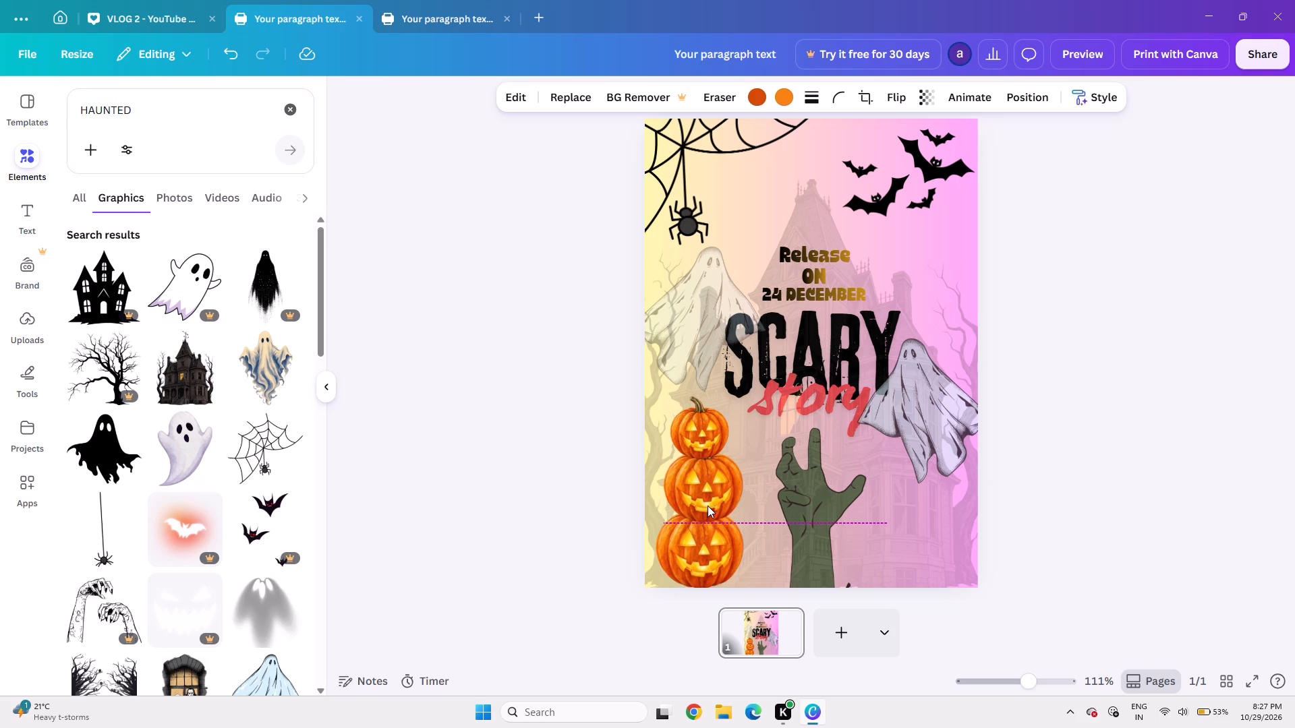
pyautogui.press('Left')
# Nudge the top pumpkin slightly down to close the gap above the middle pumpkin.
pyautogui.click(698, 449)
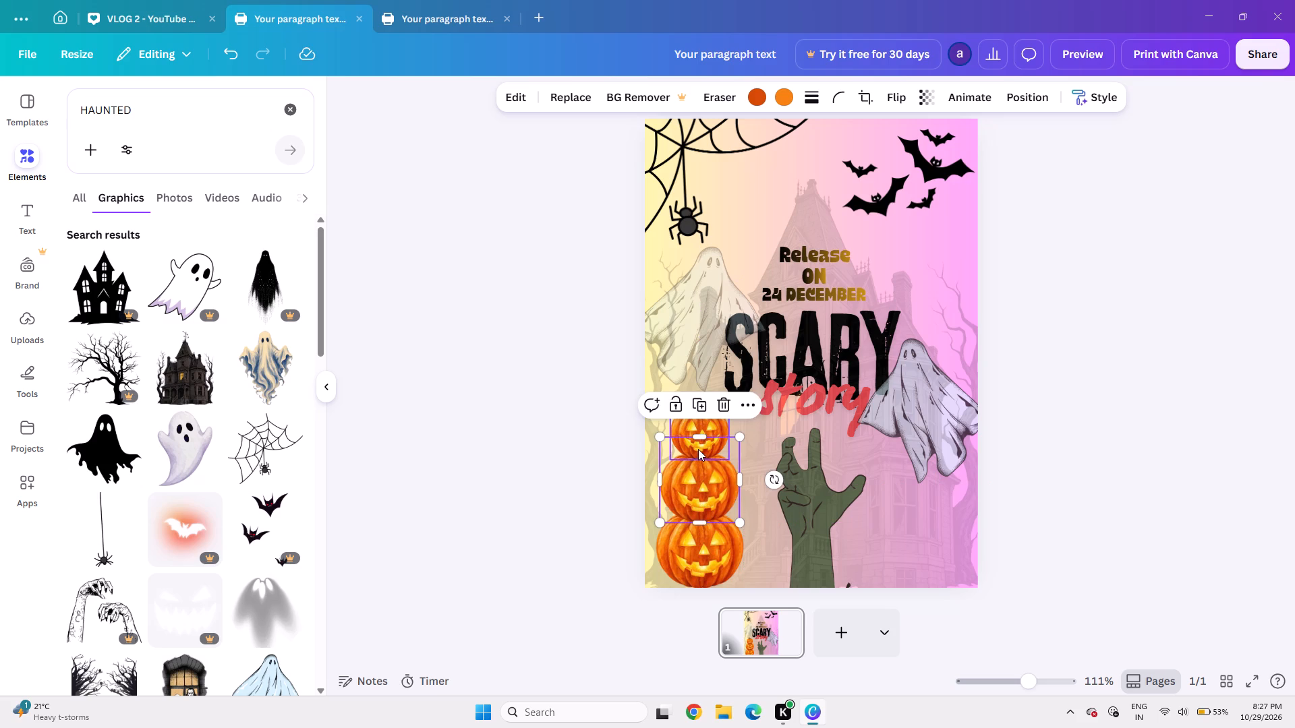
pyautogui.press('Down')
pyautogui.press('Down')
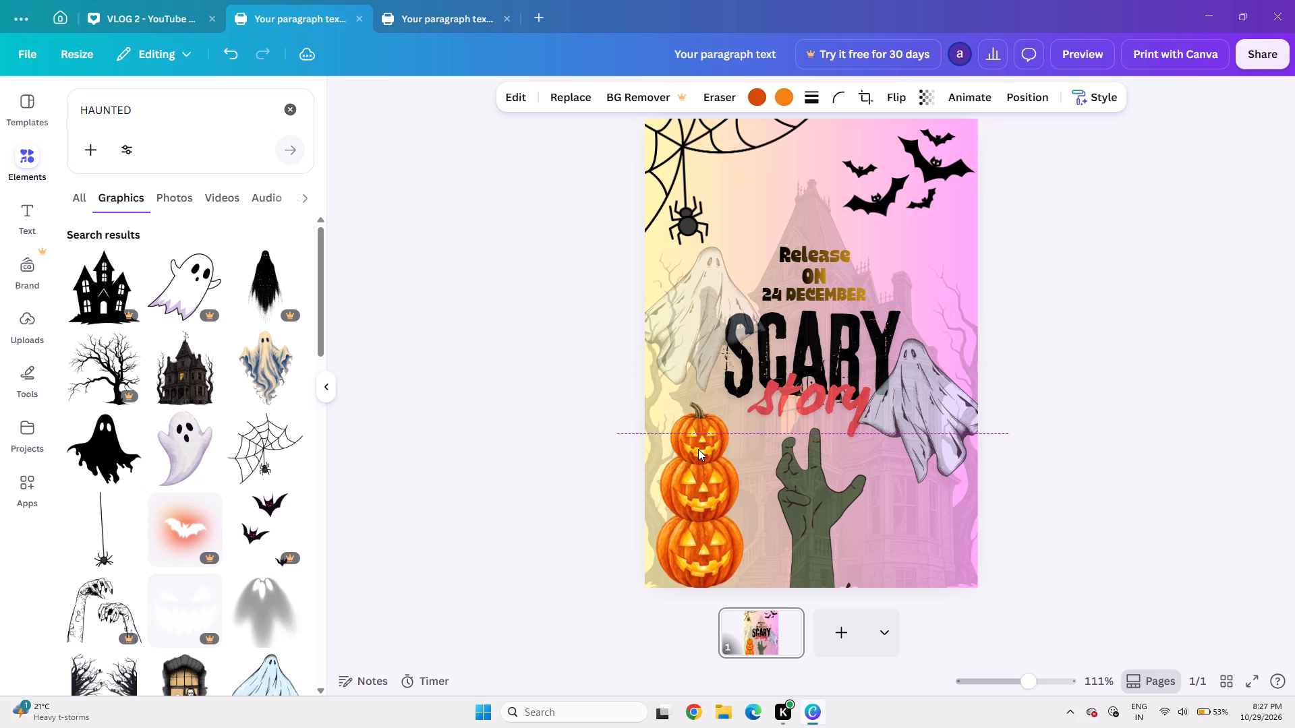
pyautogui.press('Up')
pyautogui.click(1064, 378)
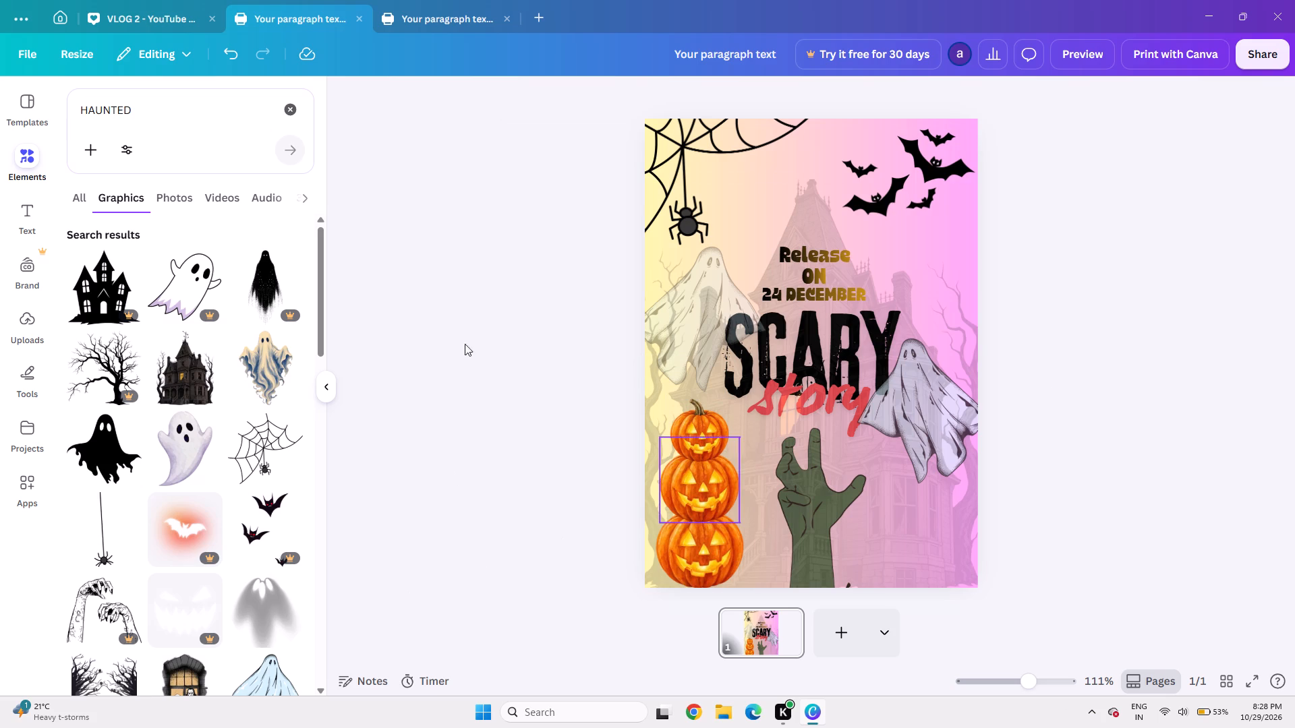
# Add the orange-brown skull from the HAUNTED graphics, shrink it and place it in the page's bottom-right corner.
pyautogui.scroll(-8, 257, 485)
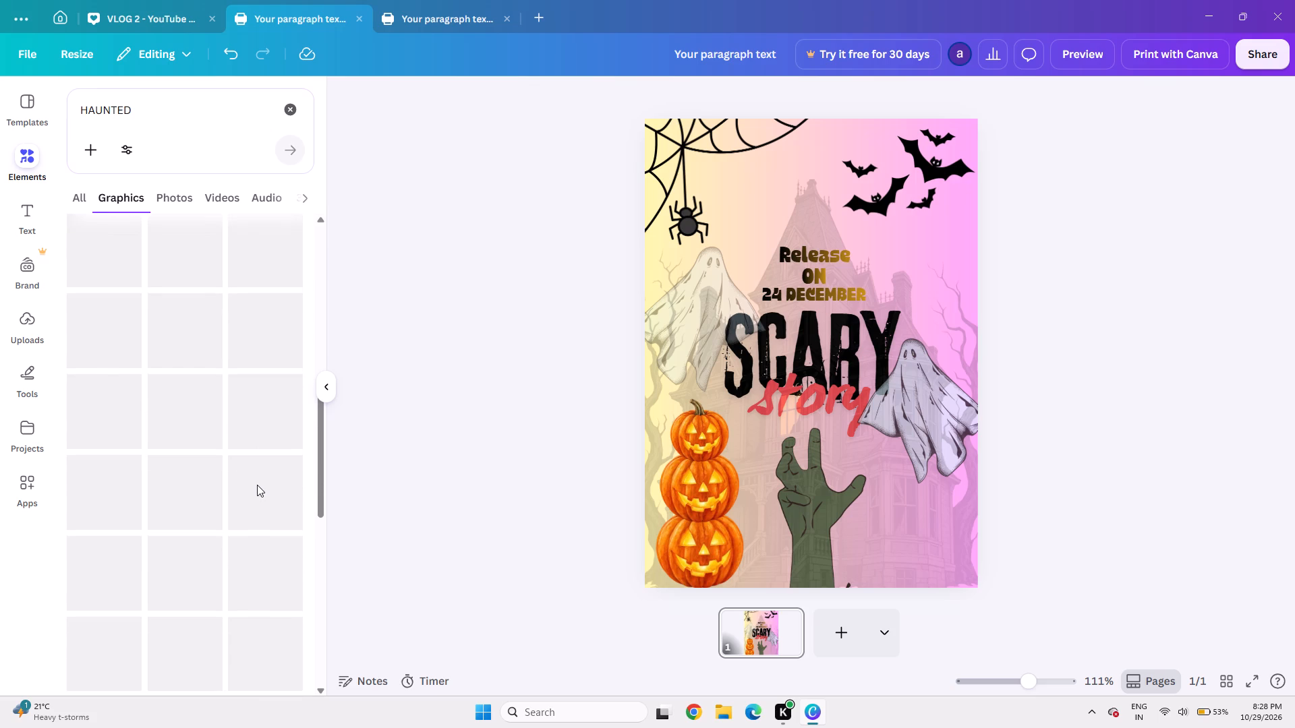
pyautogui.scroll(-1, 154, 634)
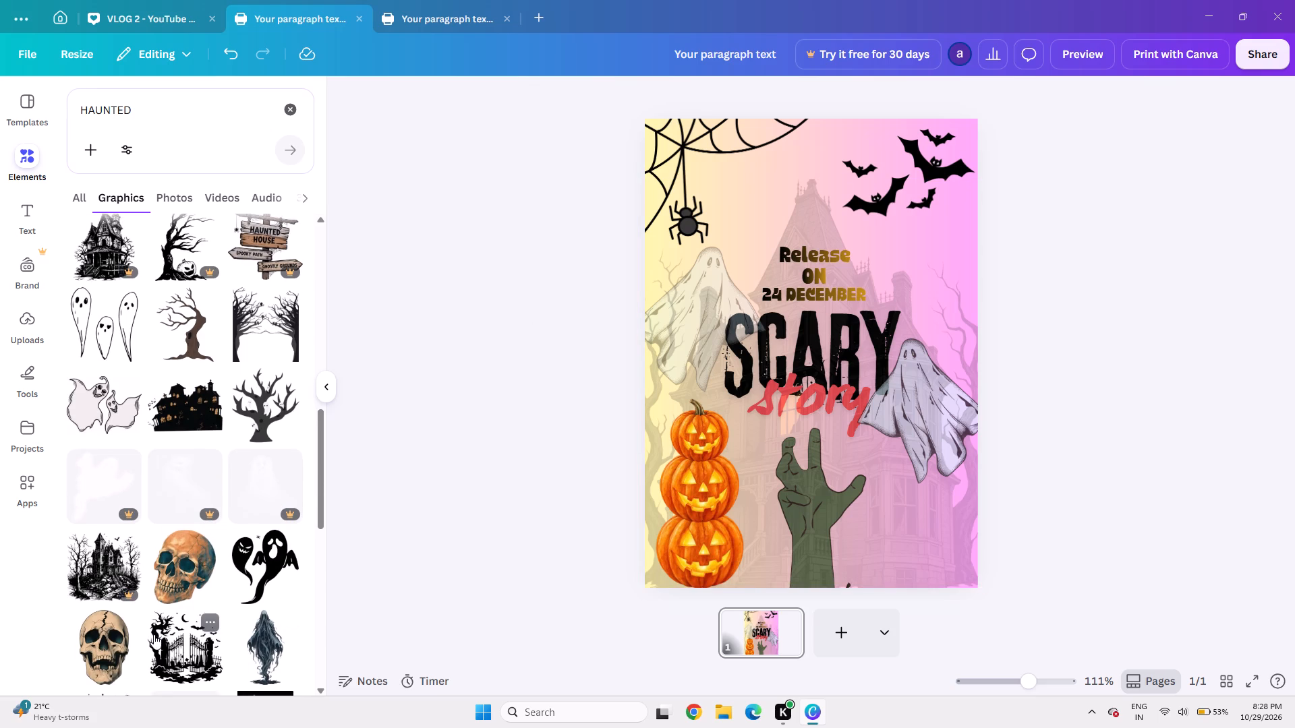
pyautogui.scroll(-1, 154, 634)
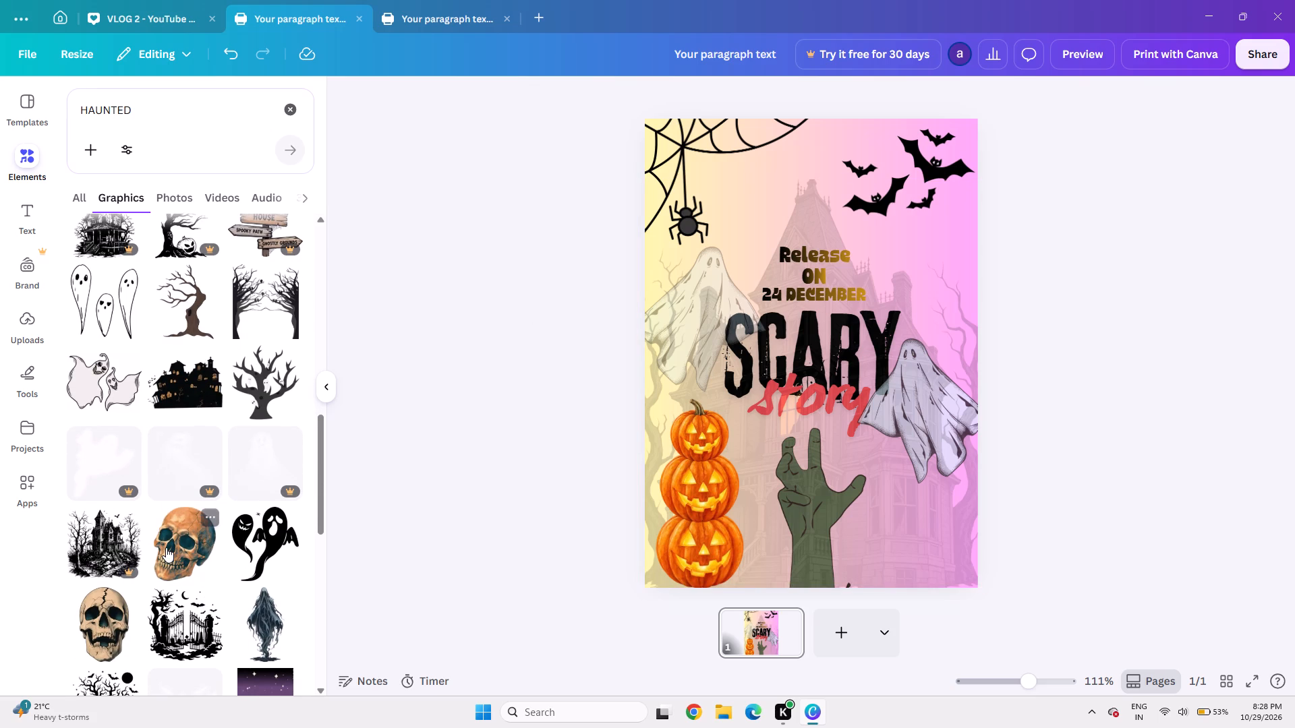
pyautogui.click(166, 547)
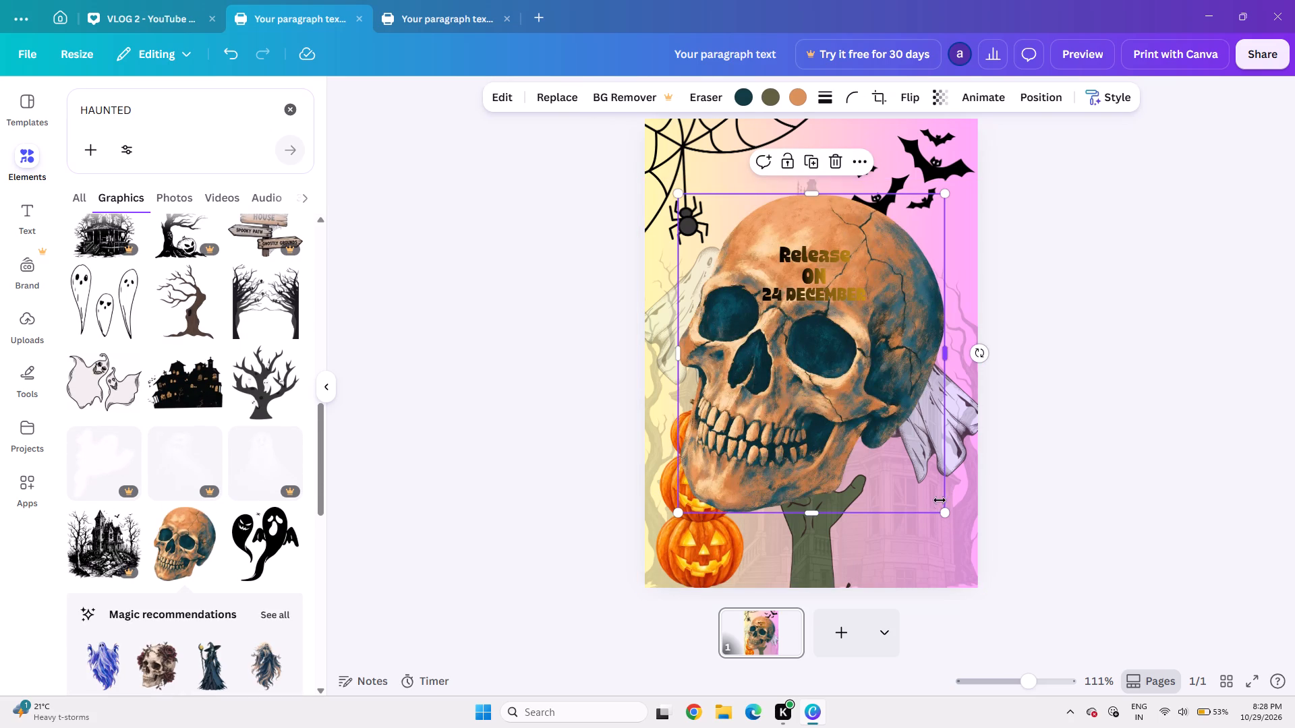
pyautogui.moveTo(942, 516); pyautogui.dragTo(743, 308)
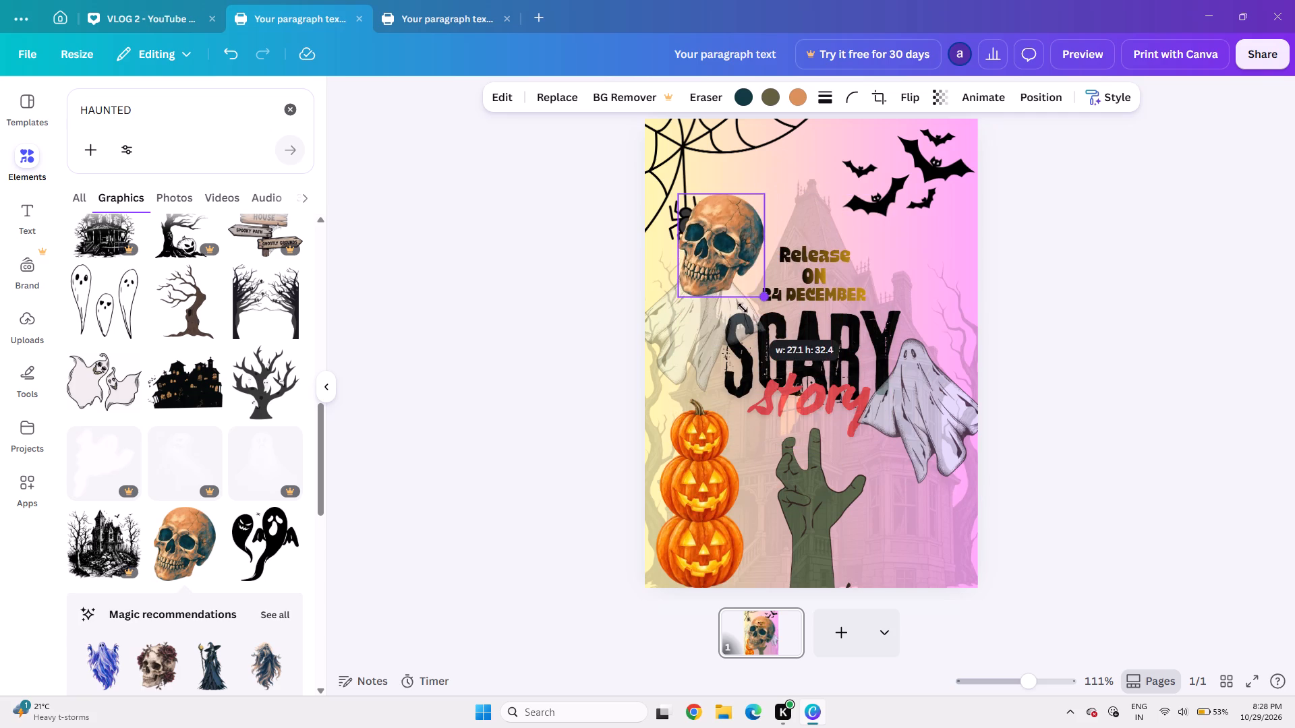
pyautogui.moveTo(743, 308); pyautogui.dragTo(741, 306)
pyautogui.moveTo(710, 253); pyautogui.dragTo(912, 524)
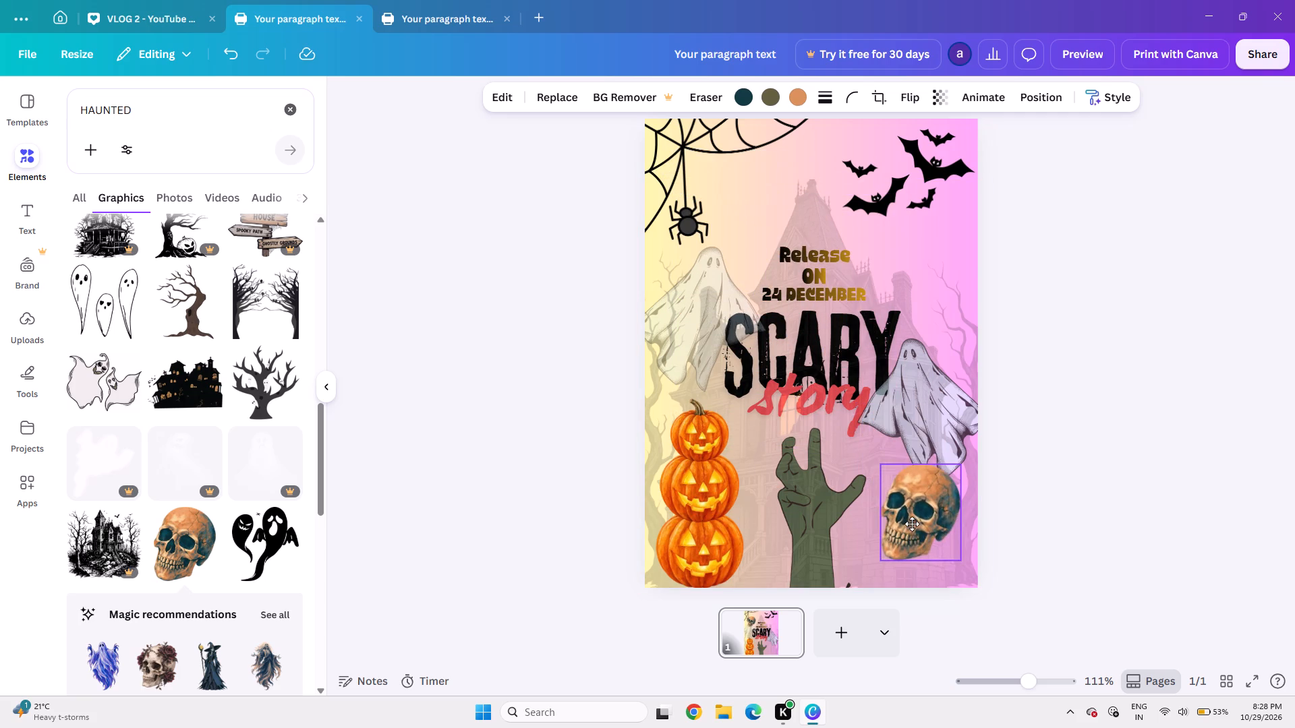
pyautogui.moveTo(912, 524); pyautogui.dragTo(913, 548)
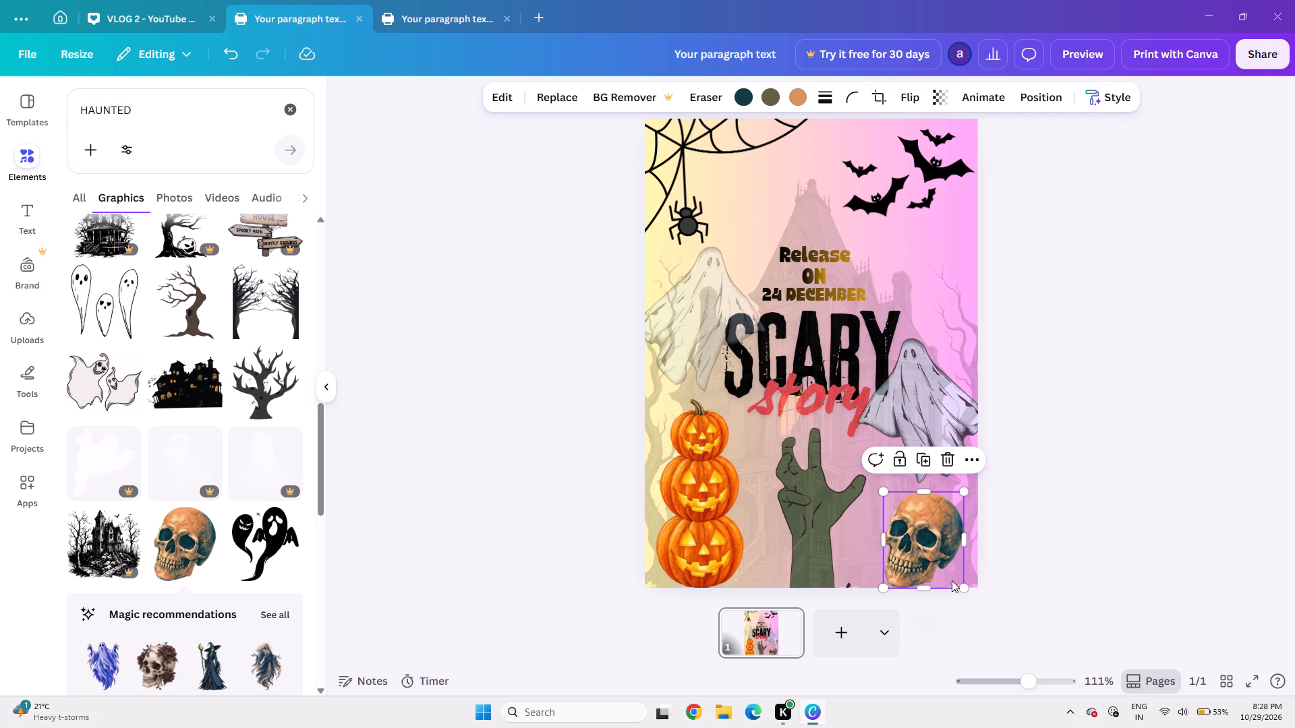
# Make the skull slightly smaller and nudge it towards the page's right edge, just above the bottom edge.
pyautogui.moveTo(962, 583); pyautogui.dragTo(941, 568)
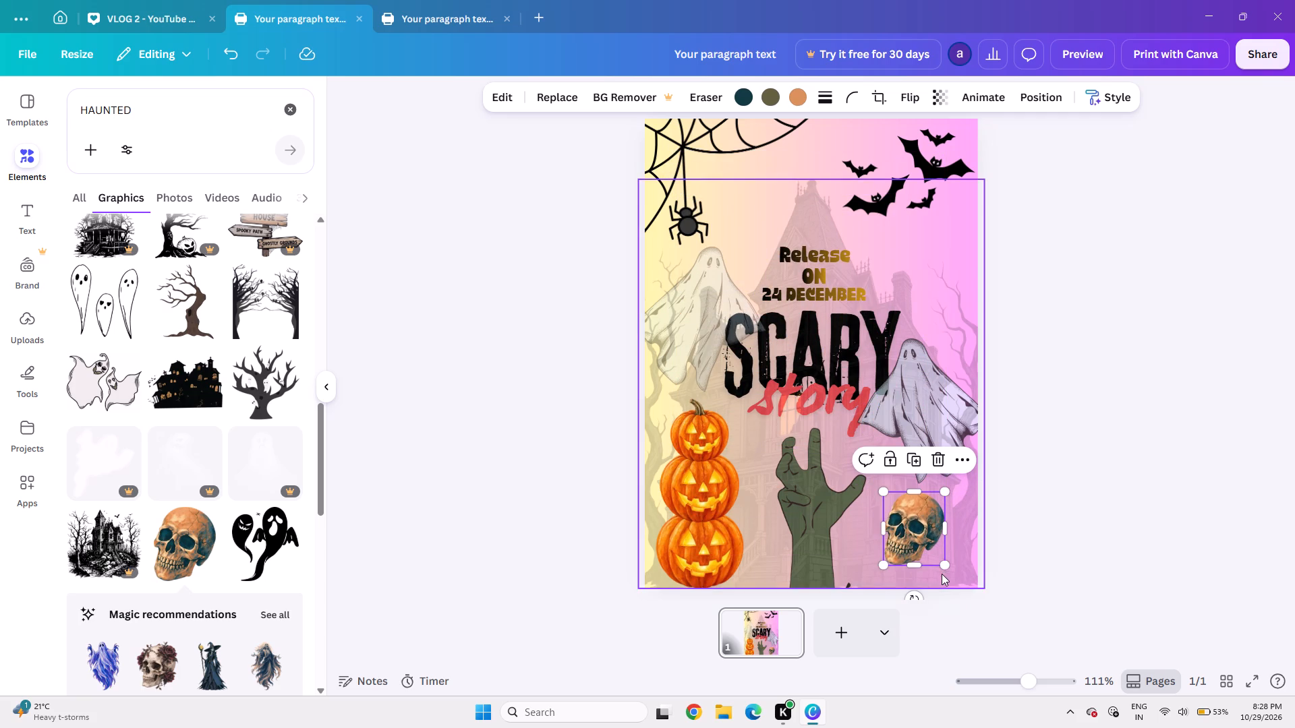
pyautogui.moveTo(944, 568); pyautogui.dragTo(956, 578)
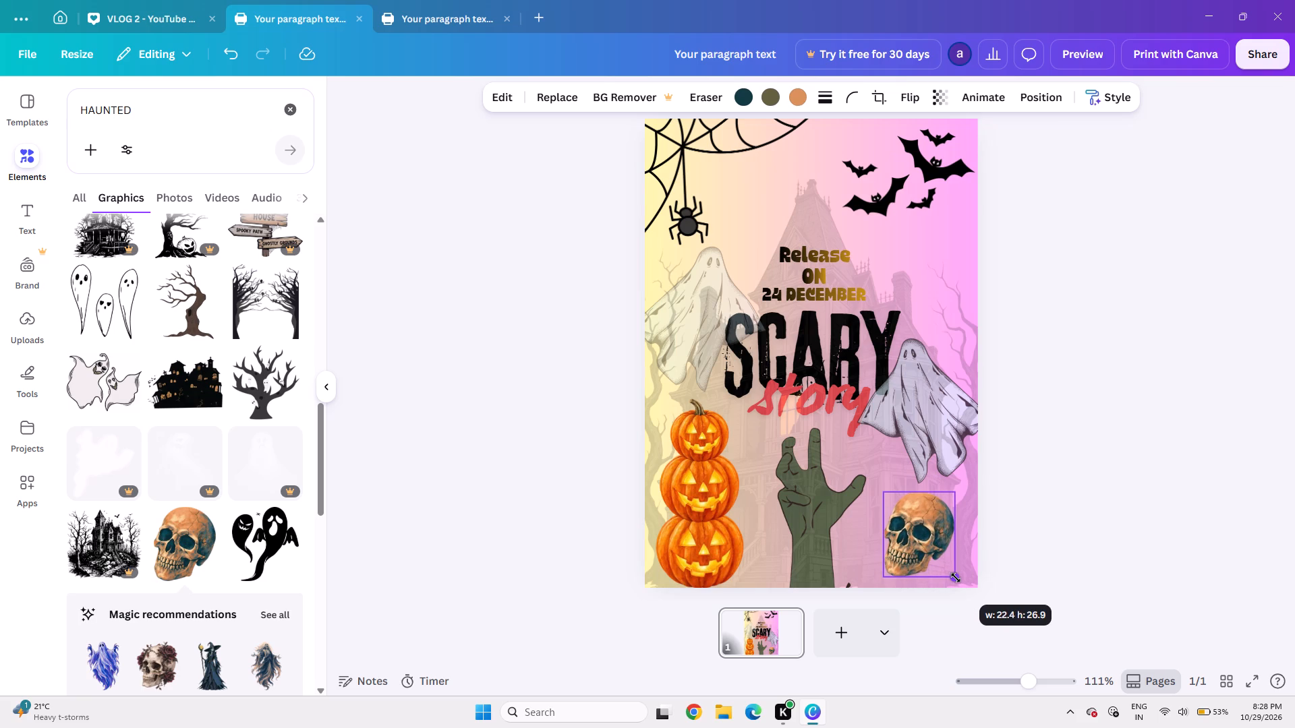
pyautogui.moveTo(956, 578); pyautogui.dragTo(960, 580)
pyautogui.moveTo(933, 541); pyautogui.dragTo(942, 539)
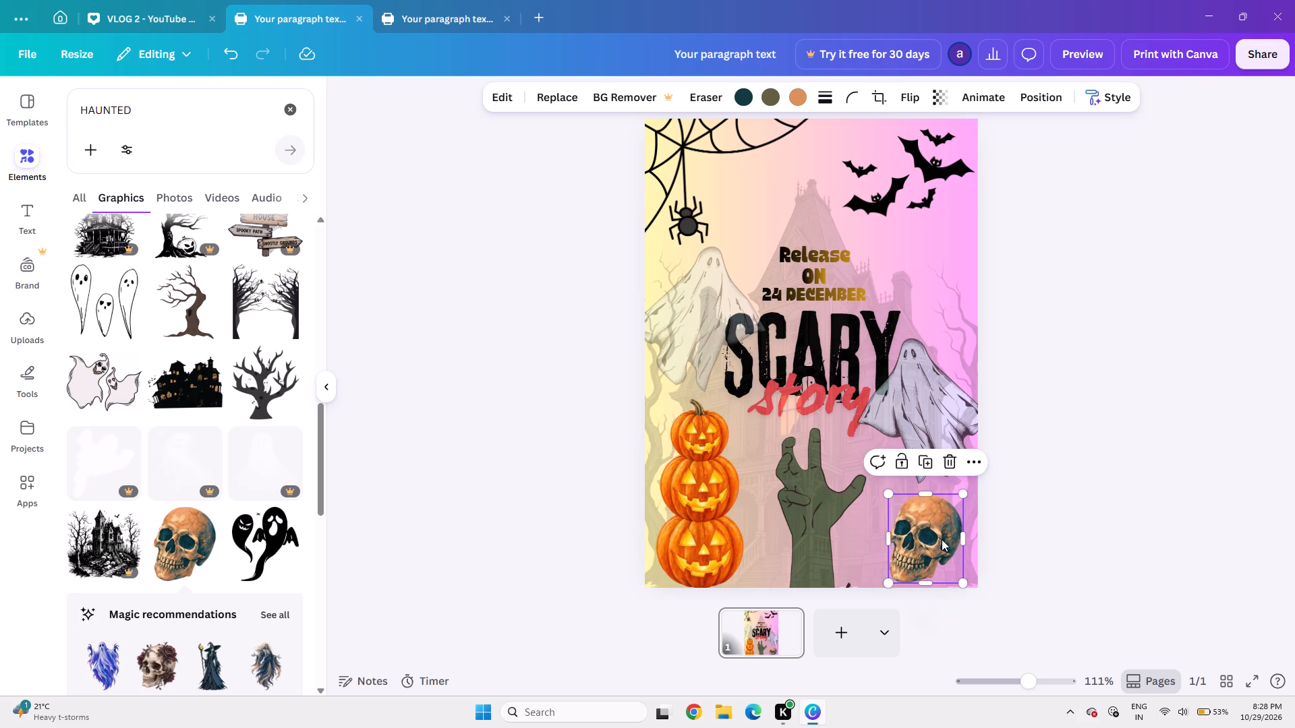
pyautogui.press('Right')
pyautogui.press('Right')
pyautogui.press('Up')
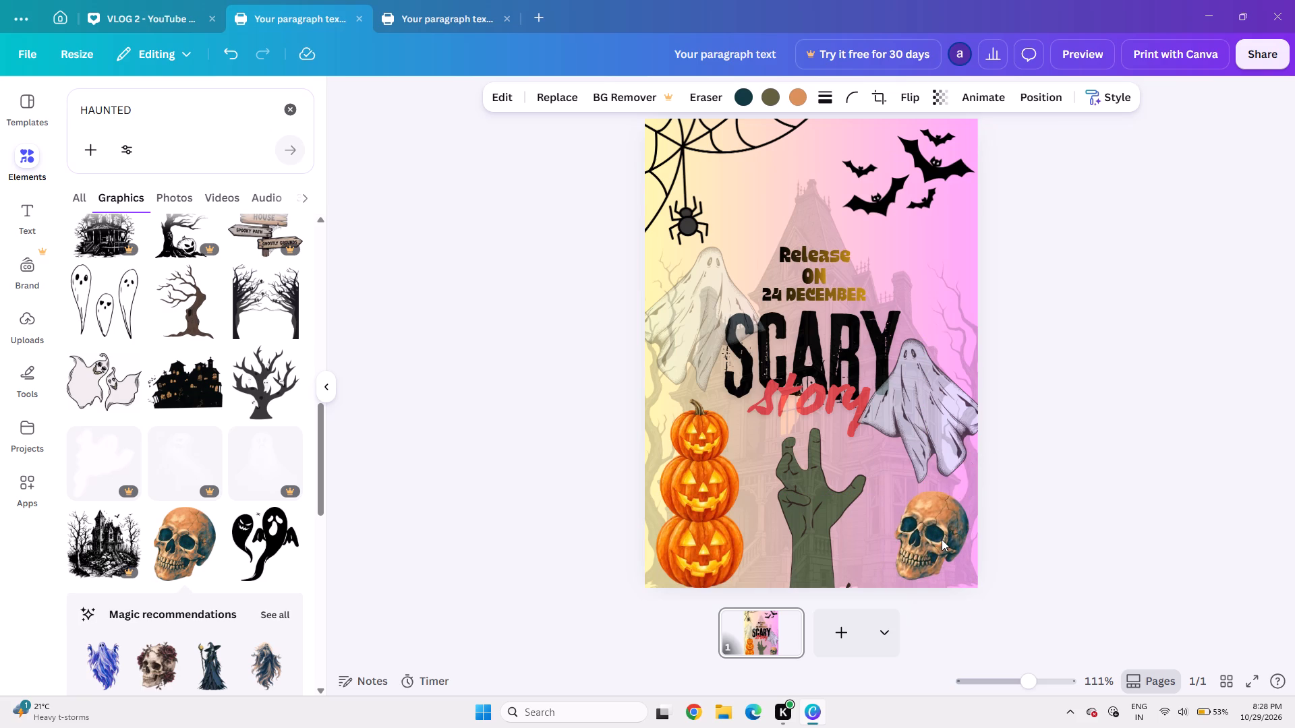
pyautogui.press('Down')
pyautogui.press('Down')
pyautogui.press('Right')
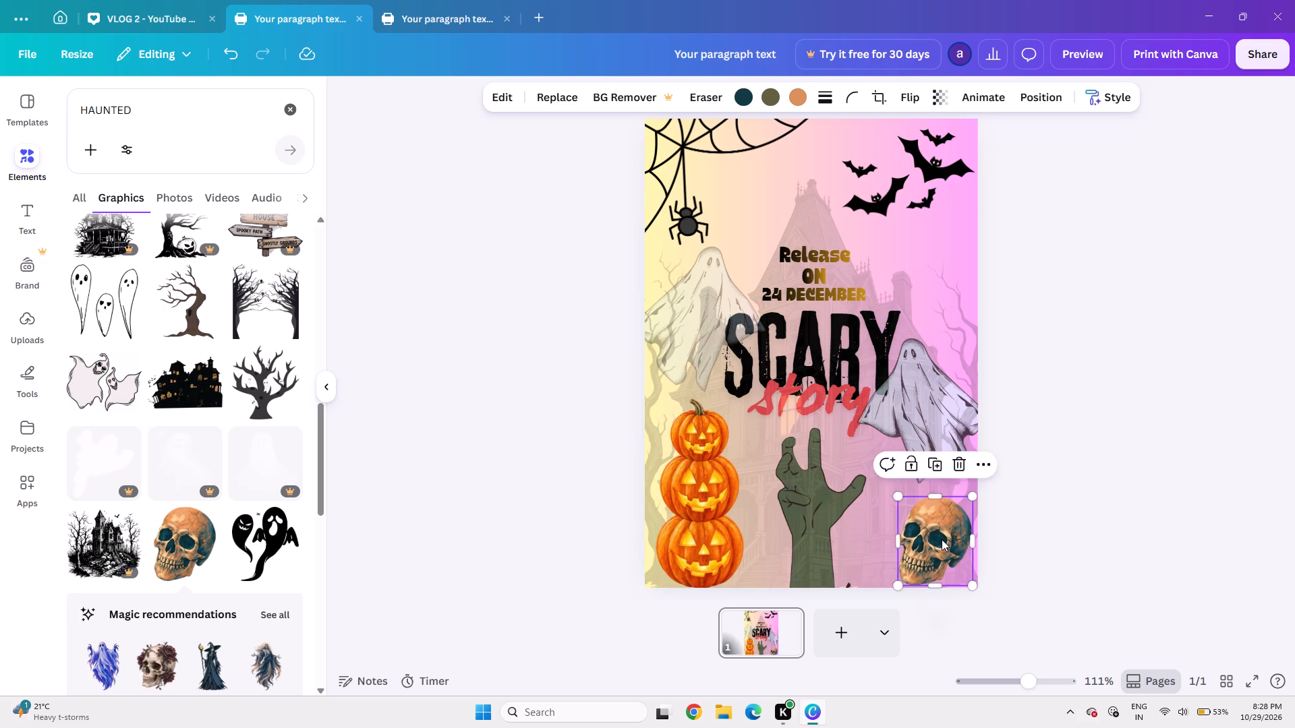
pyautogui.press('Up')
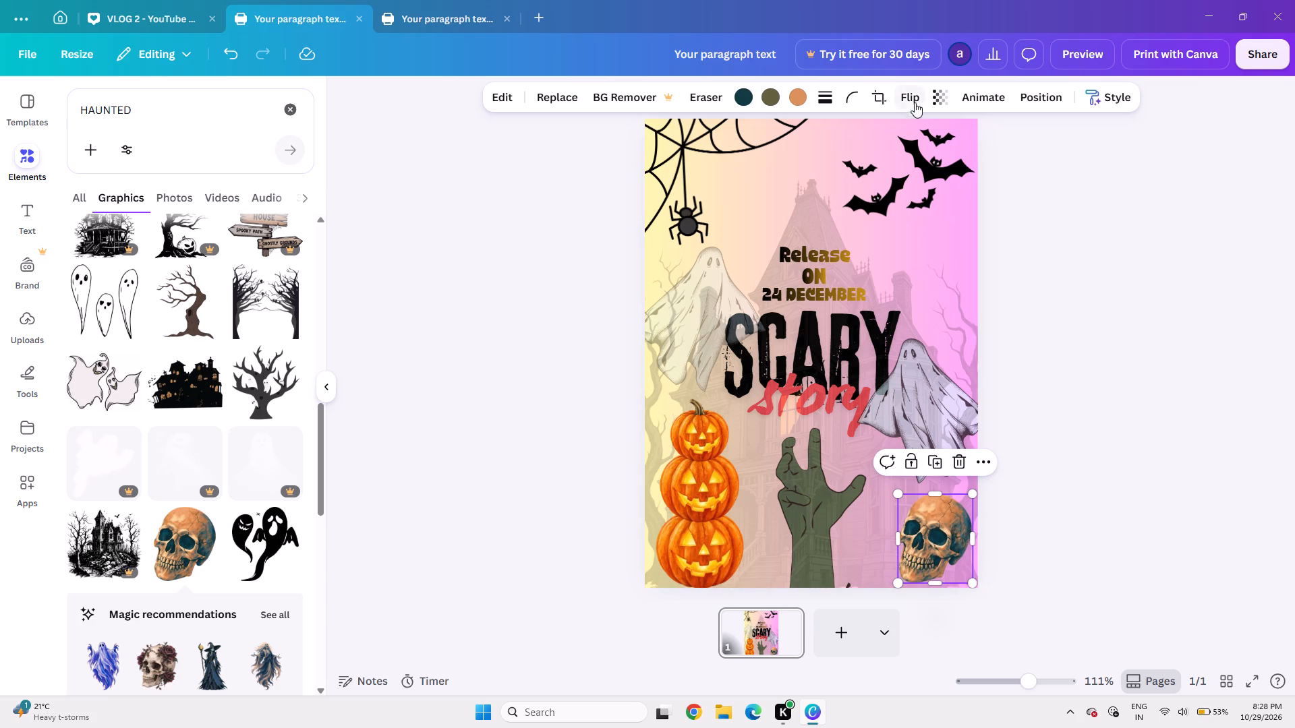
# Fade the skull by lowering its transparency value to about 65.
pyautogui.click(907, 96)
pyautogui.click(940, 97)
pyautogui.moveTo(976, 159); pyautogui.dragTo(945, 158)
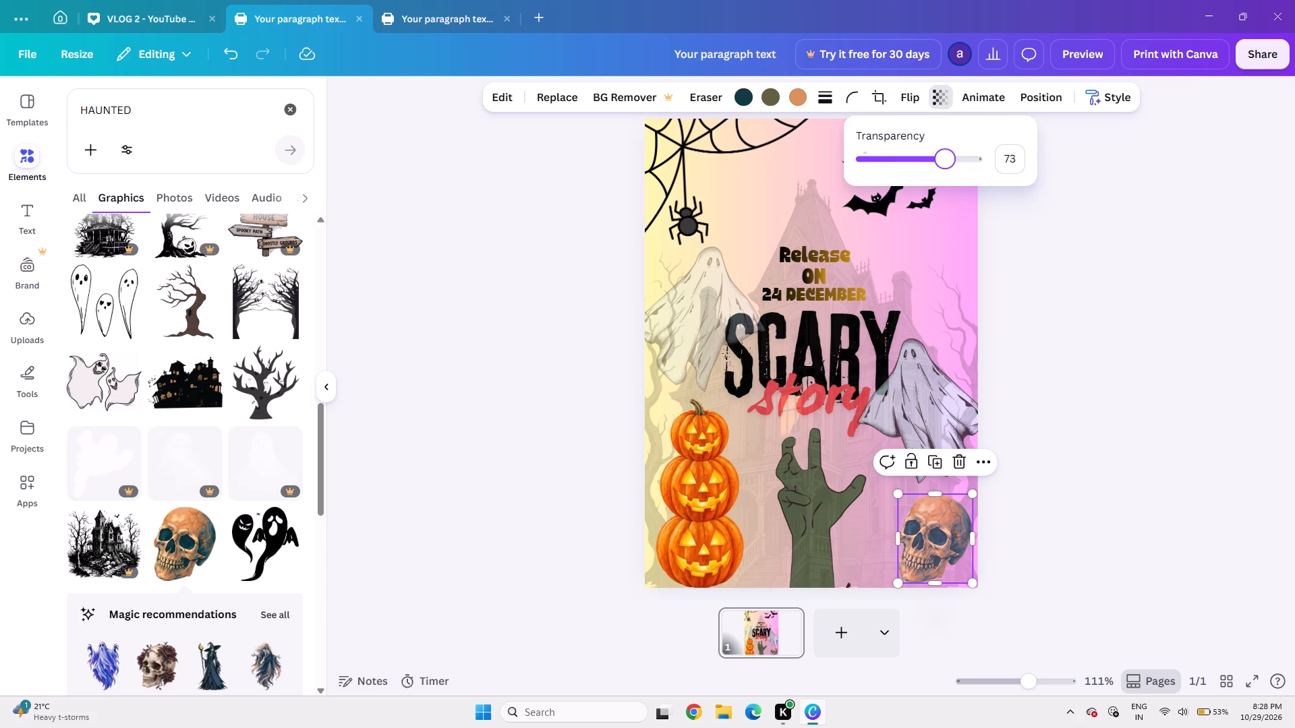
pyautogui.moveTo(945, 158); pyautogui.dragTo(935, 162)
pyautogui.moveTo(935, 162); pyautogui.dragTo(931, 163)
pyautogui.click(1082, 302)
pyautogui.click(1086, 309)
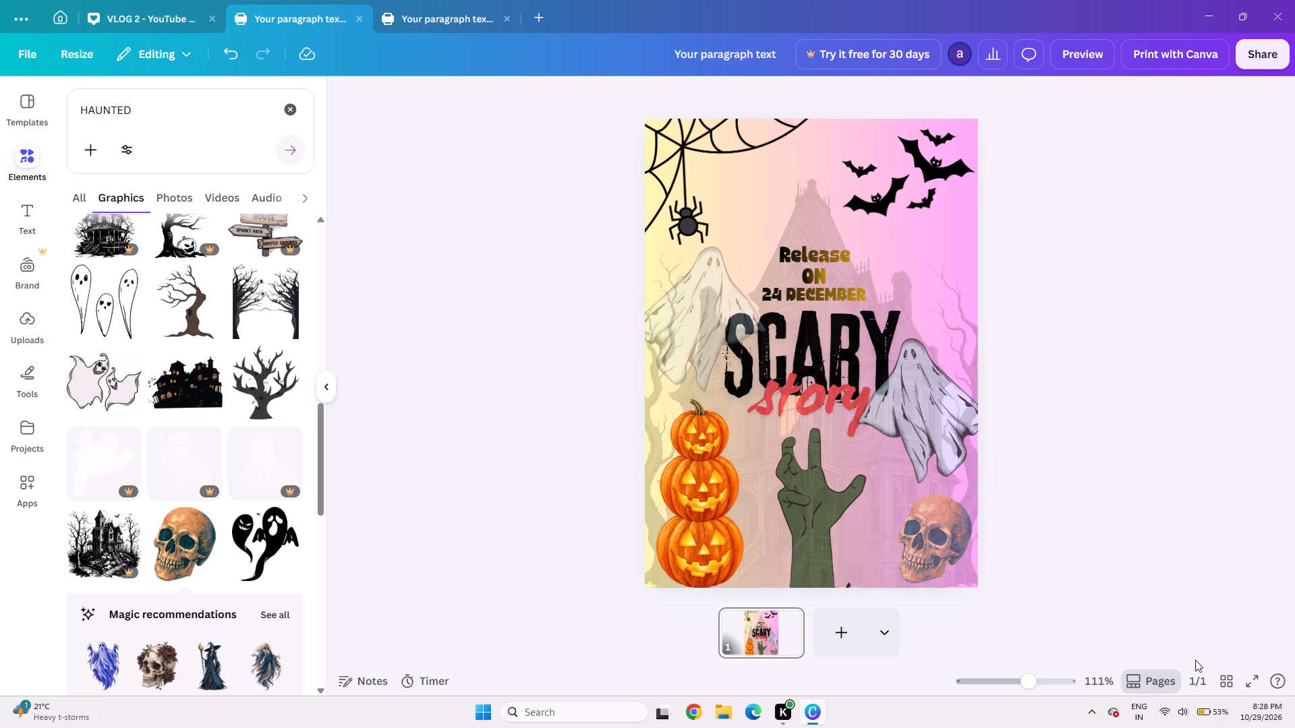
# Review the invitation in full-screen view and return to the editor.
pyautogui.click(1253, 686)
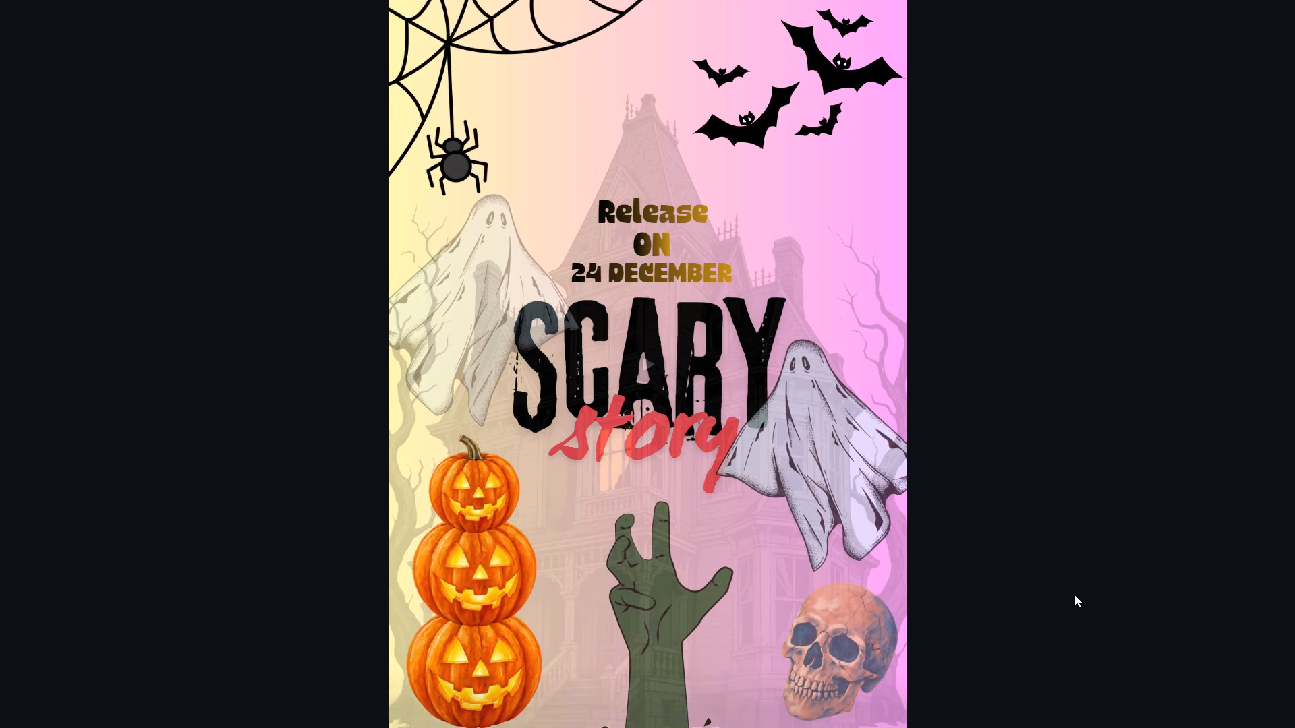
pyautogui.click(1278, 712)
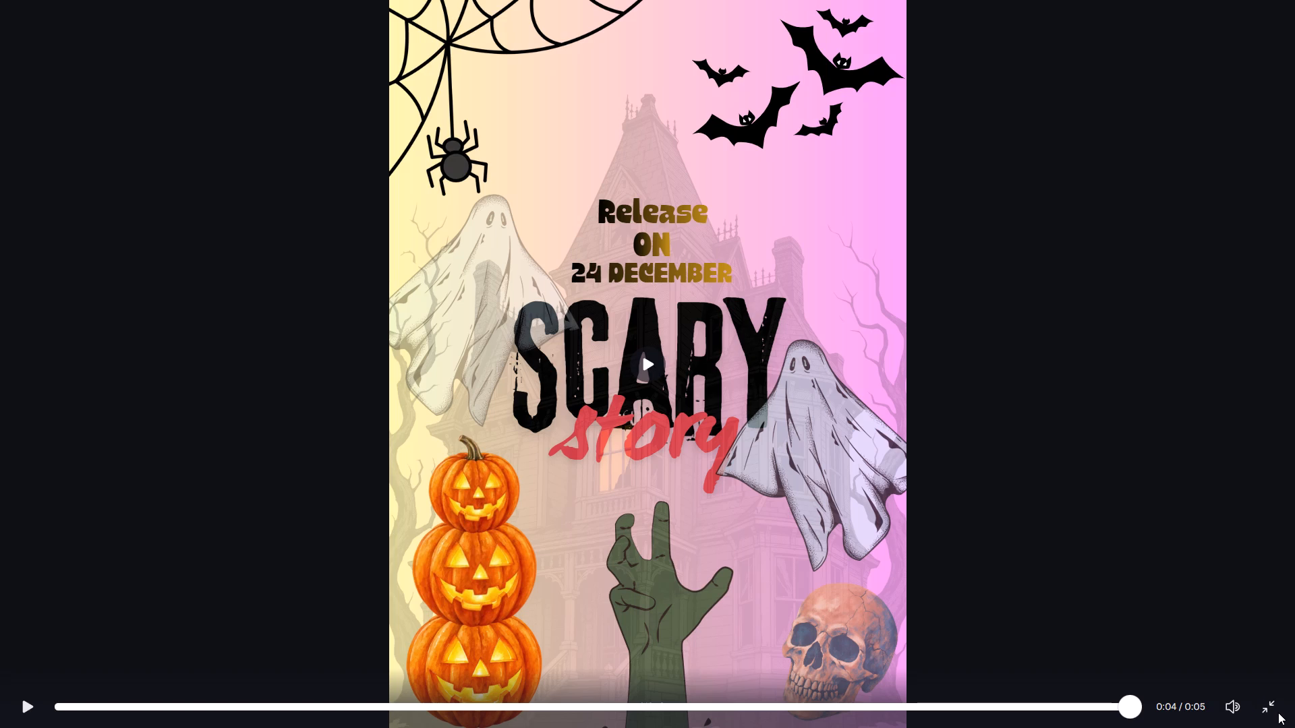
pyautogui.doubleClick(1268, 697)
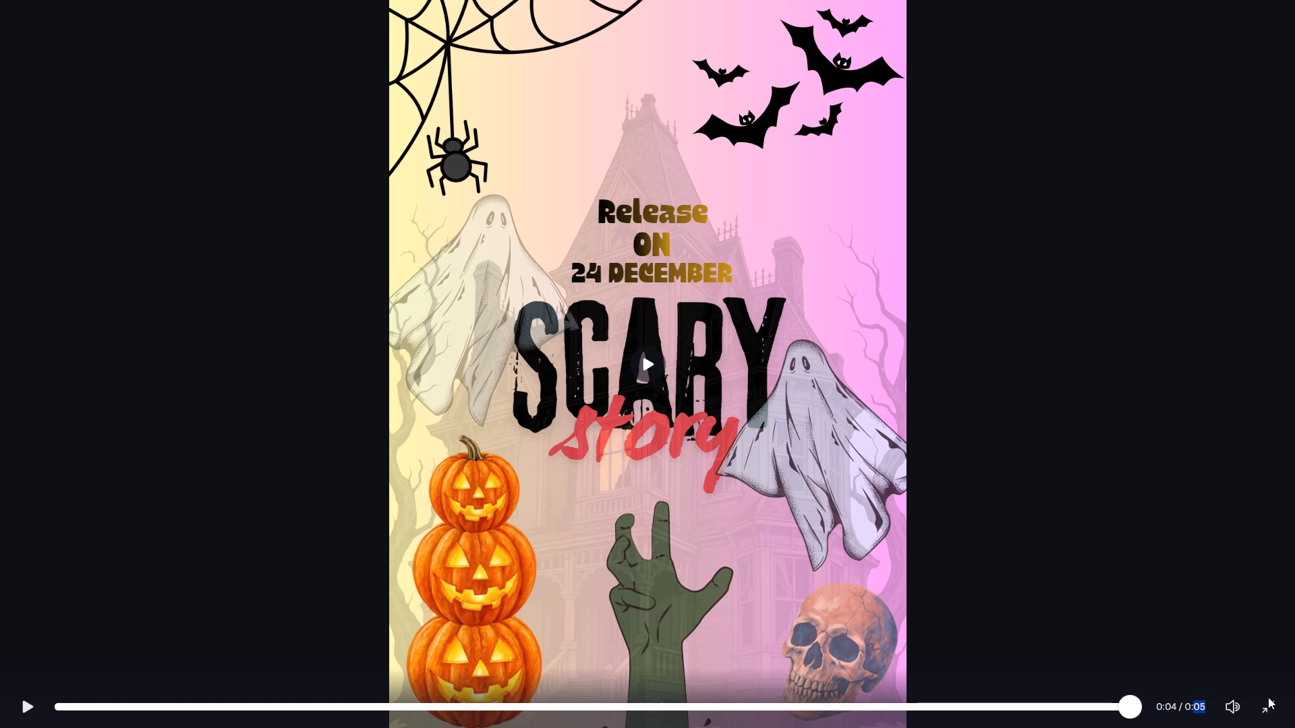
pyautogui.click(1259, 706)
pyautogui.click(1264, 706)
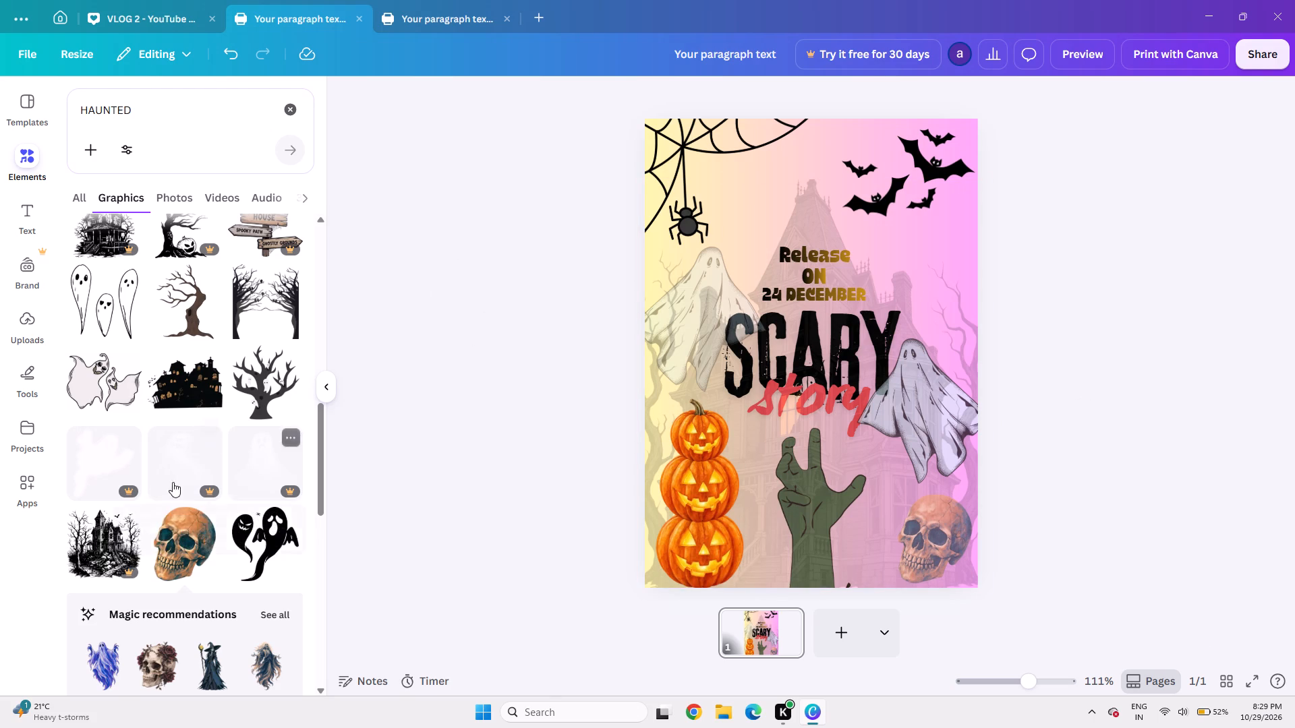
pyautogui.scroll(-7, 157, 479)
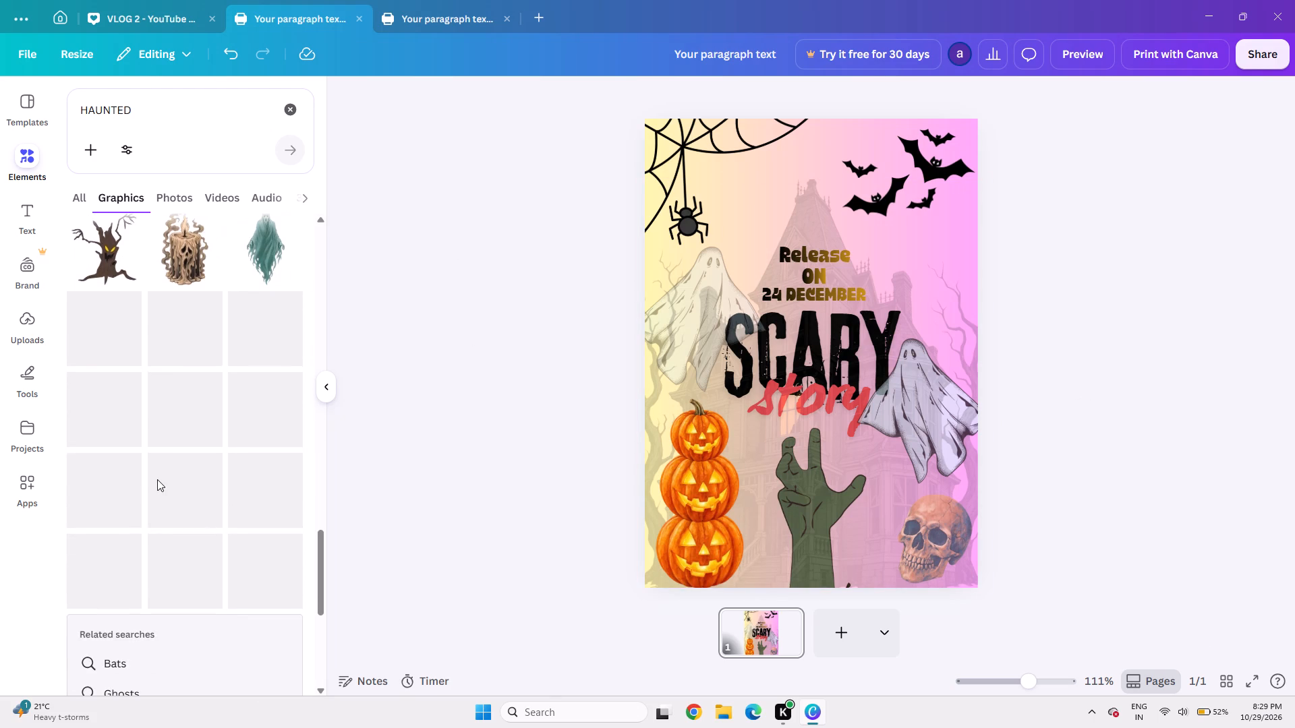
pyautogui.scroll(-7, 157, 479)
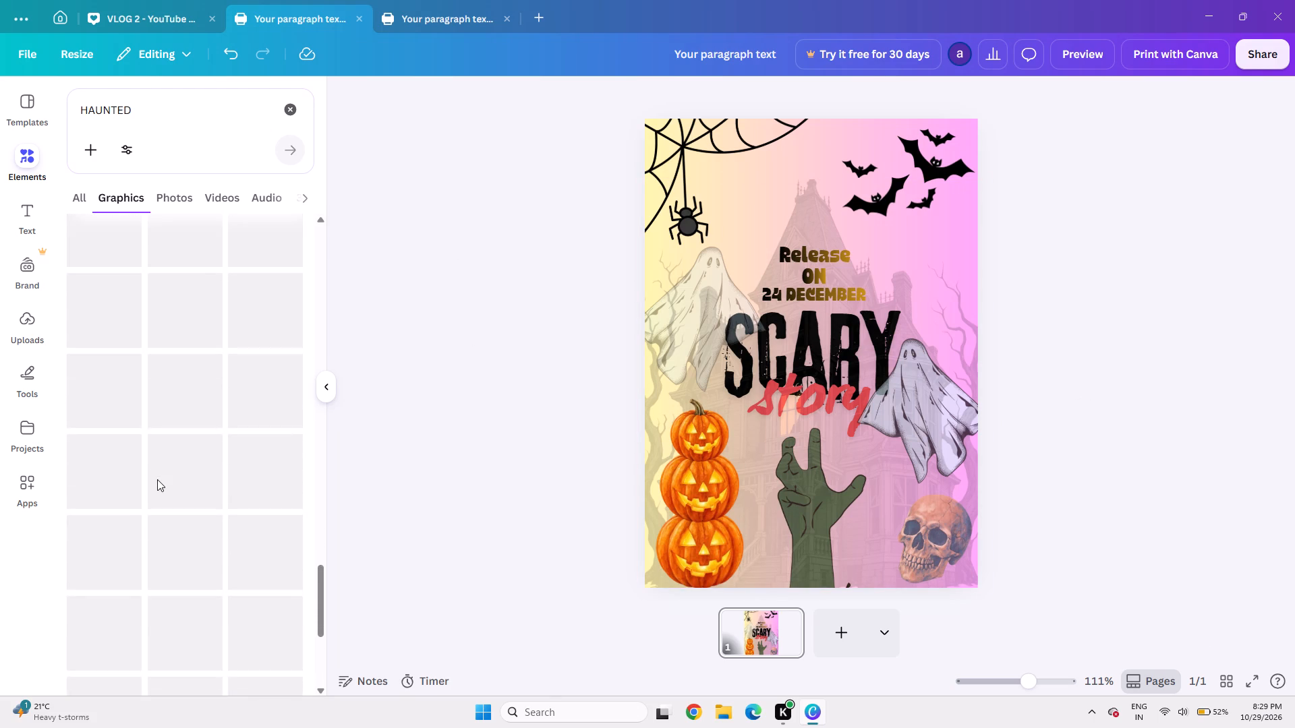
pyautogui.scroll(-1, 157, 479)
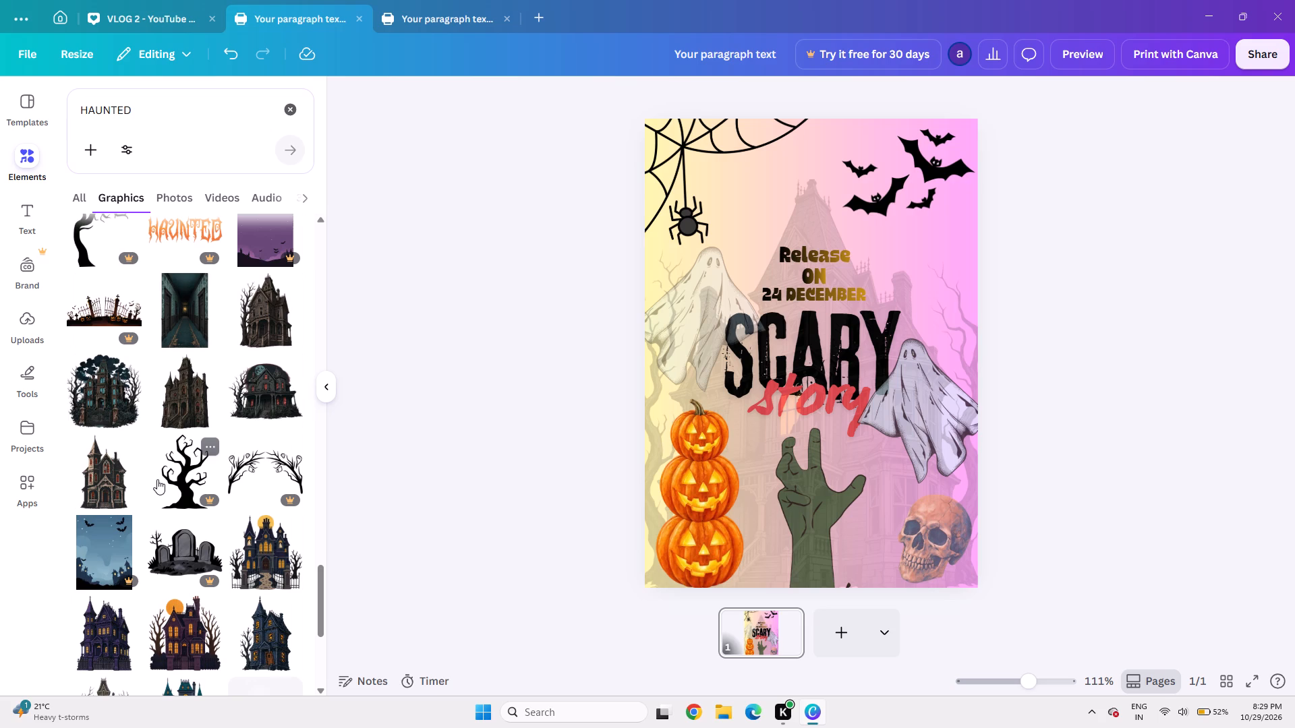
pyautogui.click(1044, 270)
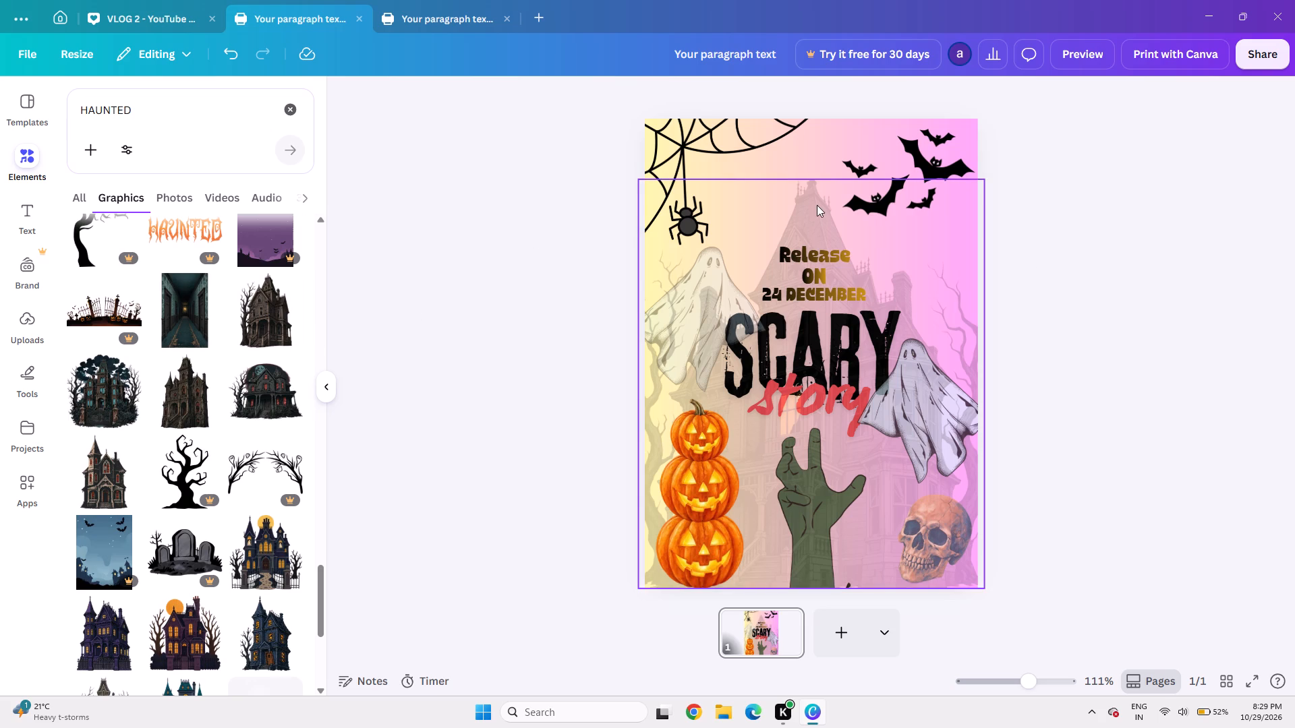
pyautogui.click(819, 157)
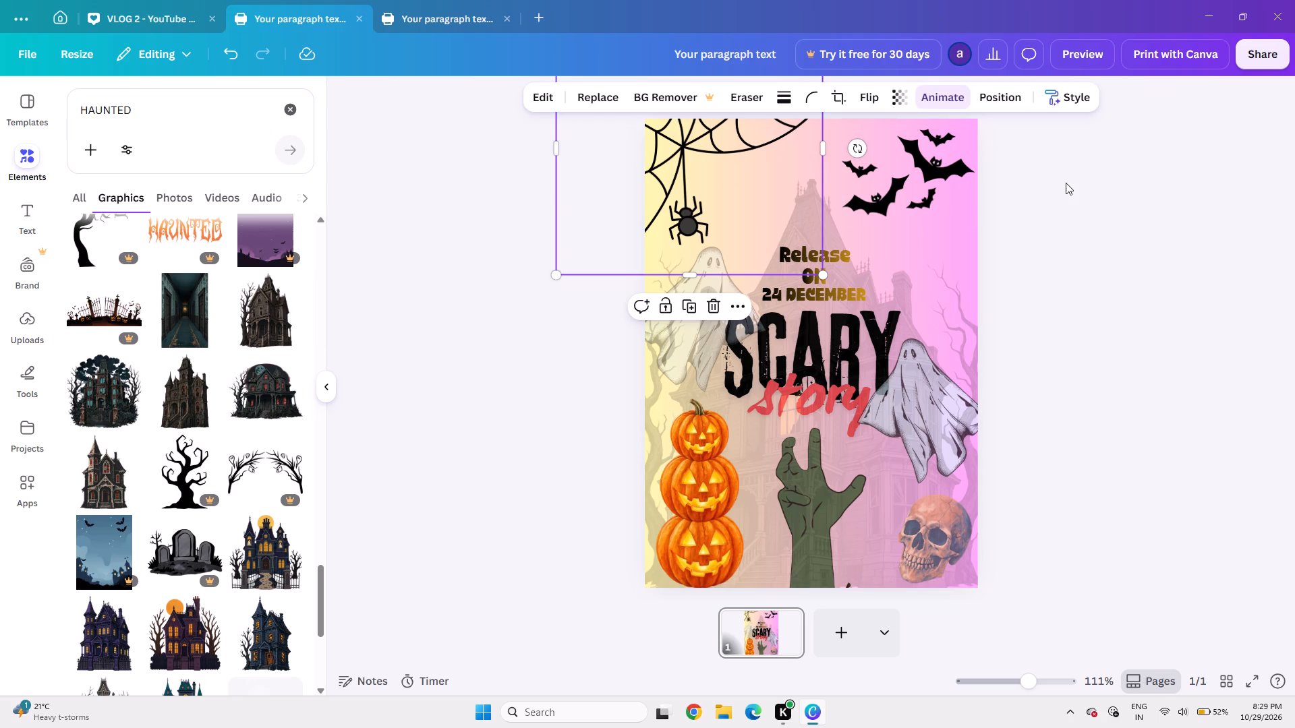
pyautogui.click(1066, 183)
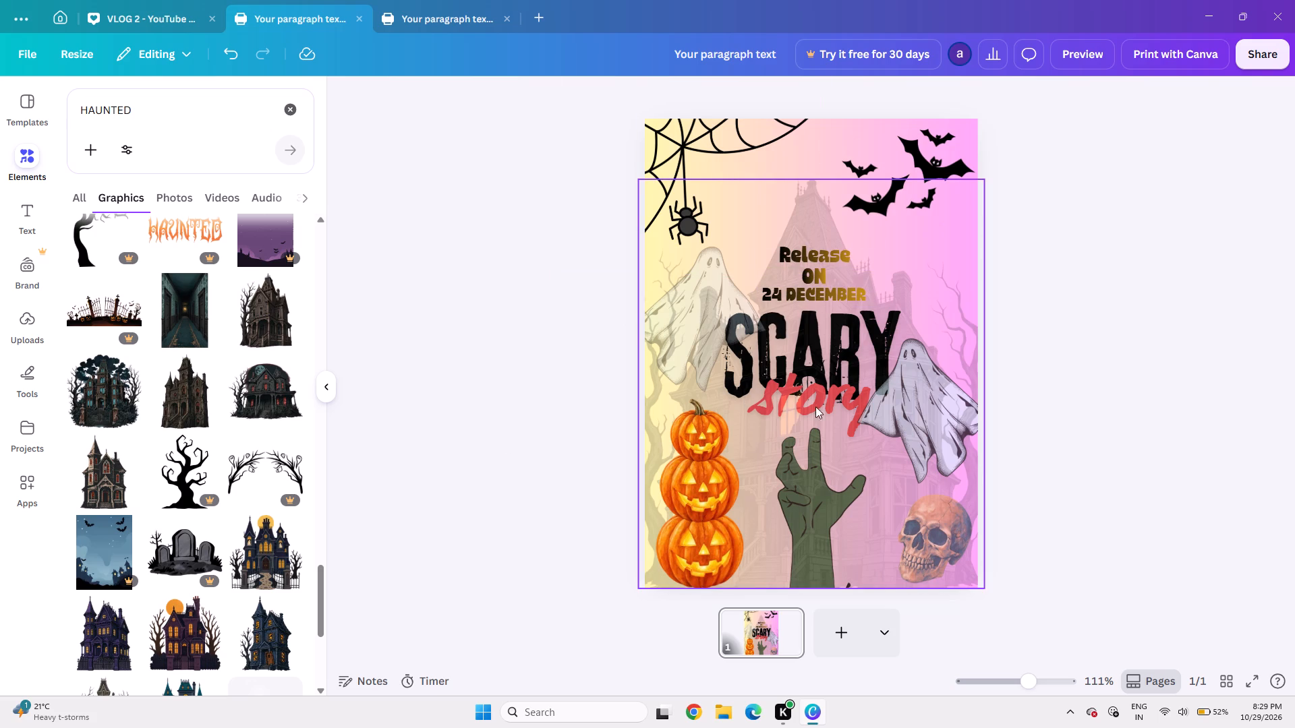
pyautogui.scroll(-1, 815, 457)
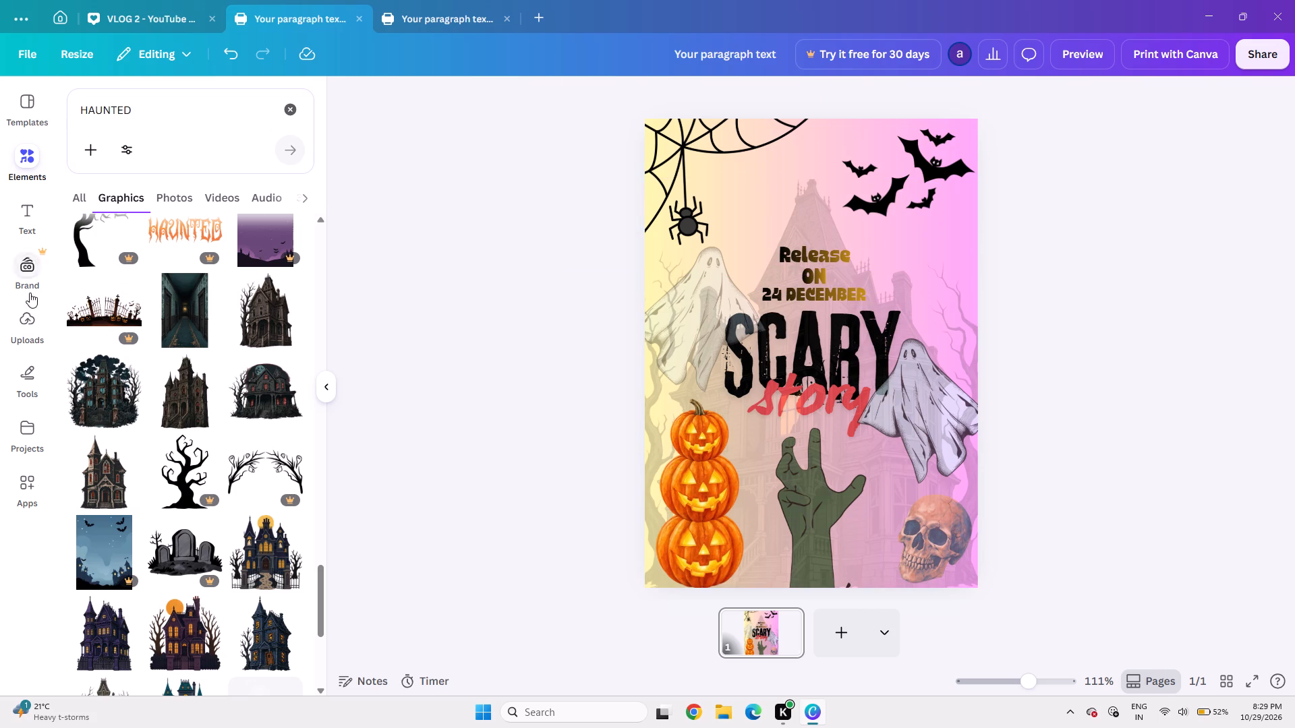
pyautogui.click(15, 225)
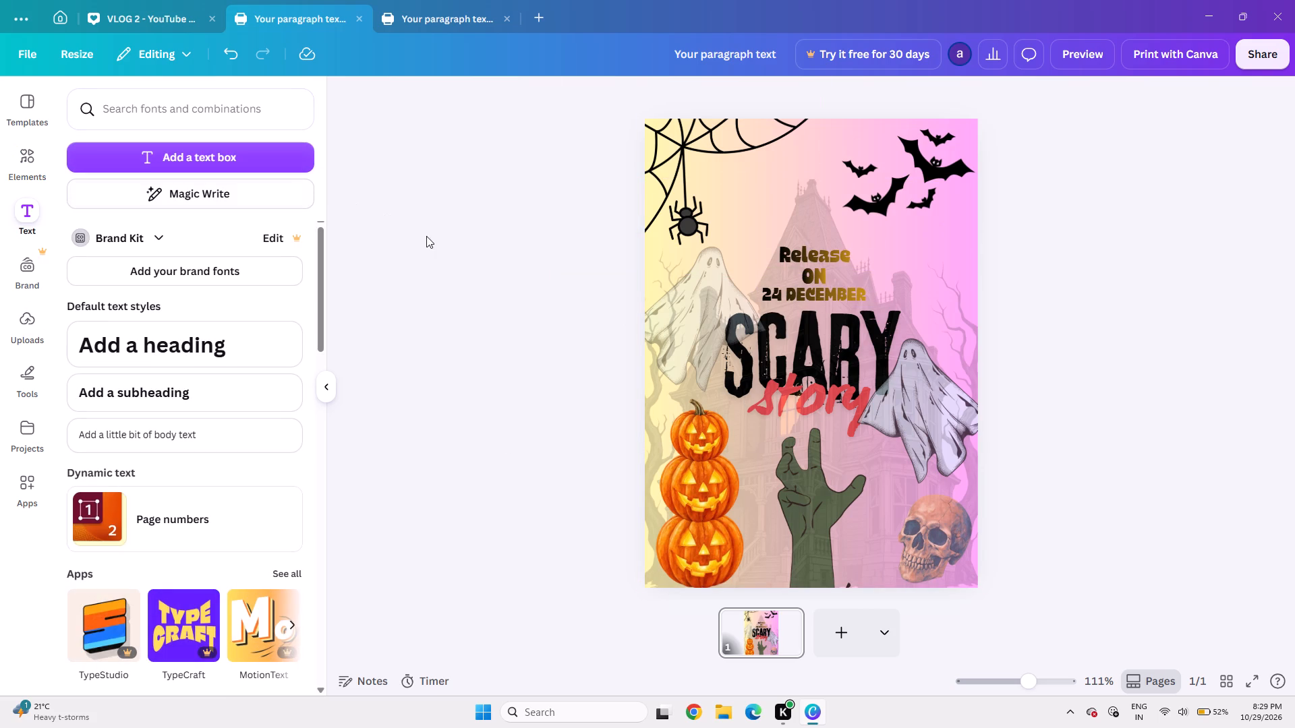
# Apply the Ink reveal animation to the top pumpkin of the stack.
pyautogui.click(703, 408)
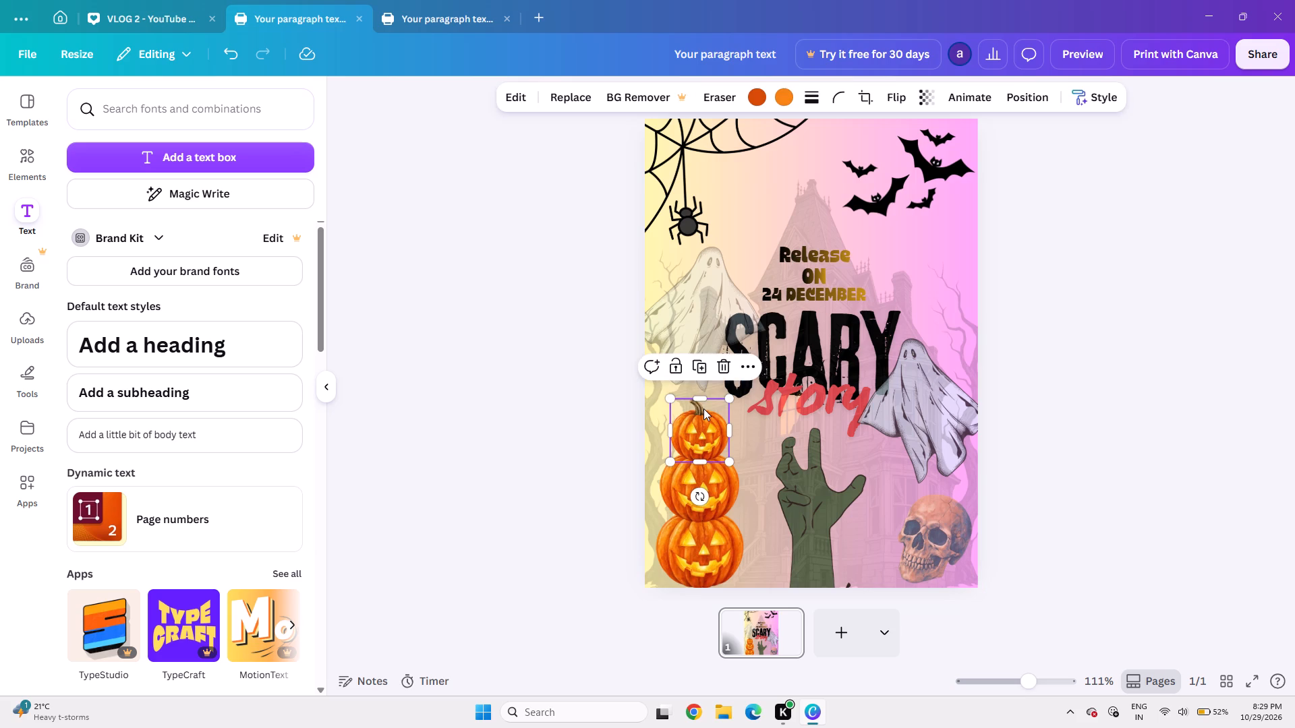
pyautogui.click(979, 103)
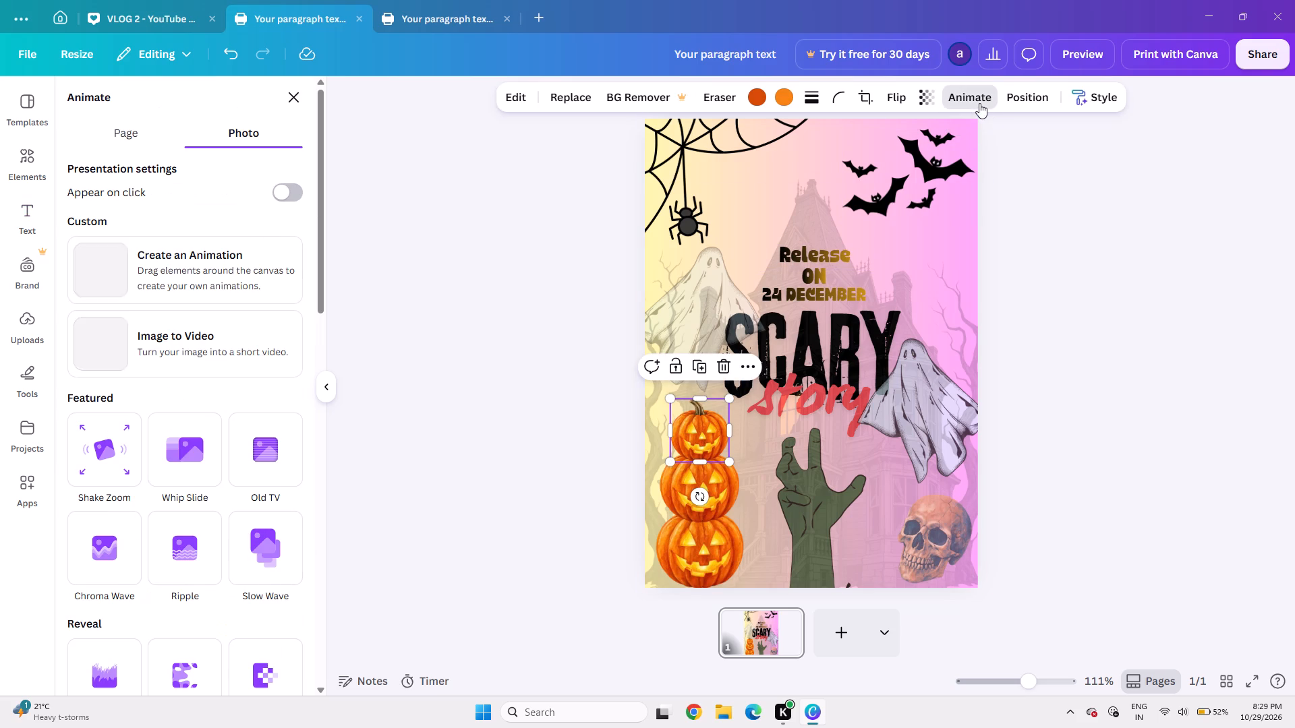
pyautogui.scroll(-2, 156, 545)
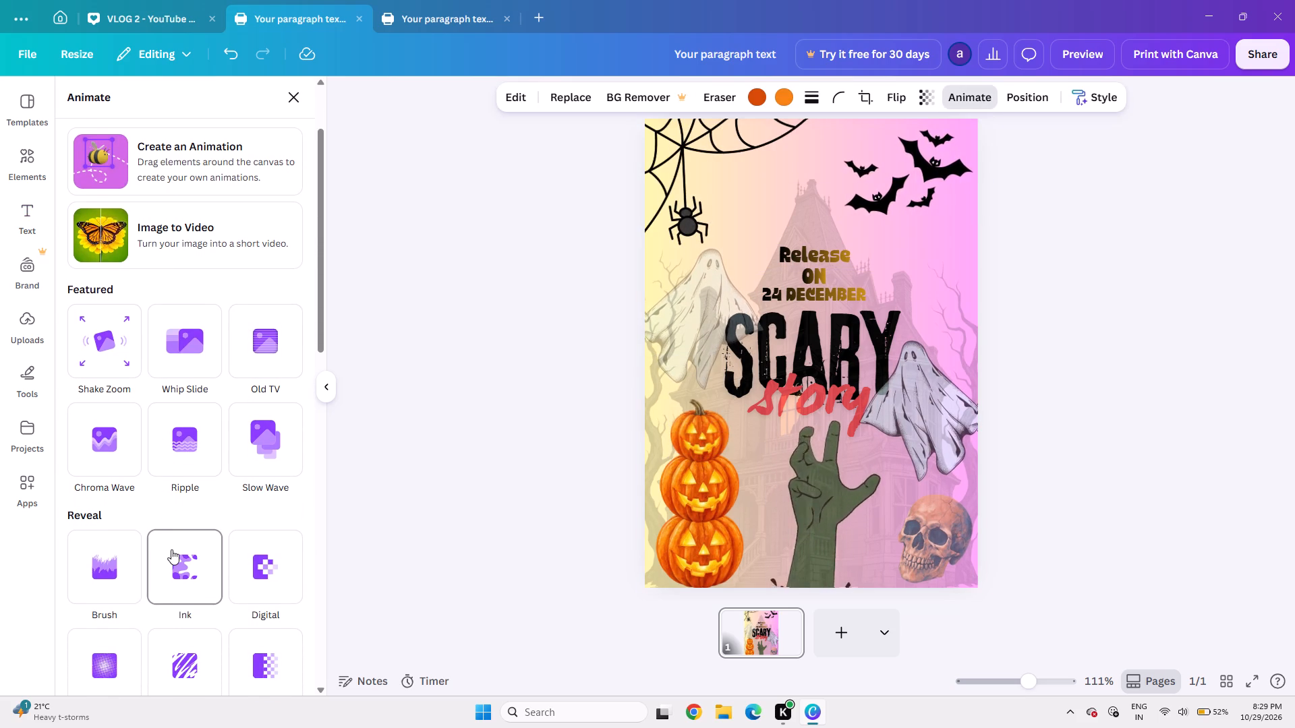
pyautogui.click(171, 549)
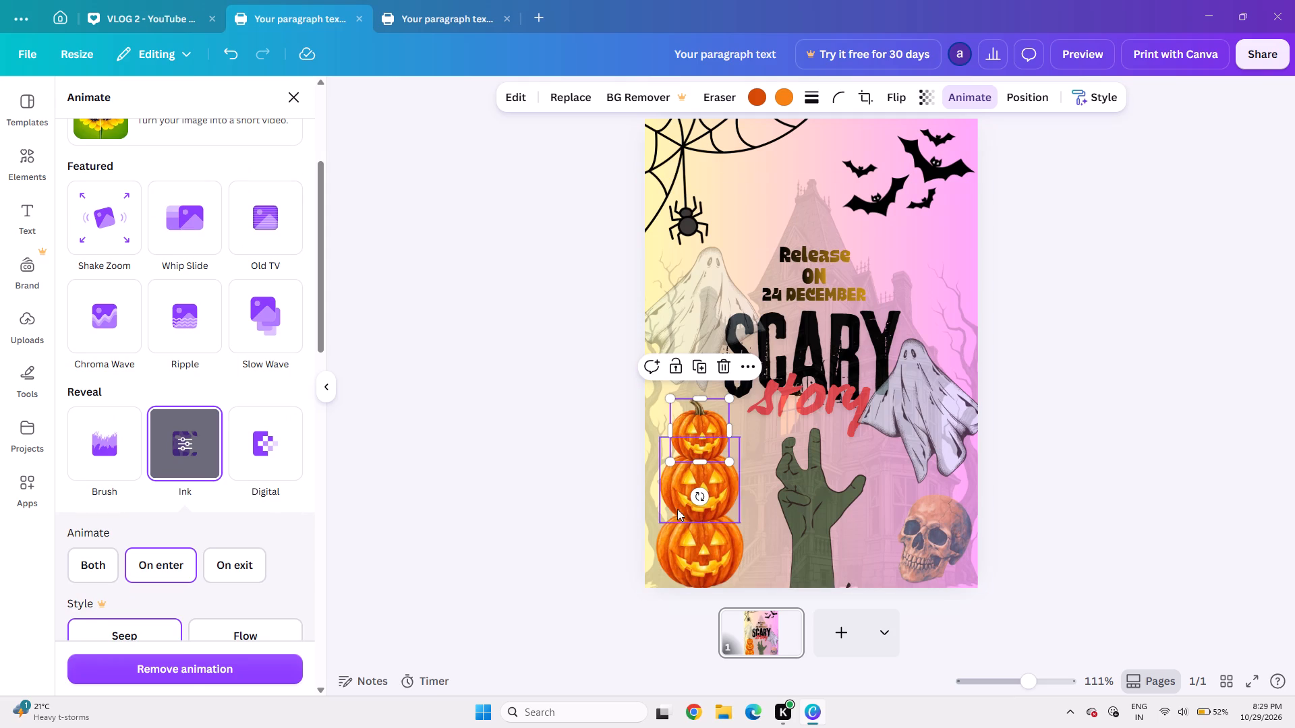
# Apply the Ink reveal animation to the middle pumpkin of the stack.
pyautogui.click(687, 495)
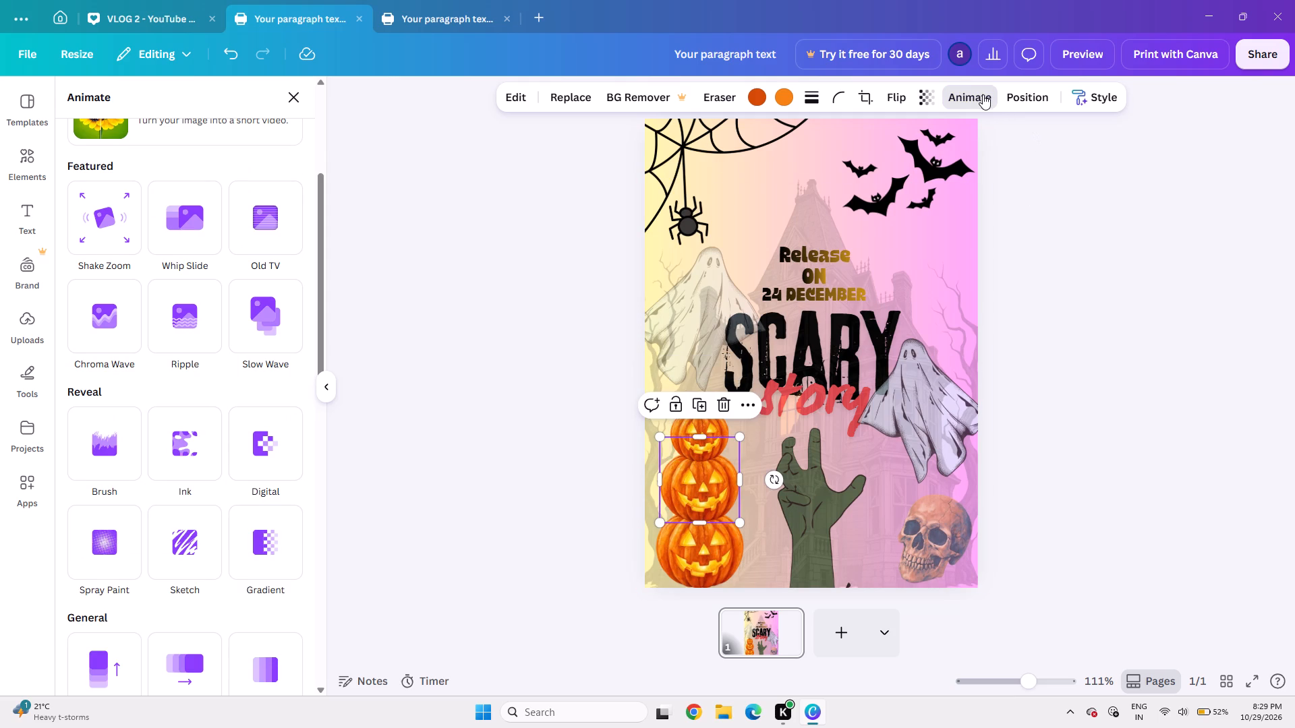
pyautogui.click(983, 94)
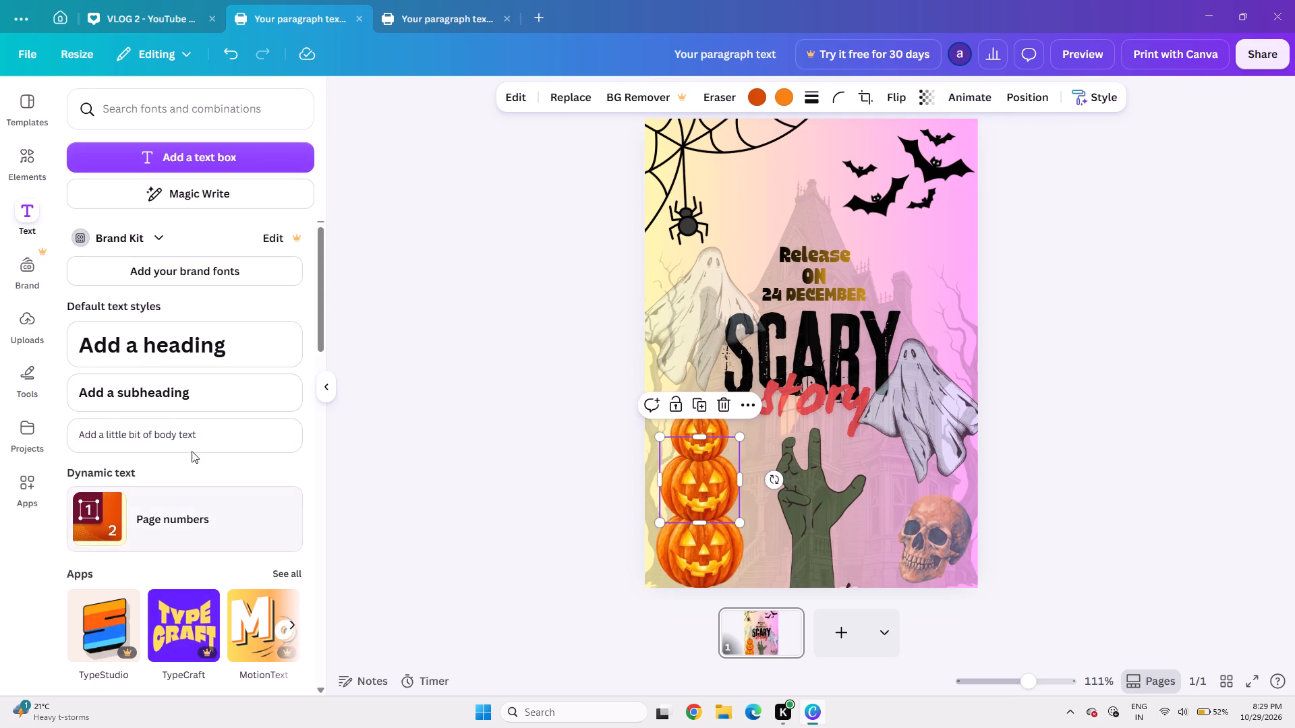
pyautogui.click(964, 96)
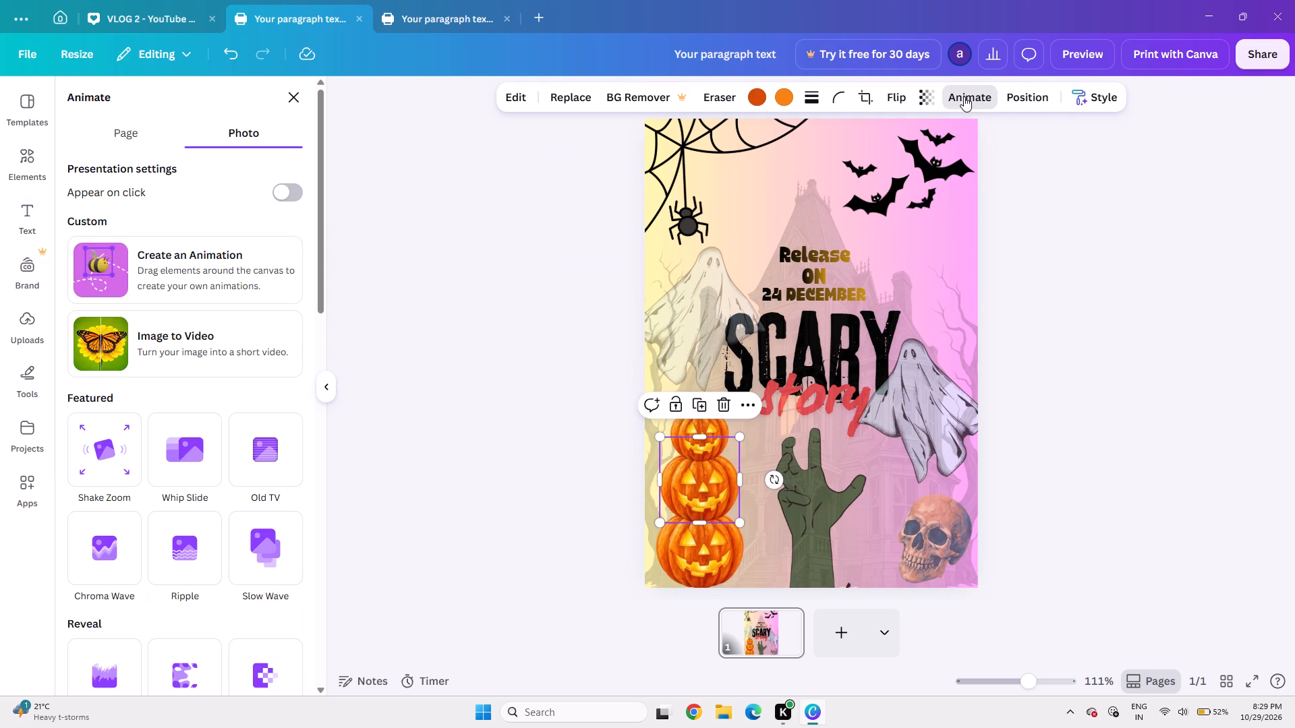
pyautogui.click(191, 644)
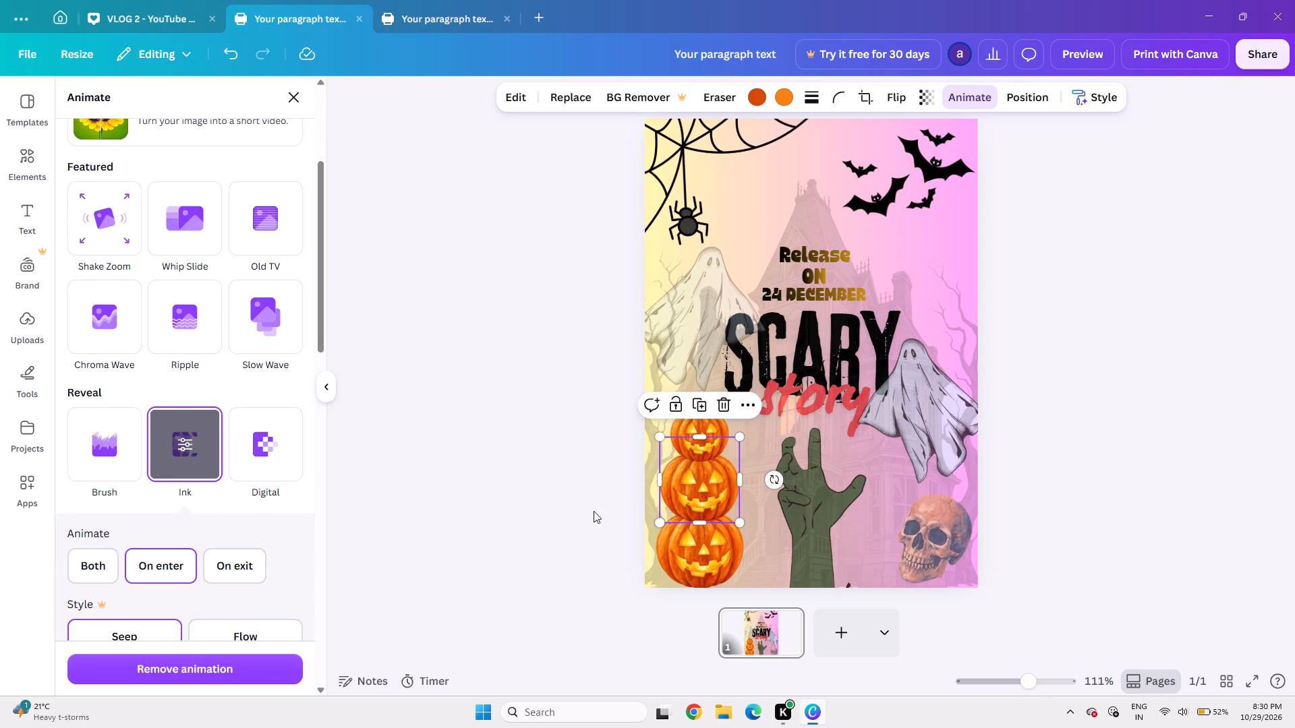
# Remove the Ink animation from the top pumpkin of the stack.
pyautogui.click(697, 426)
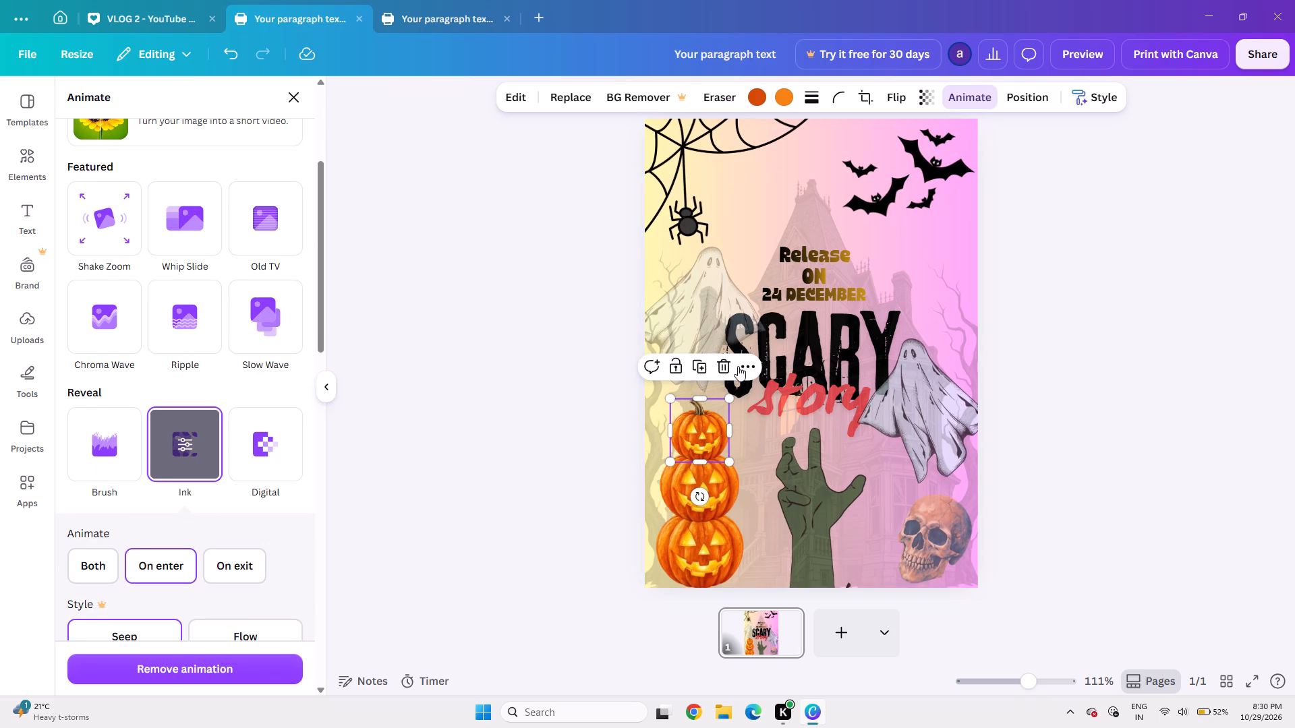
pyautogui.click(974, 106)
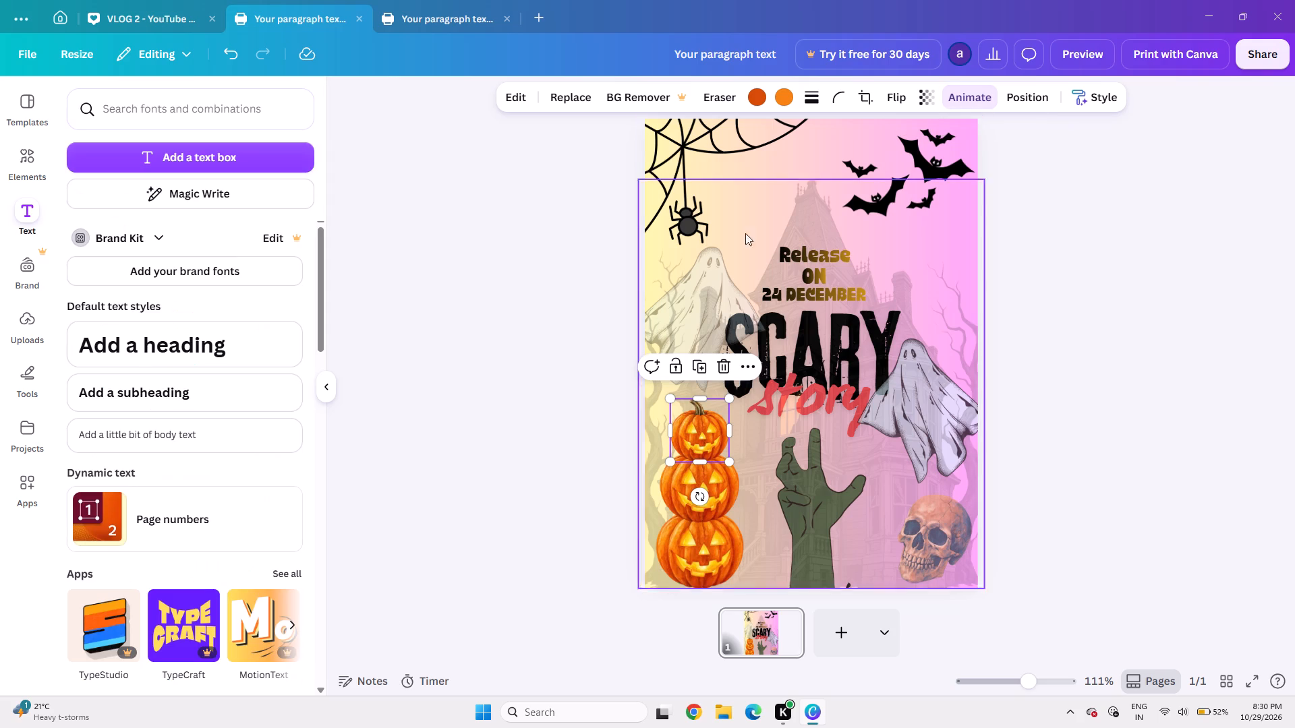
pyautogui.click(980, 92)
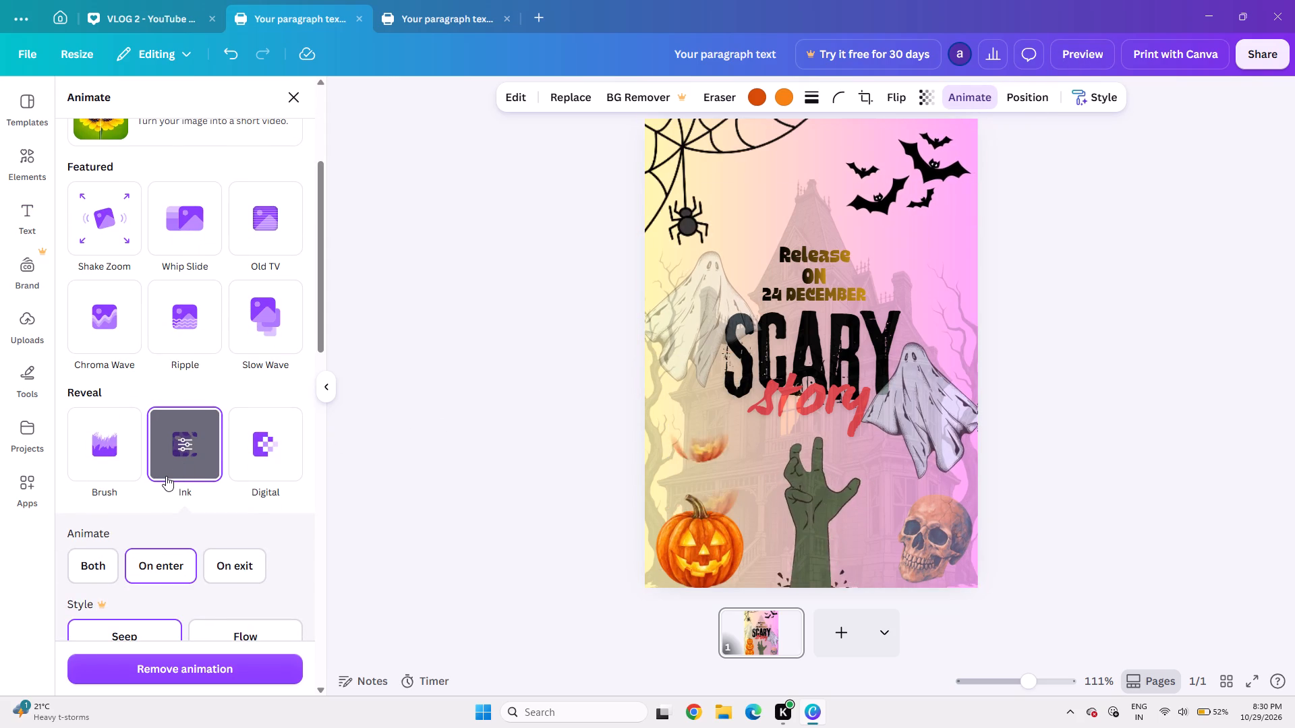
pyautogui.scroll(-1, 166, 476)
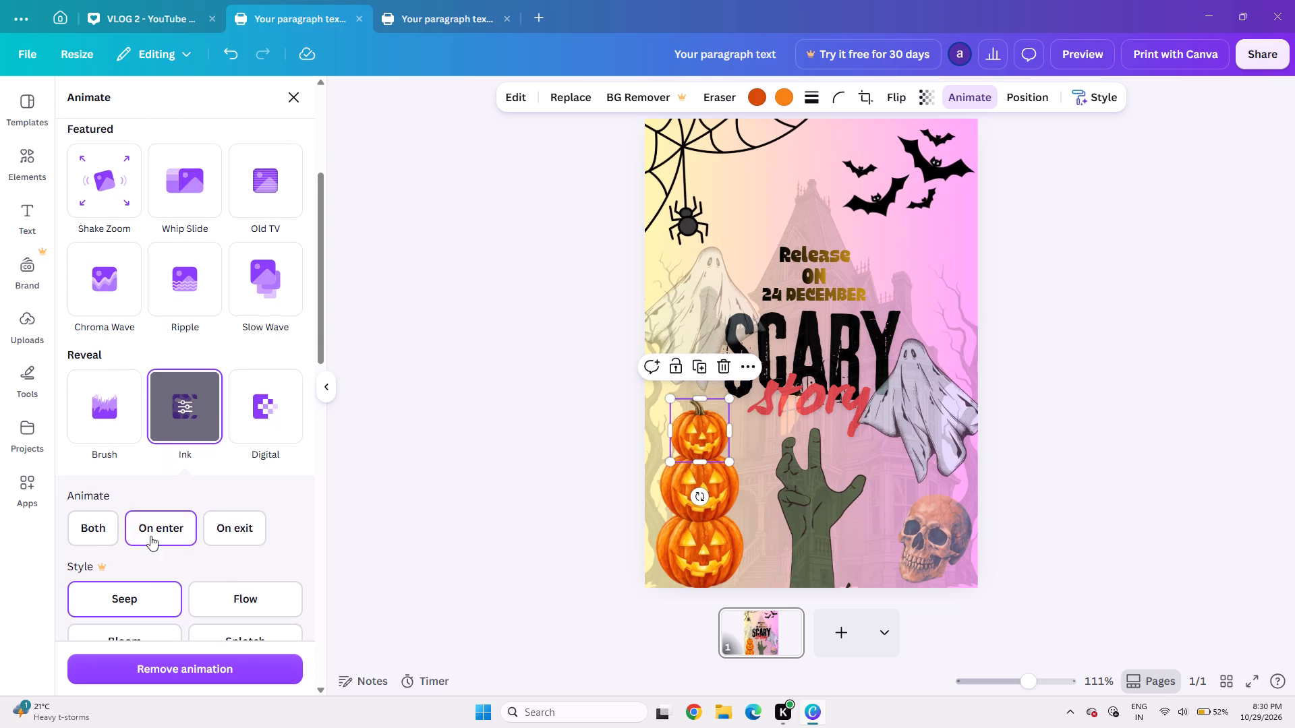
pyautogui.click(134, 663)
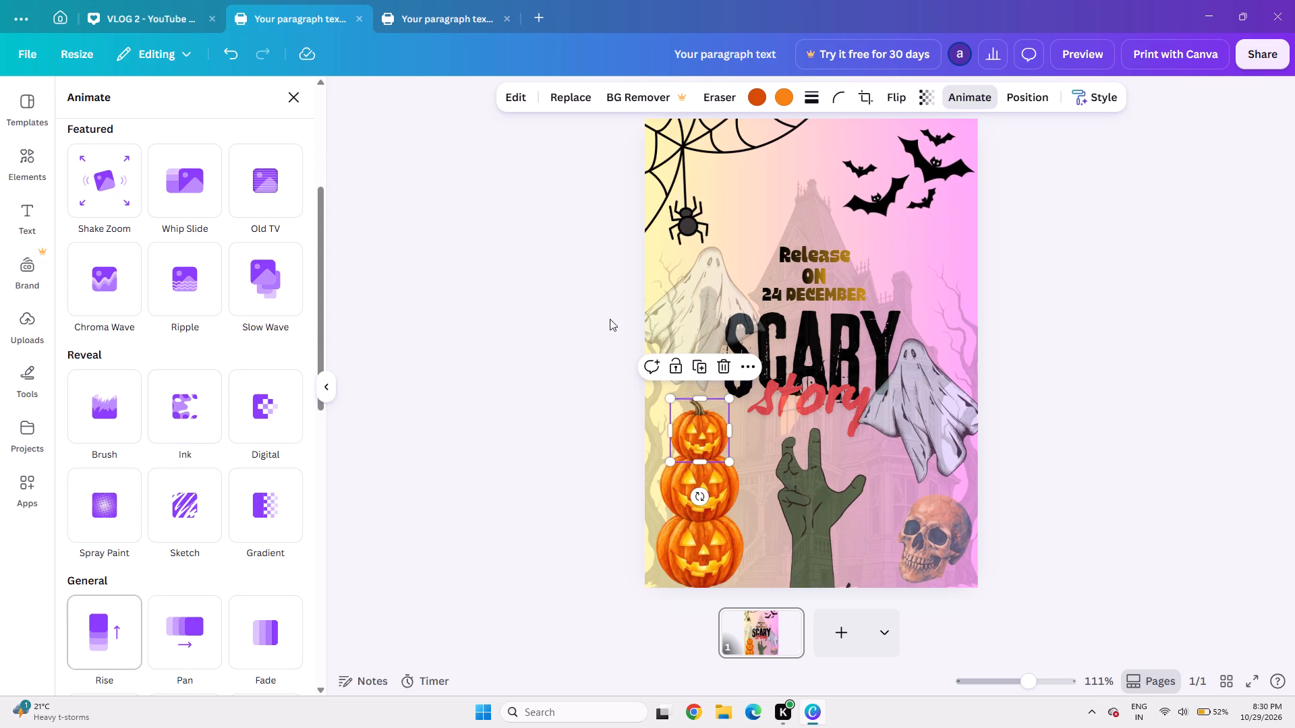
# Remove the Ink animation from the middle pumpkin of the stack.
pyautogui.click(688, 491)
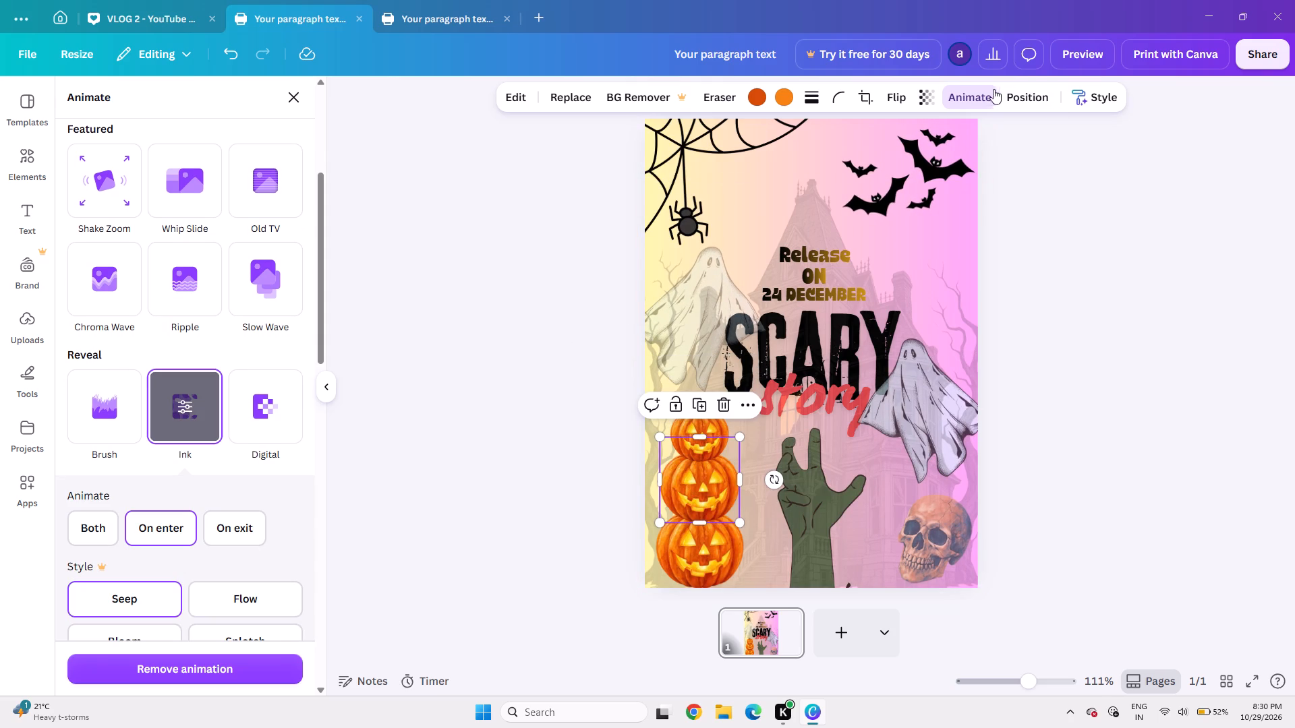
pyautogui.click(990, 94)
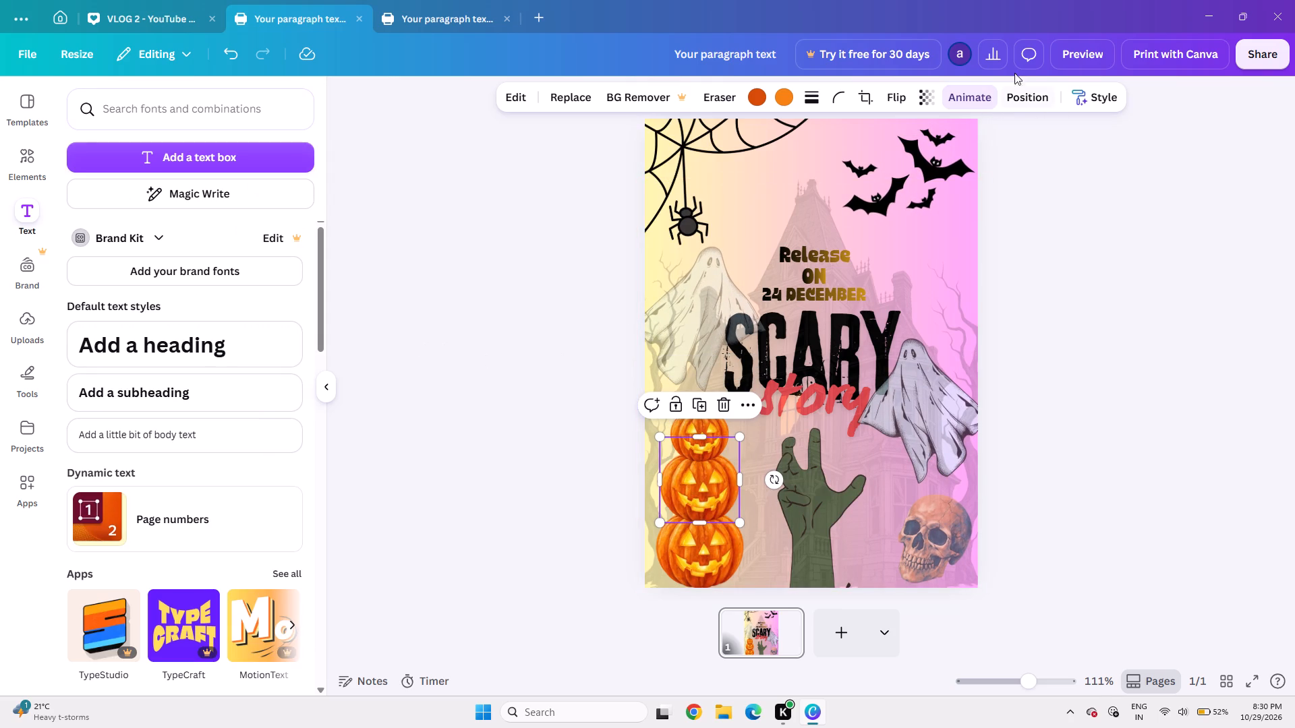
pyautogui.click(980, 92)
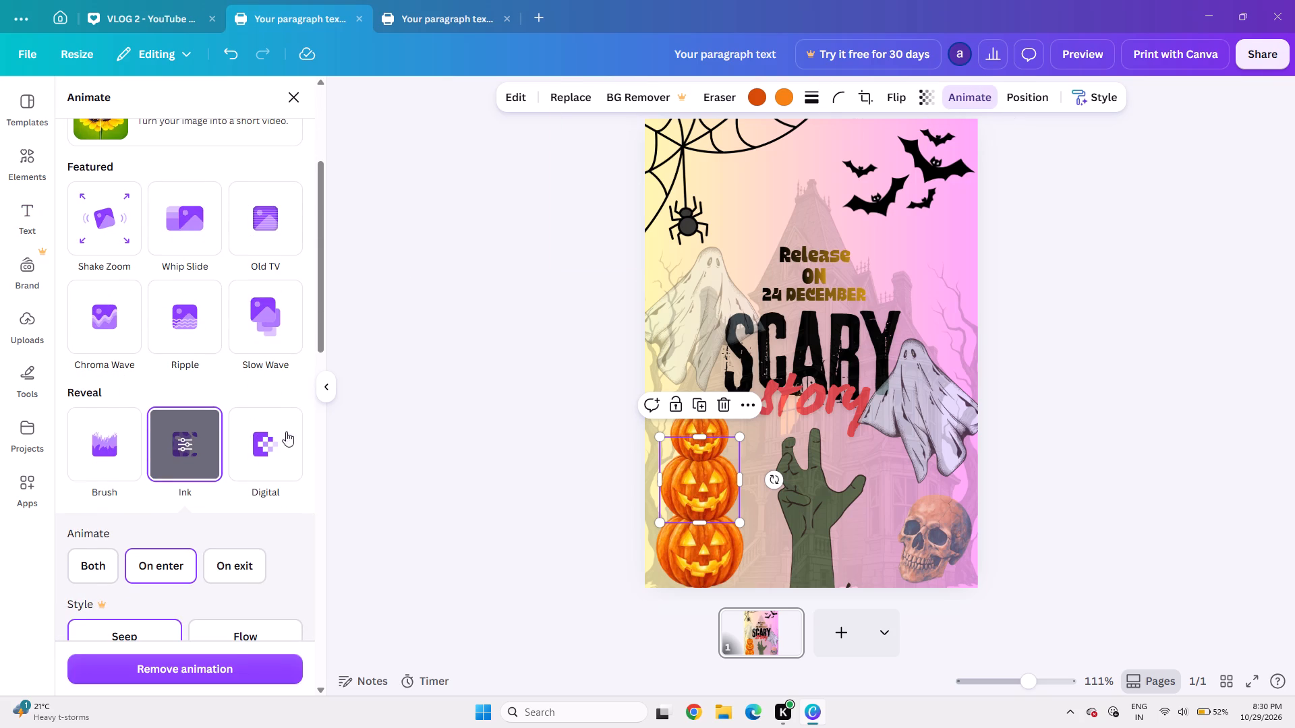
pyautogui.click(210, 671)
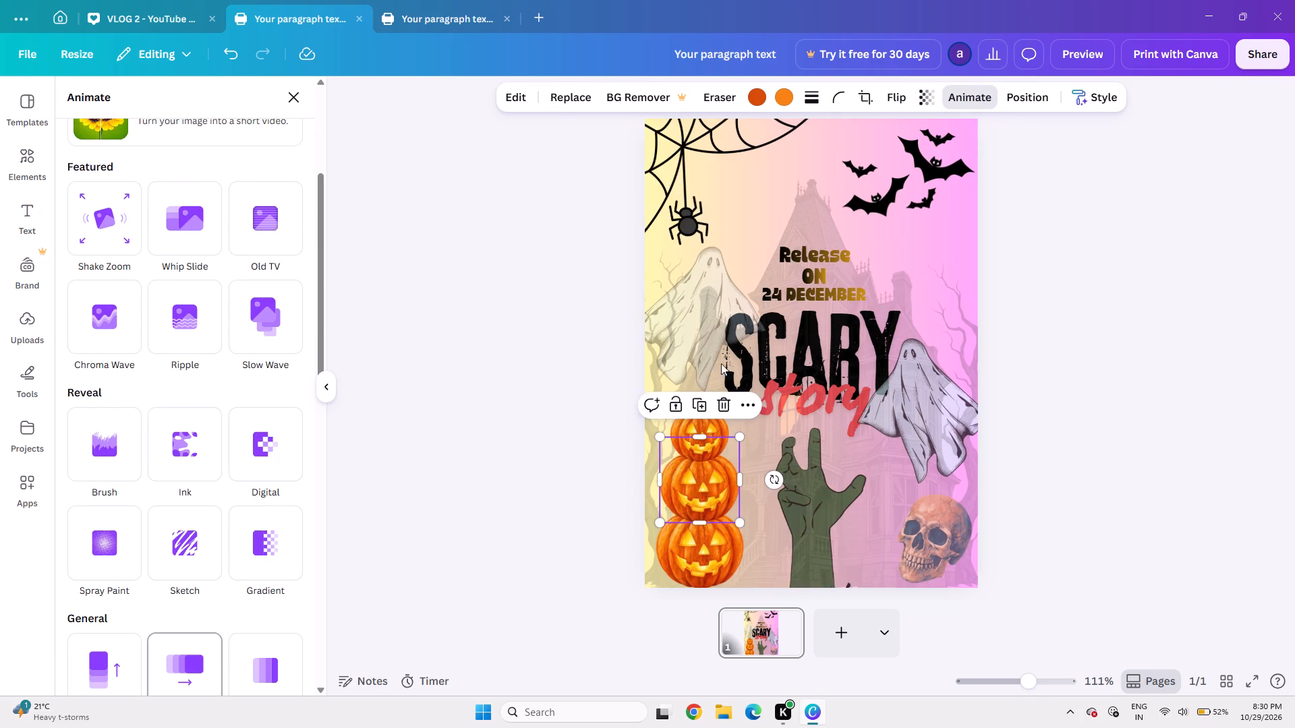
# Apply the Ink reveal animation to the large bottom pumpkin of the stack.
pyautogui.click(687, 557)
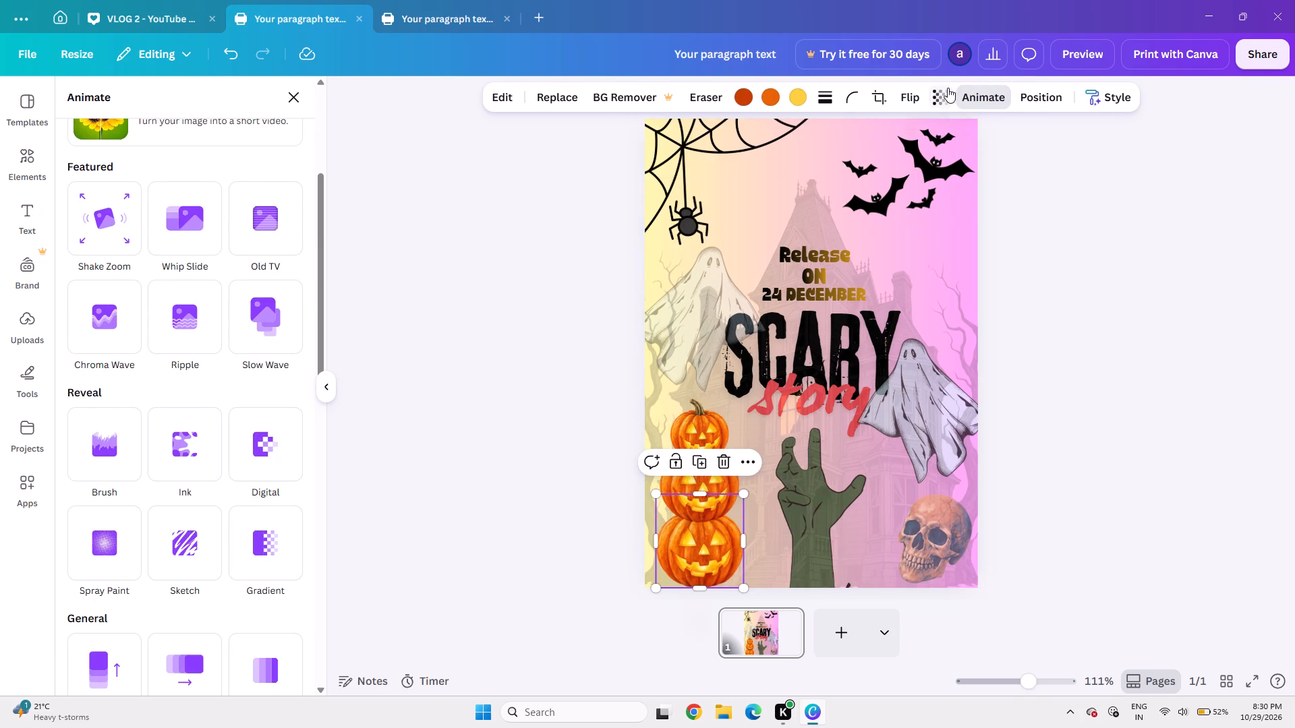
pyautogui.click(988, 92)
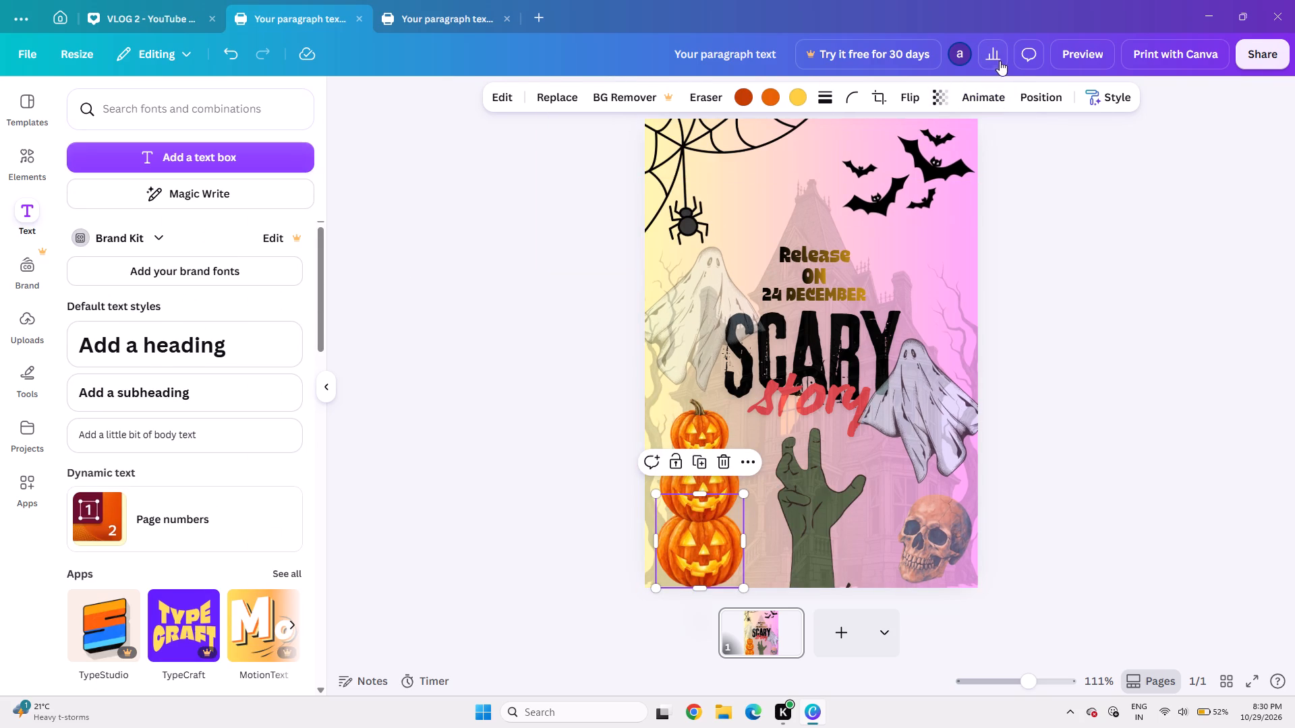
pyautogui.click(975, 86)
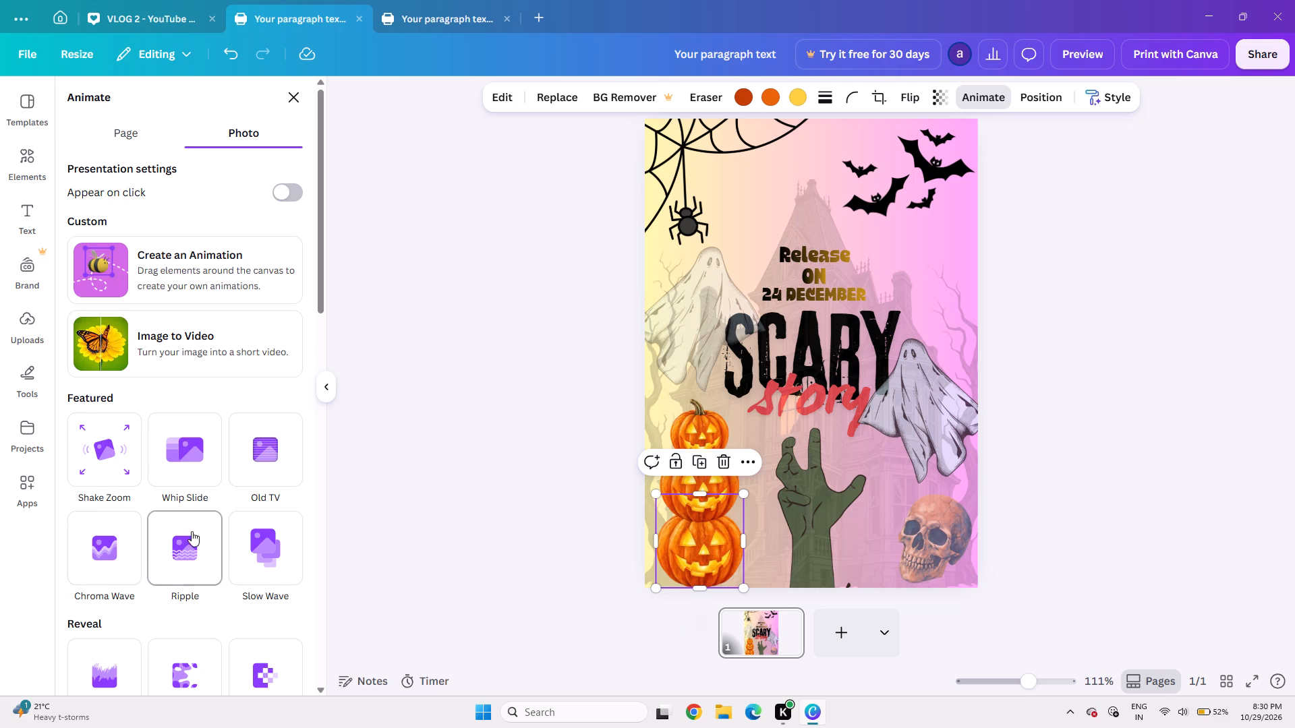
pyautogui.scroll(-1, 192, 531)
pyautogui.click(186, 572)
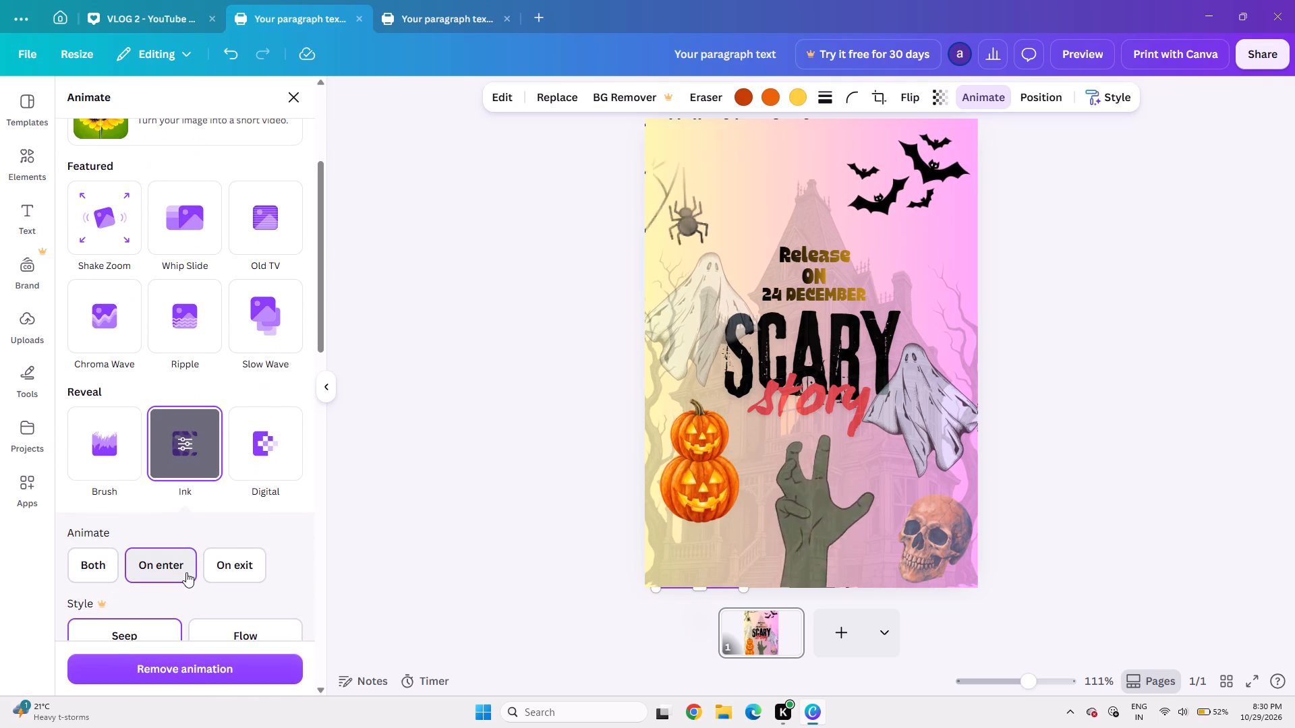
# Apply the Ink reveal animation to the middle pumpkin, matching the bottom one.
pyautogui.click(691, 484)
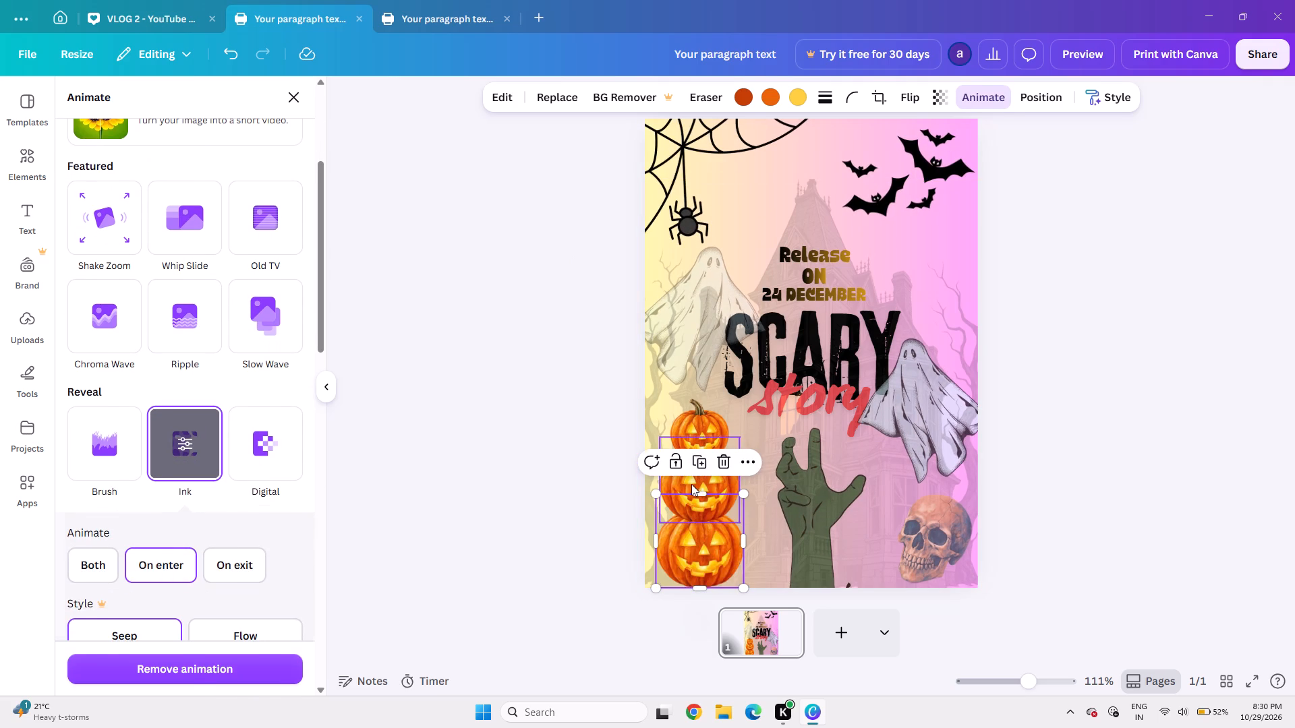
pyautogui.click(971, 95)
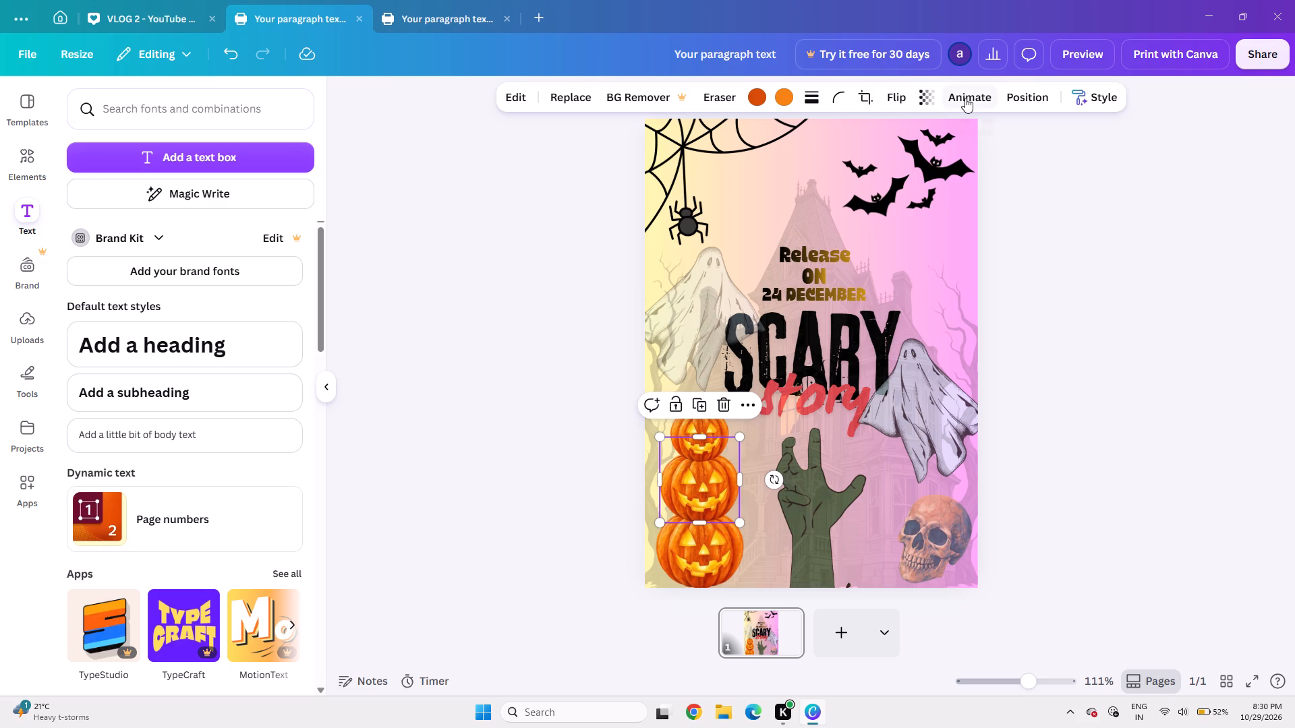
pyautogui.click(965, 98)
pyautogui.click(190, 663)
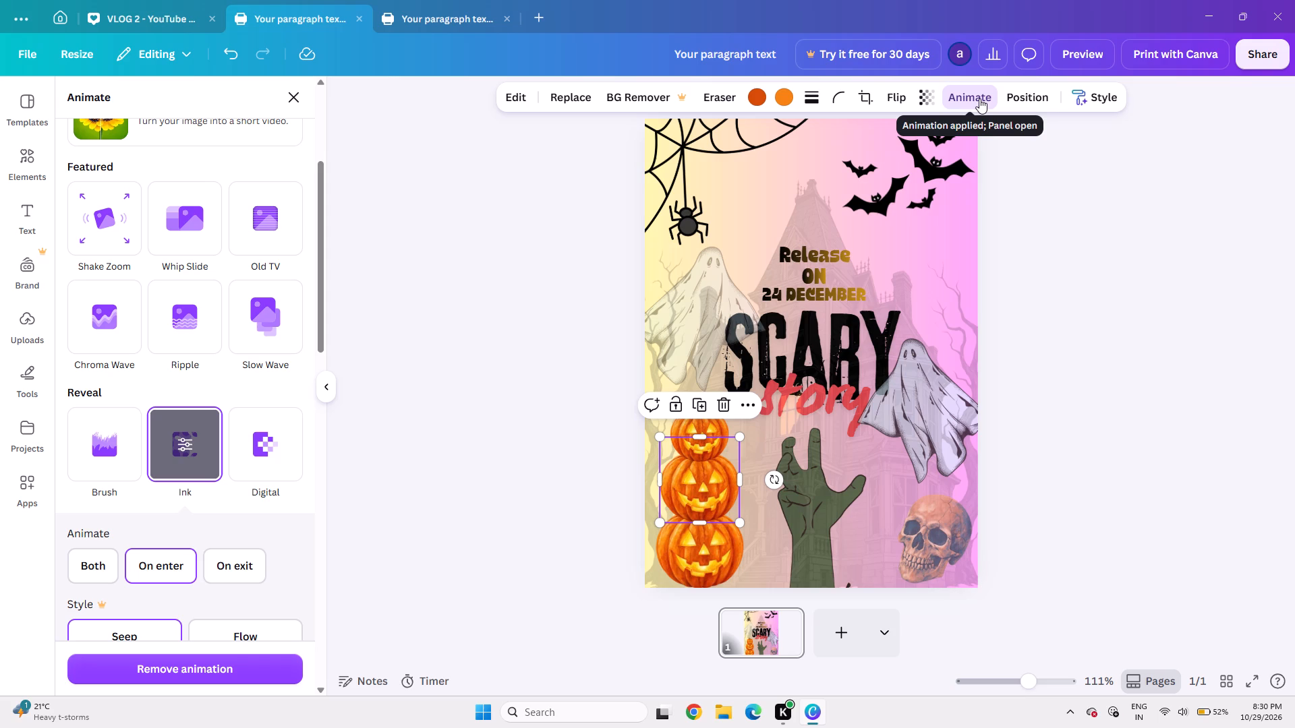
# Apply the Ink reveal animation to the top pumpkin of the stack, matching the other two.
pyautogui.click(702, 422)
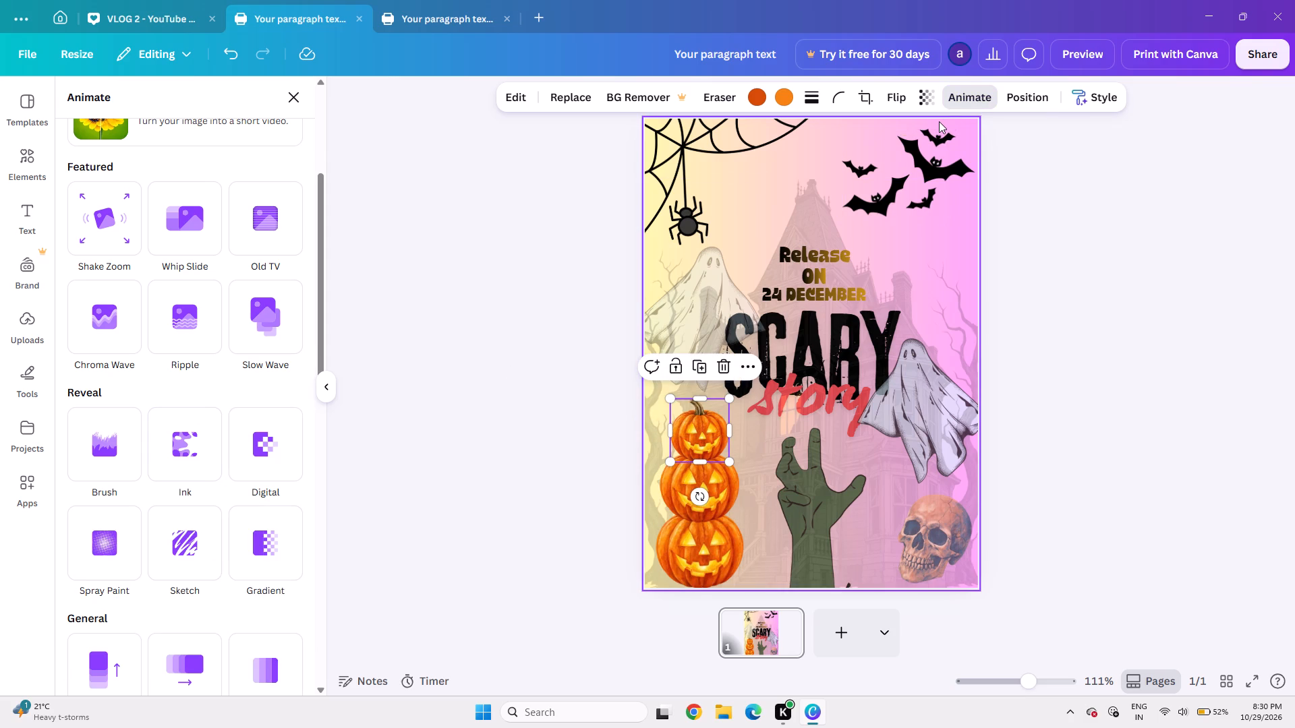
pyautogui.doubleClick(968, 94)
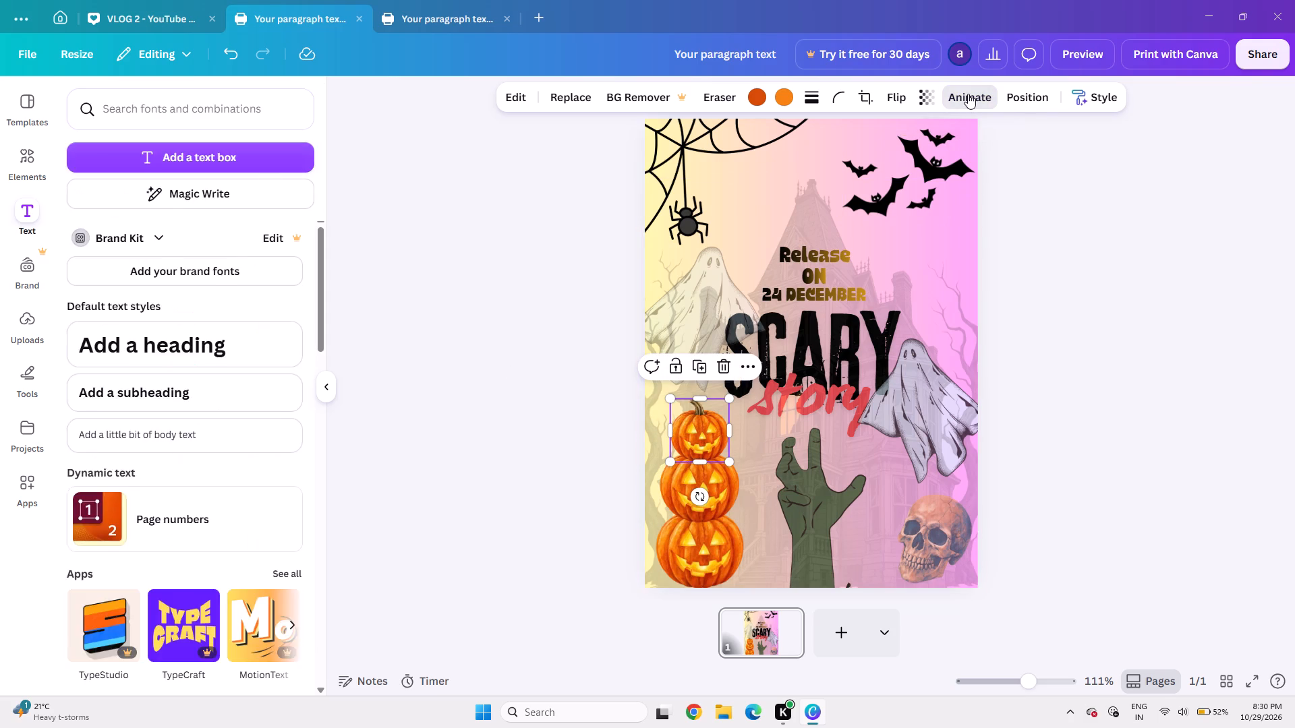
pyautogui.click(968, 94)
pyautogui.click(950, 102)
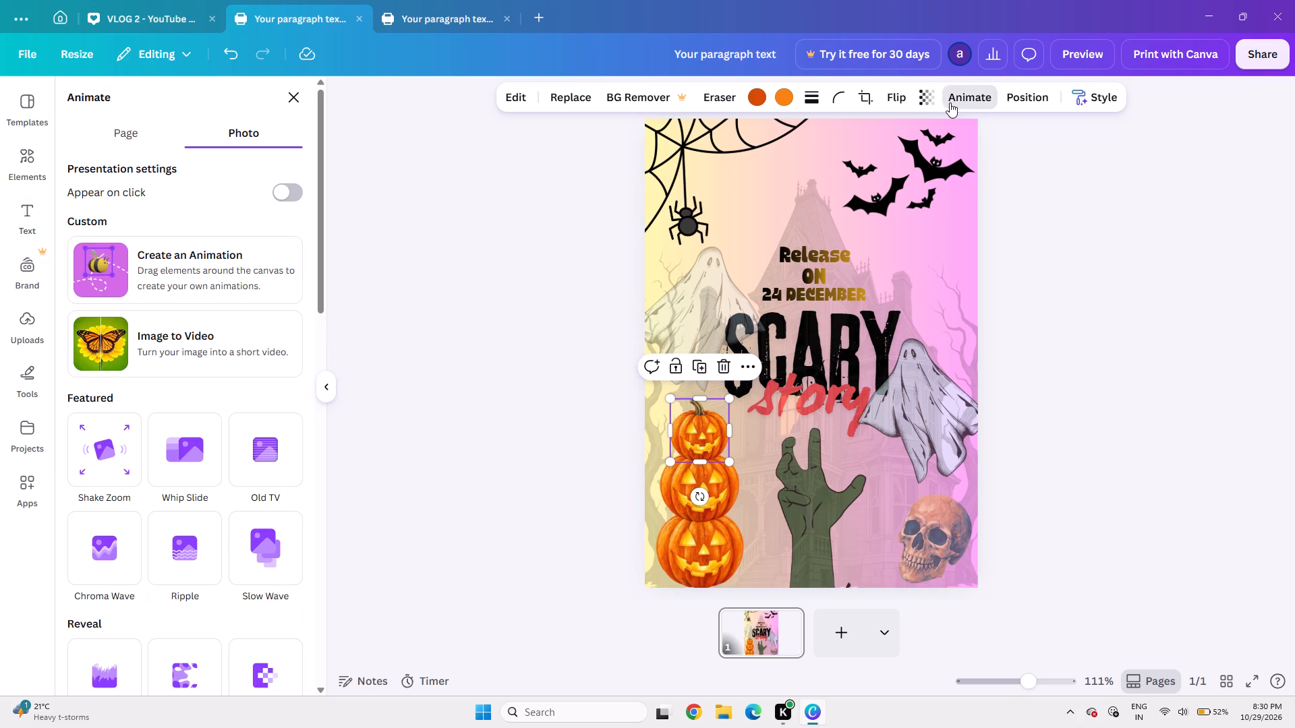
pyautogui.click(165, 653)
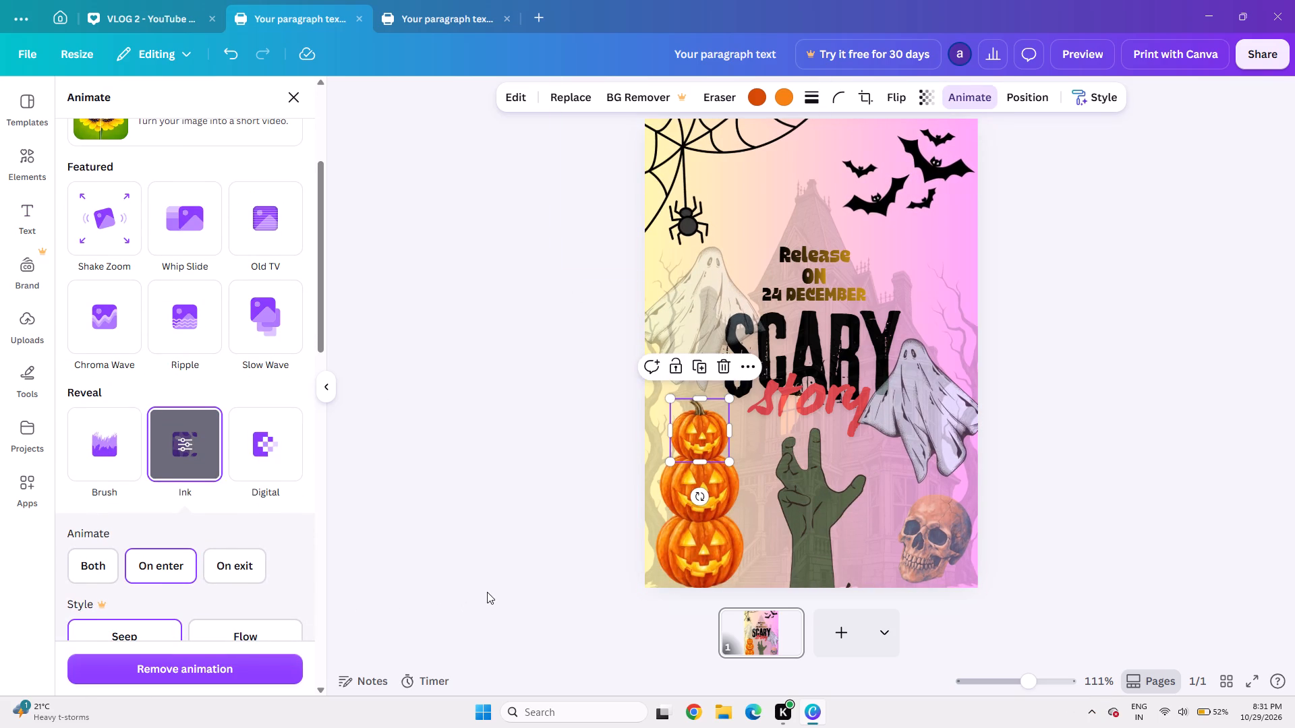
# Preview the invitation's pumpkin animations full screen and return to the editor.
pyautogui.click(1248, 683)
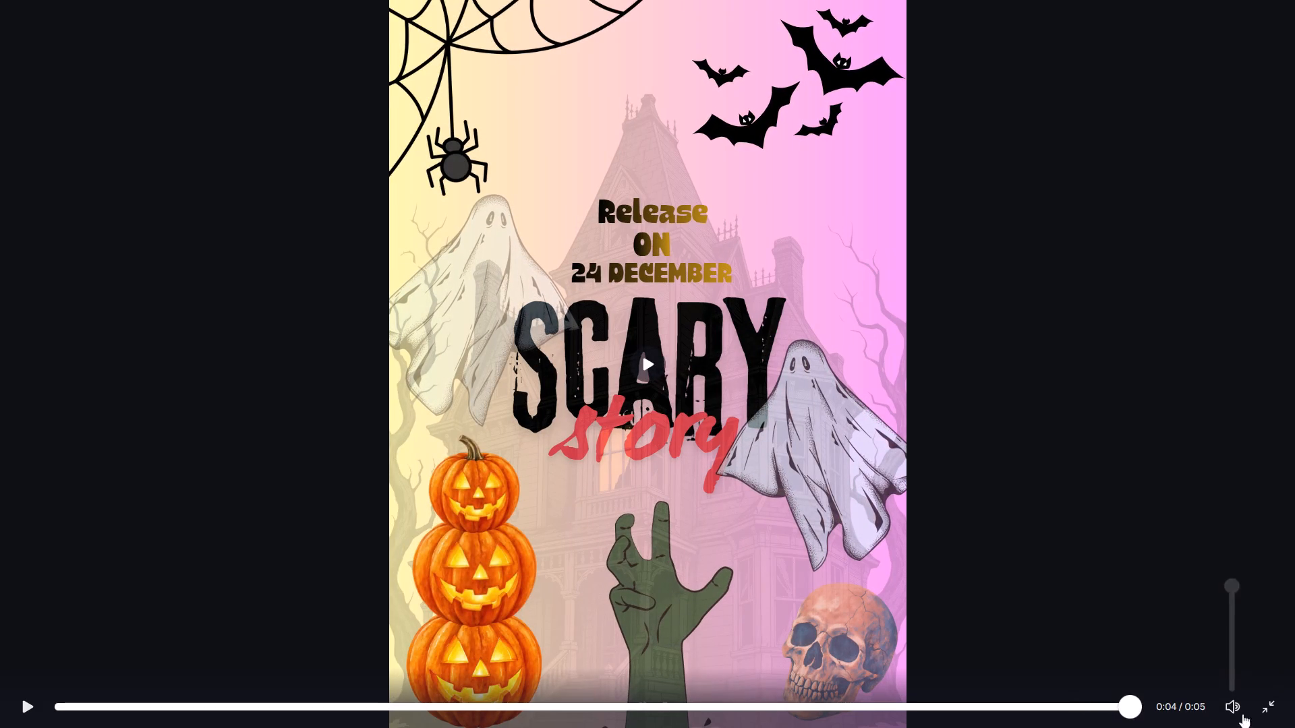
pyautogui.click(1258, 708)
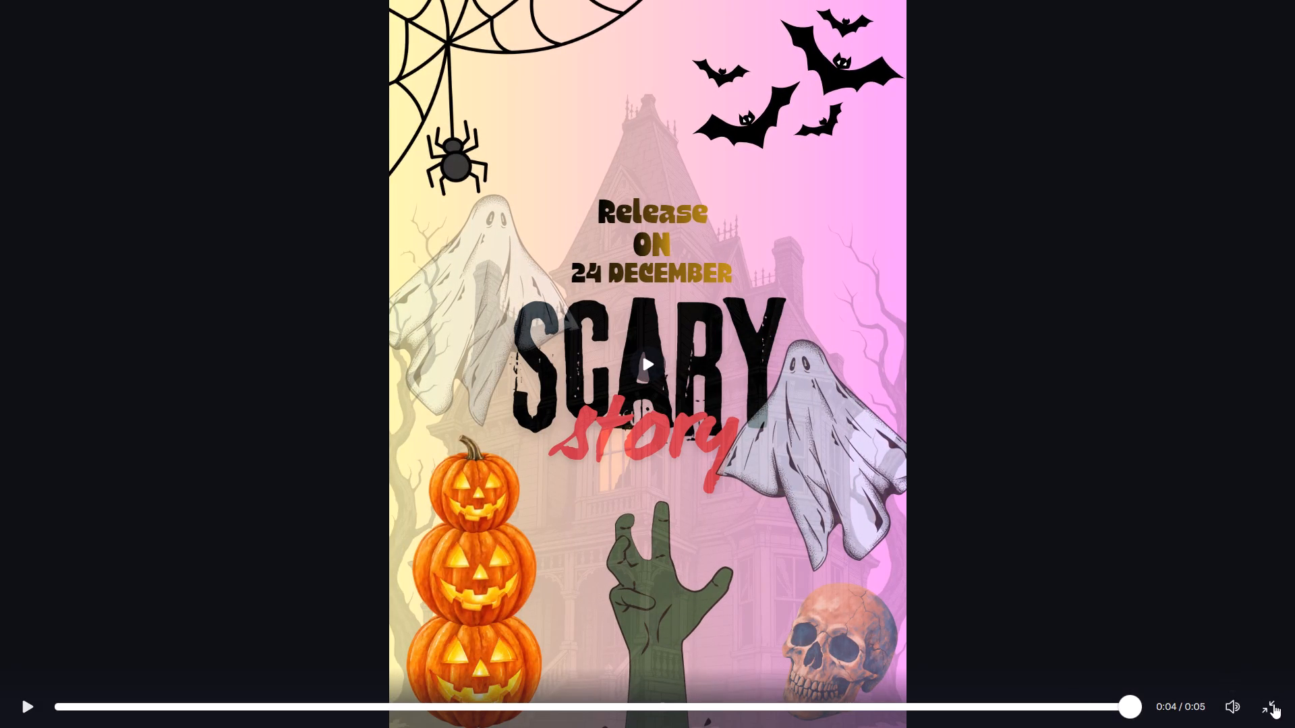
pyautogui.click(1273, 704)
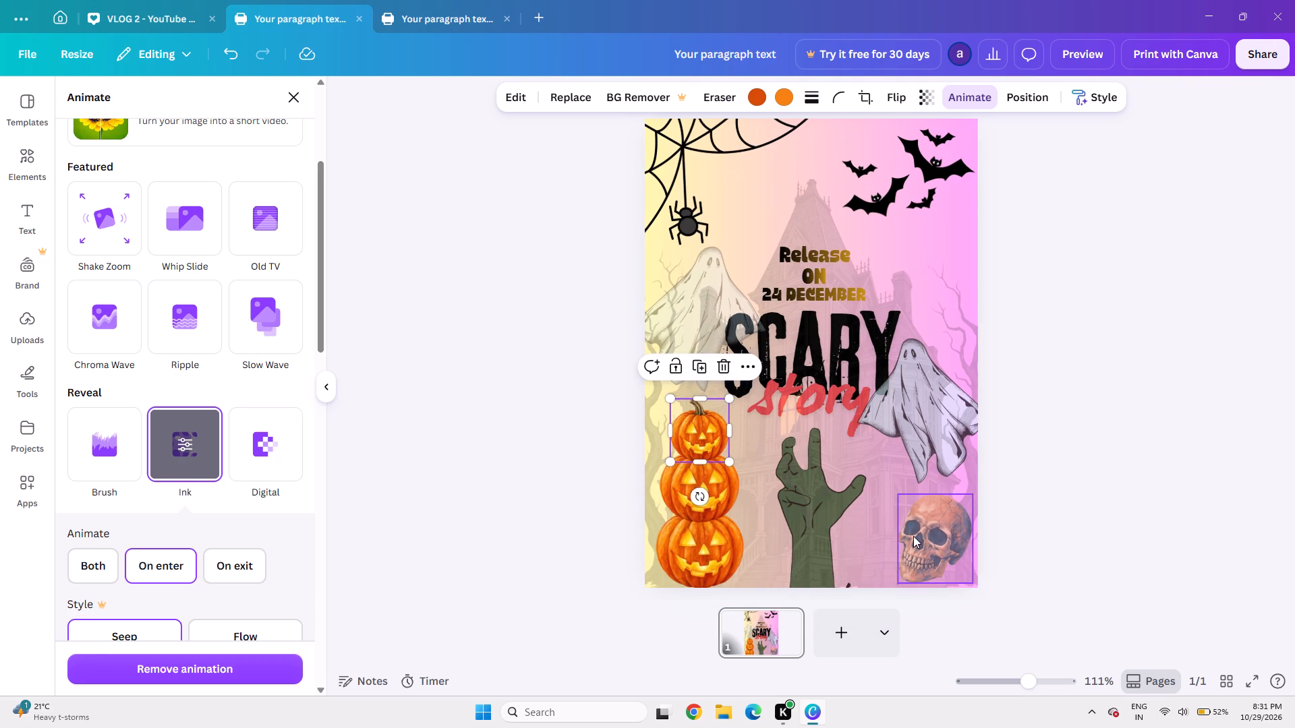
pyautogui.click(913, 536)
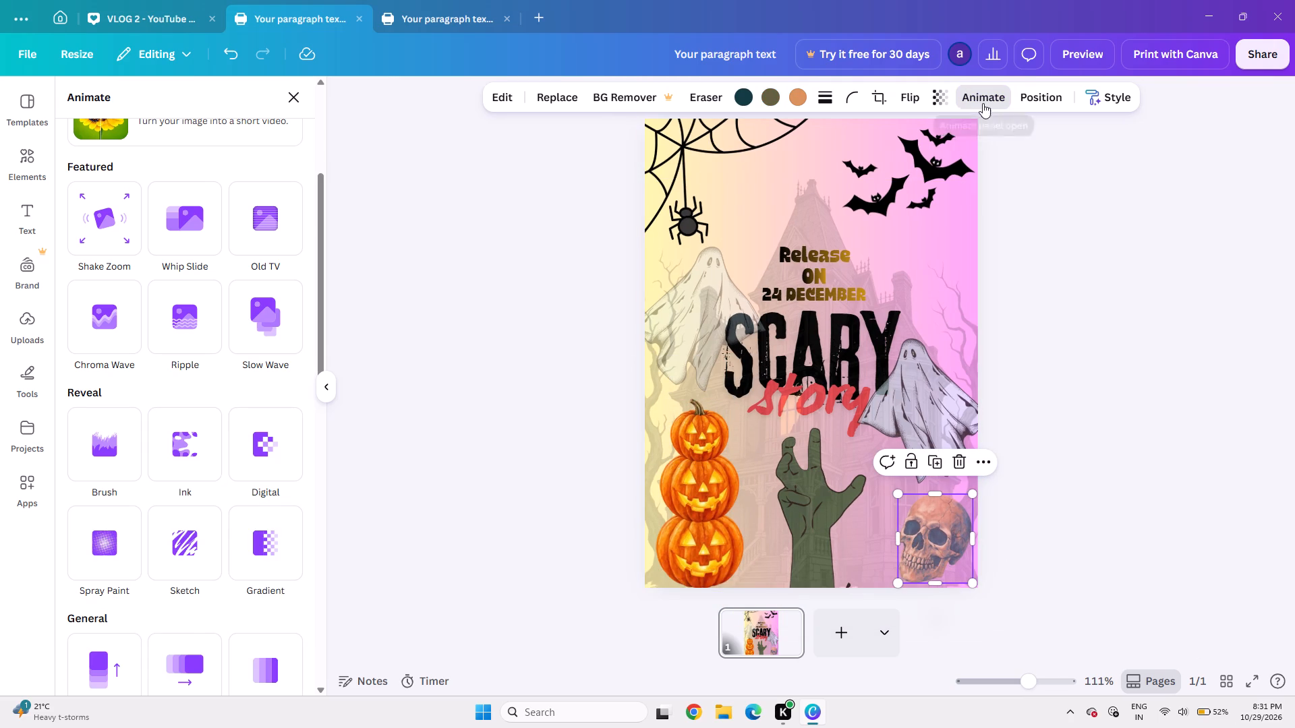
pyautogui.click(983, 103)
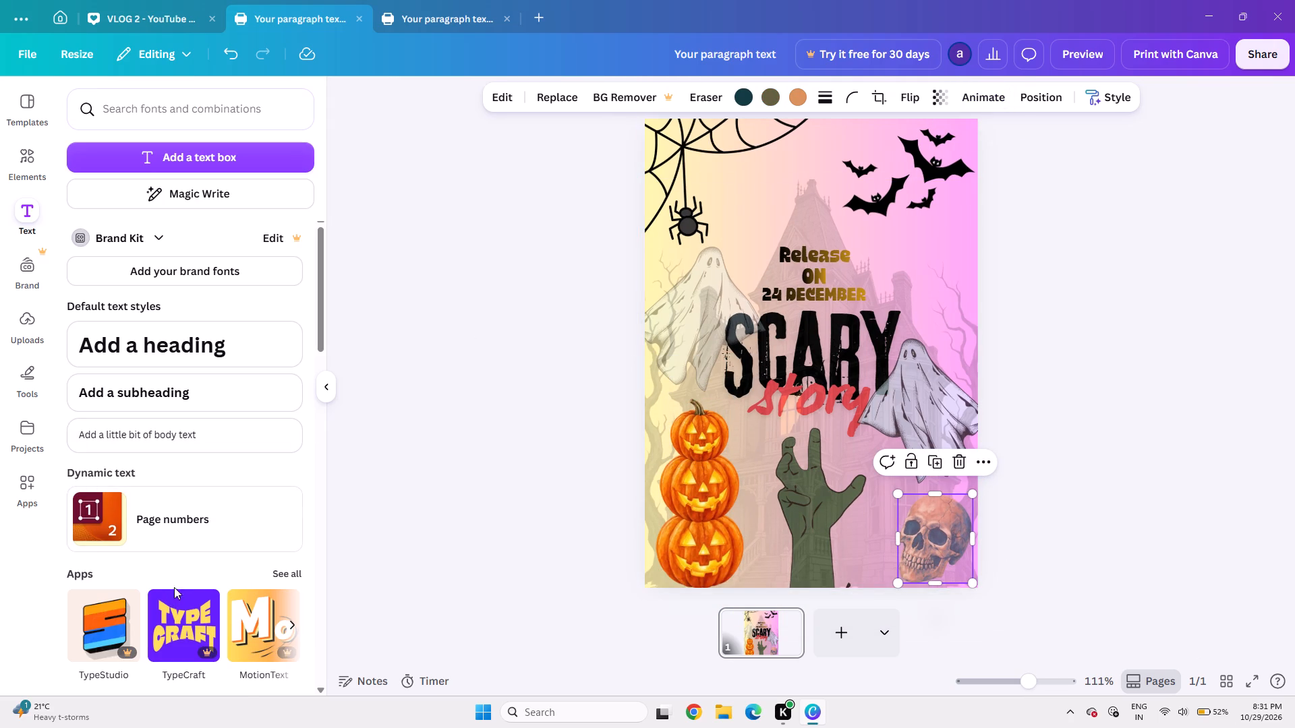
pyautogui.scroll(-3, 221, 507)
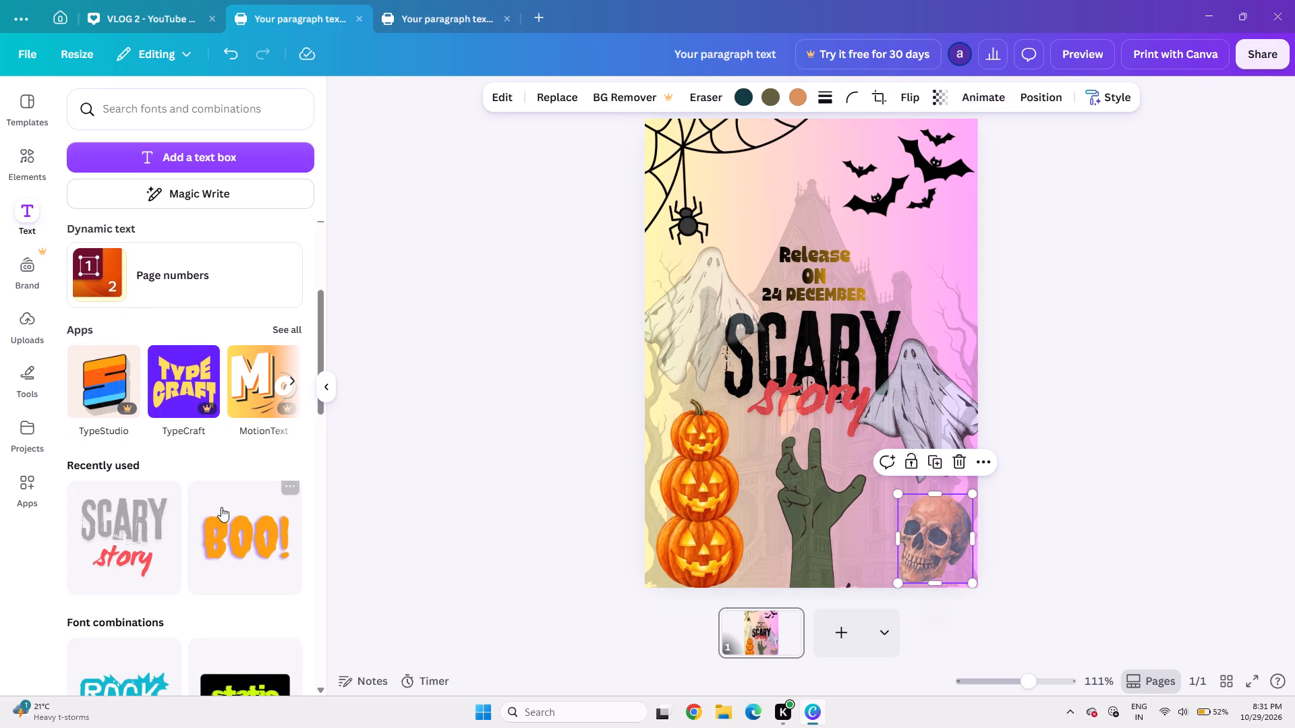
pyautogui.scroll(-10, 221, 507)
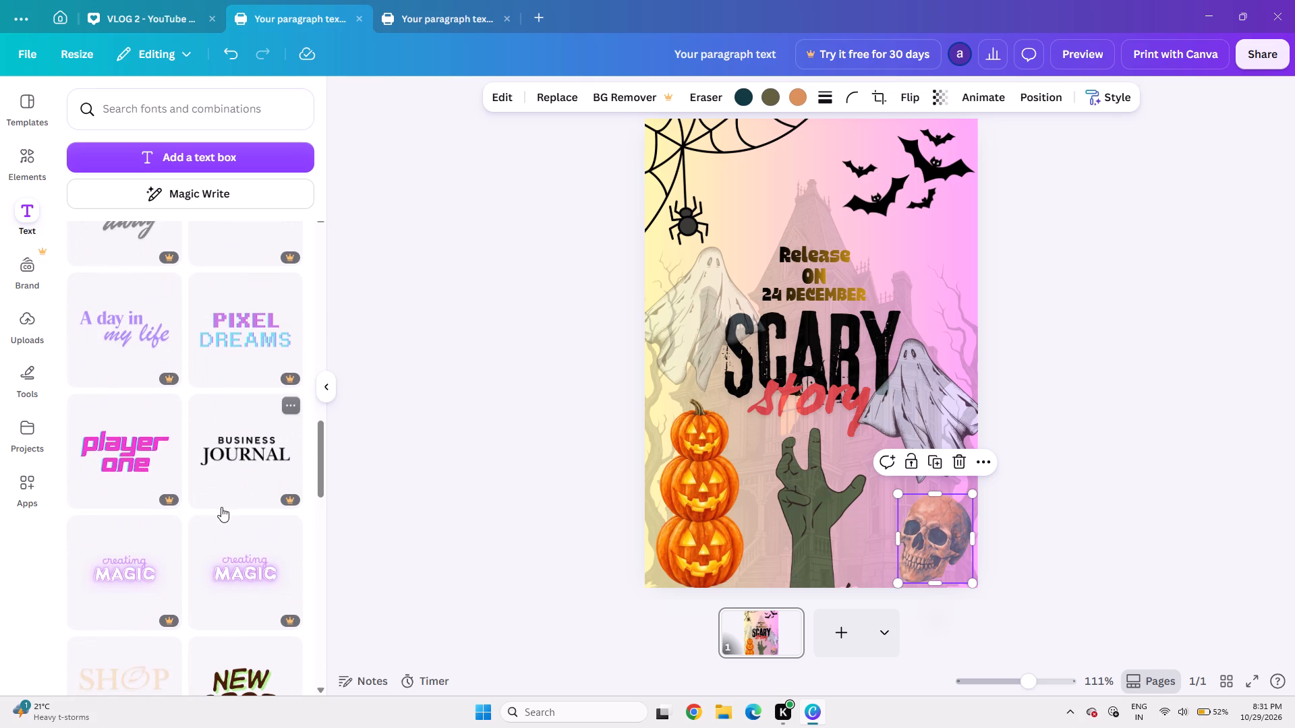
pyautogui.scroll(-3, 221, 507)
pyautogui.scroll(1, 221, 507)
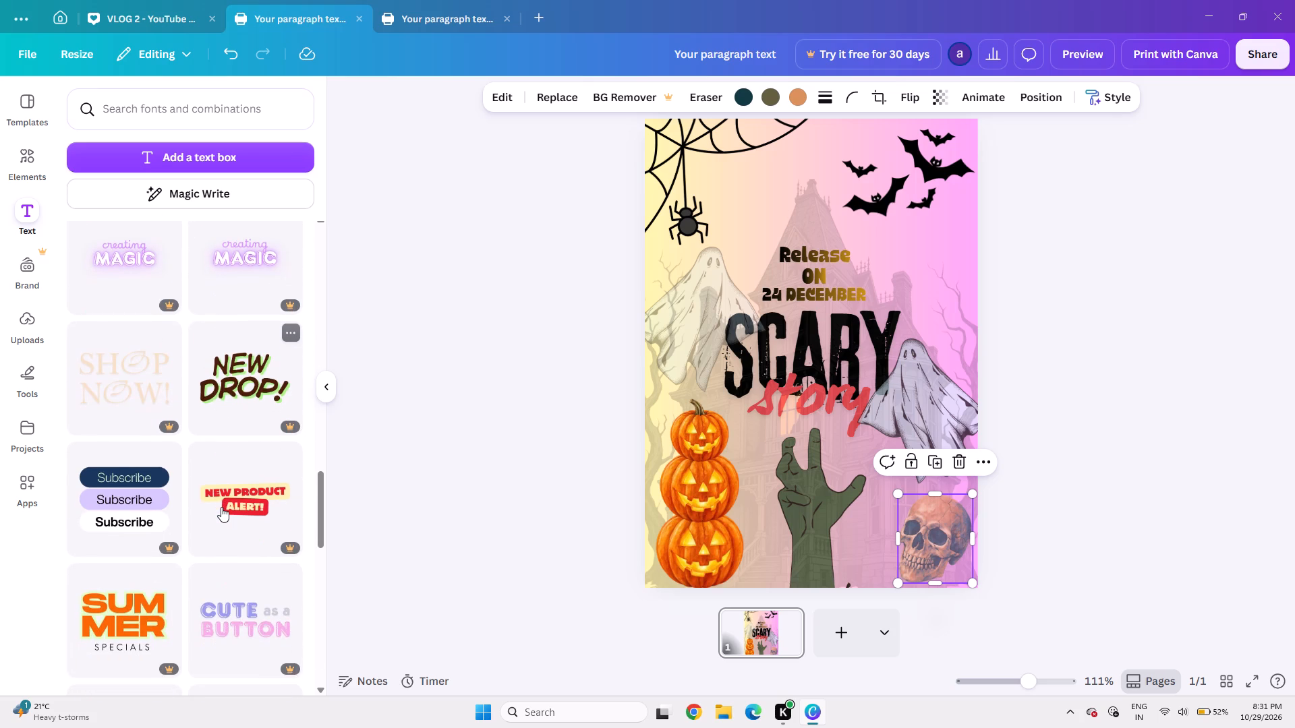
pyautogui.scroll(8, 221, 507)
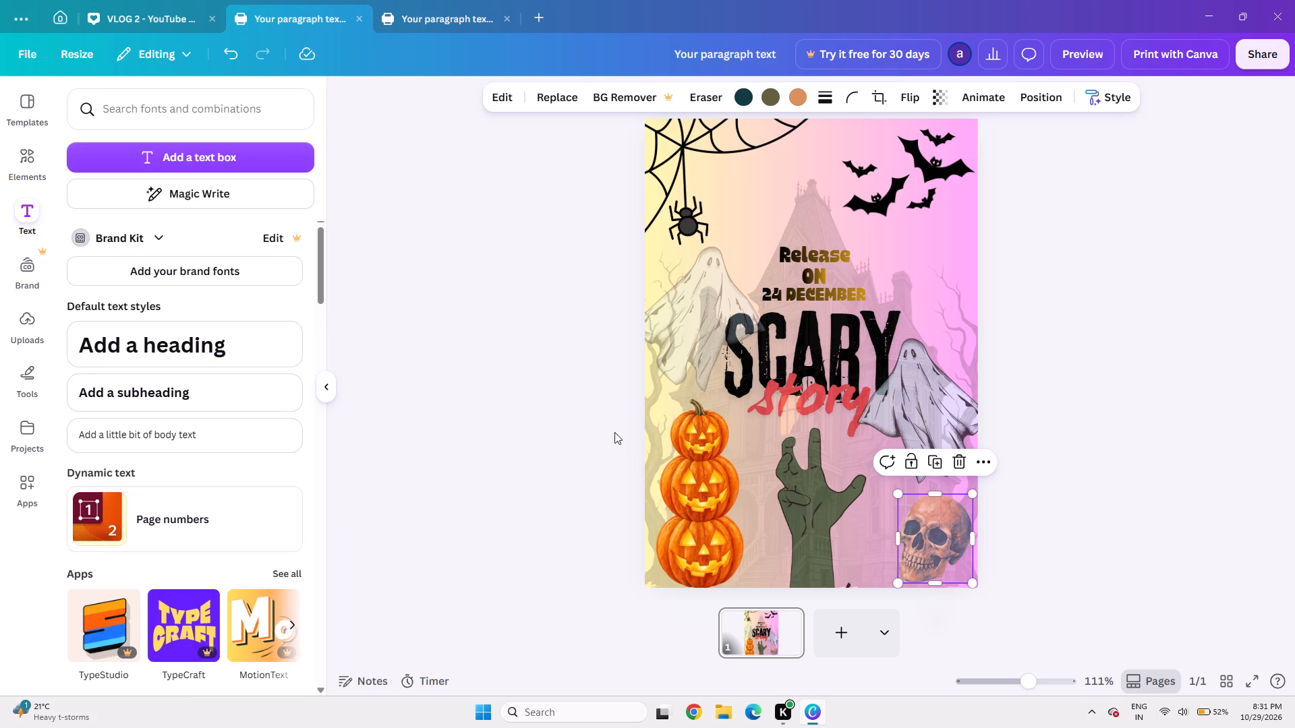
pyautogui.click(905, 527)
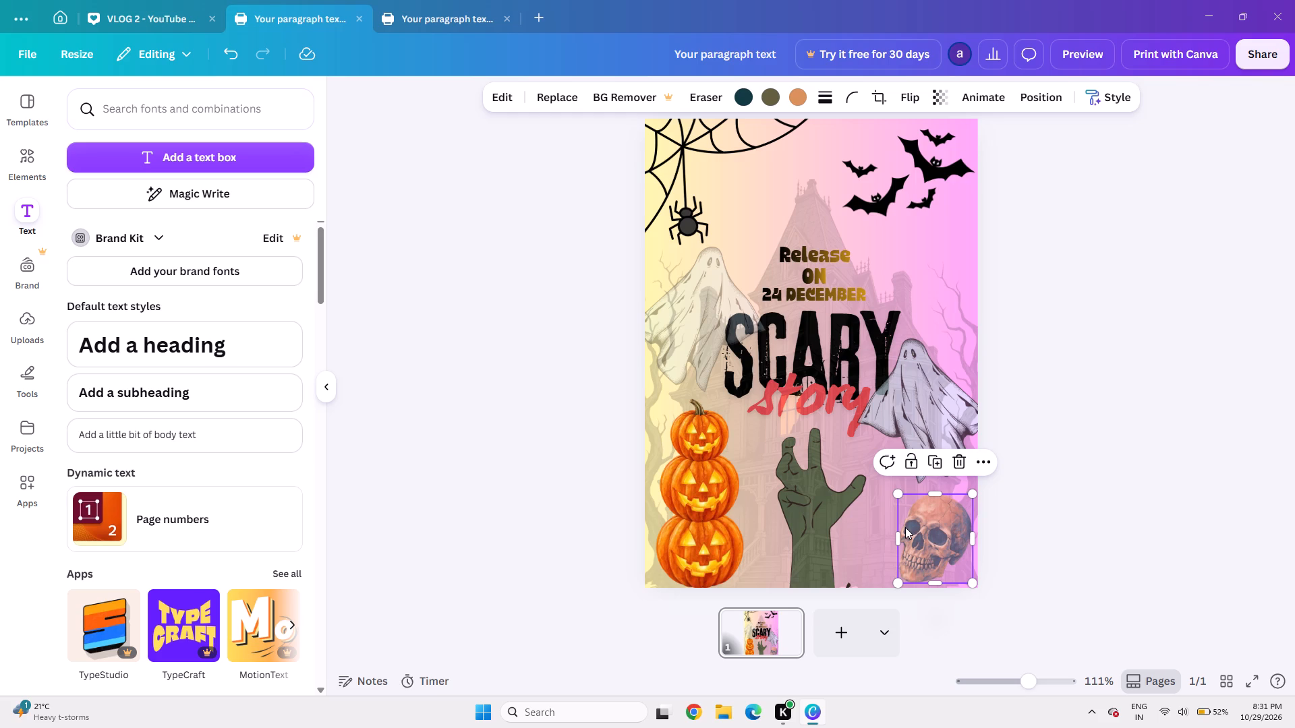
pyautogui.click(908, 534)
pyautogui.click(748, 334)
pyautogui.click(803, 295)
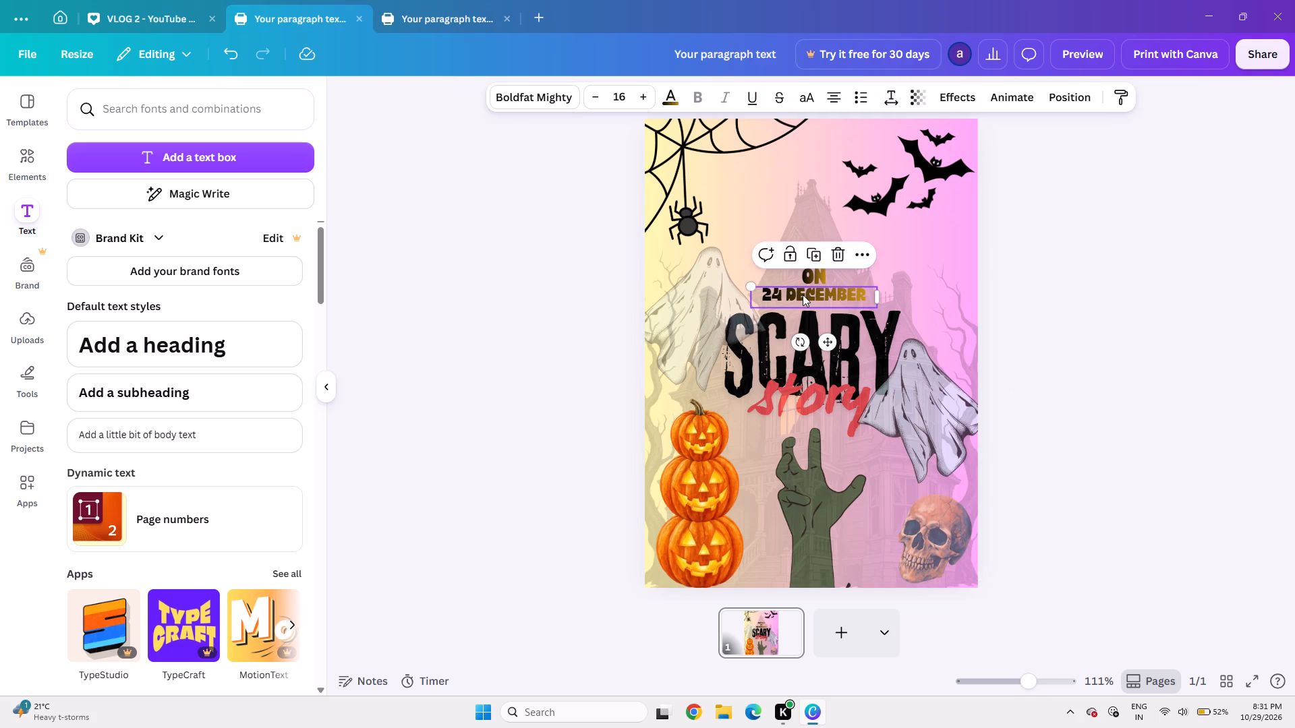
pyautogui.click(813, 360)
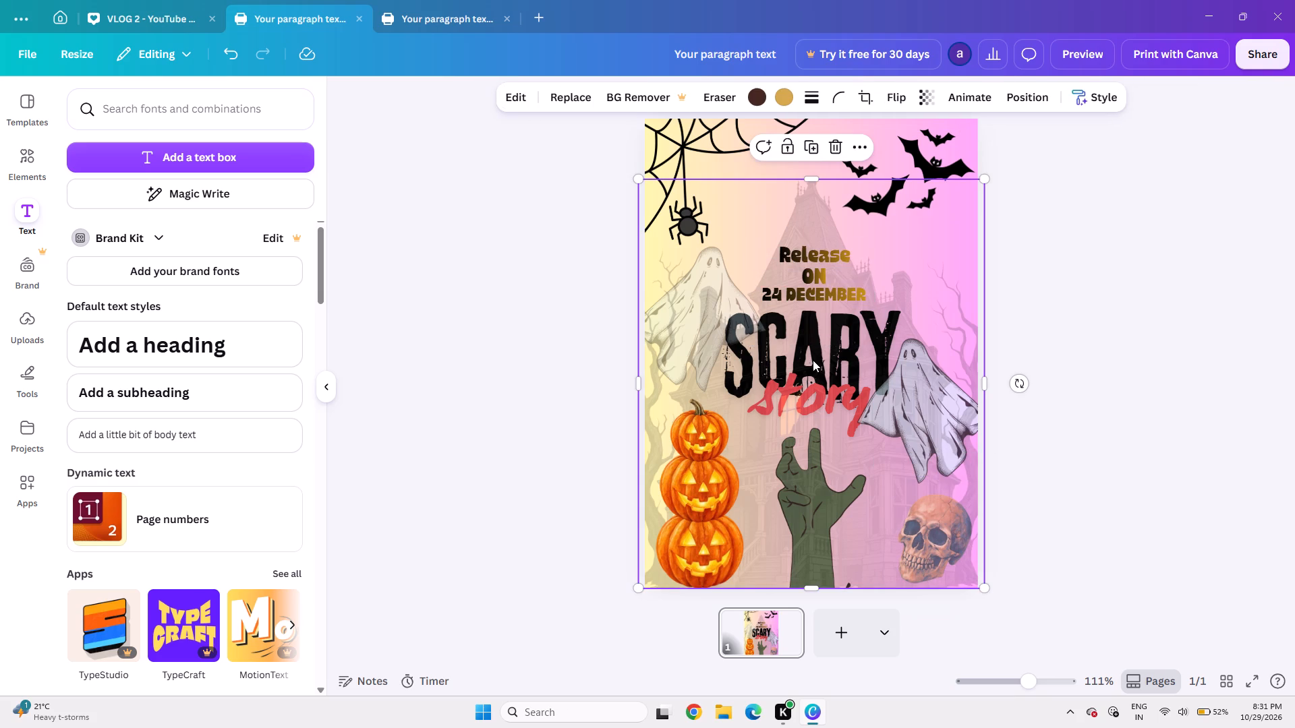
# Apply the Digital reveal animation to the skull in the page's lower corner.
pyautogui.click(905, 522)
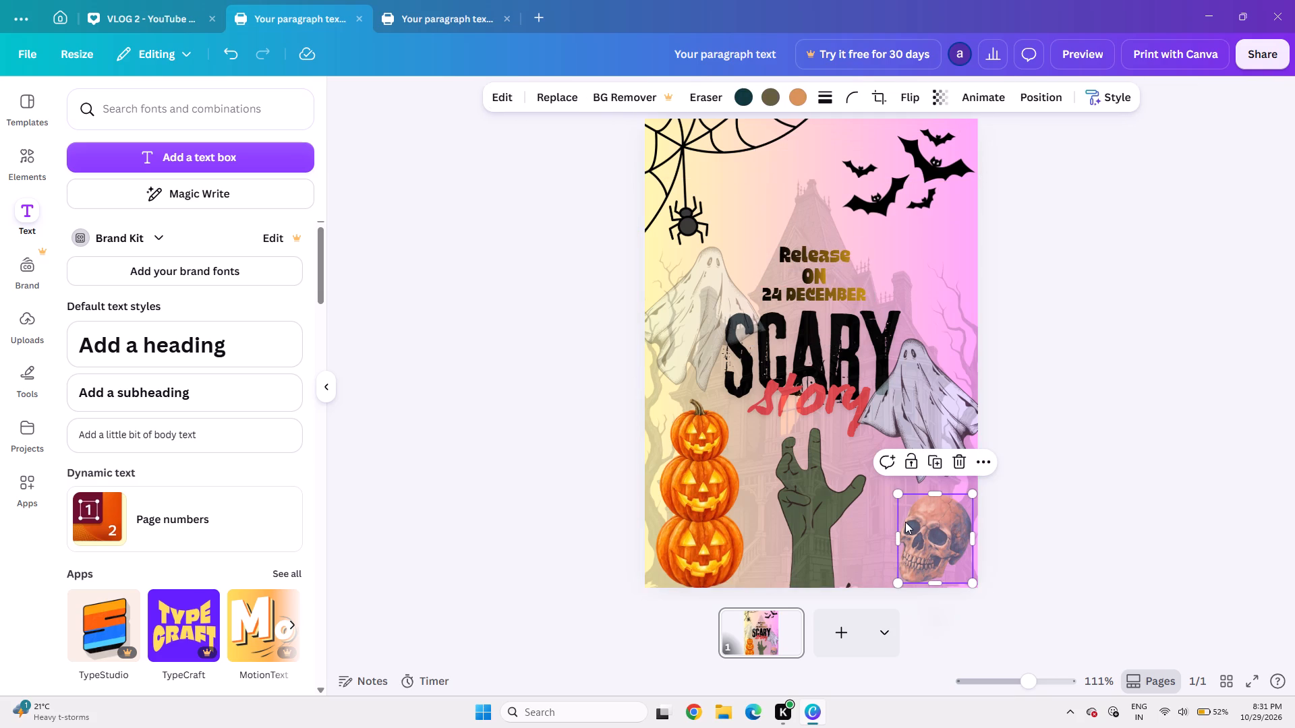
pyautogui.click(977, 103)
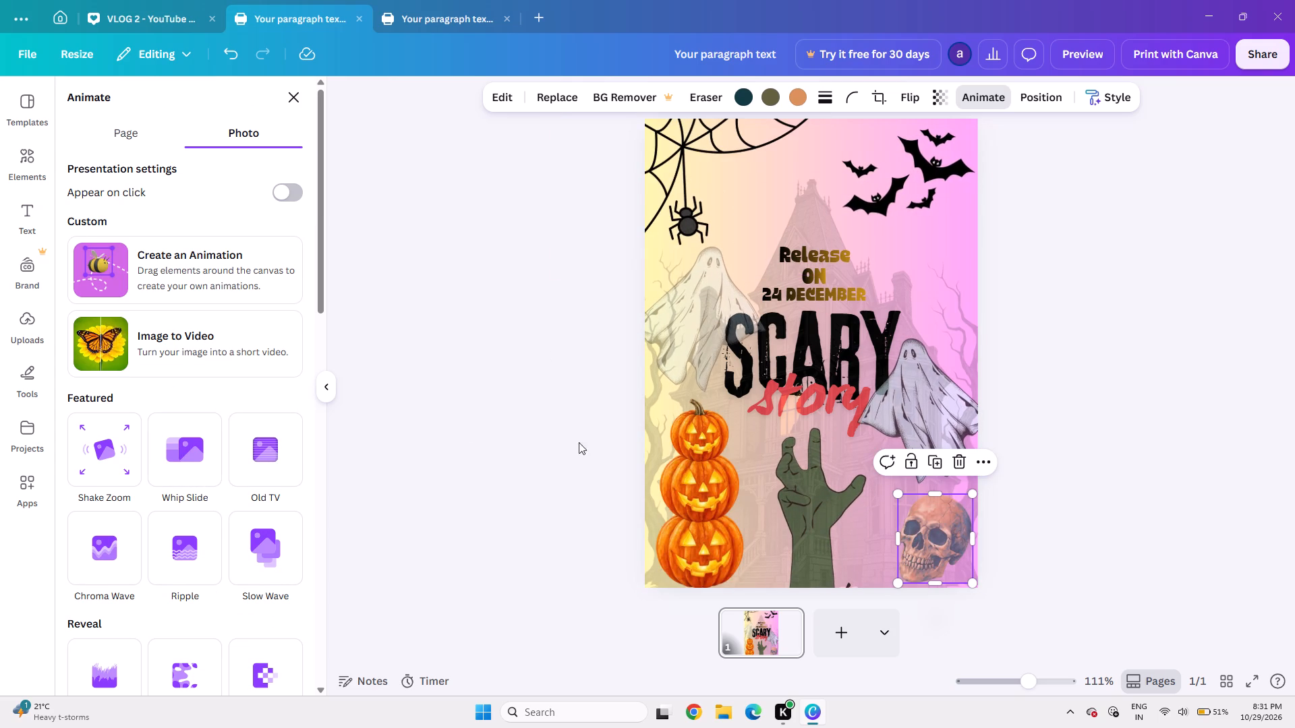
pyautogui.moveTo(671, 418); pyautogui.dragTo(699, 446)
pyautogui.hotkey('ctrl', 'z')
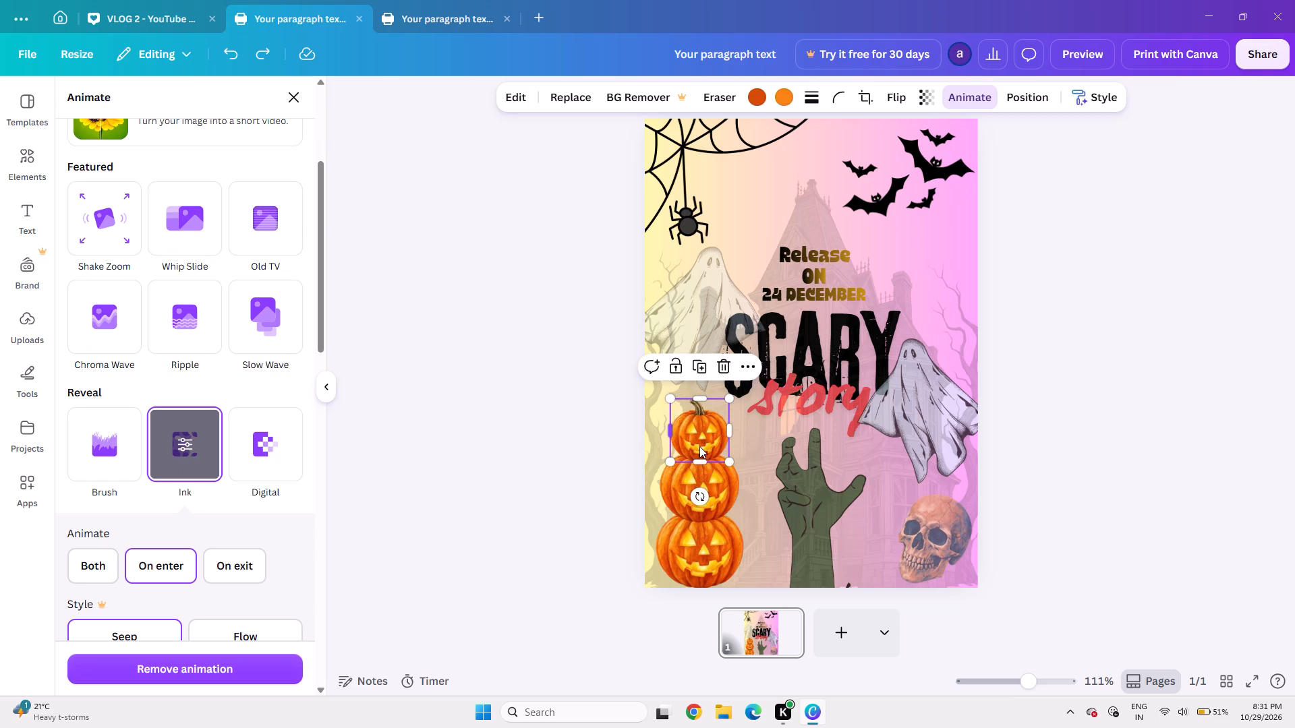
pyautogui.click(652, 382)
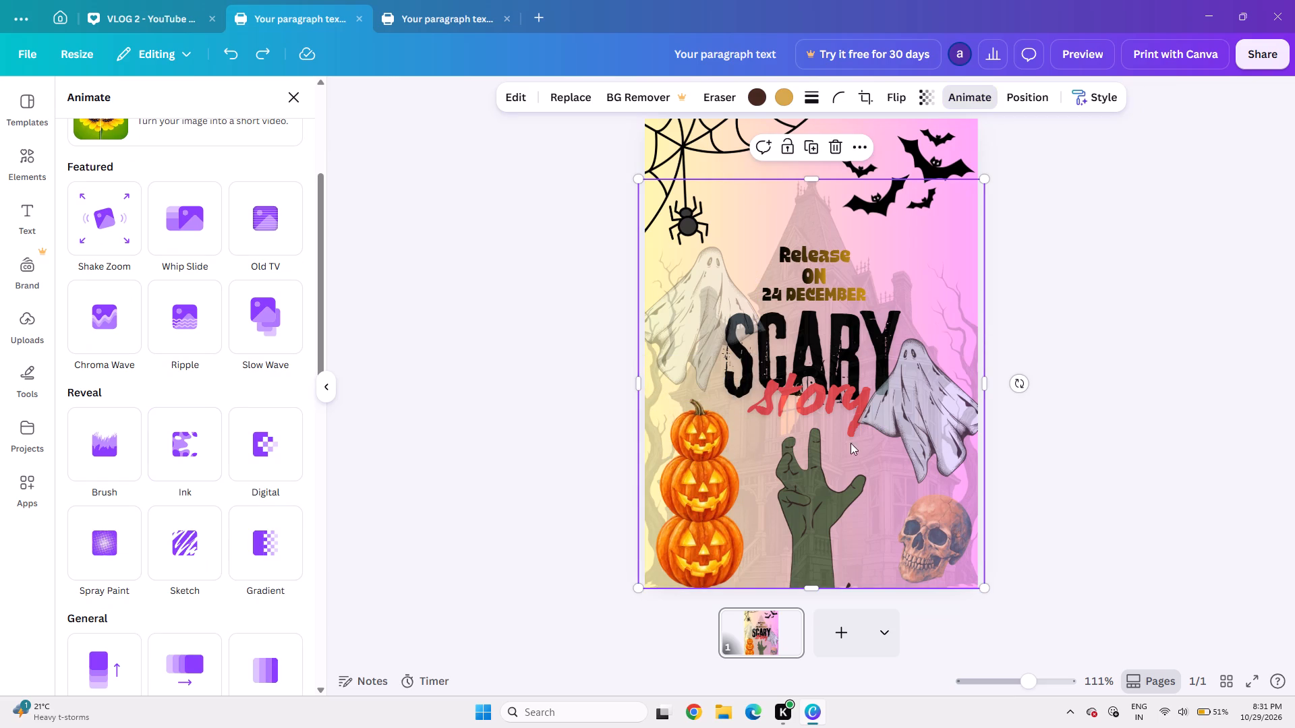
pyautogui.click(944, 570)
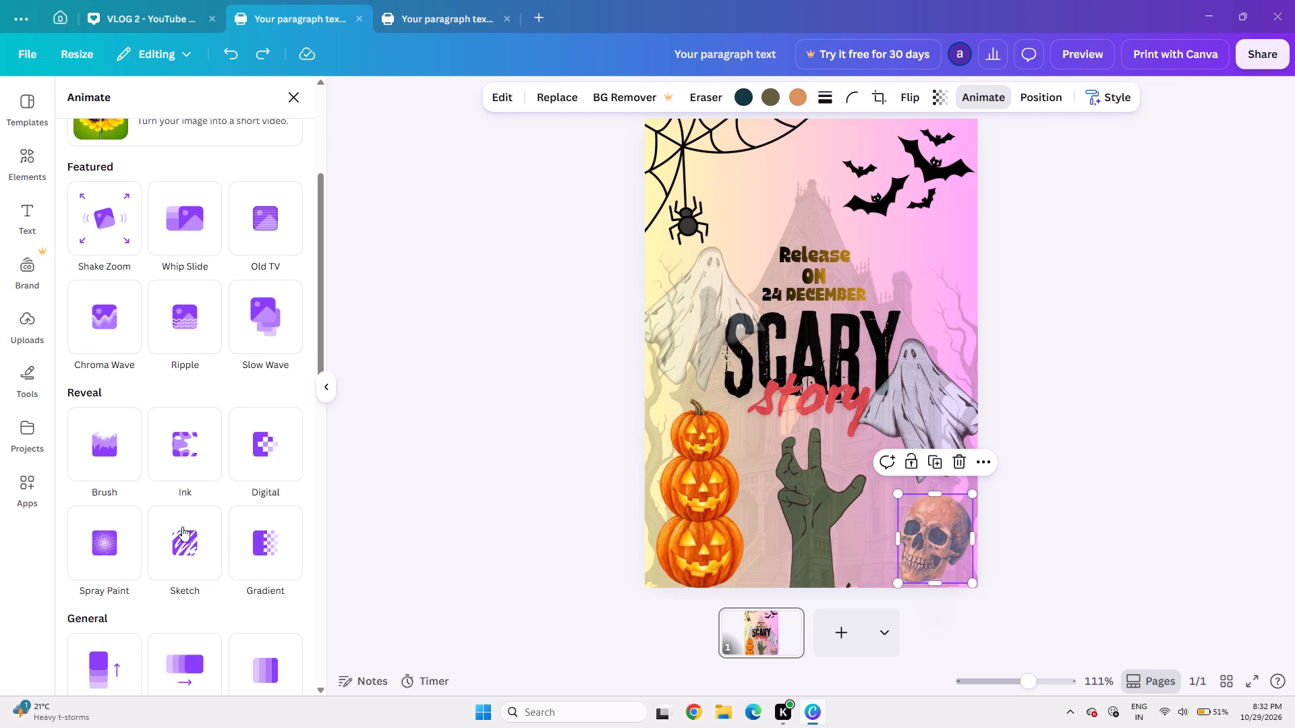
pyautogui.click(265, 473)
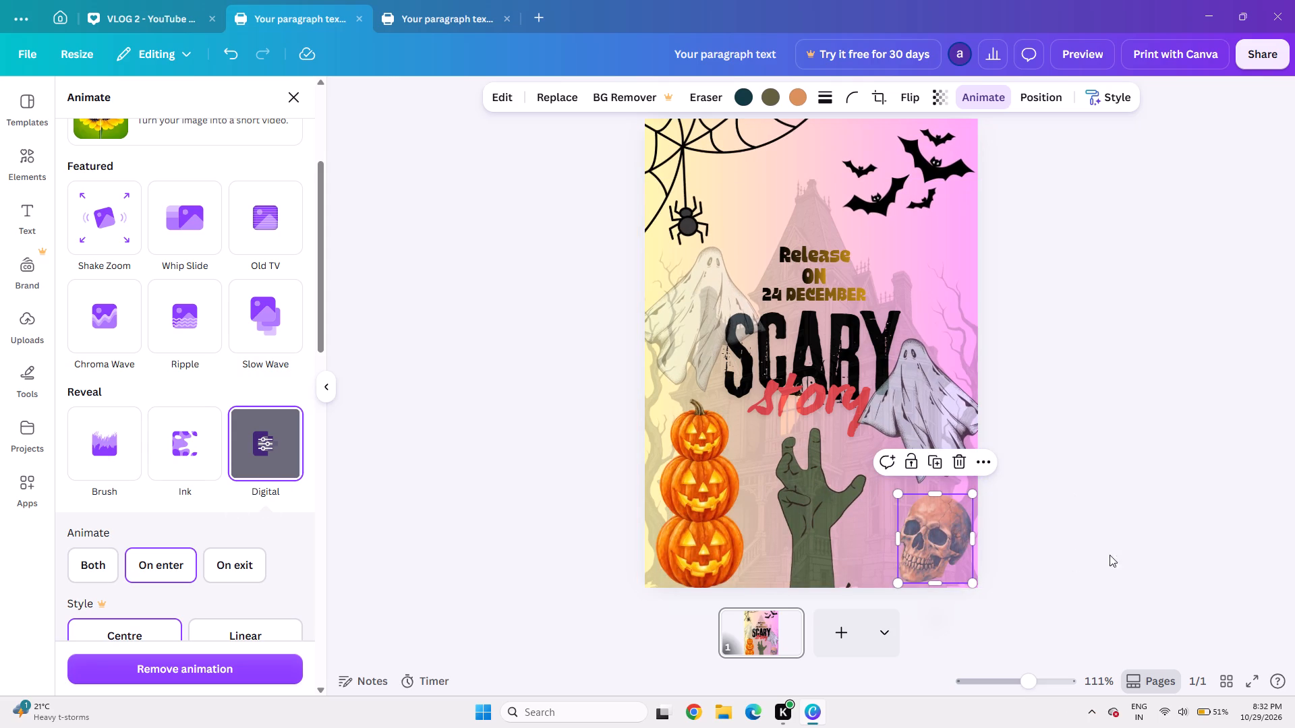
# Preview the invitation with the skull's Digital animation full screen and return to the editor.
pyautogui.click(1253, 688)
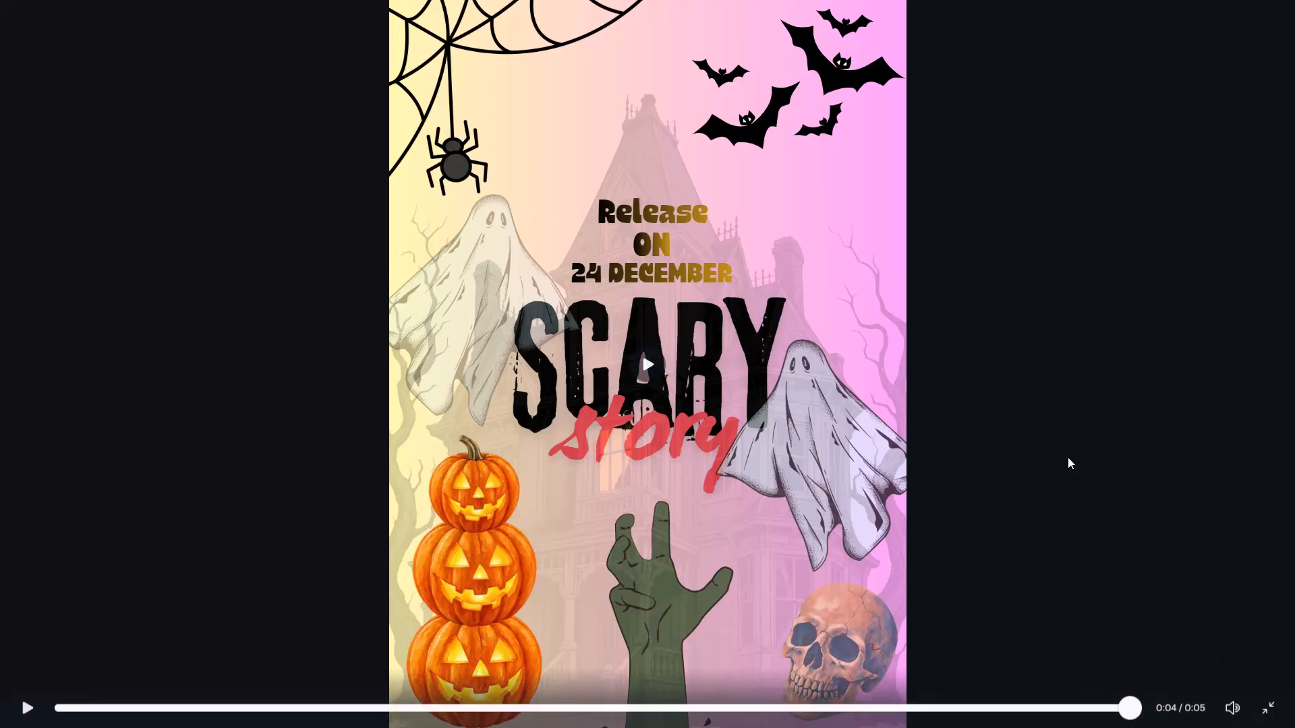
pyautogui.click(1264, 700)
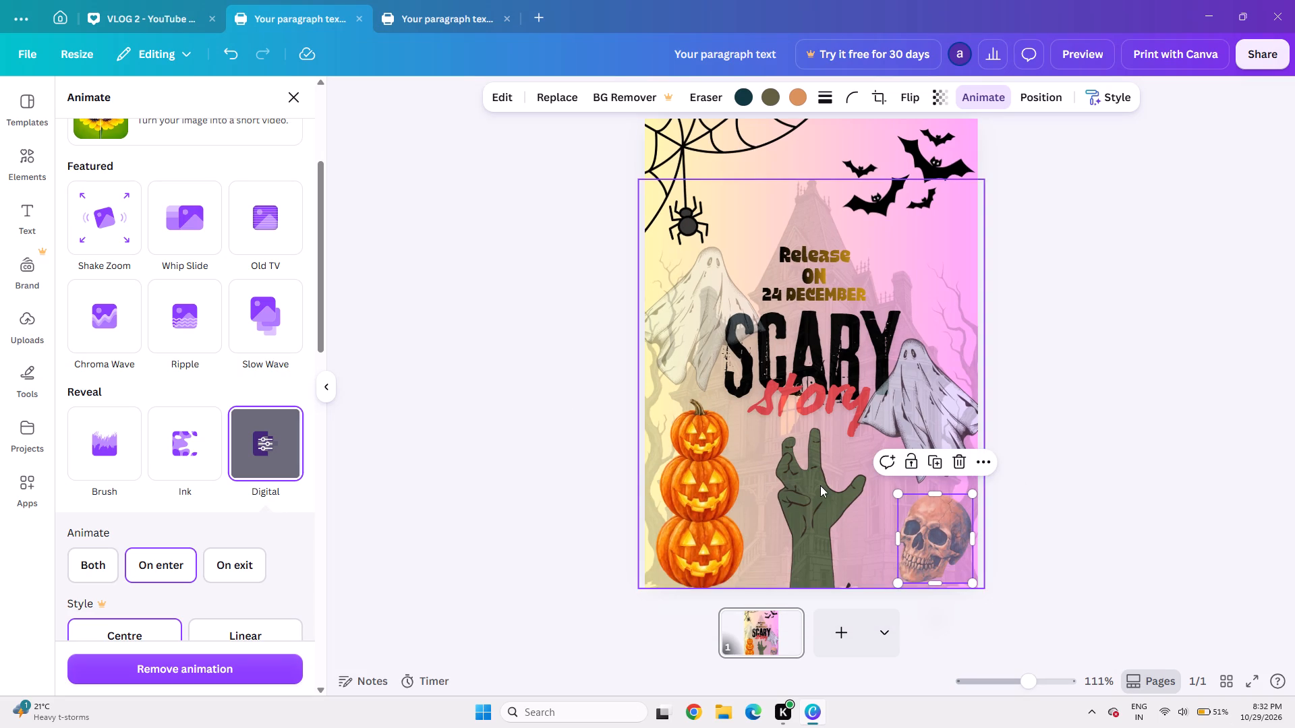
# Replace the template search for haunted movie poster with a search for GOGGLES.
pyautogui.scroll(4, 545, 375)
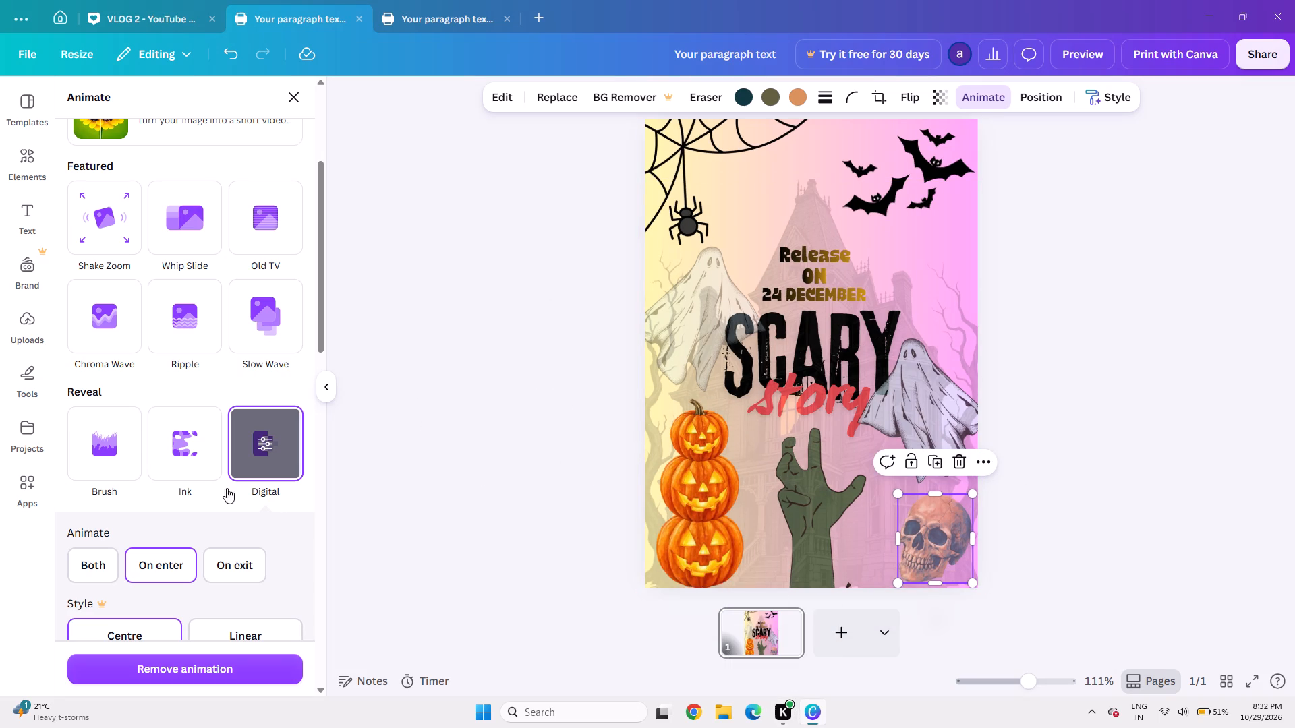
pyautogui.click(26, 214)
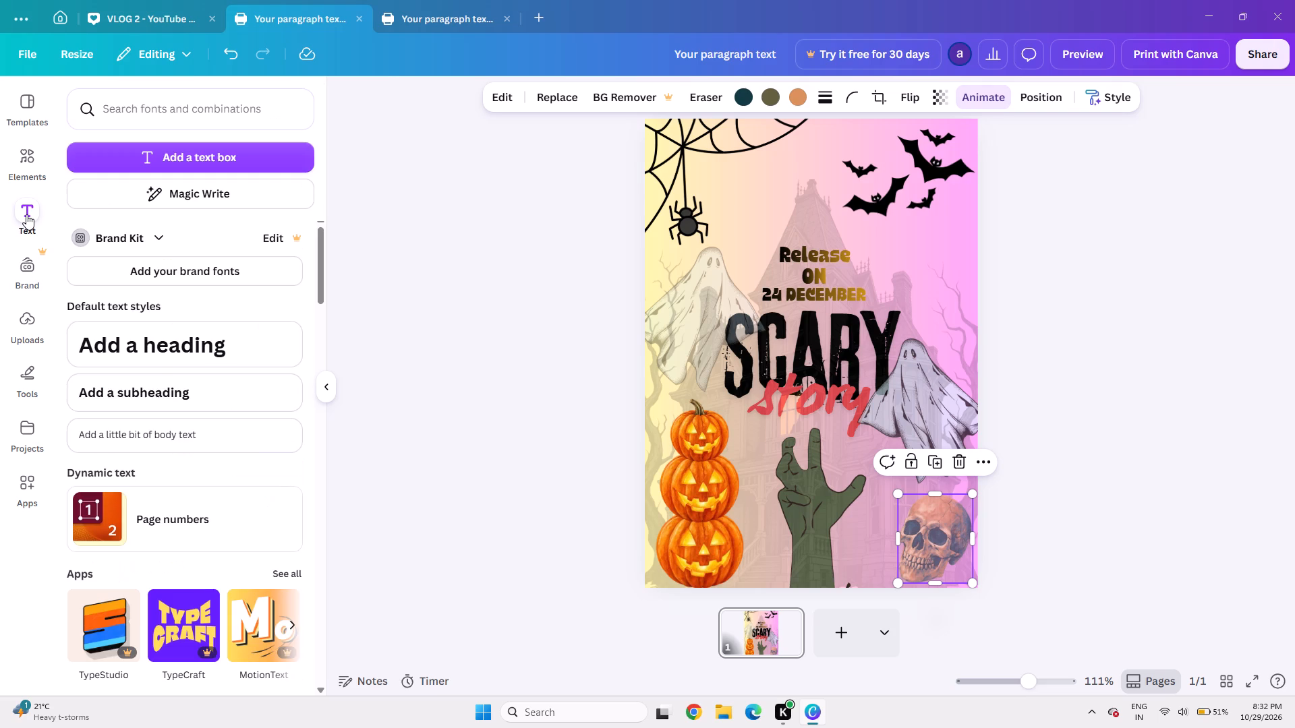
pyautogui.click(23, 117)
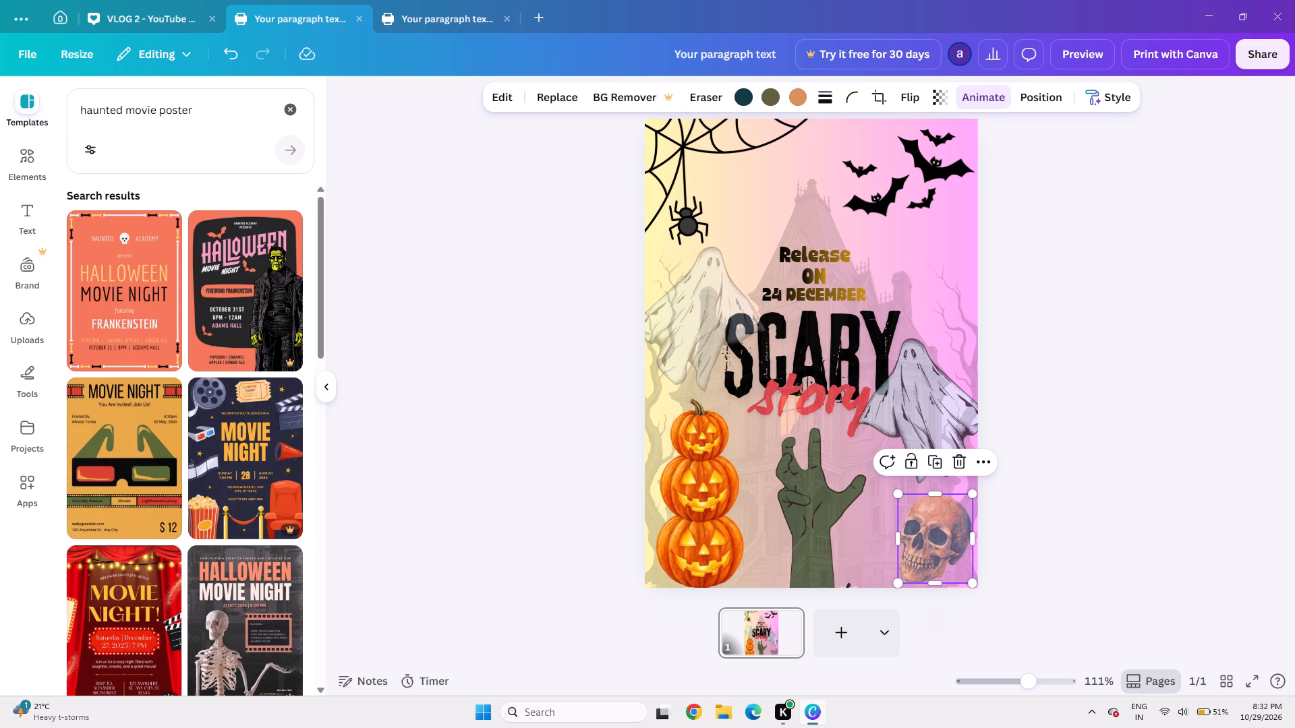
pyautogui.click(202, 108)
pyautogui.press('BackSpace')
pyautogui.press('BackSpace')
pyautogui.press('BackSpace')
pyautogui.press('BackSpace')
pyautogui.press('BackSpace')
pyautogui.press('BackSpace')
pyautogui.press('BackSpace')
pyautogui.press('BackSpace')
pyautogui.press('BackSpace')
pyautogui.press('BackSpace')
pyautogui.press('BackSpace')
pyautogui.press('BackSpace')
pyautogui.press('BackSpace')
pyautogui.press('BackSpace')
pyautogui.press('BackSpace')
pyautogui.press('BackSpace')
pyautogui.press('BackSpace')
pyautogui.press('BackSpace')
pyautogui.press('BackSpace')
pyautogui.press('BackSpace')
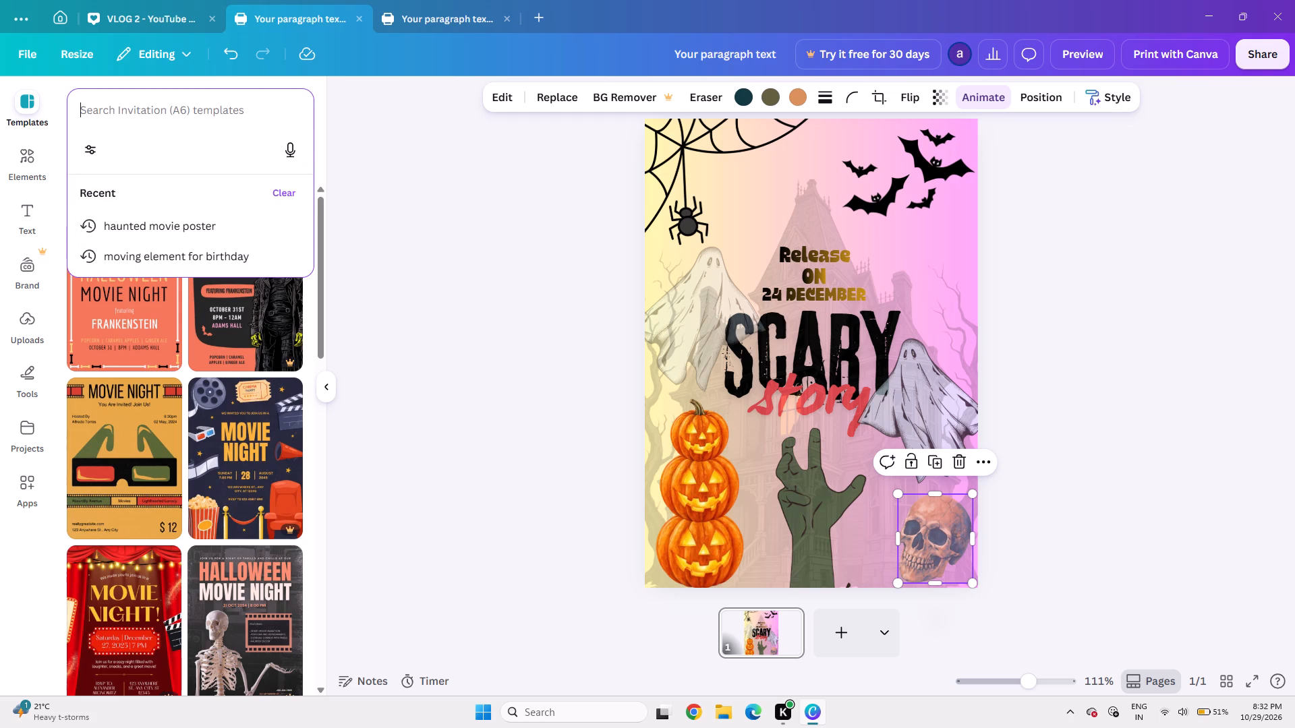
pyautogui.write('GO')
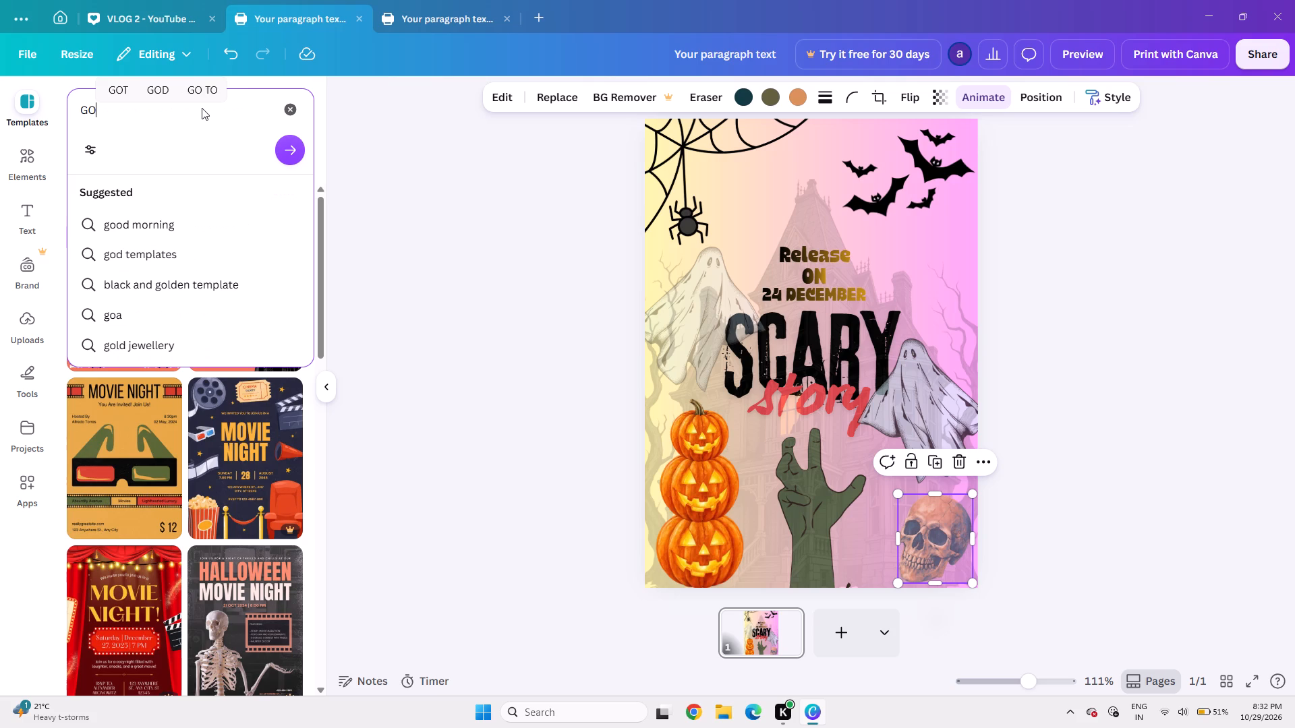
pyautogui.write('GGLES')
pyautogui.press('Return')
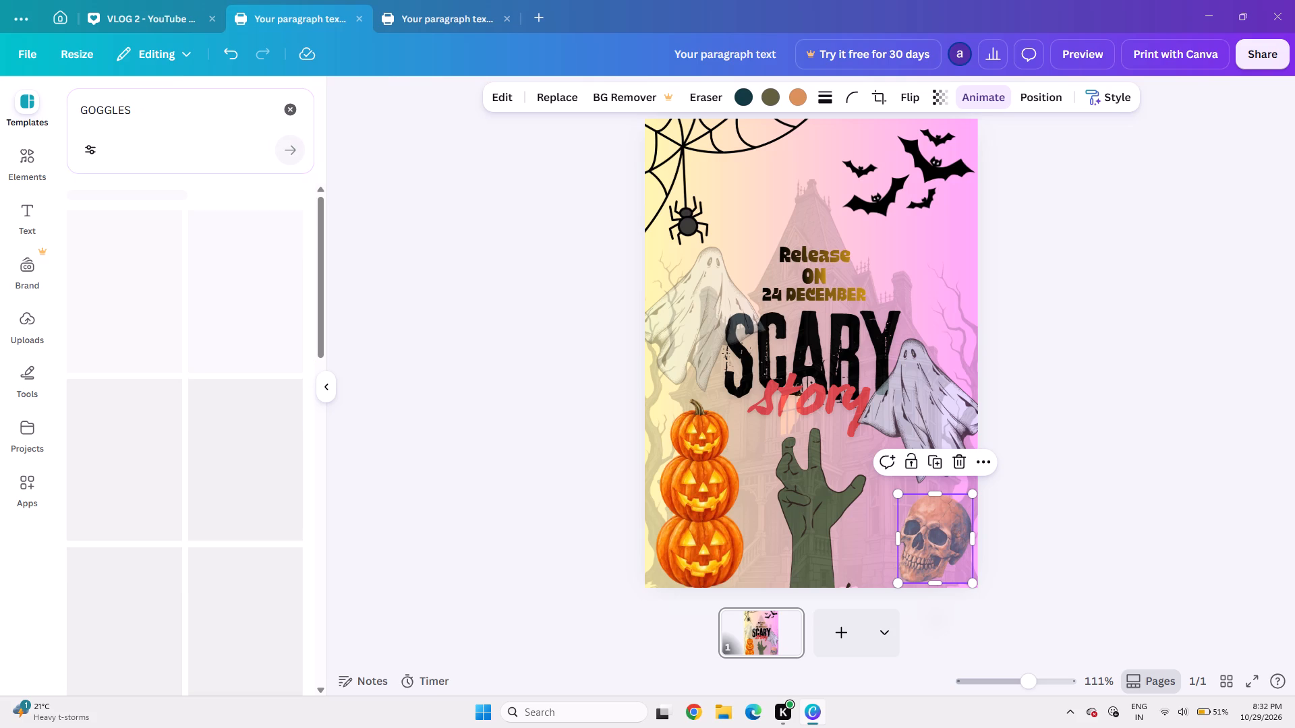
# Delete the selected skull from the invitation page.
pyautogui.press('BackSpace')
pyautogui.press('BackSpace')
pyautogui.press('BackSpace')
pyautogui.press('BackSpace')
pyautogui.press('BackSpace')
pyautogui.press('BackSpace')
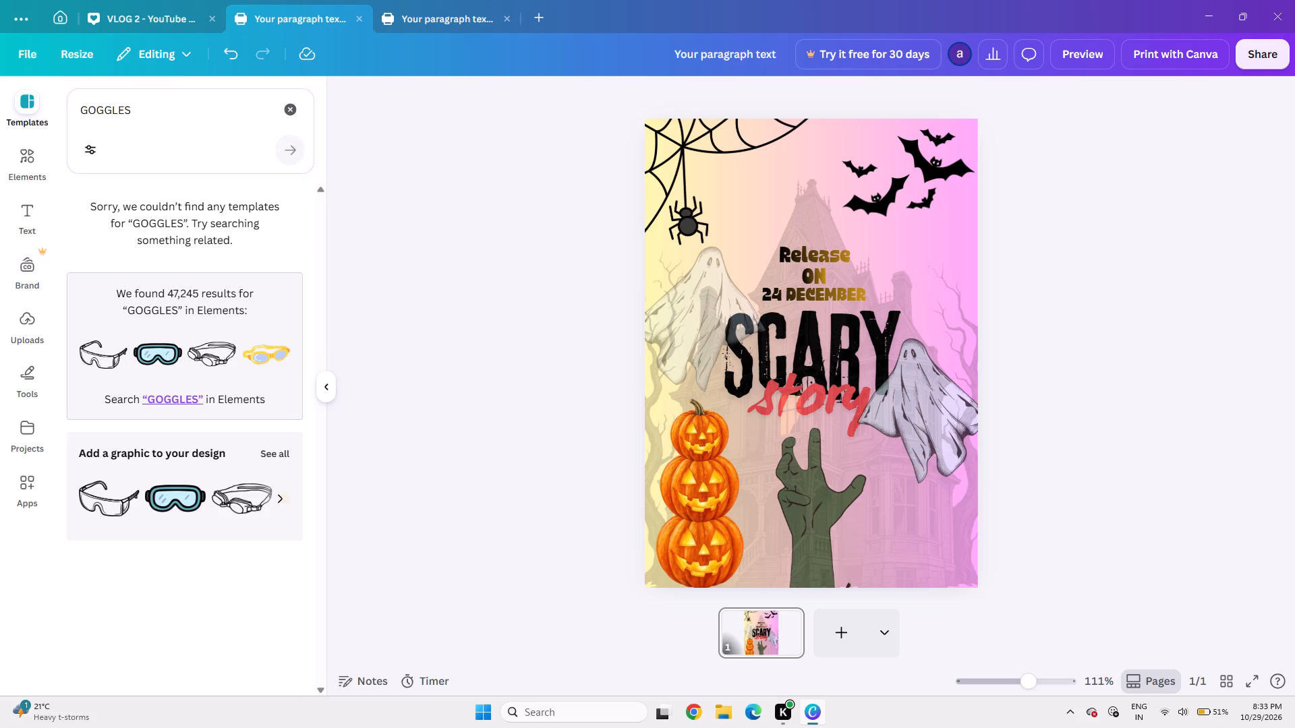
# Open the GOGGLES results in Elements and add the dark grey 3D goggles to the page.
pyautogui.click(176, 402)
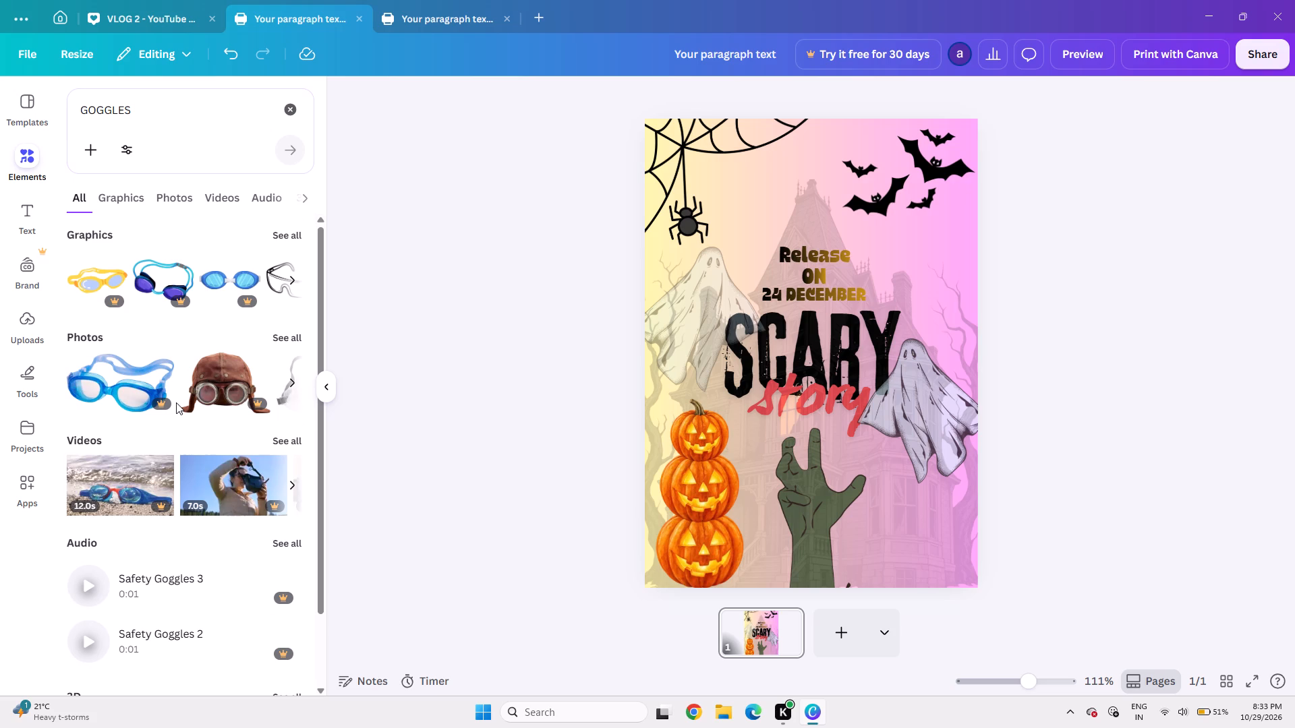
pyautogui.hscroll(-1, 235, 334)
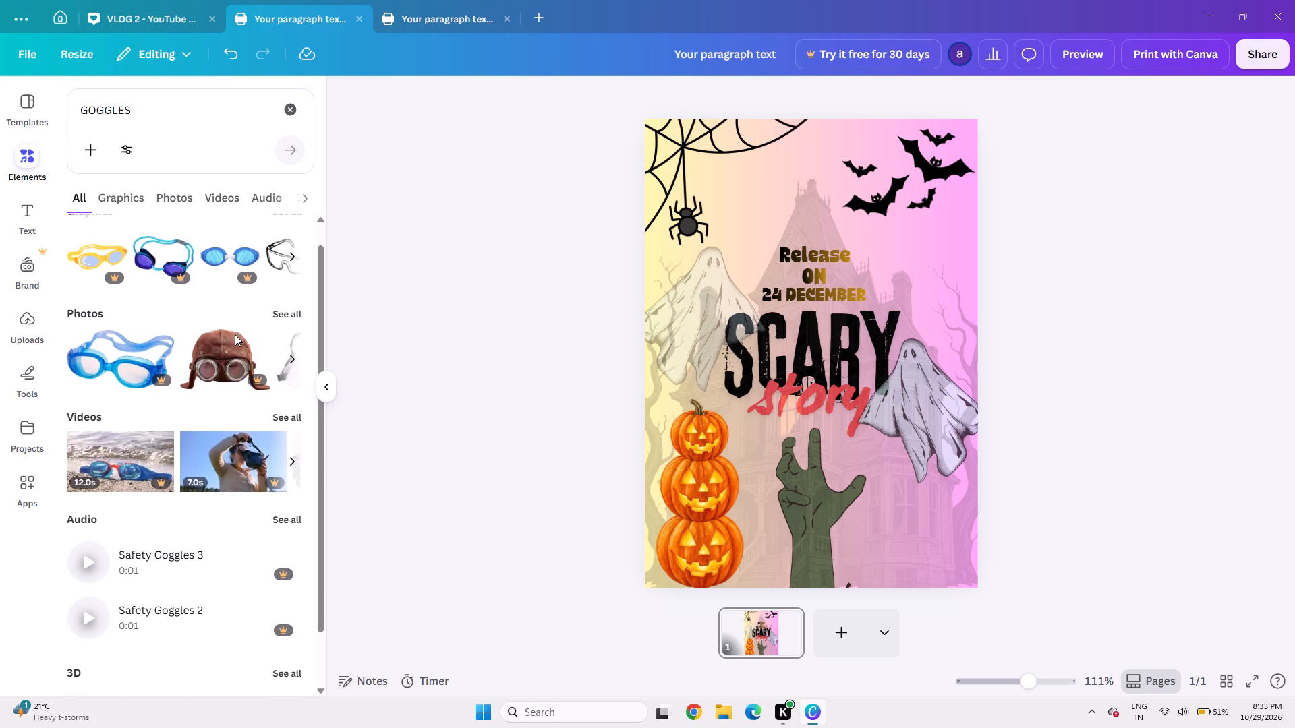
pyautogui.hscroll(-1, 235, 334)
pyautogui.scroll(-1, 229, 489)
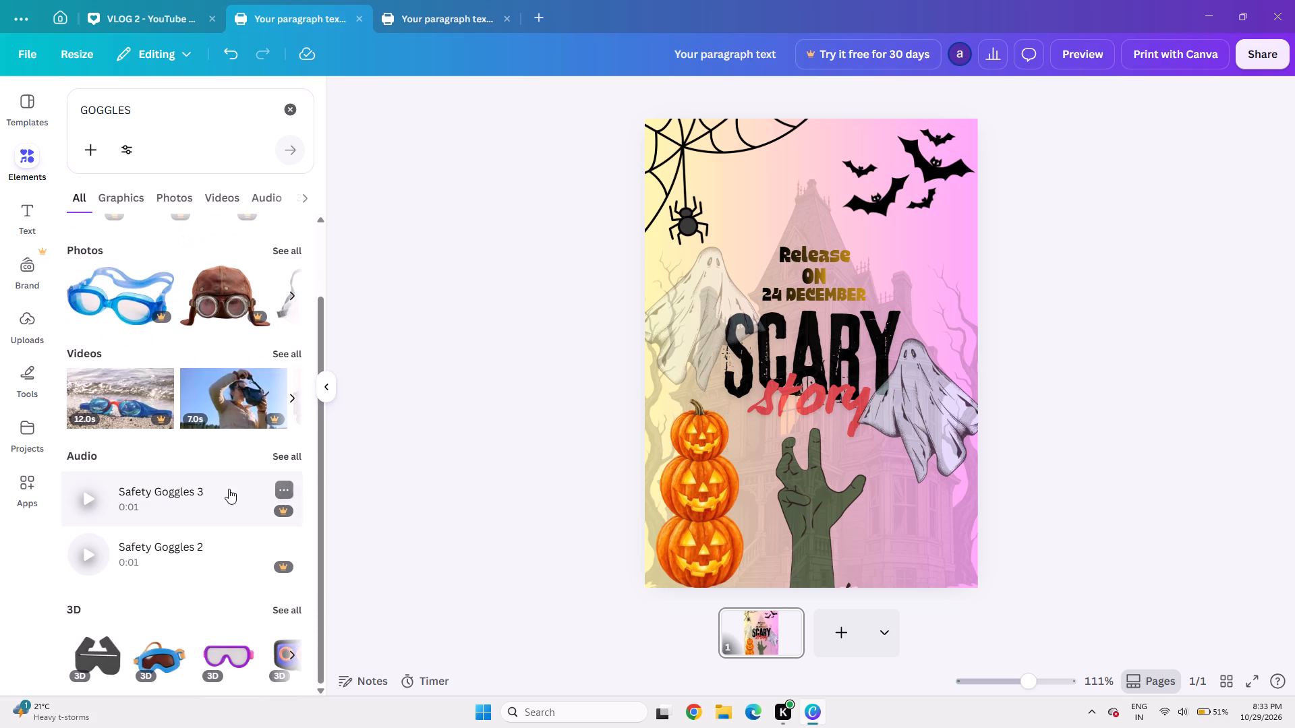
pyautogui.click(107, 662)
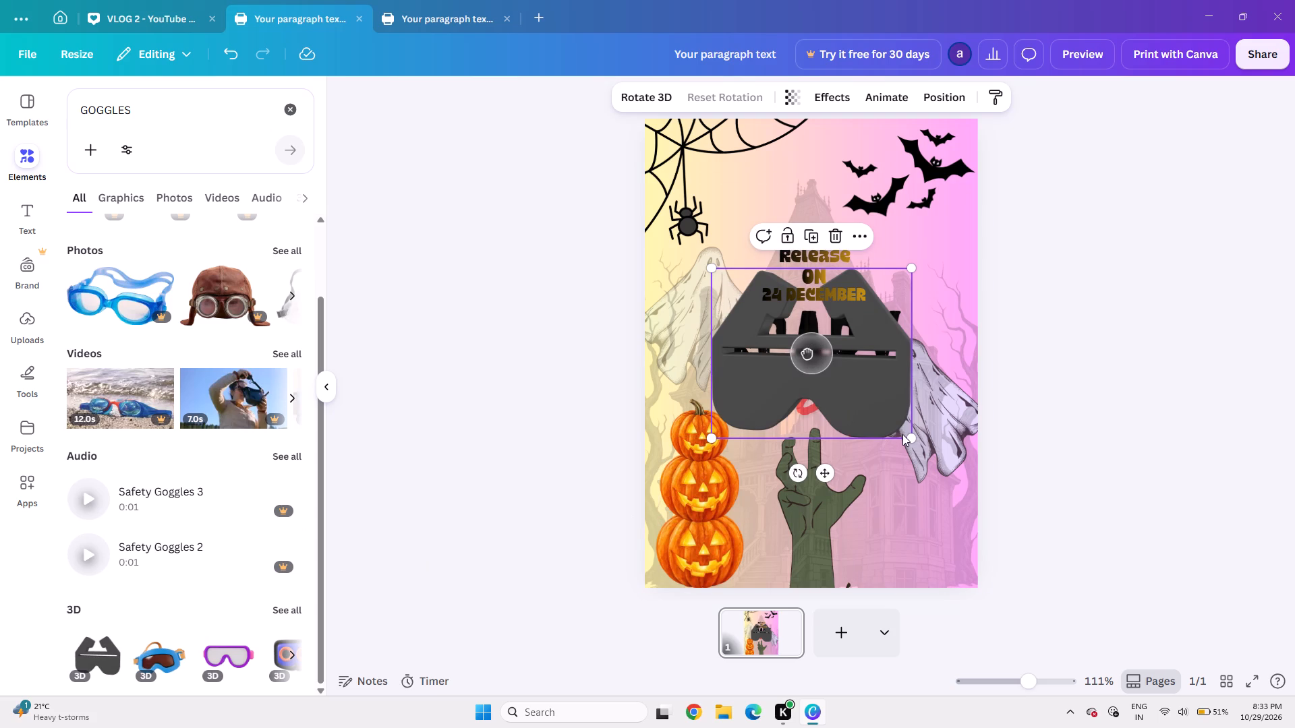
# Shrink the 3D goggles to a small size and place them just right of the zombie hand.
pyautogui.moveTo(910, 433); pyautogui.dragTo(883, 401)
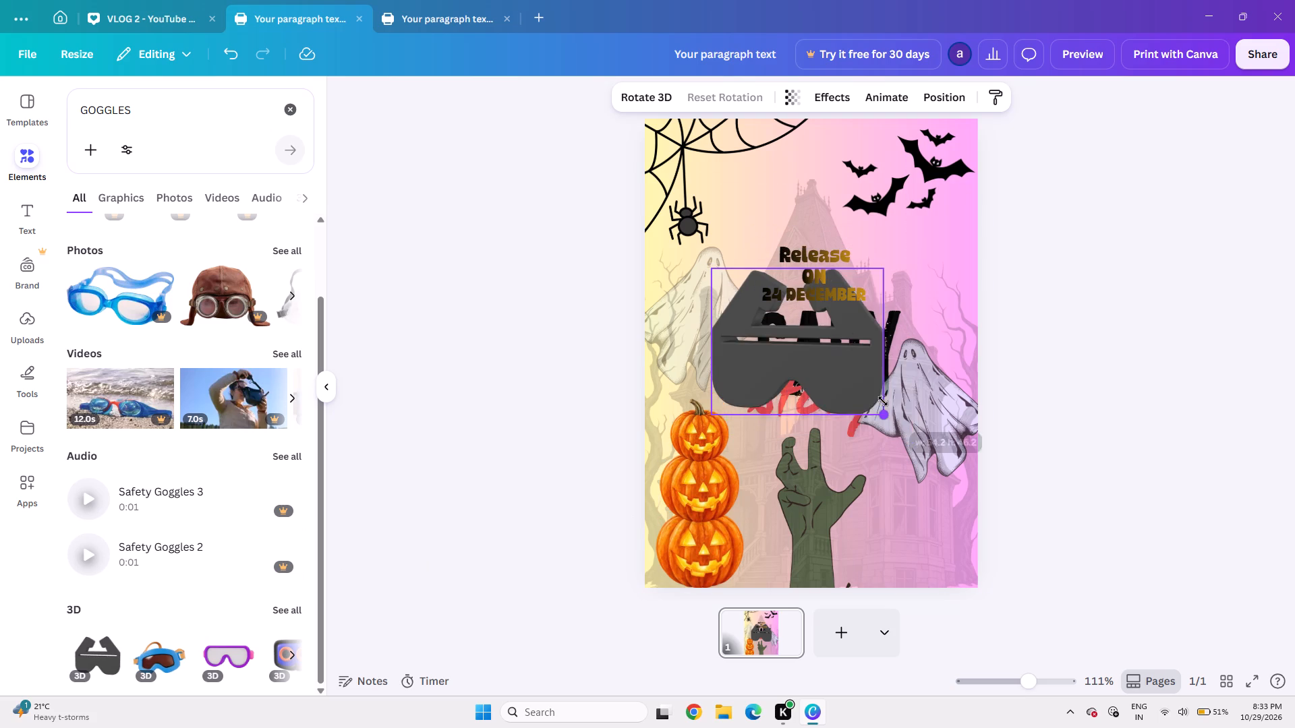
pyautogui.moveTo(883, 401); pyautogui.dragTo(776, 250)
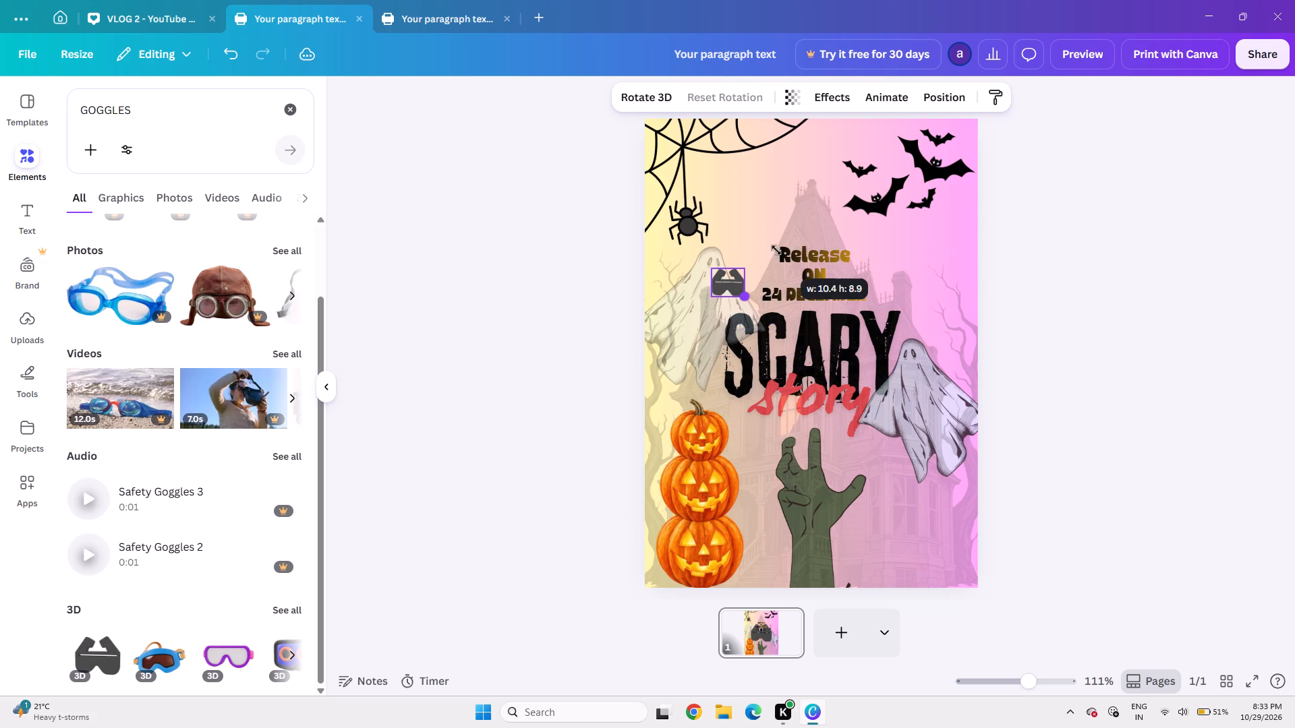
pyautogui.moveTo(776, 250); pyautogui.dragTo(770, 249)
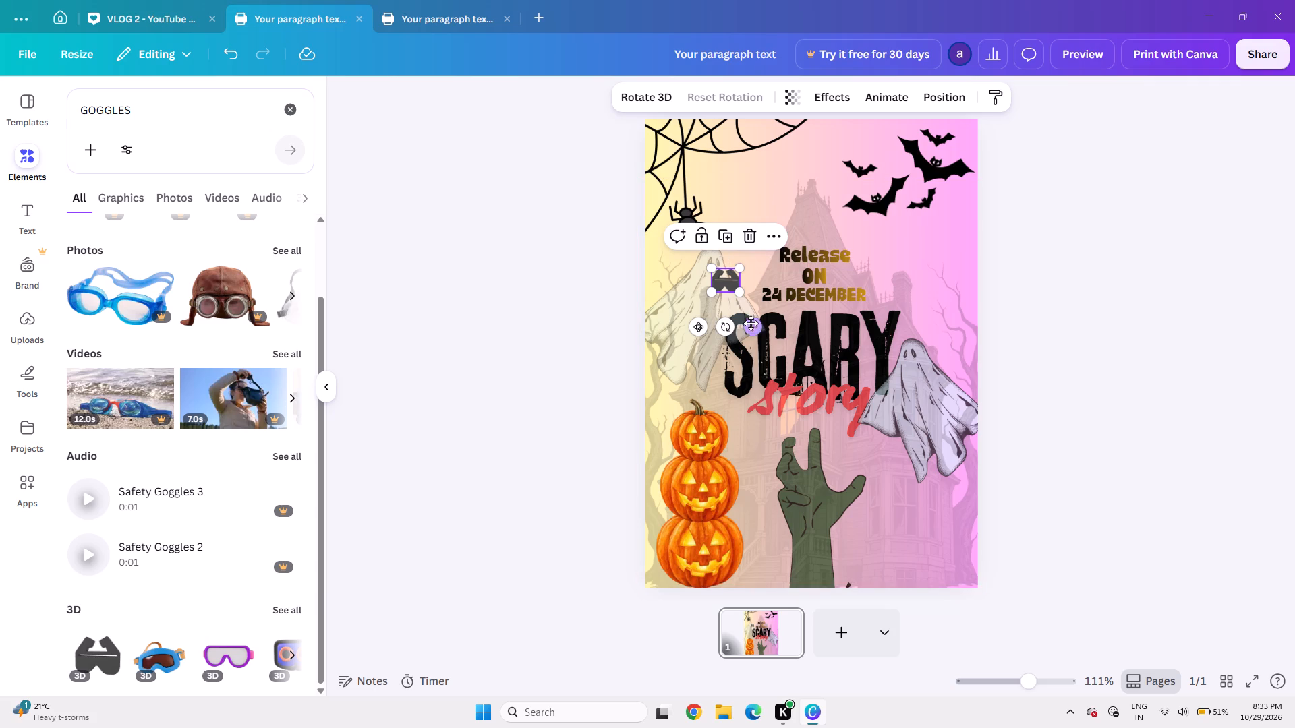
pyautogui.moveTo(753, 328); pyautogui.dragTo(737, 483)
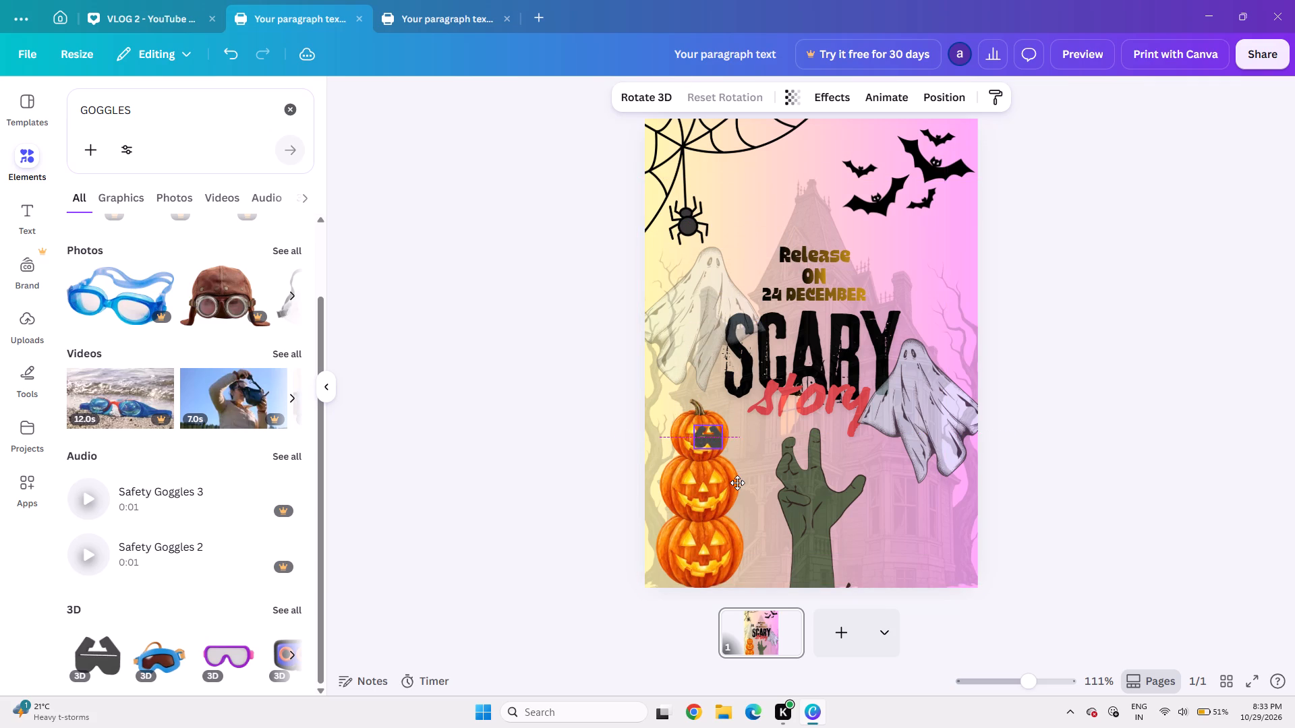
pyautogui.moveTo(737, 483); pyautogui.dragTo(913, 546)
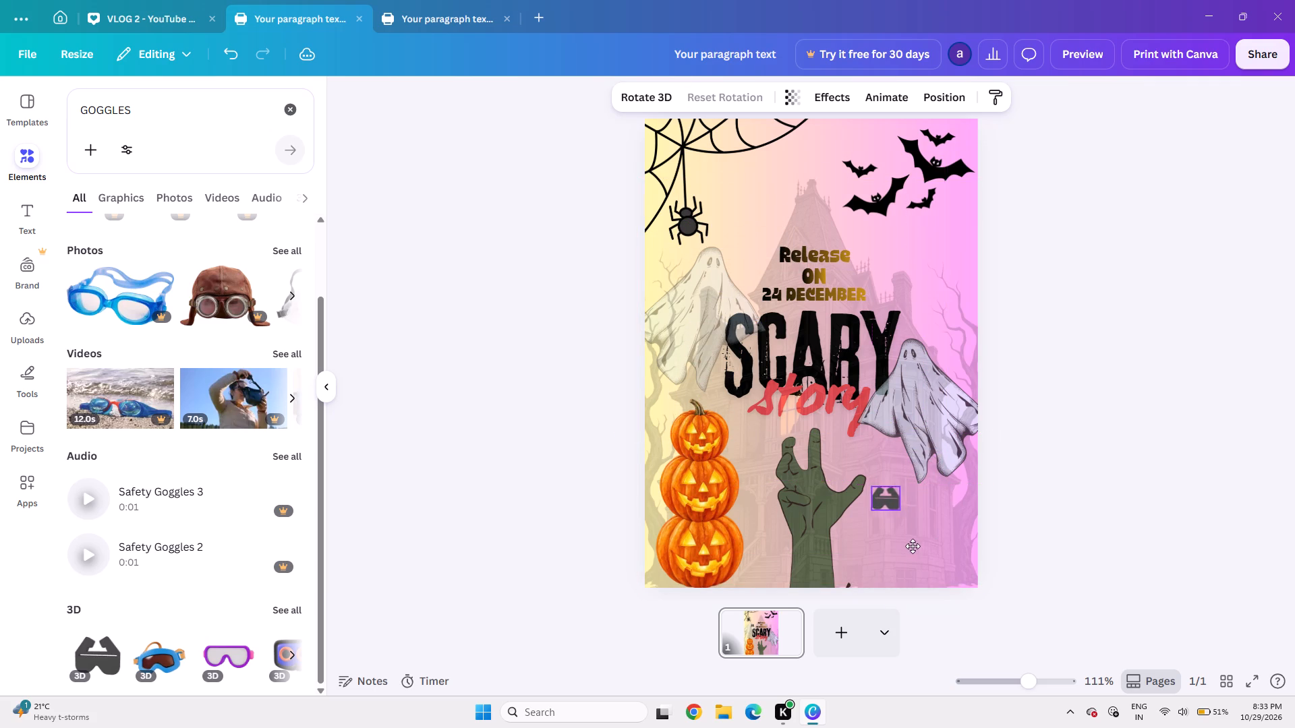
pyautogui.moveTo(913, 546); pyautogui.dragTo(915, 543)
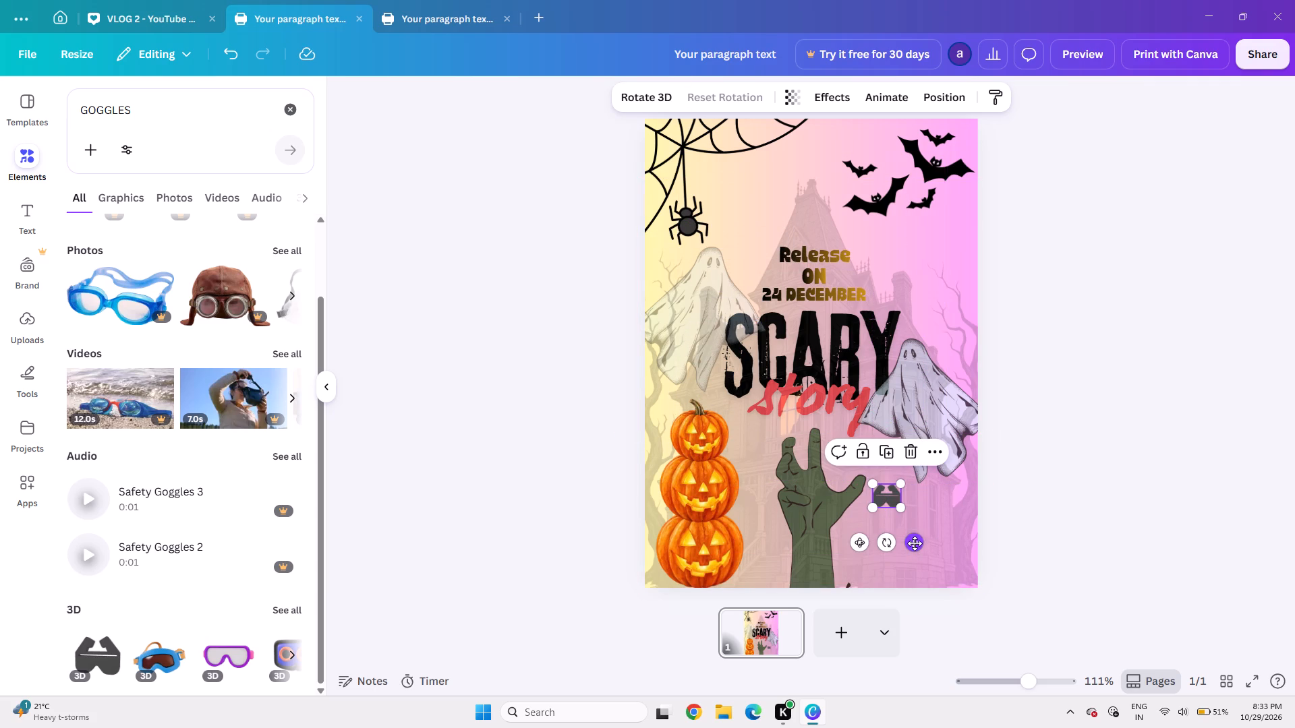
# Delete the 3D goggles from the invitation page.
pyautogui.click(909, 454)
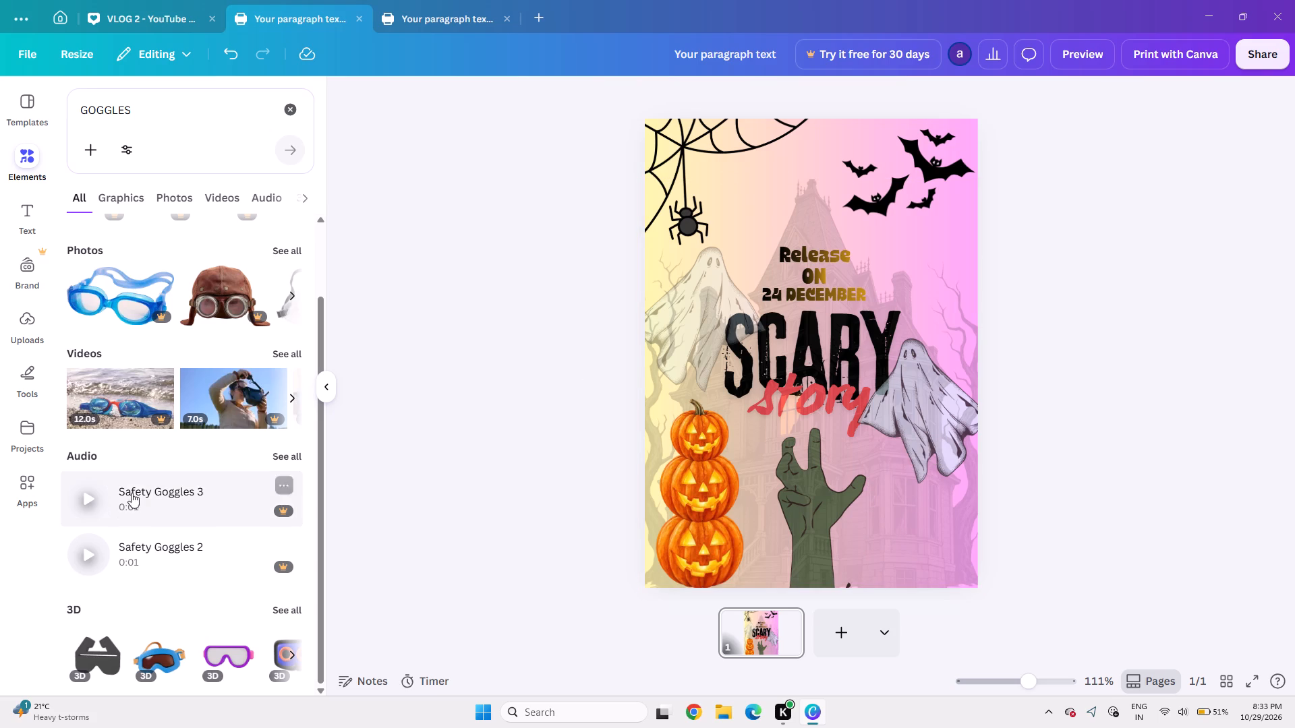
# Add a new text box to the page and clear its placeholder text.
pyautogui.scroll(-3, 137, 489)
pyautogui.click(26, 228)
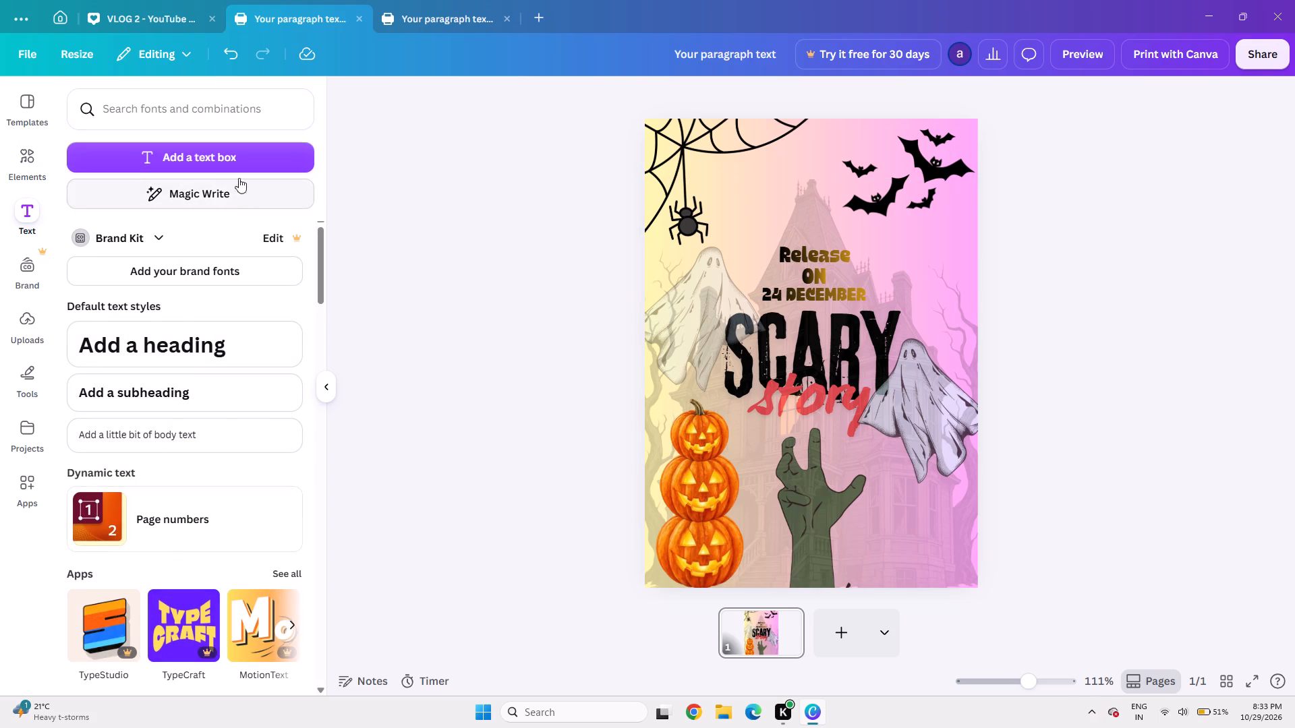
pyautogui.click(213, 156)
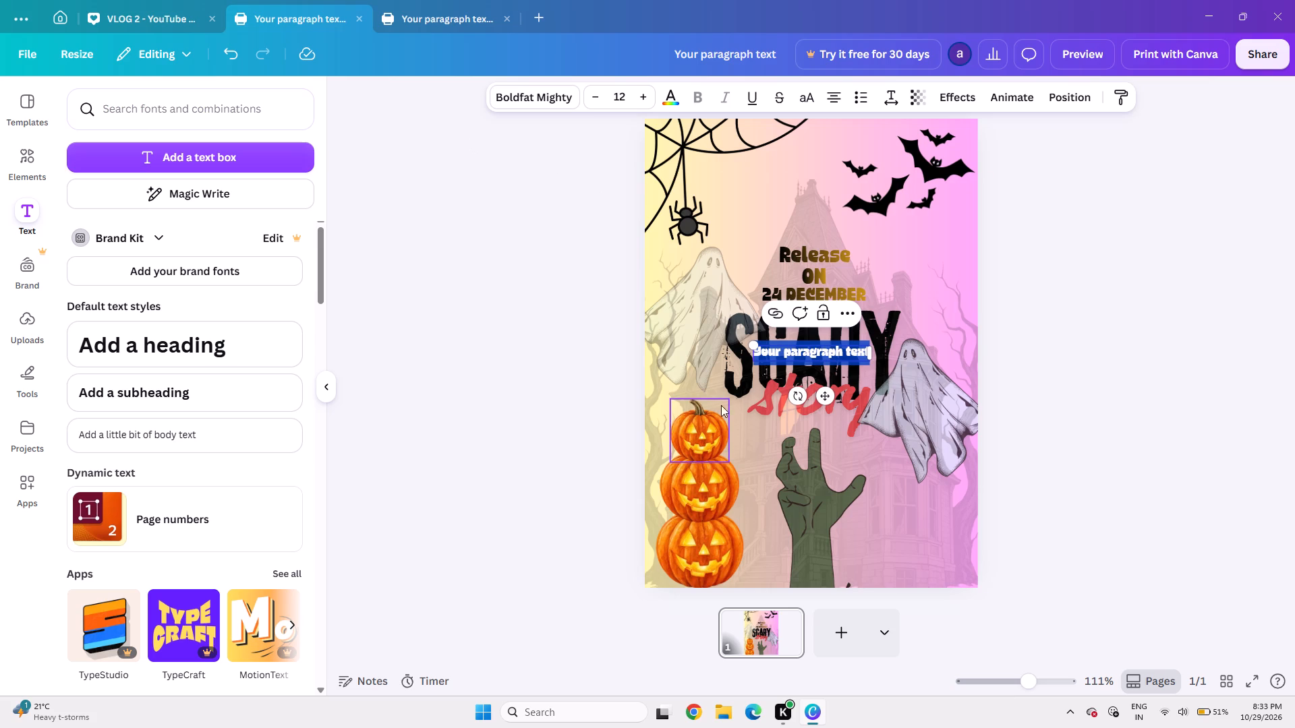
pyautogui.doubleClick(803, 356)
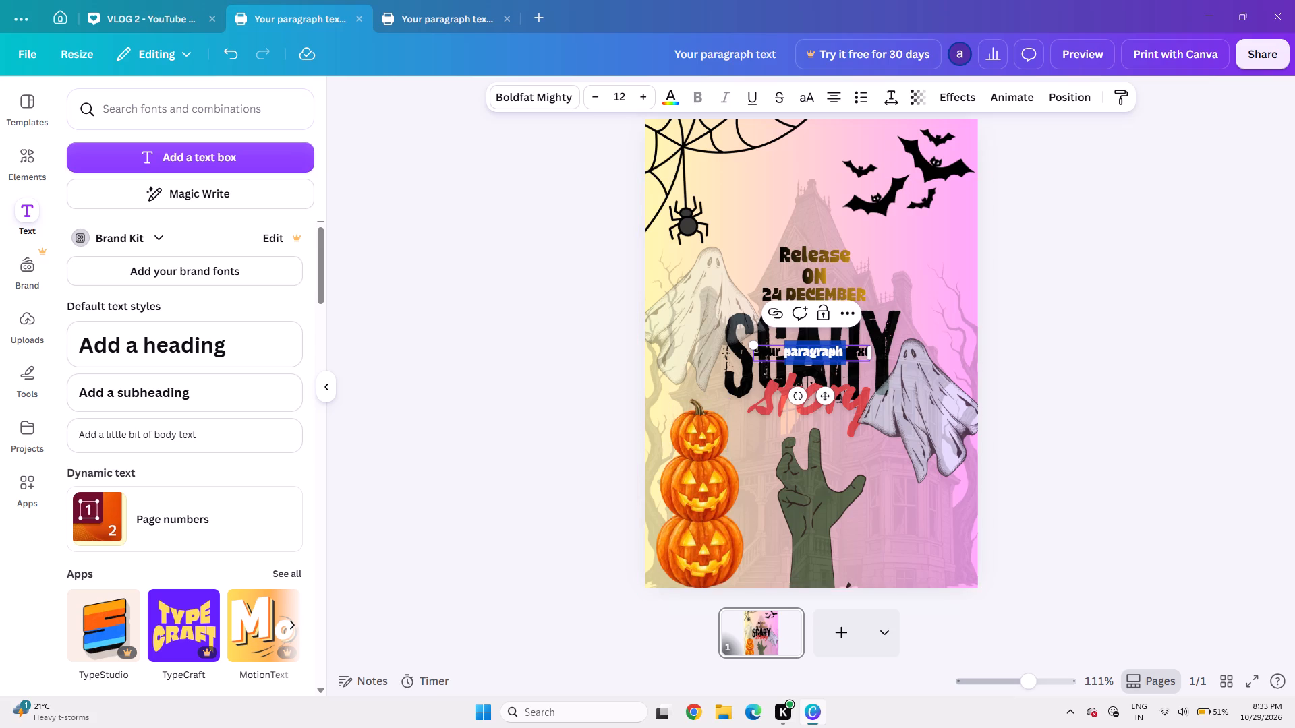
pyautogui.click(849, 354)
pyautogui.doubleClick(849, 354)
pyautogui.press('BackSpace')
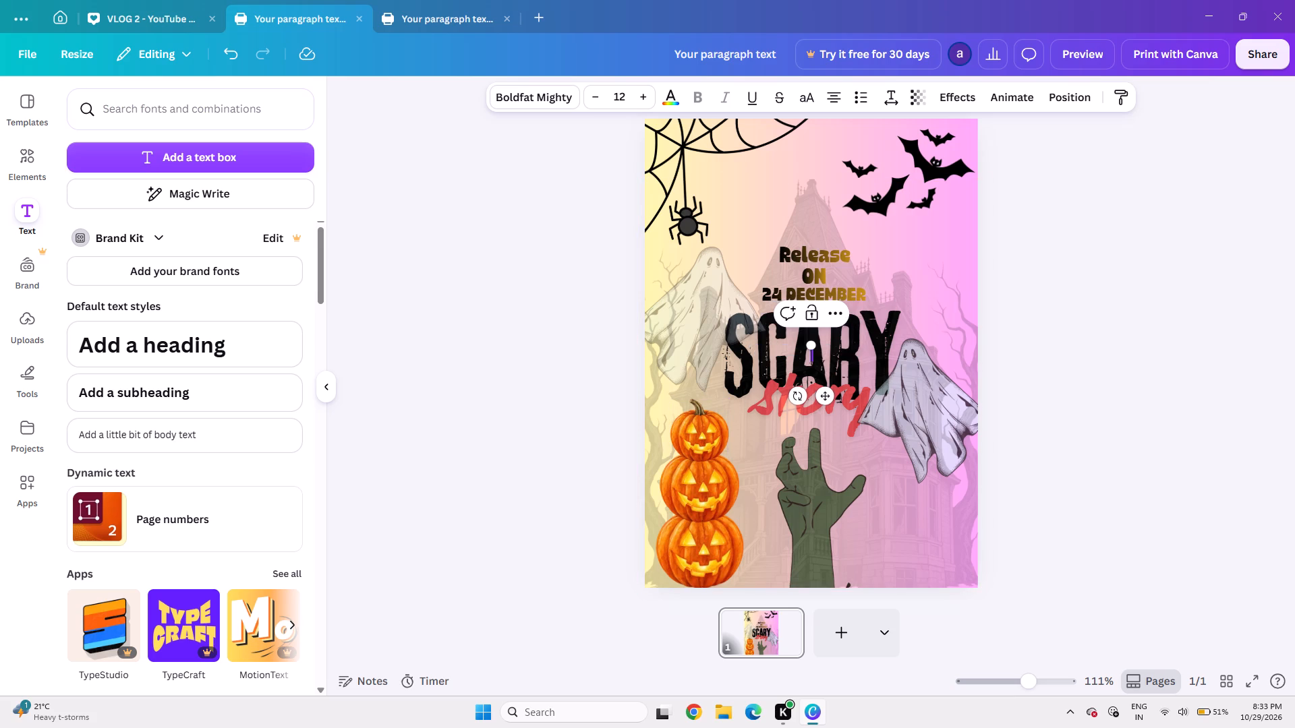
# Enter MAKE YOUR in the empty text box.
pyautogui.write('MAJ')
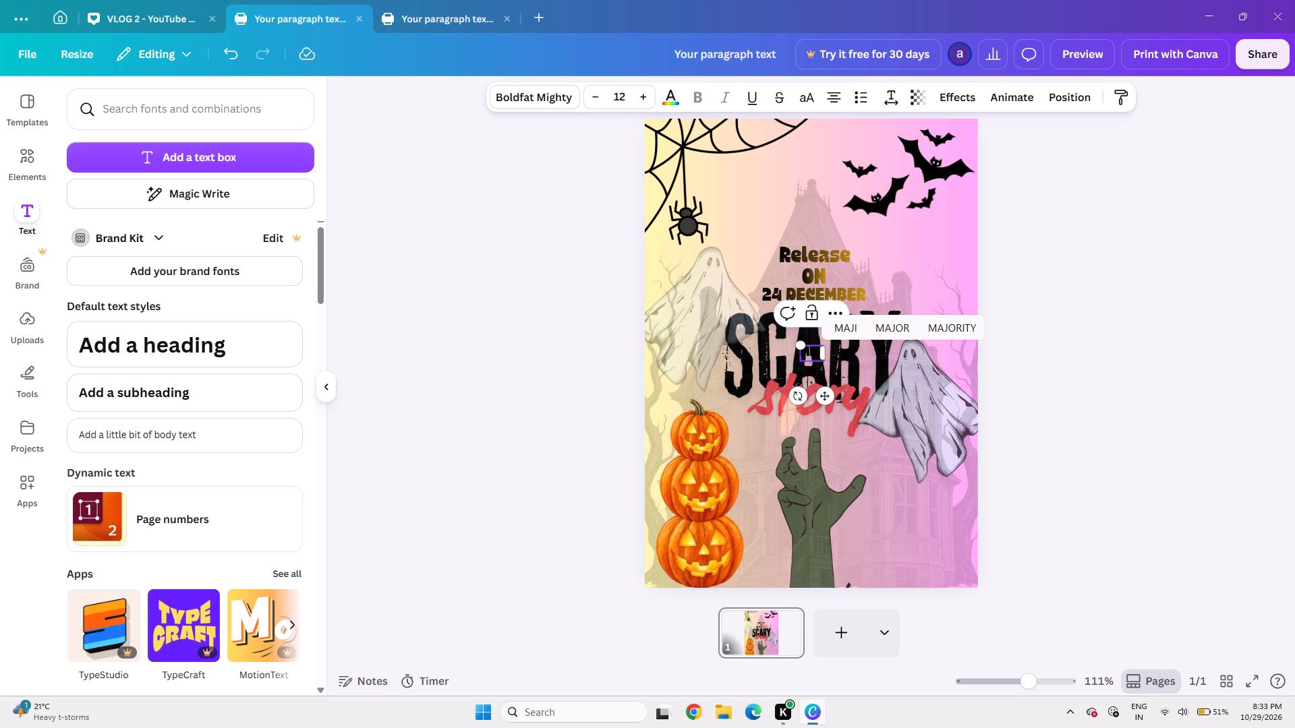
pyautogui.press('BackSpace')
pyautogui.press('BackSpace')
pyautogui.press('BackSpace')
pyautogui.write('MAKE')
pyautogui.press('space')
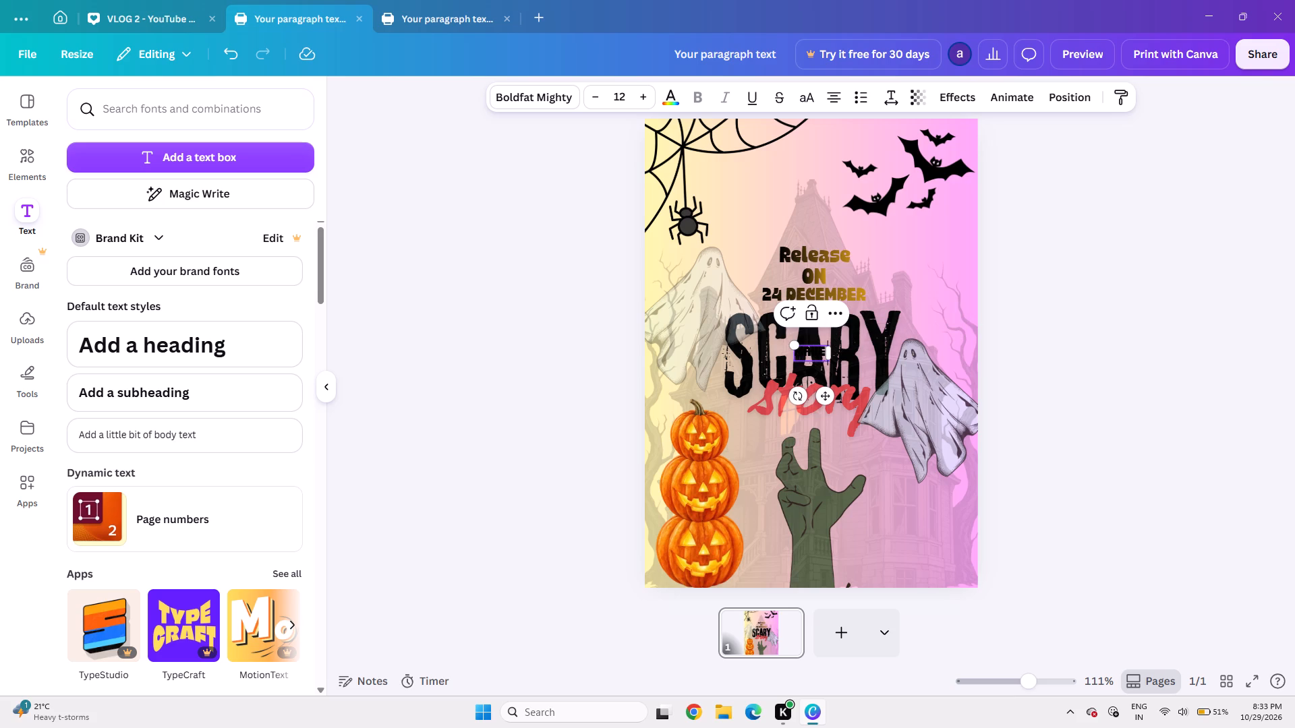
pyautogui.press('BackSpace')
pyautogui.press('BackSpace')
pyautogui.press('BackSpace')
pyautogui.press('BackSpace')
pyautogui.press('BackSpace')
pyautogui.write('MAKE YO')
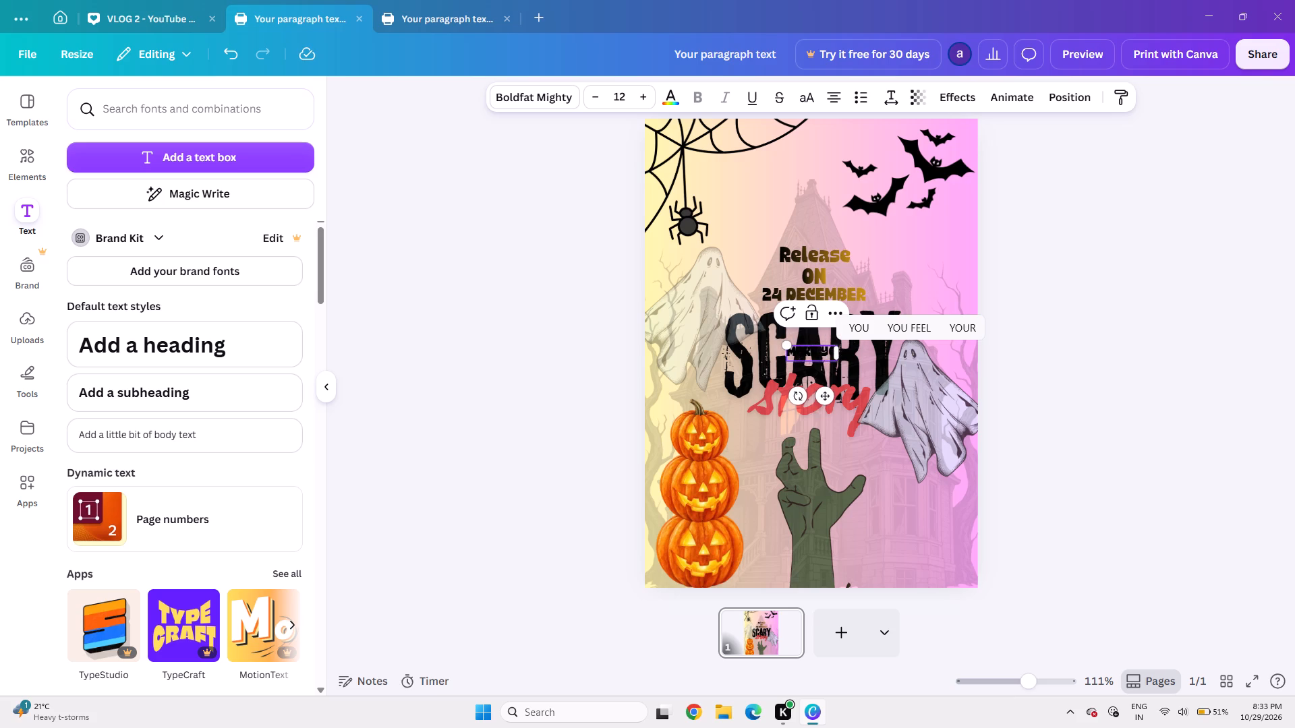
pyautogui.press('u')
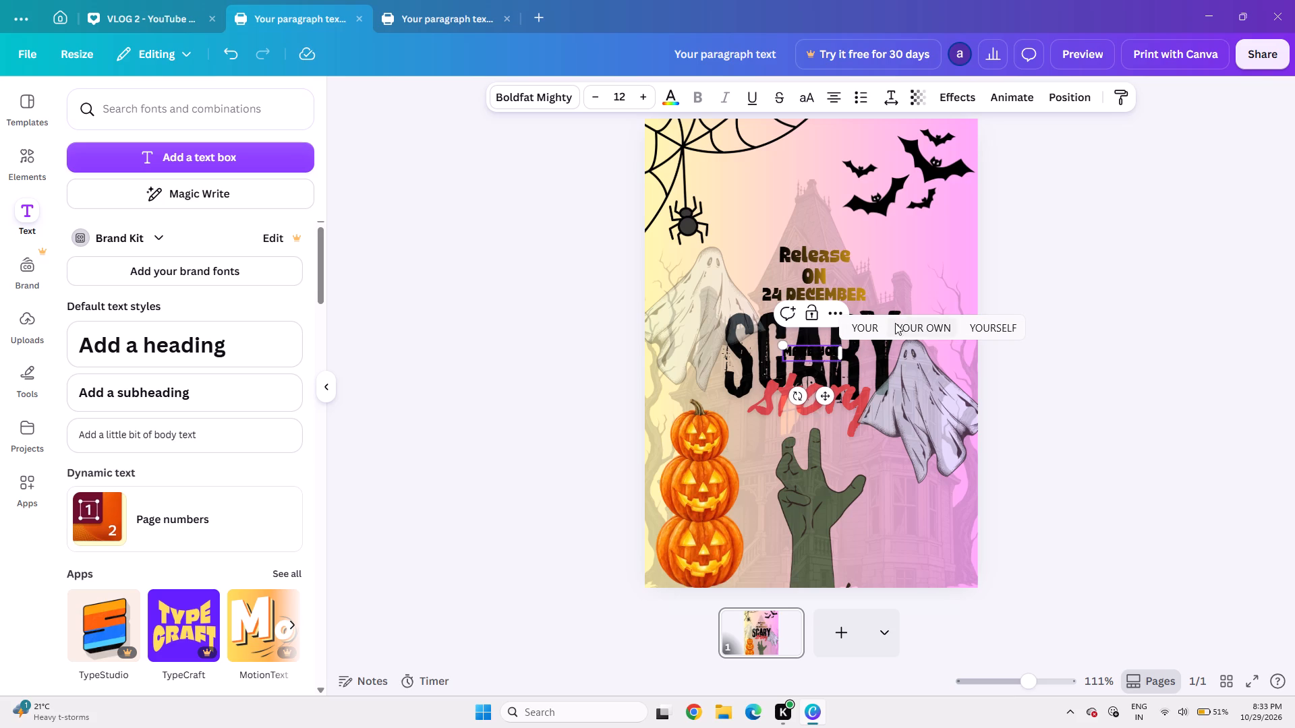
pyautogui.click(865, 323)
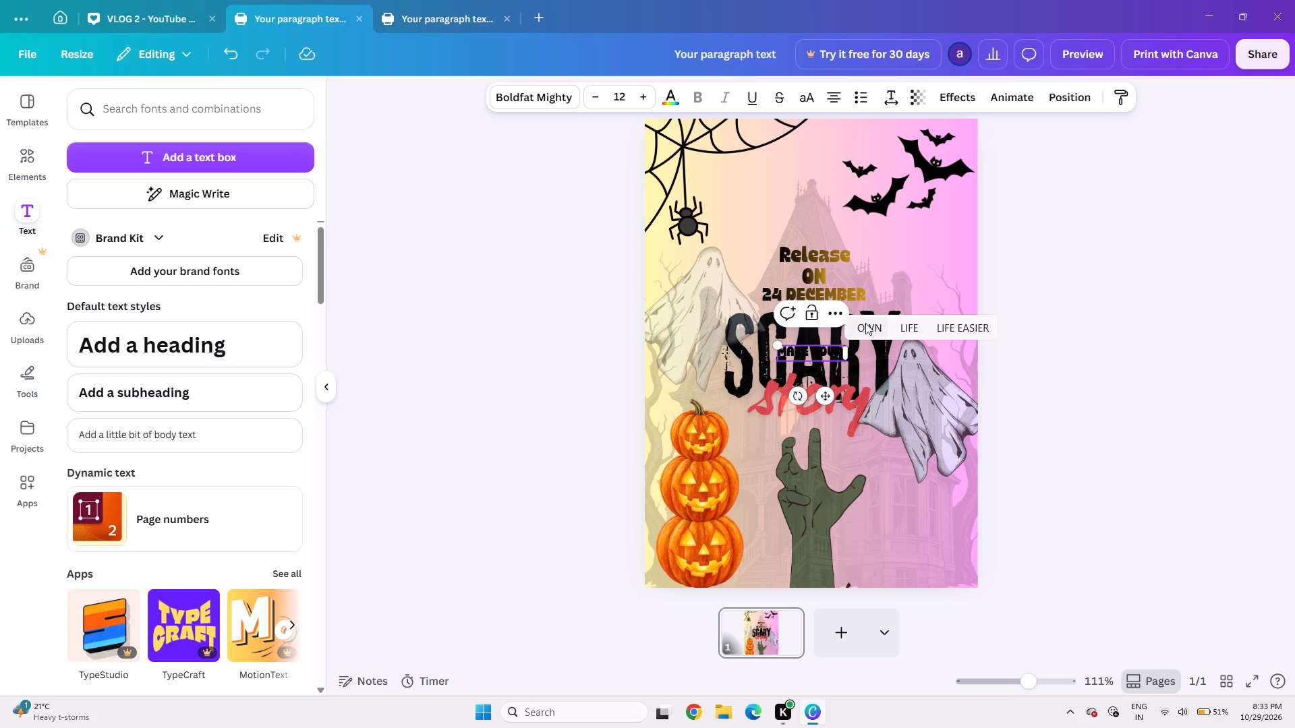
# Colour the MAKE YOUR text with the black-to-gold linear gradient, #000000 to #c89116.
pyautogui.click(667, 97)
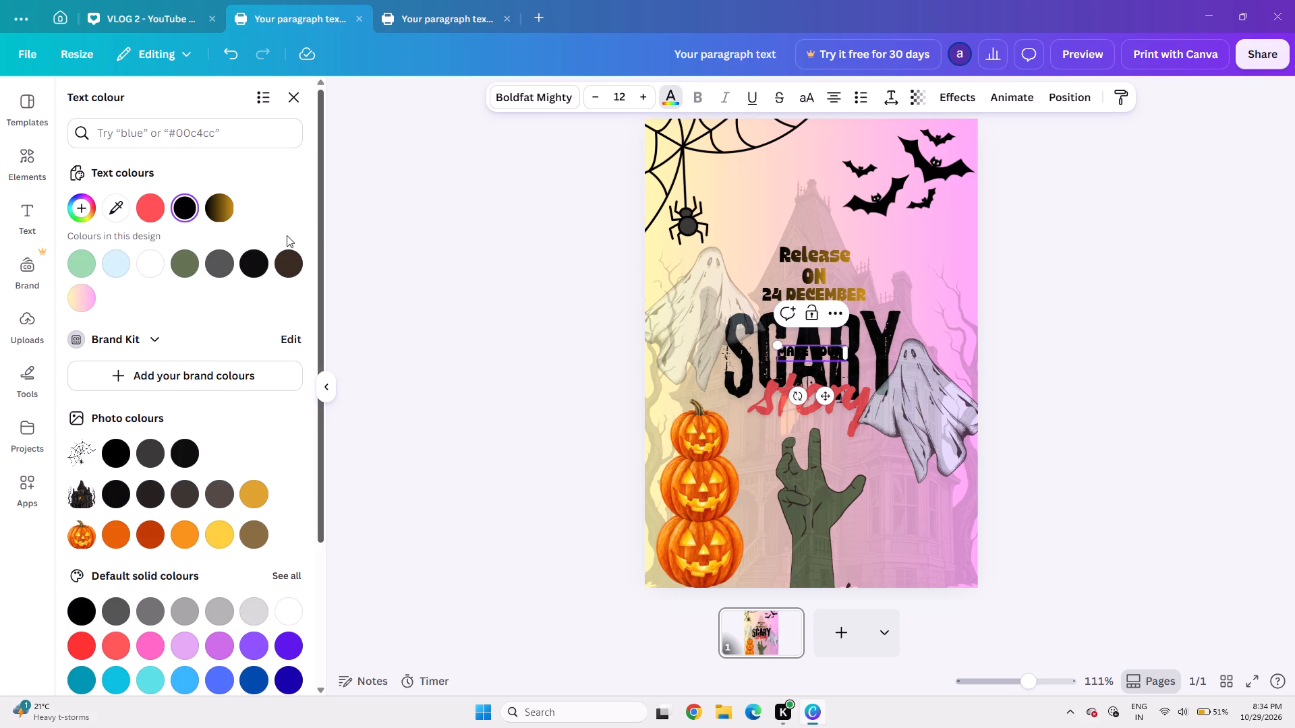
pyautogui.click(224, 210)
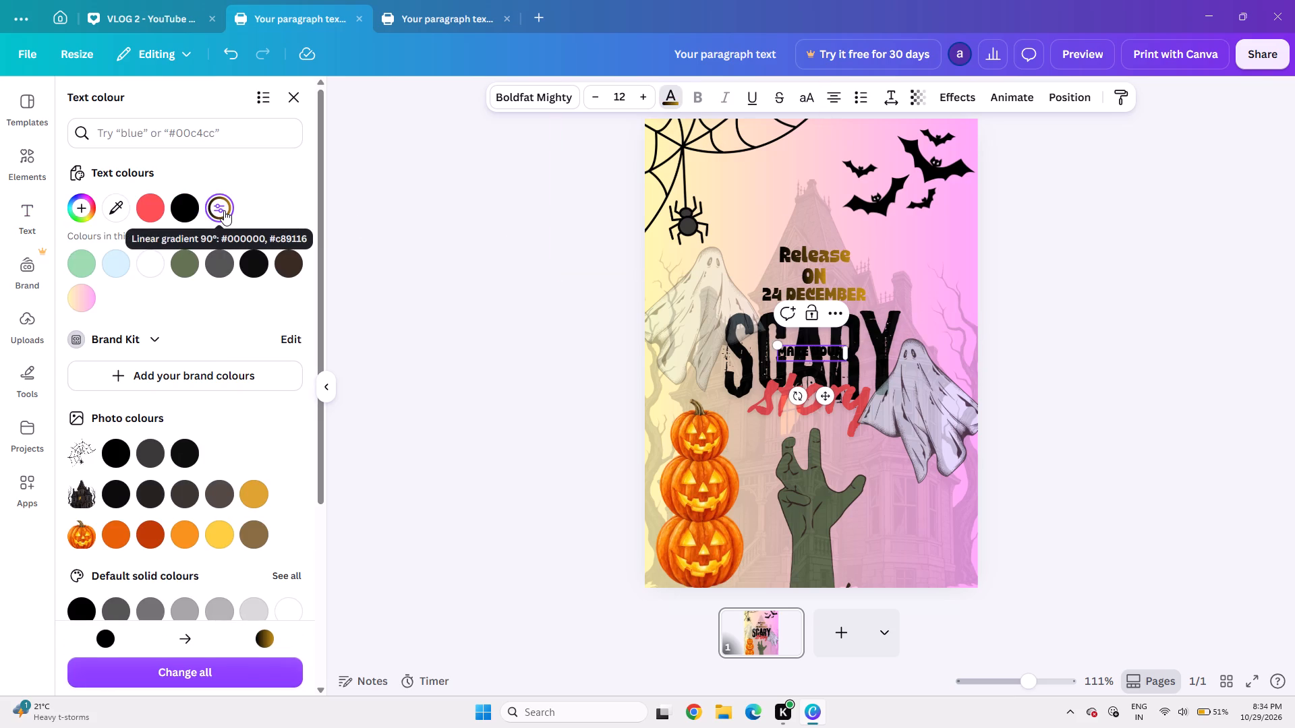
pyautogui.doubleClick(801, 350)
pyautogui.tripleClick(801, 350)
pyautogui.click(801, 350)
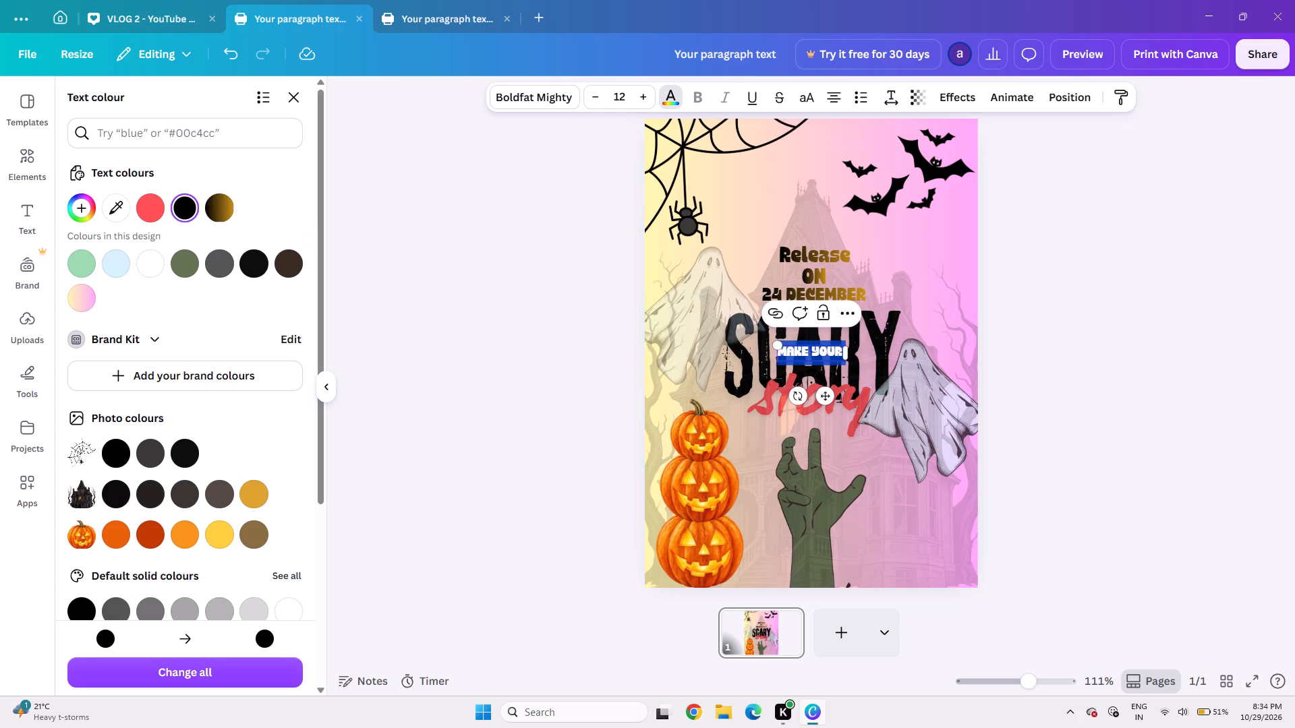
pyautogui.click(224, 213)
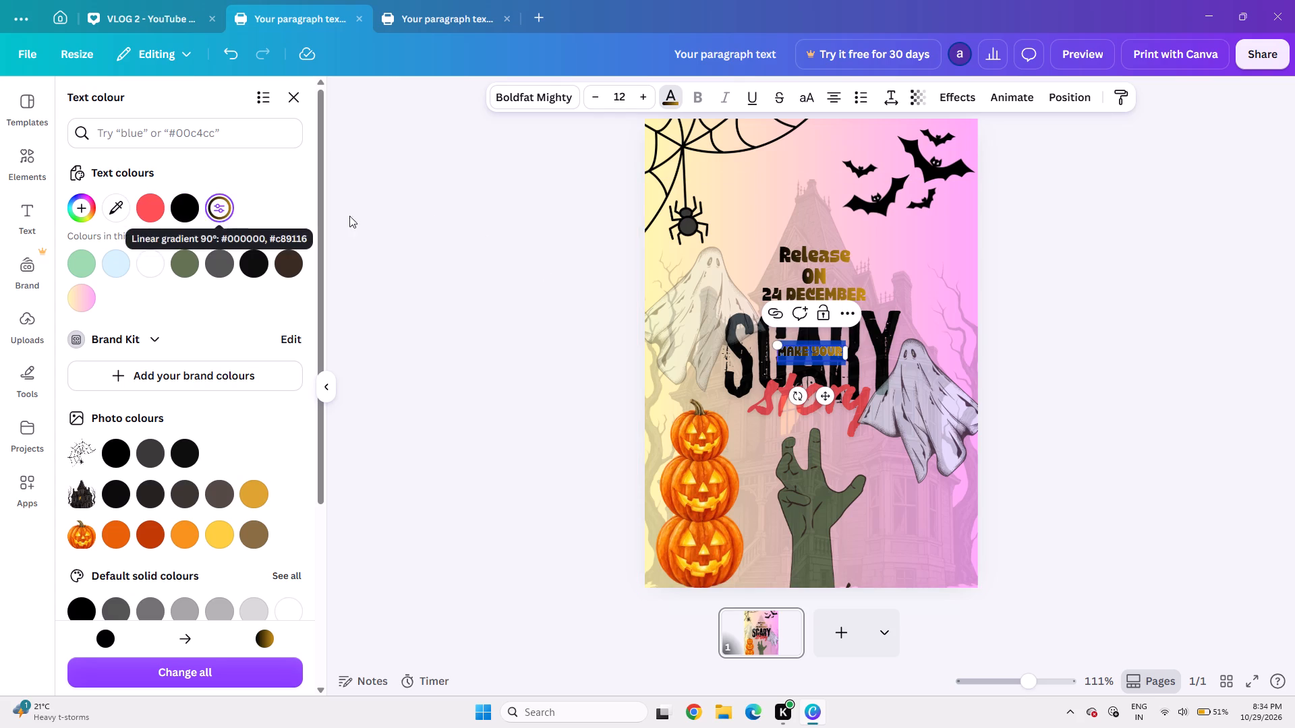
pyautogui.click(1017, 351)
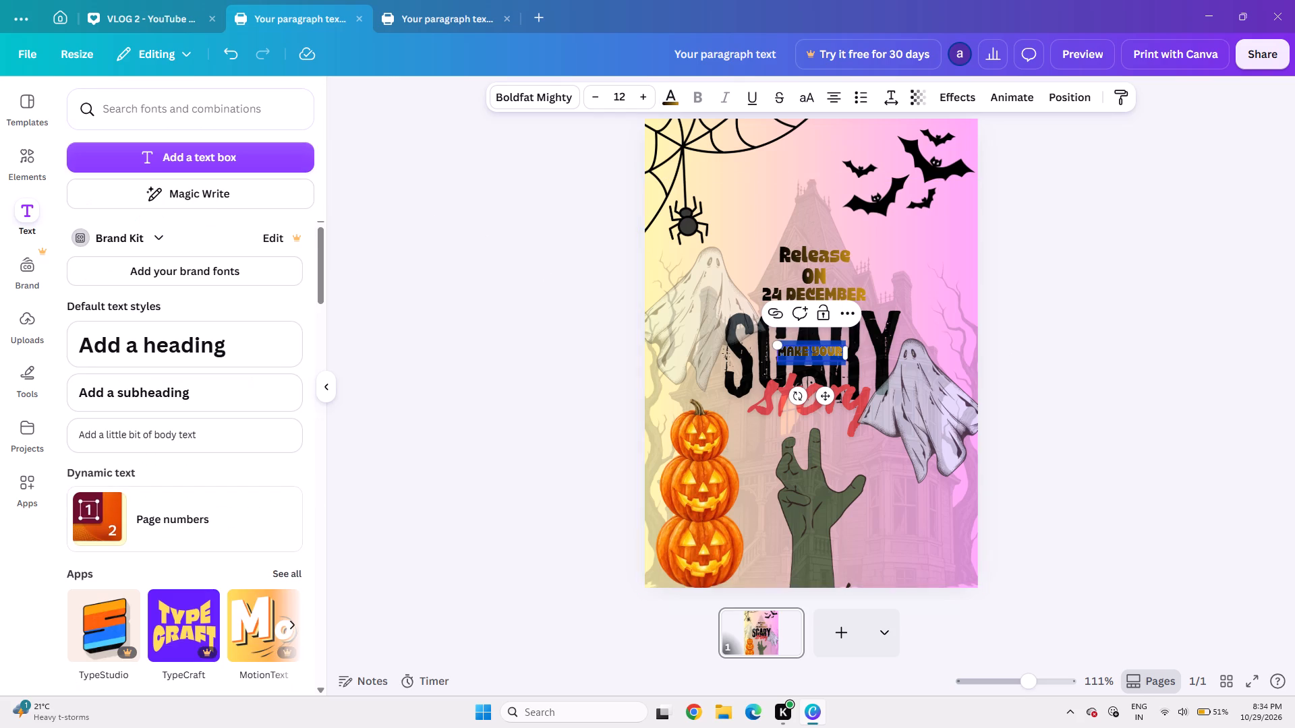
pyautogui.click(1110, 334)
# Move the MAKE YOUR text to the right of the zombie hand, below the right-hand ghost.
pyautogui.click(828, 347)
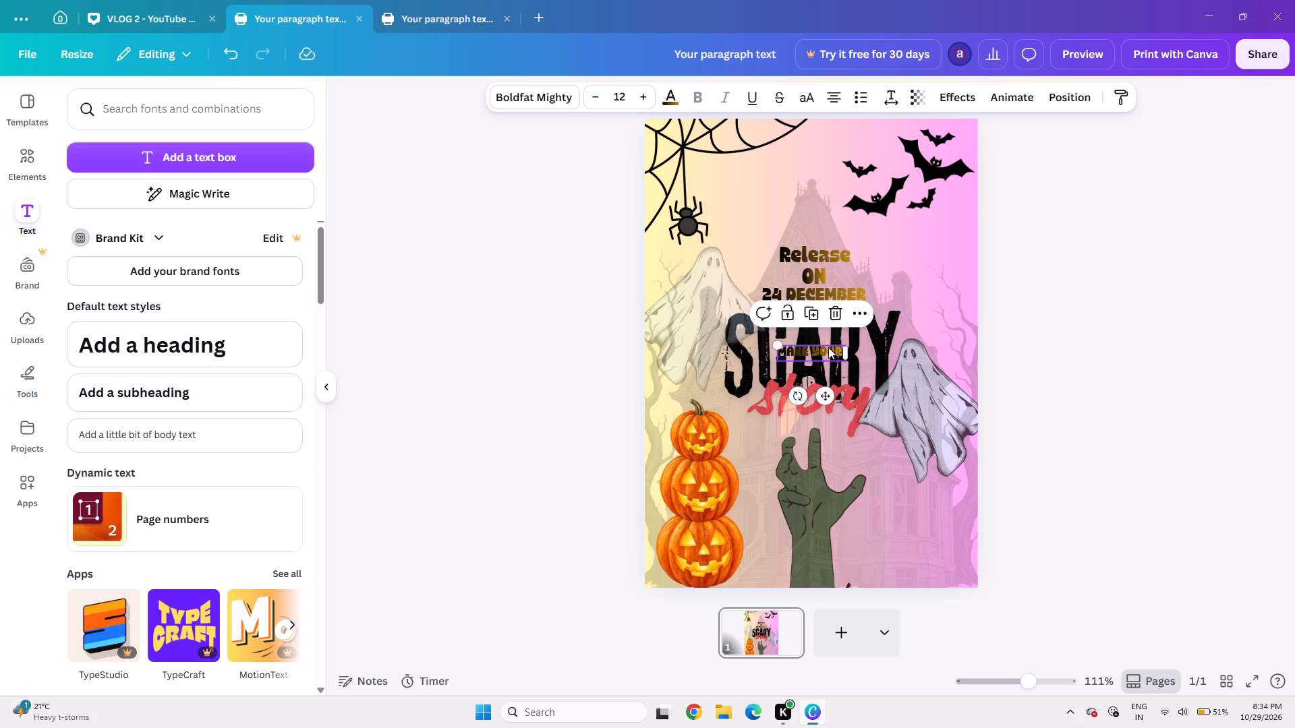
pyautogui.moveTo(828, 347); pyautogui.dragTo(925, 488)
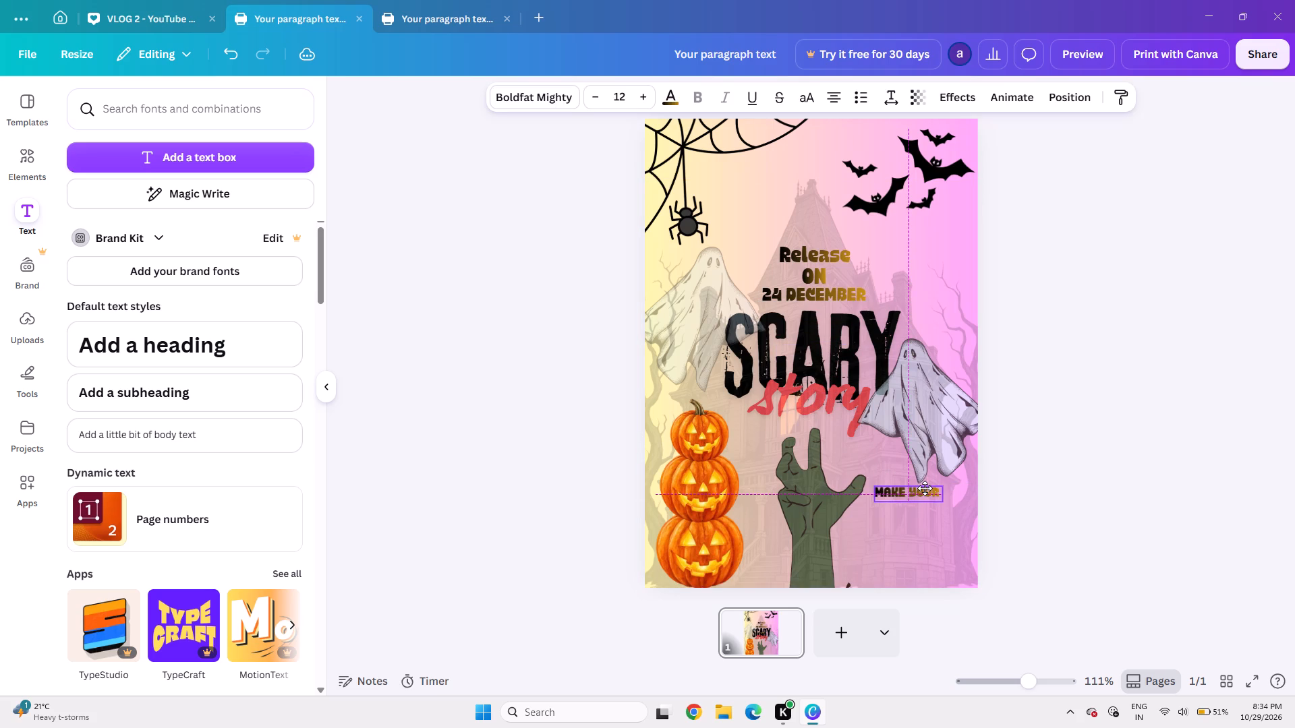
pyautogui.moveTo(925, 488); pyautogui.dragTo(925, 491)
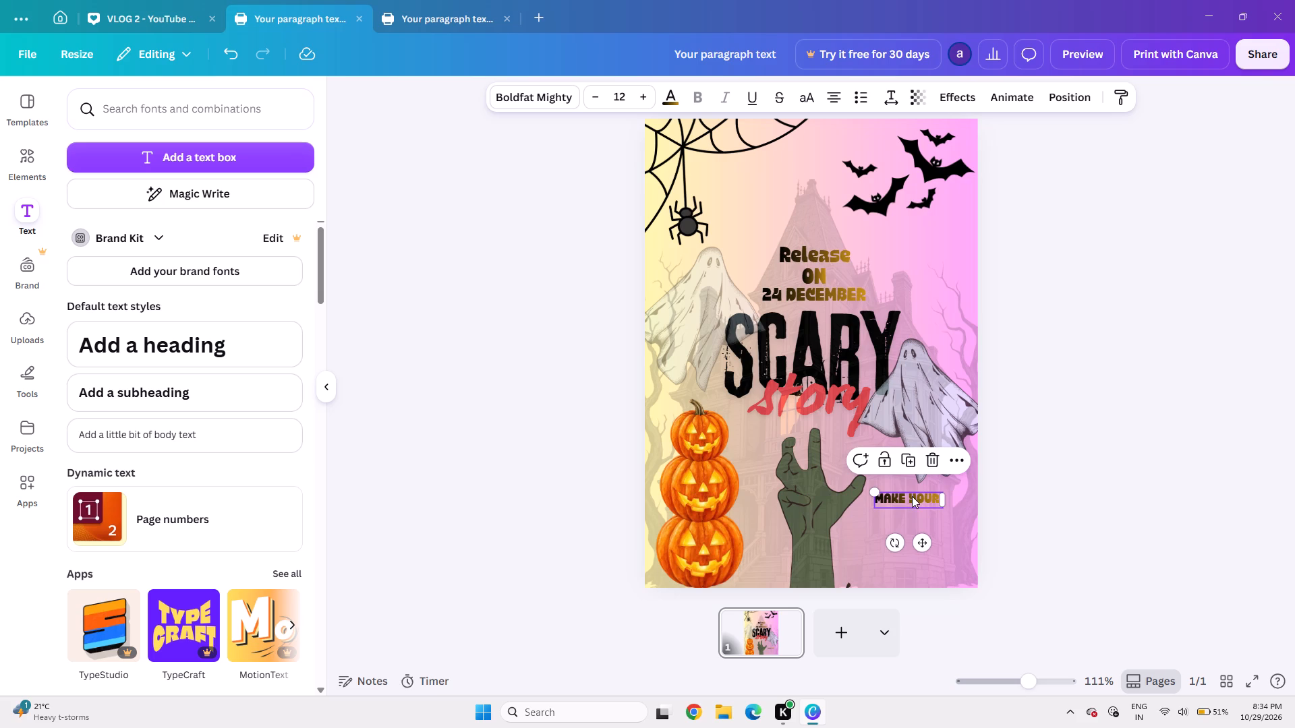
# Extend the text beside the zombie hand to read MAKE YOUR DAY HAUNTED.
pyautogui.doubleClick(912, 496)
pyautogui.doubleClick(912, 496)
pyautogui.doubleClick(912, 496)
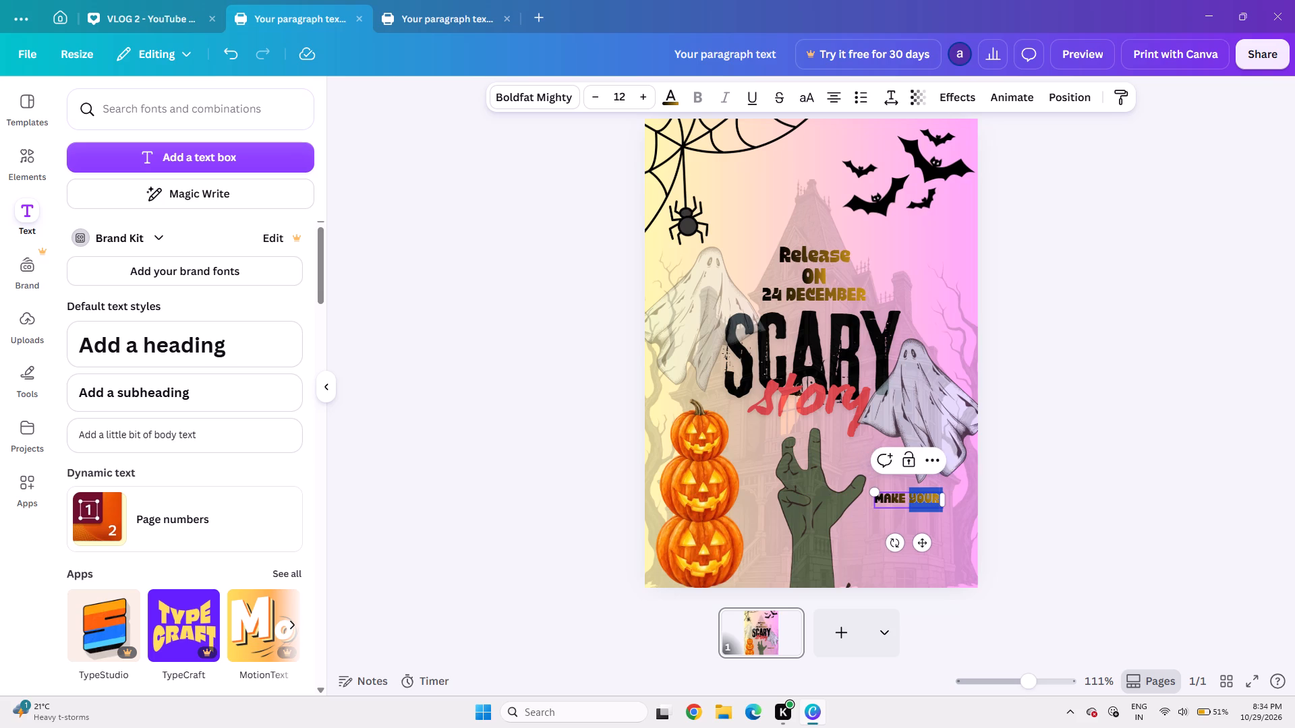
pyautogui.tripleClick(912, 496)
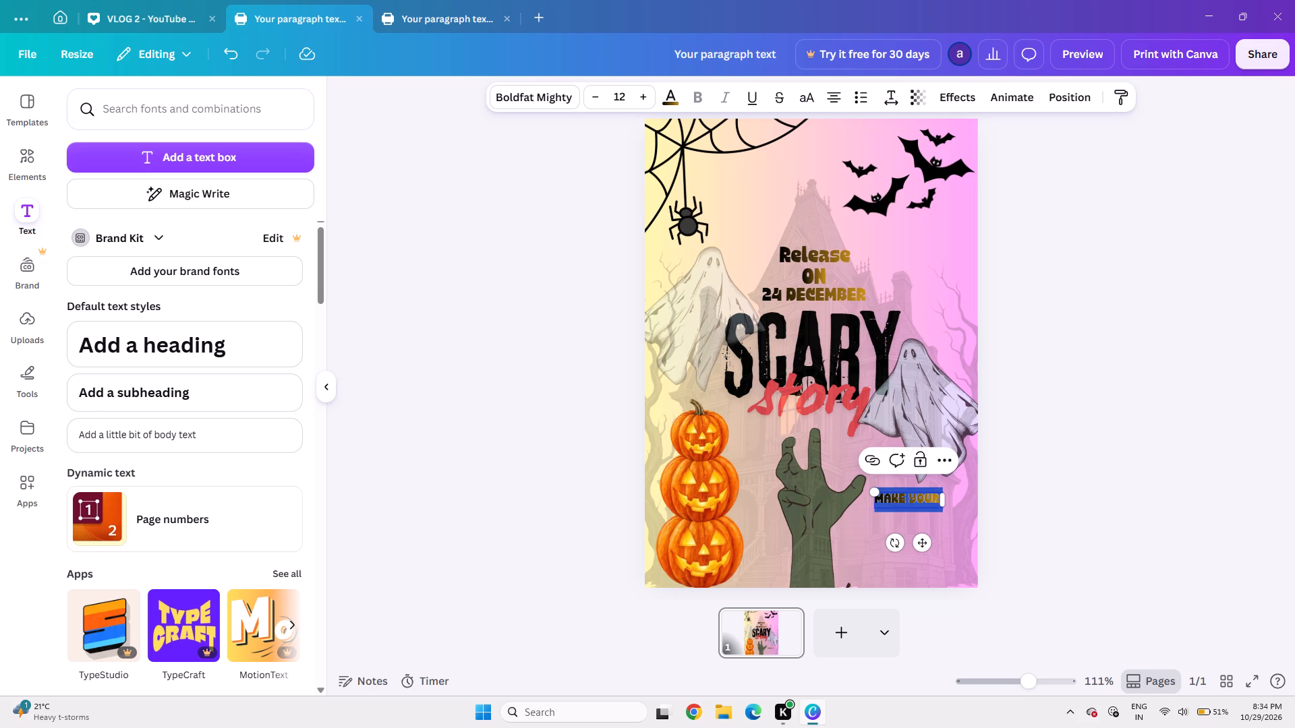
pyautogui.click(938, 502)
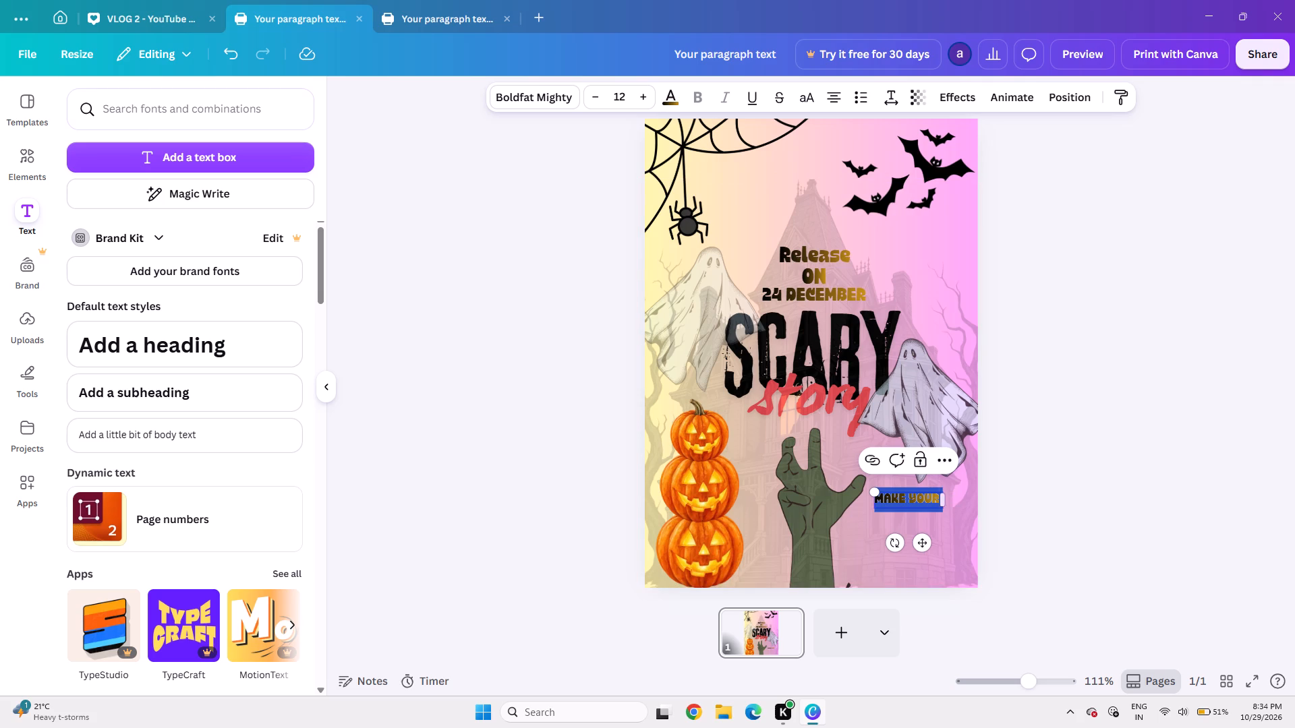
pyautogui.click(938, 502)
pyautogui.press('space')
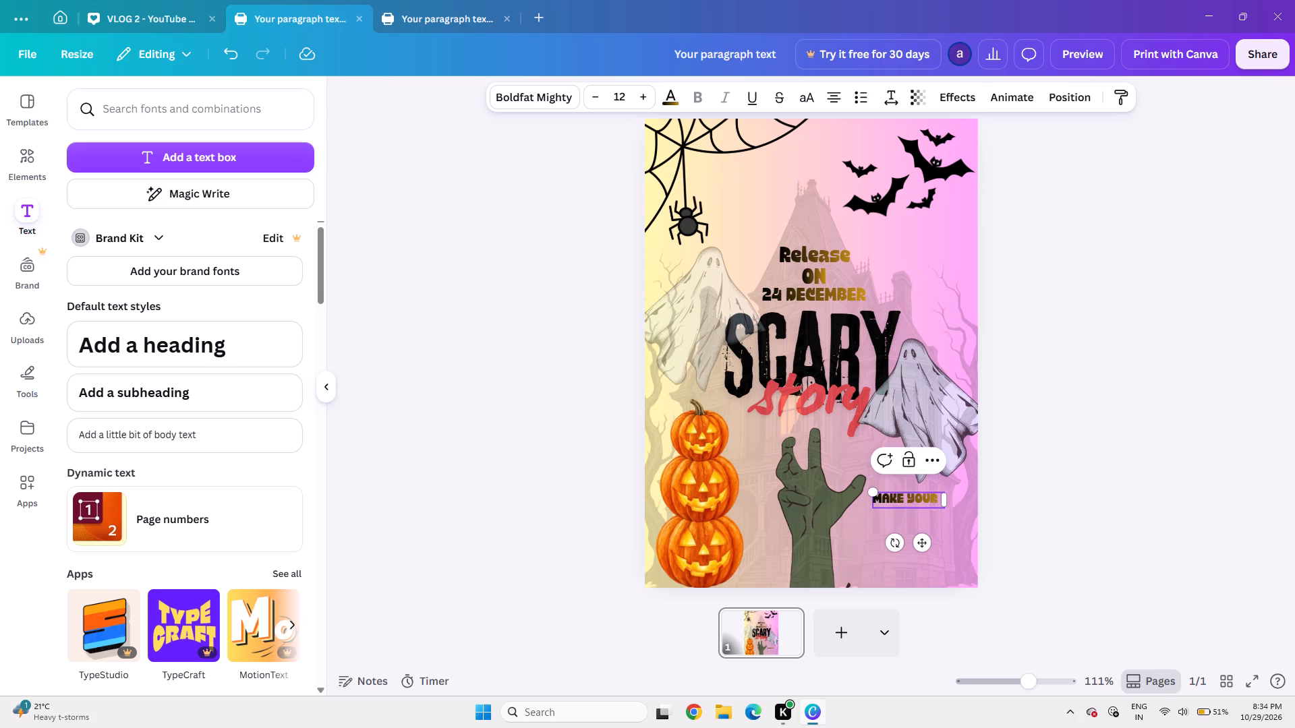
pyautogui.press('d')
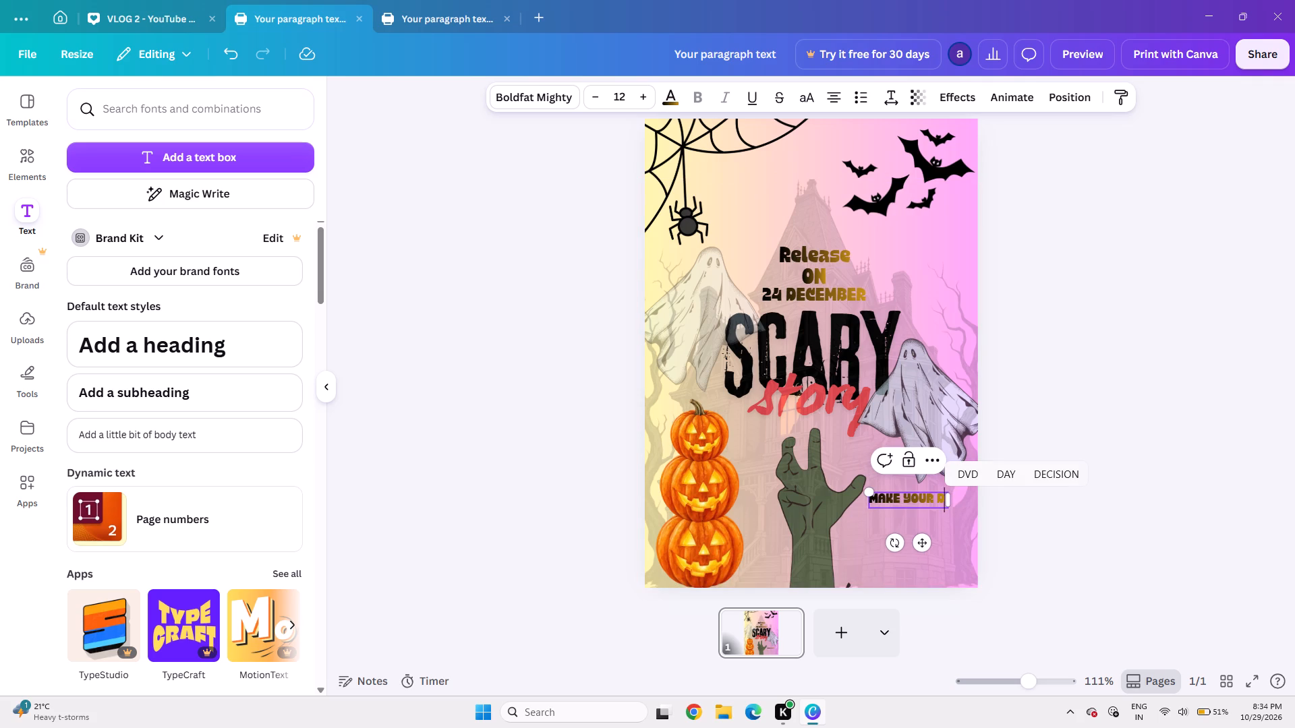
pyautogui.press('BackSpace')
pyautogui.write('DAY')
pyautogui.press('space')
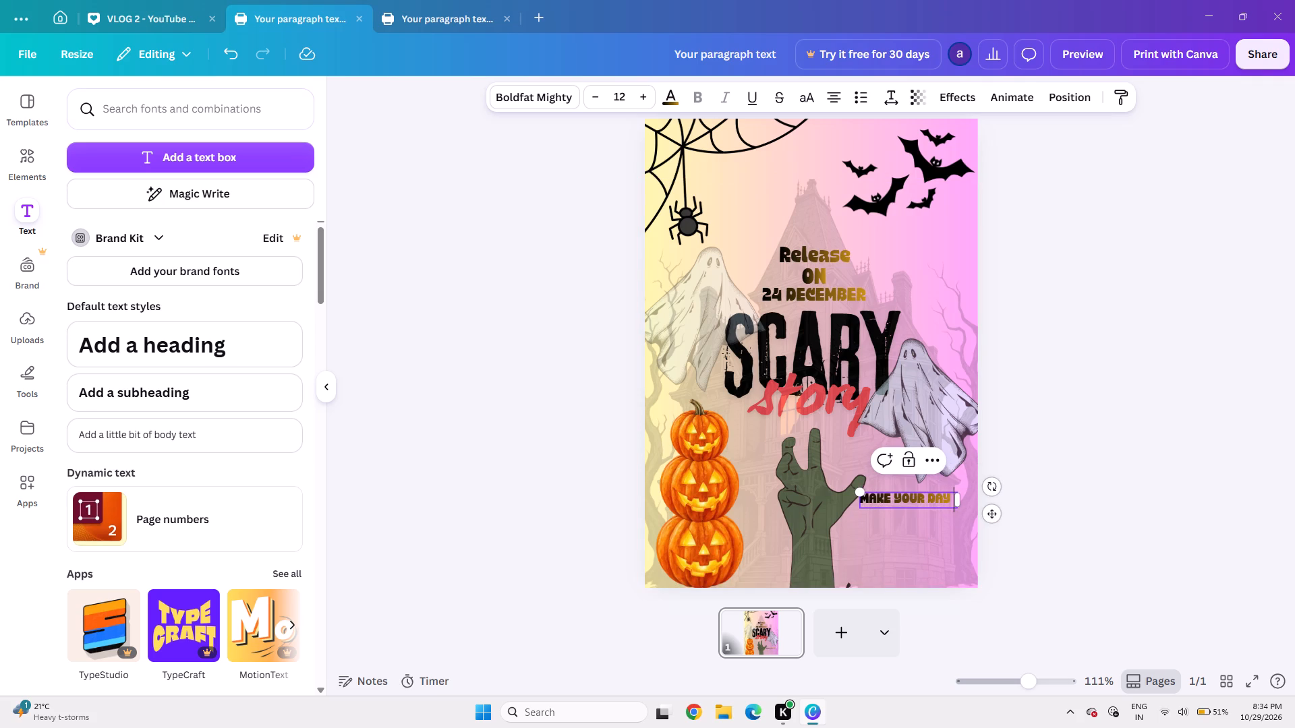
pyautogui.write('HAUNTED')
pyautogui.press('space')
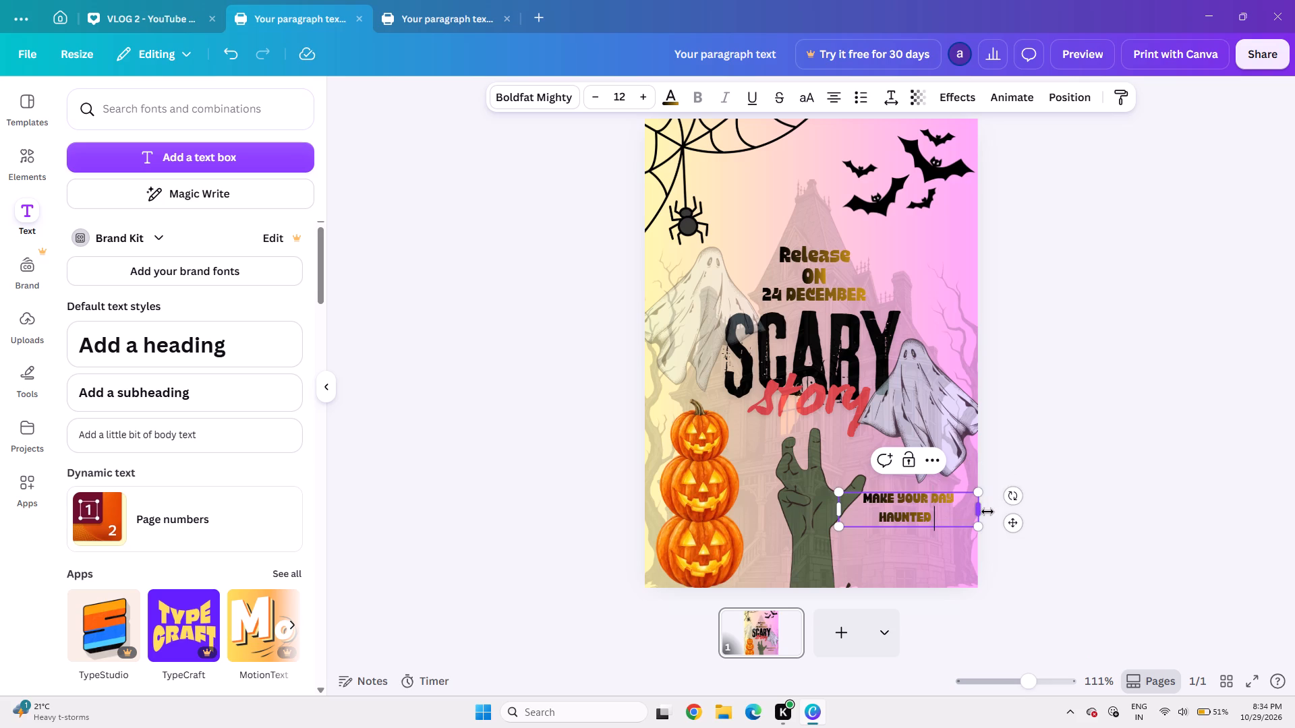
# Widen the MAKE YOUR DAY HAUNTED text box so the tagline fits on a single line.
pyautogui.moveTo(987, 512); pyautogui.dragTo(1008, 512)
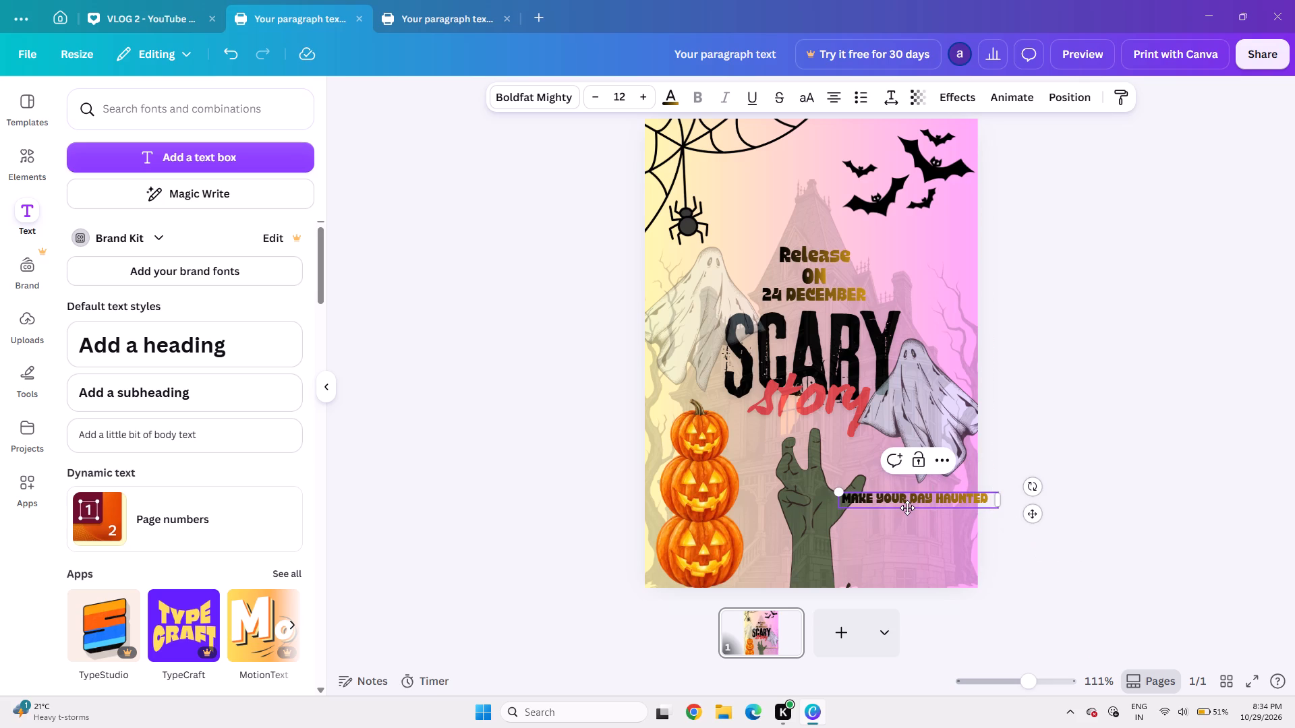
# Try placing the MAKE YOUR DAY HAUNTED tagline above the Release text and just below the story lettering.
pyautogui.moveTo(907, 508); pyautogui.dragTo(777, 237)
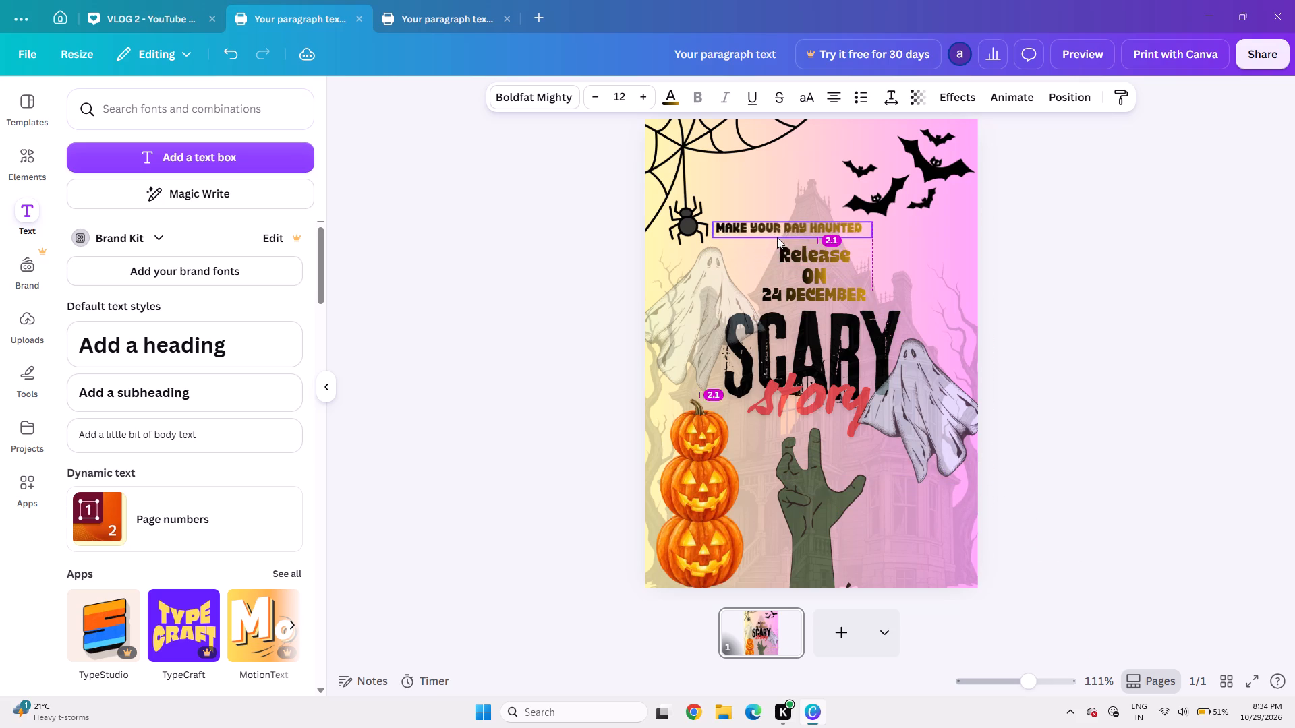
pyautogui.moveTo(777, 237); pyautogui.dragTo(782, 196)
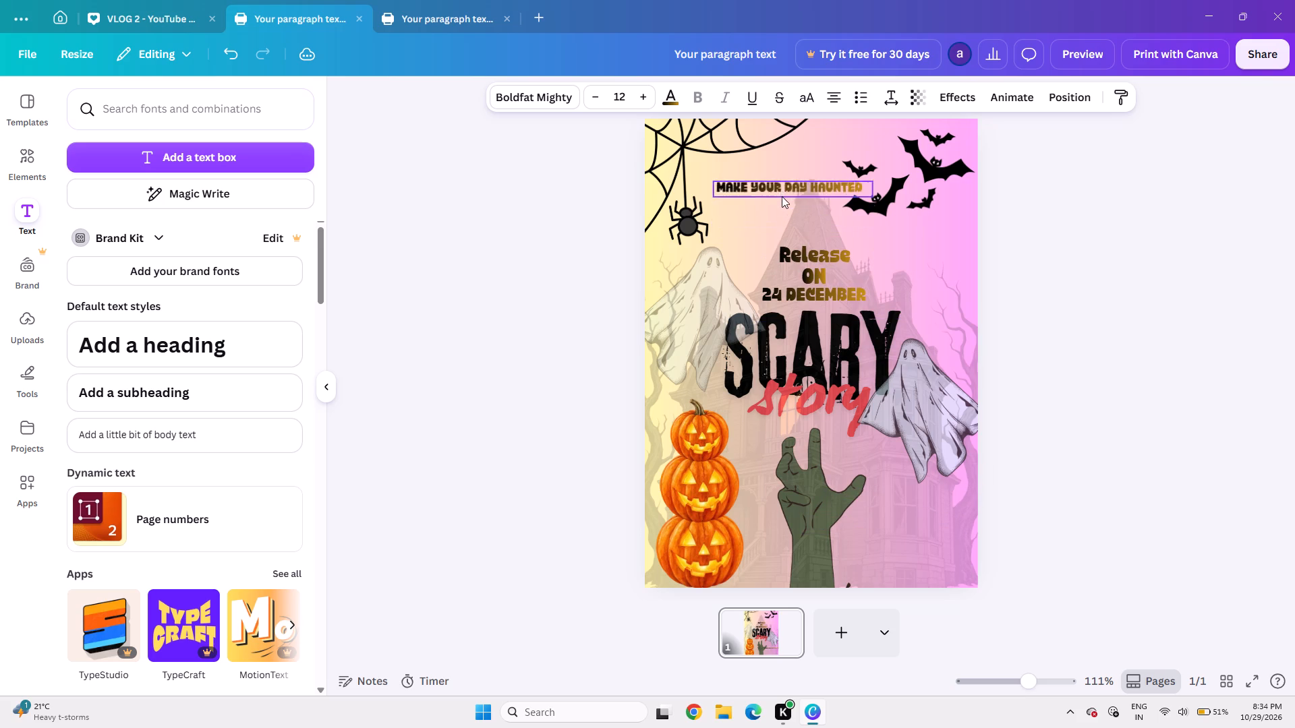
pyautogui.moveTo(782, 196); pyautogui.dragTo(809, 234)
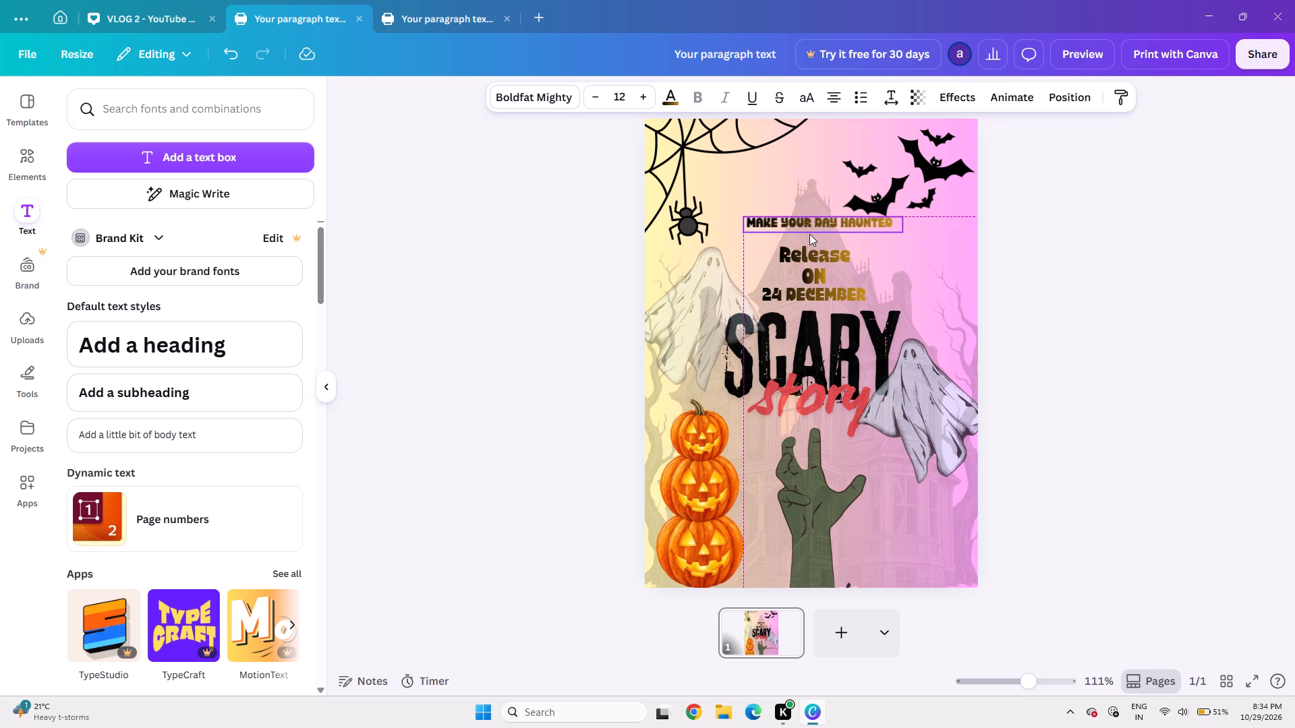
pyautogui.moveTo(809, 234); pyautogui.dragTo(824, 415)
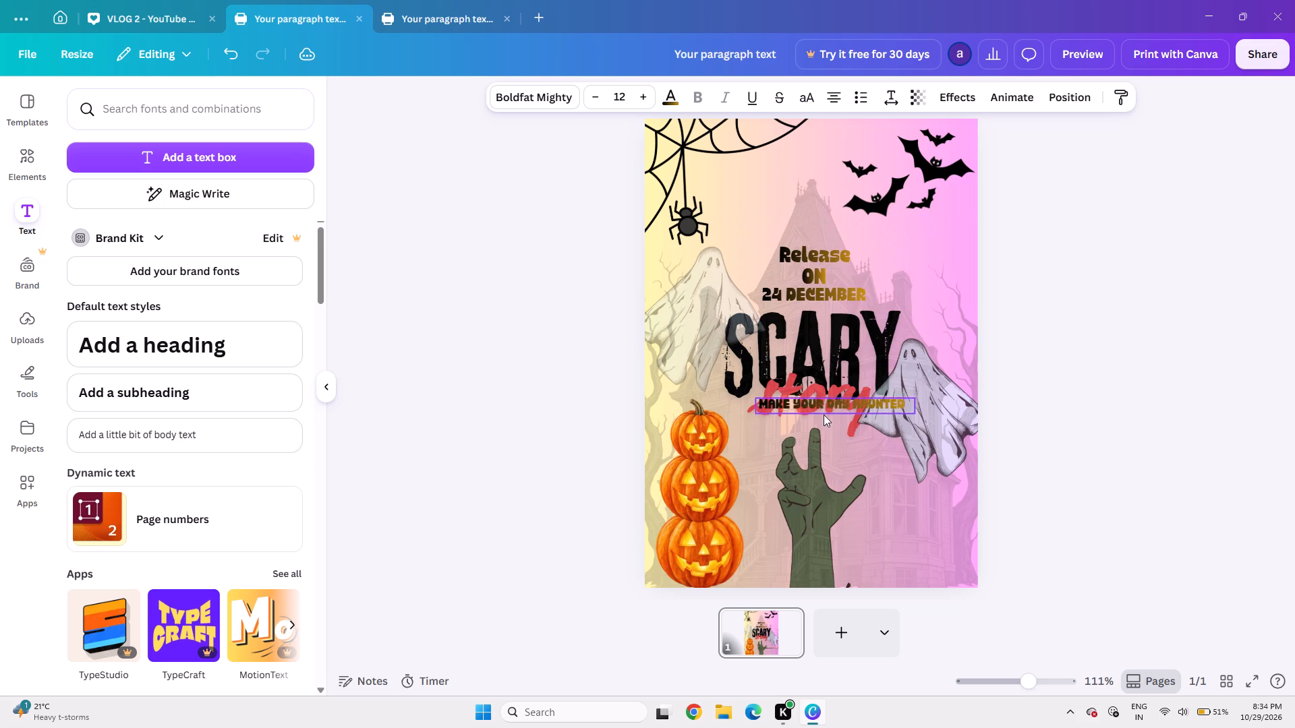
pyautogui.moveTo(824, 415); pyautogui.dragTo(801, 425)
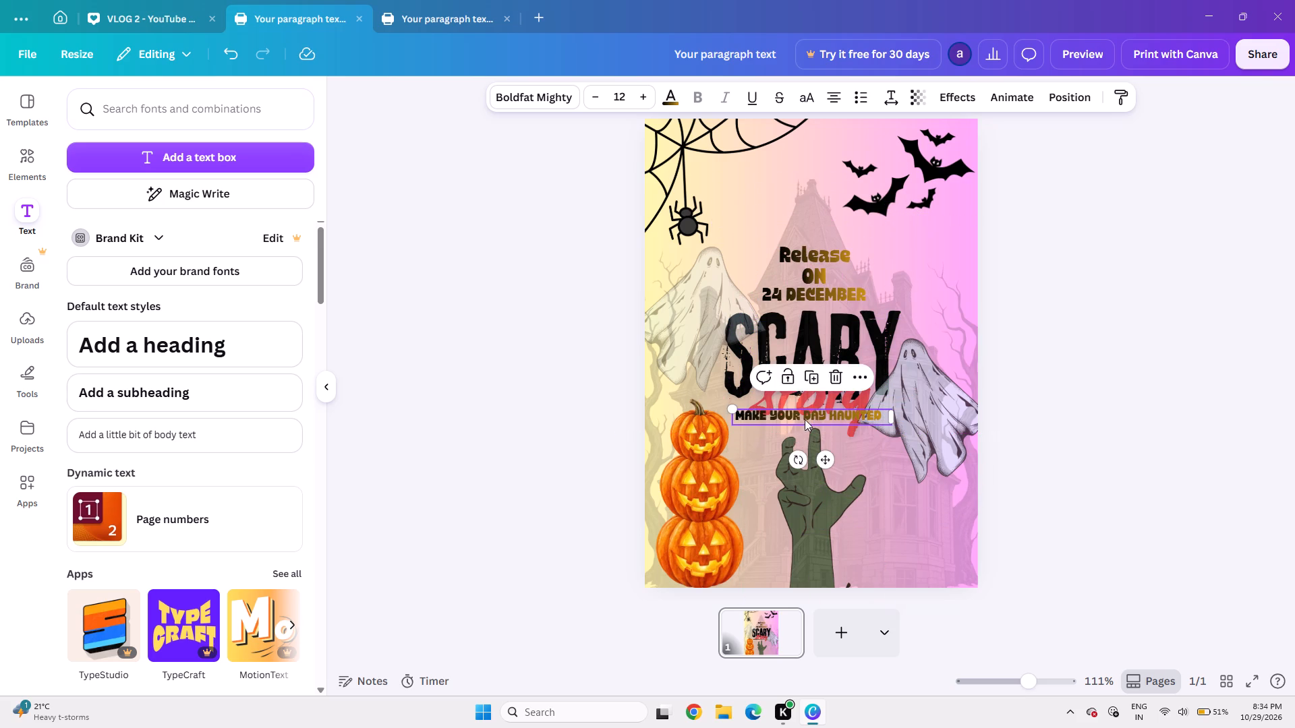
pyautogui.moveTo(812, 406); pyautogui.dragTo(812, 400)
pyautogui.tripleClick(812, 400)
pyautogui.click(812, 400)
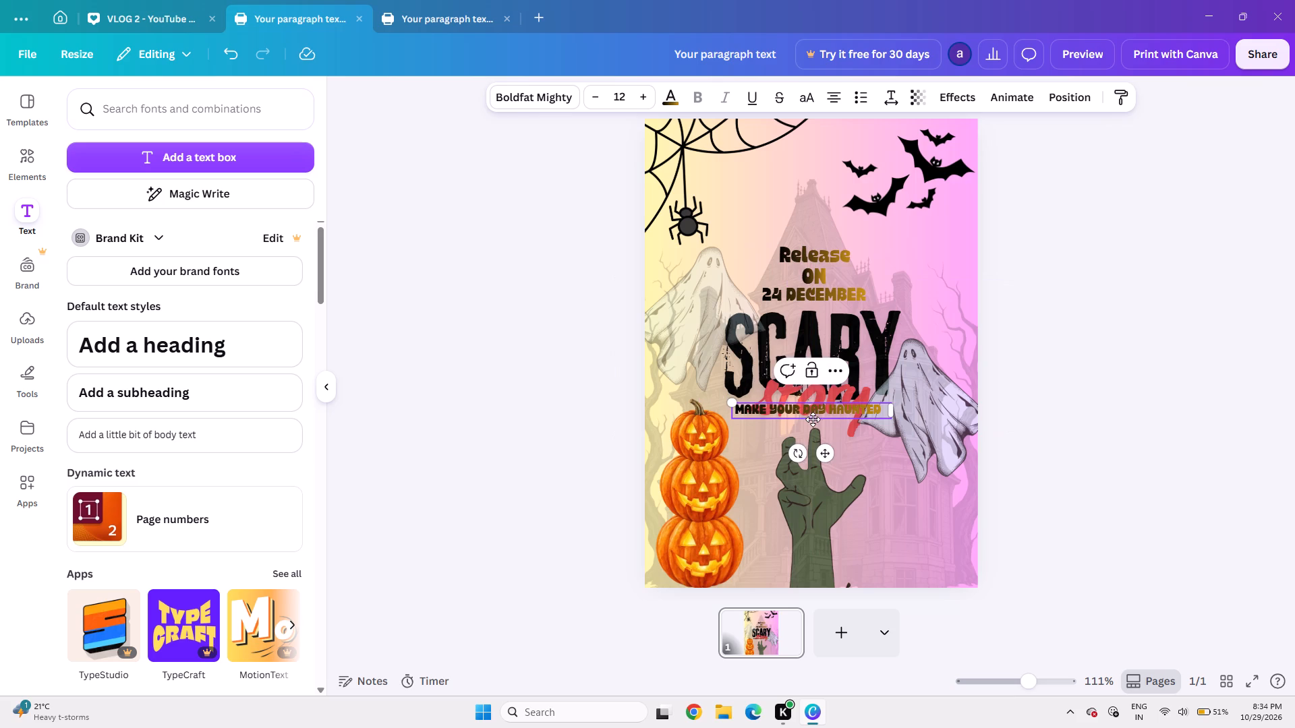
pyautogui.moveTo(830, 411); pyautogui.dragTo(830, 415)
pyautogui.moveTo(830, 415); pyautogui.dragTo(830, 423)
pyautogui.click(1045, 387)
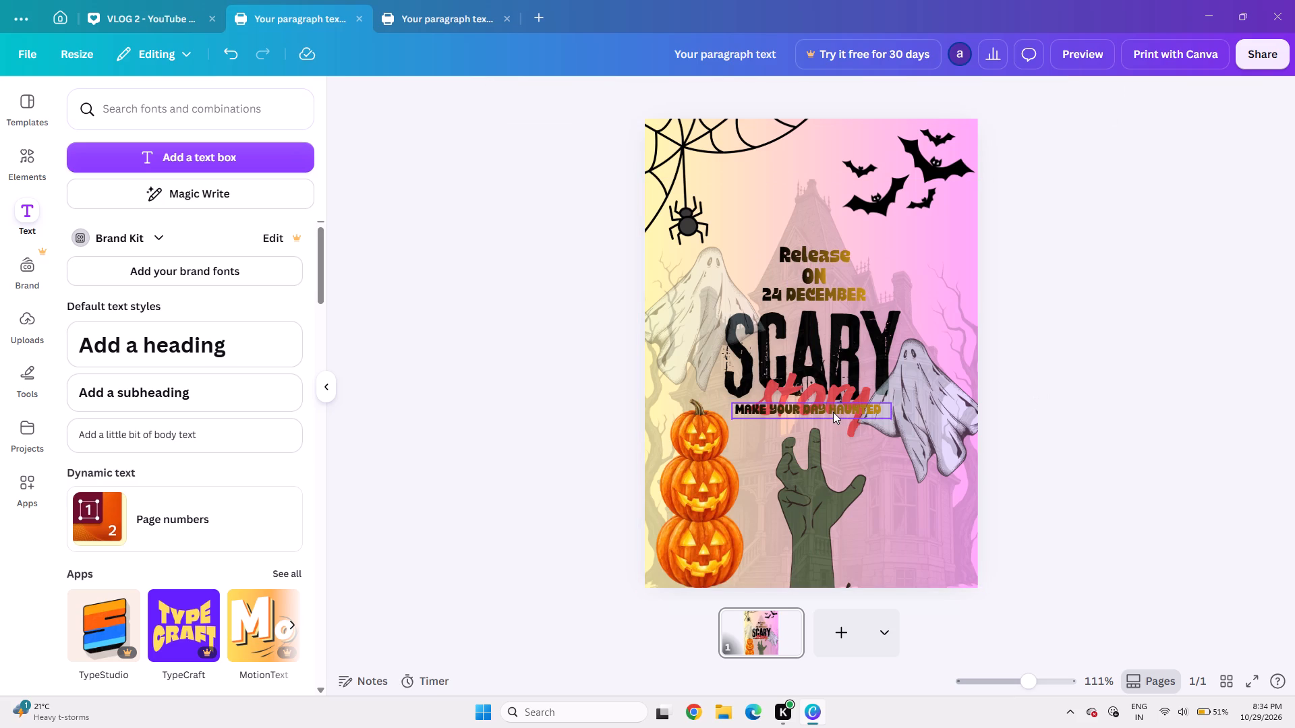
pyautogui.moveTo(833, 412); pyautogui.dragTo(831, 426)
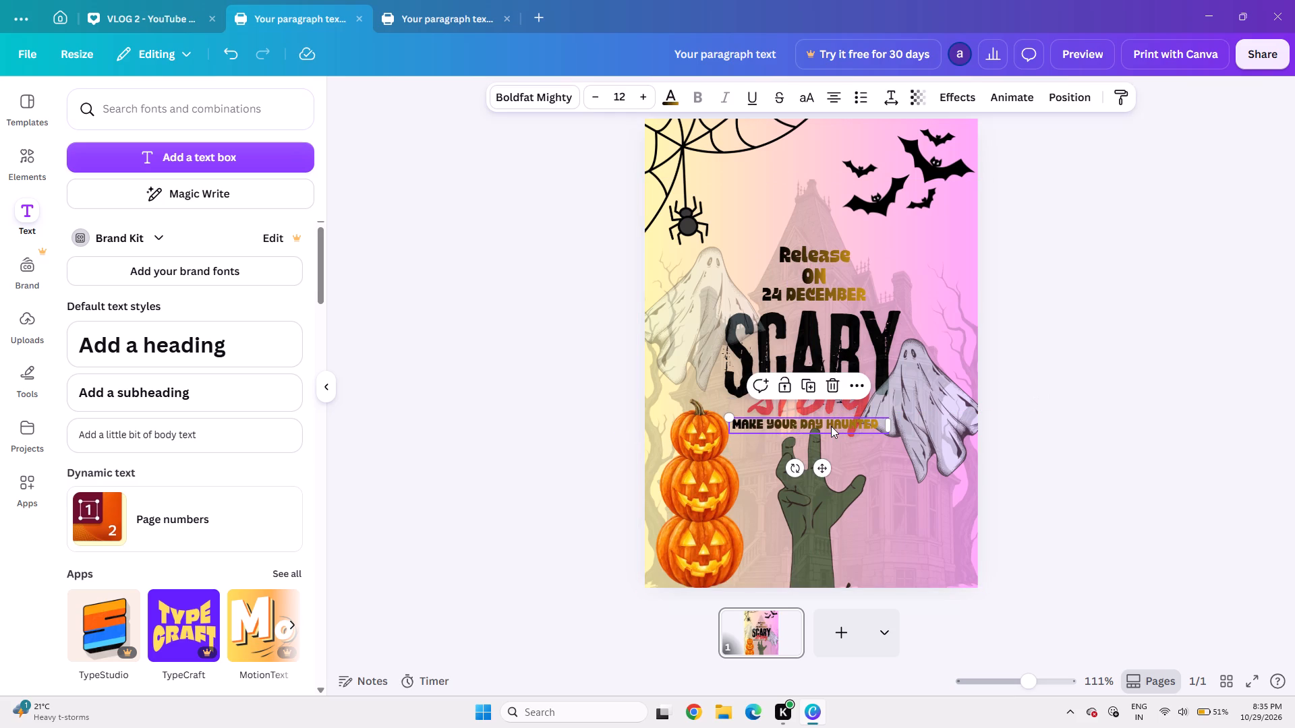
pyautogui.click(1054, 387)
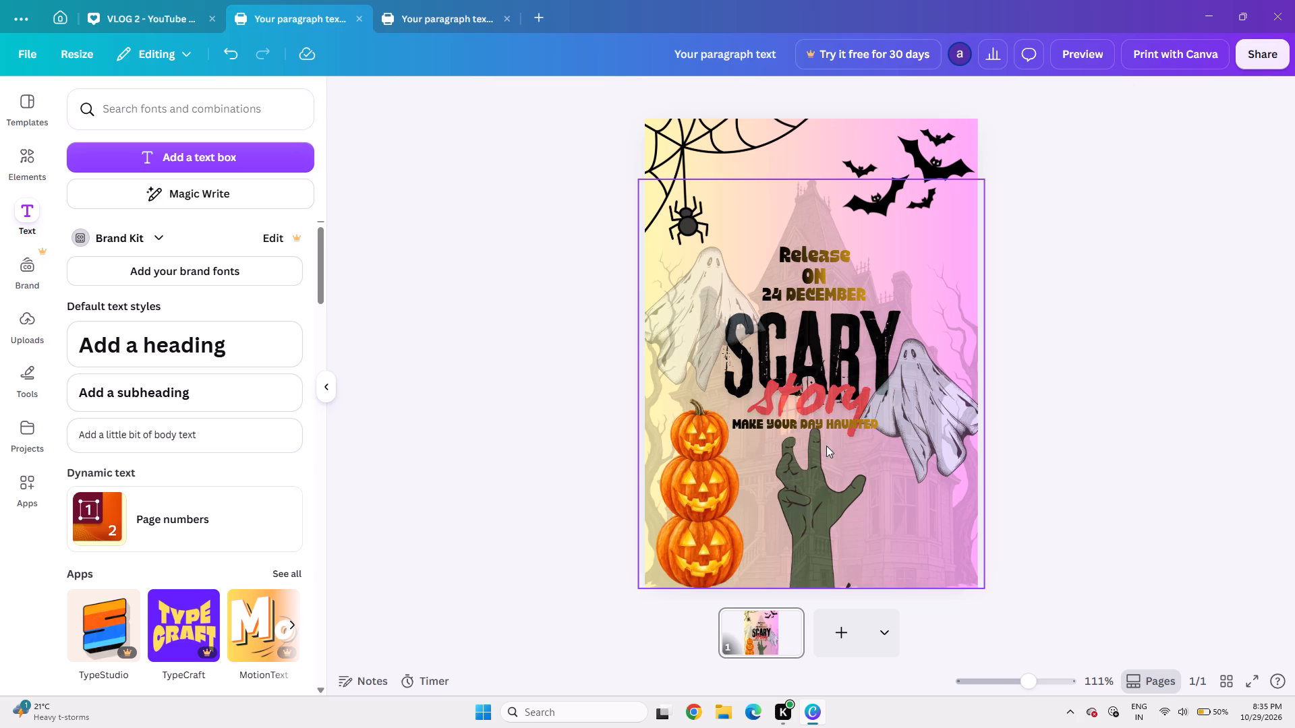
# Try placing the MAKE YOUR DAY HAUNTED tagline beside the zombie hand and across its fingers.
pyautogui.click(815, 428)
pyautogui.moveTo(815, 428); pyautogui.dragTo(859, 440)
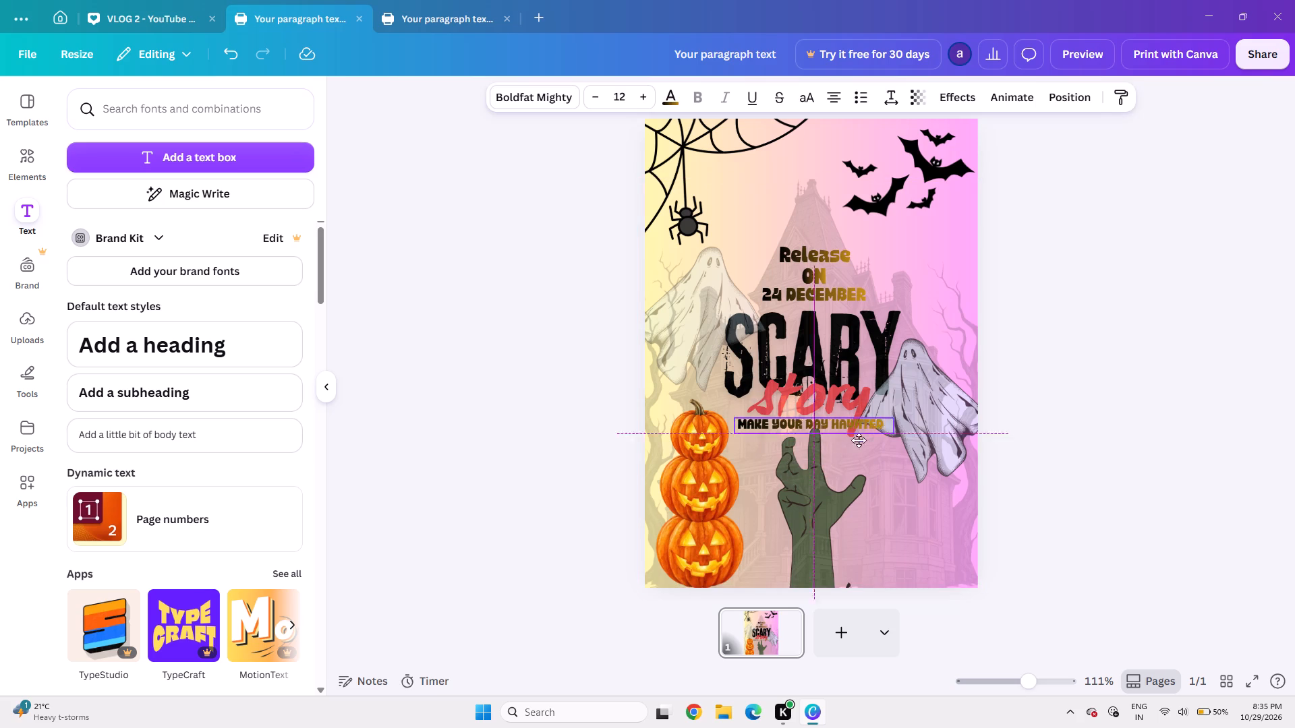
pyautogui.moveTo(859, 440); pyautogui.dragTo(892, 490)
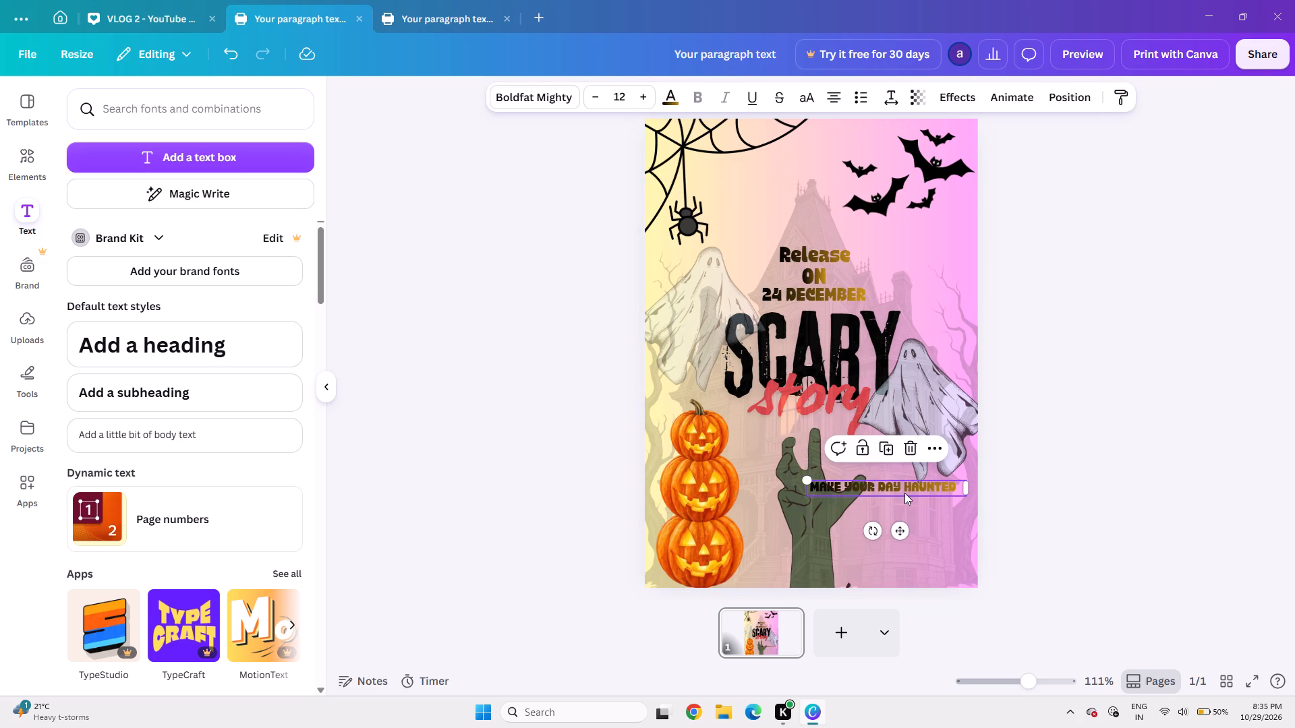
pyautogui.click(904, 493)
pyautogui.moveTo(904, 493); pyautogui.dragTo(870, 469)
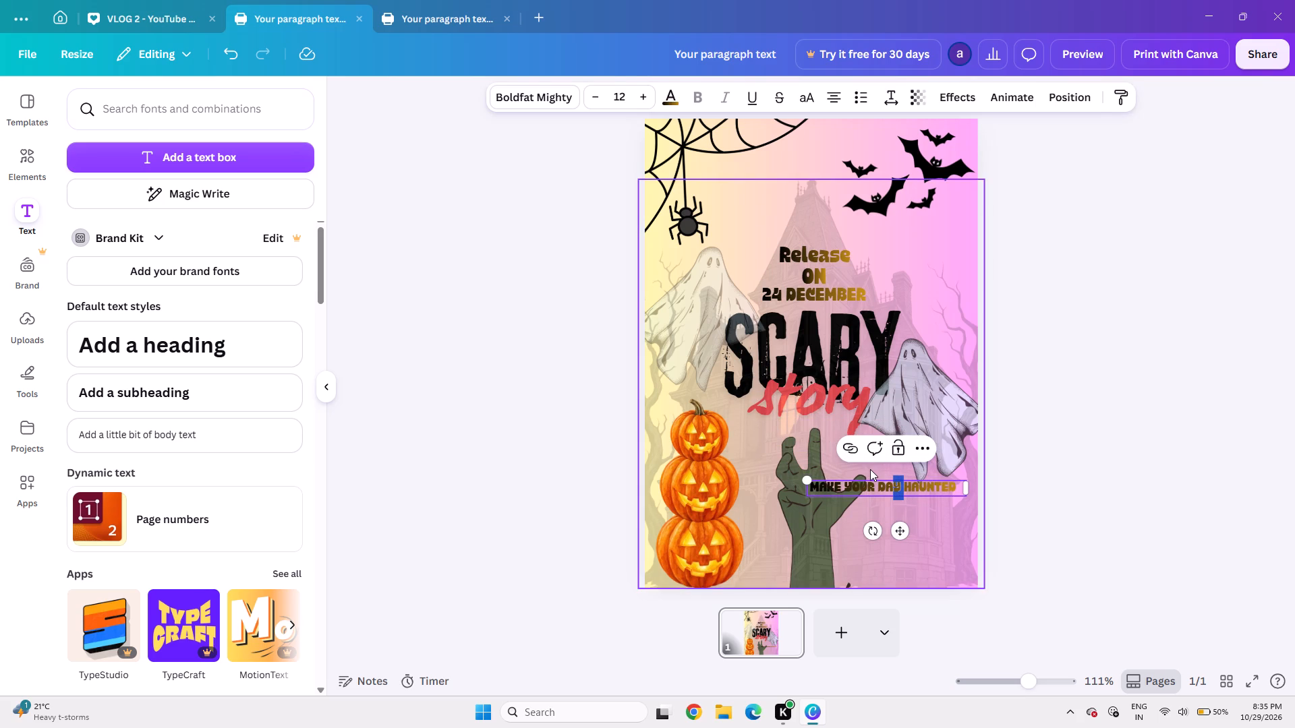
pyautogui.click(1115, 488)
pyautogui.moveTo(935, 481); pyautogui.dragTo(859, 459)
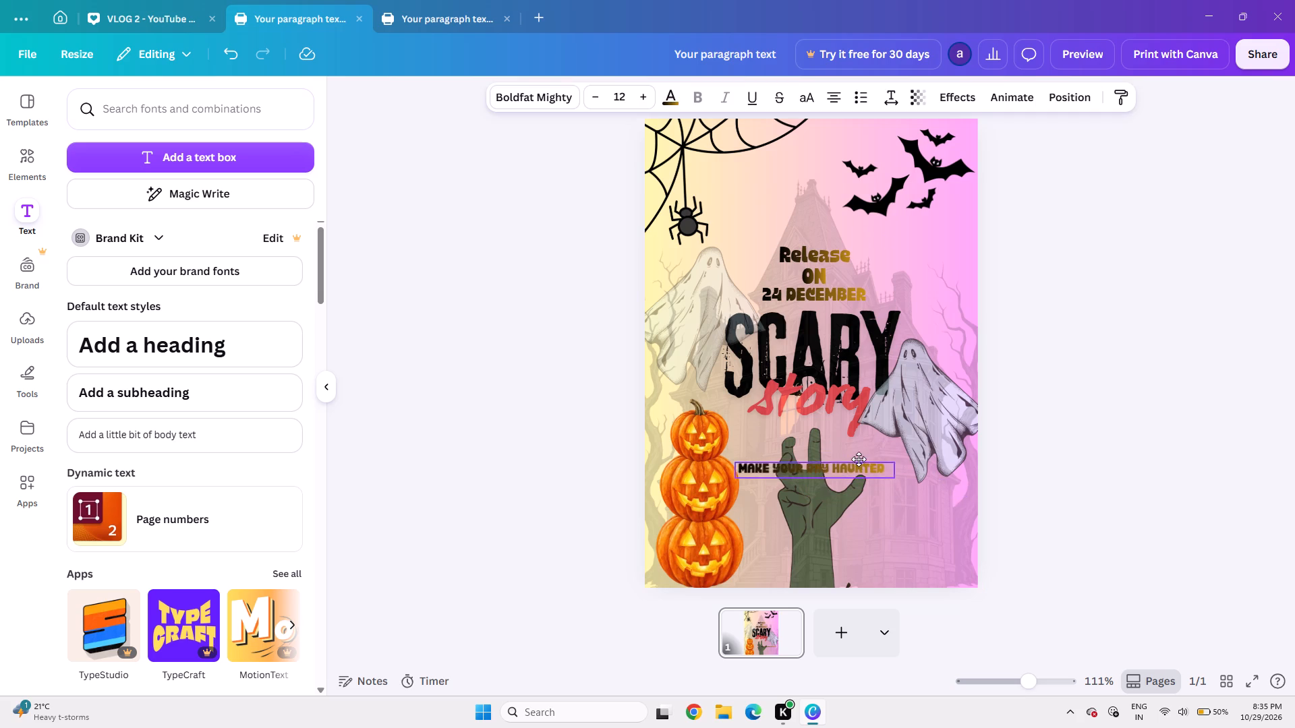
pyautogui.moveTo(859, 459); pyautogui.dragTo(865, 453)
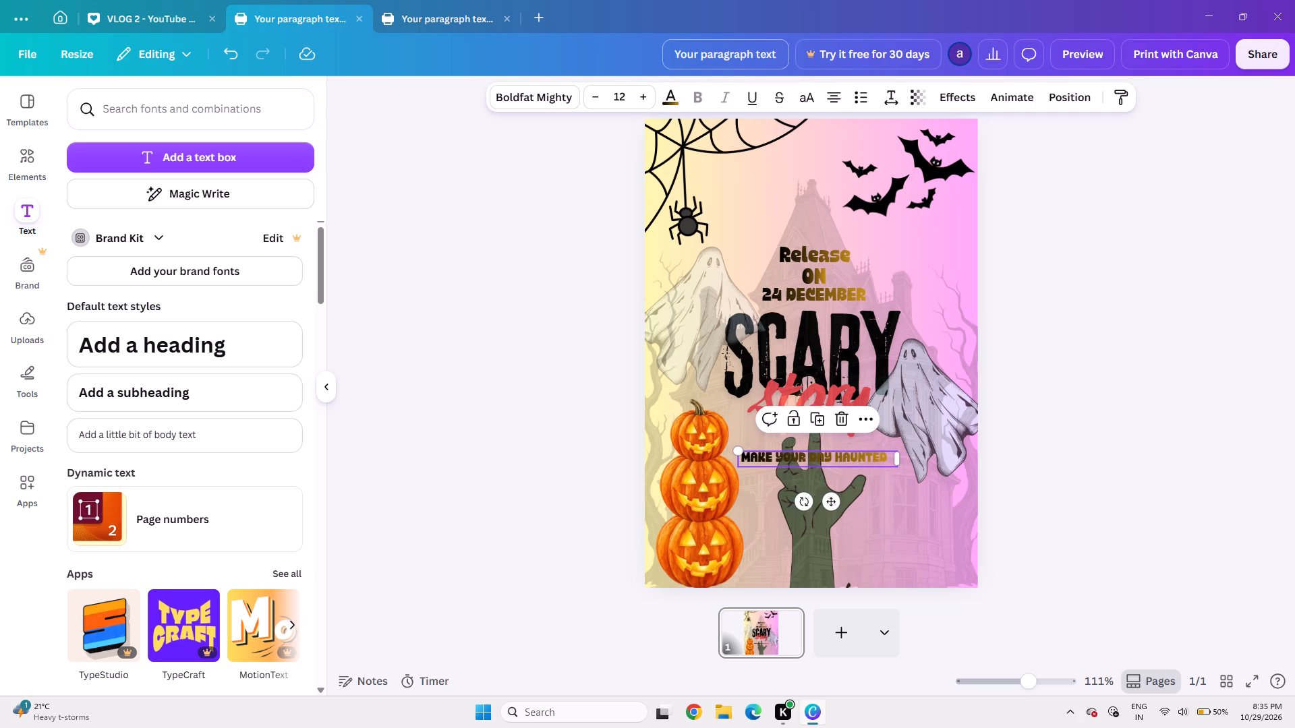
# Set the tagline's font size to 14 and widen its text box to keep it on one line.
pyautogui.click(649, 92)
pyautogui.click(649, 92)
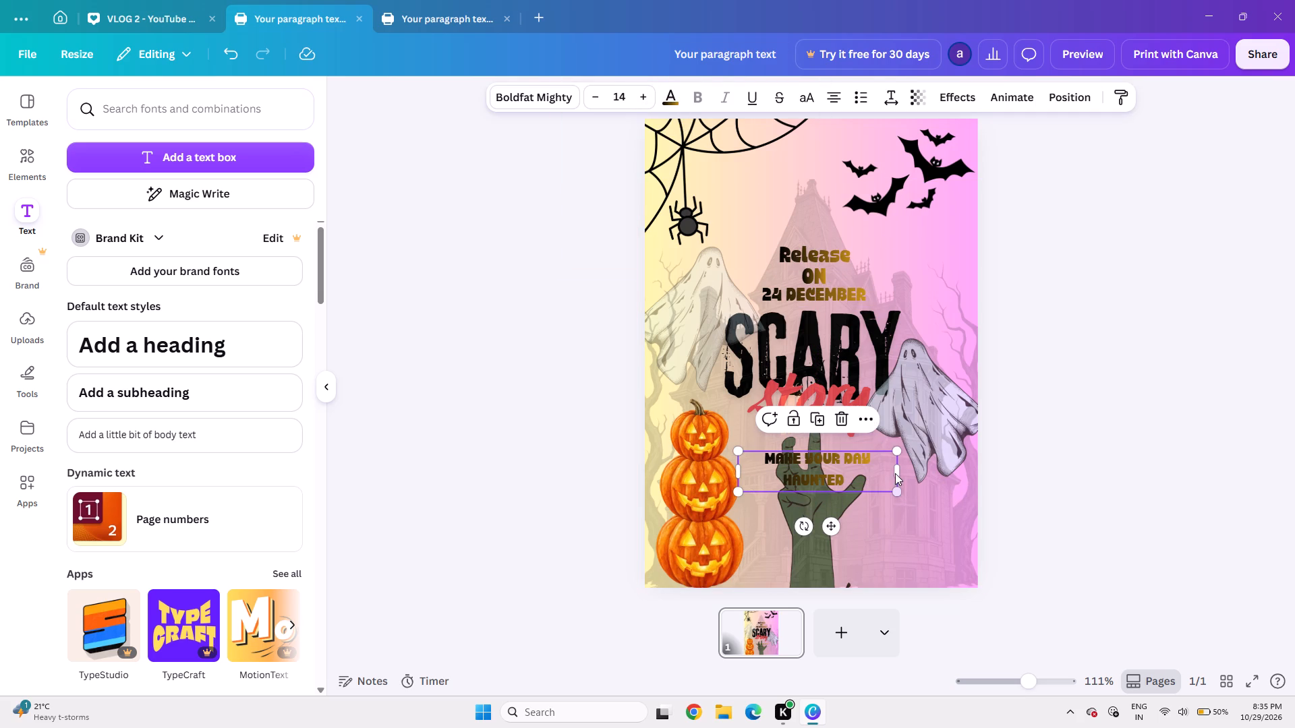
pyautogui.moveTo(902, 472); pyautogui.dragTo(917, 472)
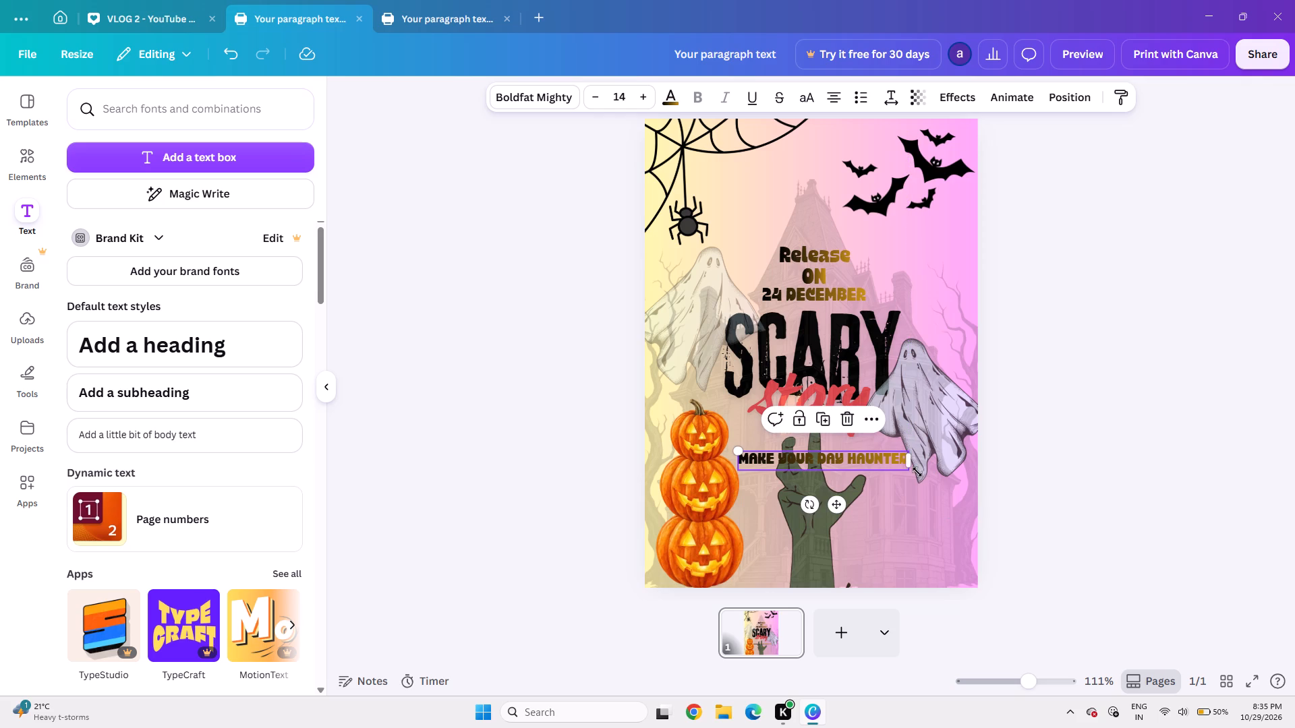
pyautogui.click(1095, 409)
# Move the MAKE YOUR DAY HAUNTED tagline directly above the Release ON 24 DECEMBER text, roughly centred over it.
pyautogui.click(901, 464)
pyautogui.moveTo(882, 454); pyautogui.dragTo(861, 231)
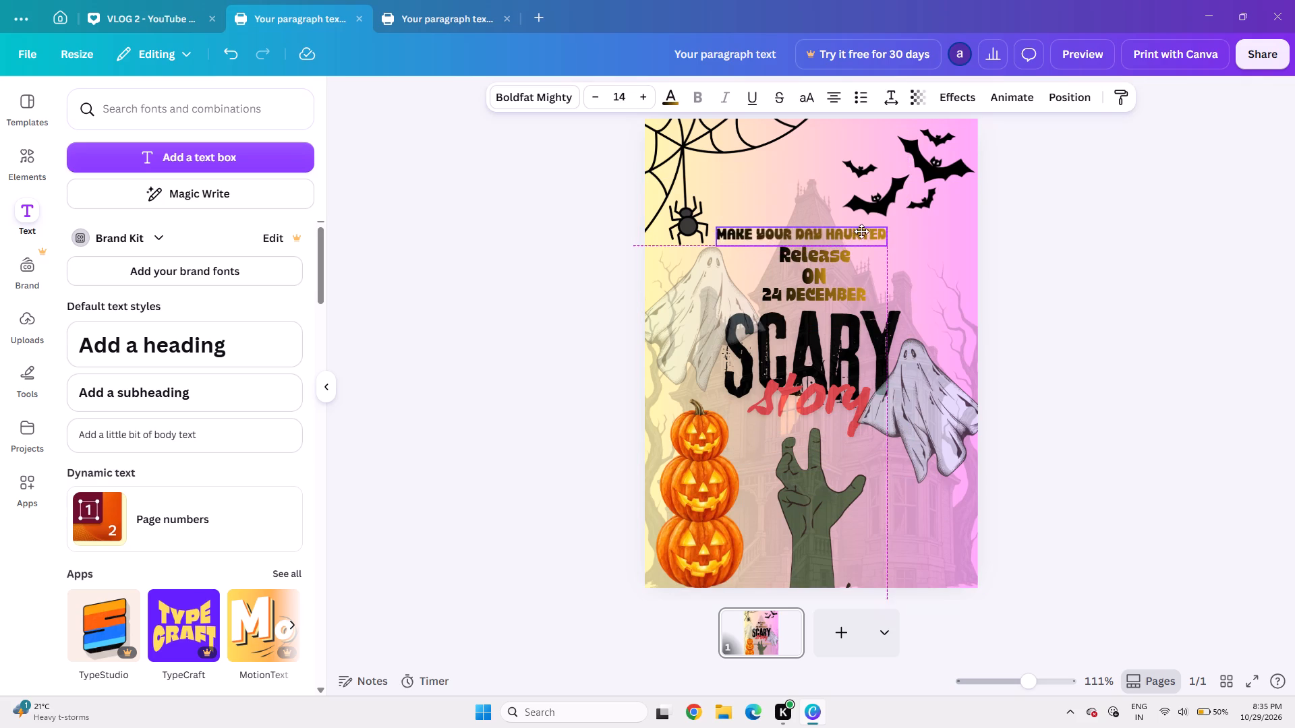
pyautogui.moveTo(861, 231); pyautogui.dragTo(870, 224)
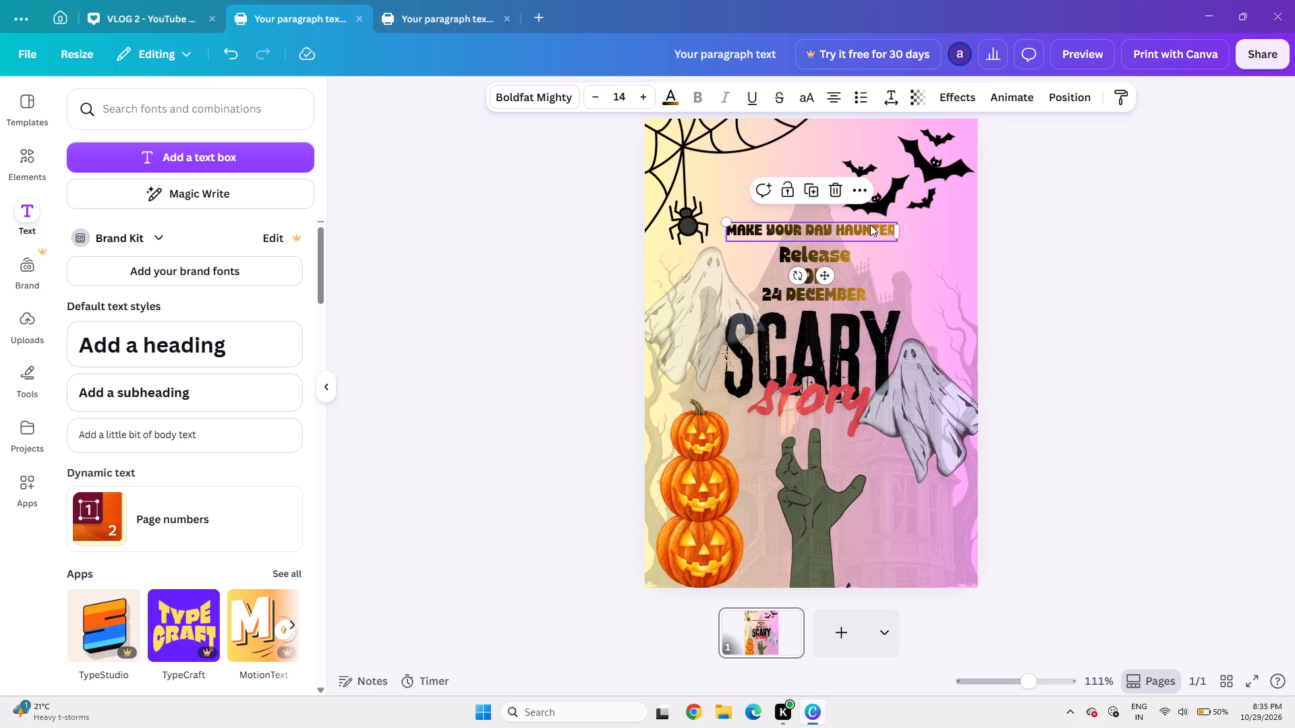
pyautogui.click(1101, 291)
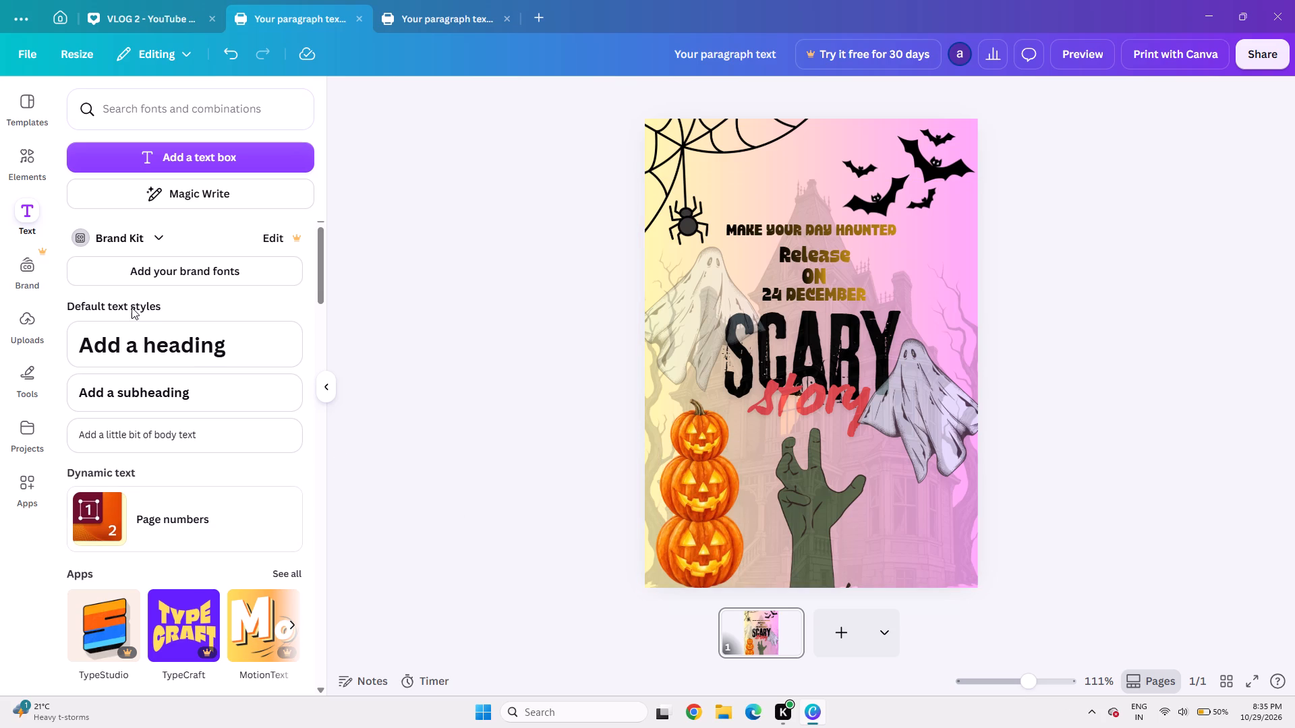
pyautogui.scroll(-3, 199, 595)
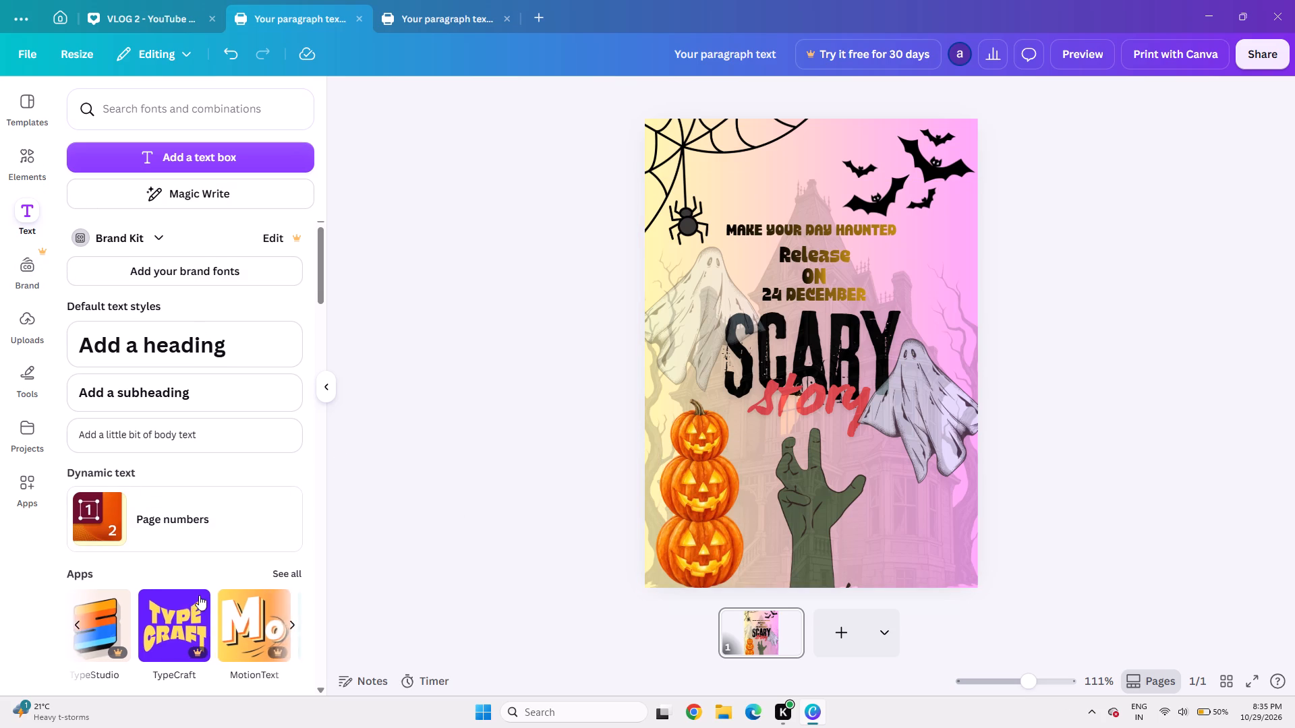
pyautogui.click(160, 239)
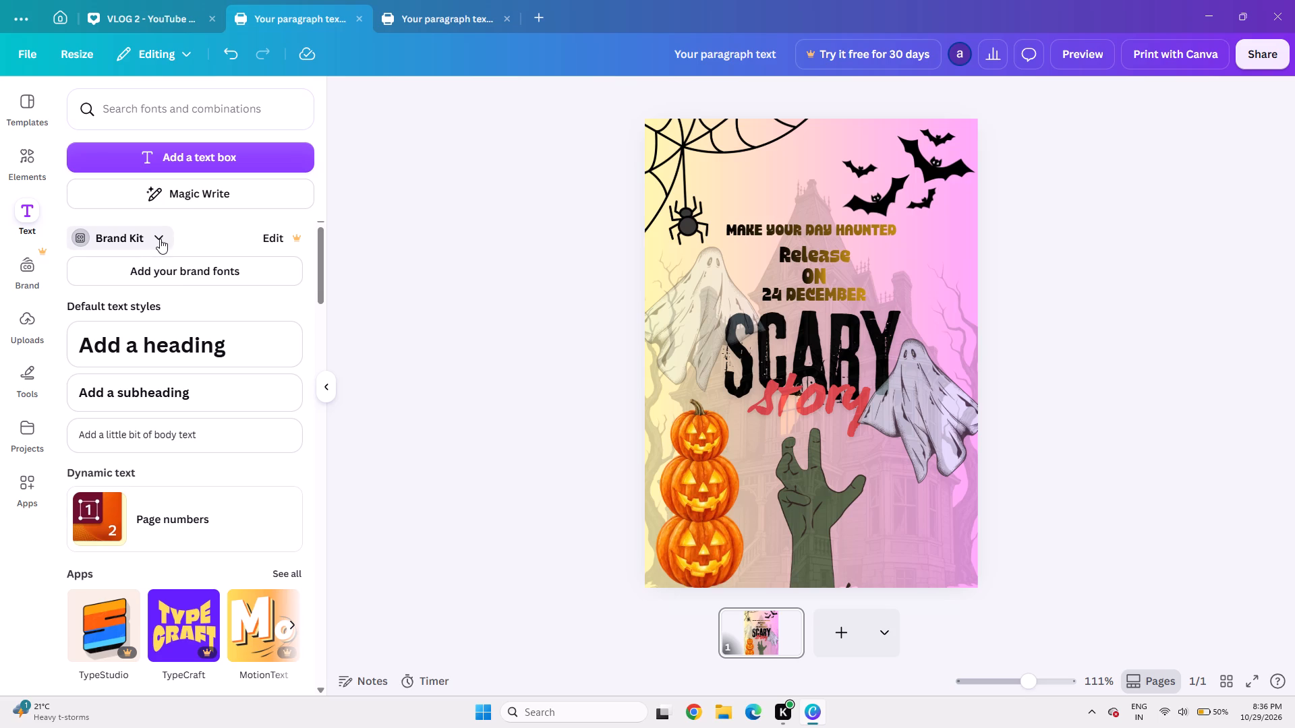
# Replace the GOGGLES query in the elements library with a search for JOKER.
pyautogui.click(23, 162)
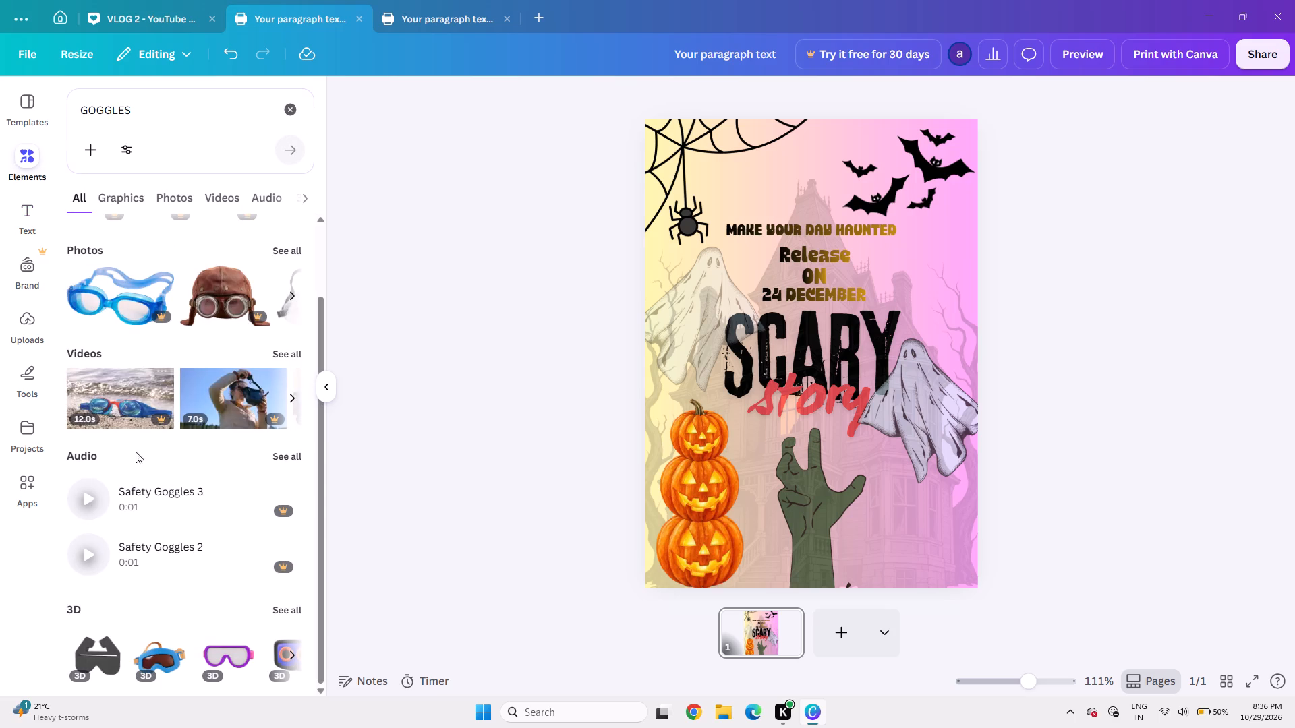
pyautogui.scroll(-7, 136, 493)
pyautogui.click(127, 181)
pyautogui.click(165, 117)
pyautogui.press('BackSpace')
pyautogui.press('BackSpace')
pyautogui.press('BackSpace')
pyautogui.press('BackSpace')
pyautogui.press('BackSpace')
pyautogui.press('BackSpace')
pyautogui.press('BackSpace')
pyautogui.press('BackSpace')
pyautogui.press('BackSpace')
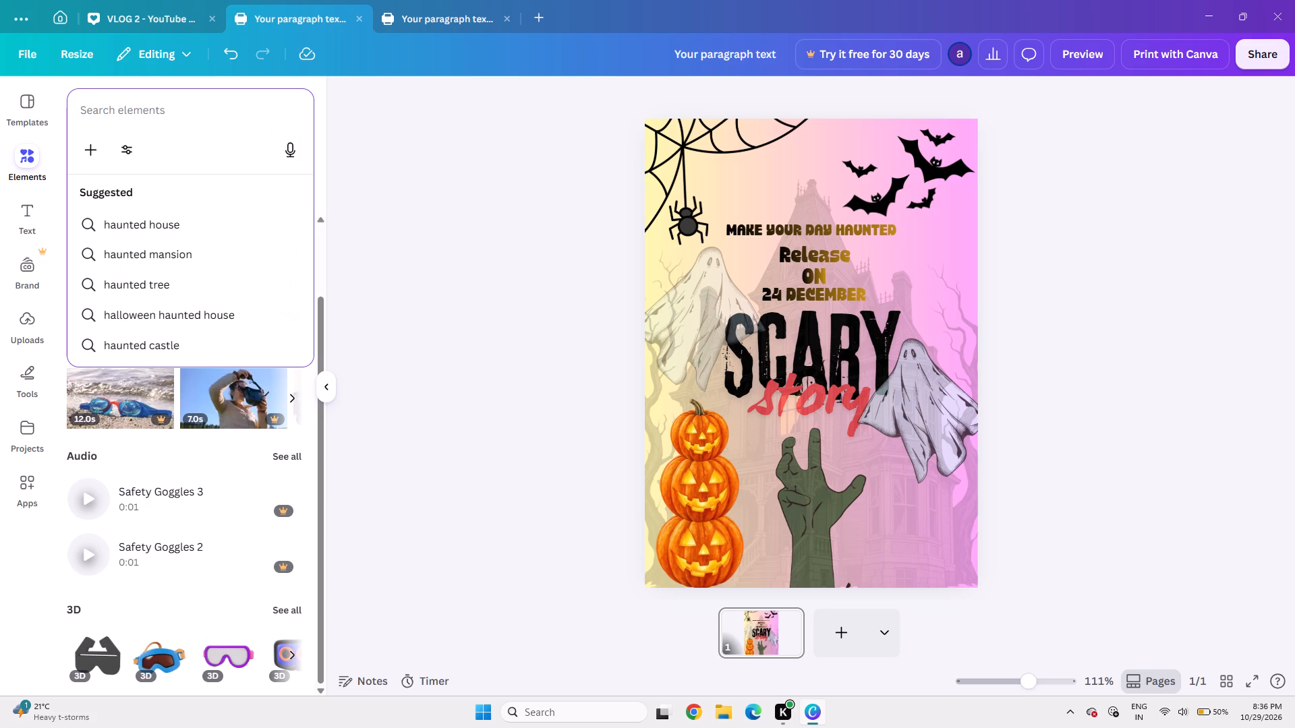
pyautogui.press('BackSpace')
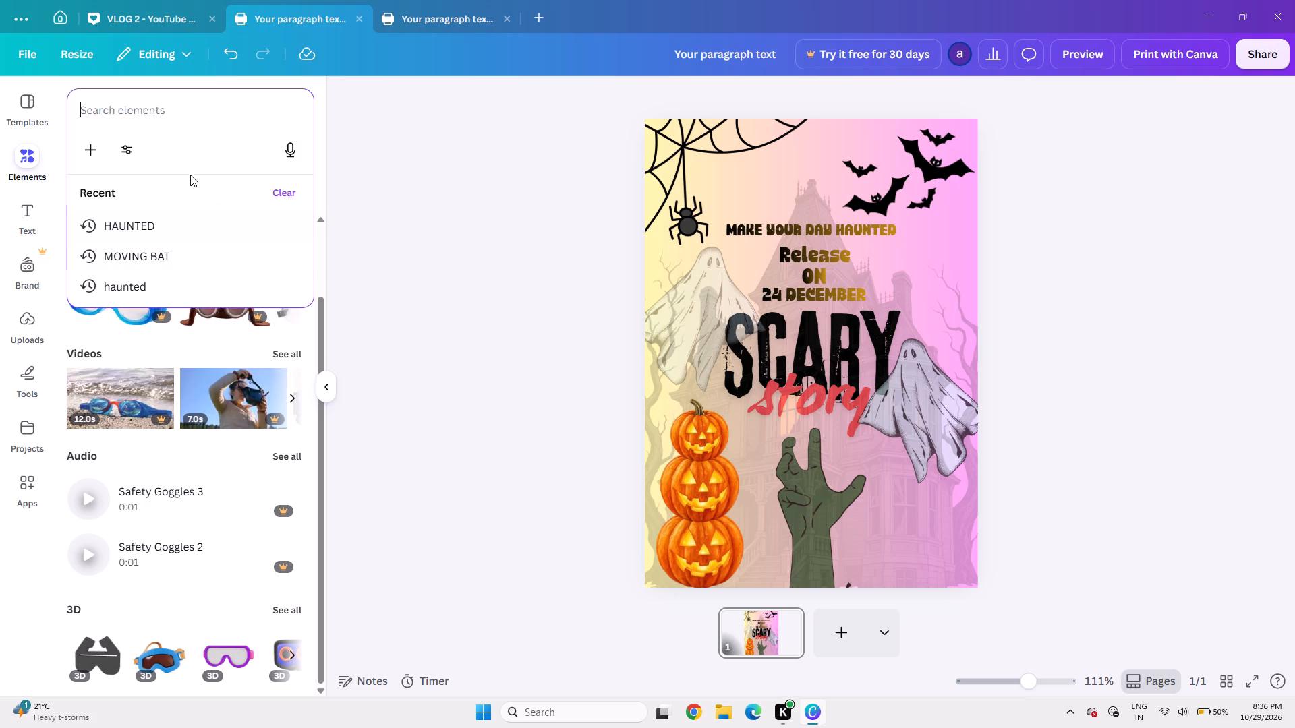
pyautogui.write('JOKER')
pyautogui.press('Return')
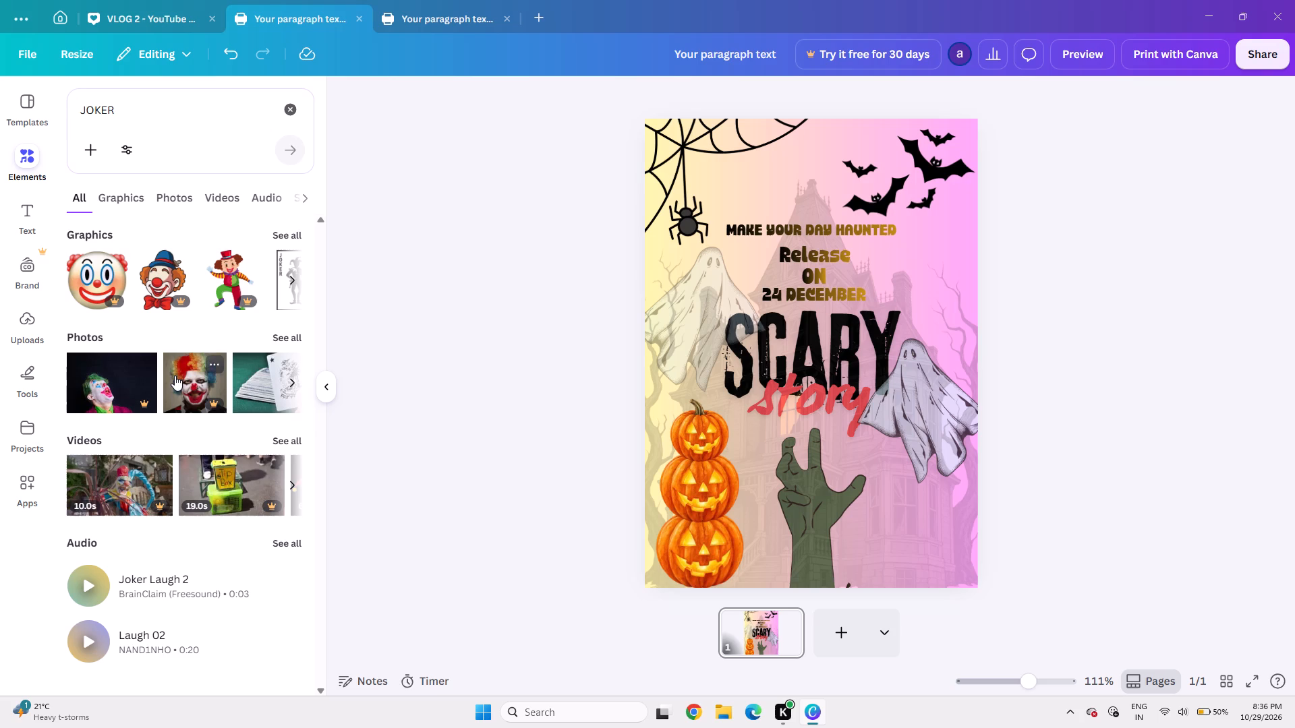
pyautogui.scroll(-2, 175, 375)
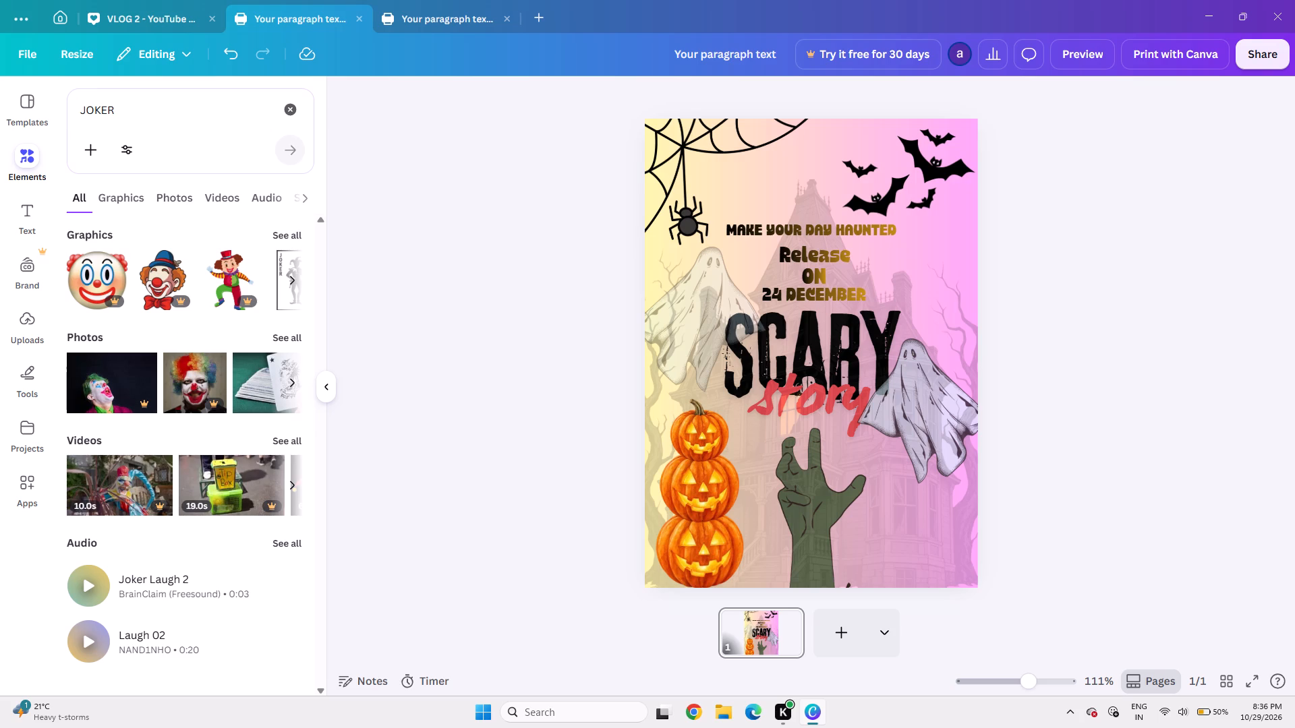
# Extend the JOKER query in the elements library to search for HAUNTED JOKER.
pyautogui.click(83, 107)
pyautogui.press('space')
pyautogui.write('HAUNTED')
pyautogui.press('Return')
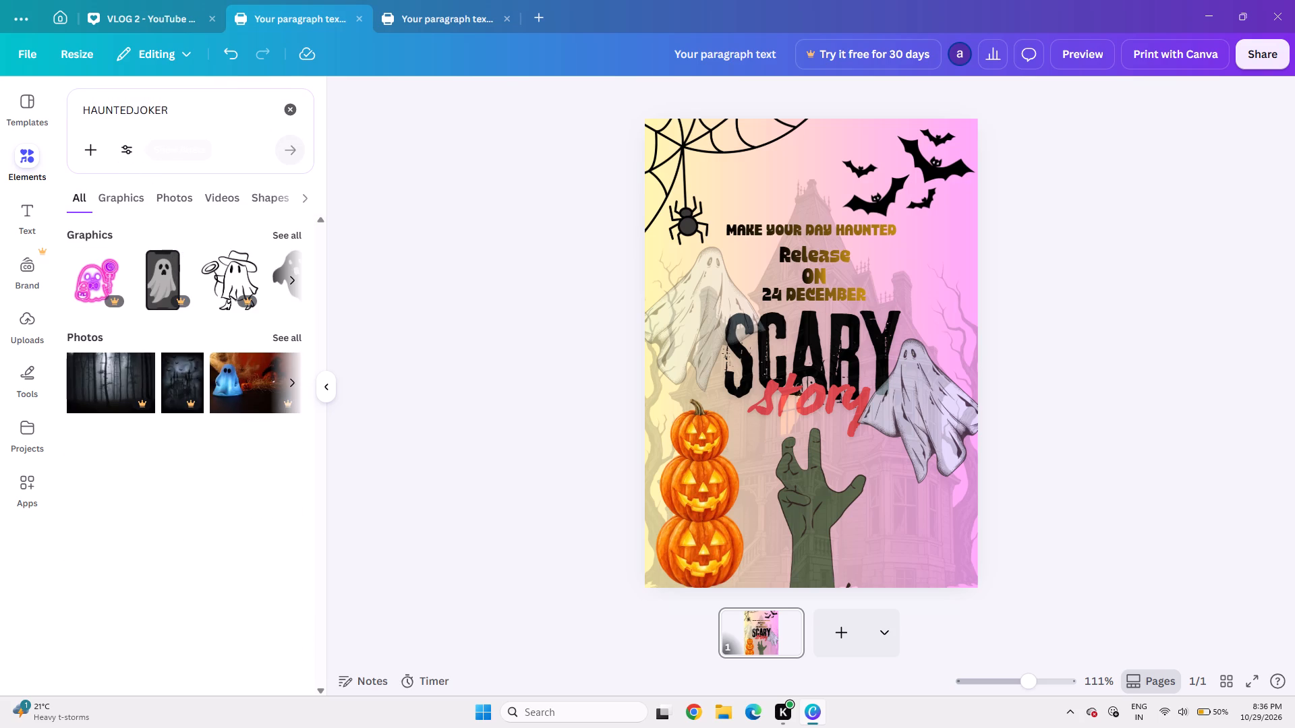
pyautogui.click(136, 106)
pyautogui.press('space')
pyautogui.press('Return')
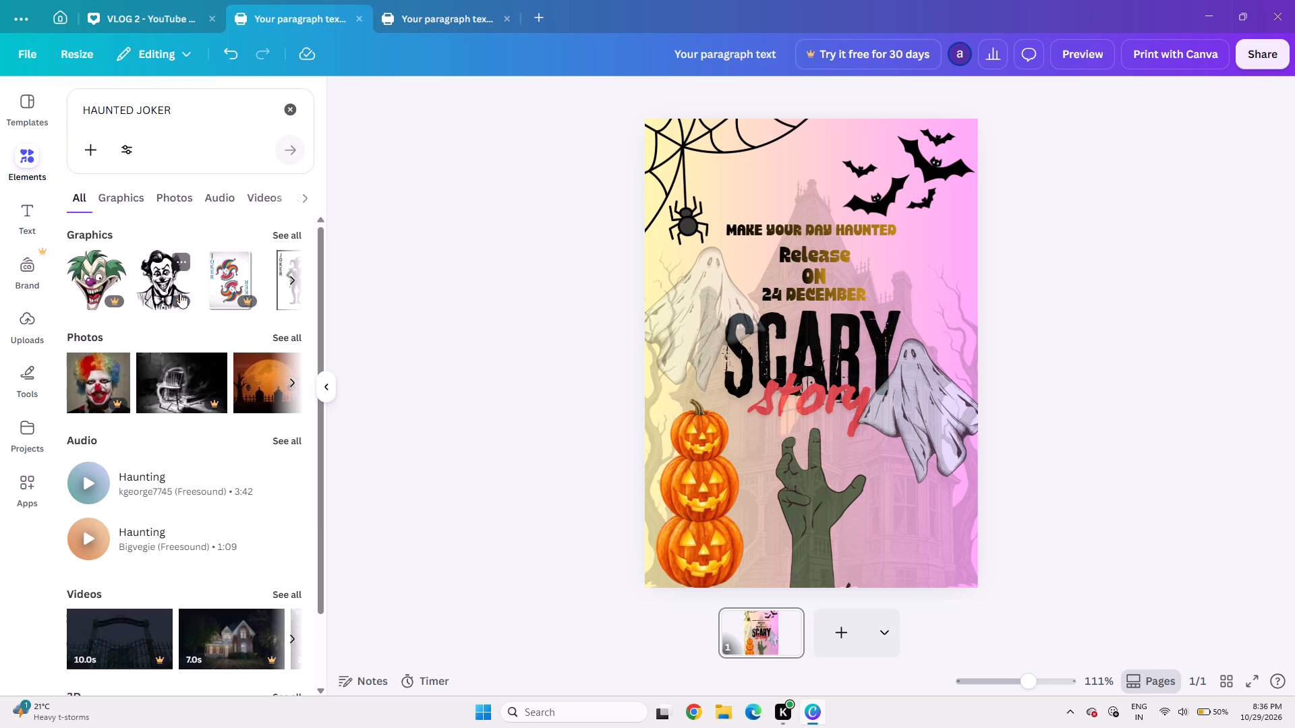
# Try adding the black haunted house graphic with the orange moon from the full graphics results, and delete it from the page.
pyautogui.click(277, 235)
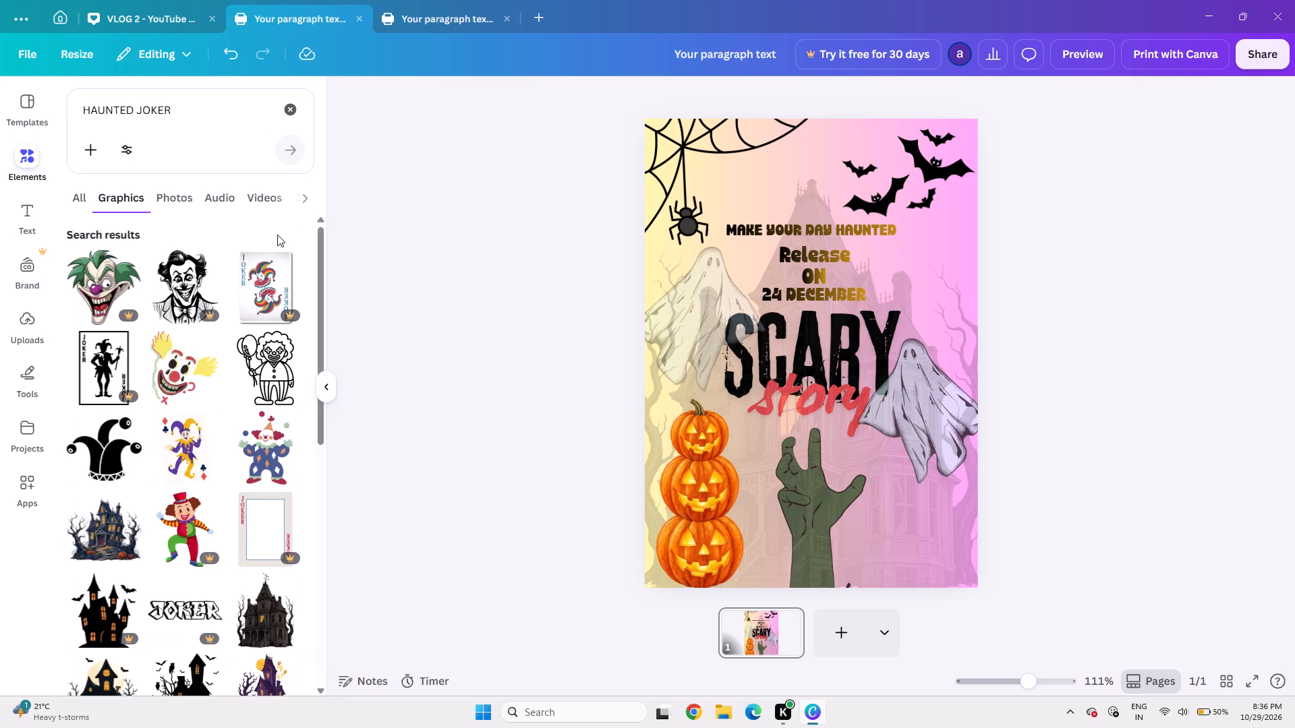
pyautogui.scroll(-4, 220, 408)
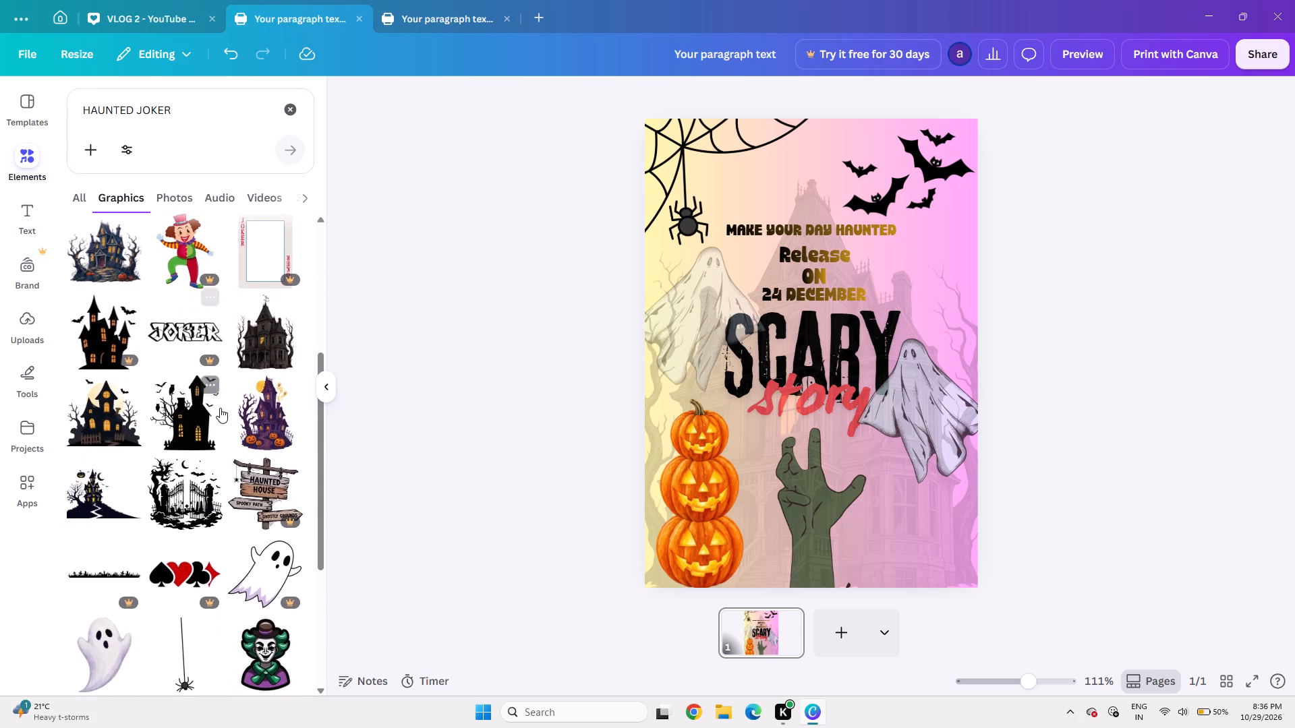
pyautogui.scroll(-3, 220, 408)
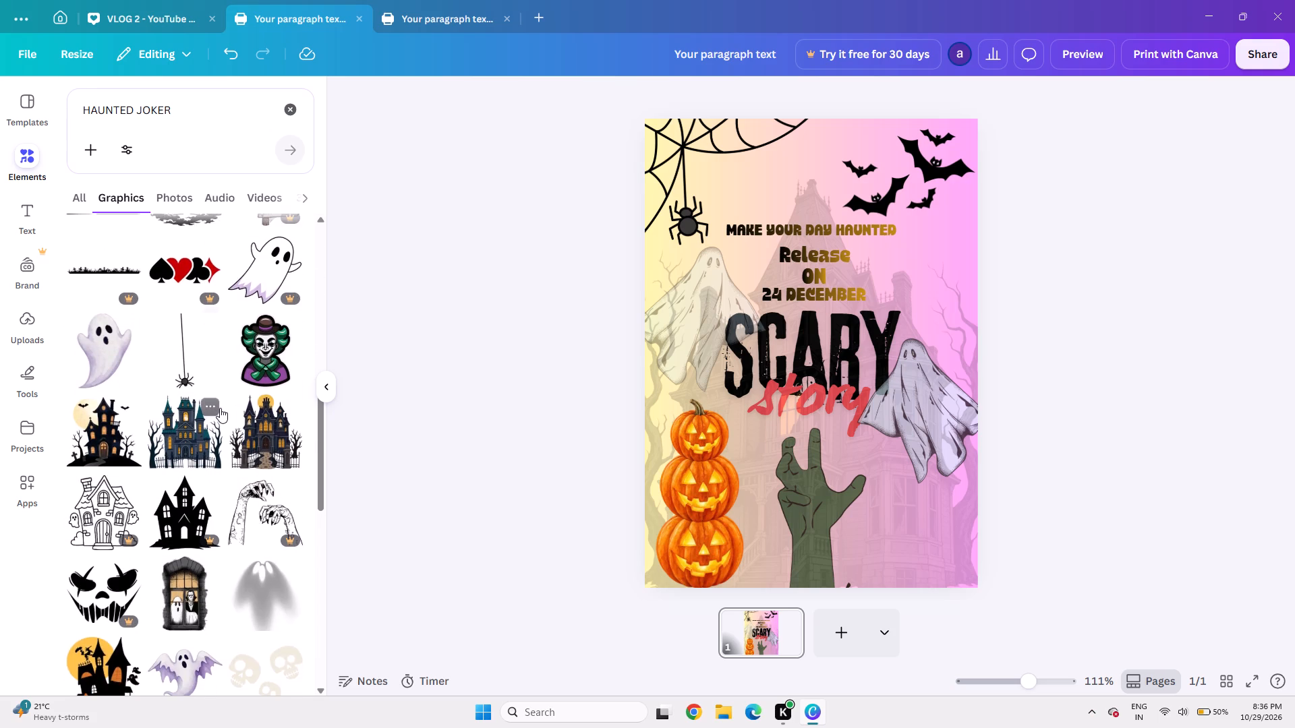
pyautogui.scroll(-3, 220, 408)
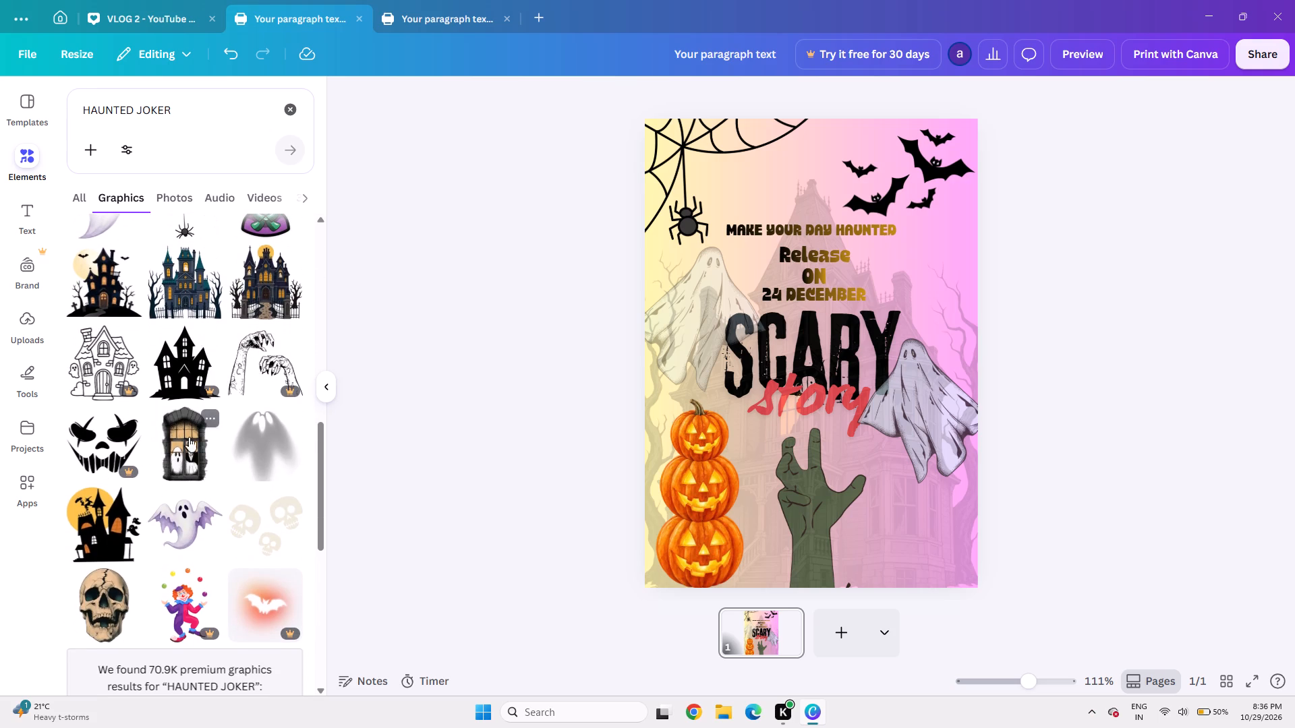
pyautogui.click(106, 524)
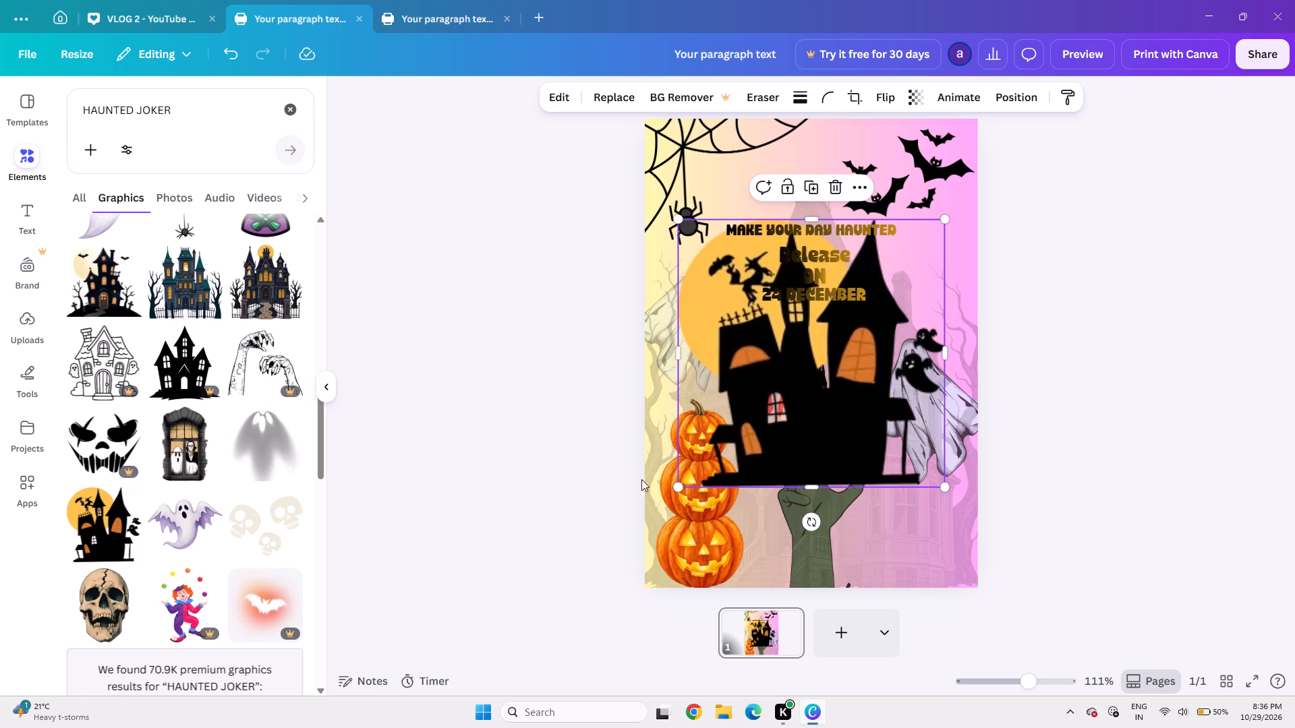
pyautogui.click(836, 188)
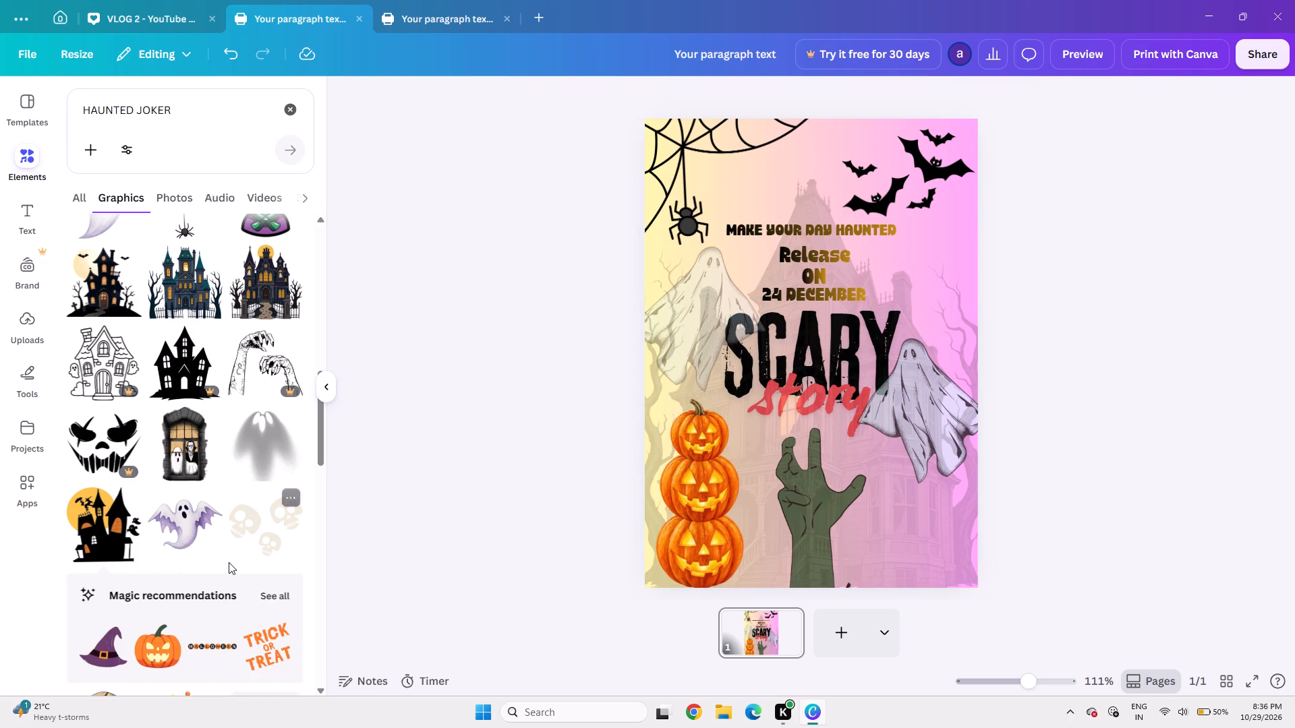
# Replace the HAUNTED JOKER query in the elements library with a search for HAUNTED TEXT.
pyautogui.scroll(-1, 229, 562)
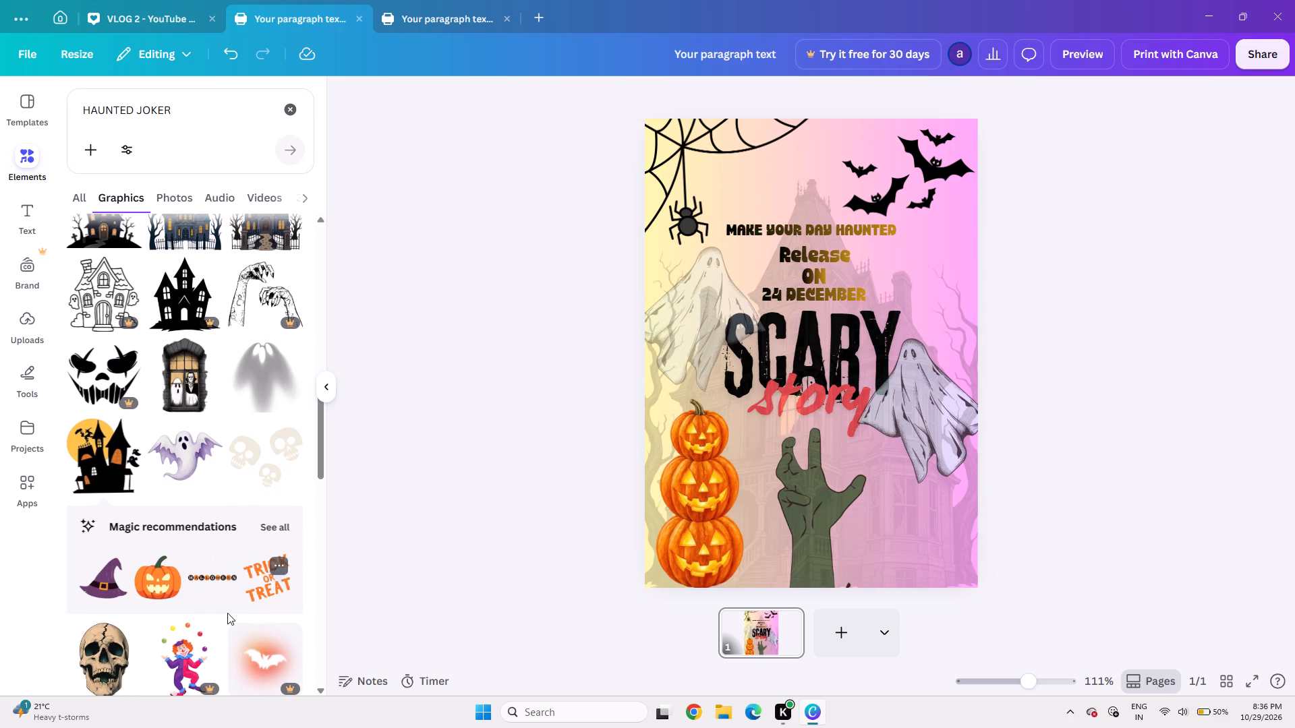
pyautogui.scroll(-3, 227, 613)
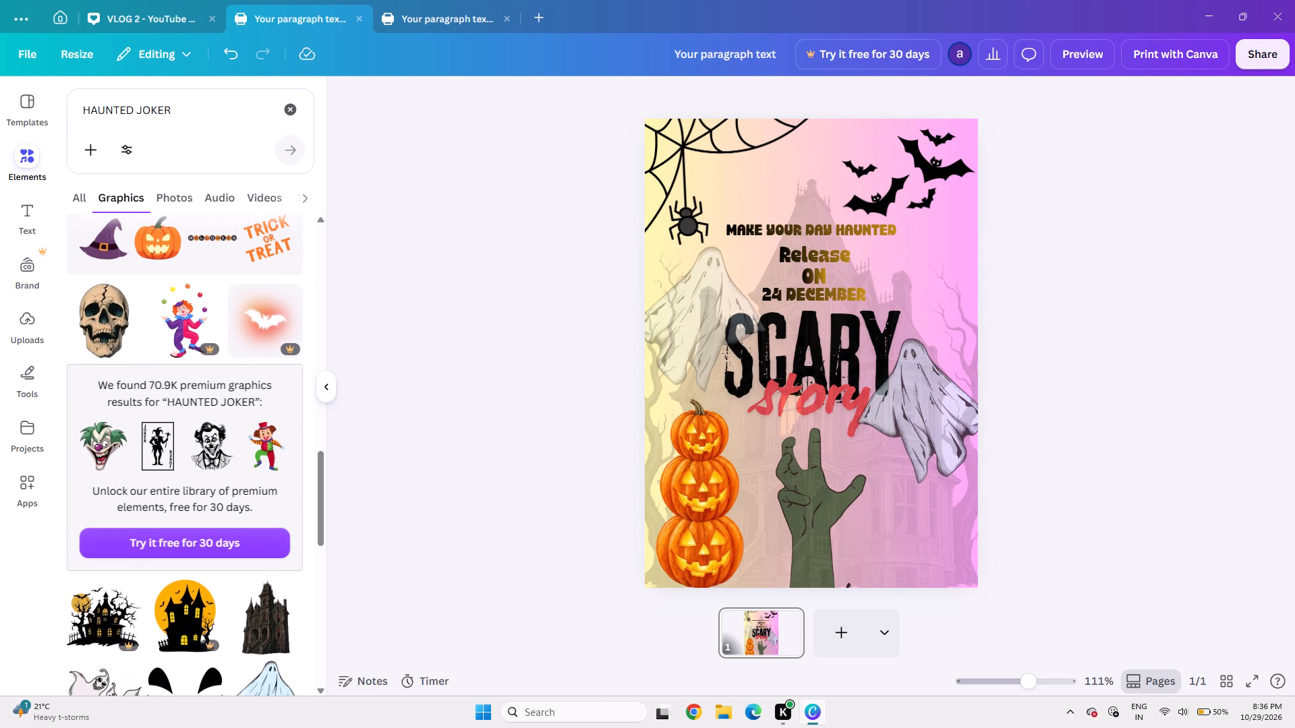
pyautogui.click(187, 123)
pyautogui.click(185, 114)
pyautogui.press('BackSpace')
pyautogui.press('BackSpace')
pyautogui.press('BackSpace')
pyautogui.press('BackSpace')
pyautogui.press('BackSpace')
pyautogui.press('BackSpace')
pyautogui.press('BackSpace')
pyautogui.press('BackSpace')
pyautogui.press('BackSpace')
pyautogui.press('BackSpace')
pyautogui.press('BackSpace')
pyautogui.press('BackSpace')
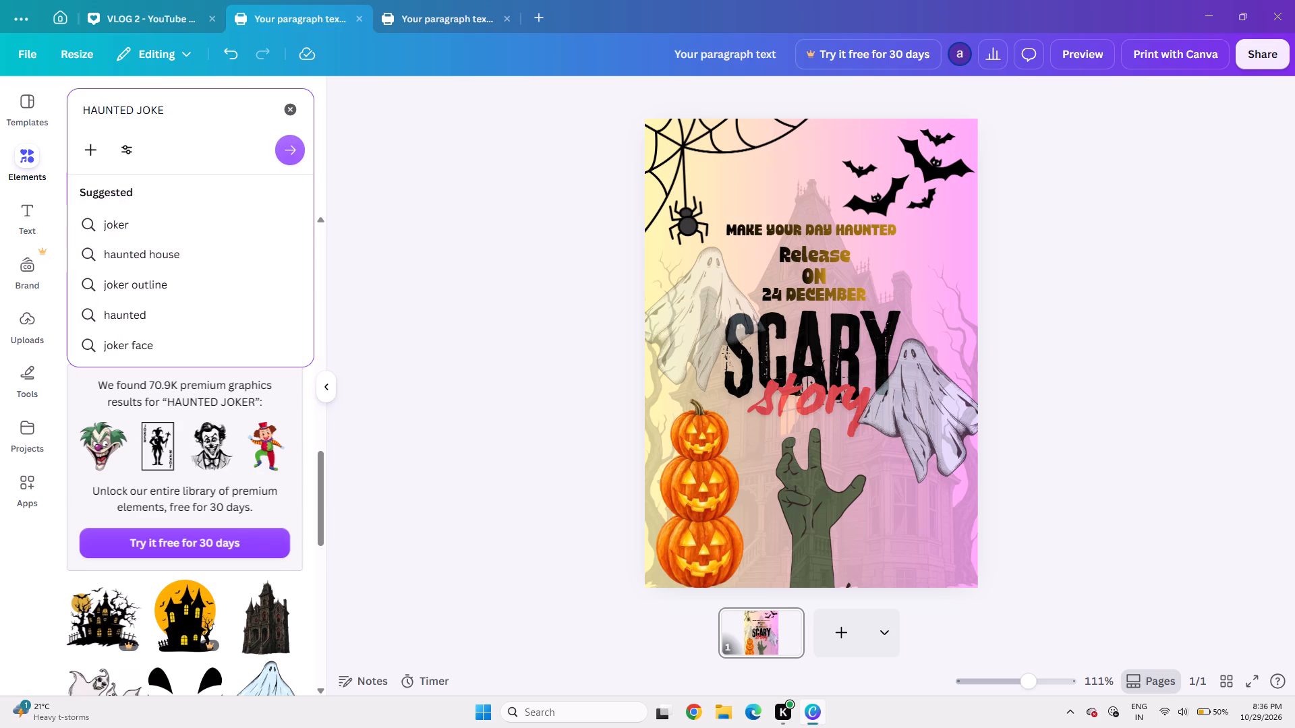
pyautogui.press('BackSpace')
pyautogui.press('BackSpace')
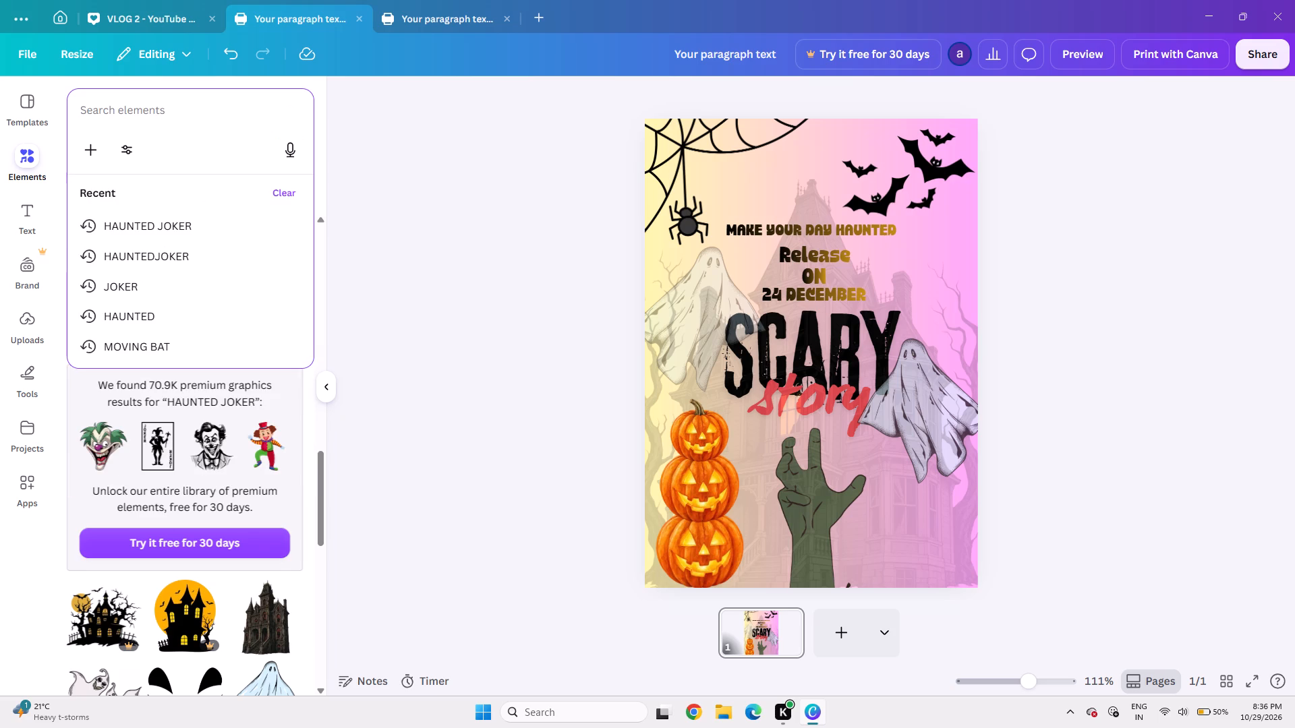
pyautogui.write('HAUNTED')
pyautogui.press('space')
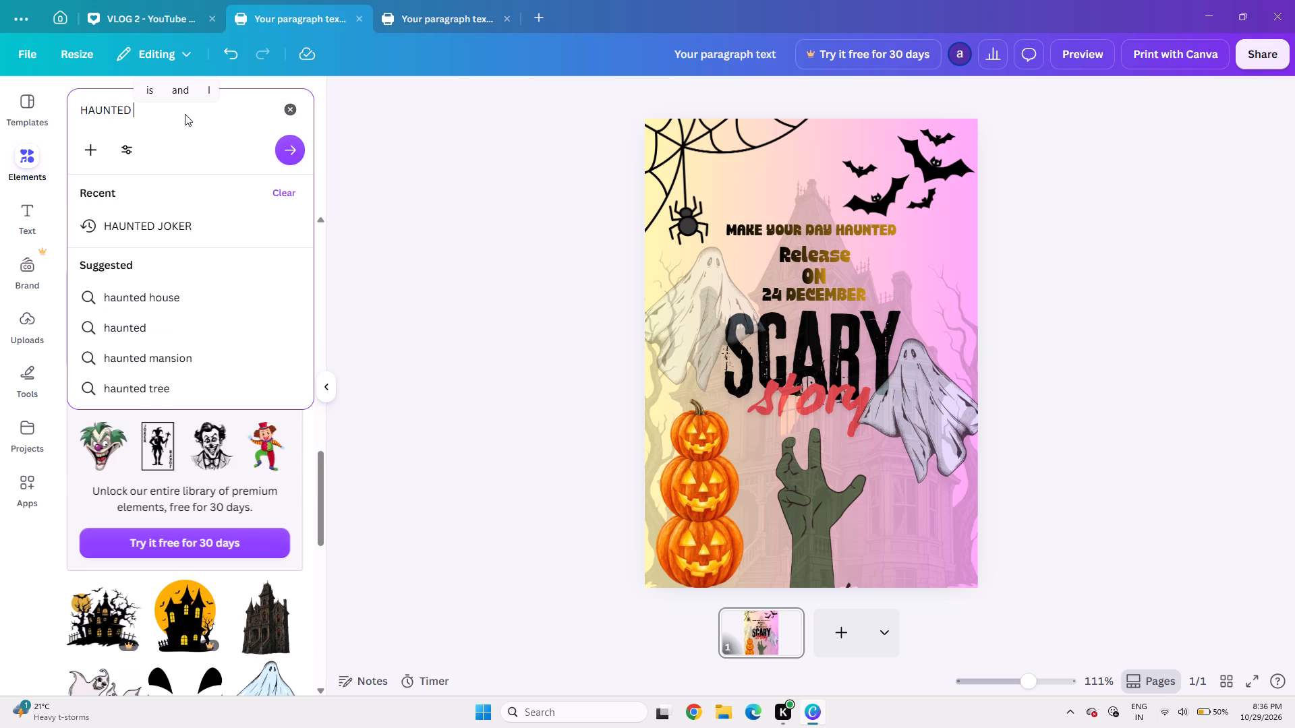
pyautogui.write('TEXT')
pyautogui.press('Return')
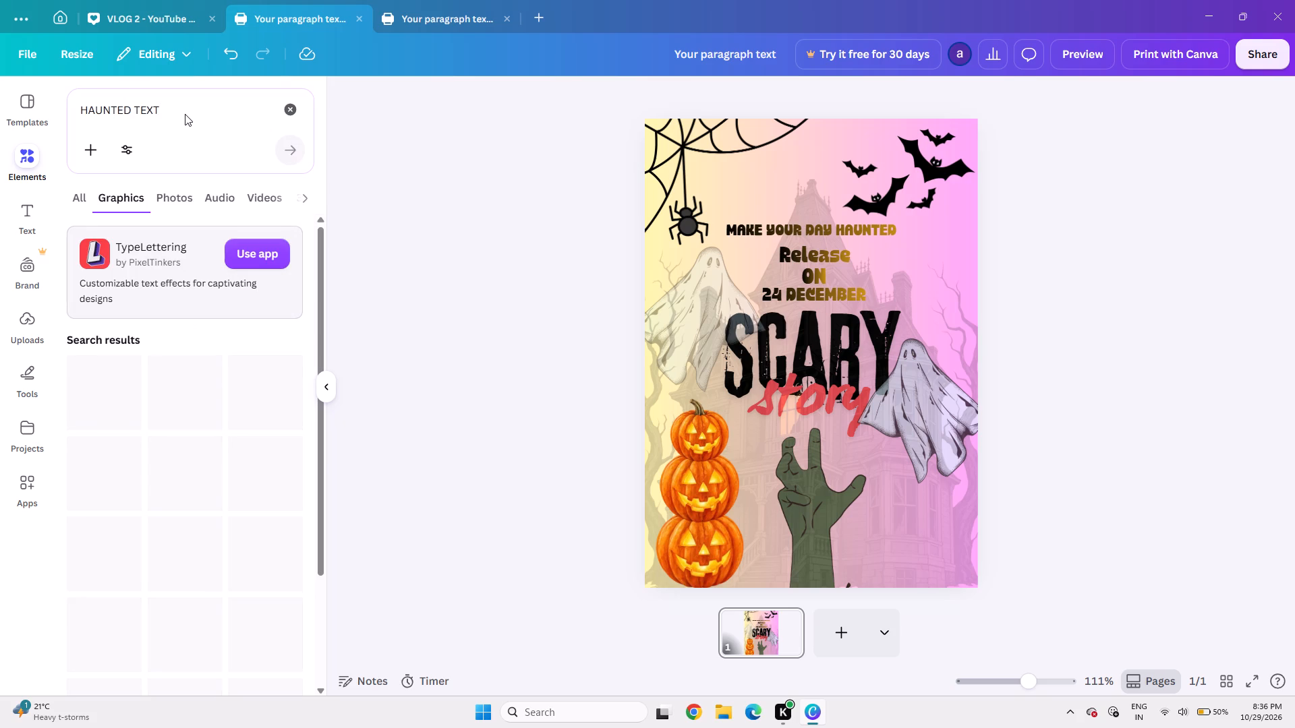
# Add the wooden HAUNTED HOUSE signboard graphic with the lantern and pumpkins to the page.
pyautogui.scroll(-1, 209, 370)
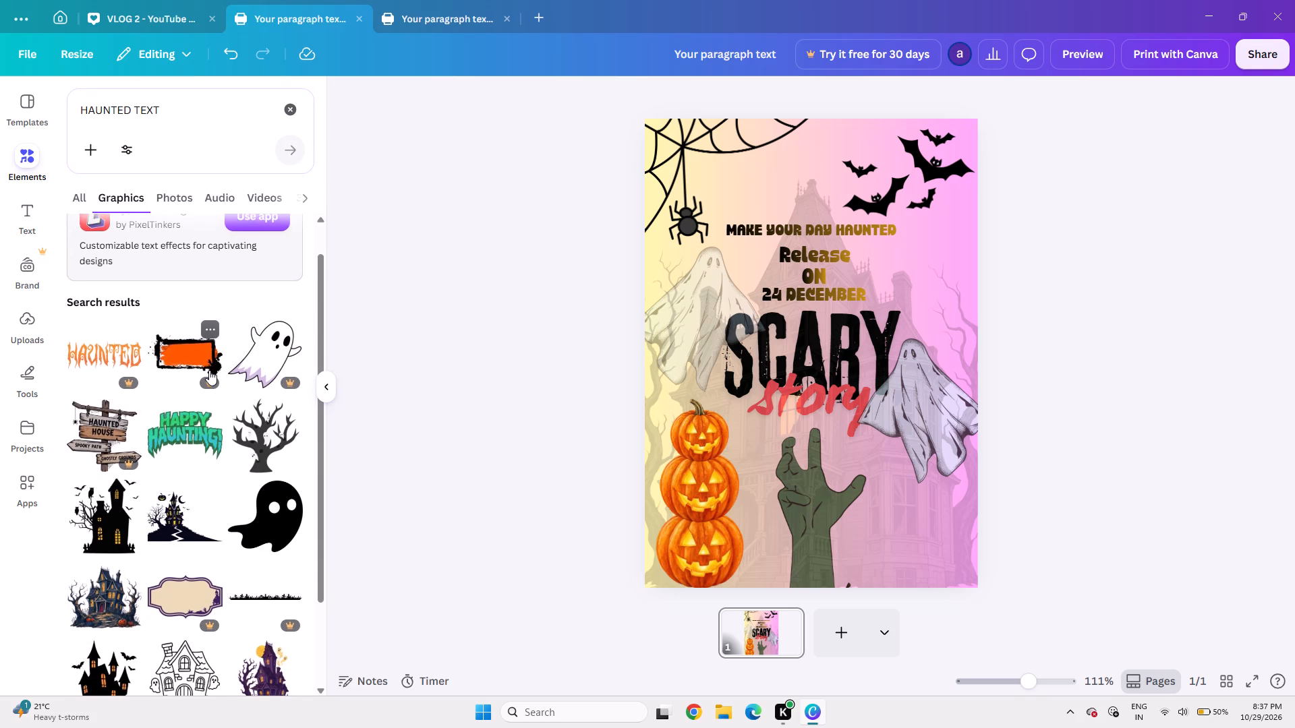
pyautogui.scroll(-2, 209, 370)
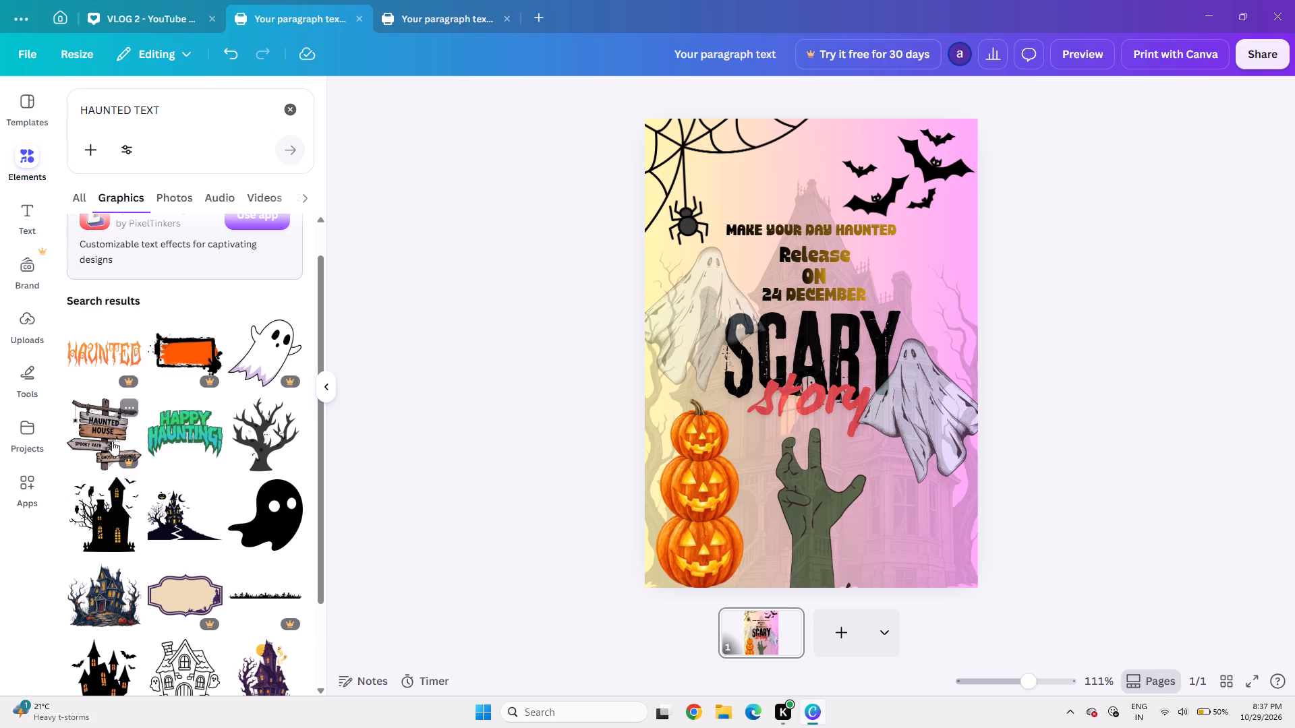
pyautogui.scroll(-2, 105, 424)
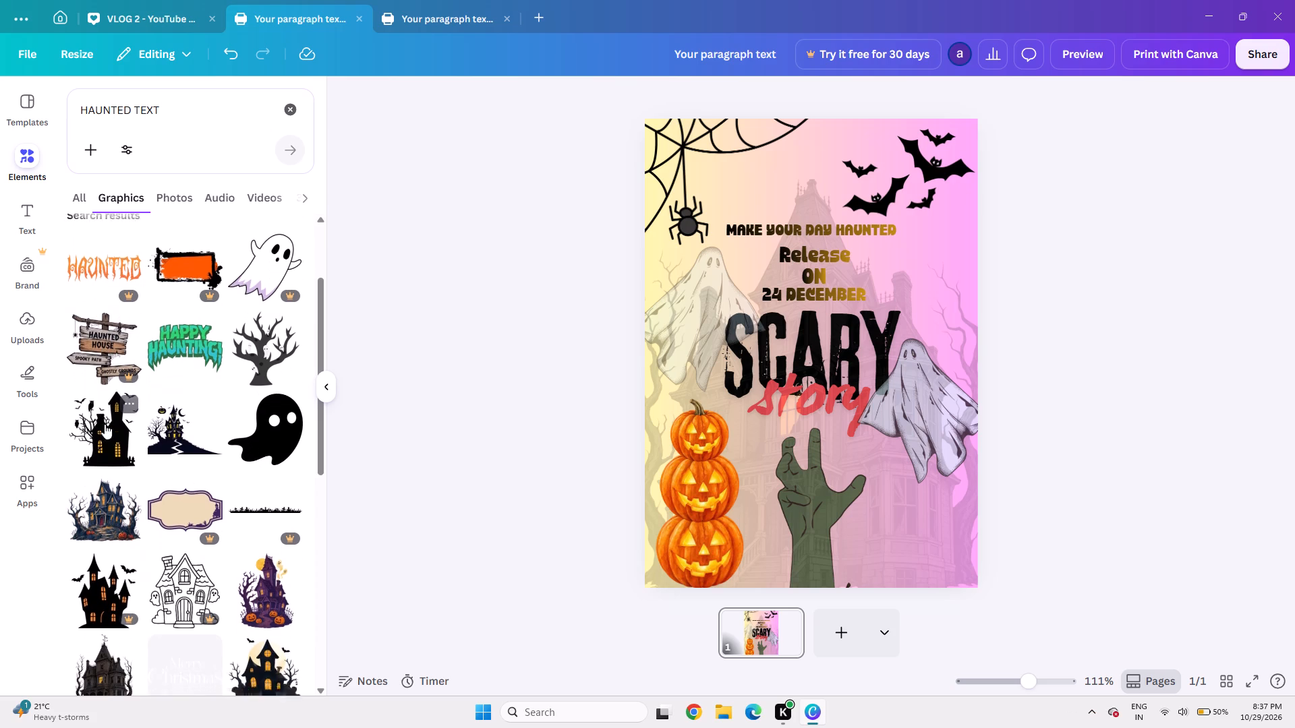
pyautogui.scroll(-4, 105, 424)
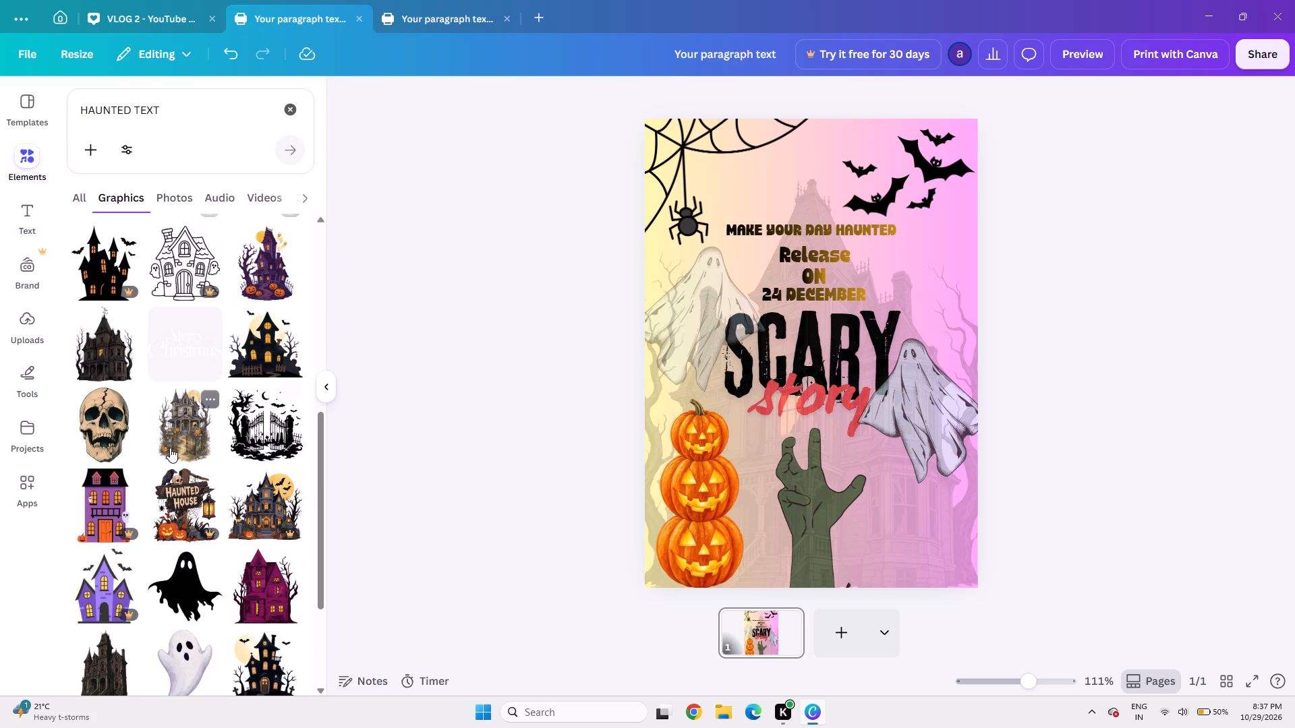
pyautogui.scroll(-1, 170, 448)
pyautogui.click(174, 476)
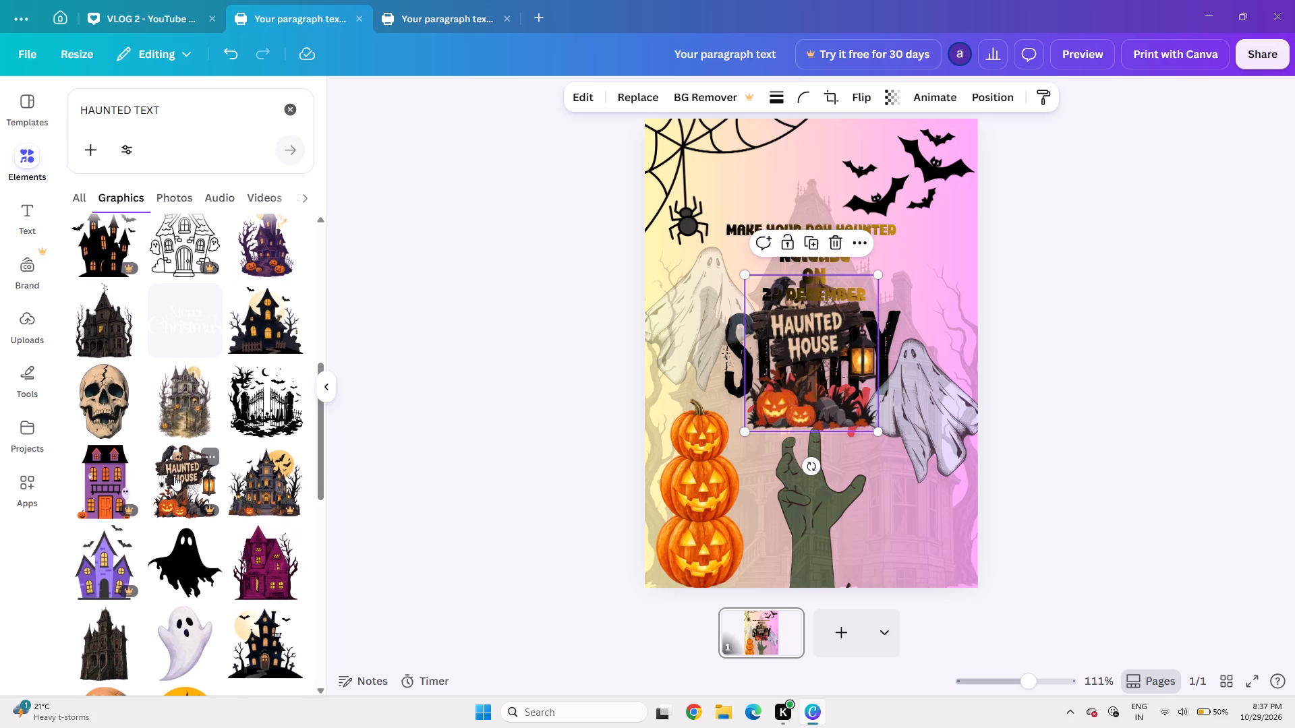
# Delete all three stacked pumpkins beside the zombie hand.
pyautogui.click(706, 517)
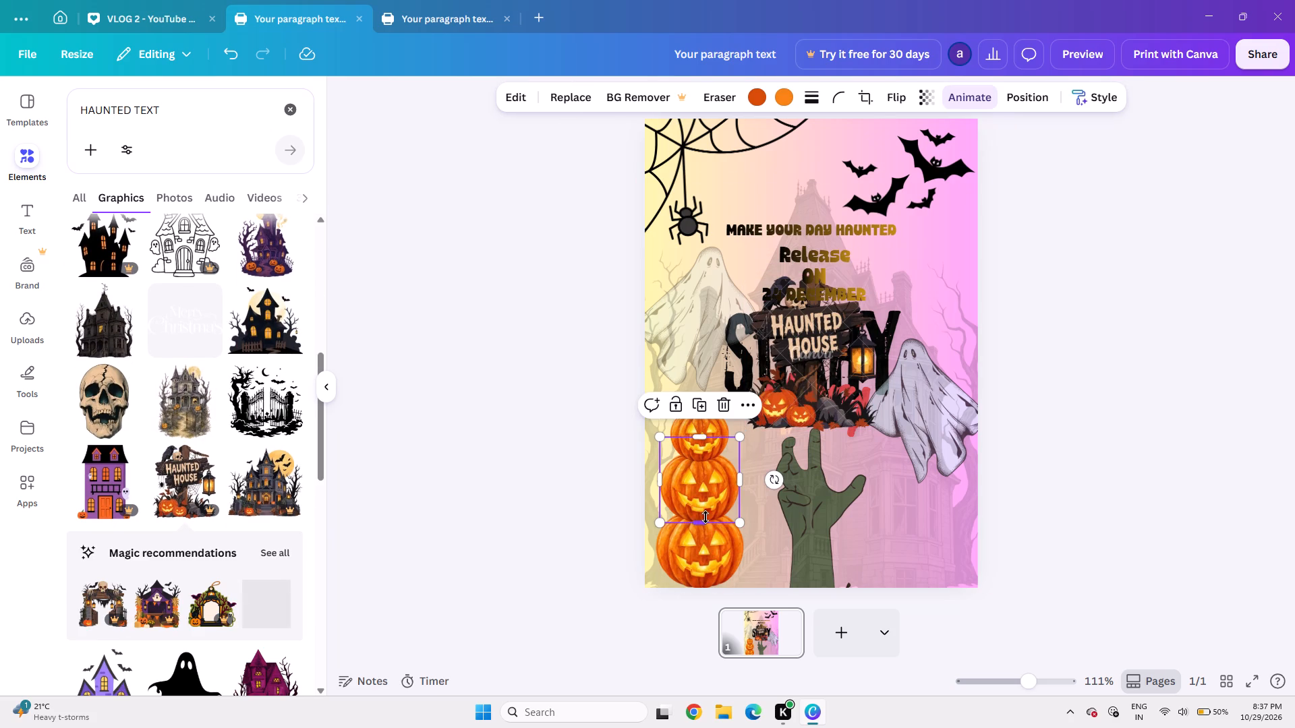
pyautogui.click(724, 404)
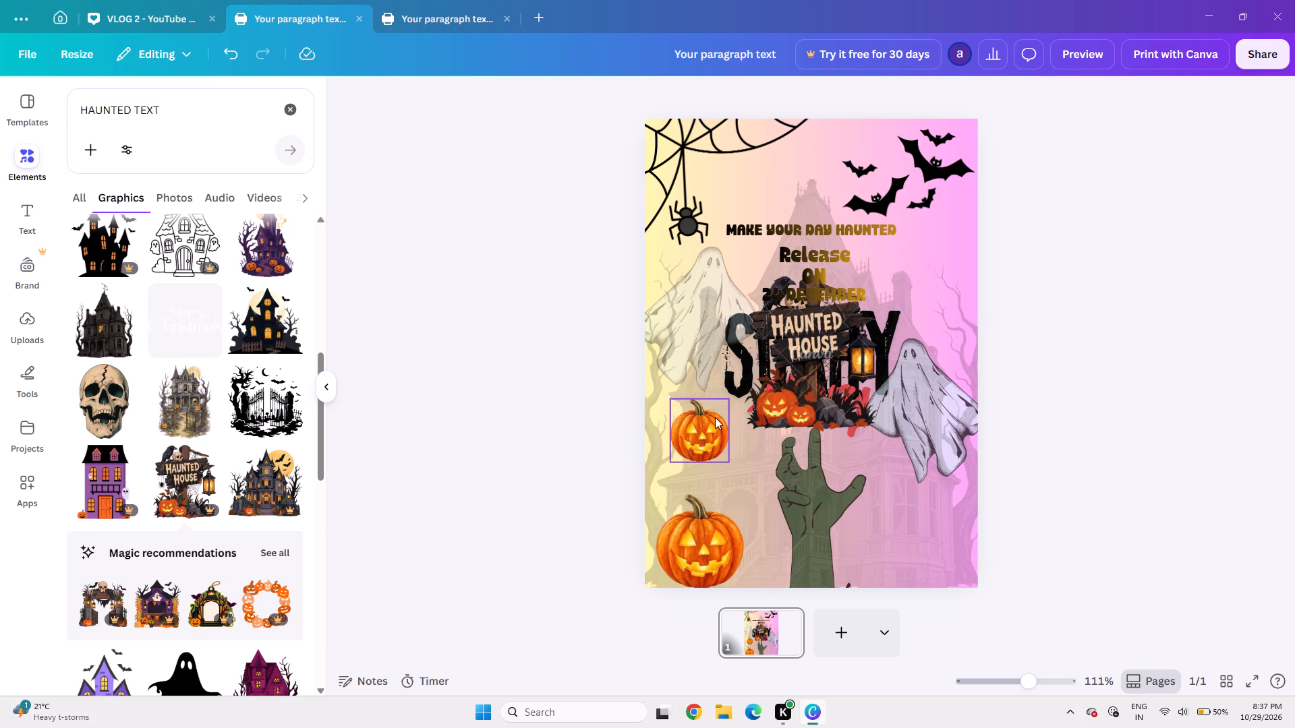
pyautogui.click(715, 417)
pyautogui.click(726, 364)
pyautogui.click(681, 590)
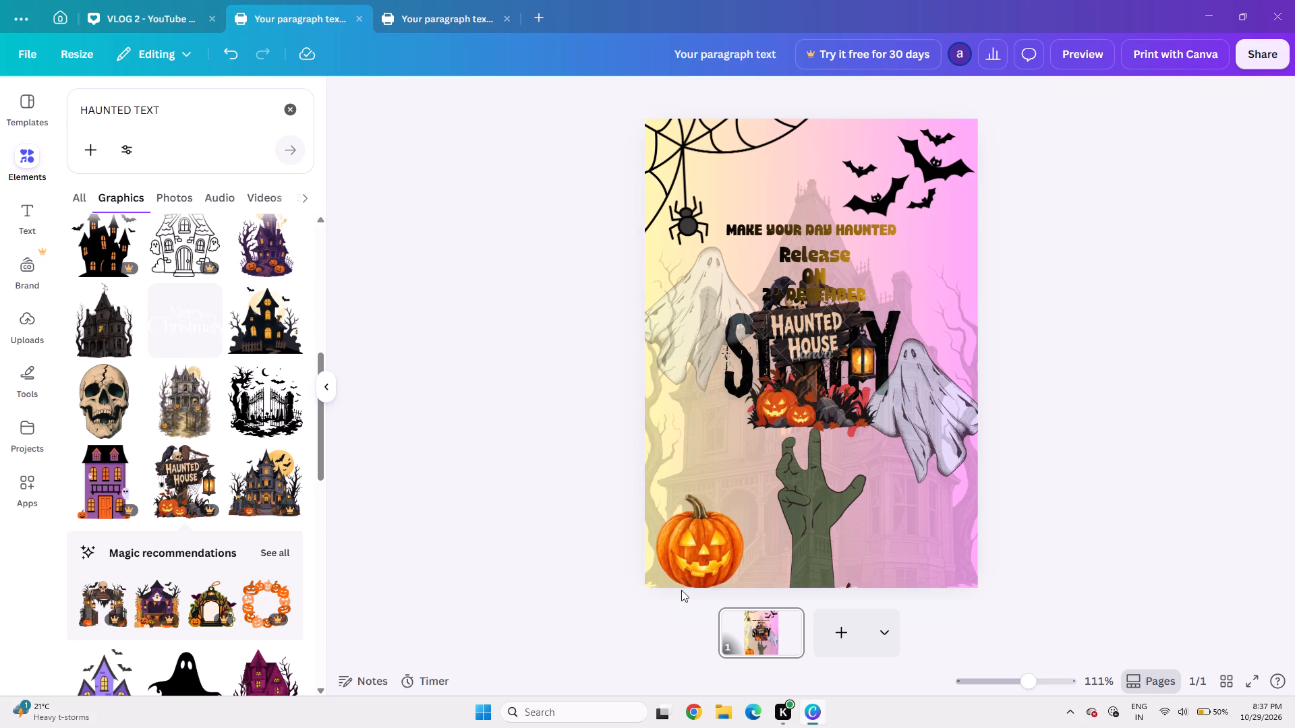
pyautogui.click(690, 565)
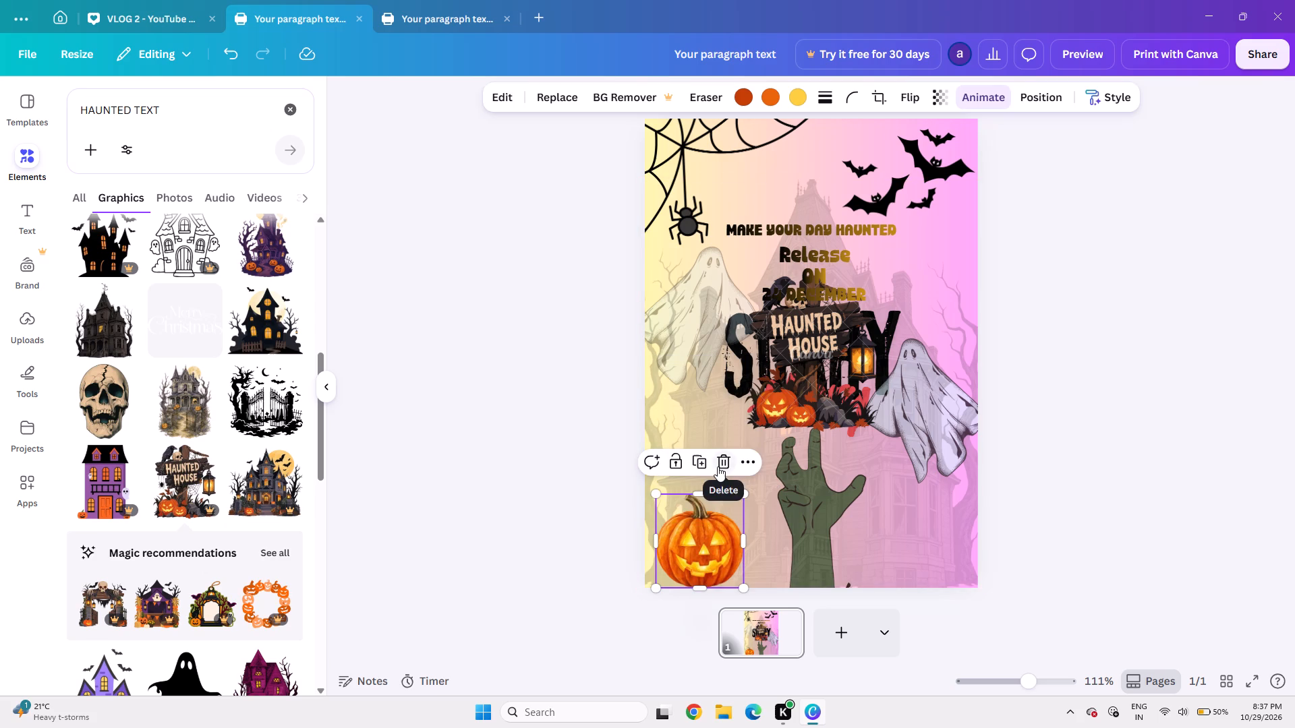
pyautogui.click(718, 466)
# Move the HAUNTED HOUSE signboard into the page's lower-left corner beside the zombie hand and shrink it slightly.
pyautogui.click(795, 360)
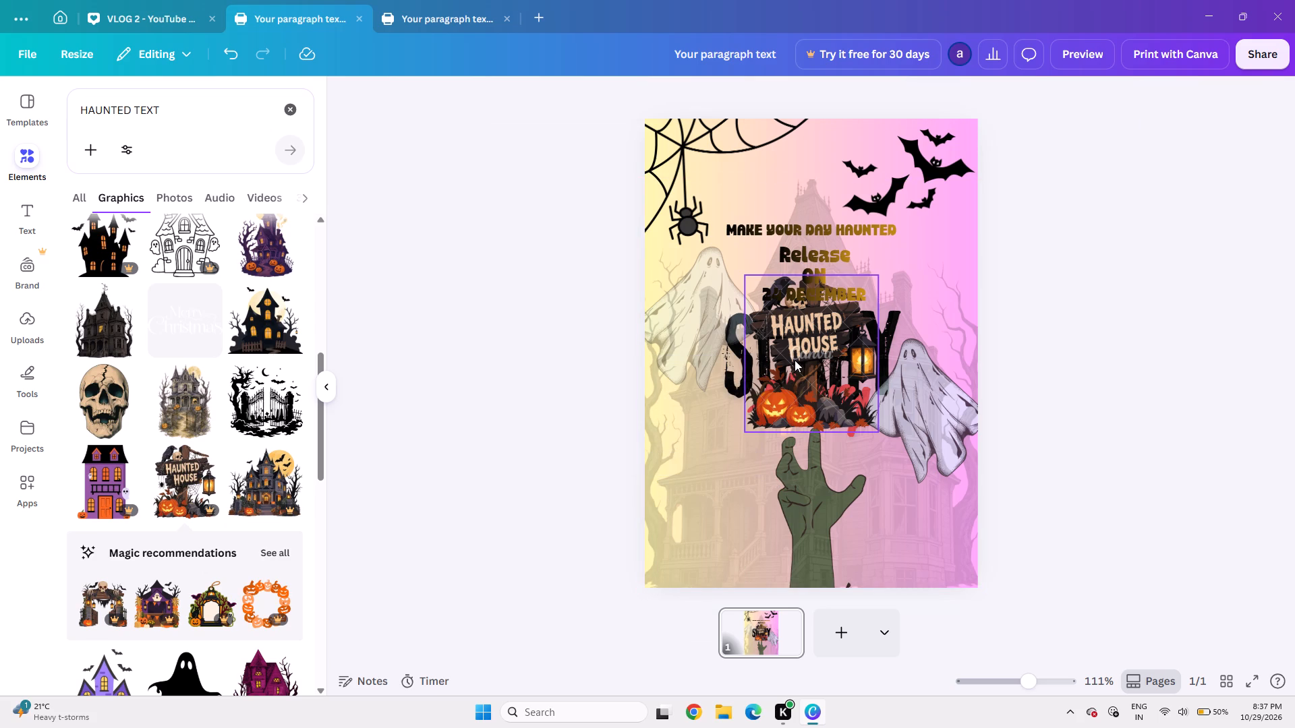
pyautogui.moveTo(800, 339); pyautogui.dragTo(705, 486)
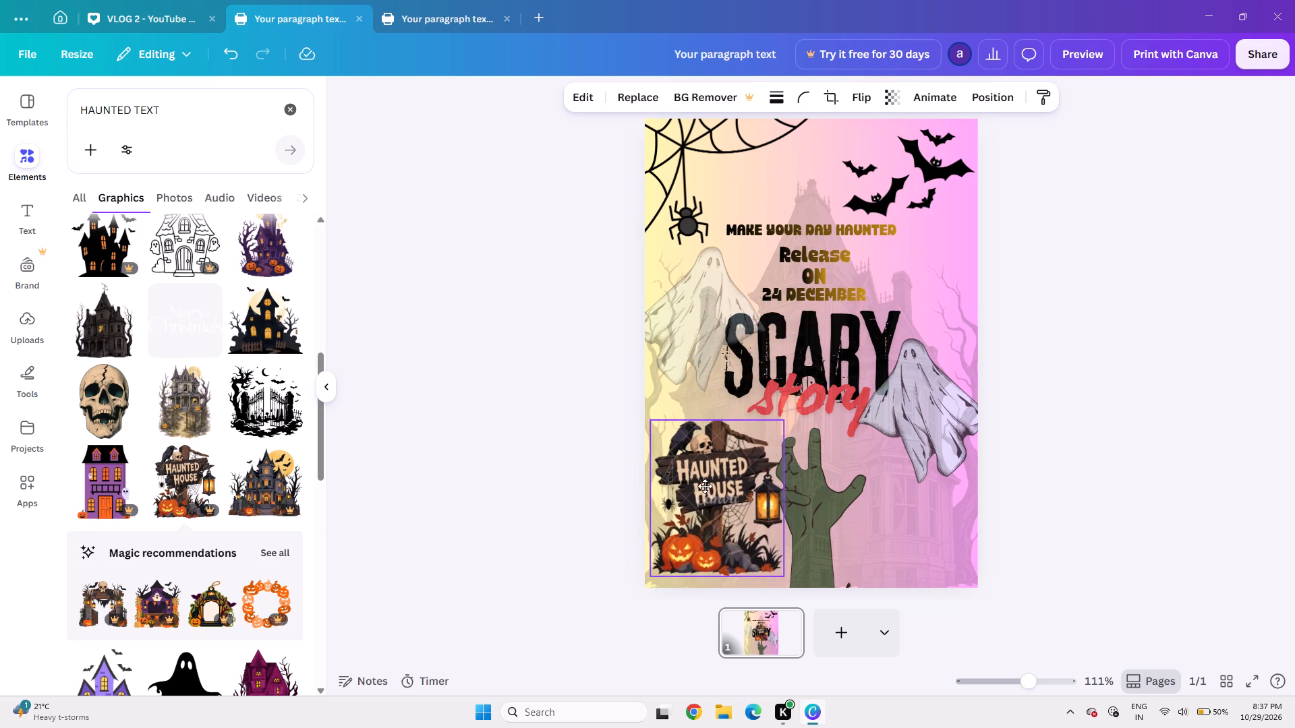
pyautogui.moveTo(705, 486); pyautogui.dragTo(701, 495)
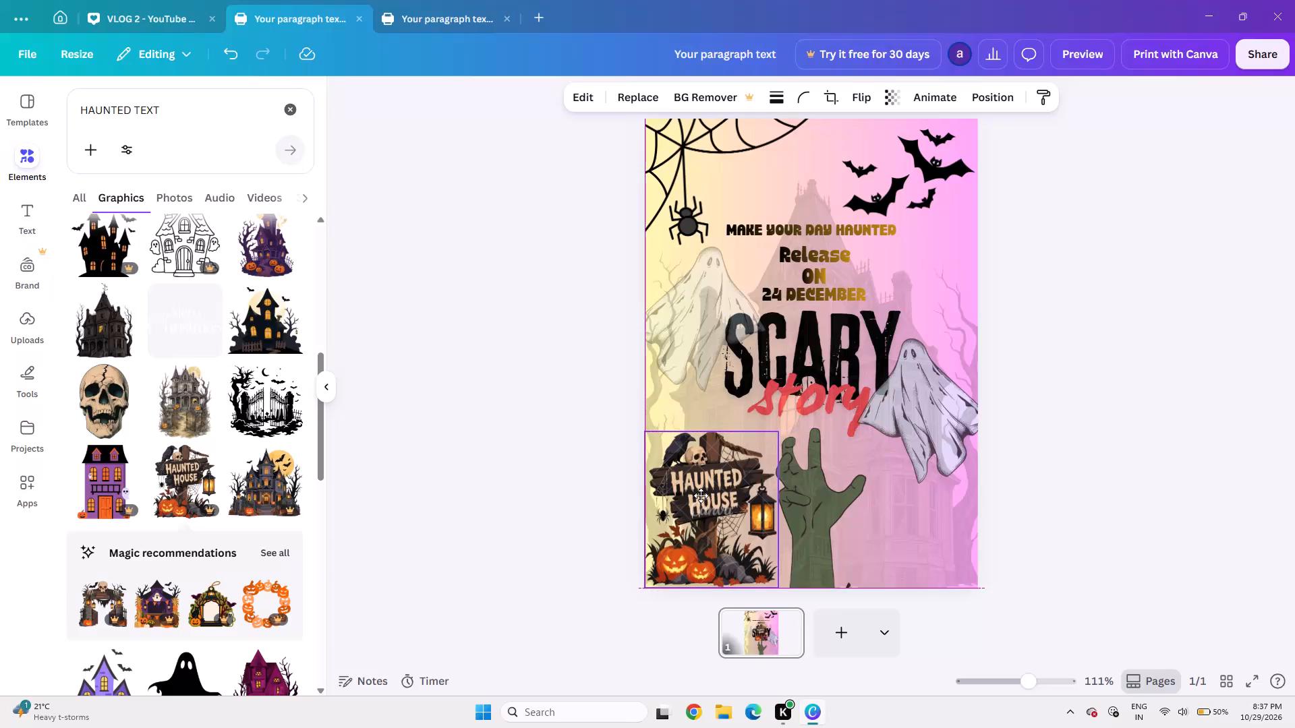
pyautogui.moveTo(701, 495); pyautogui.dragTo(701, 496)
pyautogui.moveTo(778, 588); pyautogui.dragTo(777, 586)
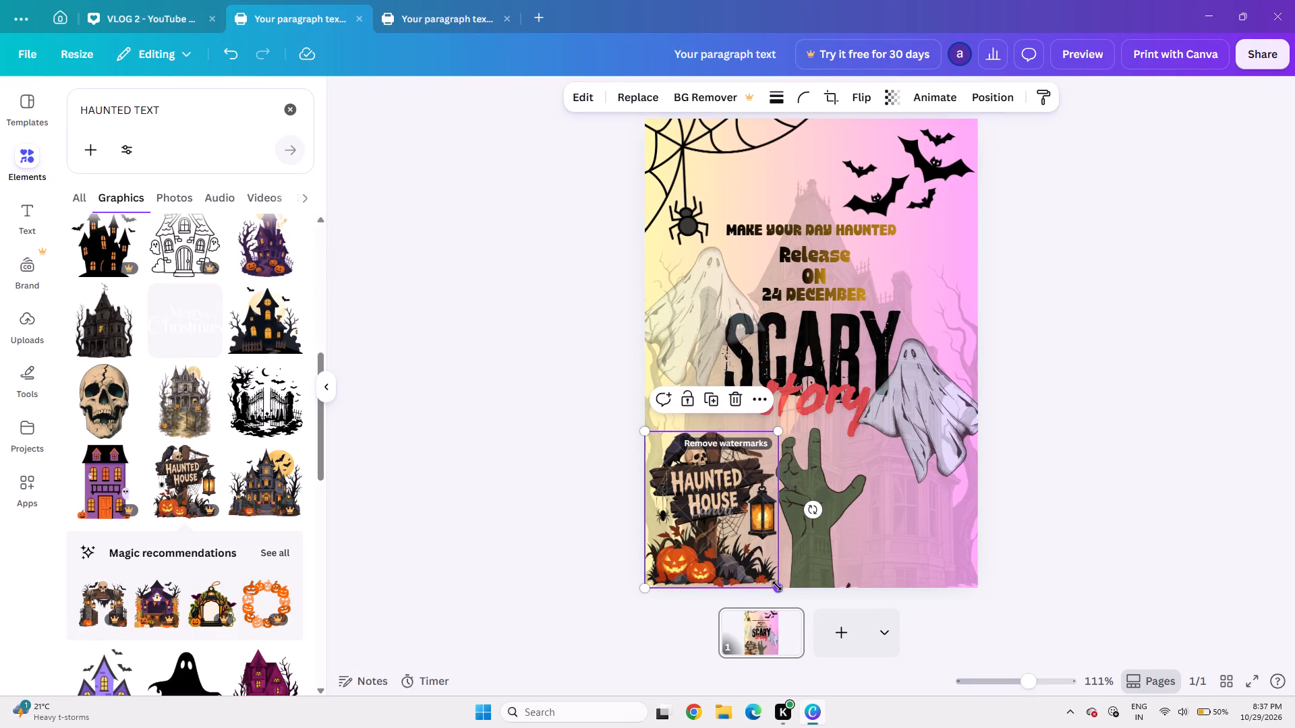
pyautogui.moveTo(777, 586); pyautogui.dragTo(766, 569)
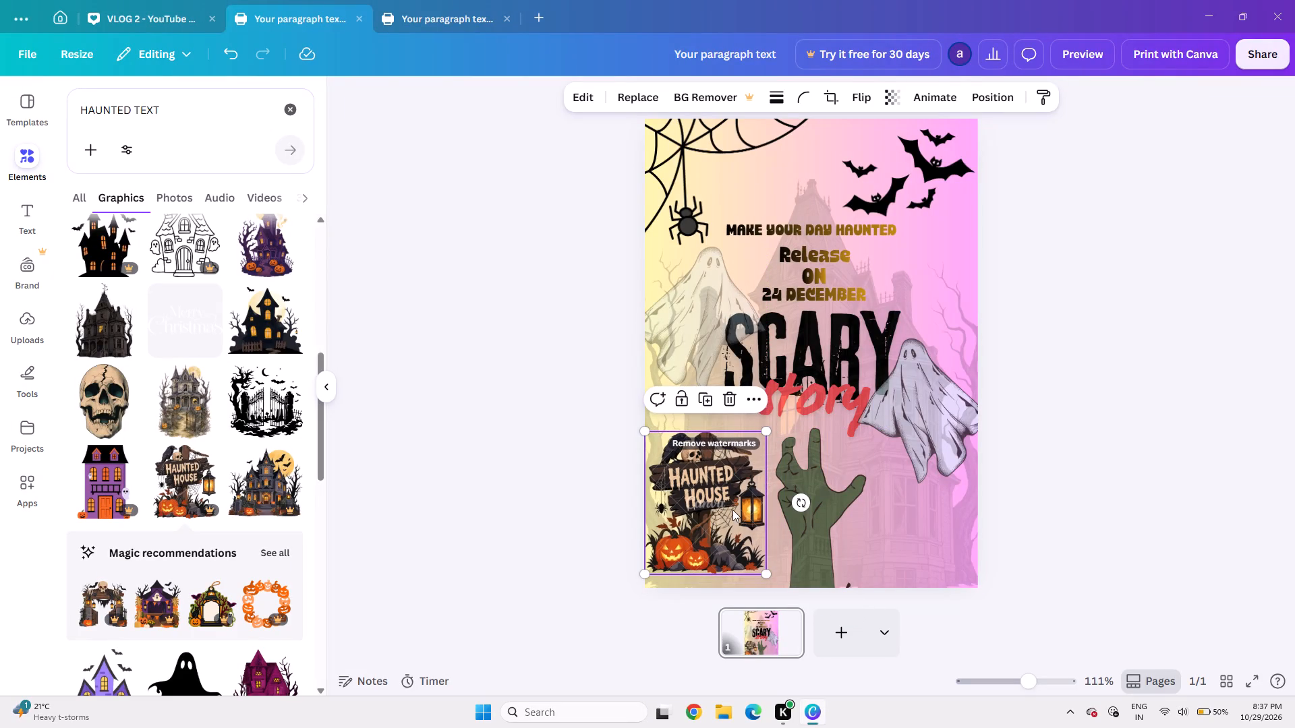
pyautogui.click(711, 496)
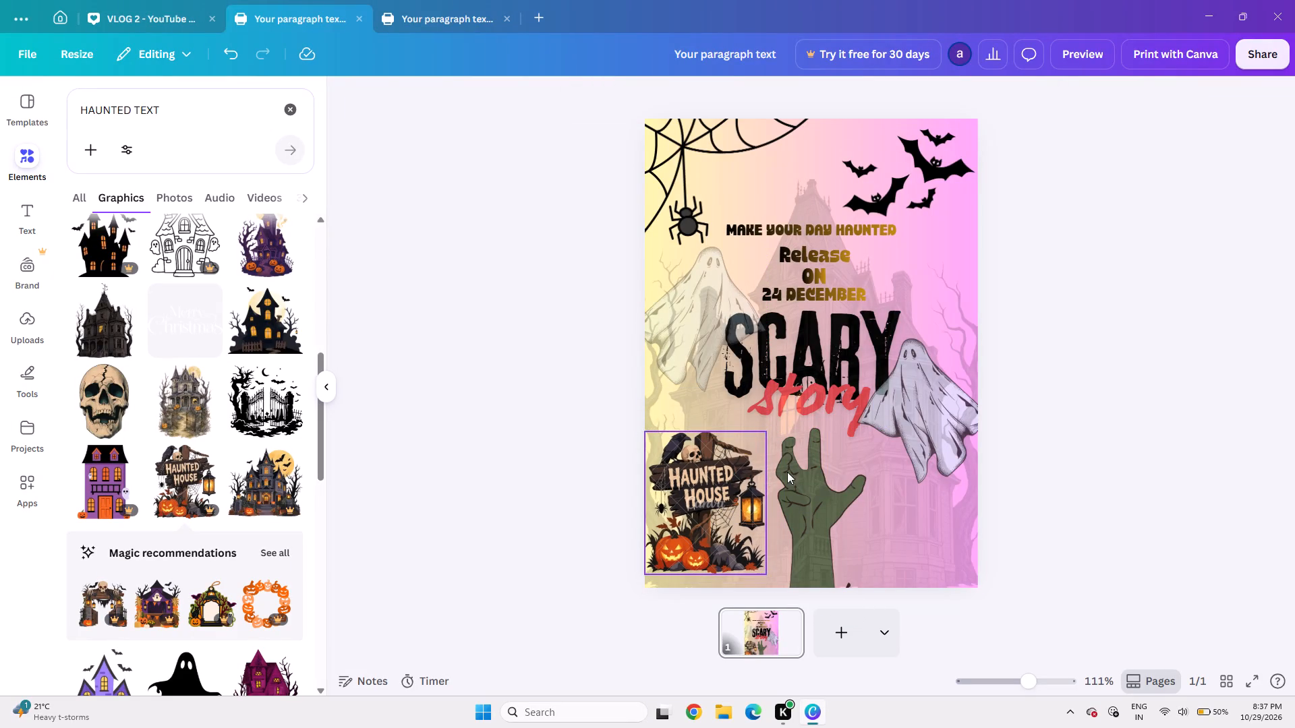
# View the premium purchase details for removing the HAUNTED HOUSE signboard's watermark, and close them.
pyautogui.click(716, 549)
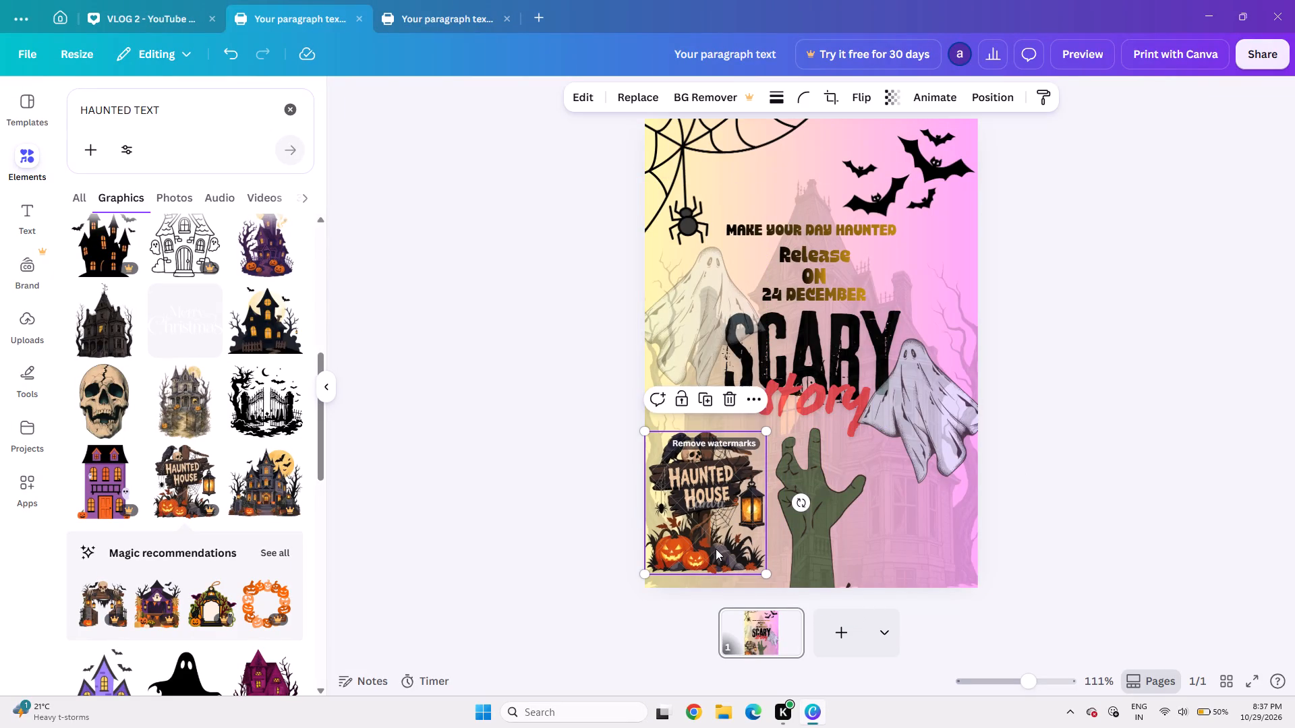
pyautogui.click(735, 442)
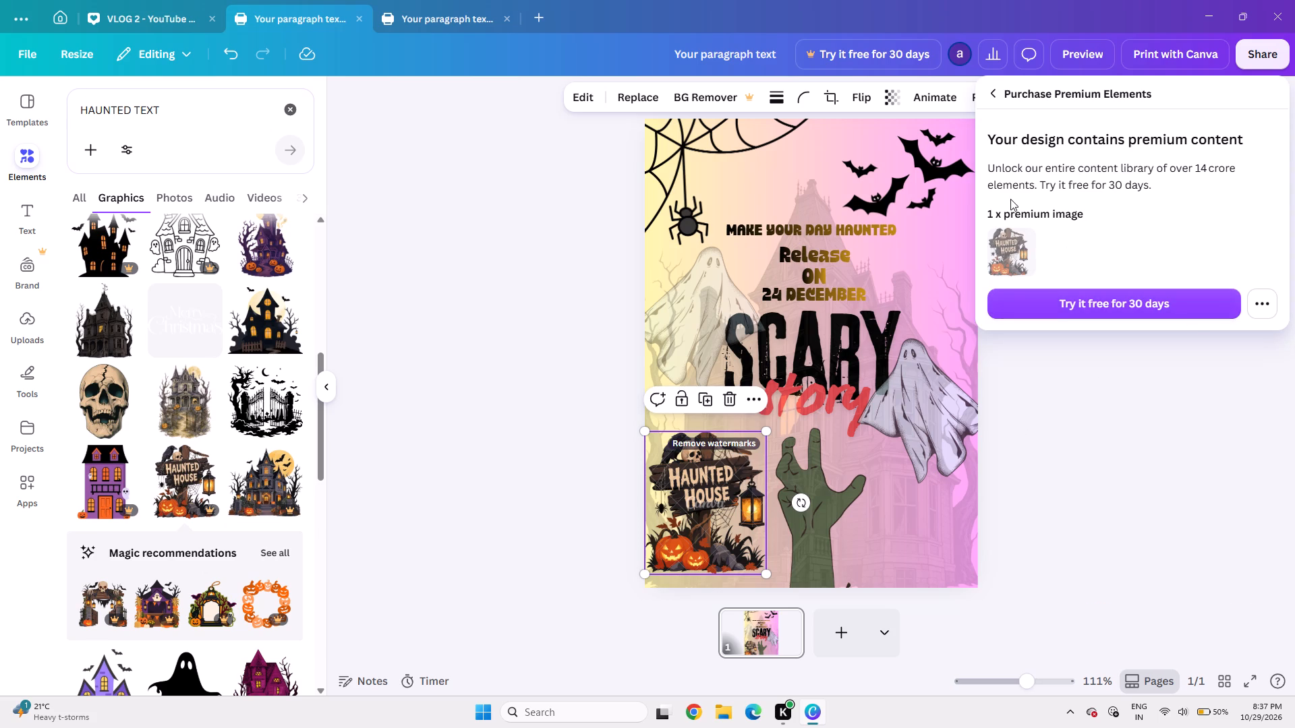
pyautogui.click(1065, 379)
# Nudge the HAUNTED HOUSE signboard down until its pumpkins sit against the page's bottom edge.
pyautogui.click(679, 533)
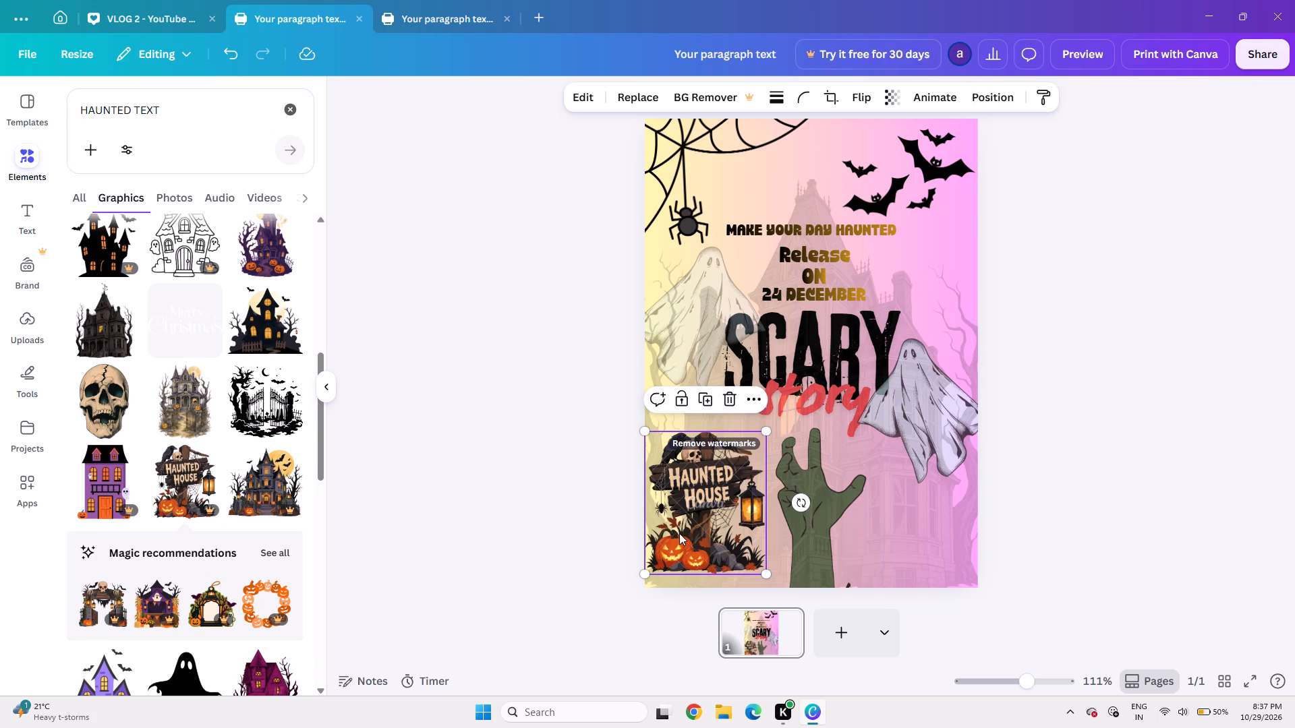
pyautogui.click(694, 506)
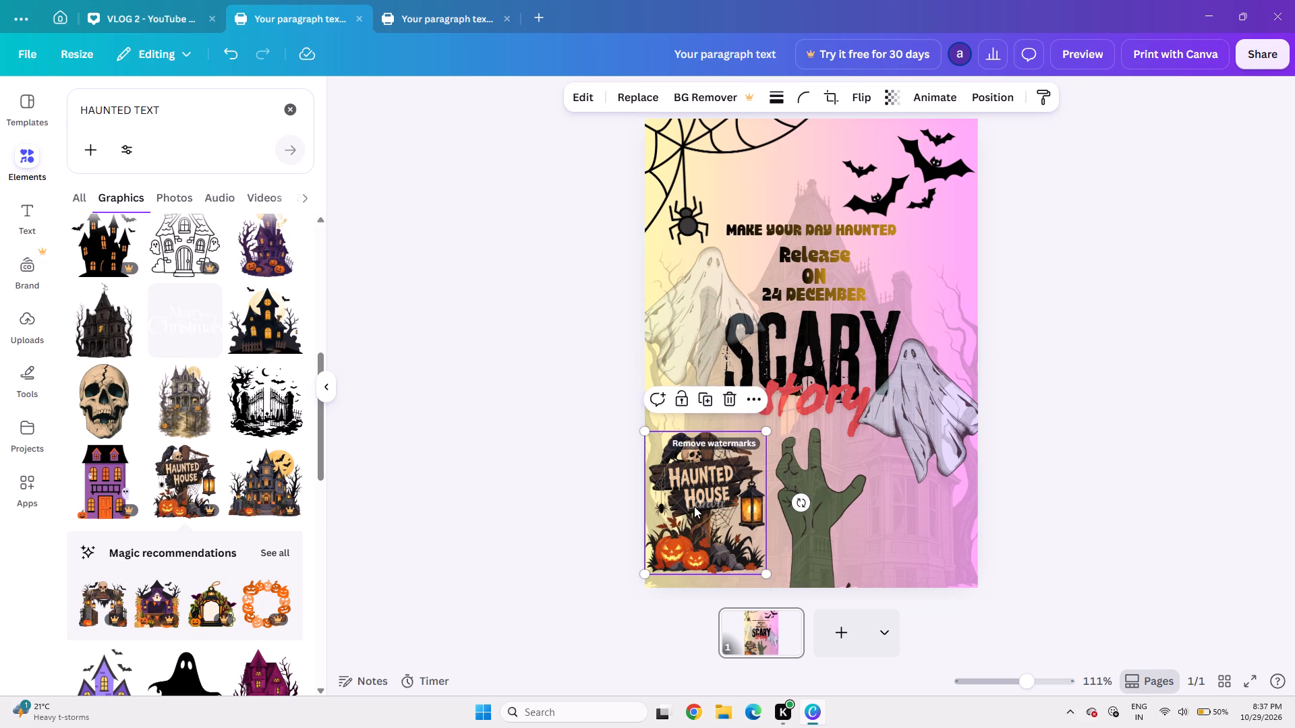
pyautogui.click(694, 506)
pyautogui.press('Down')
pyautogui.press('Down')
pyautogui.press('Down')
pyautogui.press('Down')
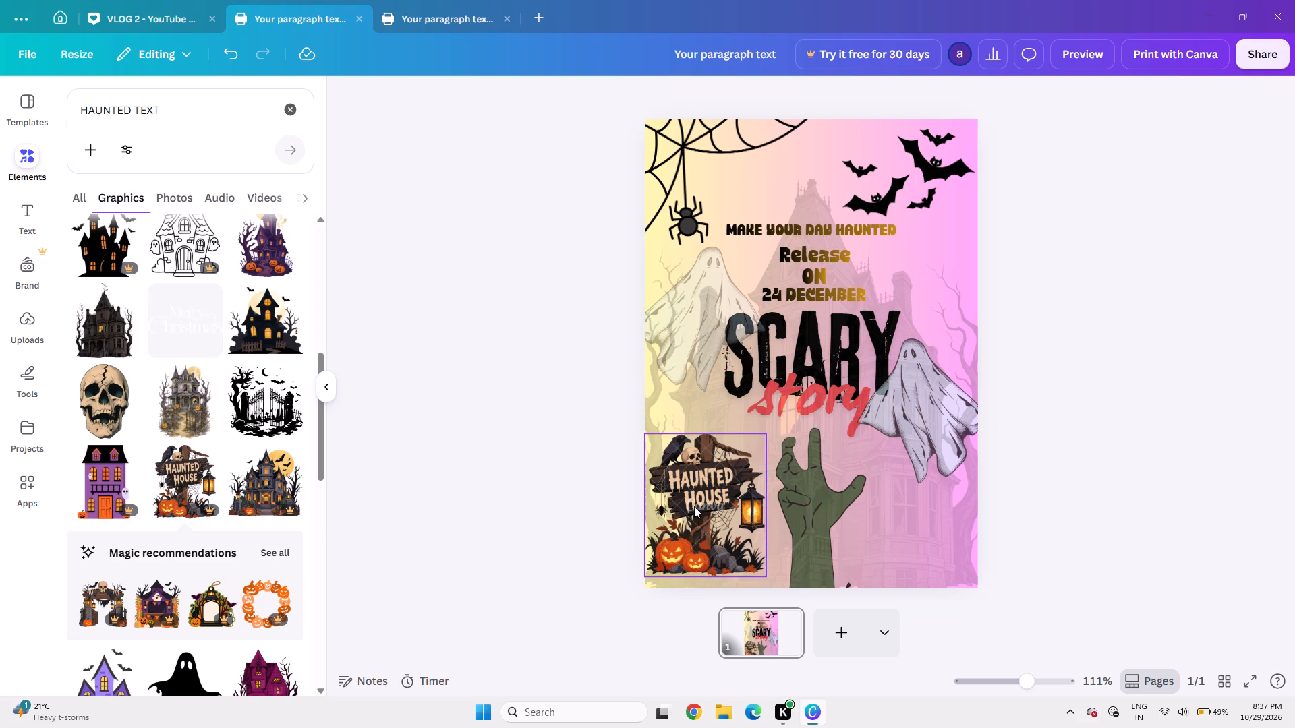
pyautogui.press('Down')
pyautogui.press('Down')
pyautogui.click(521, 508)
pyautogui.click(718, 490)
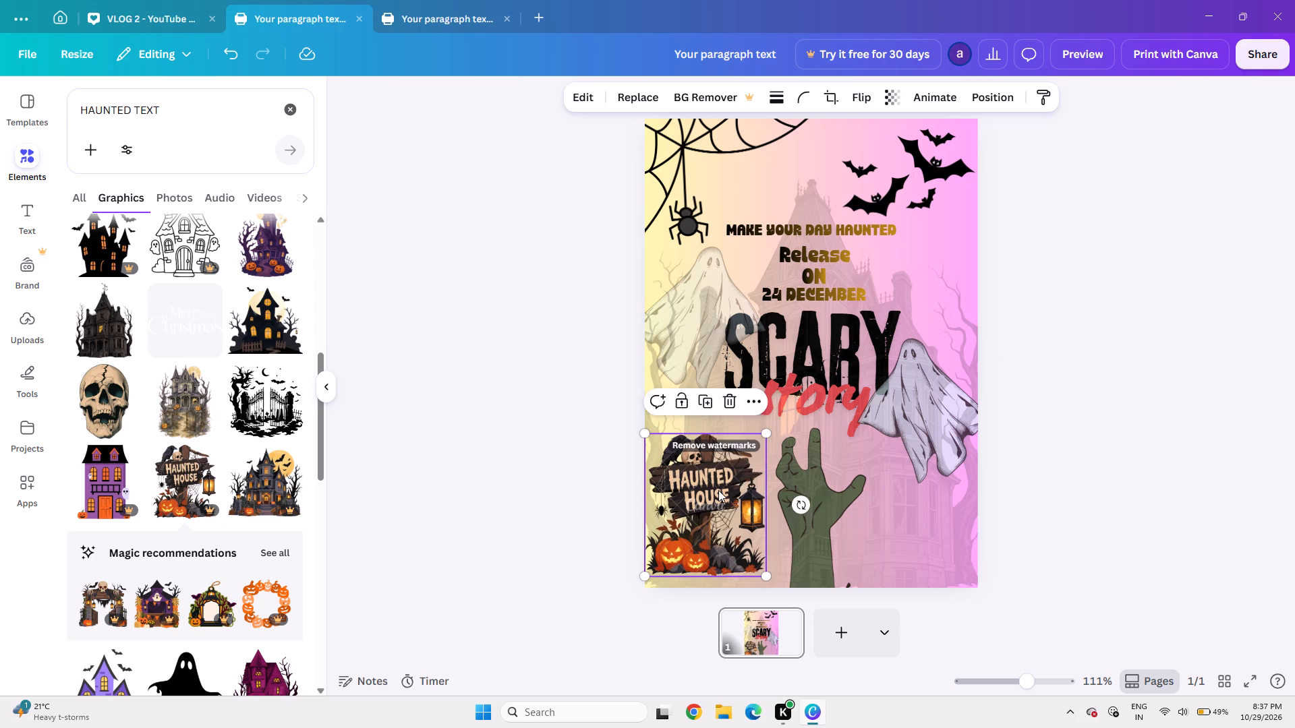
pyautogui.press('Down')
pyautogui.press('Down')
pyautogui.press('Down')
pyautogui.press('Down')
pyautogui.press('Down')
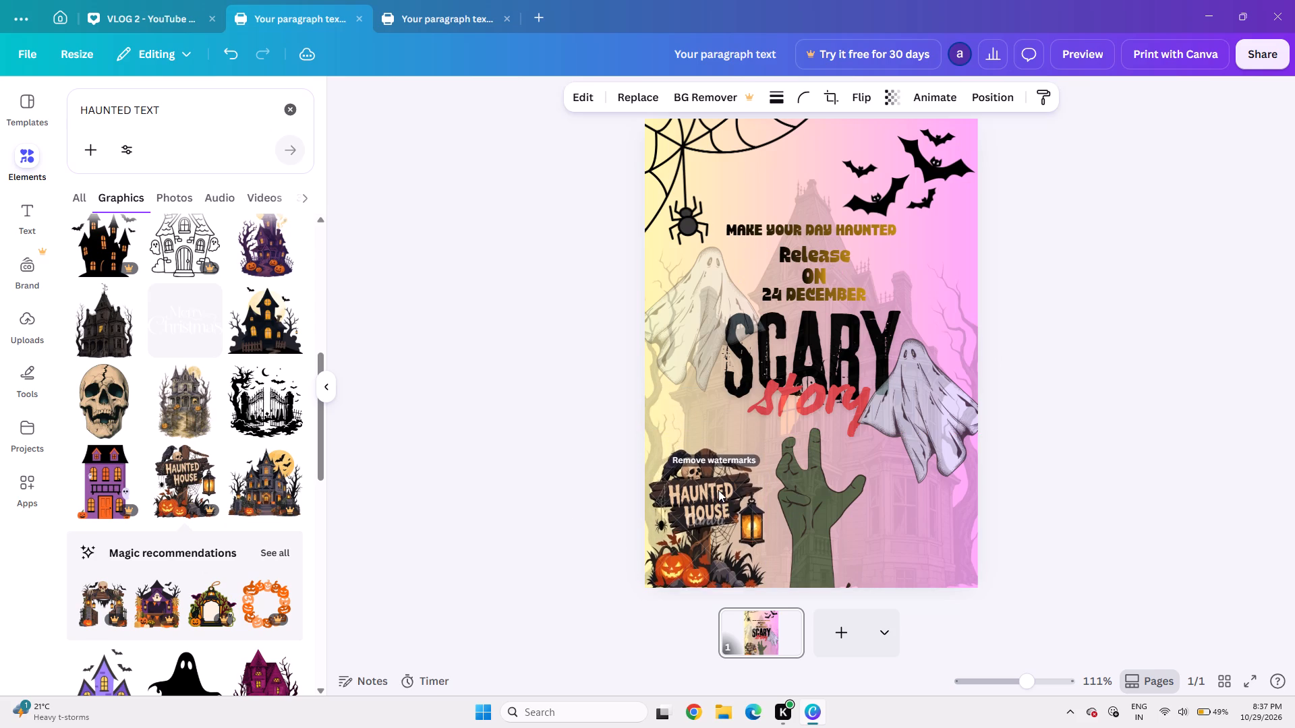
pyautogui.press('Down')
pyautogui.press('Up')
pyautogui.click(716, 489)
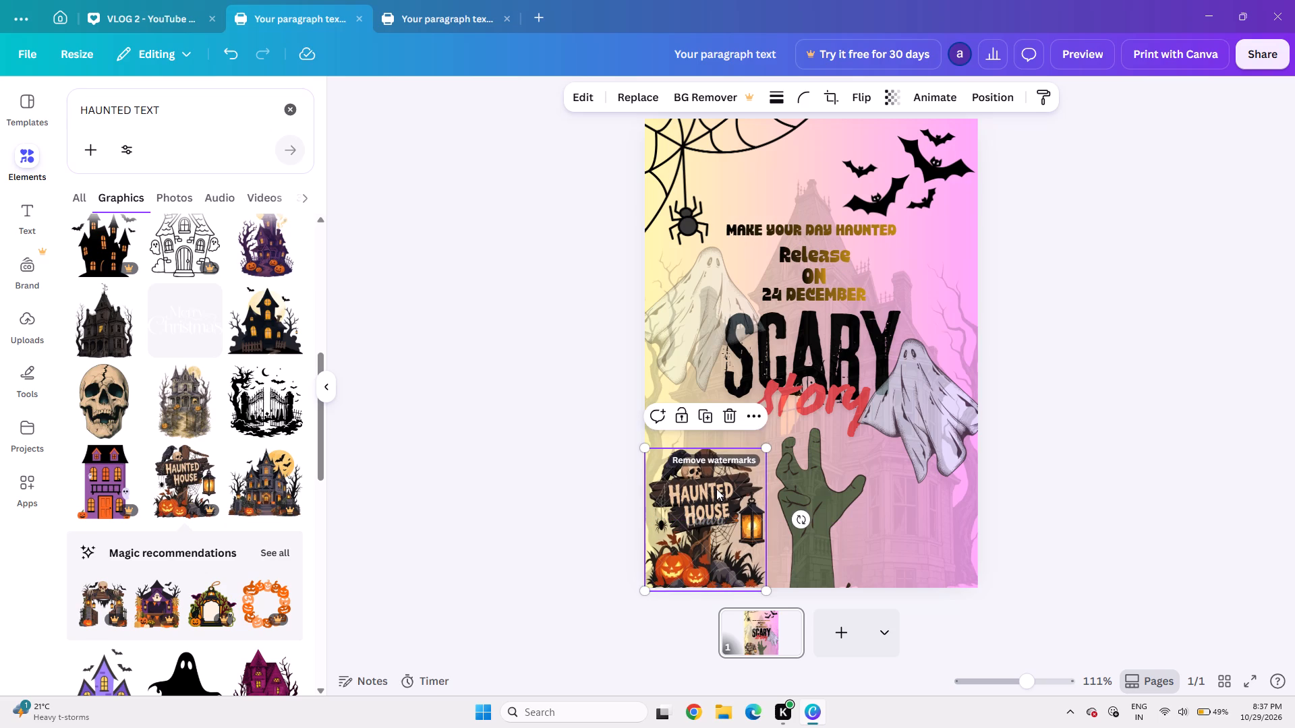
# Set the HAUNTED HOUSE signboard's transparency to 83.
pyautogui.click(702, 565)
pyautogui.click(901, 90)
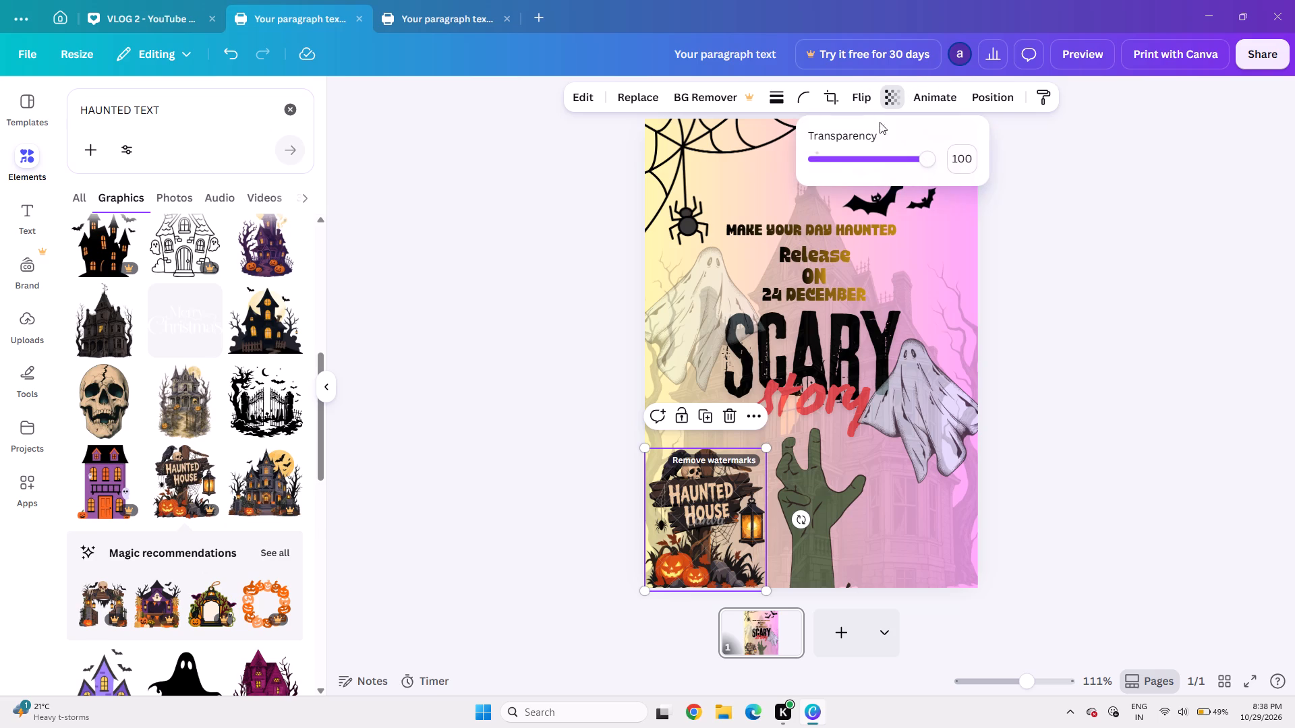
pyautogui.click(893, 162)
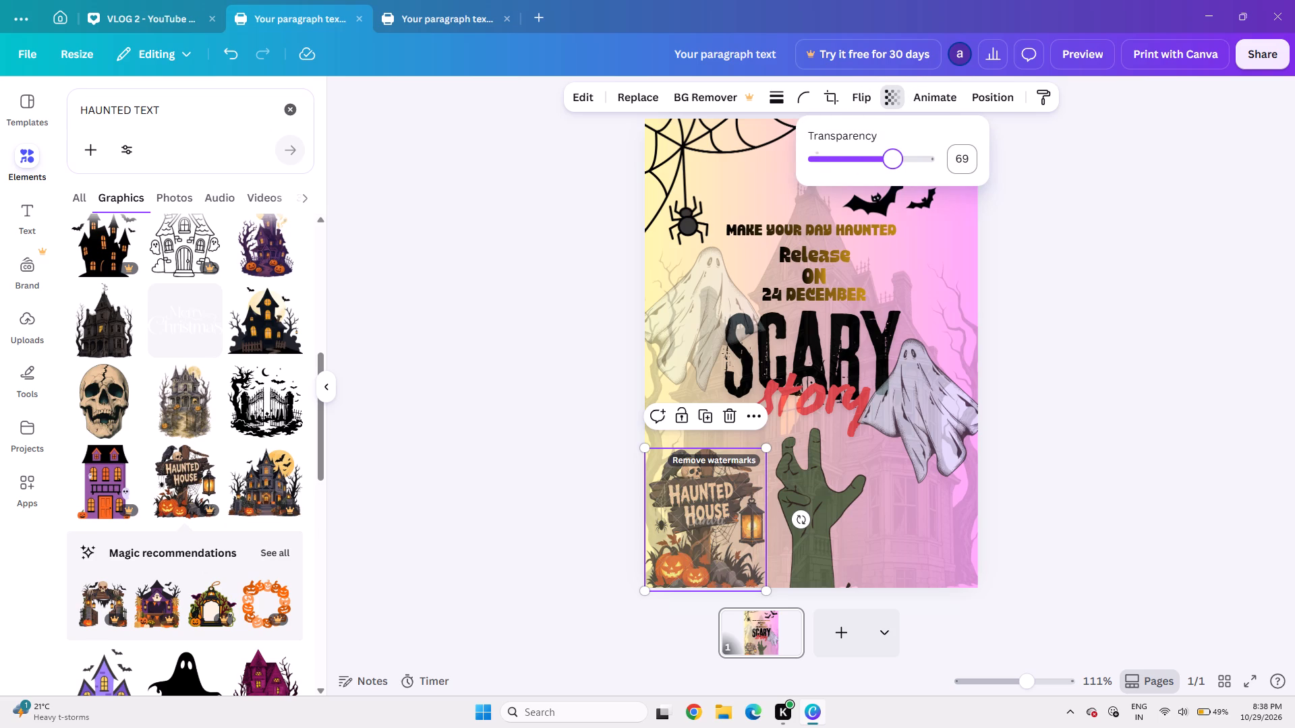
pyautogui.press('Right')
pyautogui.press('Right')
pyautogui.press('Right')
pyautogui.press('Right')
pyautogui.press('Right')
pyautogui.press('Right')
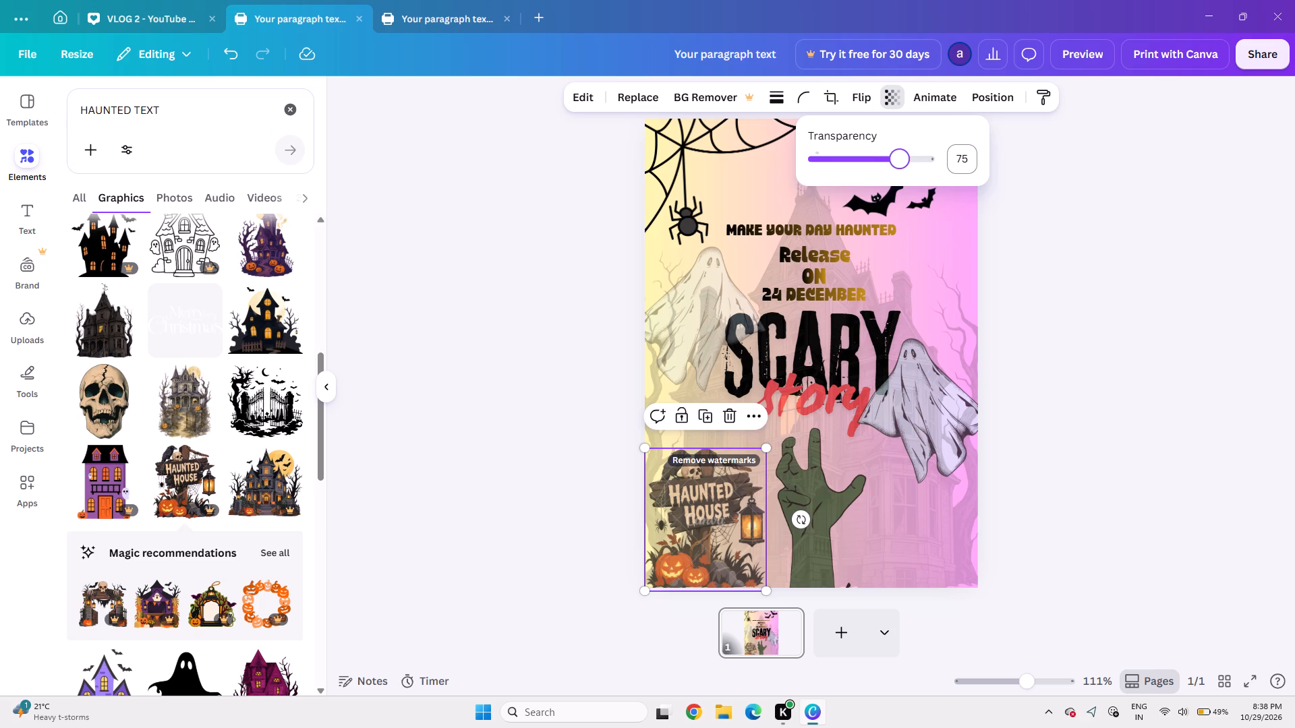
pyautogui.press('Right')
pyautogui.press('Right')
pyautogui.press('Right')
pyautogui.press('Right')
pyautogui.press('Right')
pyautogui.press('Right')
pyautogui.press('Right')
pyautogui.press('Right')
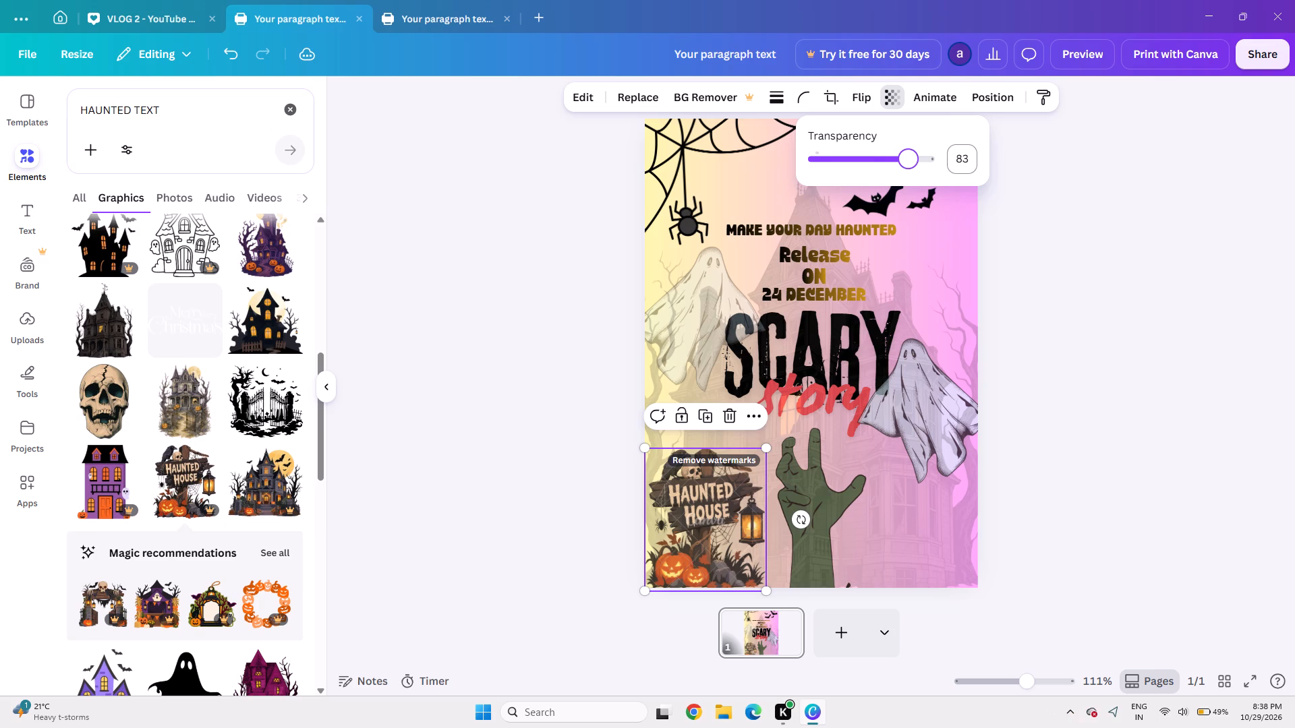
pyautogui.click(1246, 325)
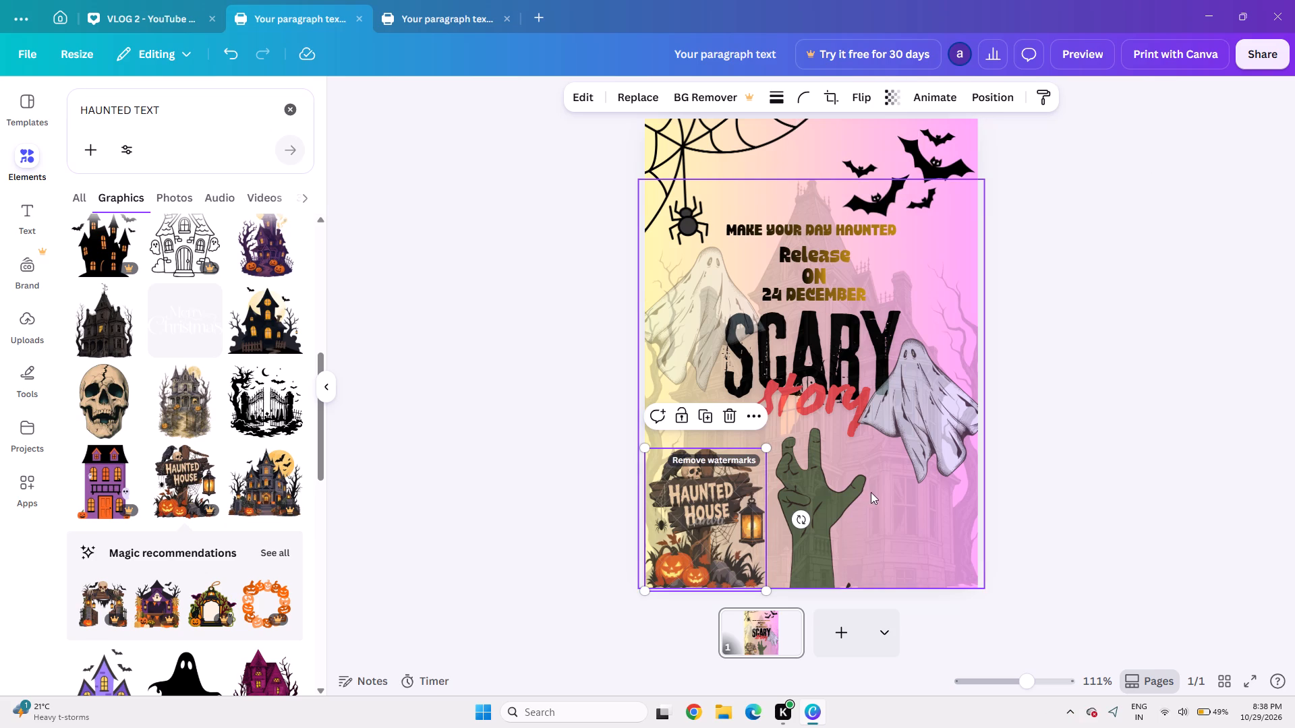
pyautogui.click(1180, 397)
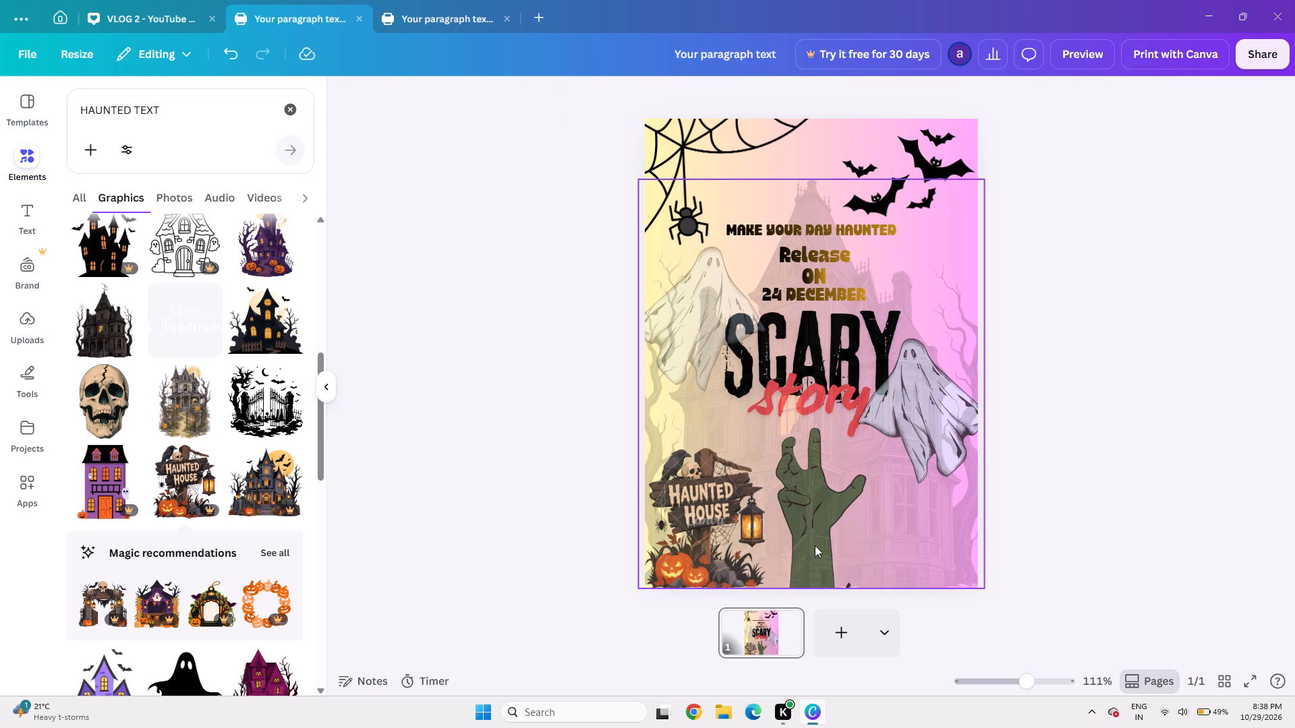
# Nudge the faded haunted house graphic behind the text slightly upward on the page.
pyautogui.click(815, 547)
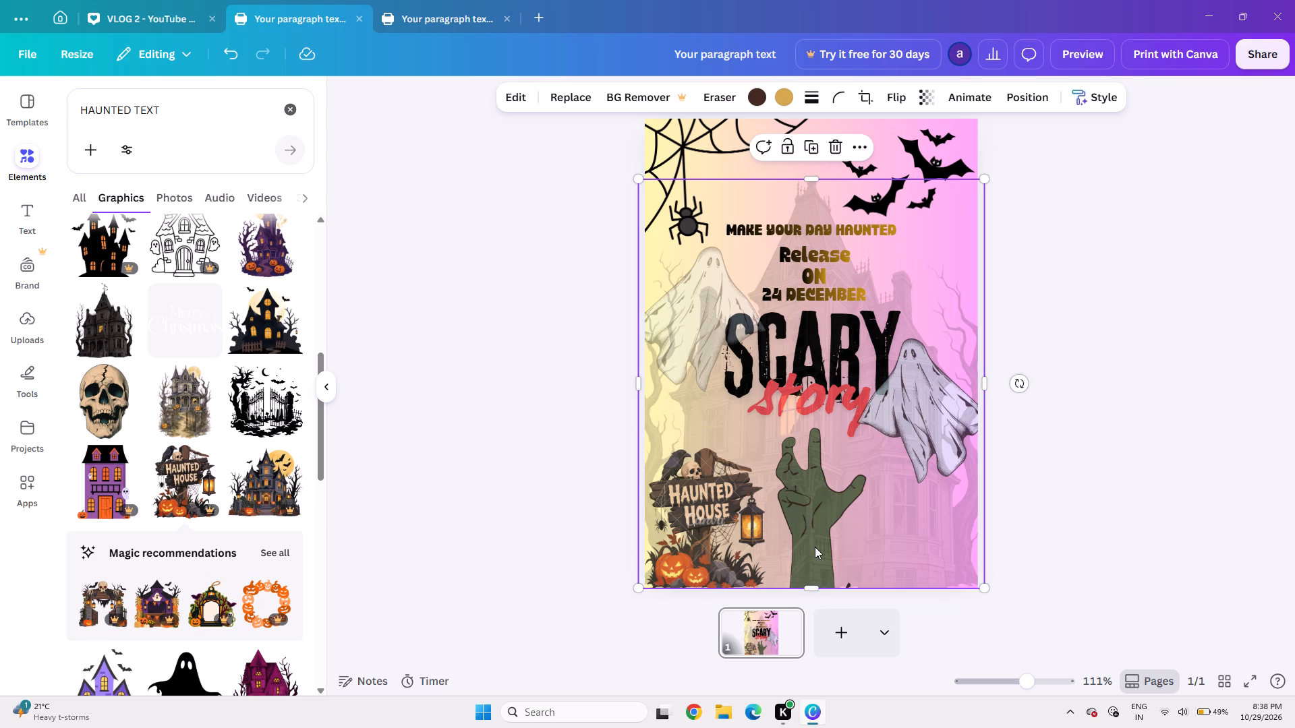
pyautogui.press('Up')
pyautogui.press('Up')
pyautogui.press('Up')
pyautogui.press('Up')
pyautogui.press('Up')
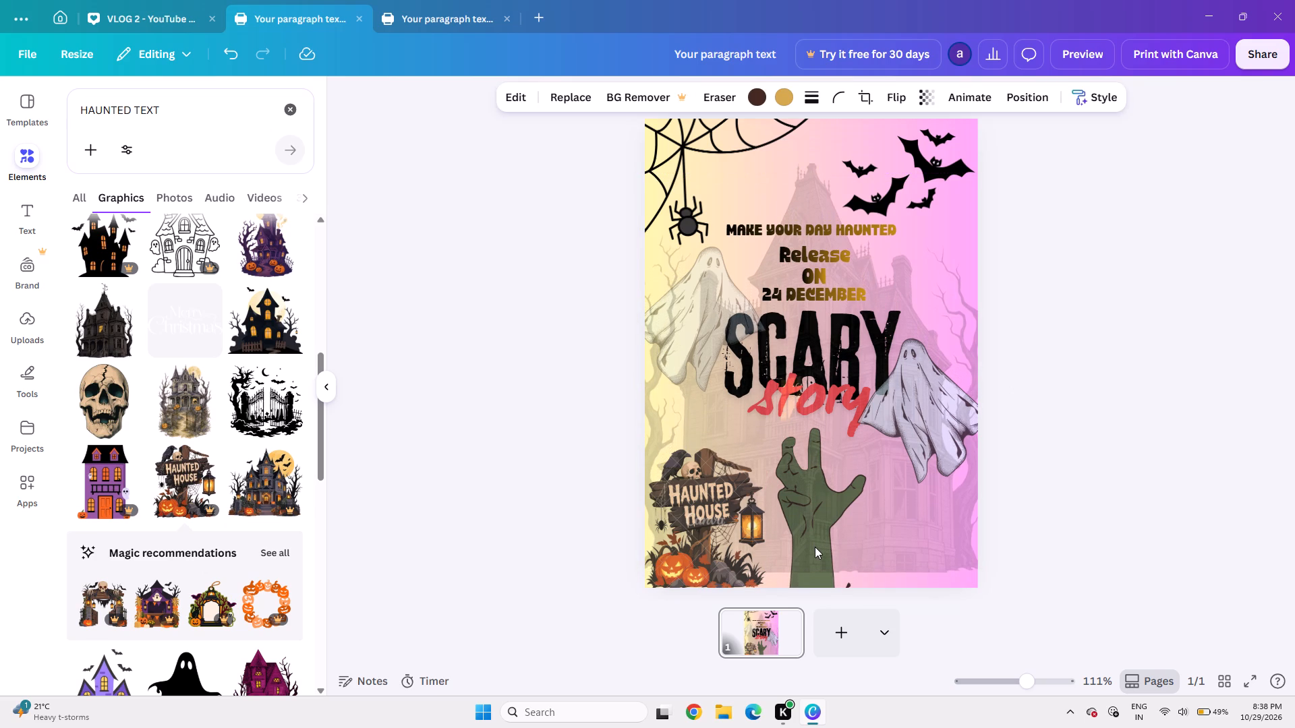
# Check the transparency setting of the green zombie hand.
pyautogui.click(805, 582)
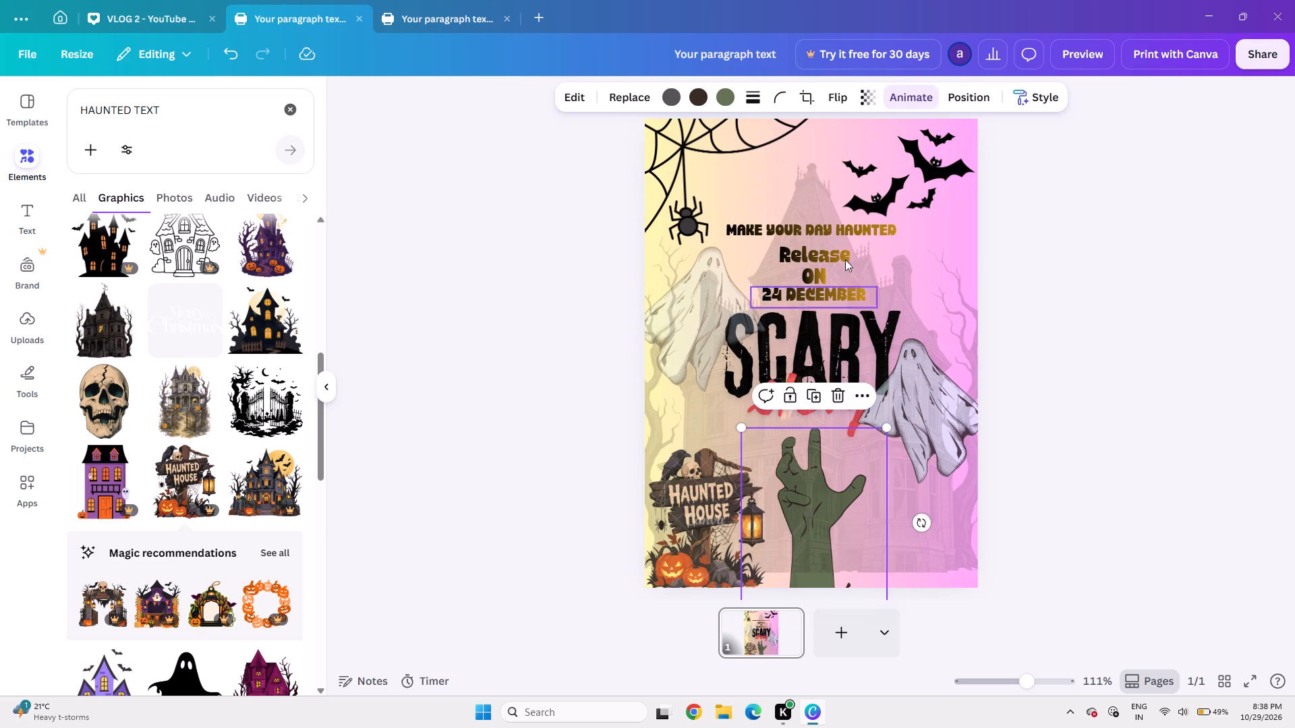
pyautogui.click(861, 90)
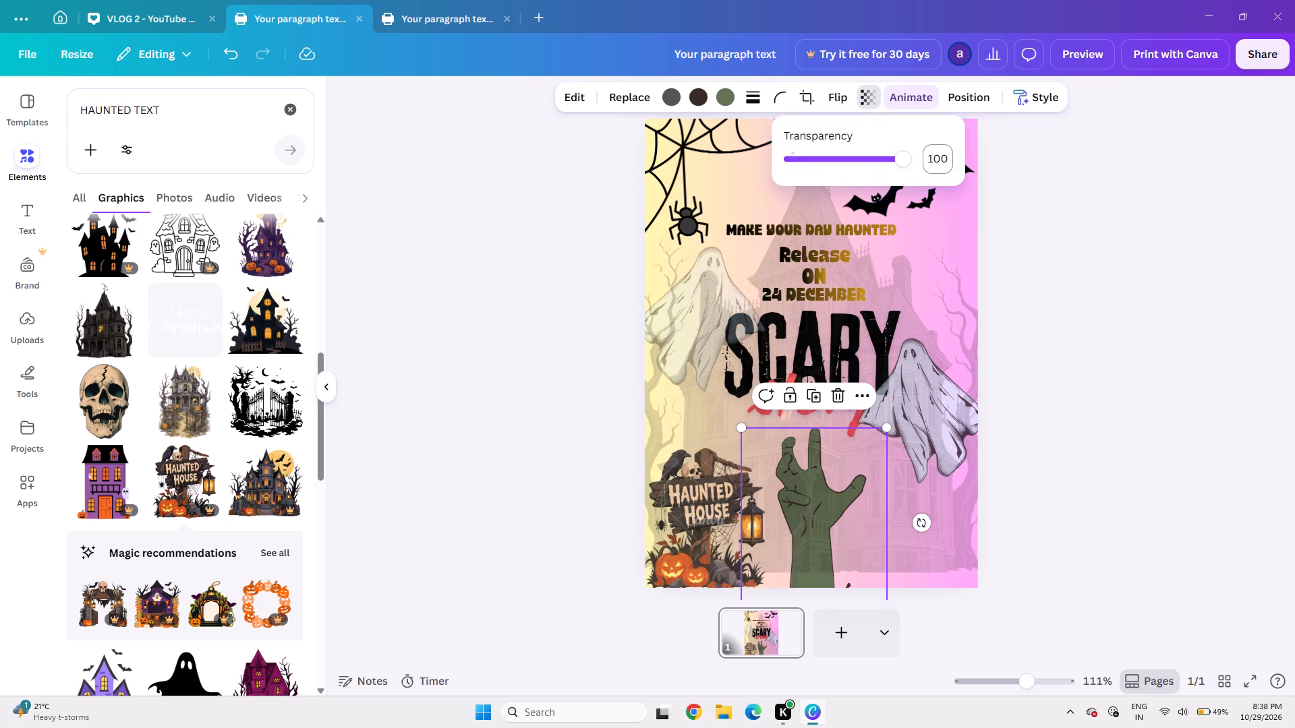
pyautogui.click(953, 160)
# Clear the HAUNTED TEXT element search and show elements of all categories.
pyautogui.click(202, 118)
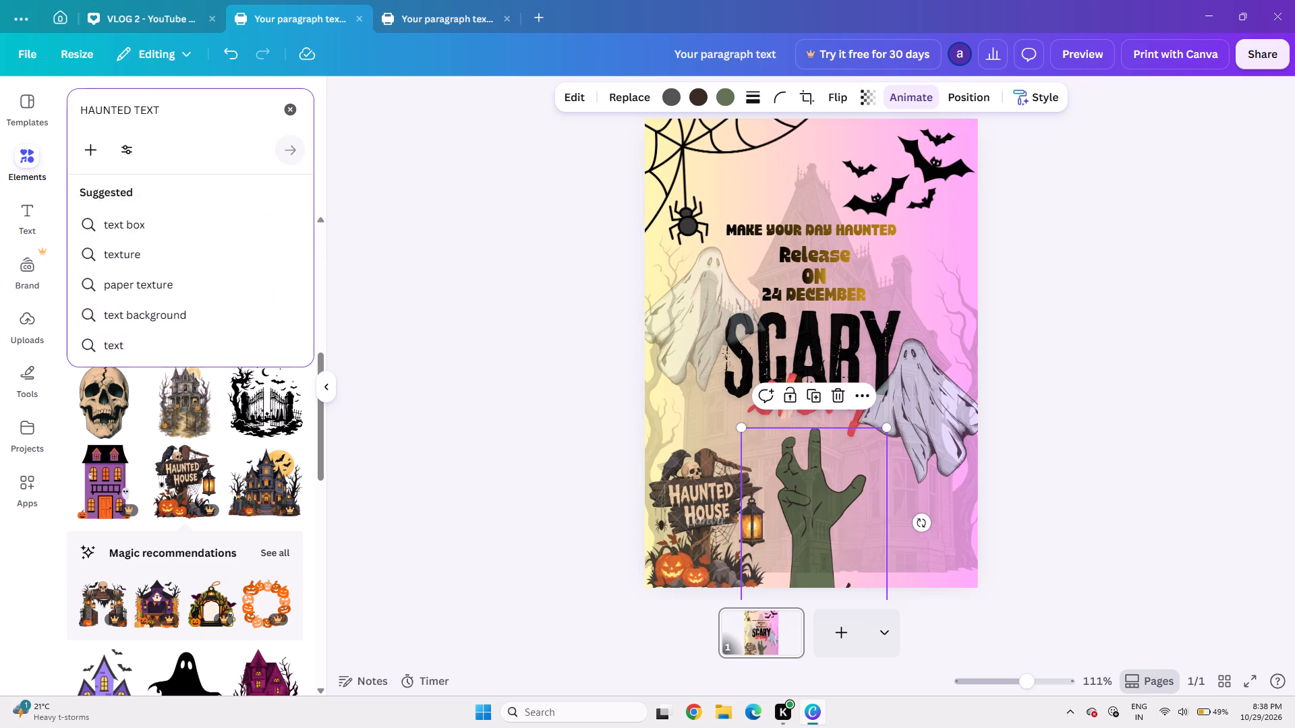
pyautogui.press('BackSpace')
pyautogui.press('BackSpace')
pyautogui.press('BackSpace')
pyautogui.press('BackSpace')
pyautogui.press('BackSpace')
pyautogui.press('BackSpace')
pyautogui.press('BackSpace')
pyautogui.press('BackSpace')
pyautogui.press('BackSpace')
pyautogui.press('BackSpace')
pyautogui.press('BackSpace')
pyautogui.press('BackSpace')
pyautogui.press('BackSpace')
pyautogui.press('BackSpace')
pyautogui.press('BackSpace')
pyautogui.press('BackSpace')
pyautogui.press('BackSpace')
pyautogui.press('BackSpace')
pyautogui.press('BackSpace')
pyautogui.press('BackSpace')
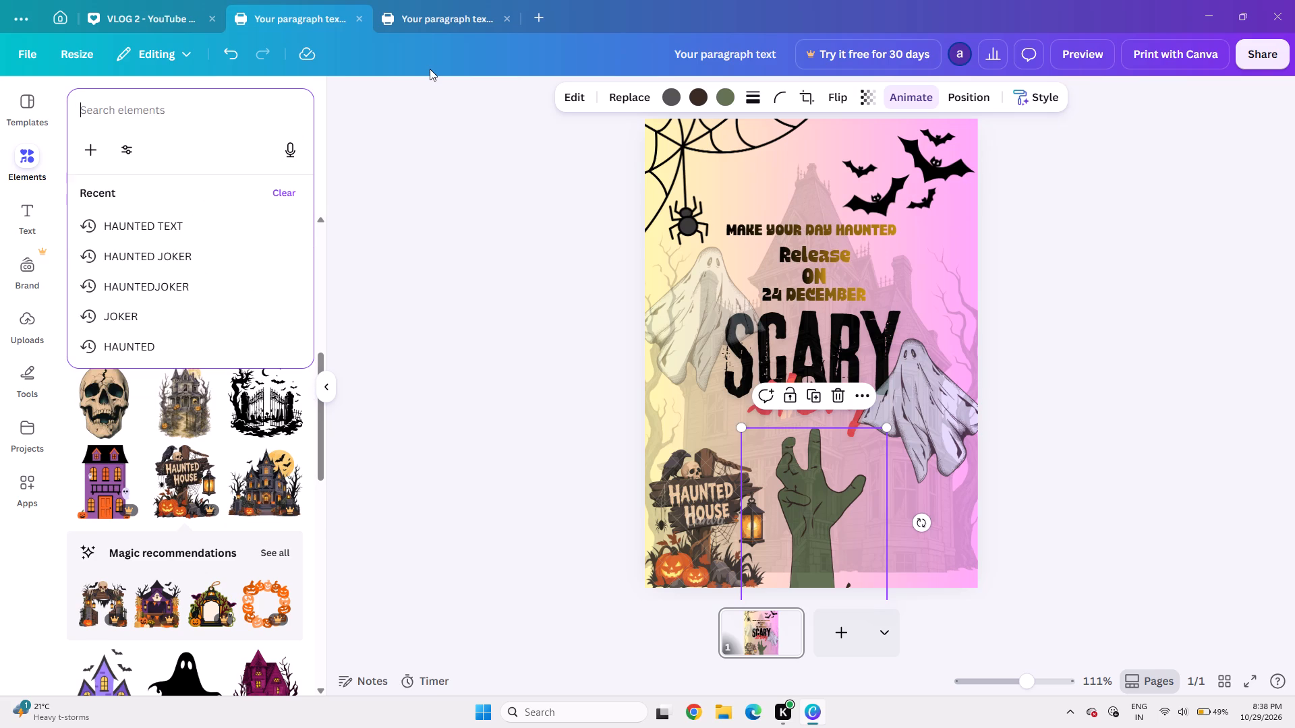
pyautogui.click(430, 69)
pyautogui.click(71, 150)
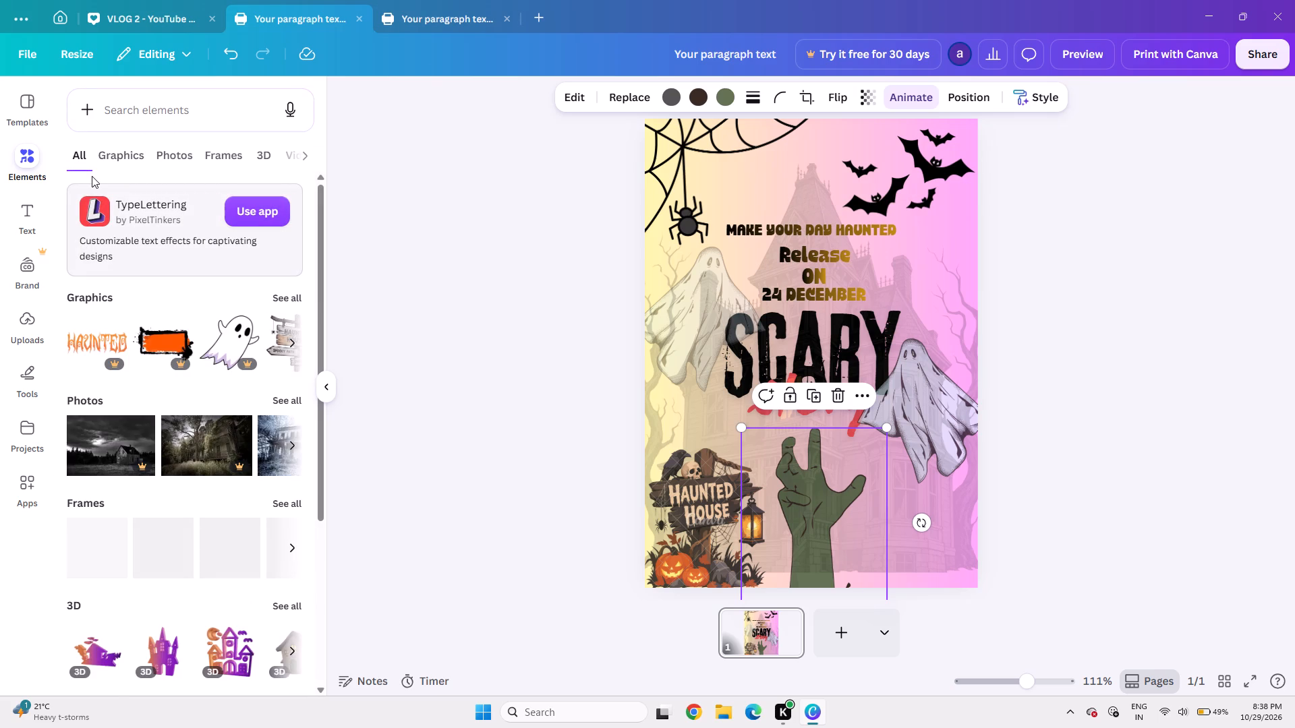
pyautogui.click(92, 176)
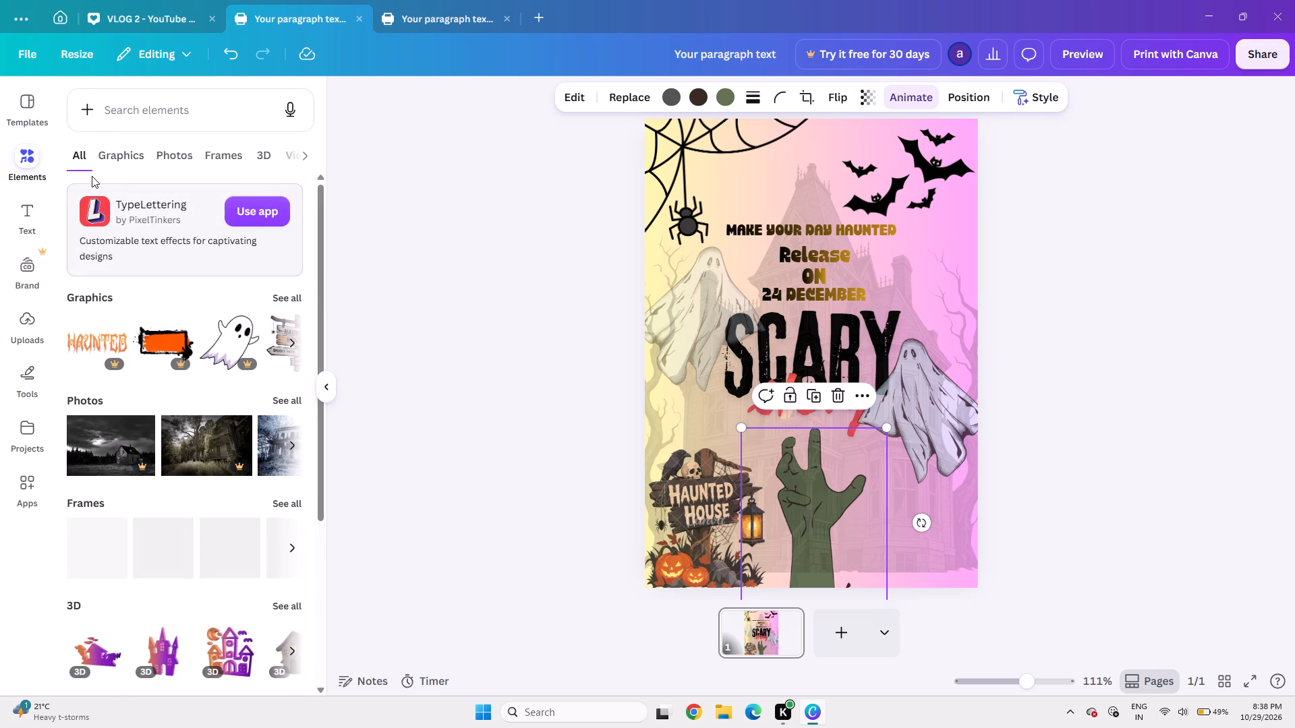
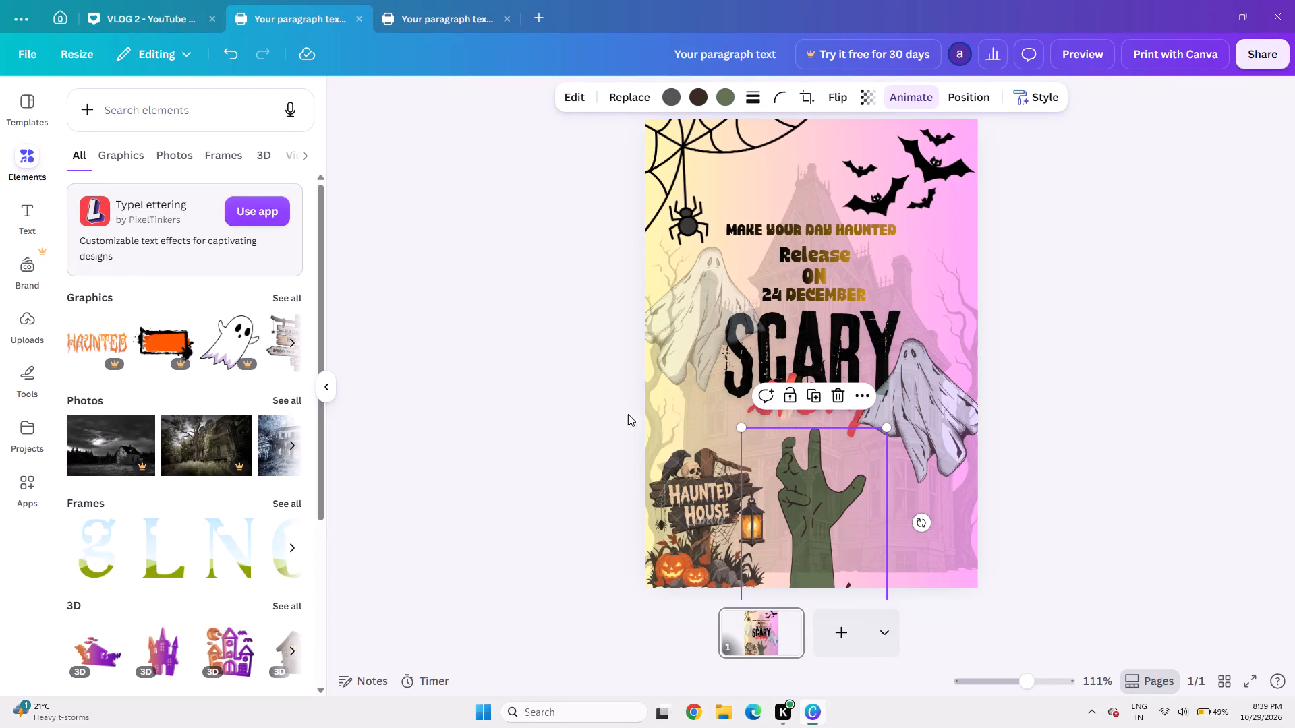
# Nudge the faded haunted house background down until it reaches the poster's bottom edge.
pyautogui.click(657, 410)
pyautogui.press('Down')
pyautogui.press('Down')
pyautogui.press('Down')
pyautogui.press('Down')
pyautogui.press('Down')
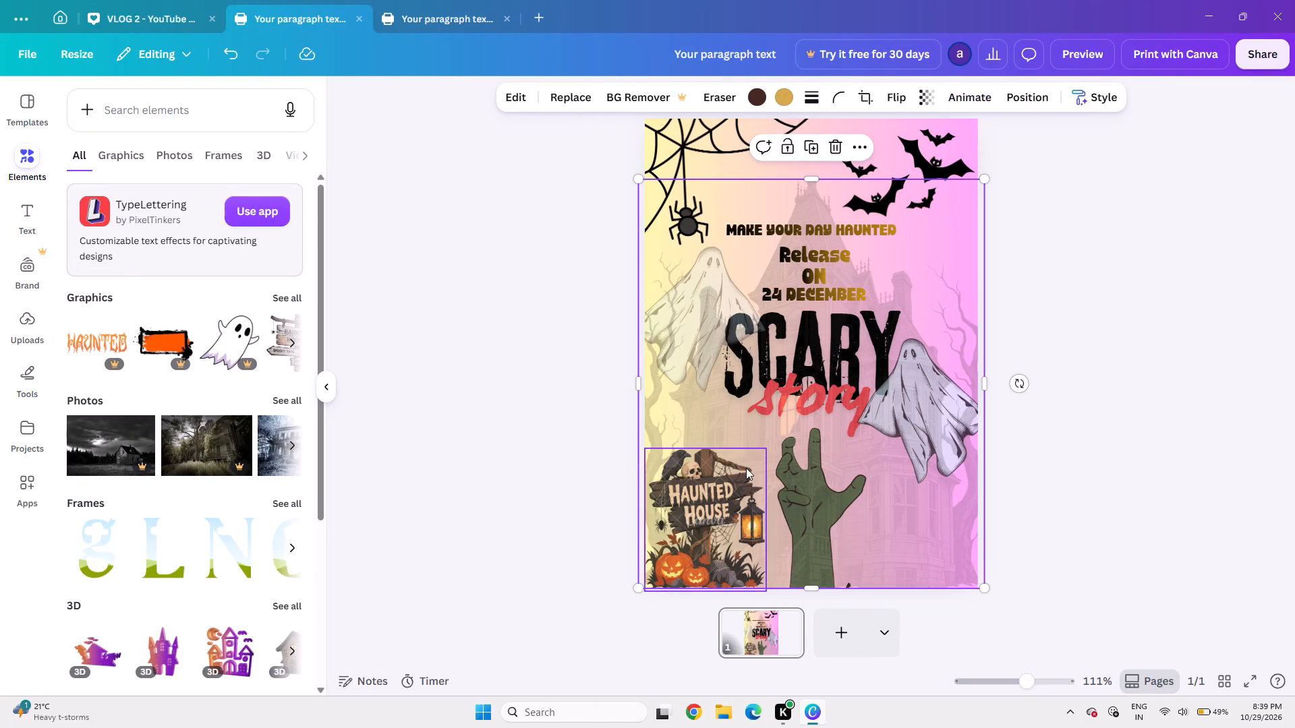
# Narrow the haunted element results to graphics and browse them.
pyautogui.scroll(-4, 308, 575)
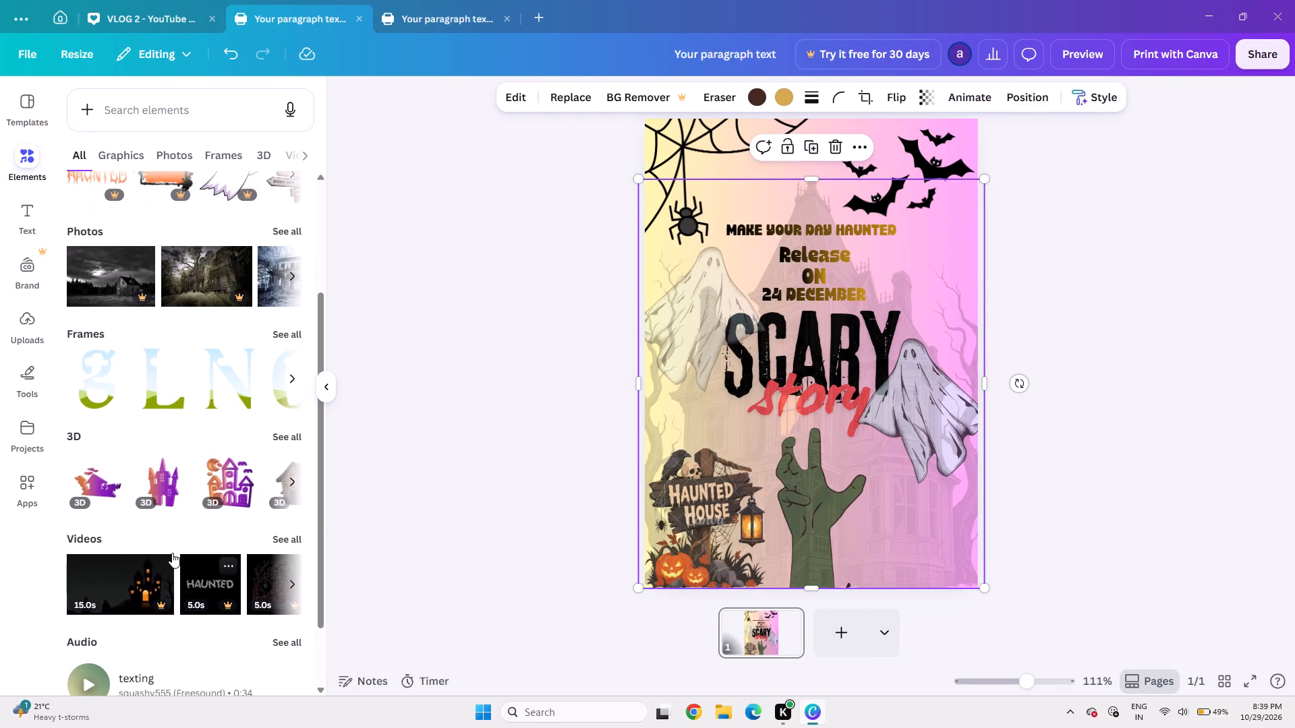
pyautogui.scroll(-1, 171, 512)
pyautogui.scroll(5, 167, 257)
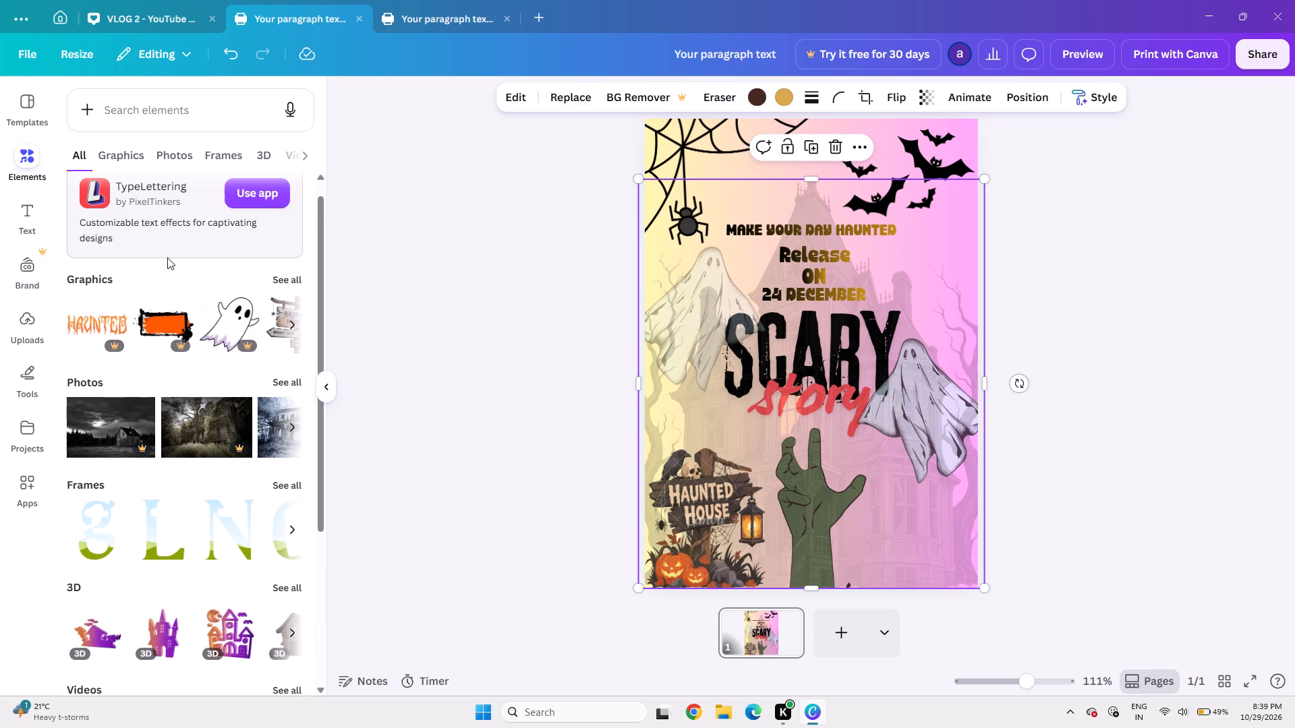
pyautogui.click(140, 150)
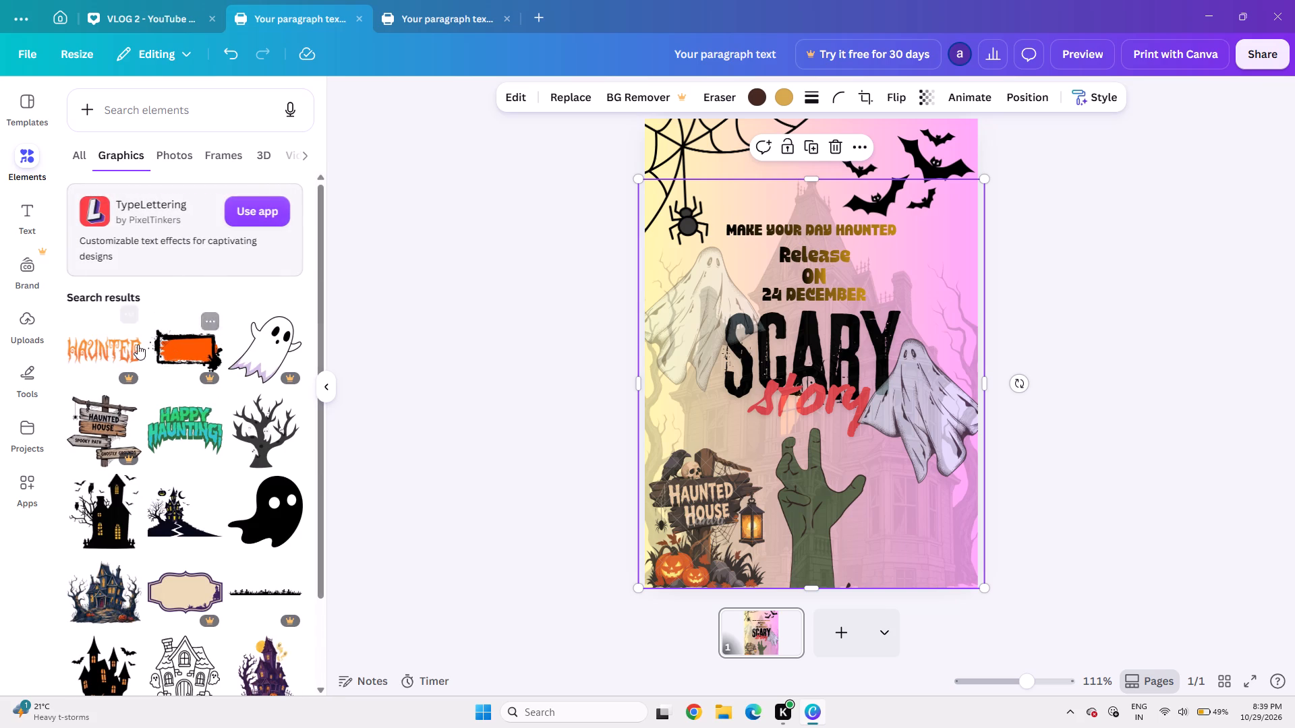
pyautogui.scroll(-2, 218, 468)
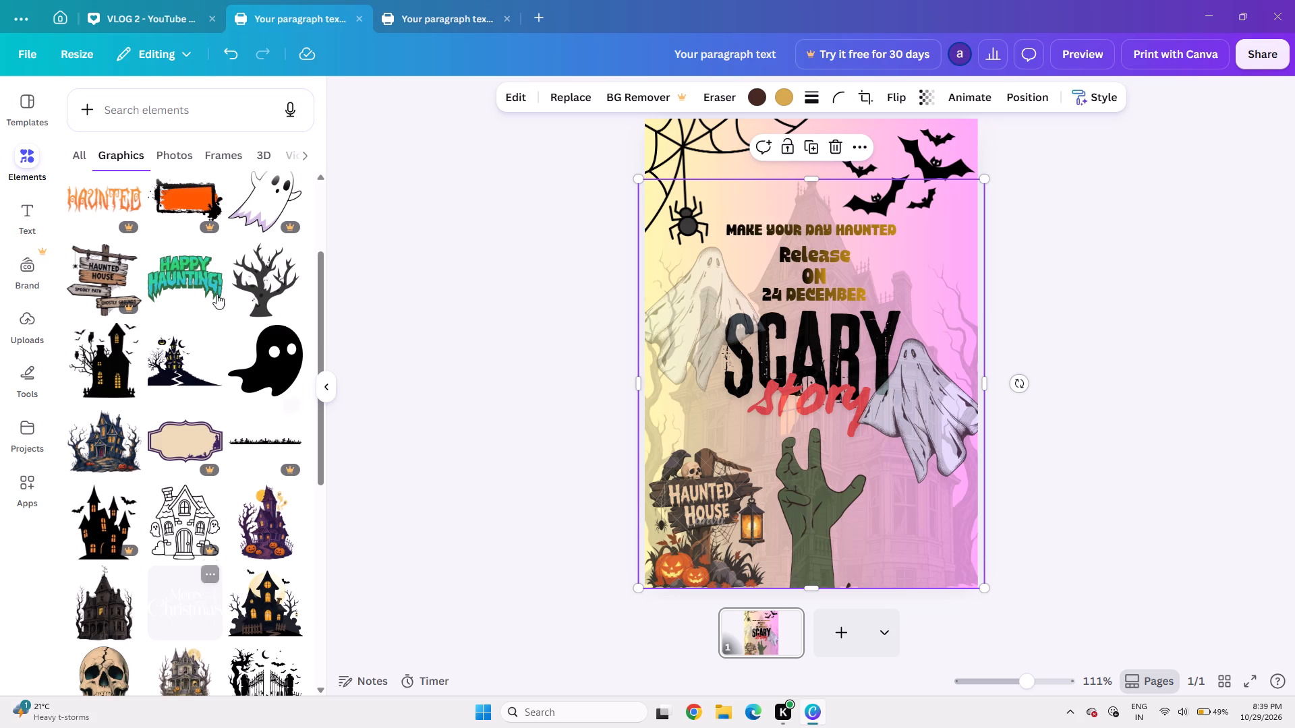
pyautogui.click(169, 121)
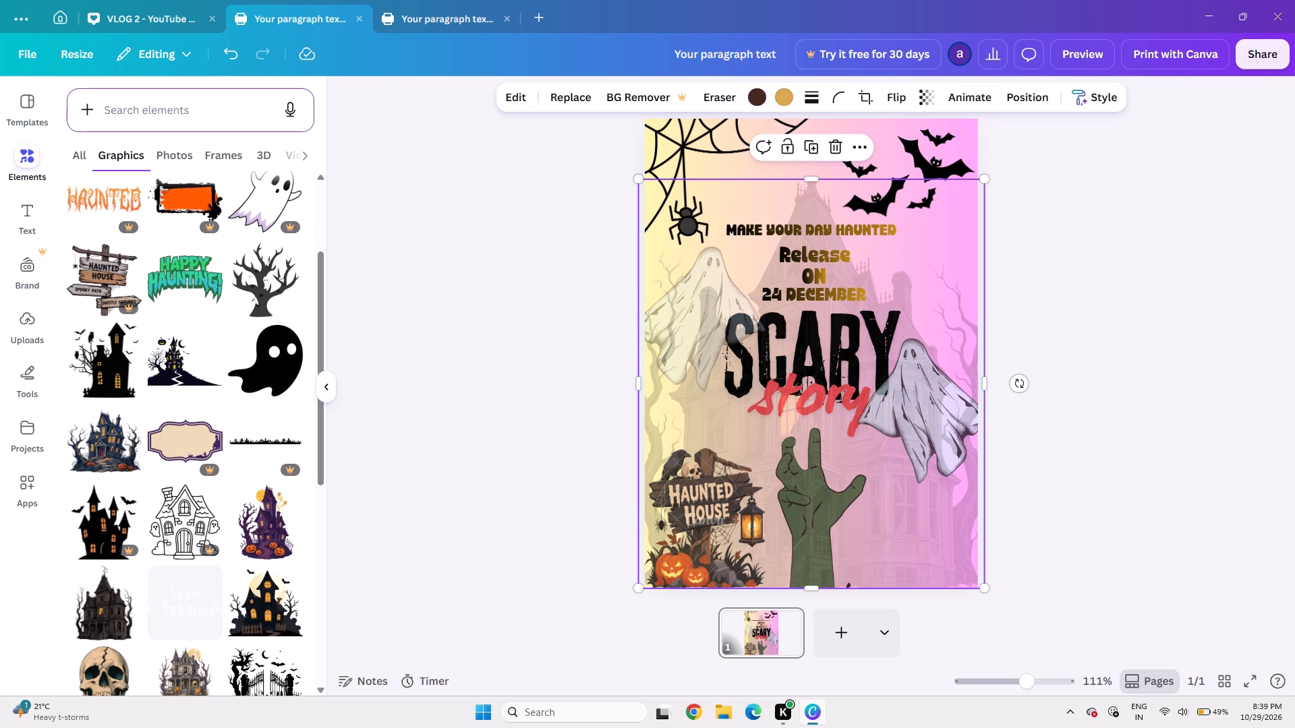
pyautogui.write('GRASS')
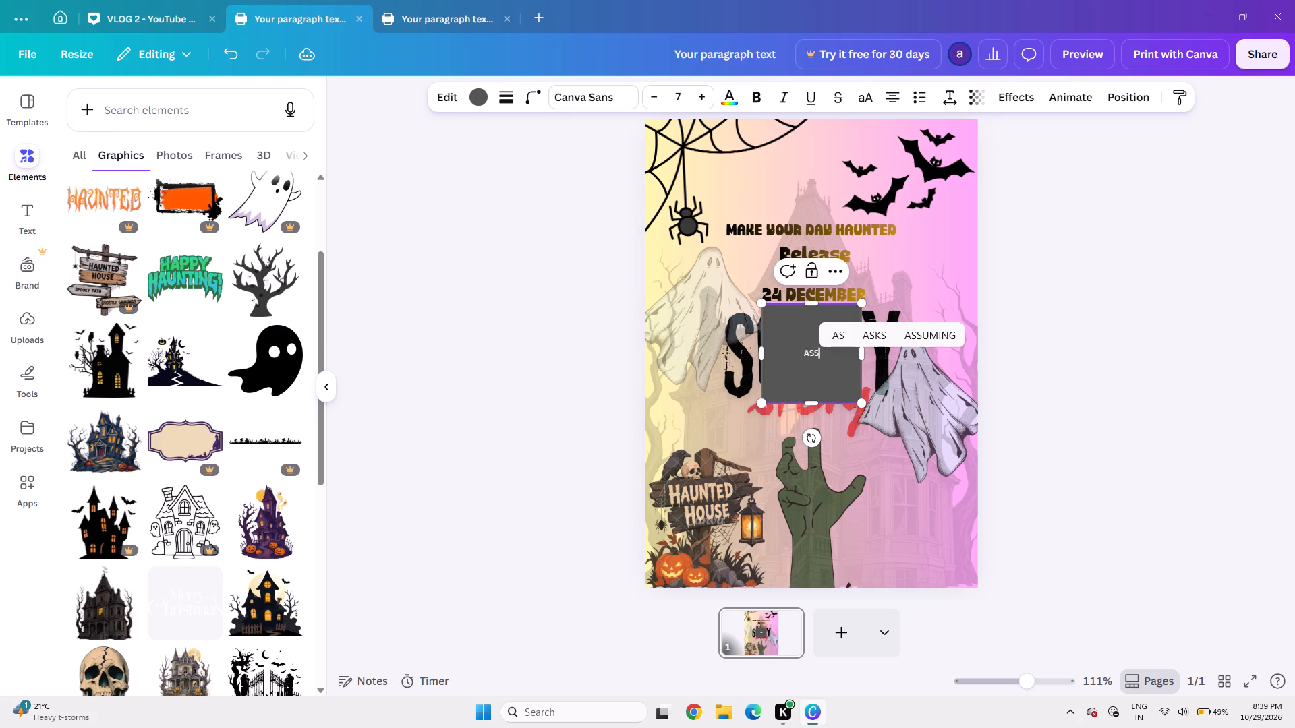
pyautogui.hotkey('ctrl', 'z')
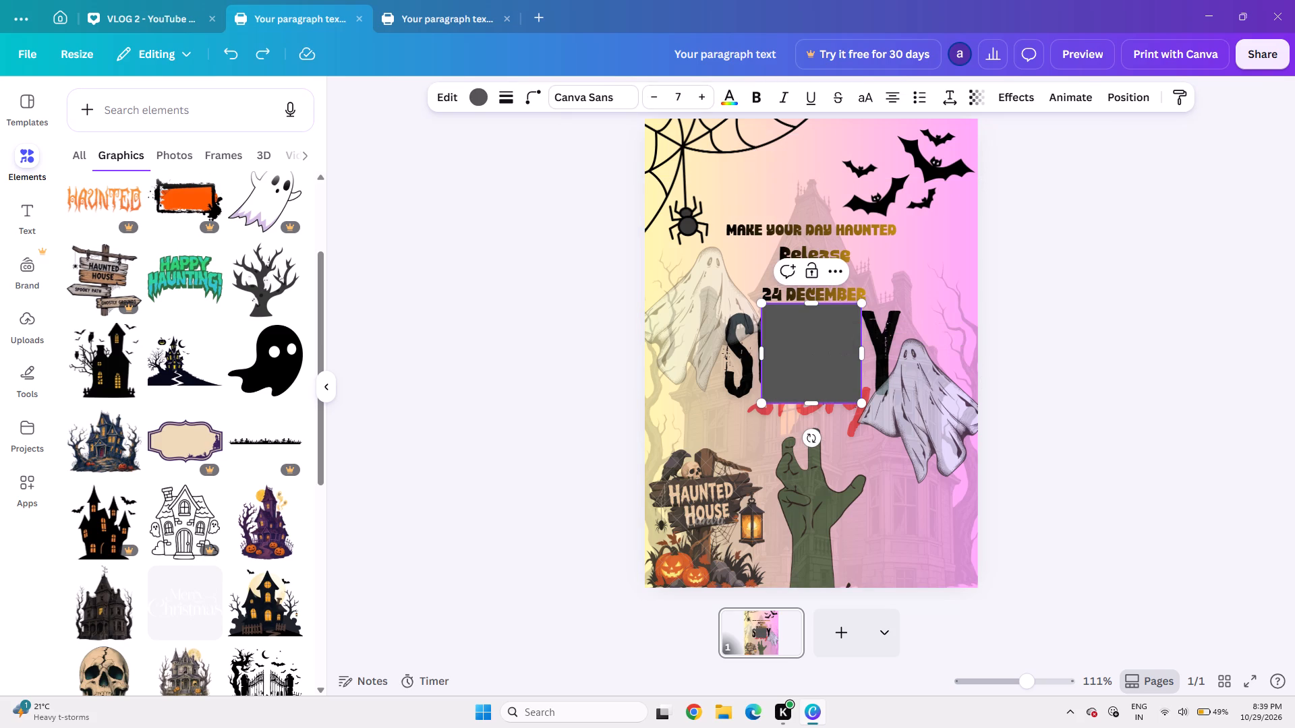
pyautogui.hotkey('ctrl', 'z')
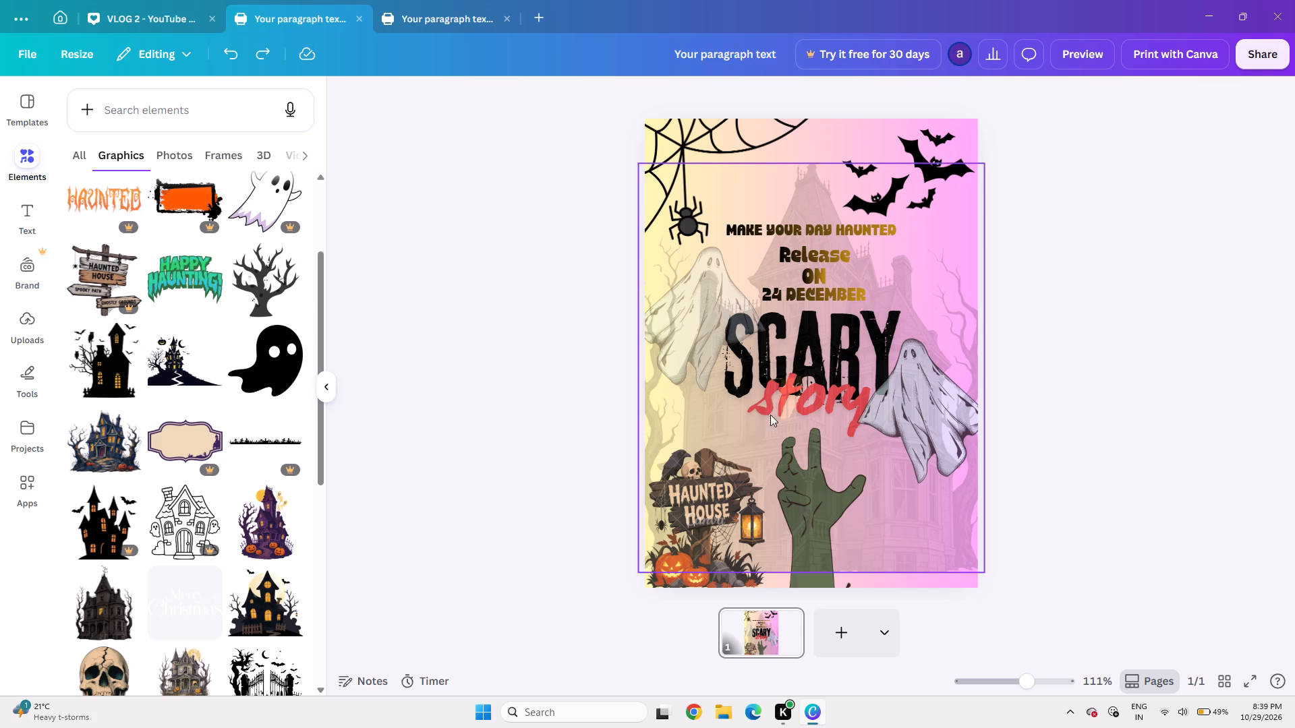
# Nudge the faded haunted house background down to align with the poster's bottom edge.
pyautogui.click(944, 481)
pyautogui.press('Down')
pyautogui.press('Down')
pyautogui.press('Down')
pyautogui.press('Down')
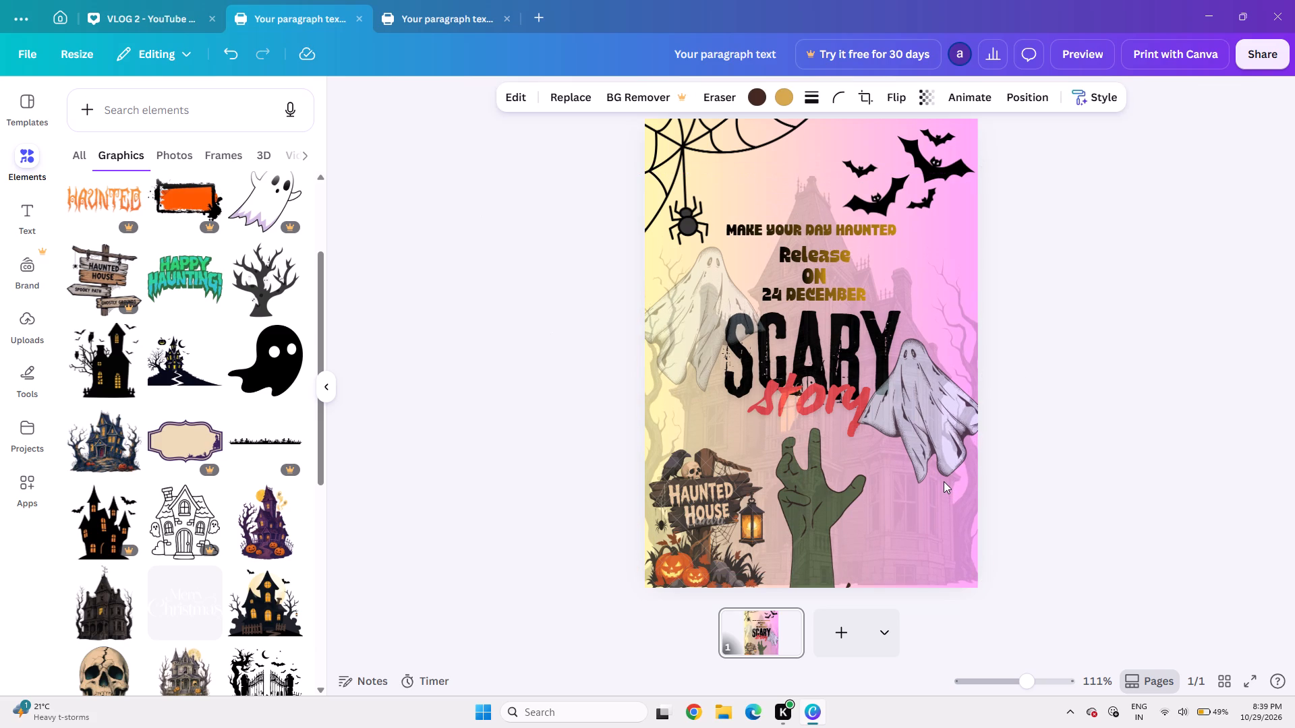
pyautogui.press('Down')
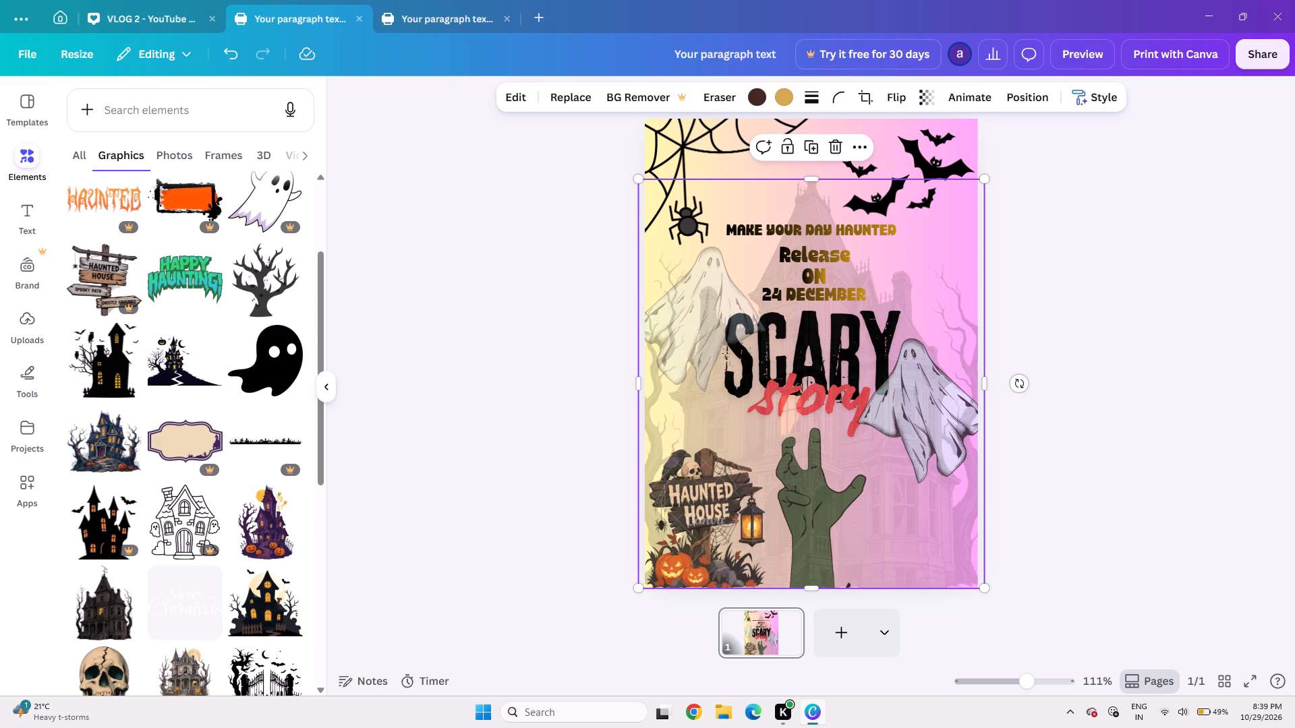
# Search the graphics for GRASS and add the pile of three grey stones with green tufts to the poster.
pyautogui.click(208, 109)
pyautogui.write('GR')
pyautogui.write('ASS')
pyautogui.press('Return')
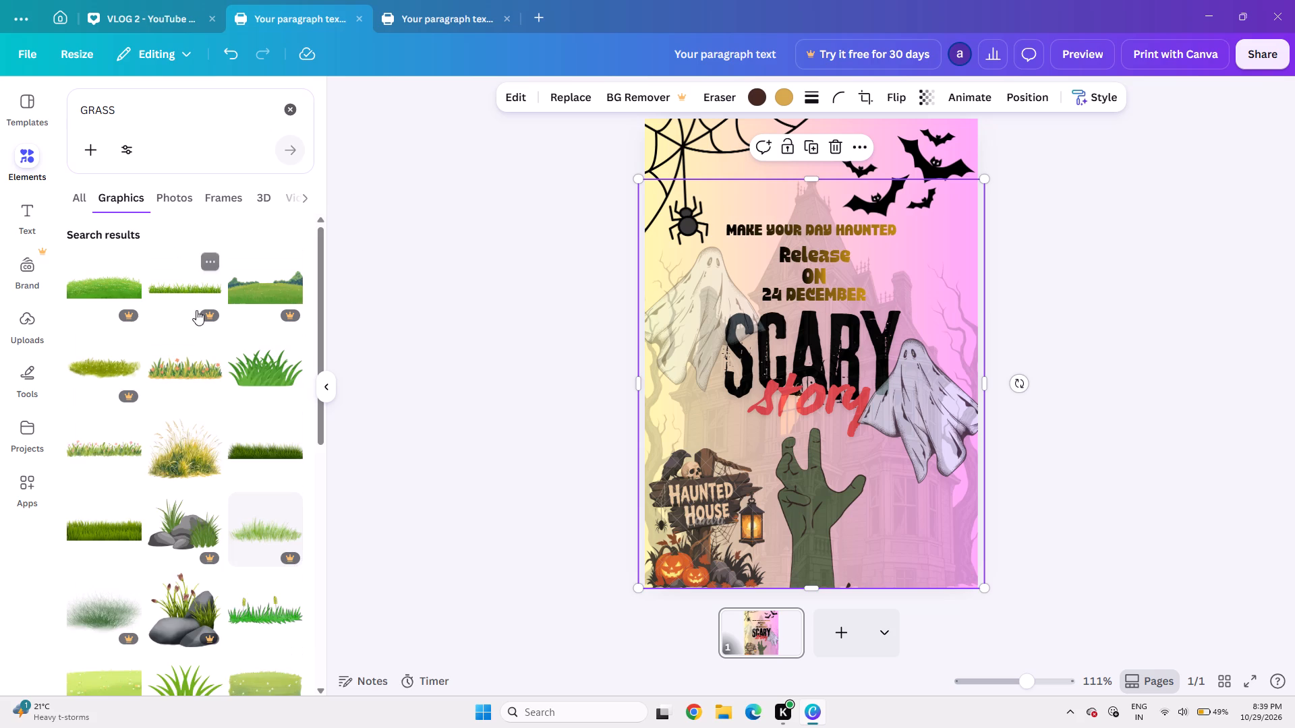
pyautogui.scroll(-2, 234, 404)
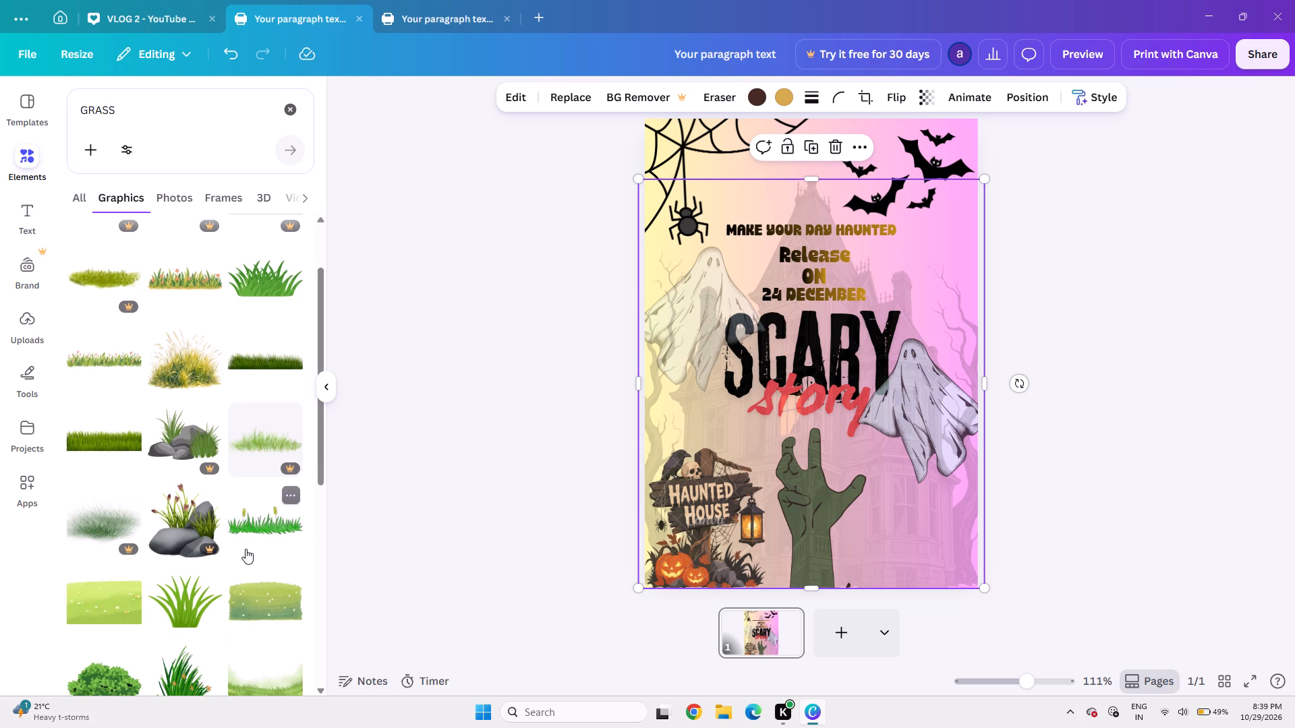
pyautogui.scroll(-2, 246, 549)
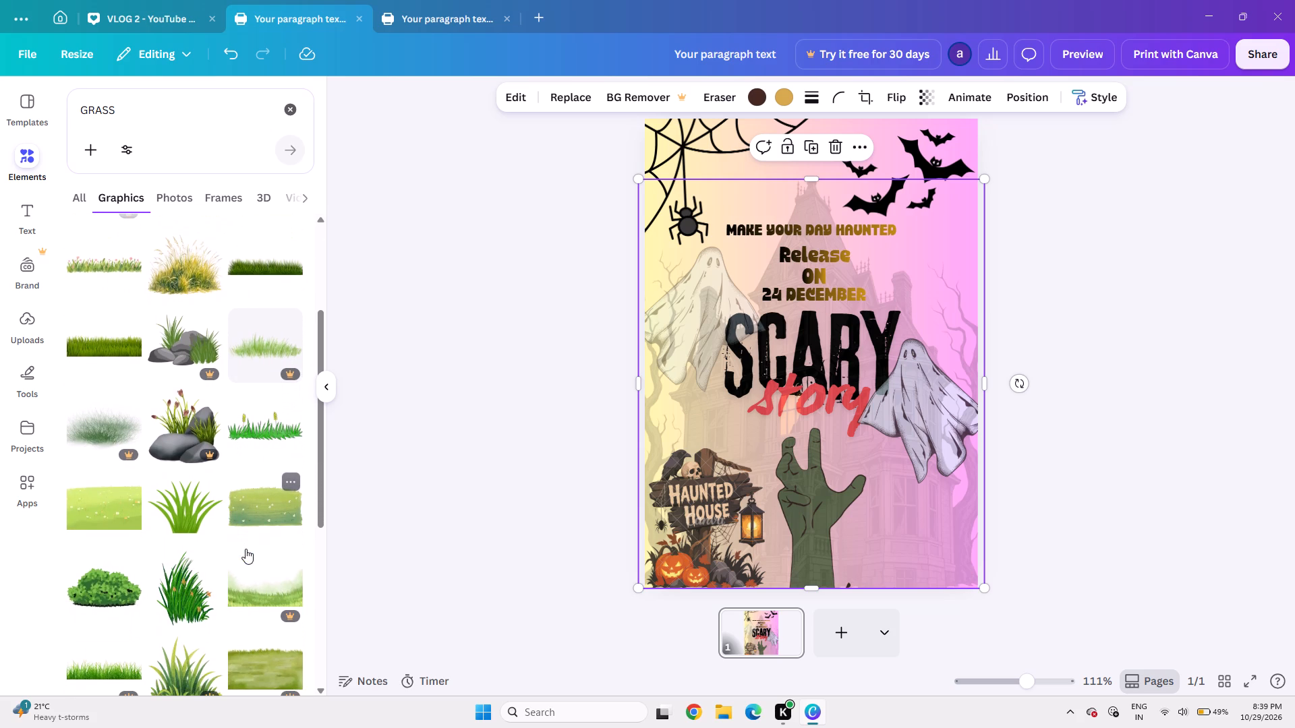
pyautogui.scroll(-1, 246, 549)
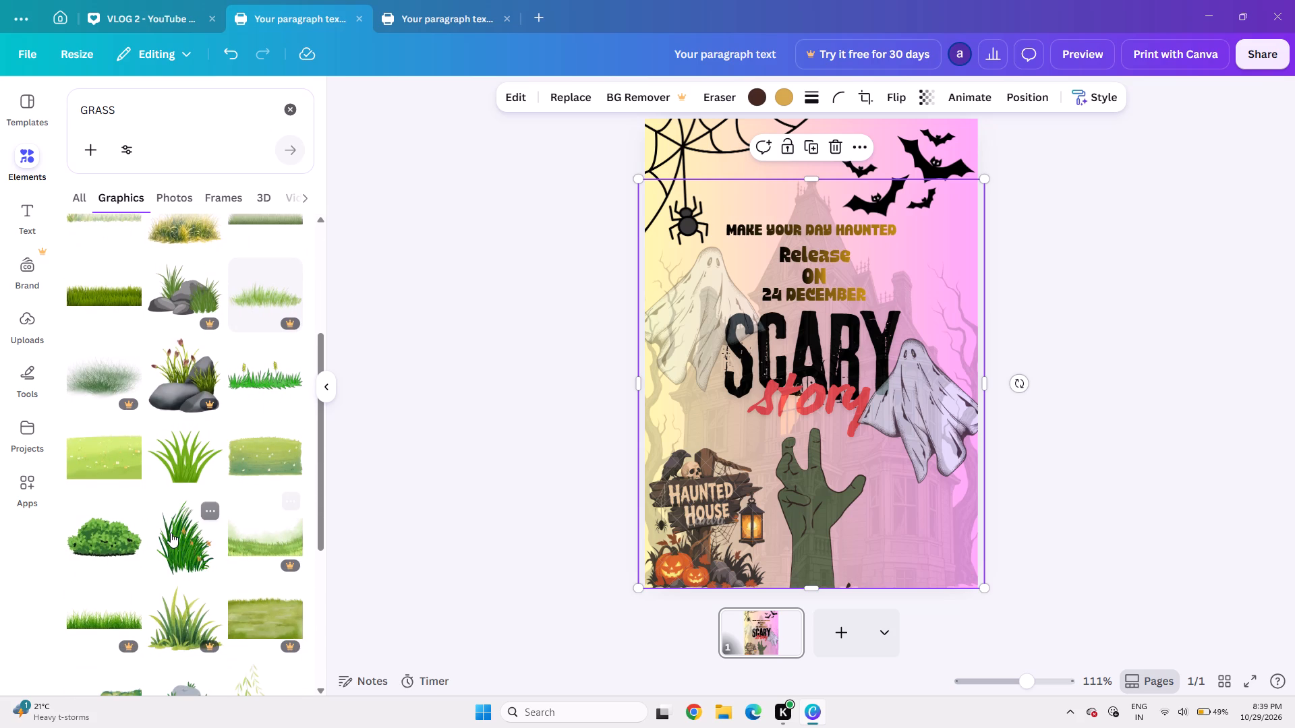
pyautogui.scroll(-3, 171, 533)
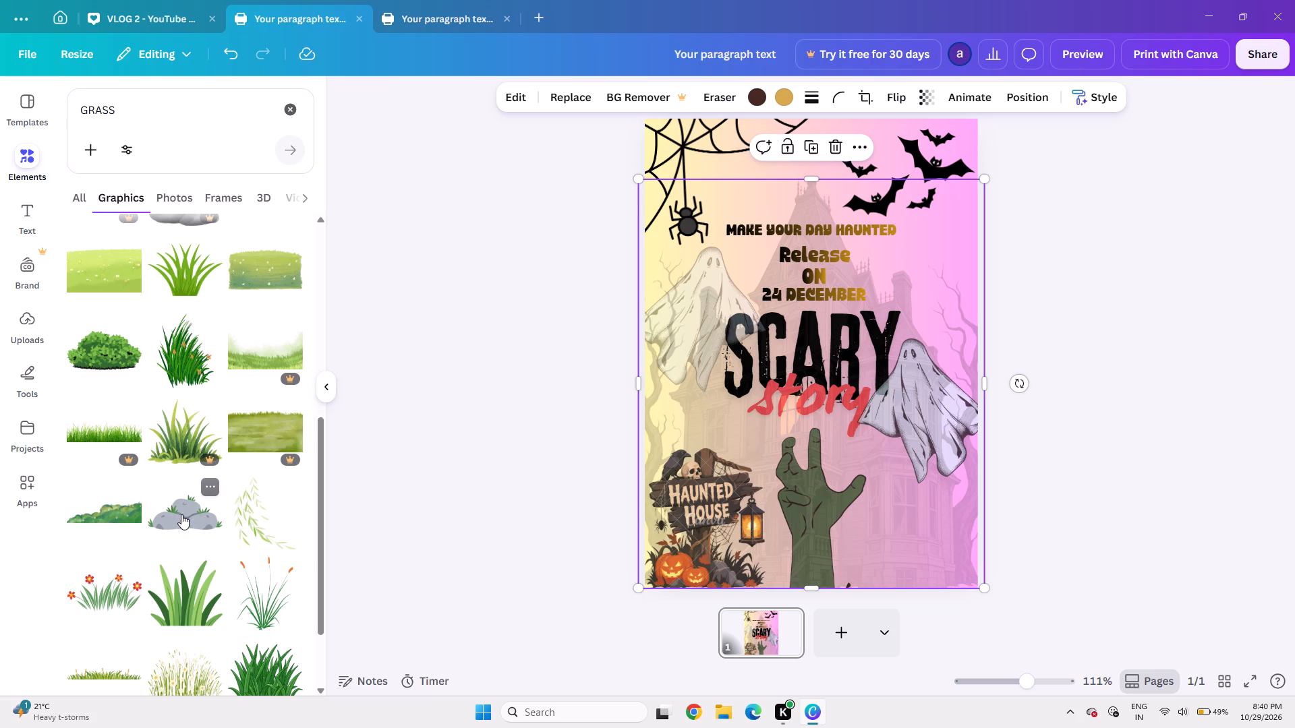
pyautogui.click(200, 519)
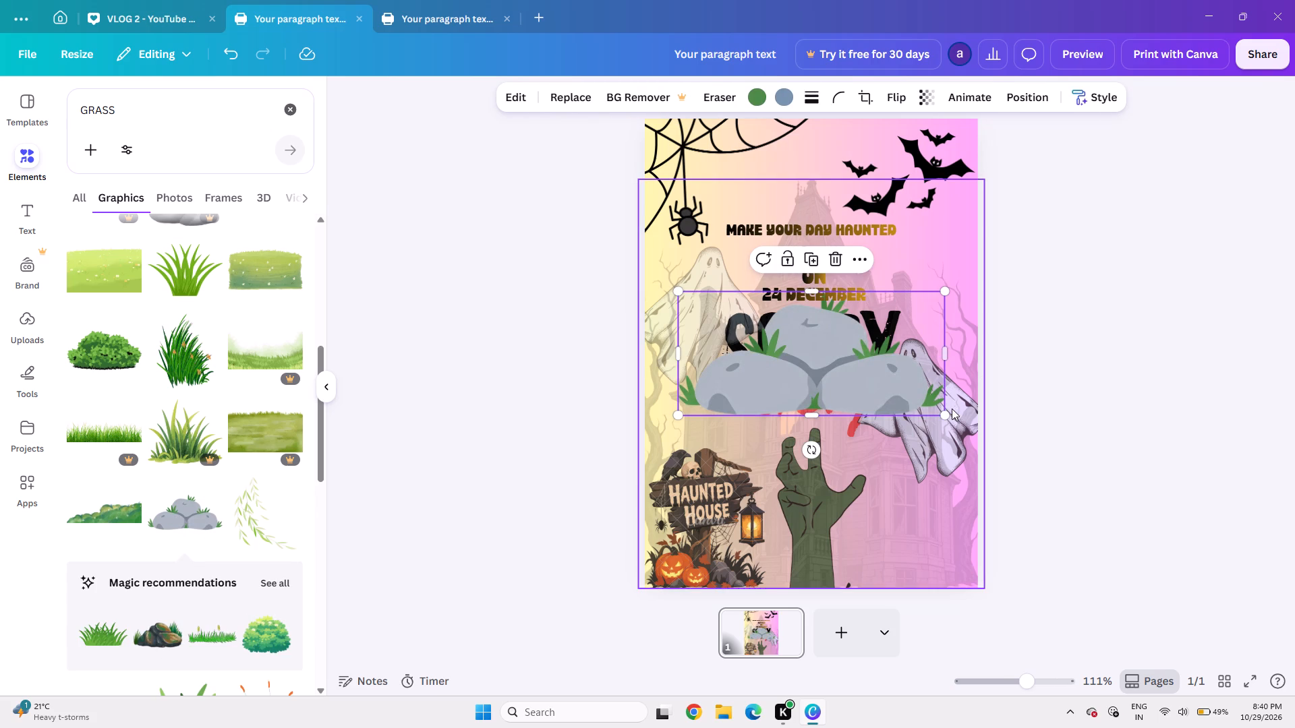
# Shrink the stone pile graphic and place it in the poster's bottom-right corner beside the zombie hand.
pyautogui.moveTo(946, 412); pyautogui.dragTo(889, 390)
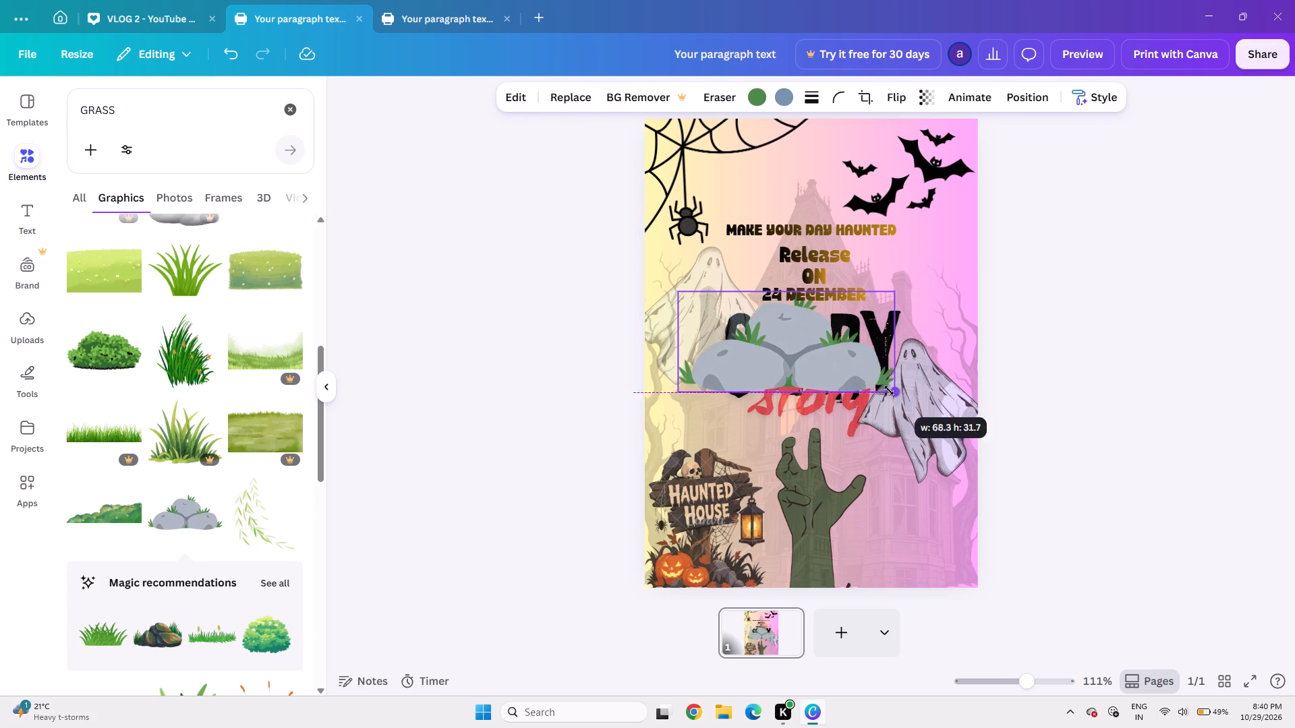
pyautogui.moveTo(889, 390); pyautogui.dragTo(823, 360)
pyautogui.moveTo(761, 311); pyautogui.dragTo(914, 529)
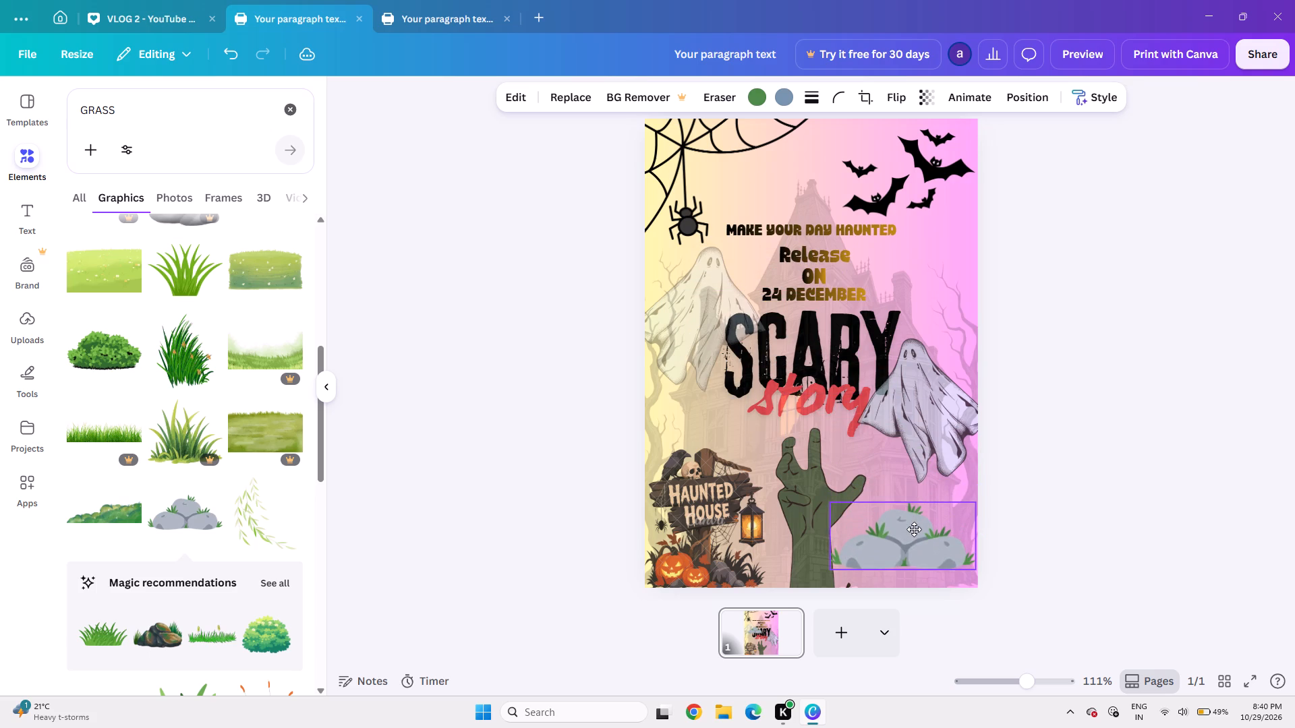
pyautogui.moveTo(914, 529); pyautogui.dragTo(914, 542)
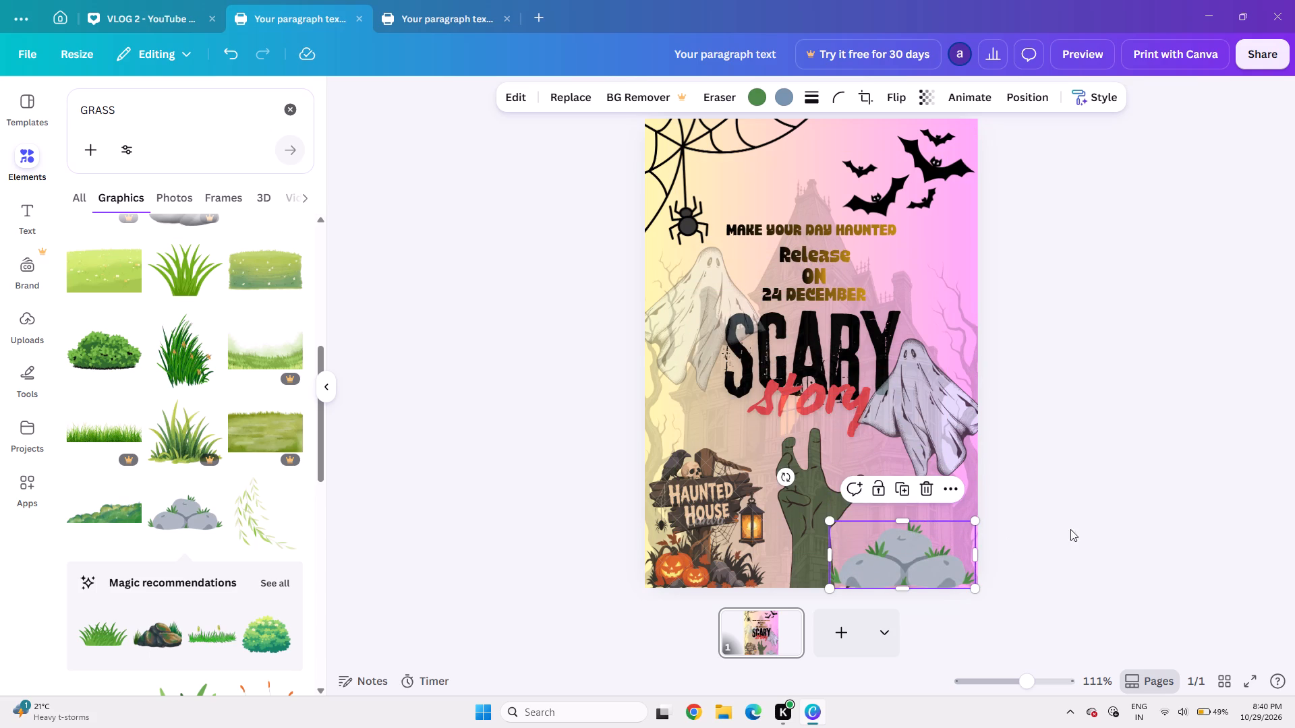
pyautogui.click(1126, 530)
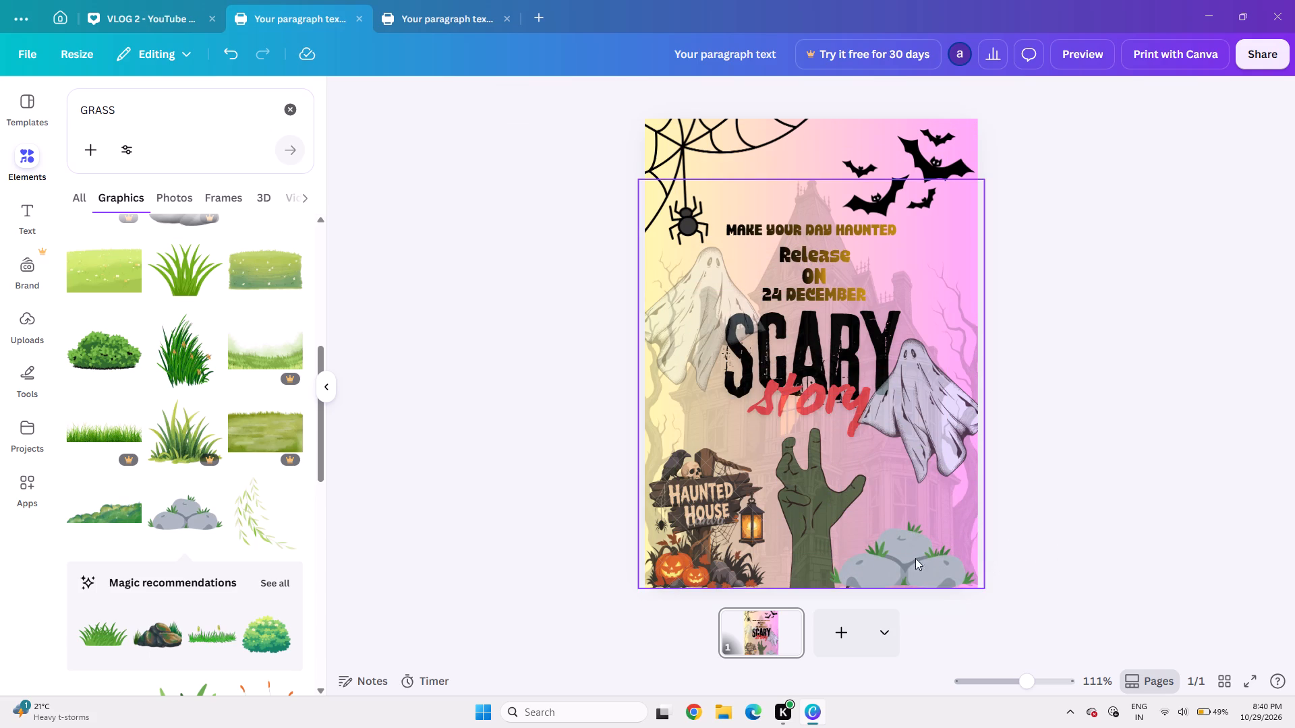
# Recolour the stone pile graphic, changing its green to black and its blue-grey to the dark grey photo colour.
pyautogui.click(901, 551)
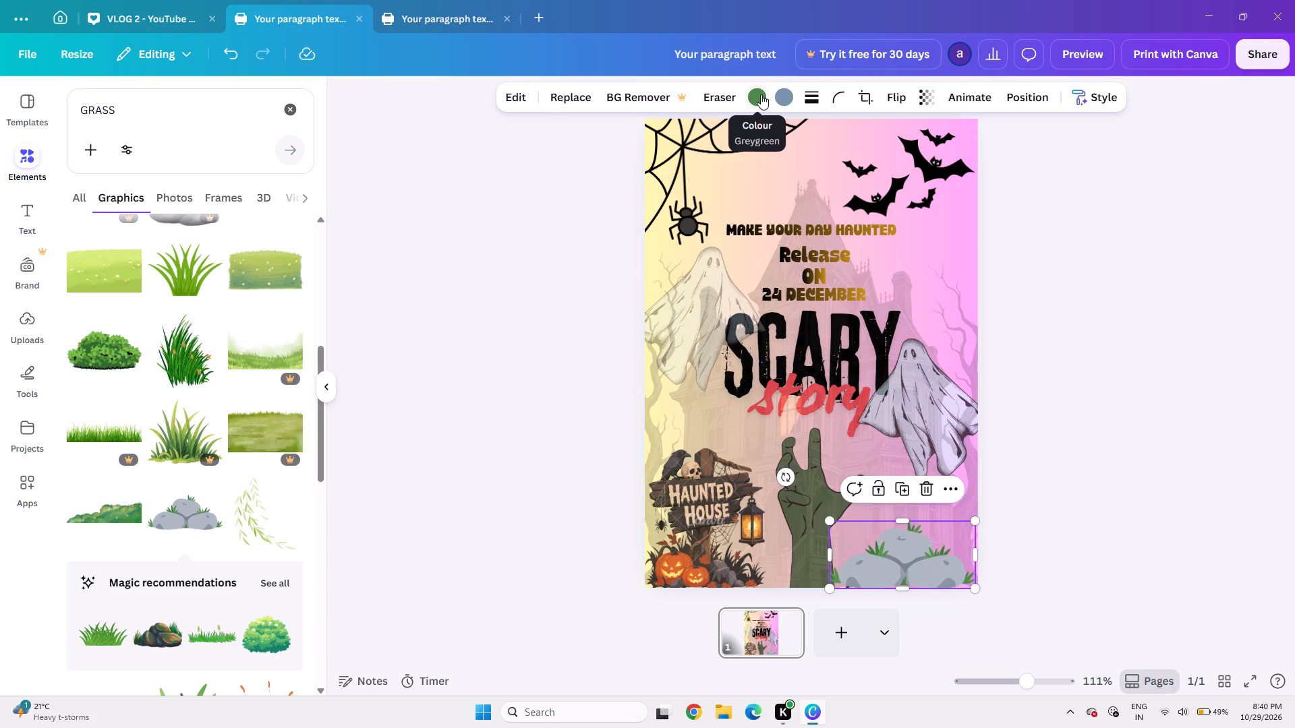
pyautogui.click(761, 94)
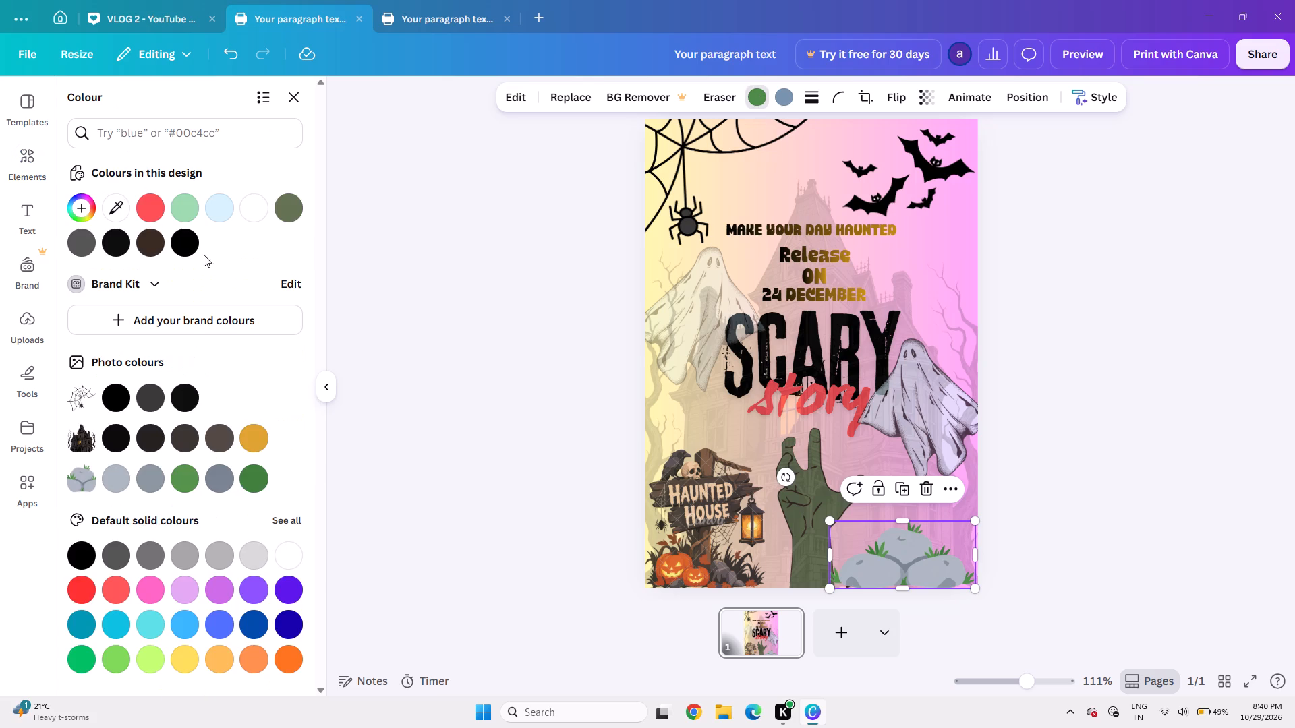
pyautogui.click(183, 239)
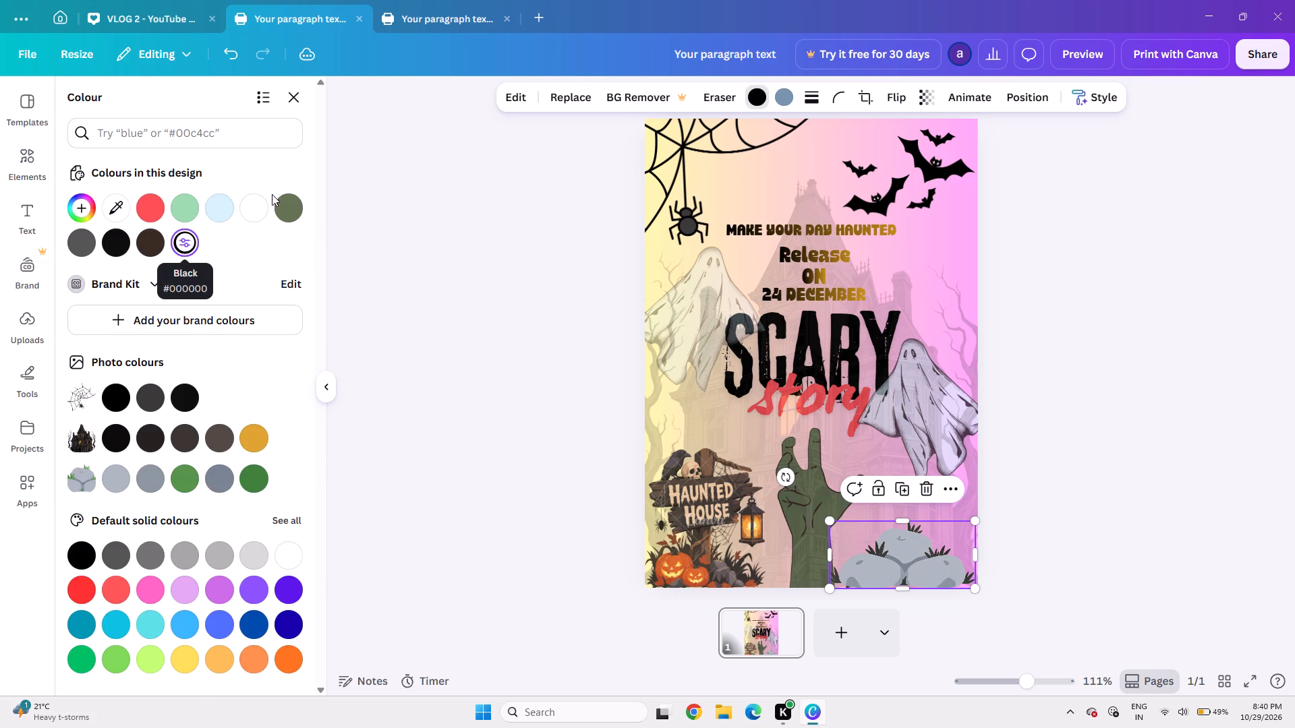
pyautogui.click(779, 96)
pyautogui.click(187, 236)
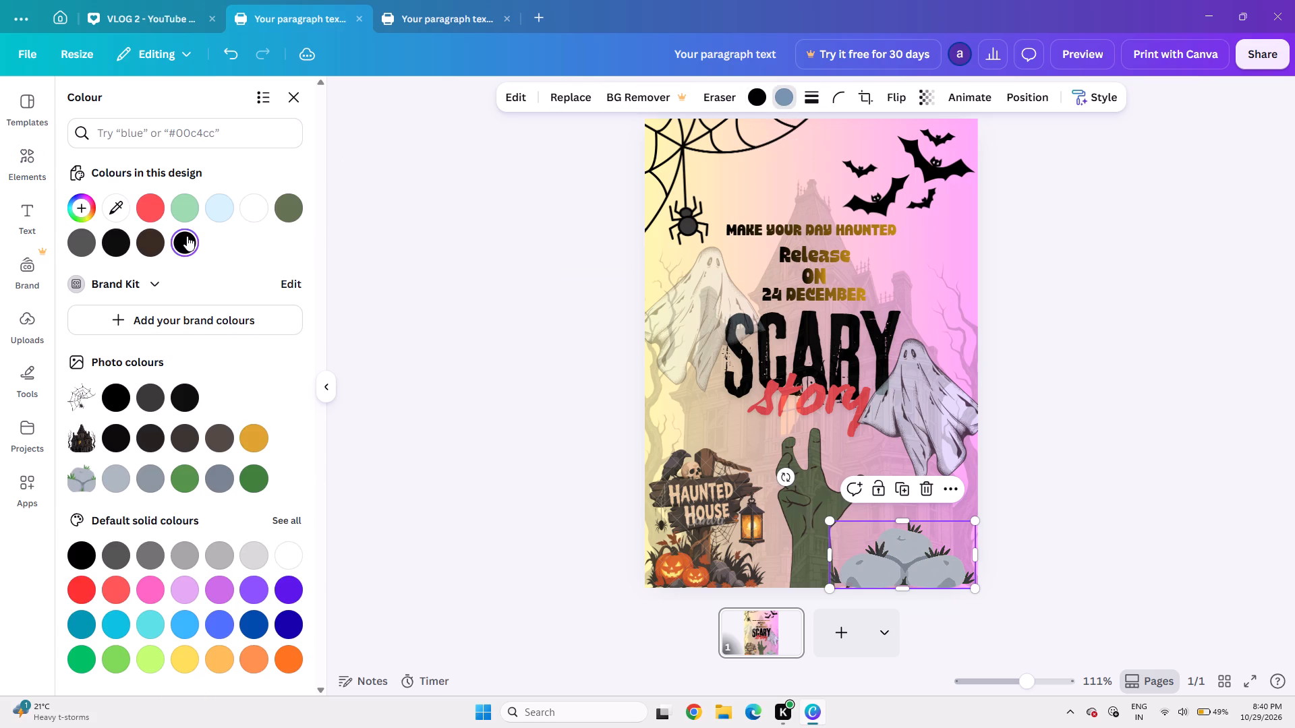
pyautogui.click(121, 396)
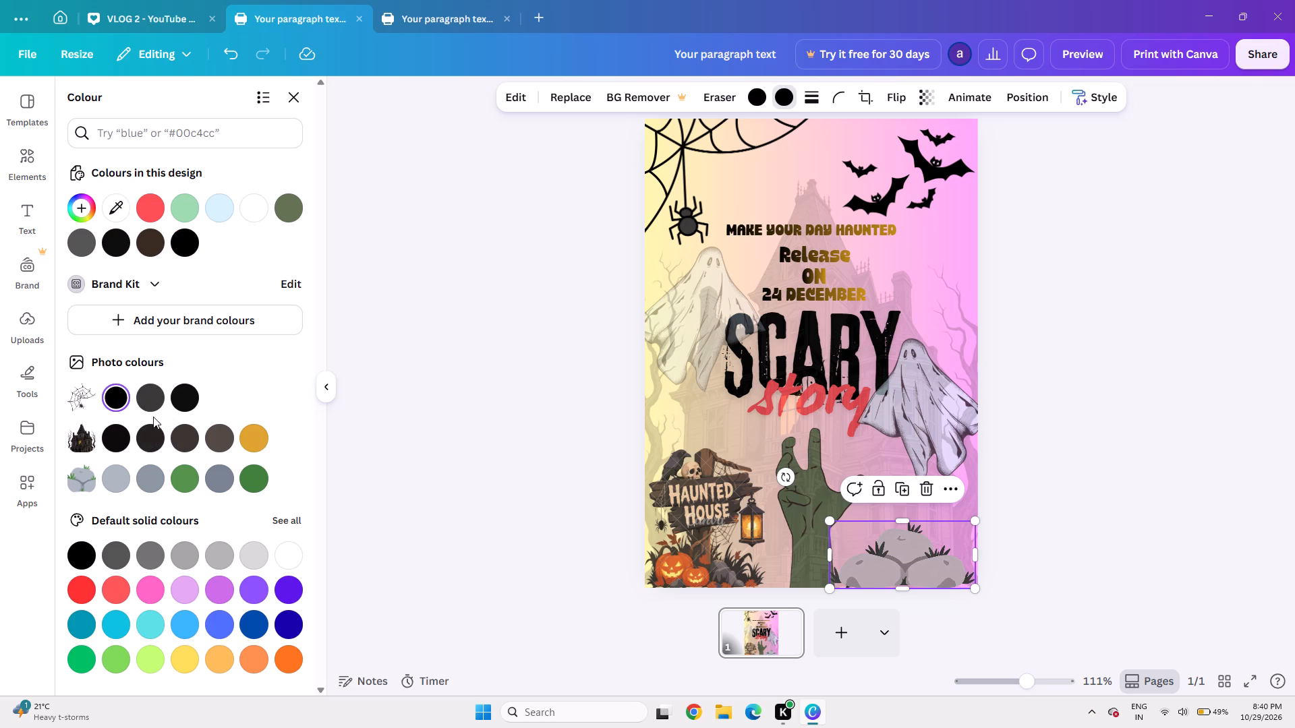
pyautogui.click(153, 394)
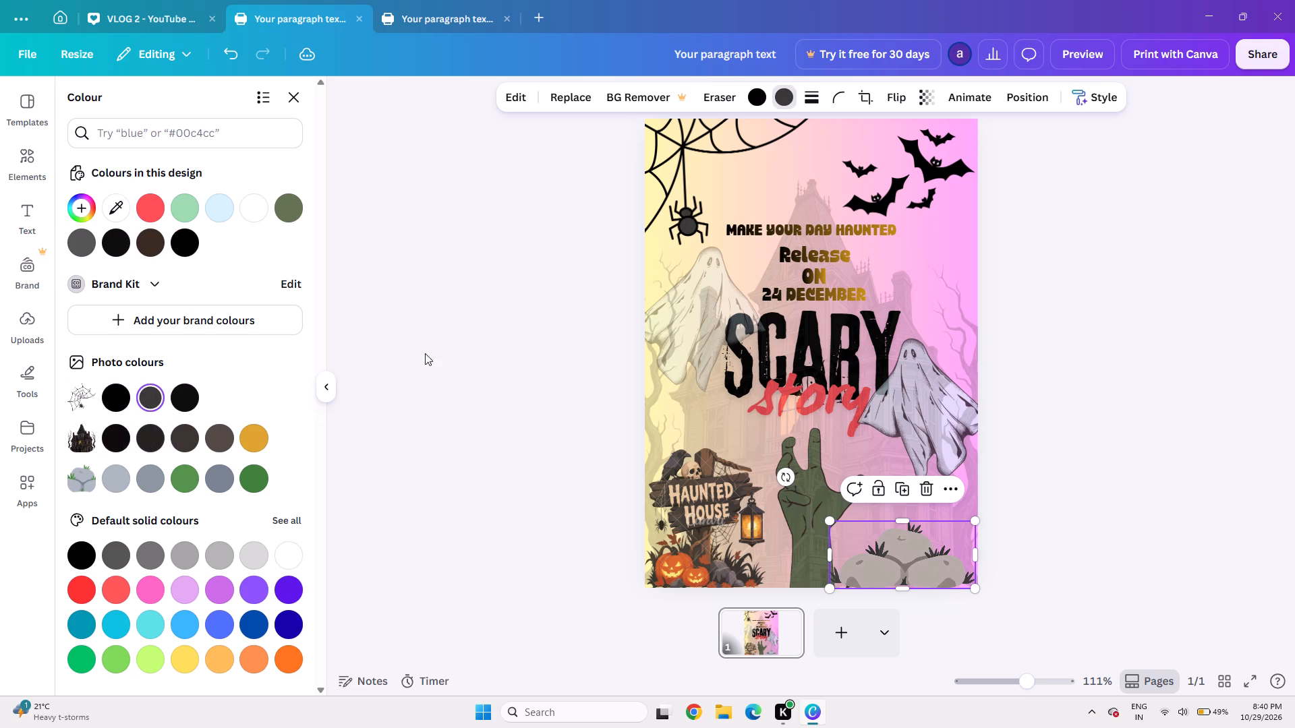
pyautogui.click(1159, 411)
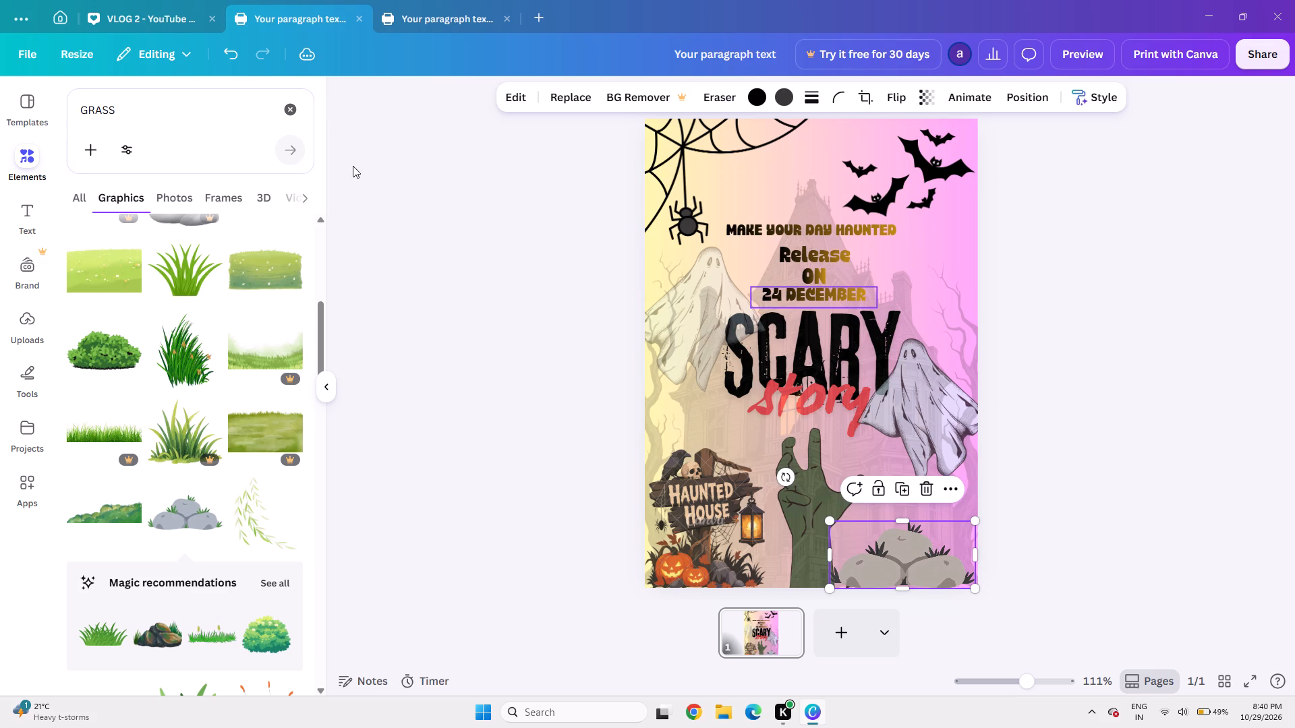
# Clear the GRASS search and return to the general element categories.
pyautogui.click(295, 115)
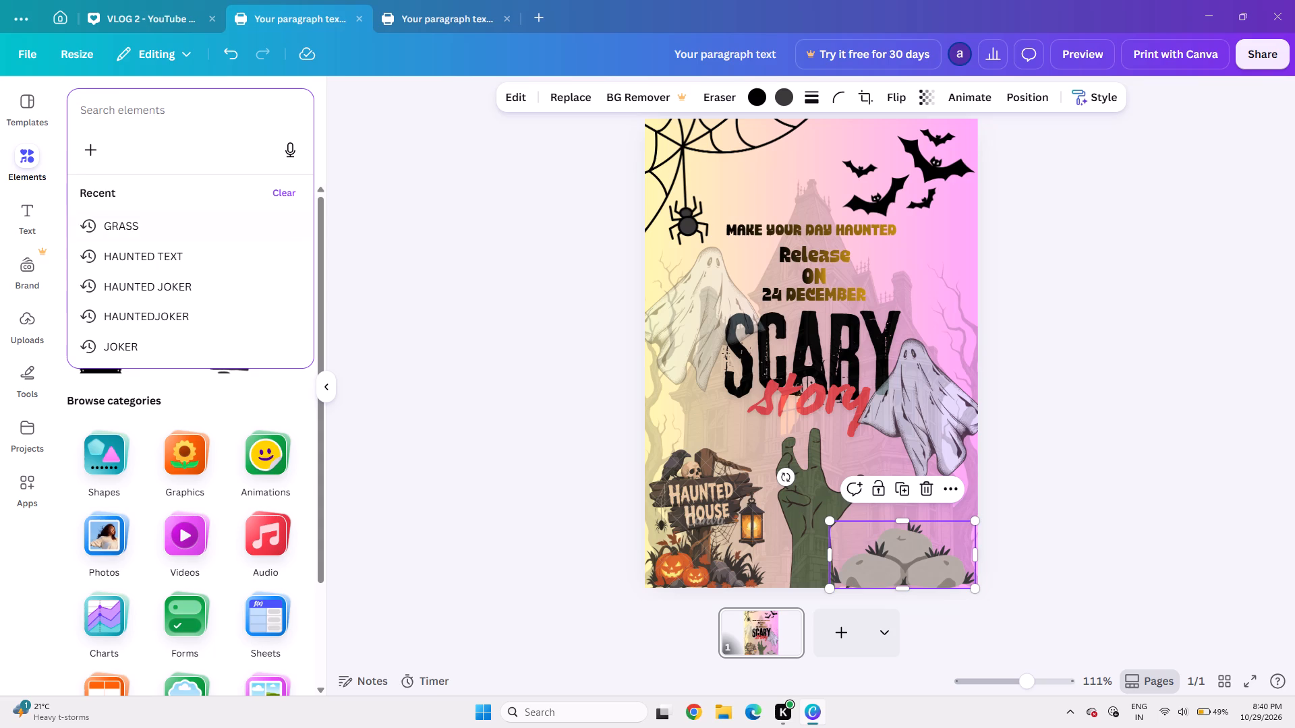
pyautogui.click(426, 213)
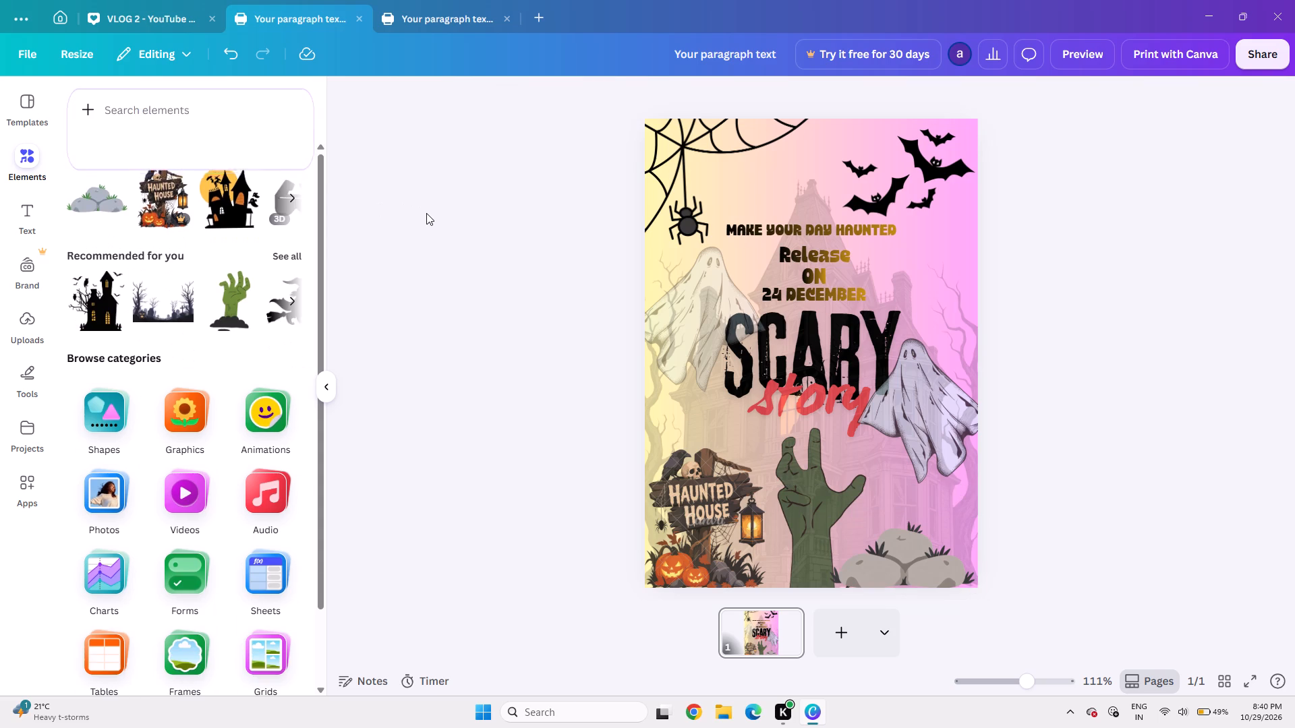
pyautogui.scroll(-3, 179, 418)
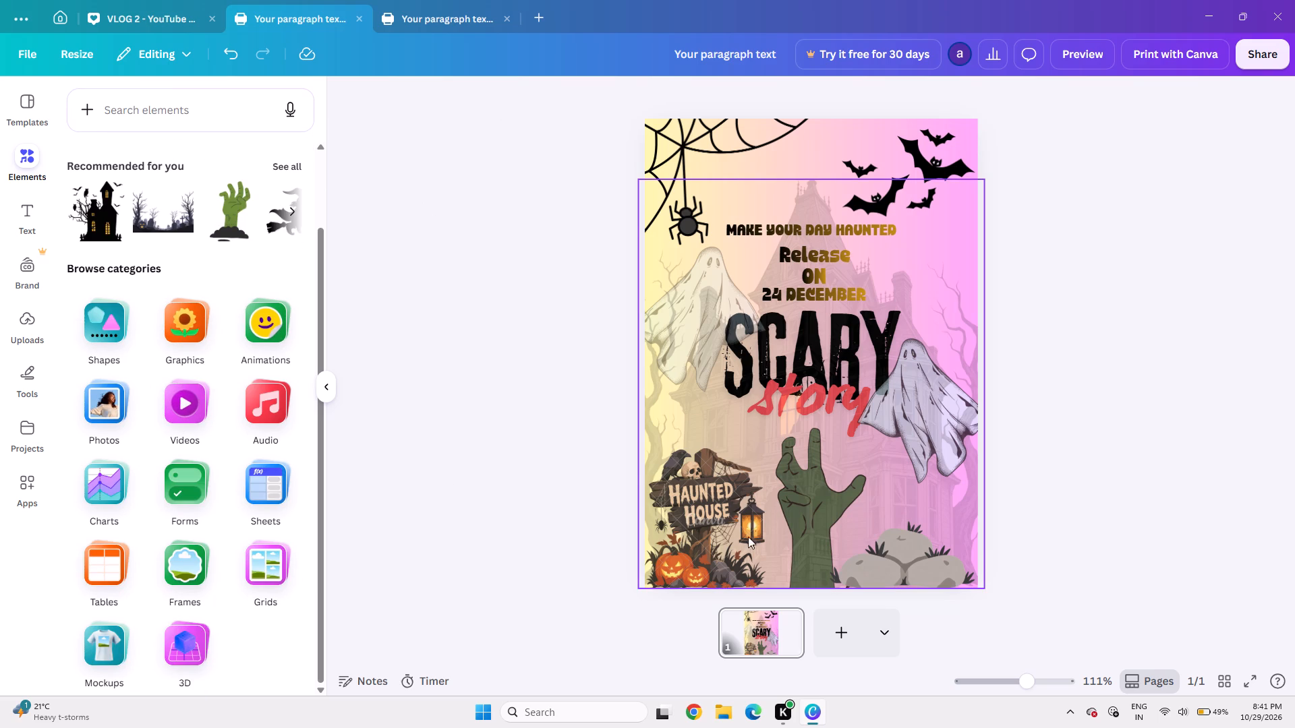
# Nudge the stone pile slightly right so it extends past the poster's right edge, and deselect it.
pyautogui.click(892, 540)
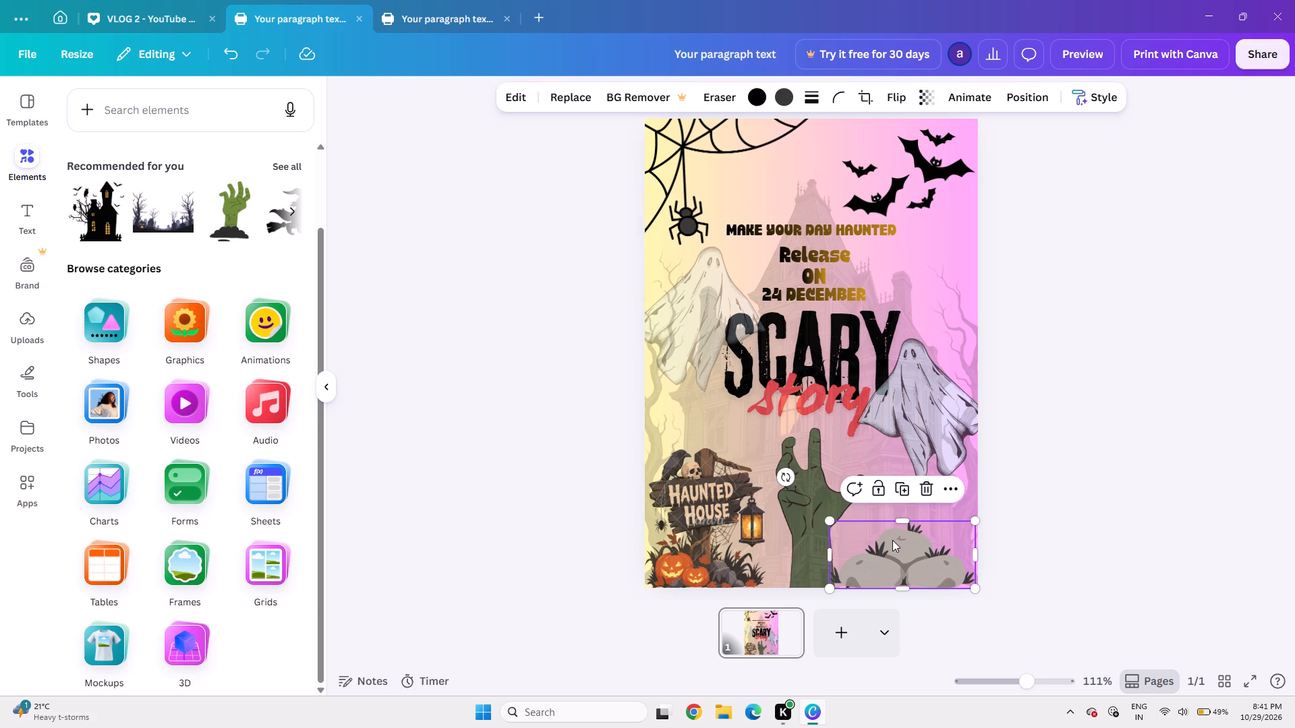
pyautogui.press('Right')
pyautogui.press('Right')
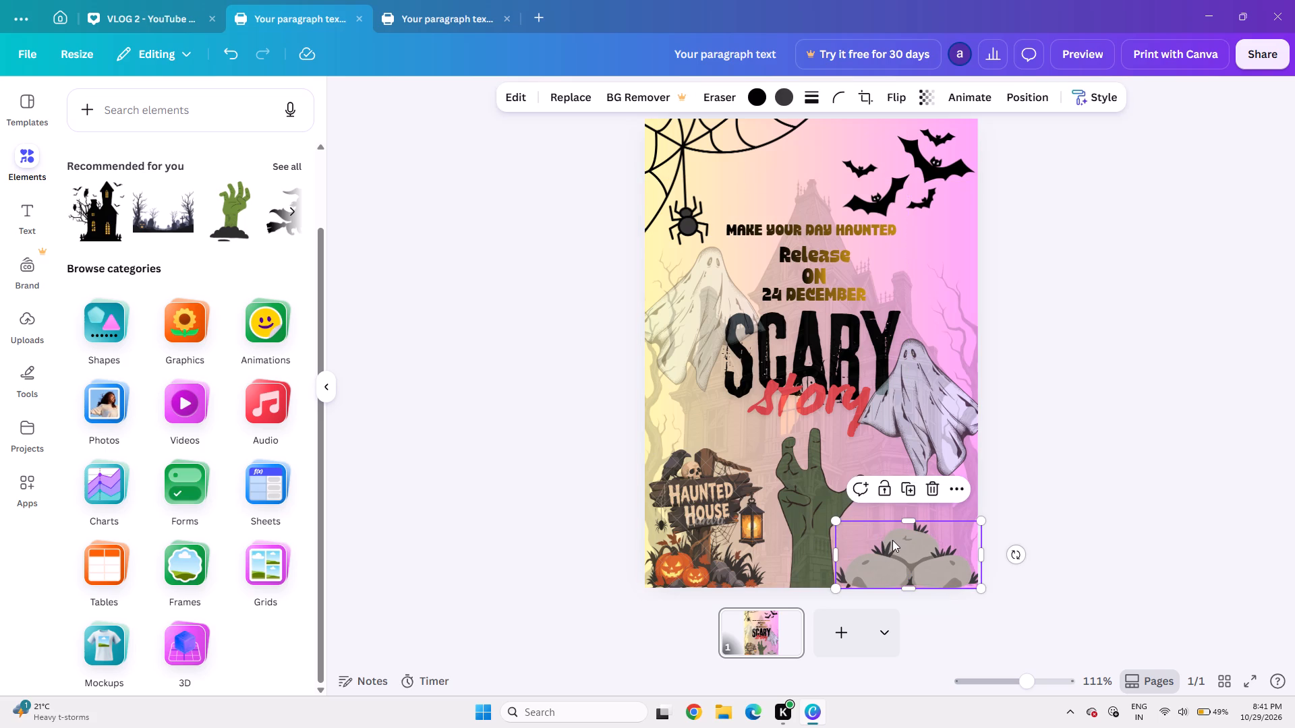
pyautogui.click(1225, 418)
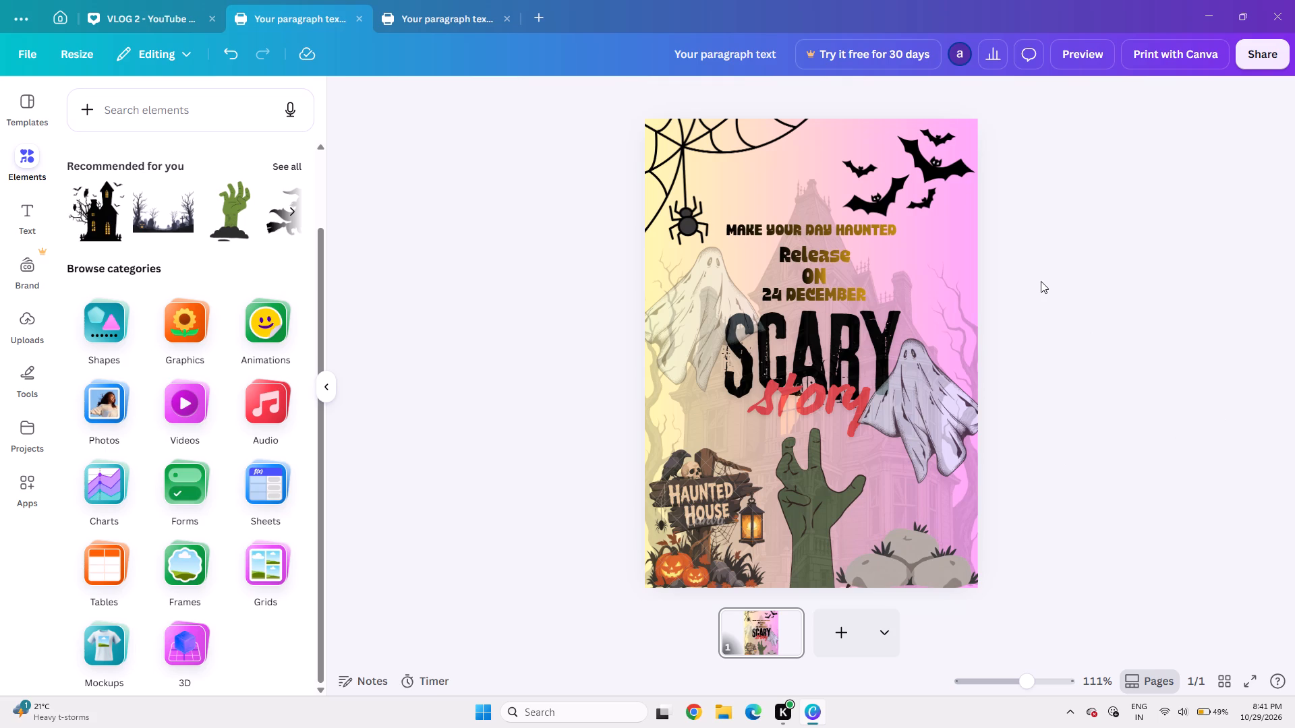
pyautogui.click(531, 292)
# Browse the element categories and look through the Shapes collection for something suitable for the poster.
pyautogui.scroll(-3, 426, 344)
pyautogui.scroll(-2, 198, 427)
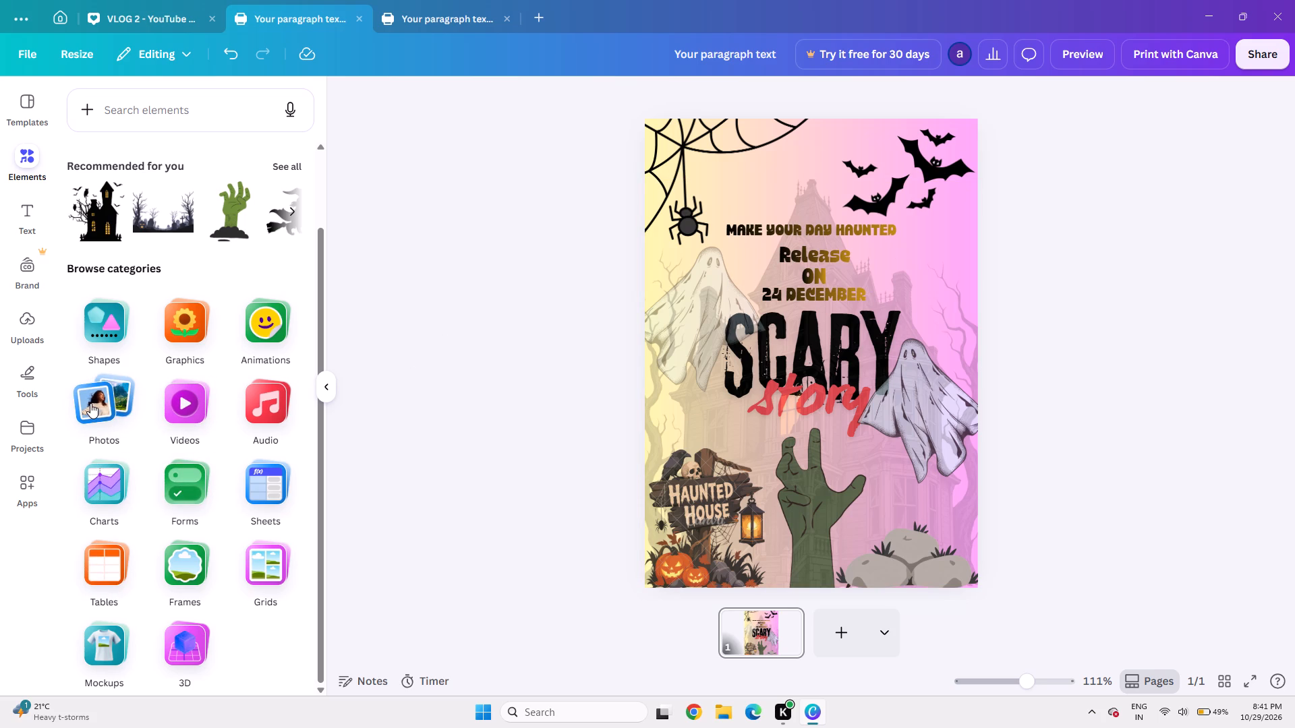
pyautogui.click(94, 334)
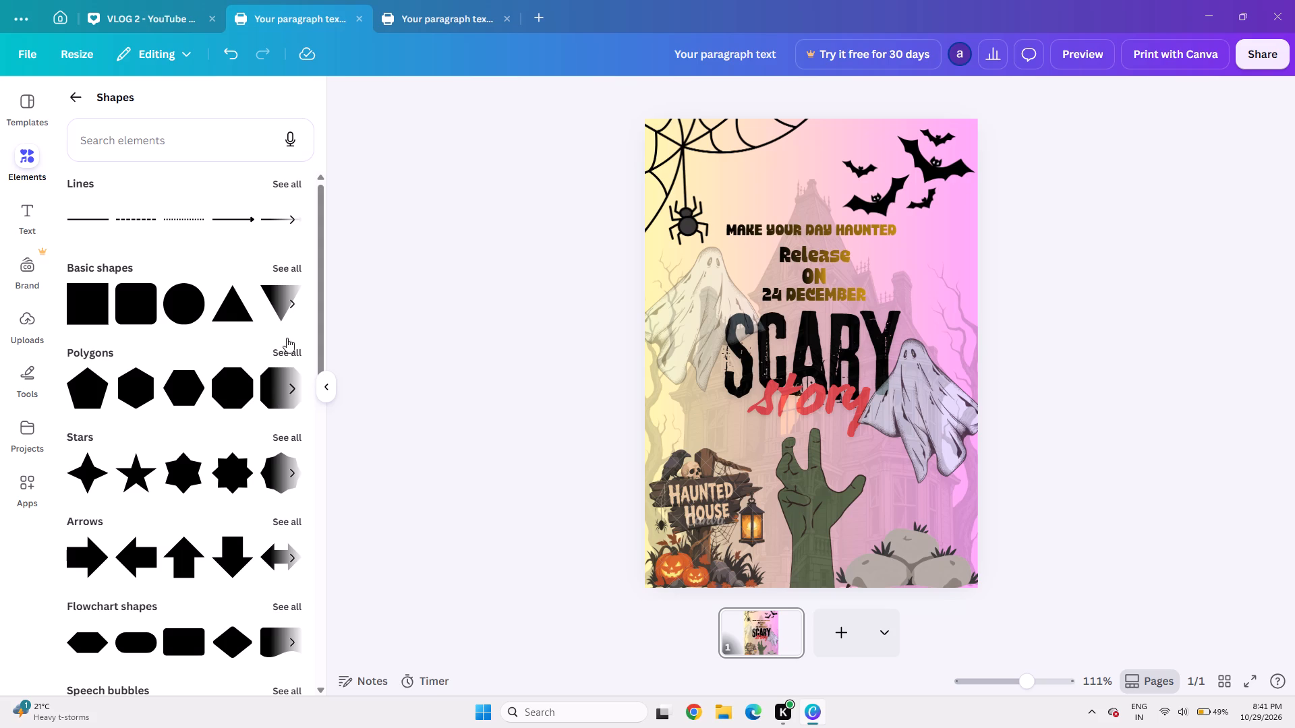
pyautogui.hscroll(-3, 163, 227)
pyautogui.scroll(-17, 212, 400)
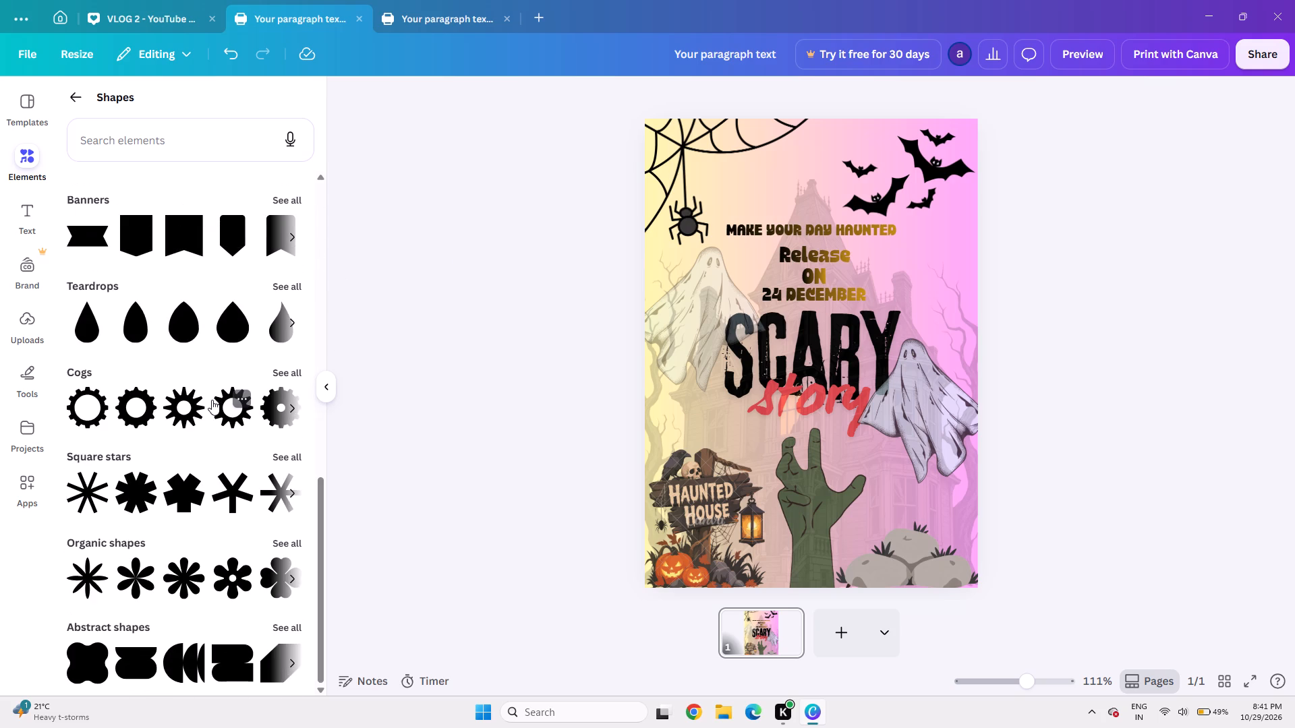
pyautogui.scroll(-4, 155, 552)
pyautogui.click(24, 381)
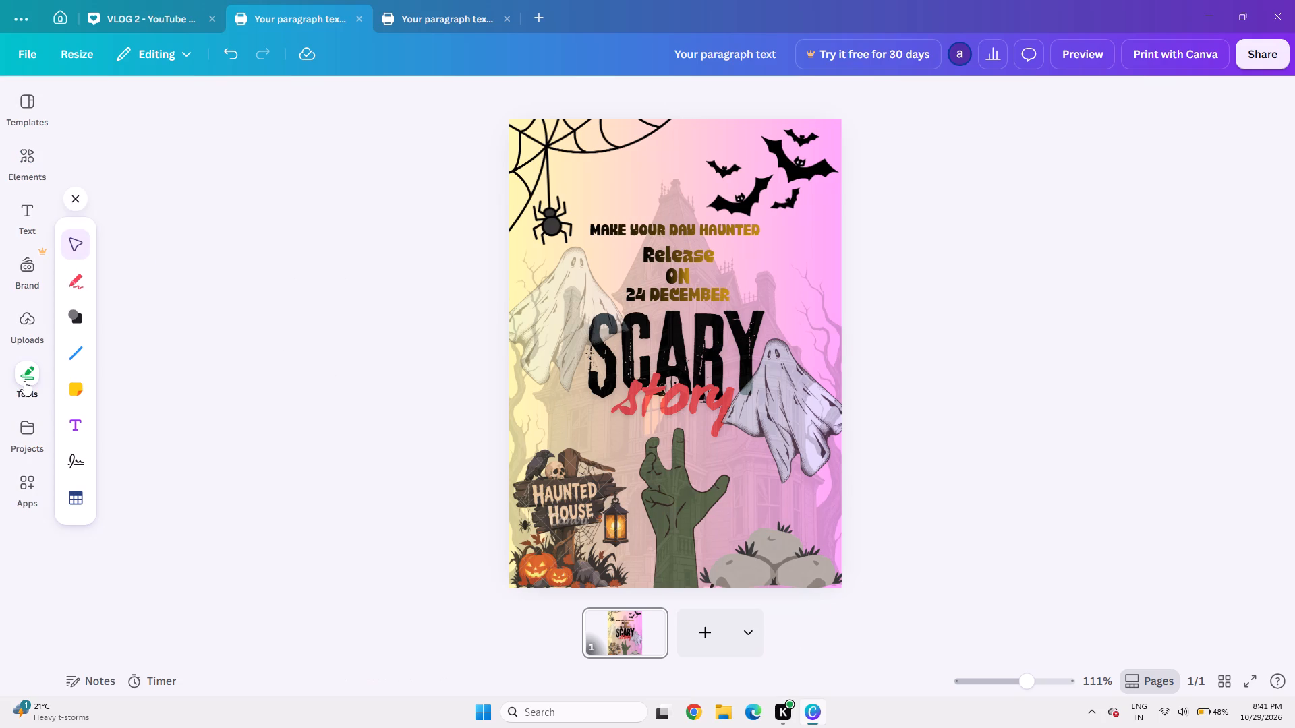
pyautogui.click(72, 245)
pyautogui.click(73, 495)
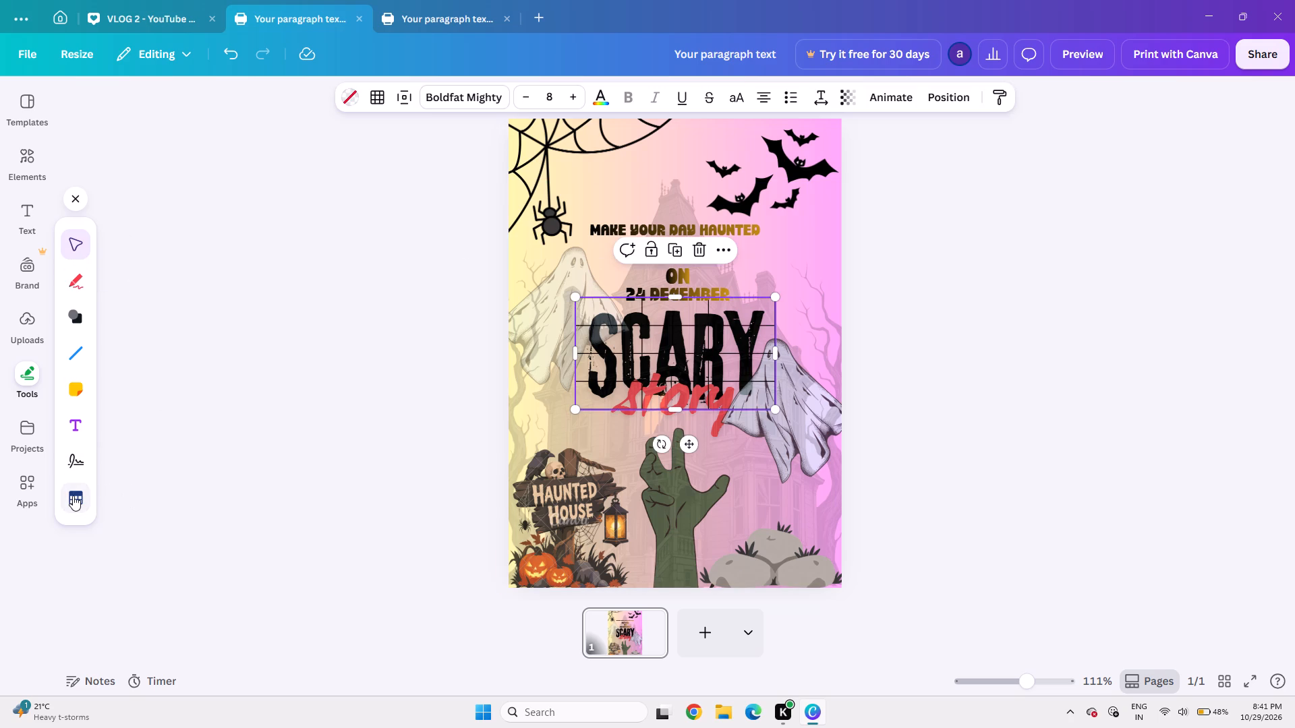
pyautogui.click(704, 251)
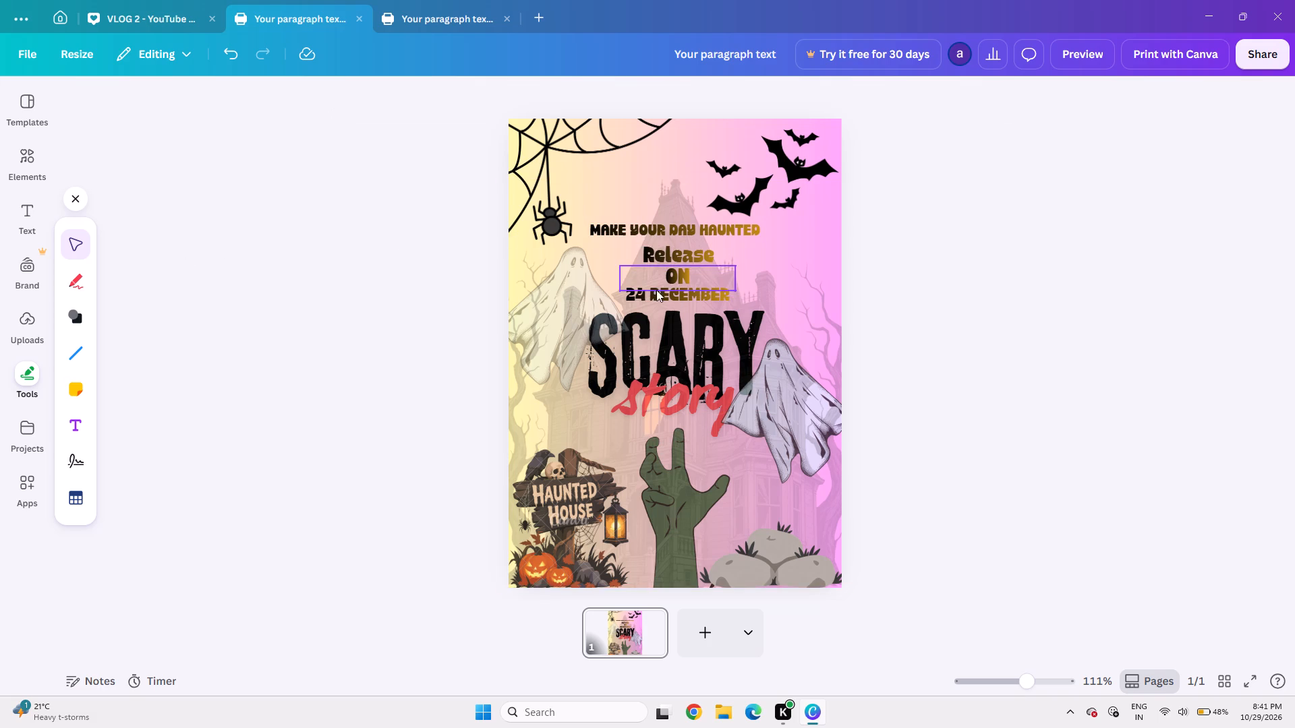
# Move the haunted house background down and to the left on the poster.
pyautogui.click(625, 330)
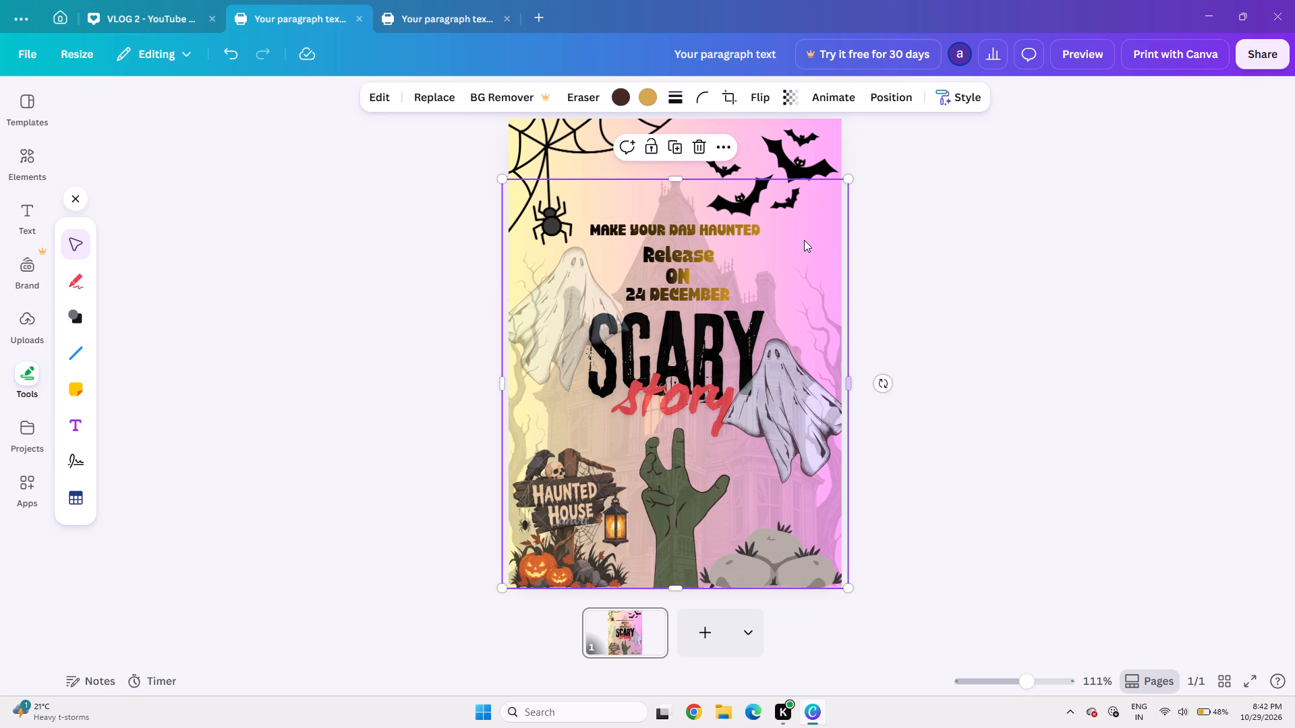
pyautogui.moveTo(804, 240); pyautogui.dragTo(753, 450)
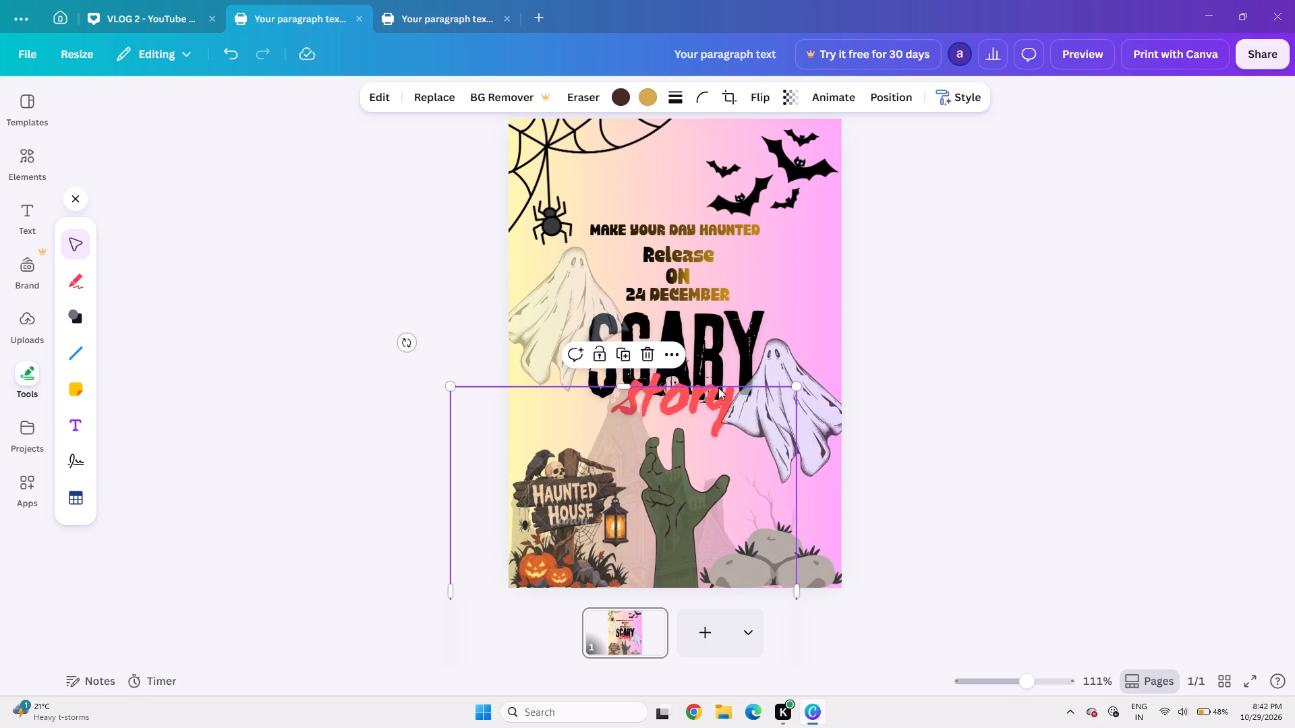
# Apply the Blur group animation to the SCARY story title group, switch its speed to custom duration, and review the other animation options.
pyautogui.click(701, 346)
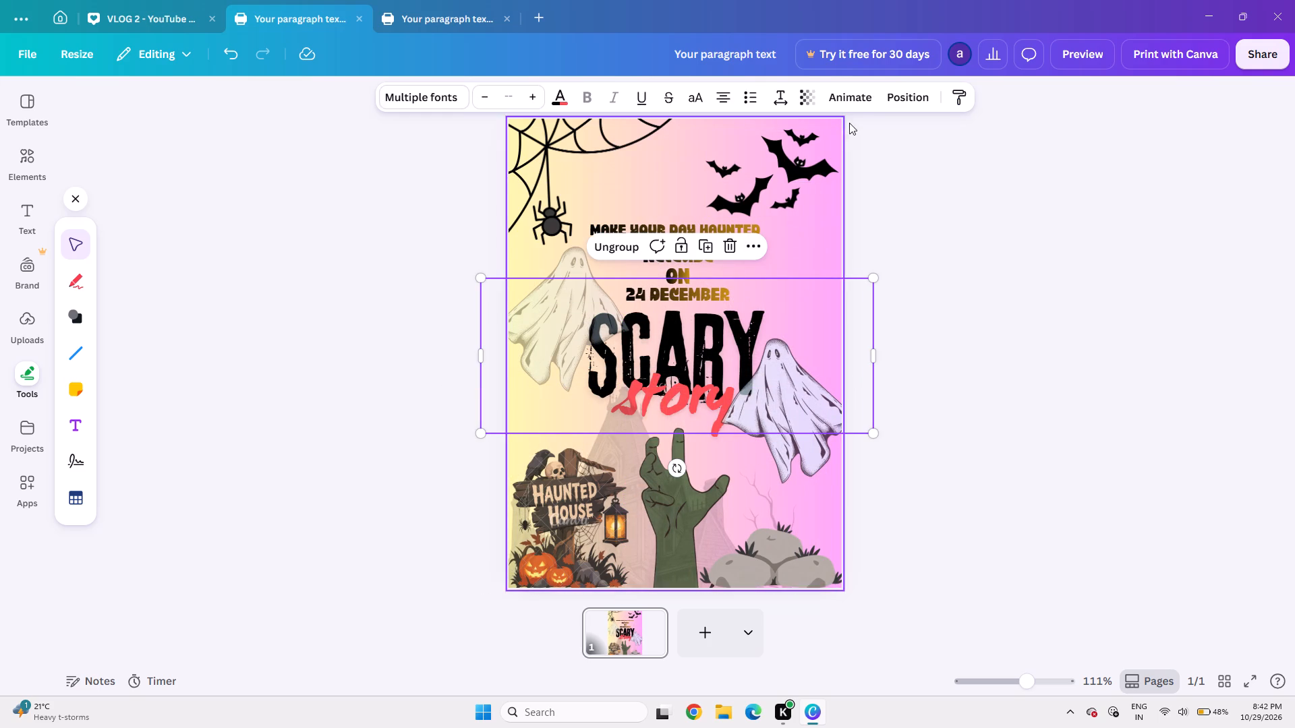
pyautogui.click(856, 109)
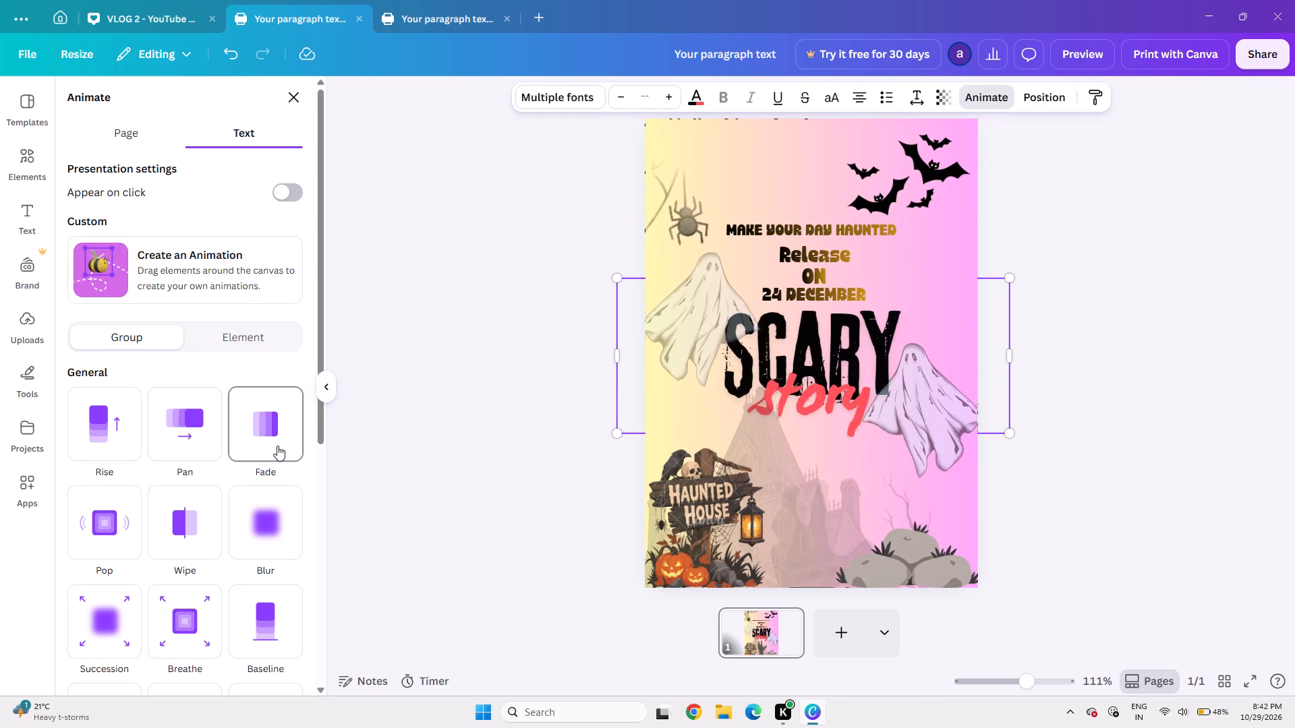
pyautogui.click(266, 533)
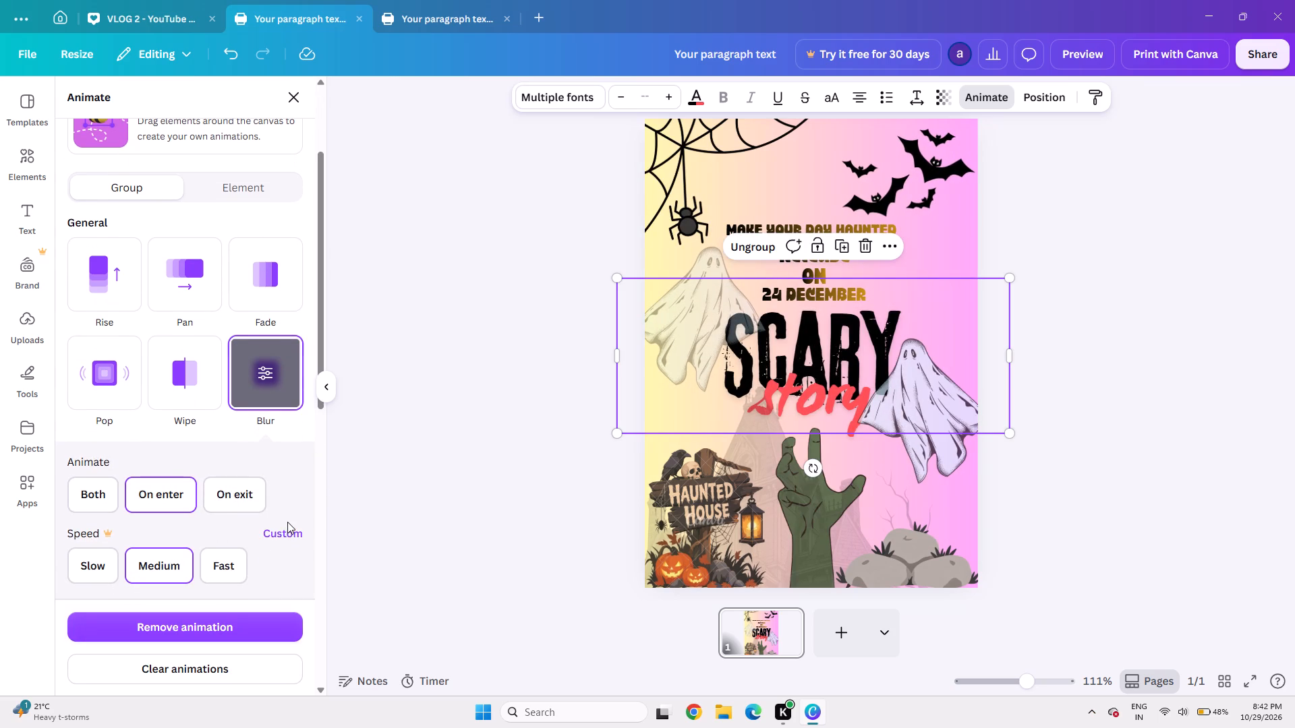
pyautogui.click(287, 532)
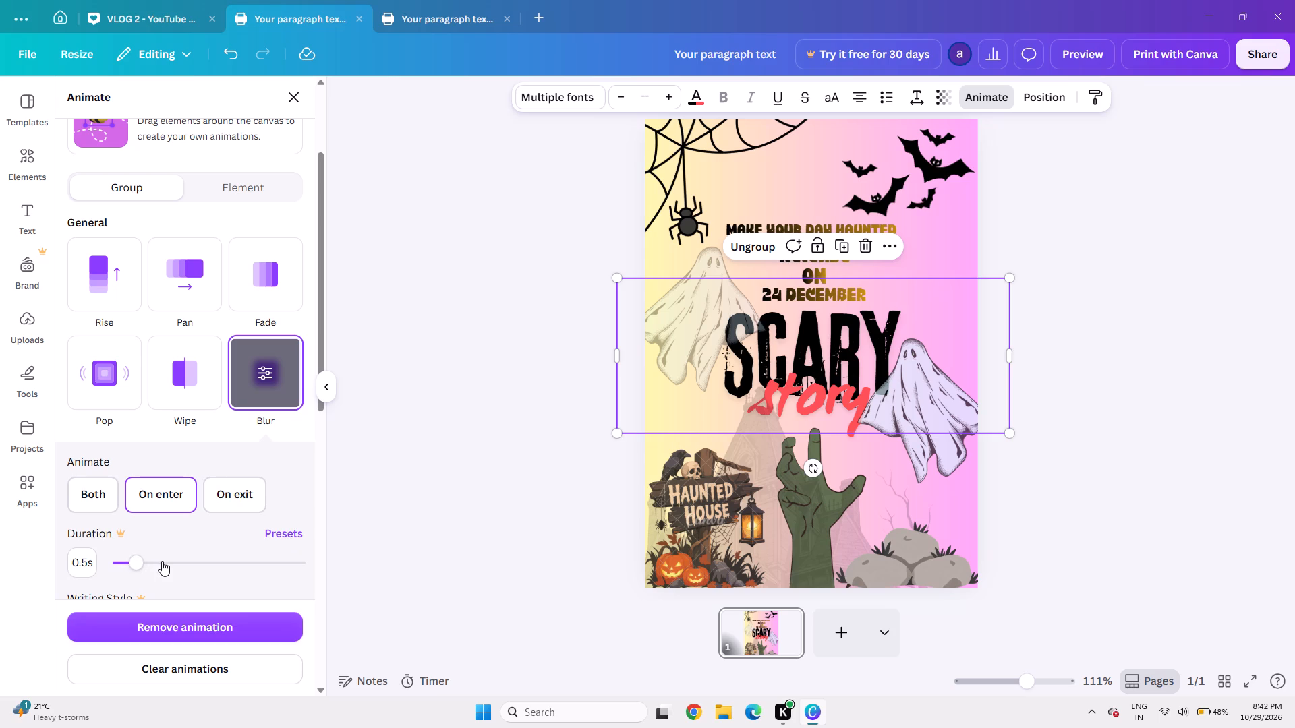
pyautogui.scroll(-3, 77, 559)
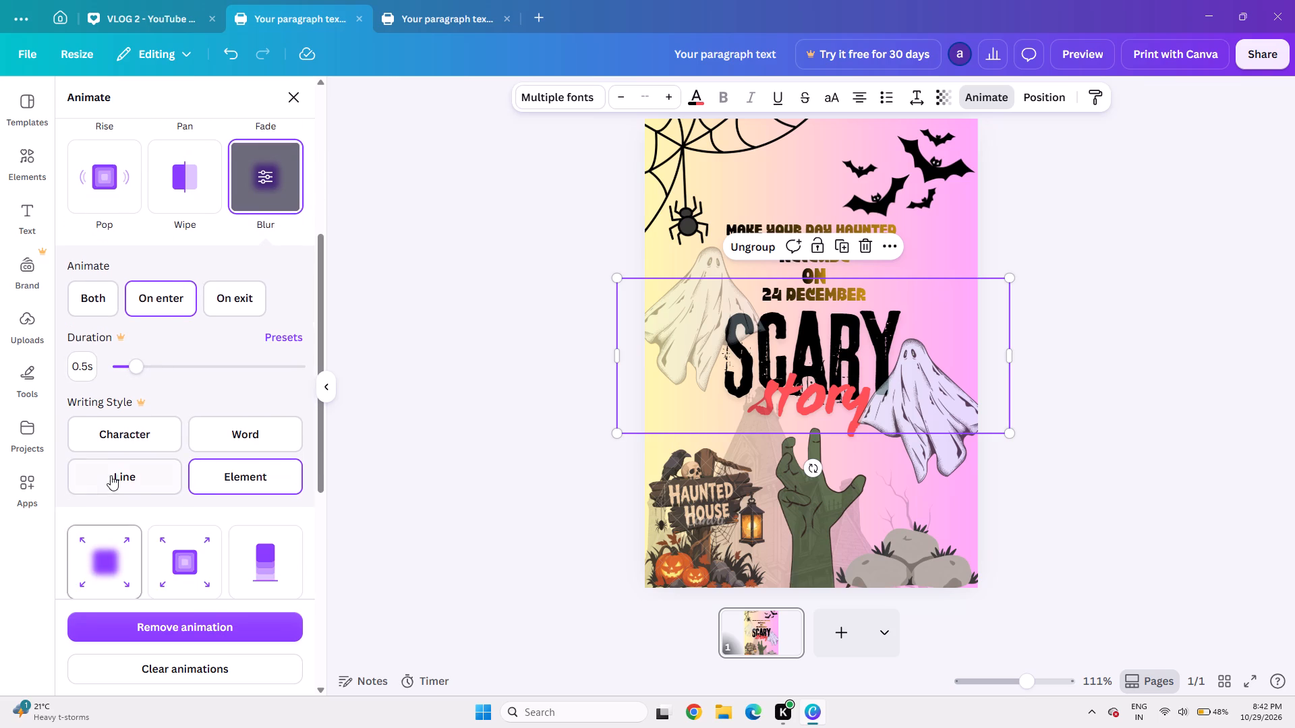
pyautogui.scroll(-4, 111, 475)
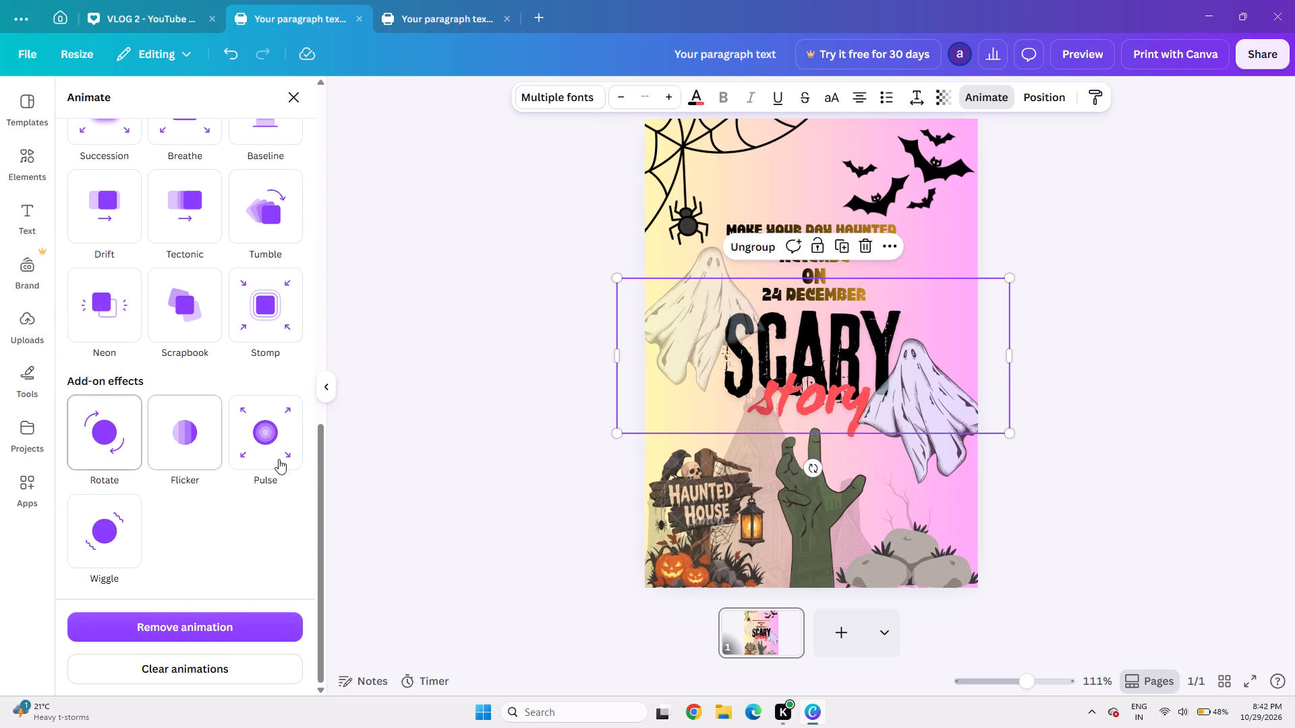
pyautogui.click(513, 321)
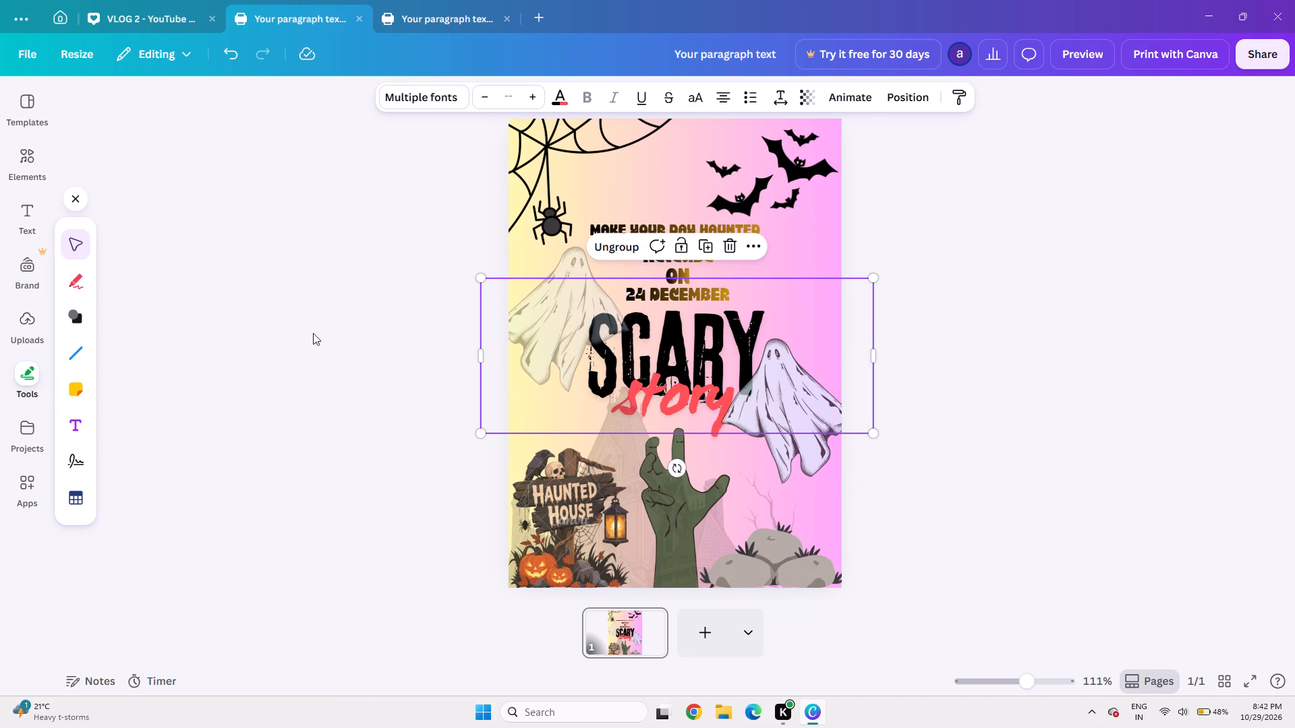
# Move the haunted house background back up behind the title, with its base aligned to the poster's bottom edge.
pyautogui.click(21, 156)
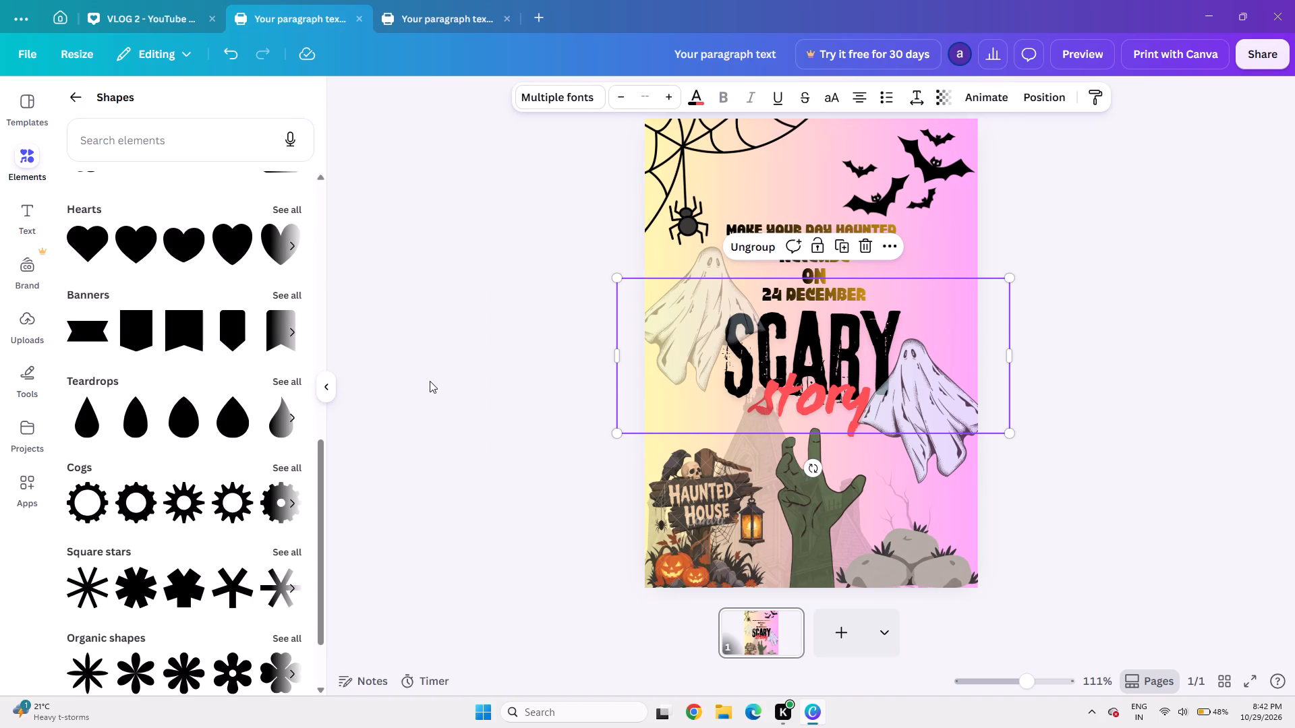
pyautogui.click(906, 489)
pyautogui.moveTo(906, 489); pyautogui.dragTo(952, 283)
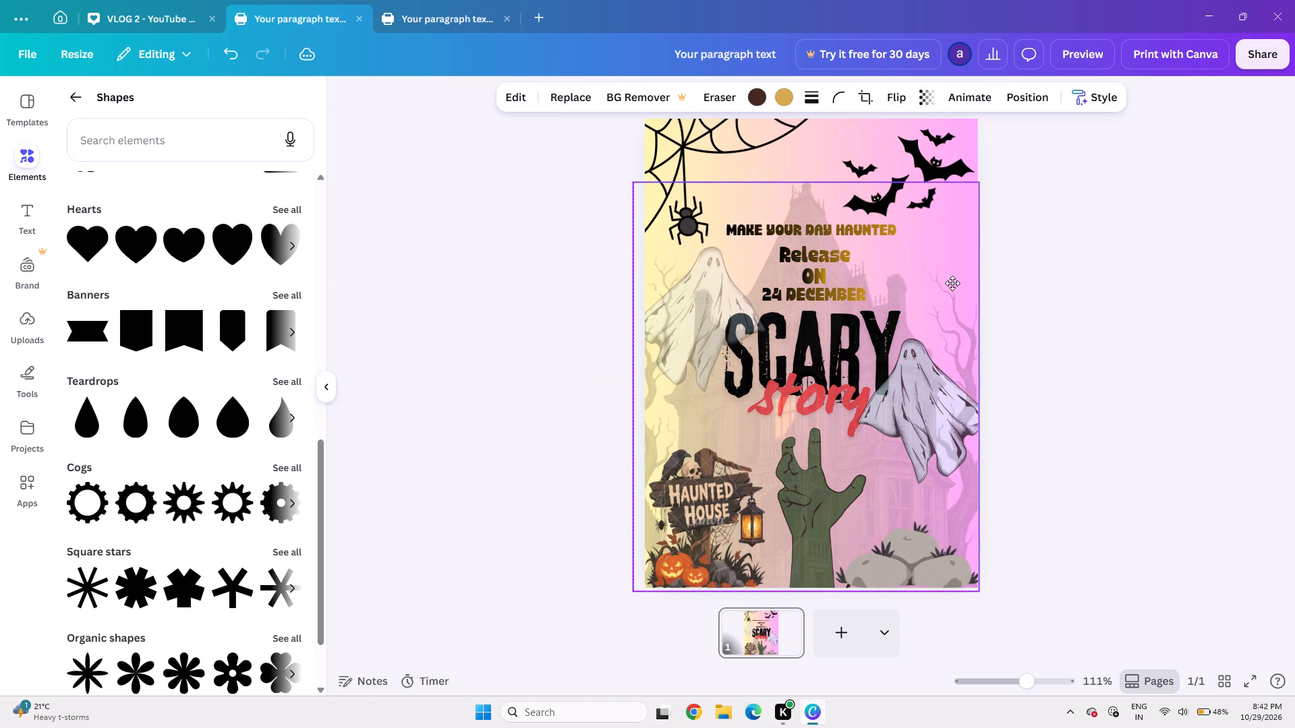
pyautogui.moveTo(952, 283); pyautogui.dragTo(952, 275)
pyautogui.press('Down')
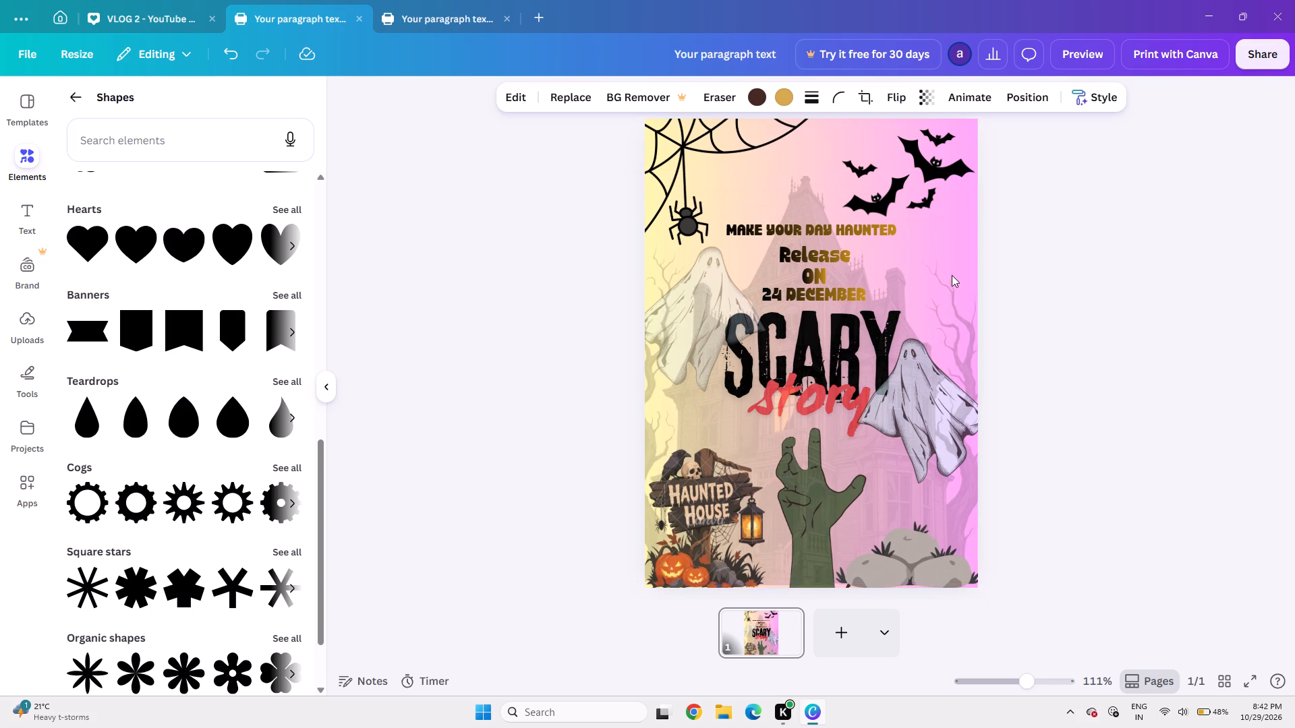
pyautogui.press('Down')
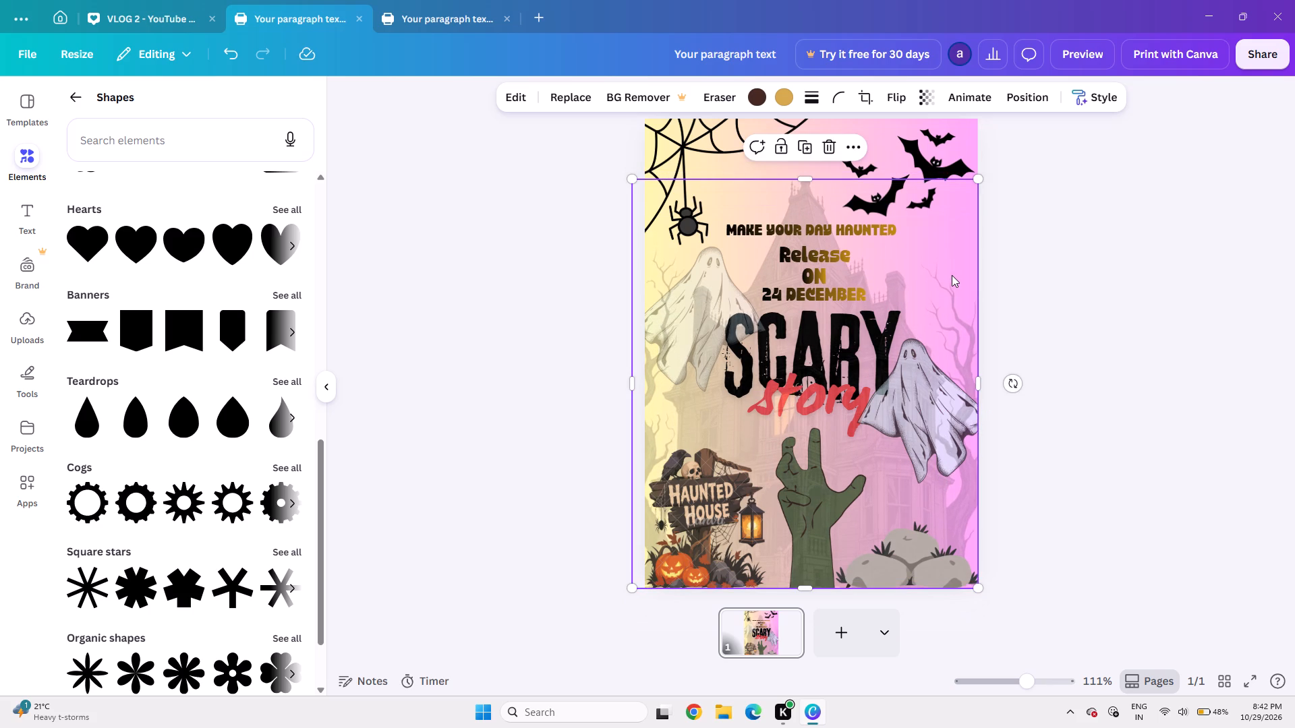
# Nudge the haunted house background sideways until it is horizontally centred on the poster, and deselect it.
pyautogui.press('Right')
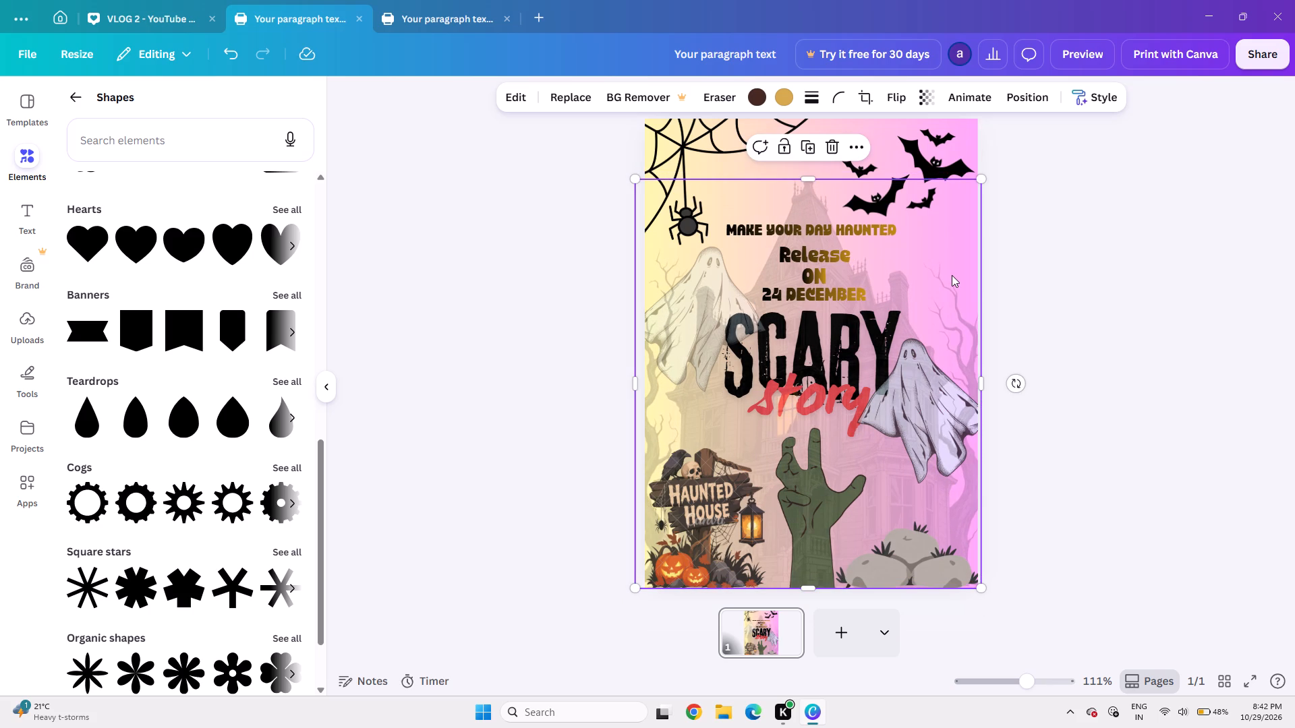
pyautogui.press('Left')
pyautogui.press('Left')
pyautogui.press('Right')
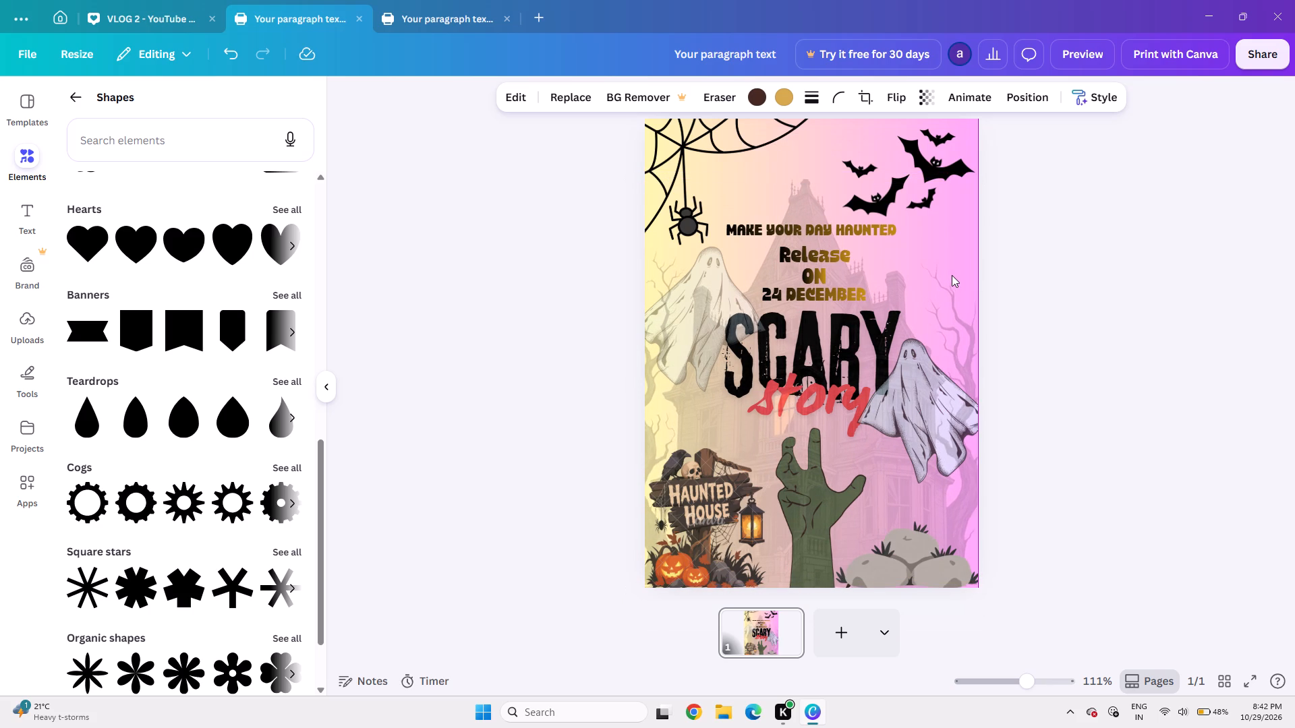
pyautogui.press('Right')
pyautogui.press('Right')
pyautogui.press('Right')
pyautogui.press('Right')
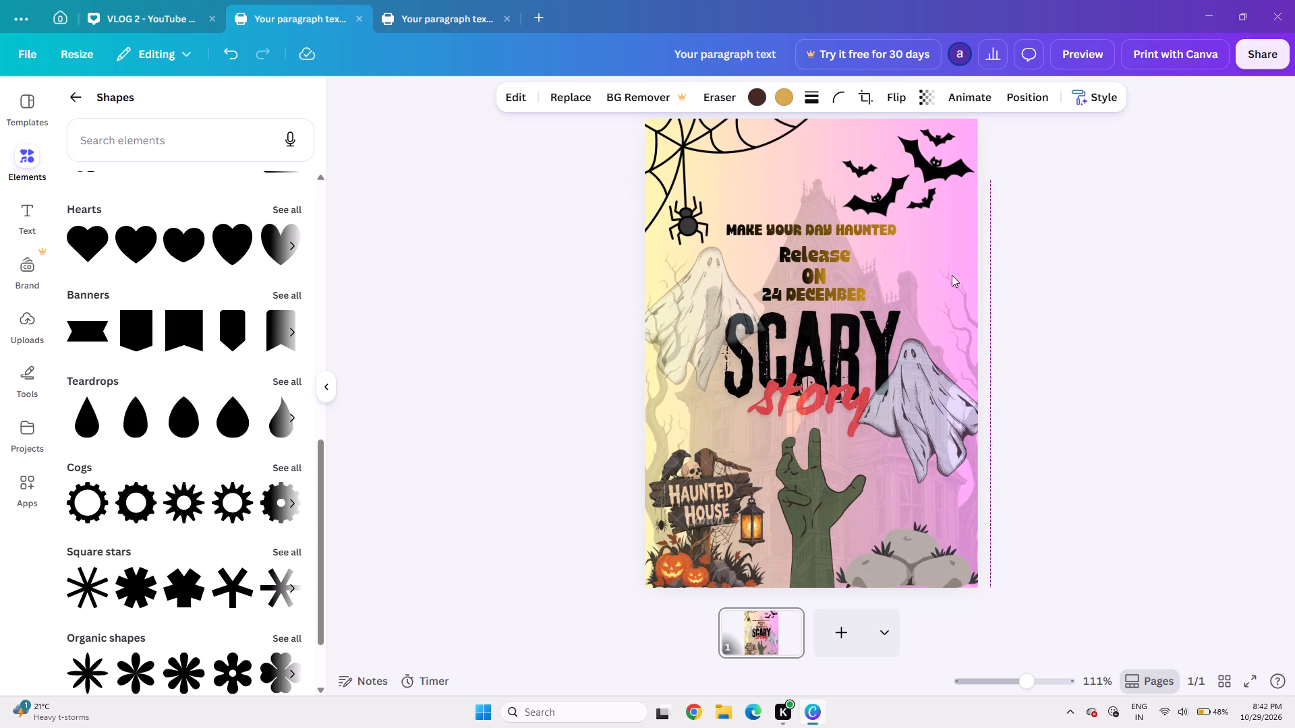
pyautogui.press('Right')
pyautogui.press('Left')
pyautogui.press('Left')
pyautogui.press('Left')
pyautogui.press('Left')
pyautogui.press('Left')
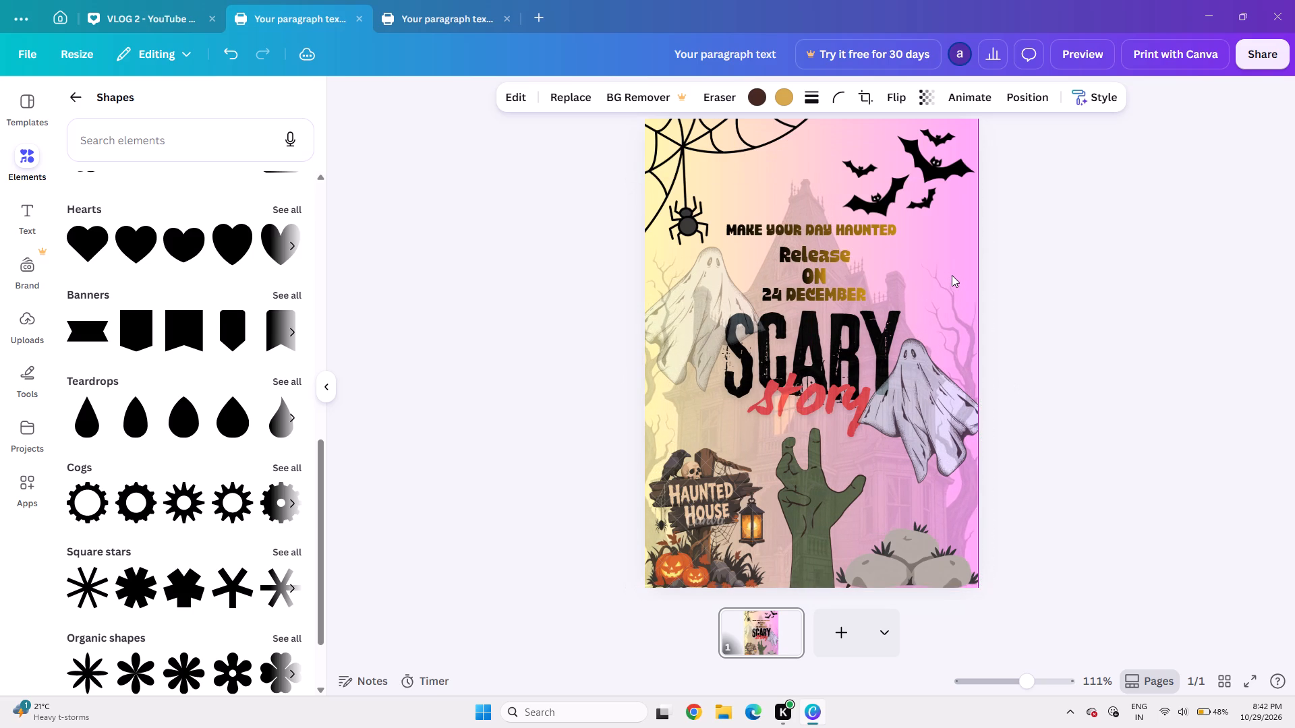
pyautogui.press('Right')
pyautogui.press('Right')
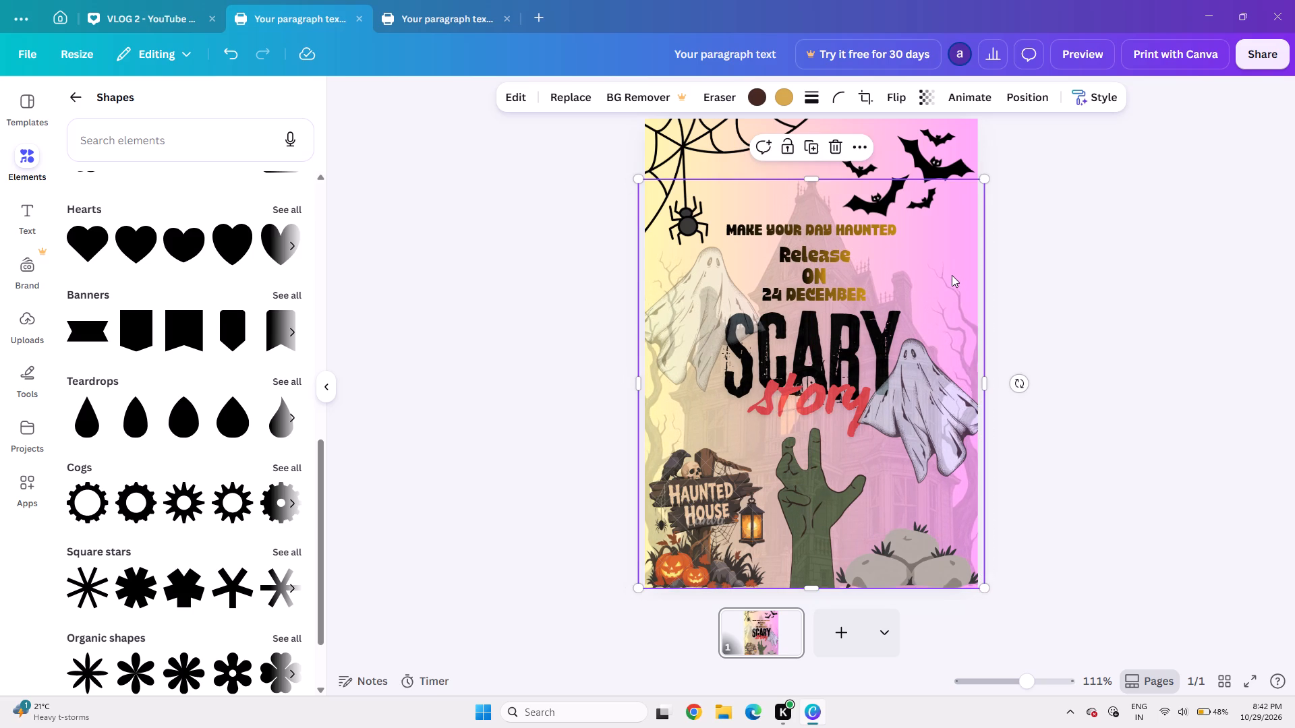
pyautogui.click(1247, 298)
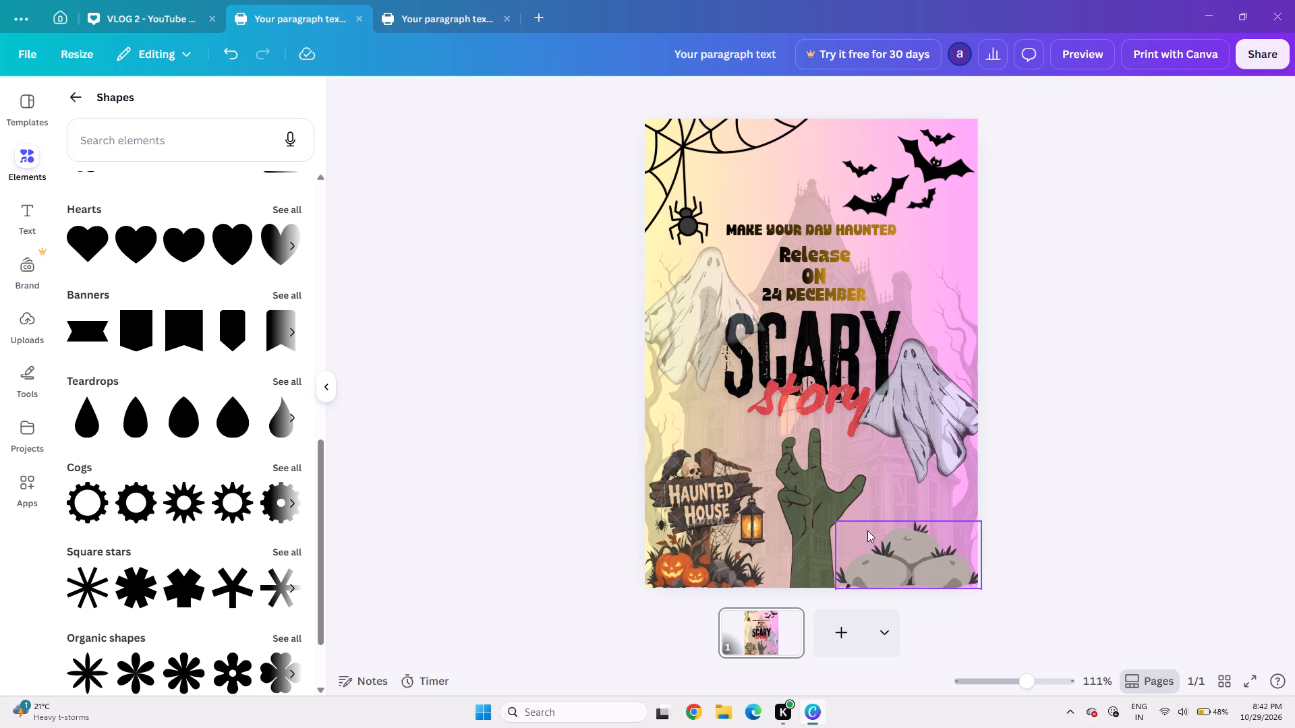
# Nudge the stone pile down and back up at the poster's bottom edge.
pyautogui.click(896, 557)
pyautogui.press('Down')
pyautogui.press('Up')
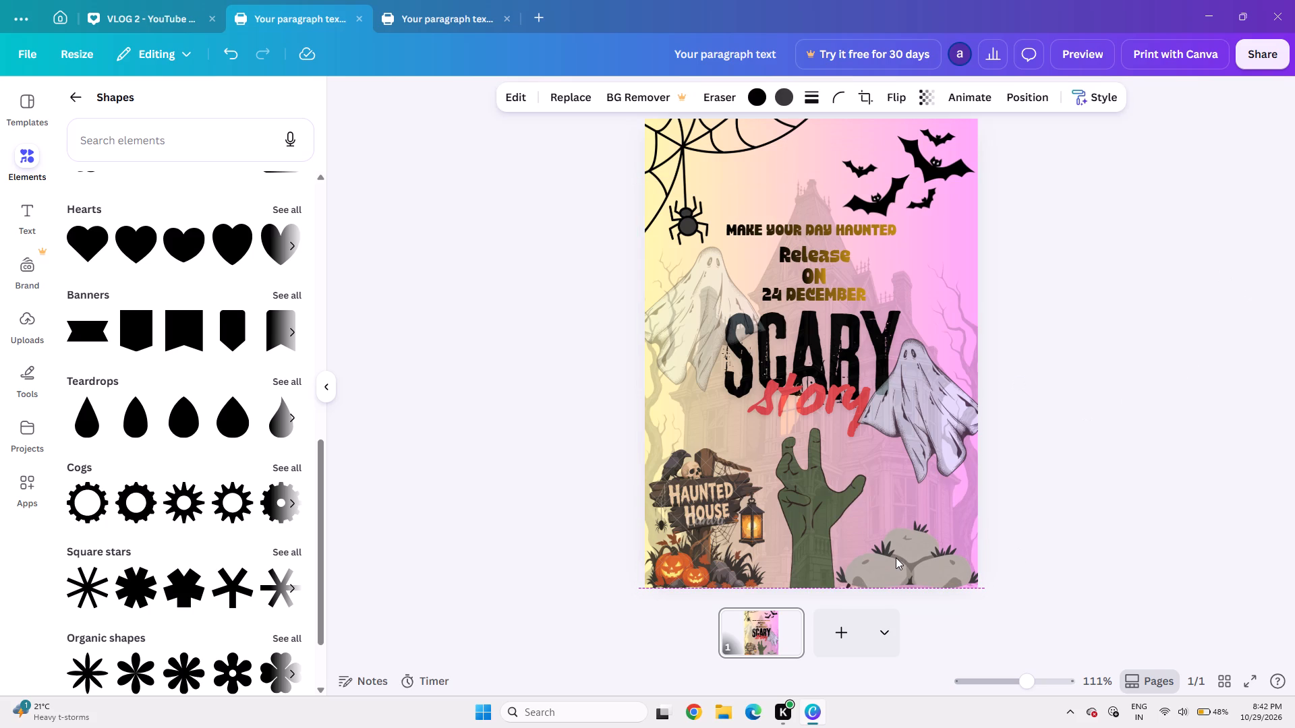
# Search the Shapes elements for "haunted" and try to pick one of the results.
pyautogui.scroll(1, 448, 303)
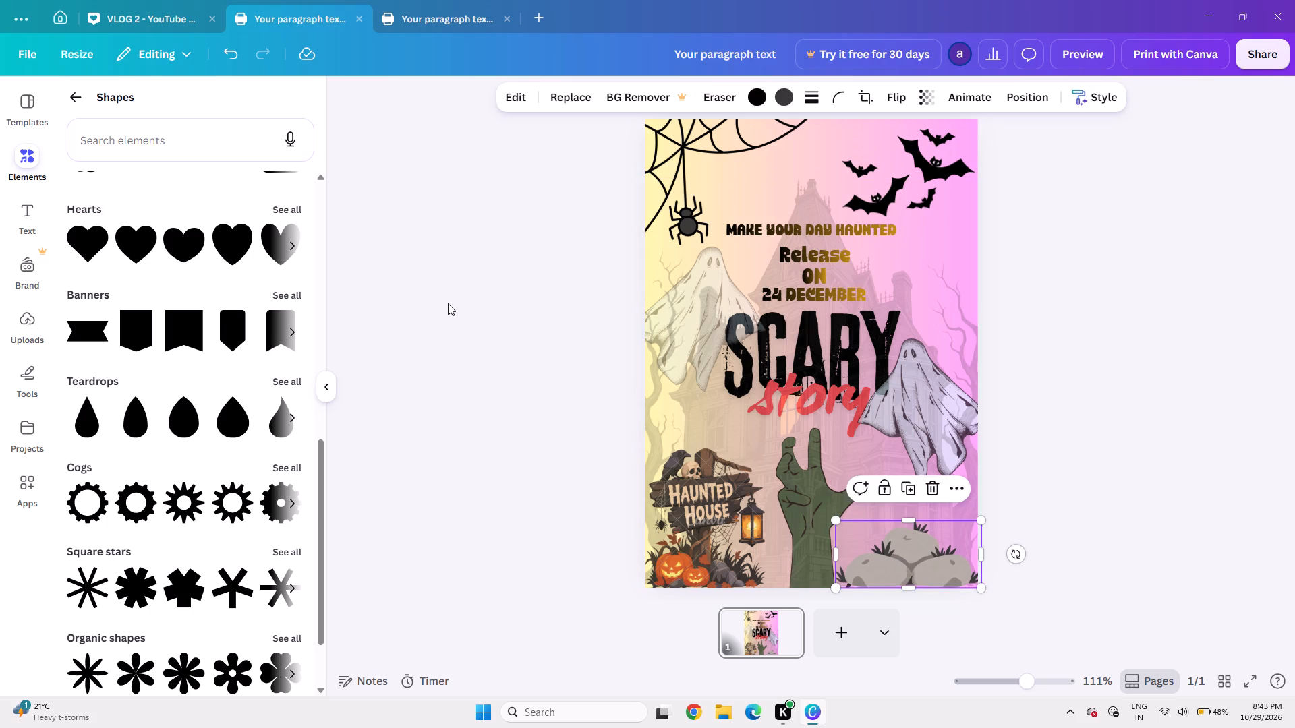
pyautogui.scroll(1, 448, 303)
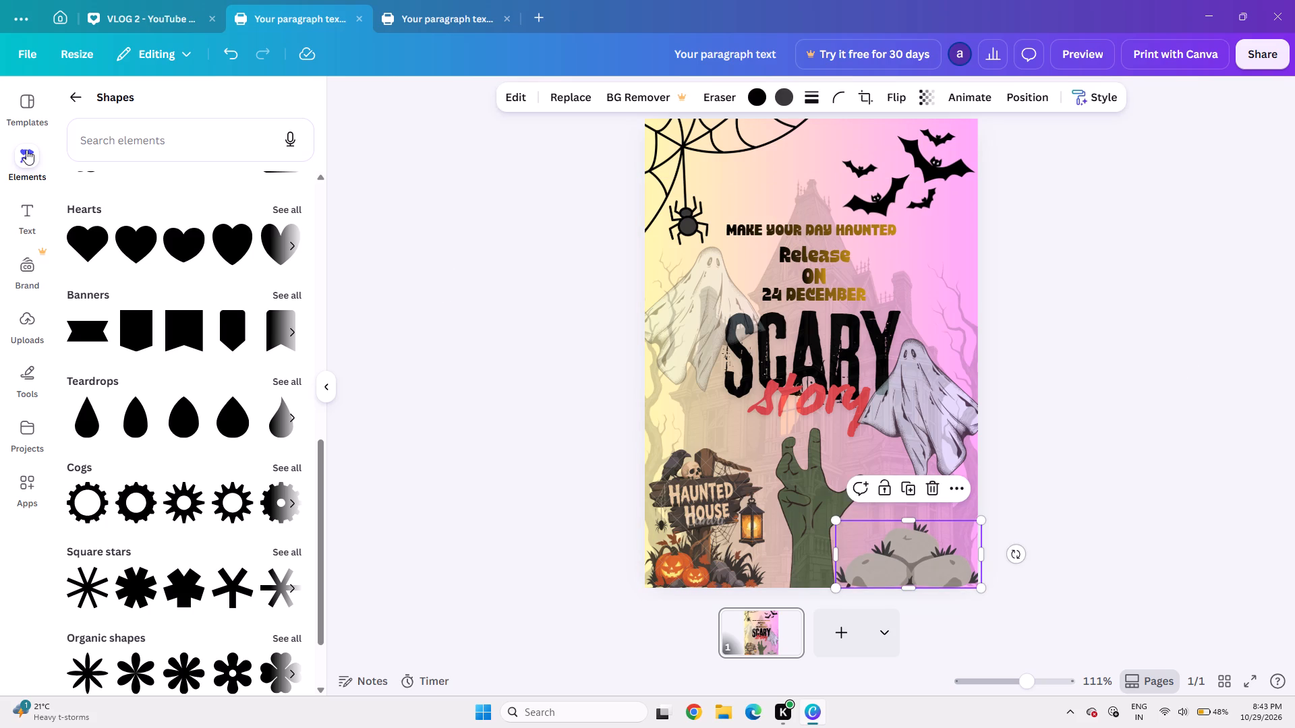
pyautogui.click(26, 150)
pyautogui.click(16, 151)
pyautogui.click(103, 148)
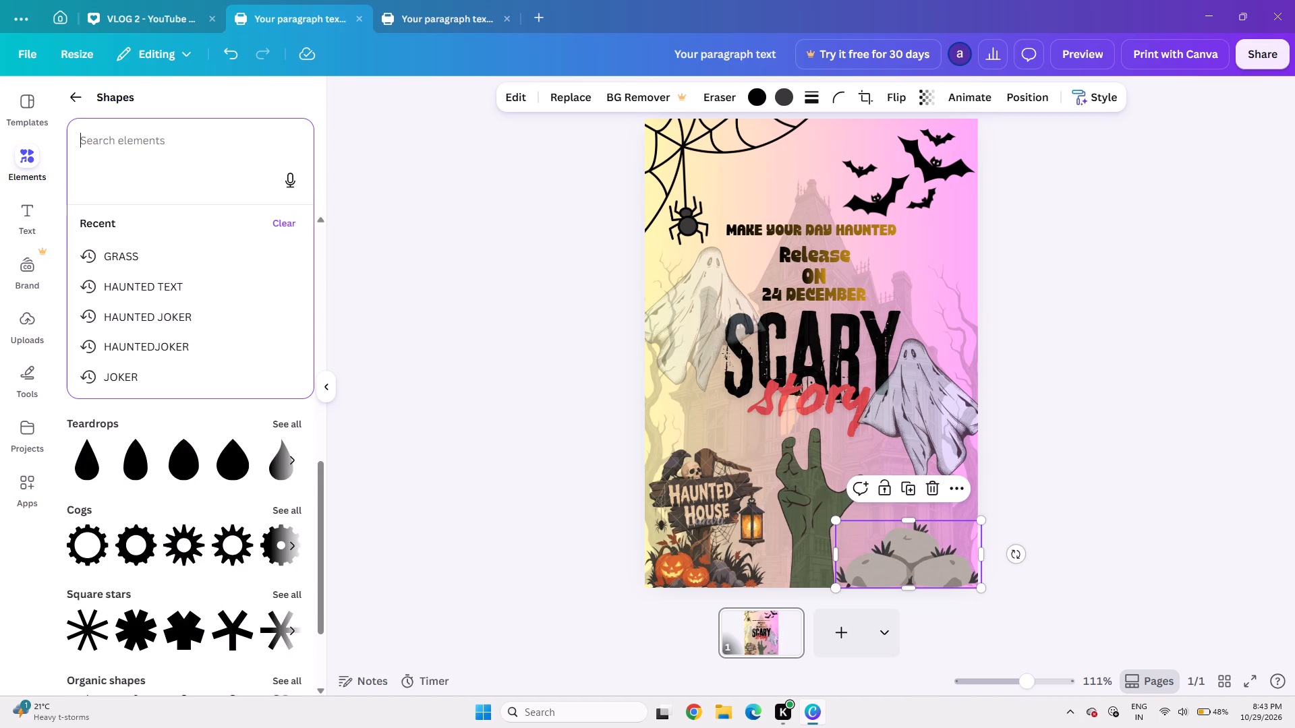
pyautogui.write('haunted')
pyautogui.press('Return')
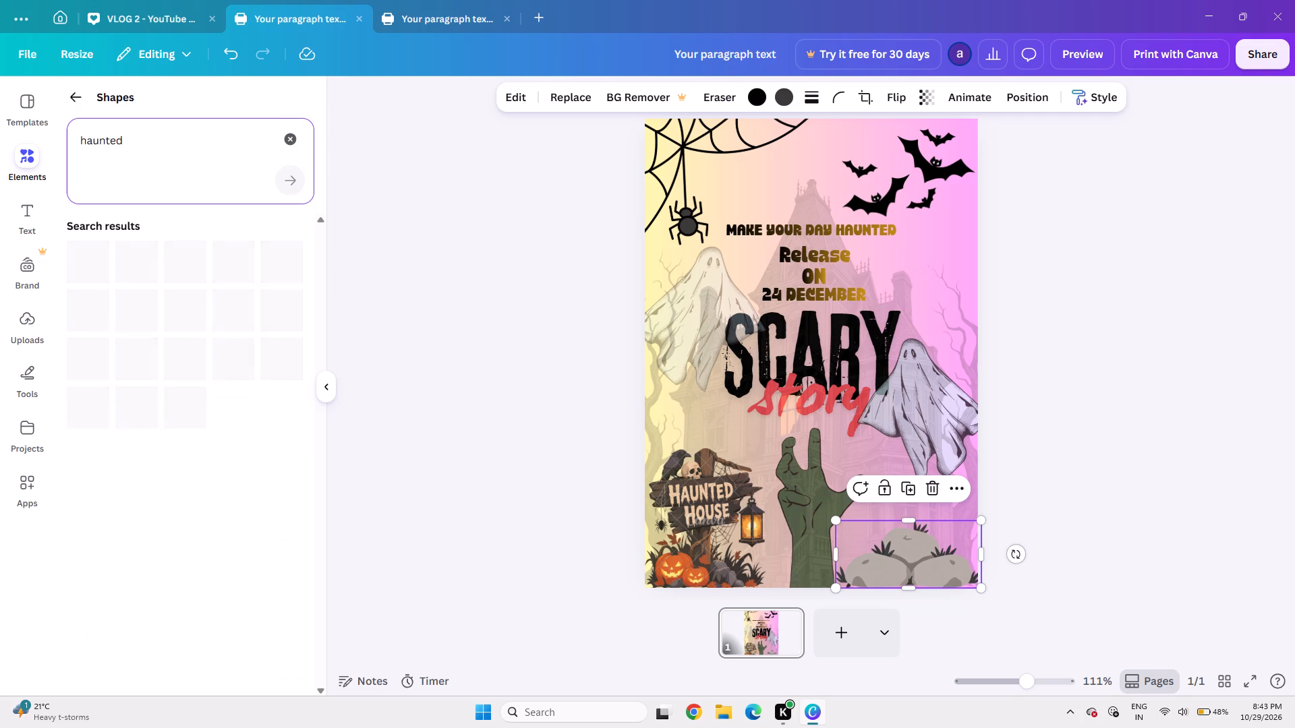
pyautogui.click(135, 288)
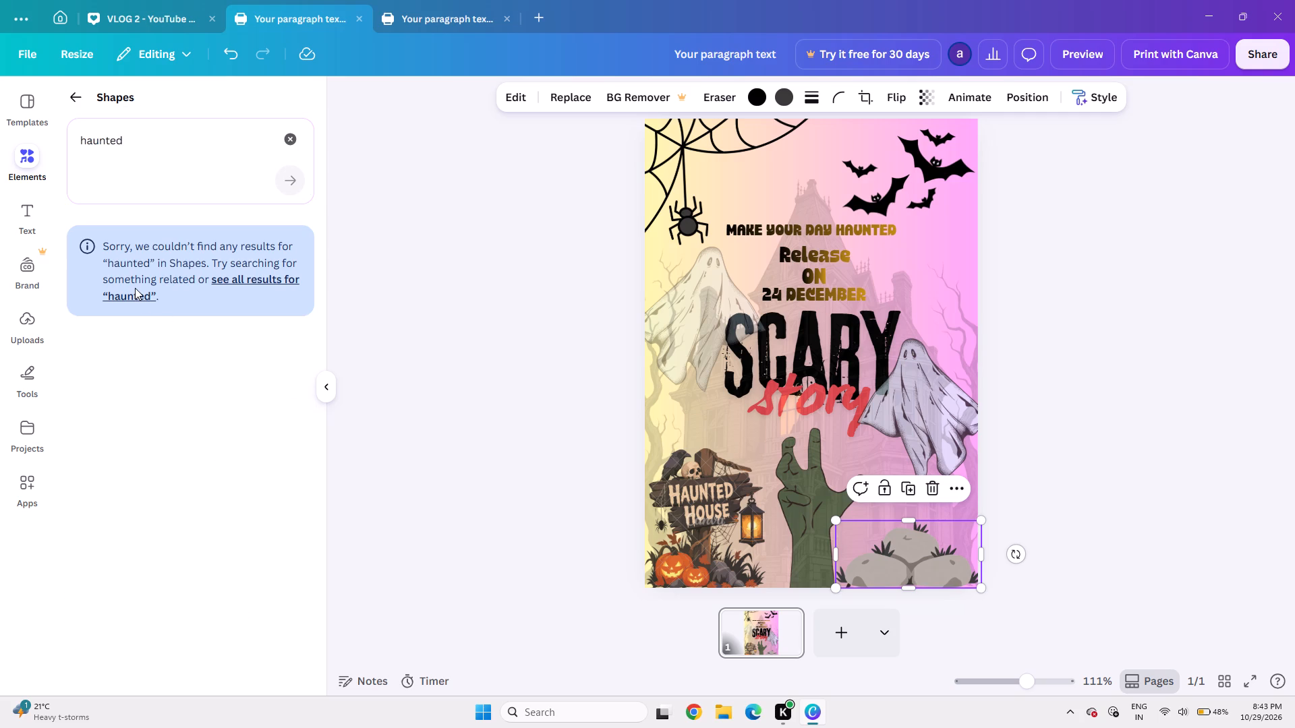
# Look through the full results for "haunted" across all element types, then the complete set of matching photos.
pyautogui.click(142, 297)
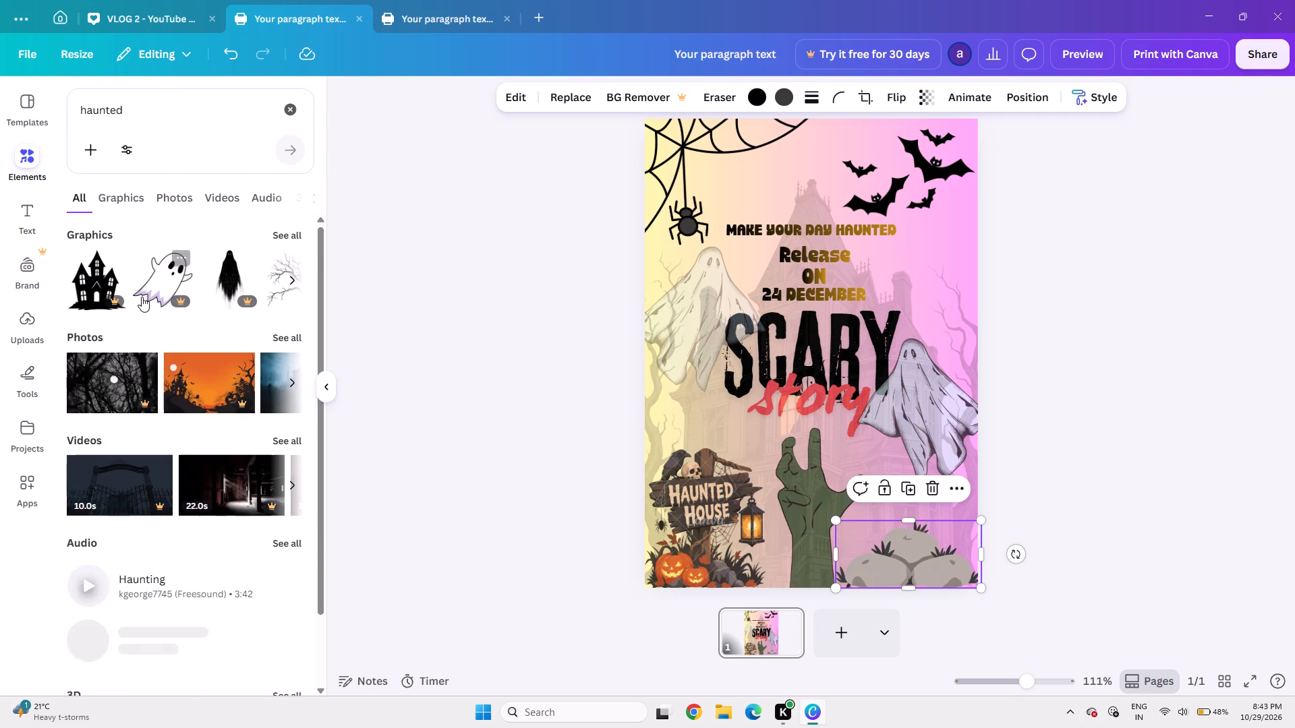
pyautogui.scroll(-2, 232, 369)
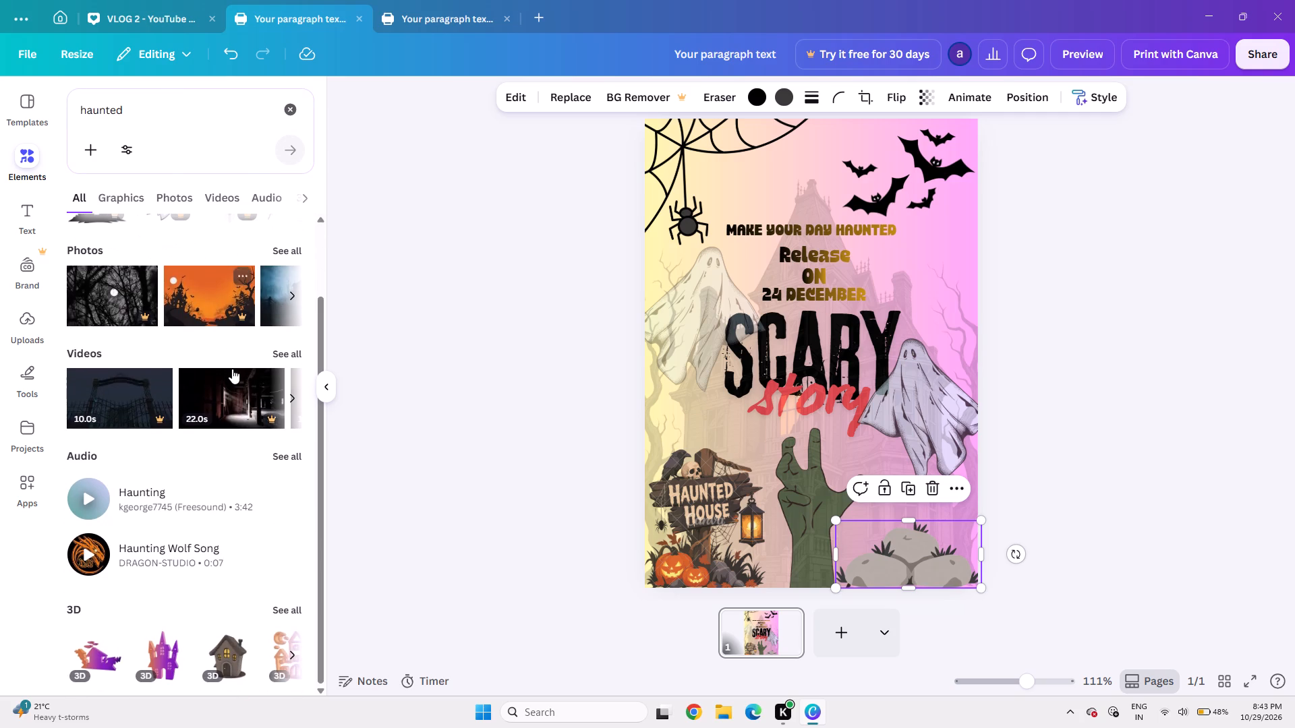
pyautogui.scroll(-2, 232, 369)
pyautogui.click(279, 246)
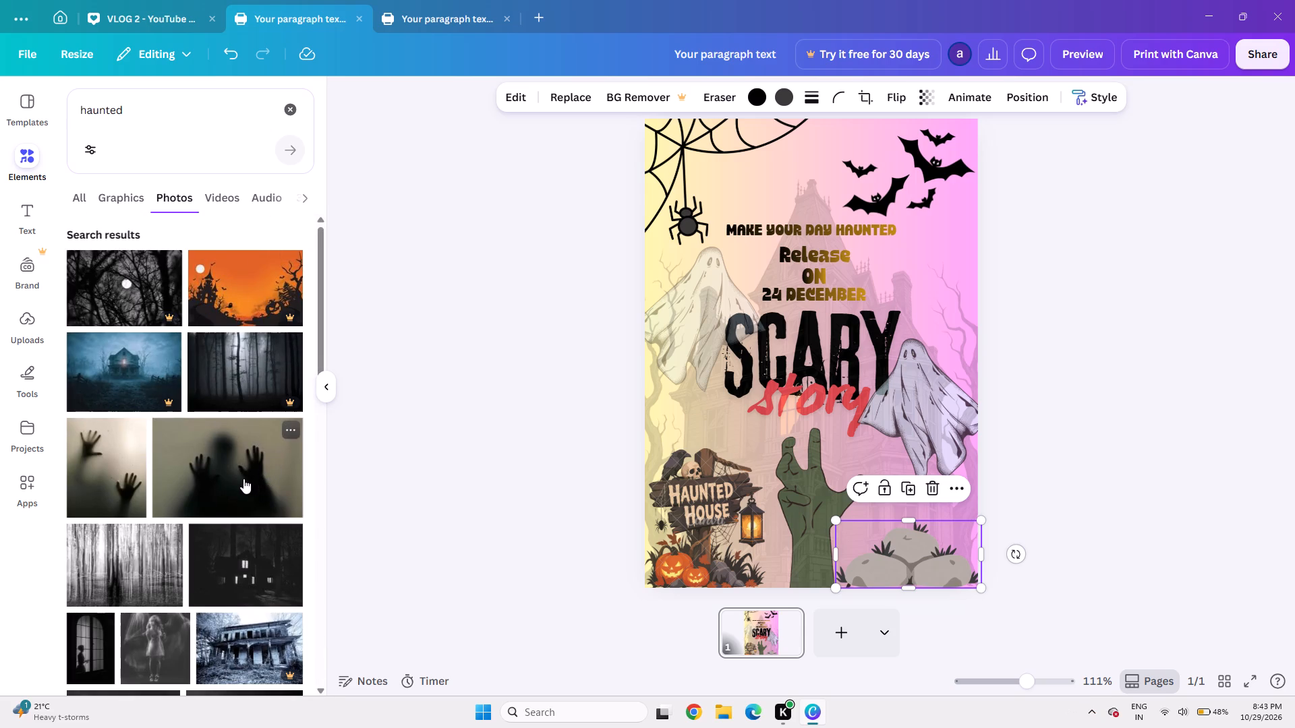
pyautogui.scroll(-5, 243, 479)
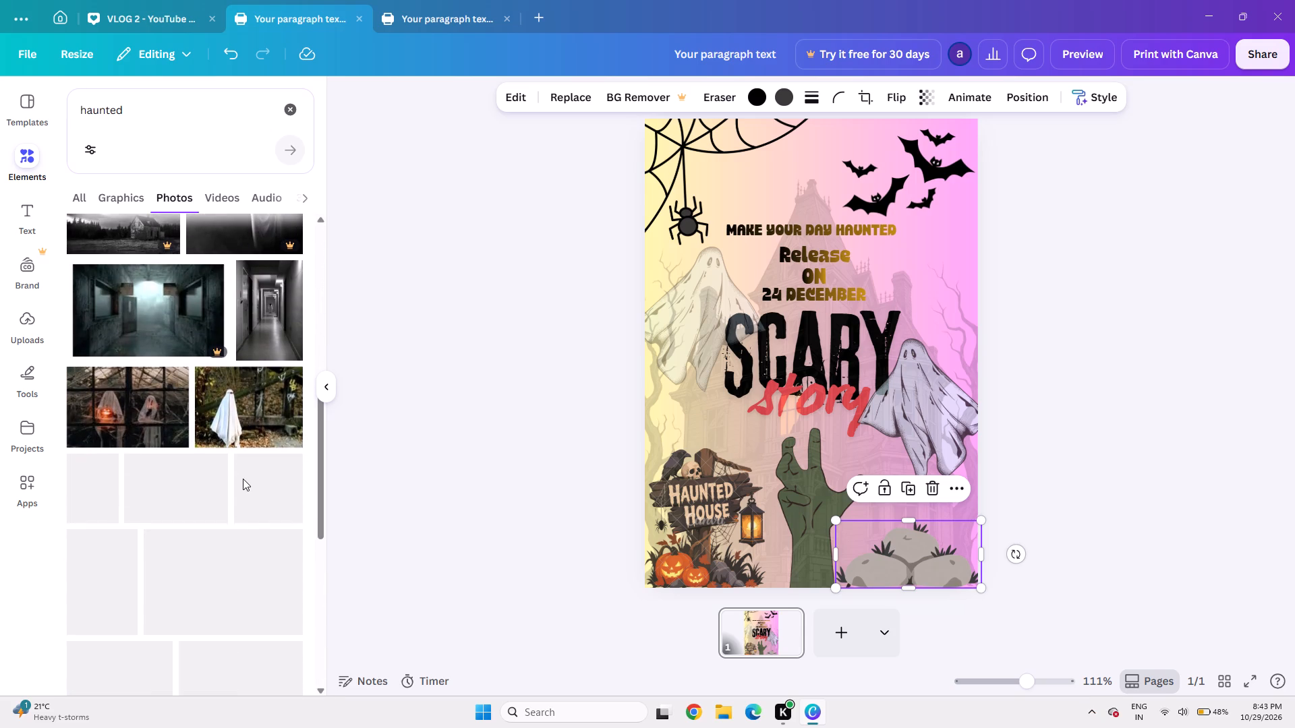
pyautogui.scroll(-4, 243, 479)
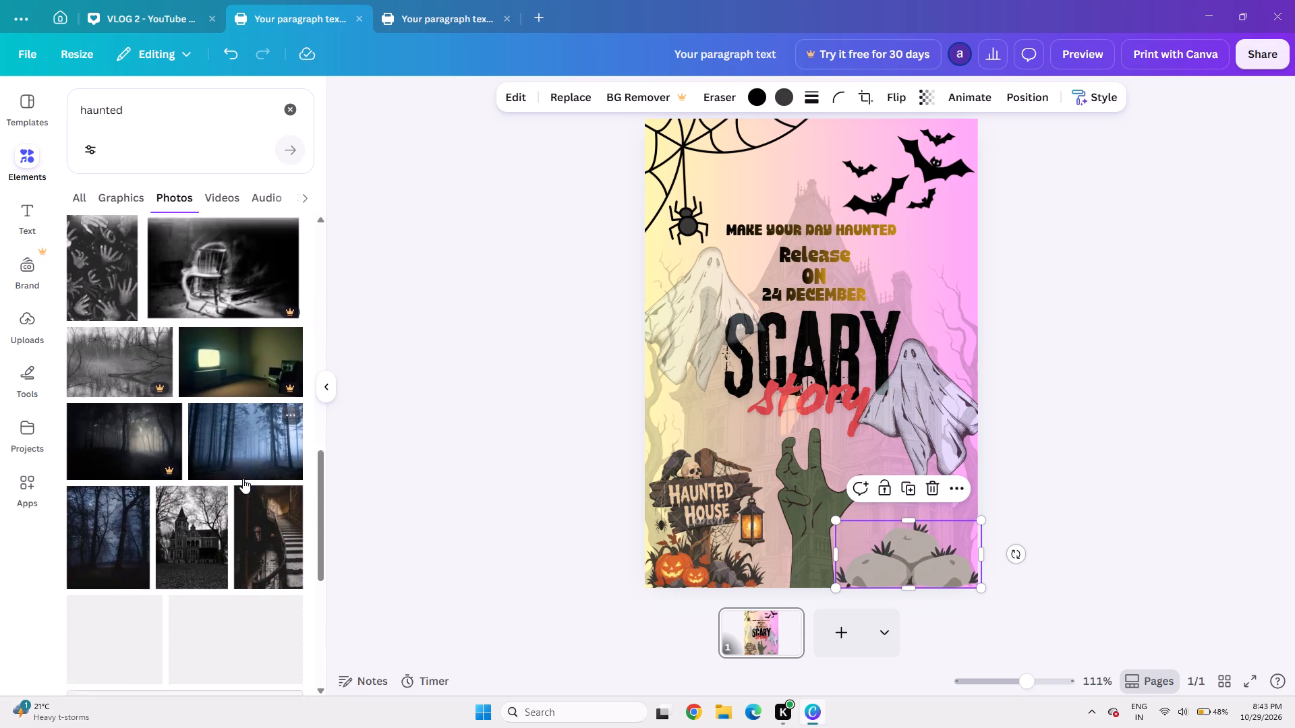
pyautogui.scroll(-2, 243, 479)
pyautogui.scroll(8, 243, 479)
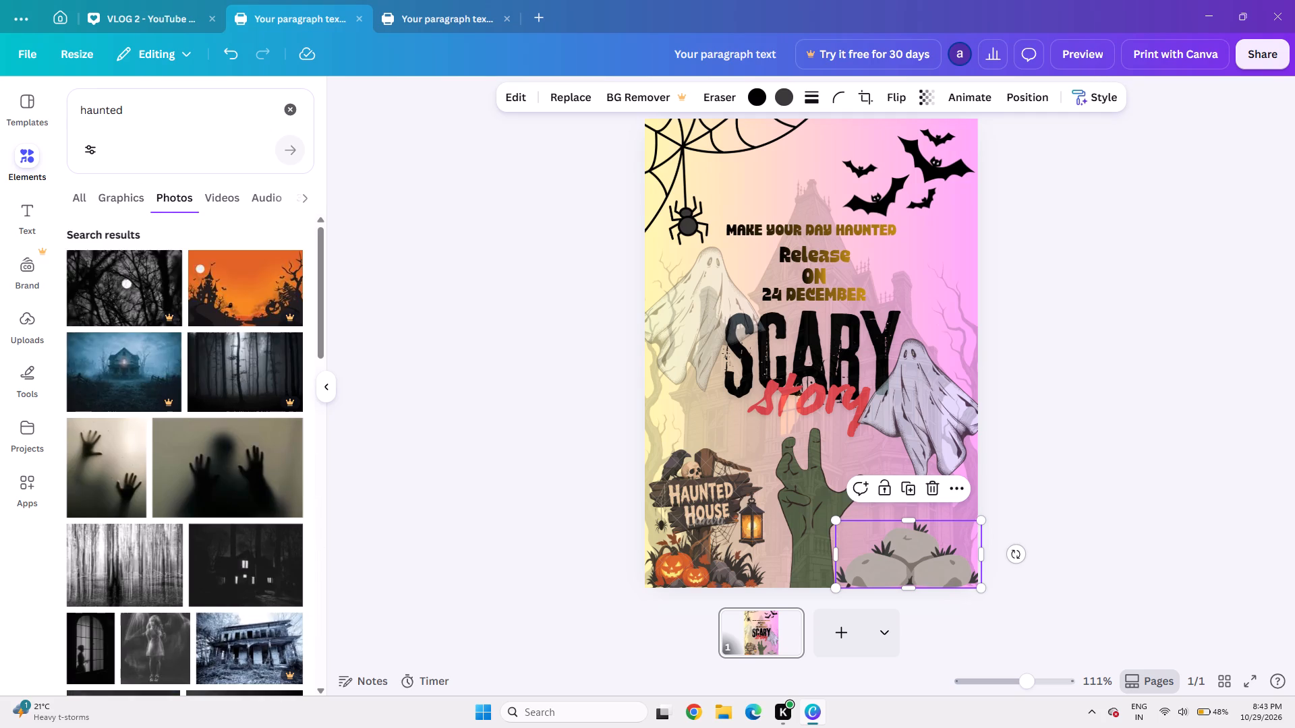
# Search the elements for "haunted elements" and look through the photo results and the results of all types.
pyautogui.click(143, 119)
pyautogui.press('space')
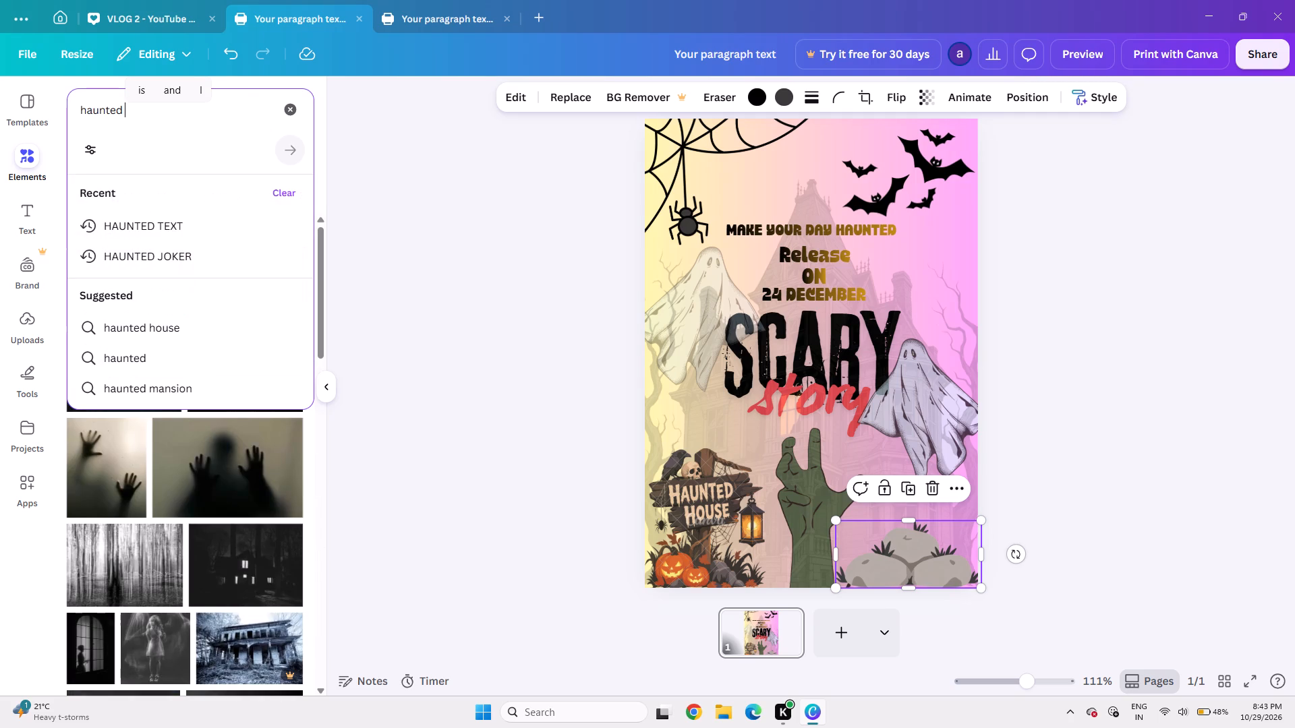
pyautogui.write('el')
pyautogui.write('ements')
pyautogui.press('Return')
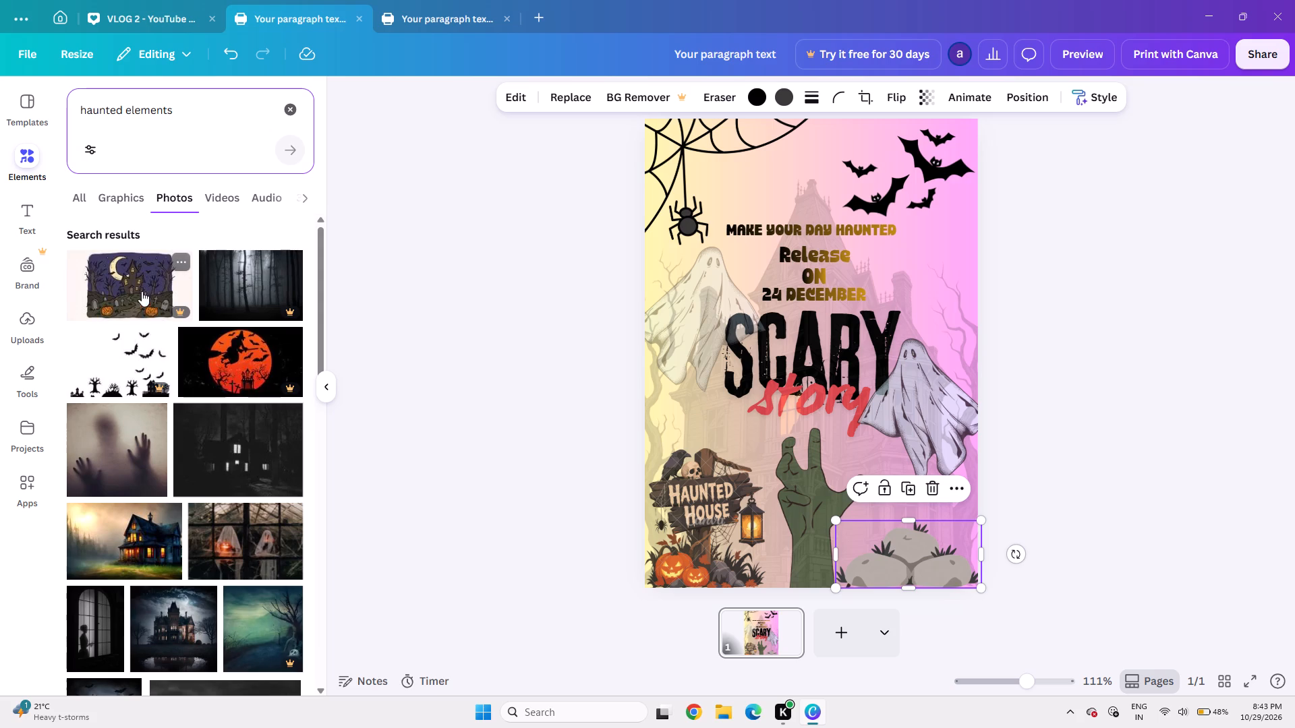
pyautogui.scroll(-4, 243, 400)
pyautogui.scroll(5, 243, 400)
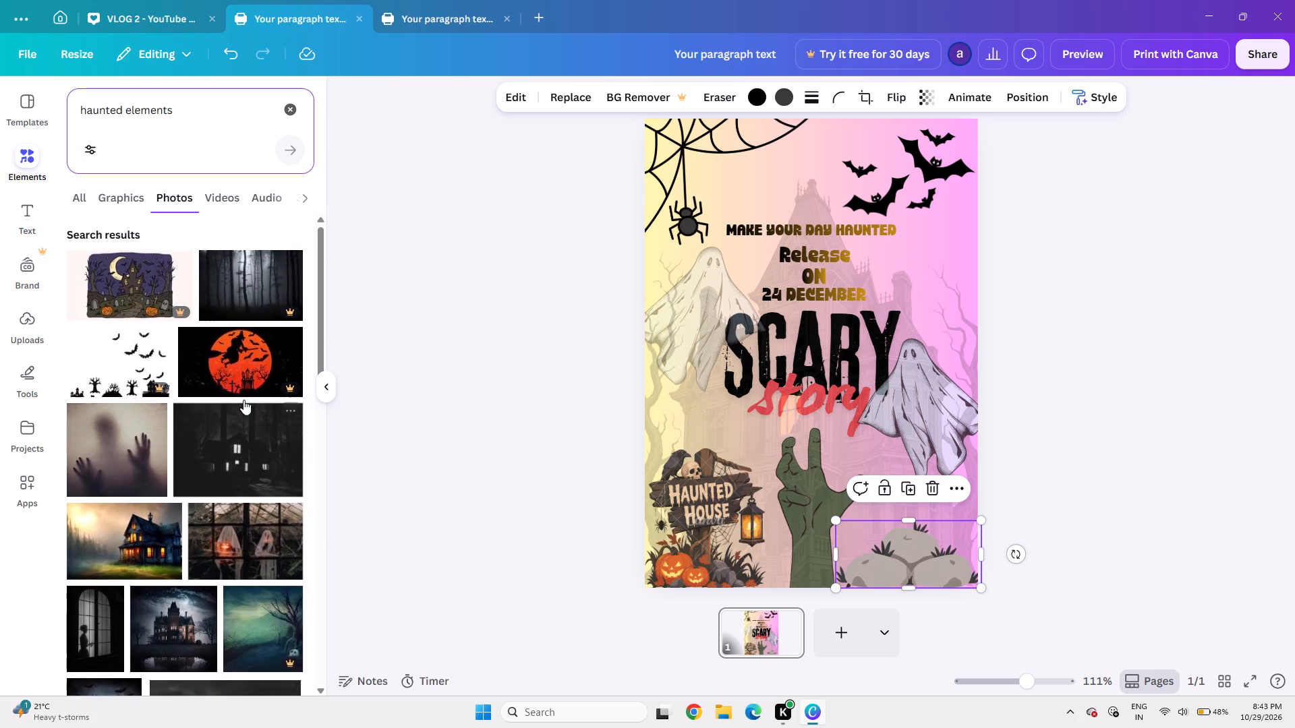
pyautogui.click(75, 194)
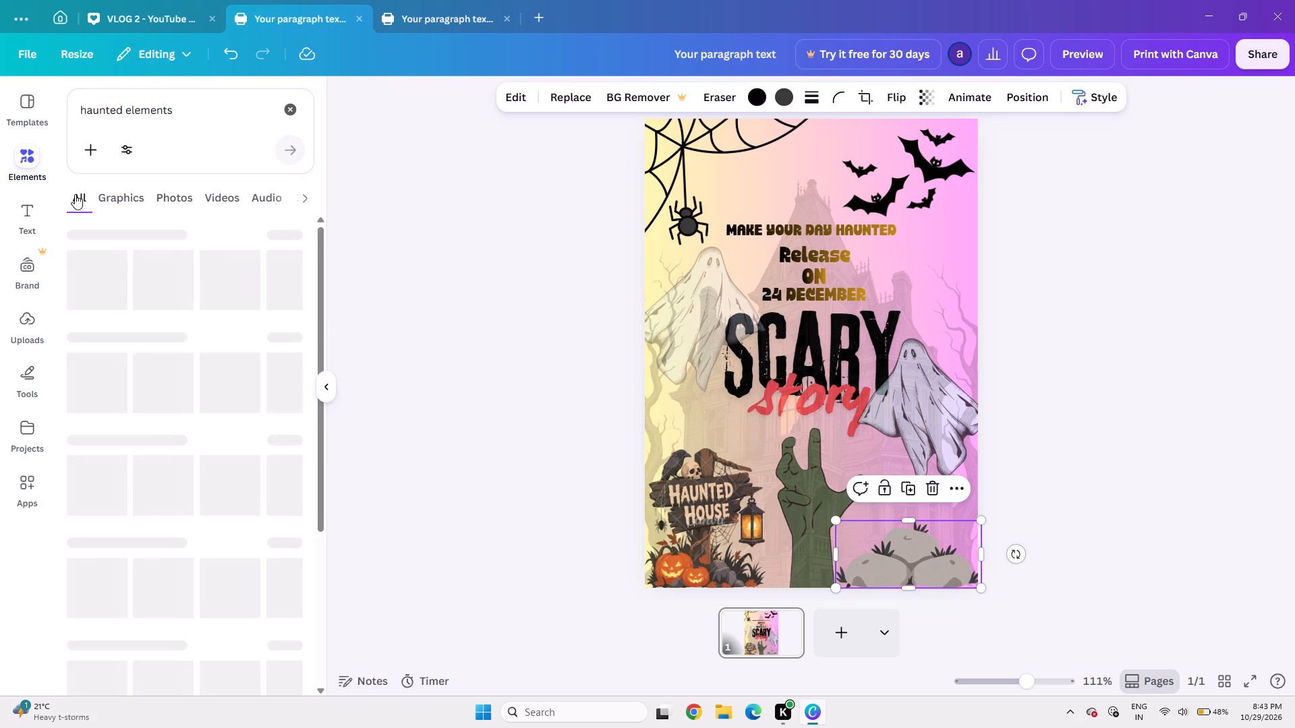
pyautogui.scroll(-5, 231, 450)
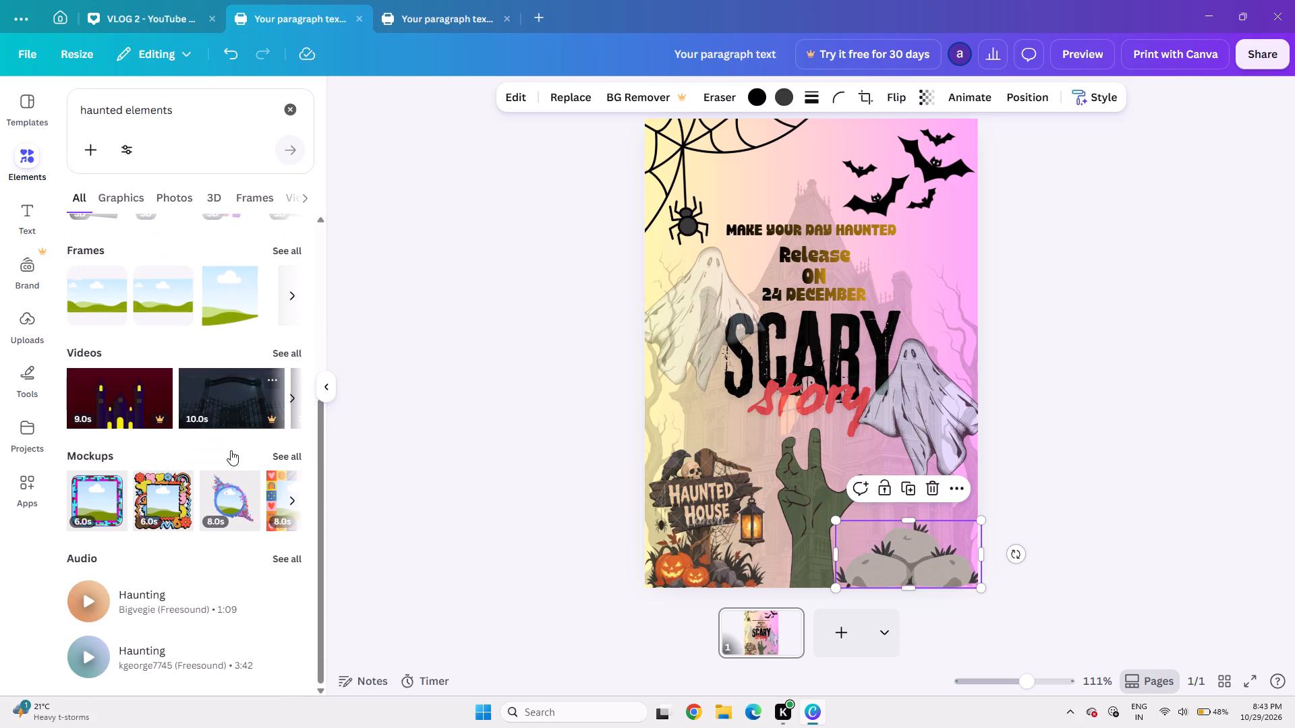
pyautogui.scroll(-3, 231, 450)
pyautogui.scroll(11, 218, 352)
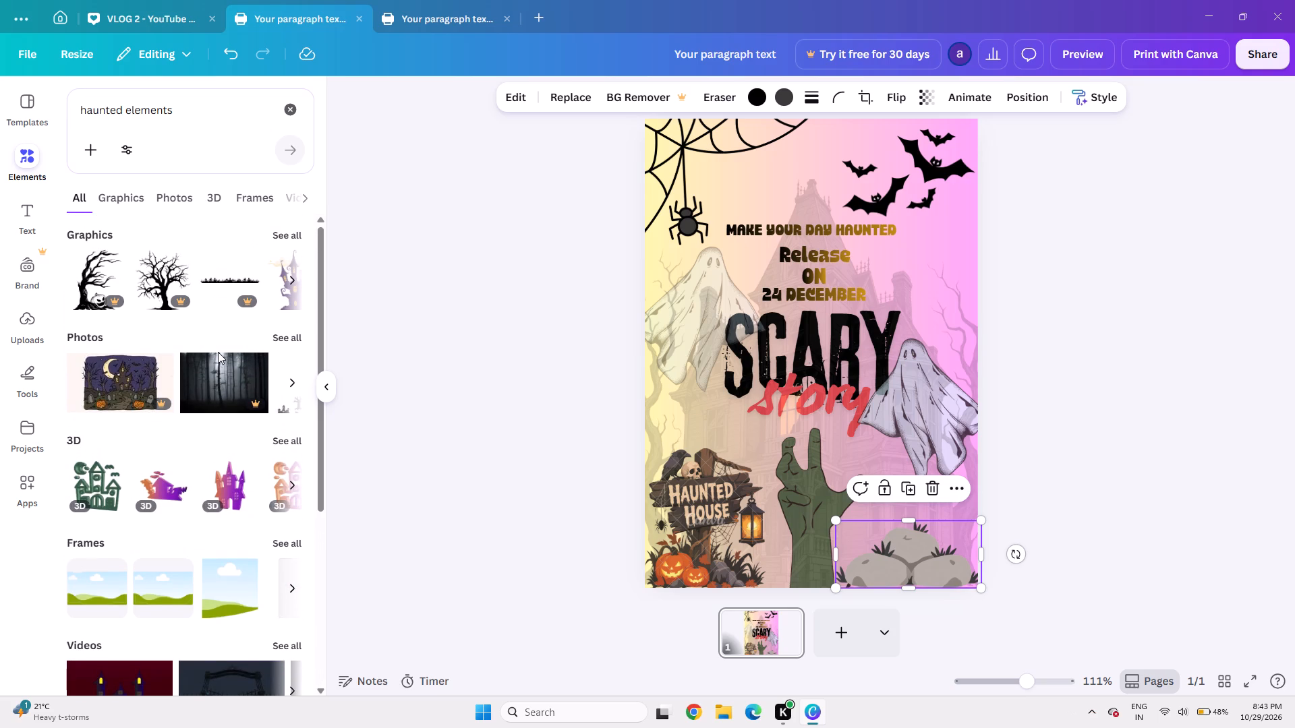
# Add the pale three-skull graphic from the "haunted elements" graphics and place it below the bats, partly beyond the poster's right edge.
pyautogui.click(284, 234)
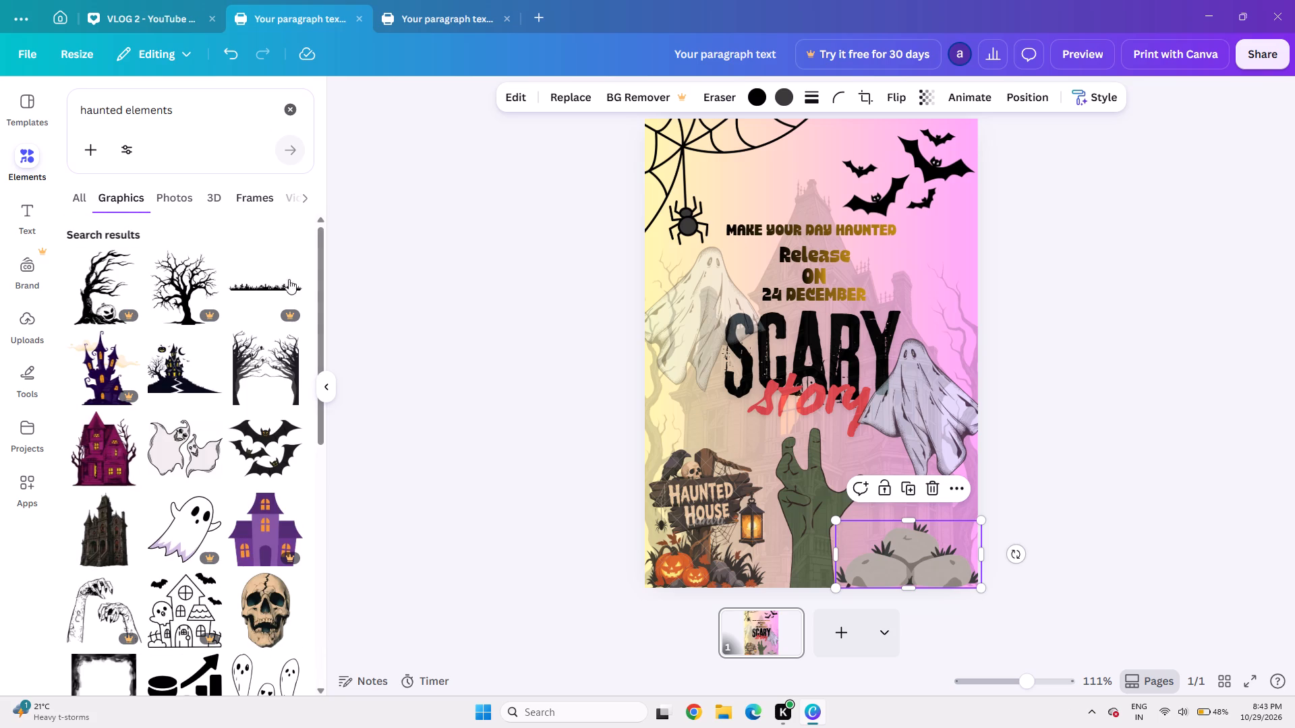
pyautogui.scroll(-2, 252, 446)
pyautogui.scroll(-1, 225, 537)
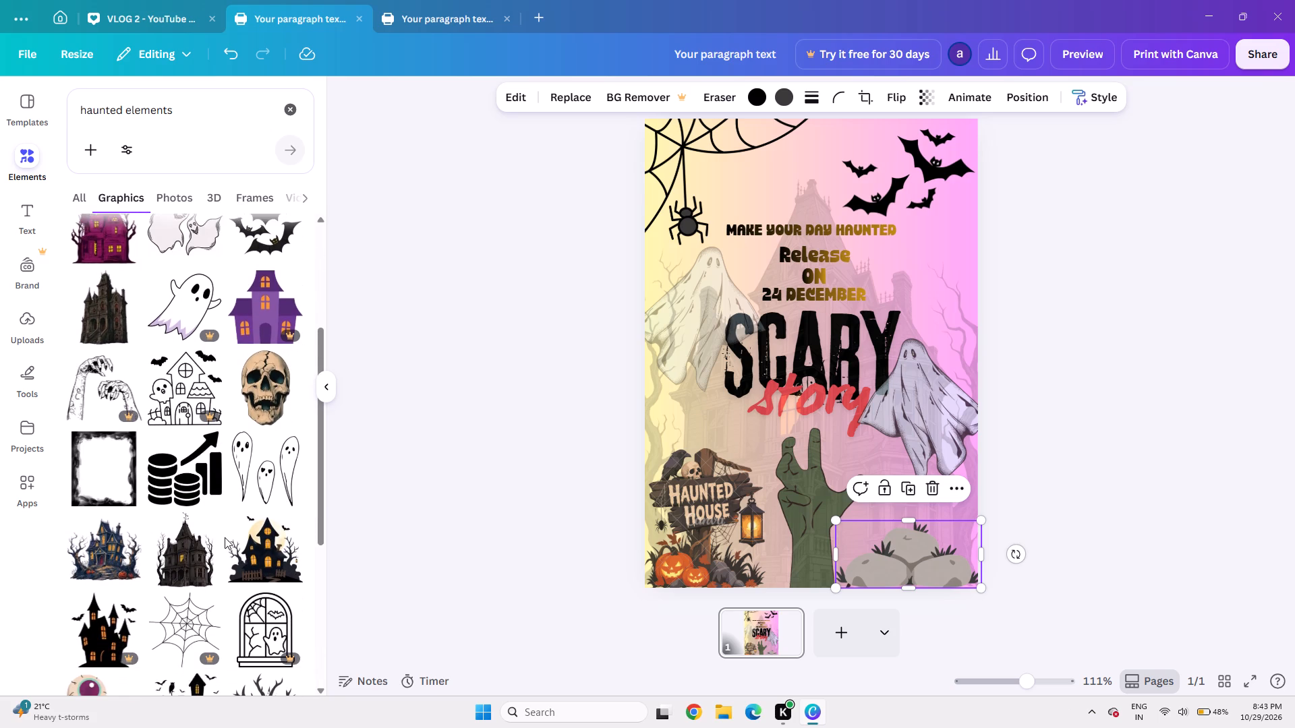
pyautogui.scroll(-1, 225, 537)
pyautogui.scroll(-4, 226, 471)
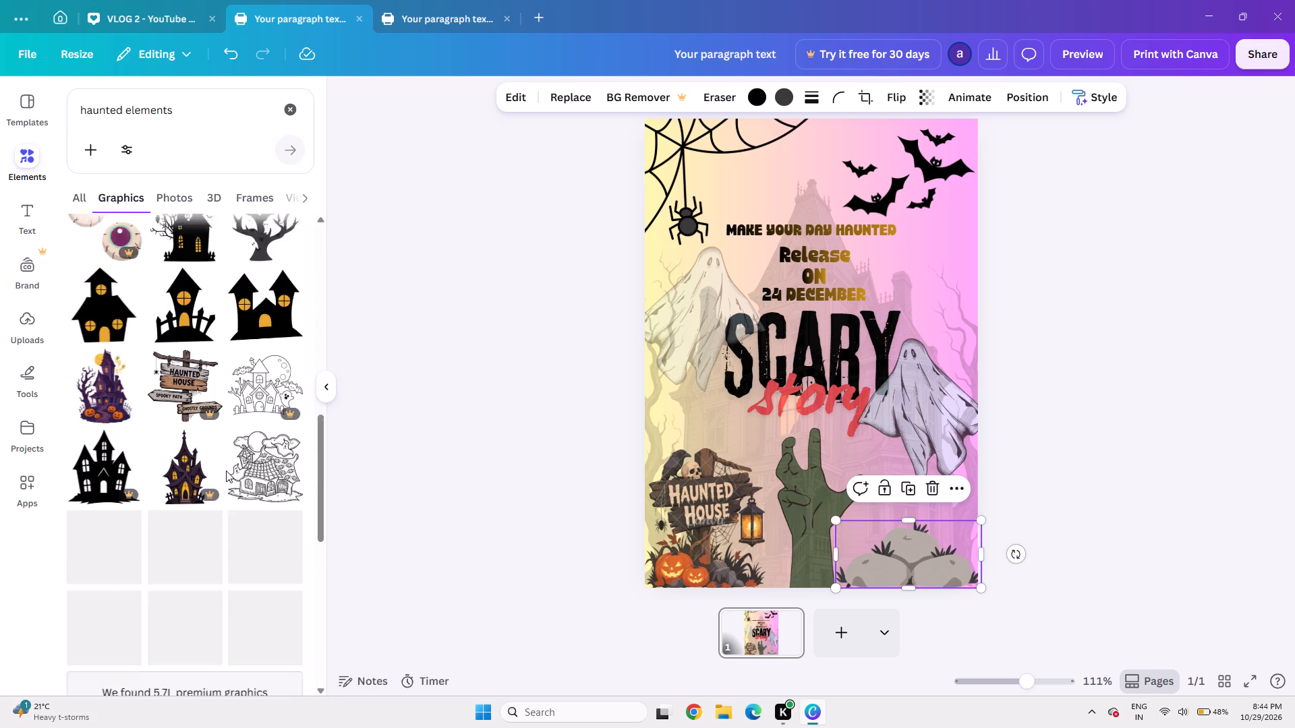
pyautogui.scroll(-2, 226, 471)
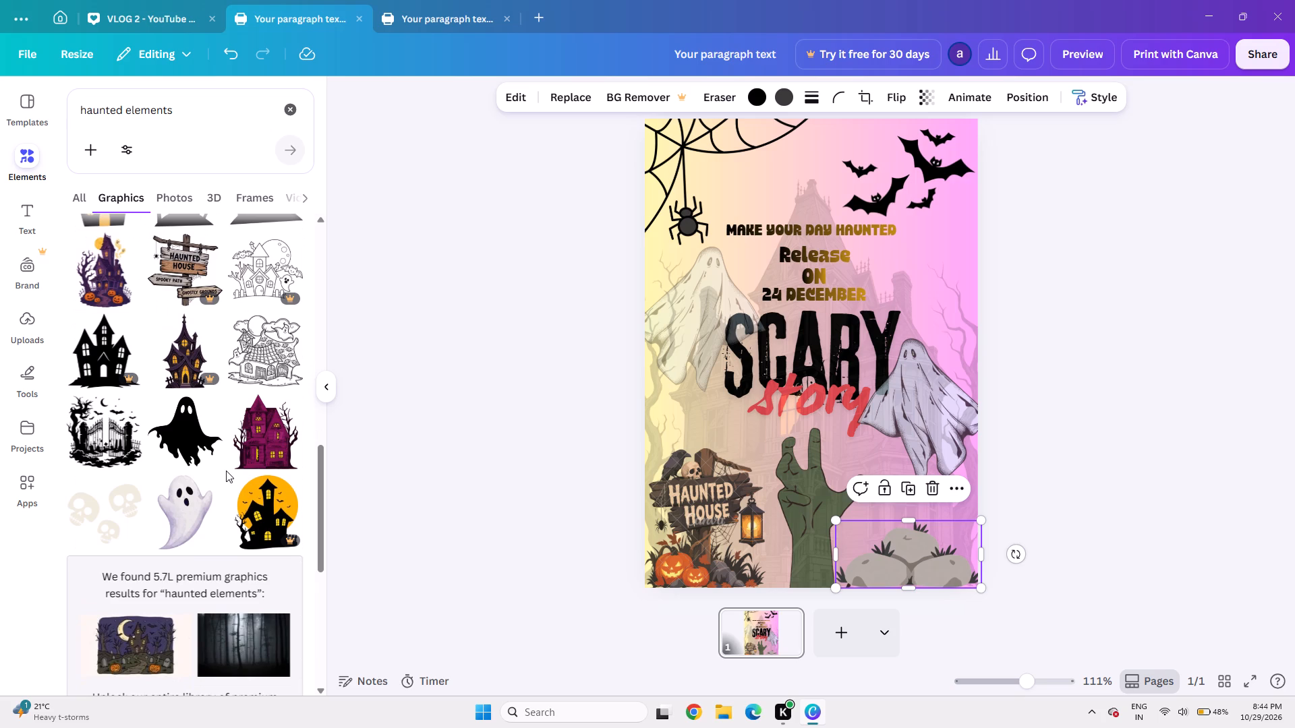
pyautogui.scroll(-1, 226, 471)
pyautogui.click(103, 520)
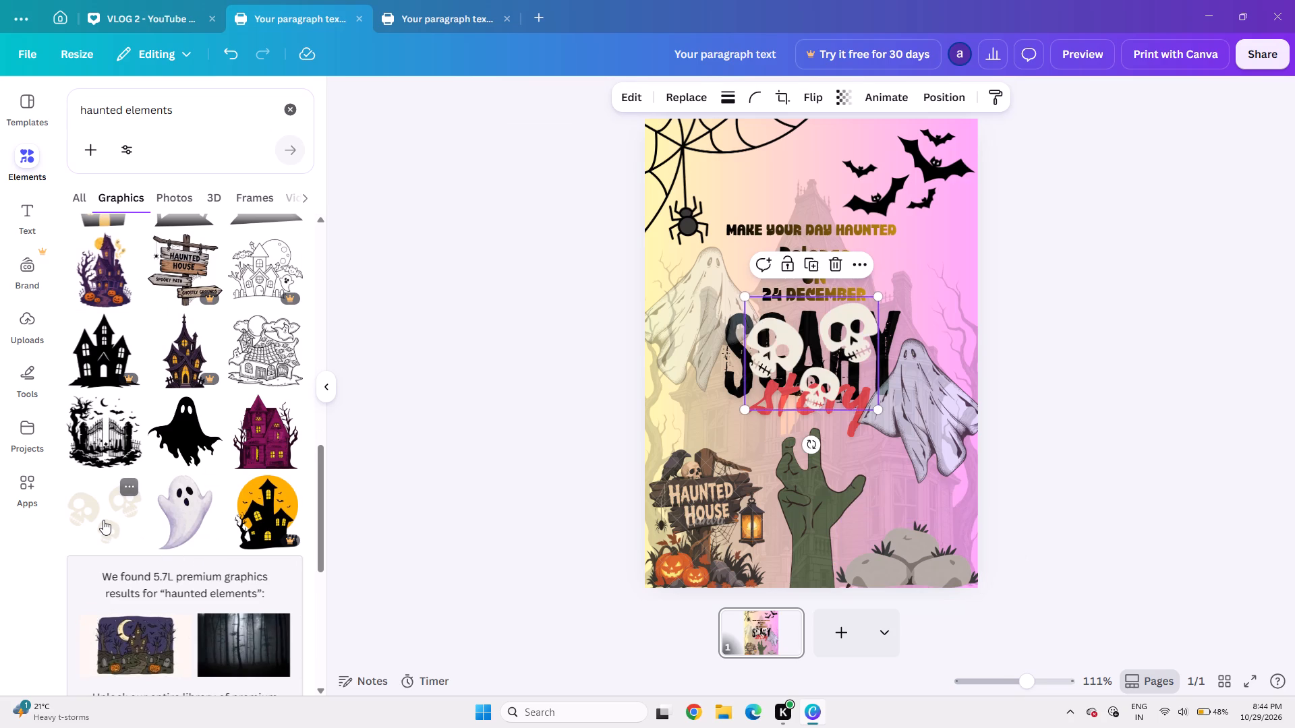
pyautogui.click(810, 361)
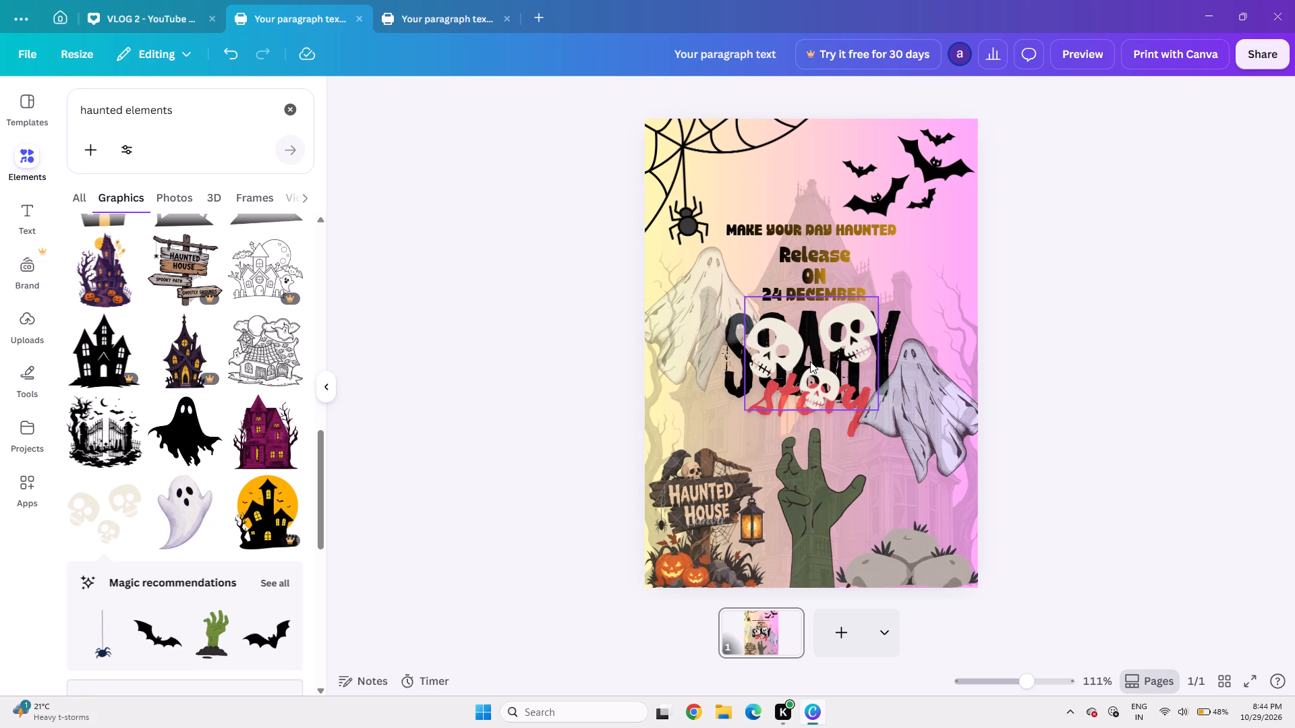
pyautogui.moveTo(810, 361); pyautogui.dragTo(918, 466)
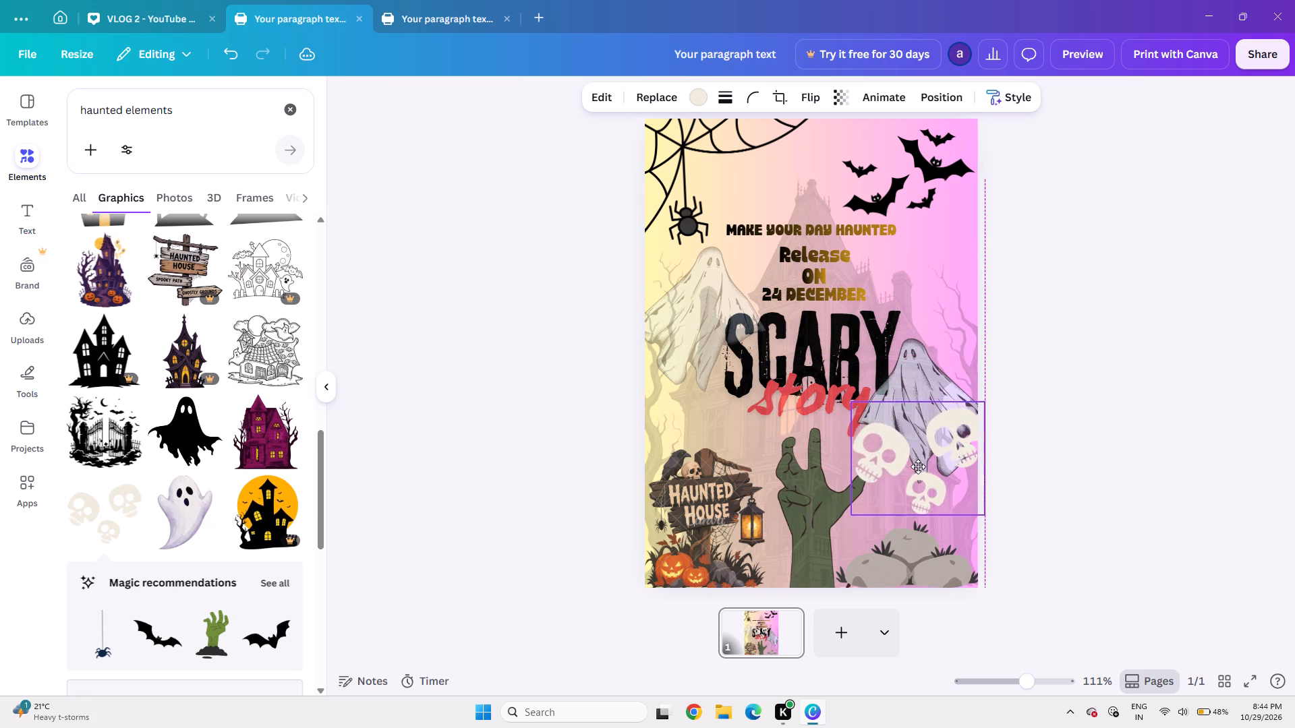
pyautogui.moveTo(918, 466); pyautogui.dragTo(923, 257)
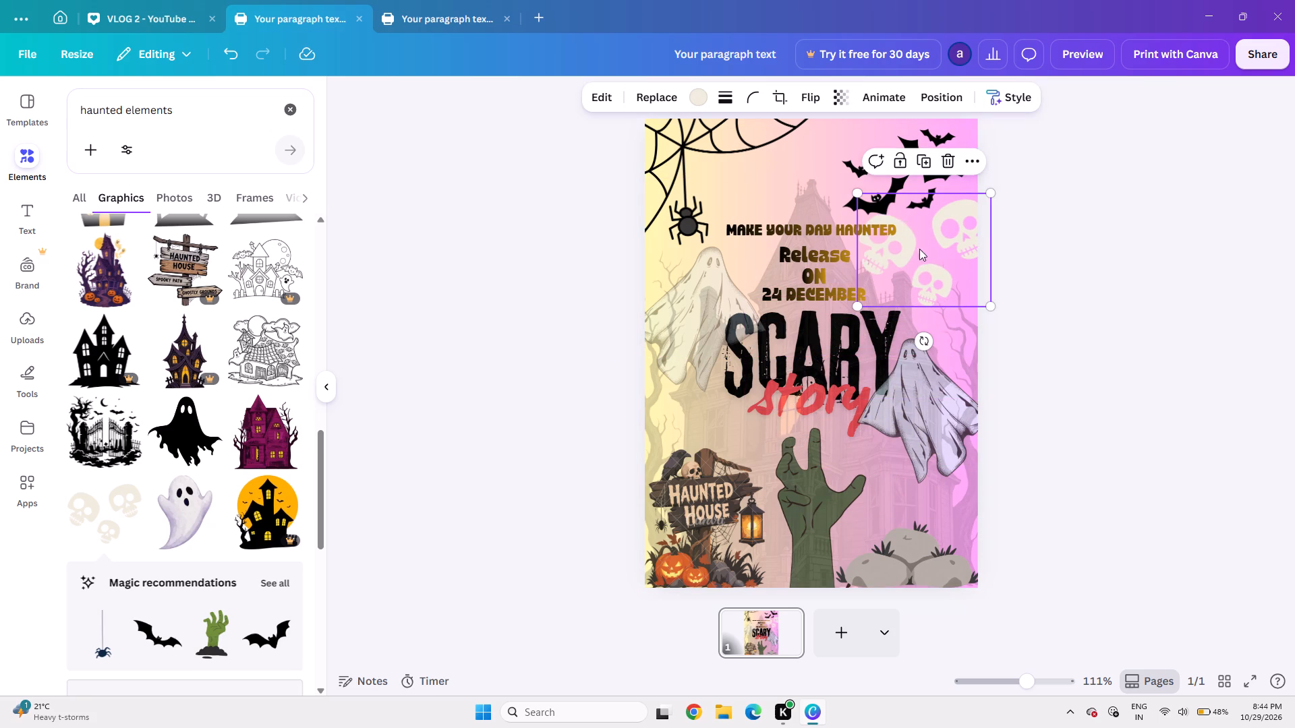
pyautogui.moveTo(919, 249); pyautogui.dragTo(958, 261)
pyautogui.click(1192, 364)
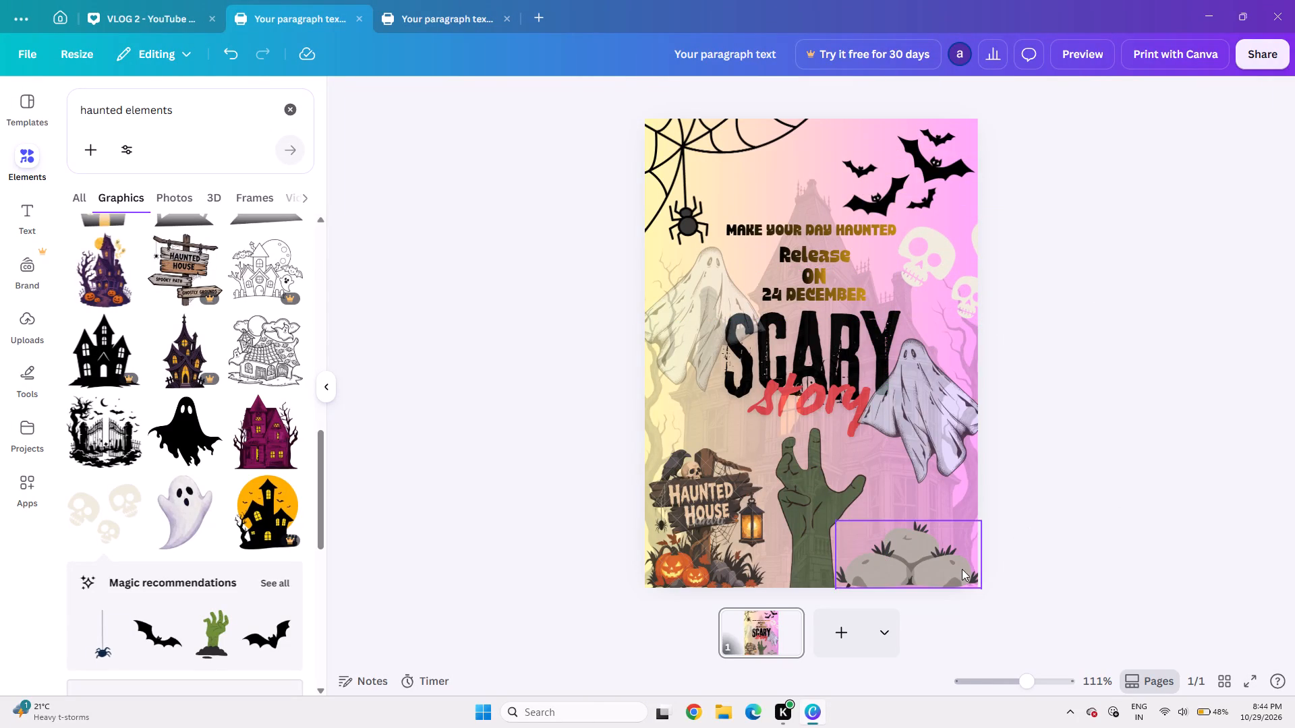
# Look through all the magic recommendations related to the skull graphic, and return to the "haunted elements" results.
pyautogui.scroll(-2, 138, 544)
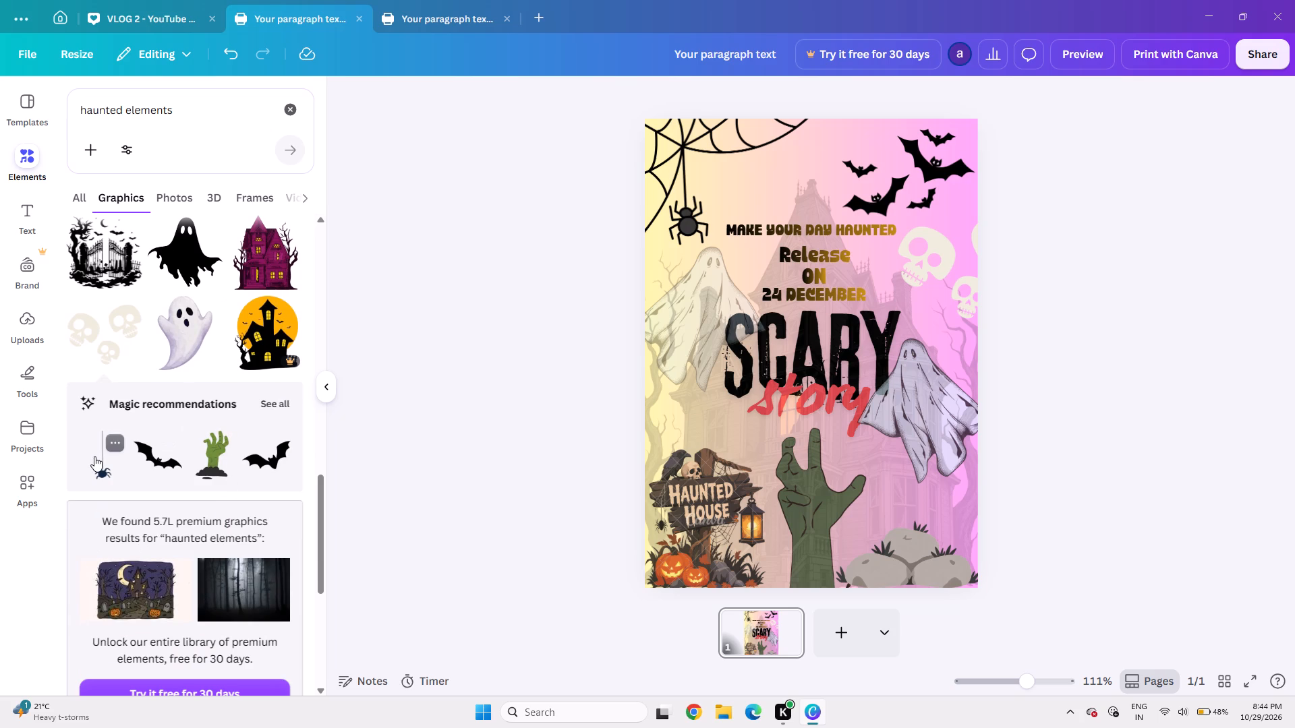
pyautogui.click(278, 394)
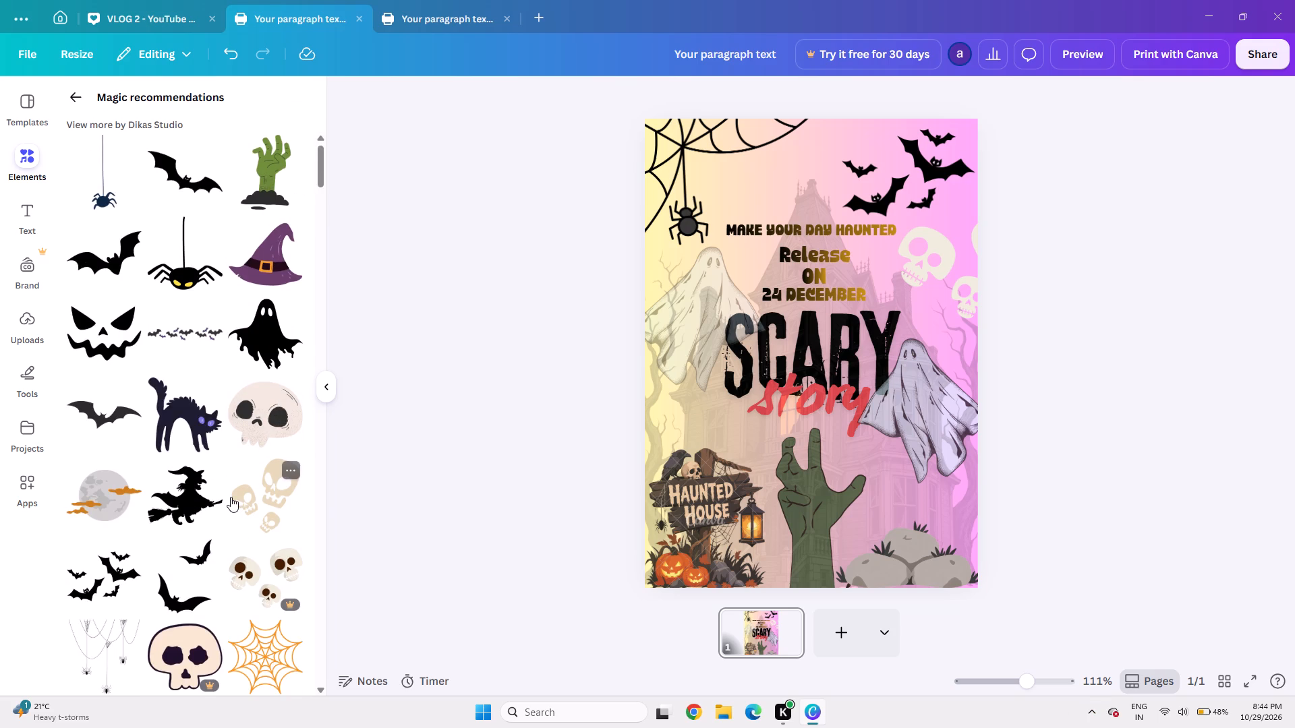
pyautogui.scroll(-4, 231, 497)
pyautogui.scroll(-1, 244, 441)
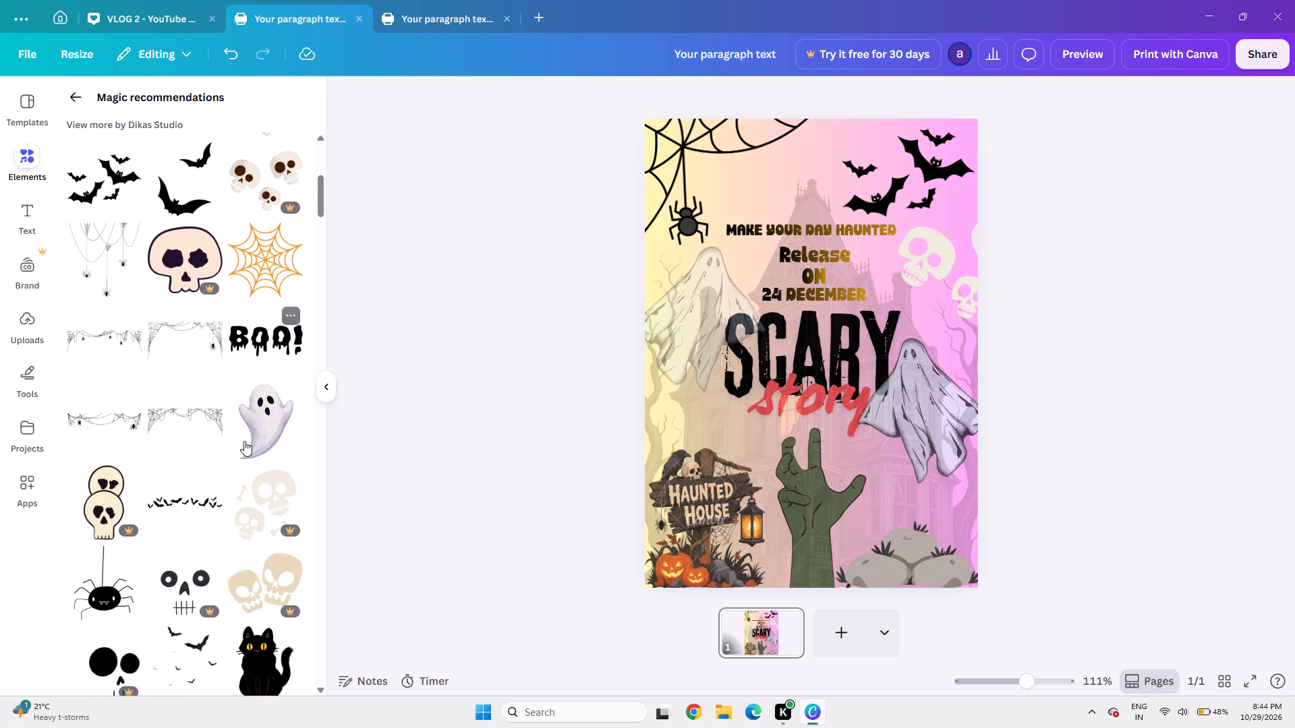
pyautogui.scroll(-4, 244, 441)
pyautogui.scroll(10, 244, 441)
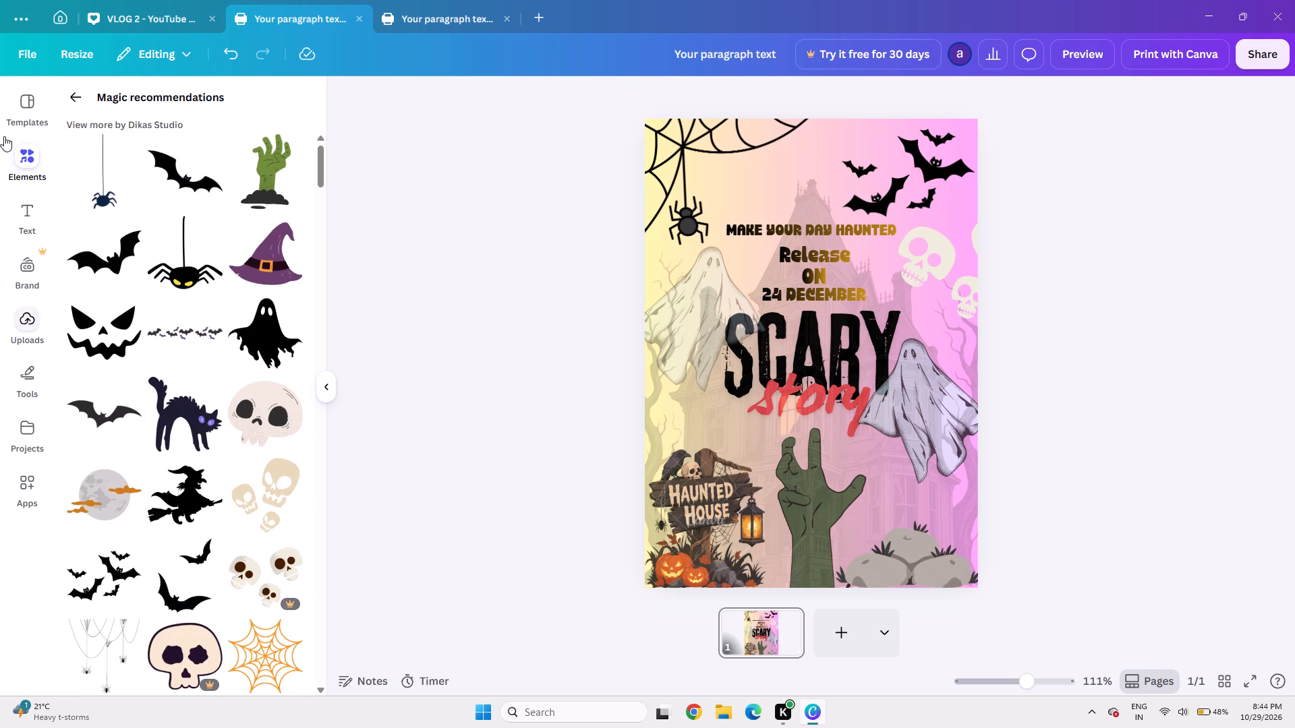
pyautogui.click(25, 158)
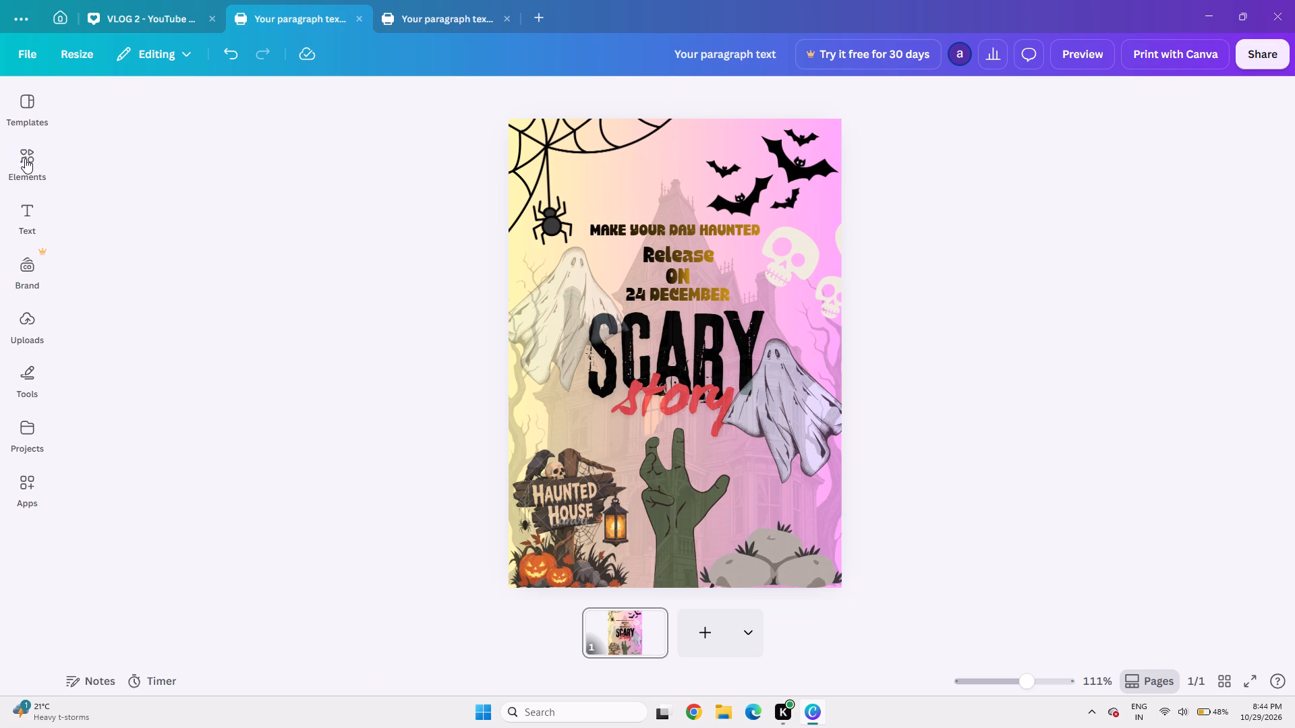
pyautogui.click(25, 158)
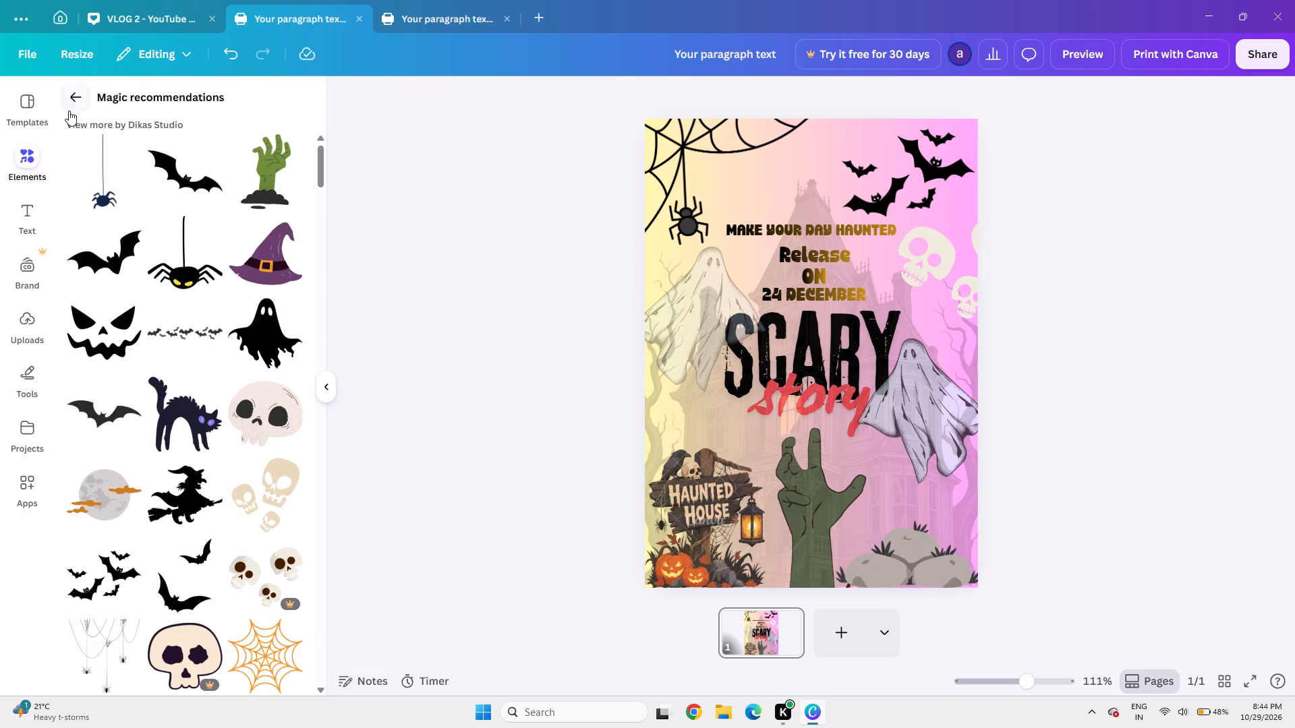
pyautogui.click(74, 104)
pyautogui.click(74, 104)
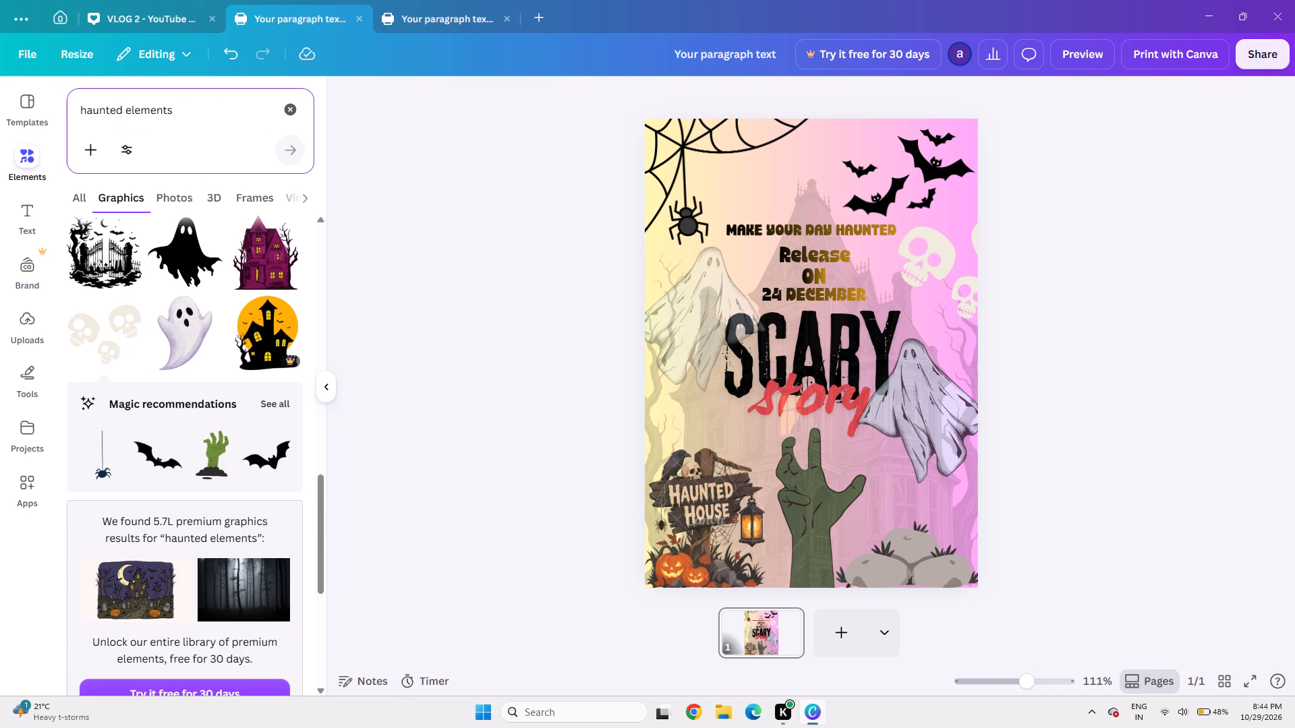
# Replace the search term and search the graphics for "bhoot text".
pyautogui.click(171, 106)
pyautogui.press('BackSpace')
pyautogui.press('BackSpace')
pyautogui.press('BackSpace')
pyautogui.press('BackSpace')
pyautogui.press('BackSpace')
pyautogui.press('BackSpace')
pyautogui.press('BackSpace')
pyautogui.press('BackSpace')
pyautogui.press('BackSpace')
pyautogui.press('BackSpace')
pyautogui.press('BackSpace')
pyautogui.press('BackSpace')
pyautogui.press('BackSpace')
pyautogui.press('BackSpace')
pyautogui.press('BackSpace')
pyautogui.press('BackSpace')
pyautogui.press('BackSpace')
pyautogui.press('BackSpace')
pyautogui.press('BackSpace')
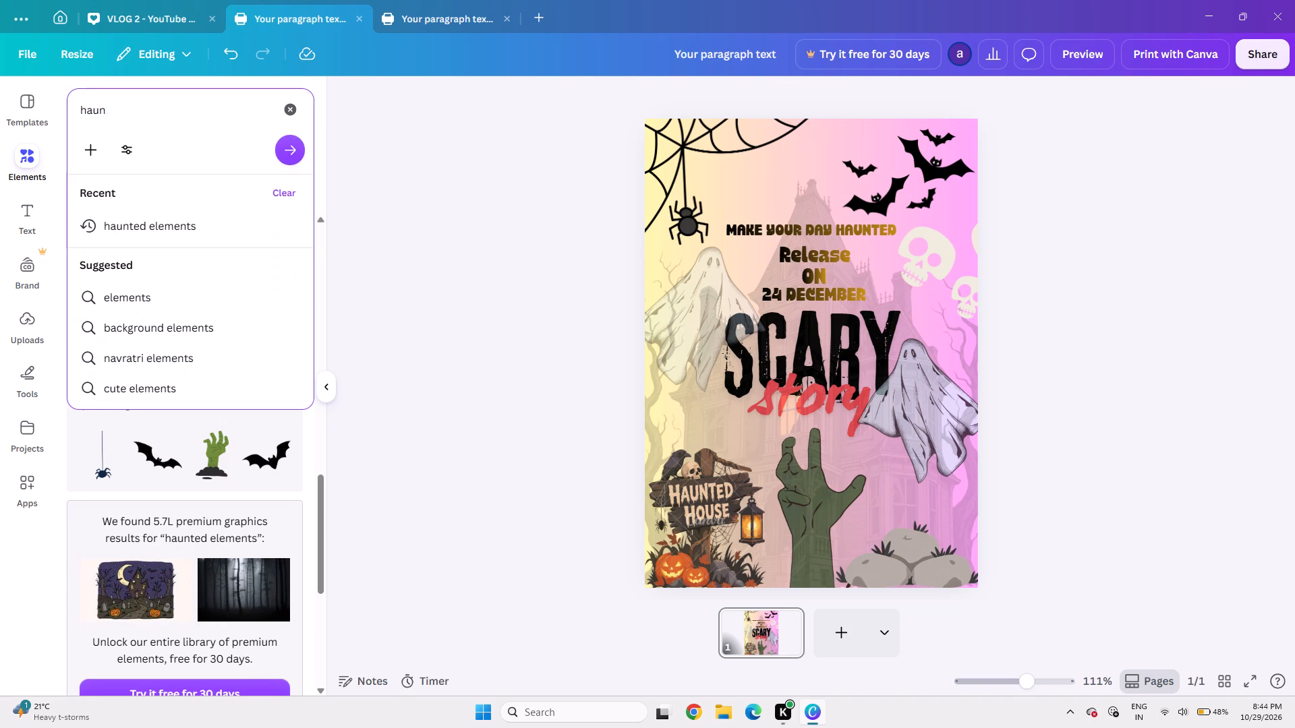
pyautogui.press('BackSpace')
pyautogui.click(171, 106)
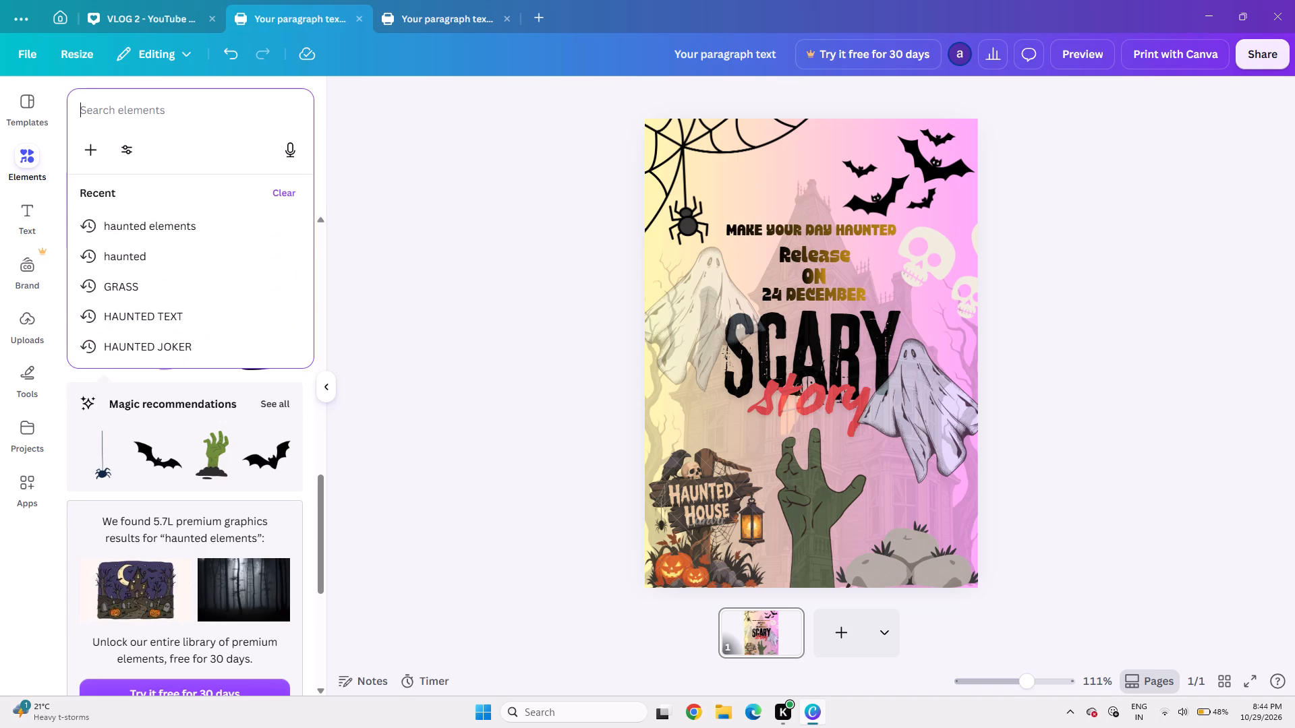
pyautogui.click(171, 106)
pyautogui.press('b')
pyautogui.write('hoot')
pyautogui.press('space')
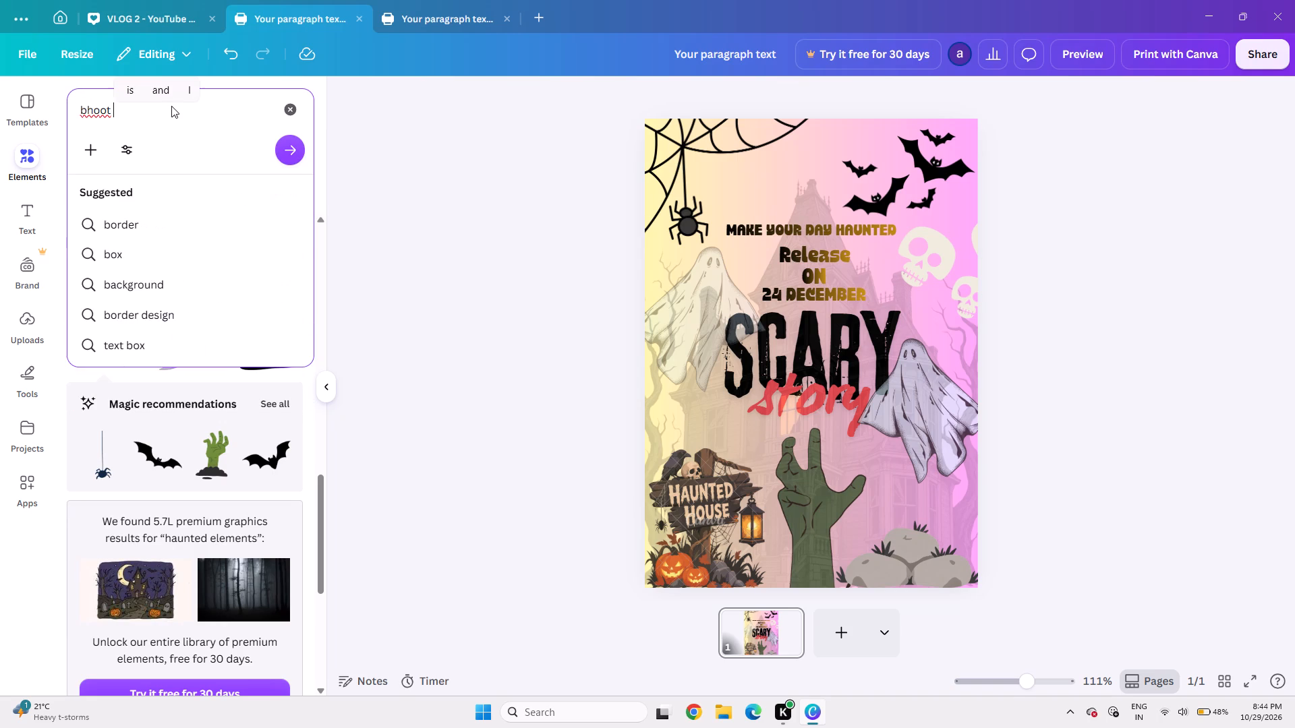
pyautogui.write('text')
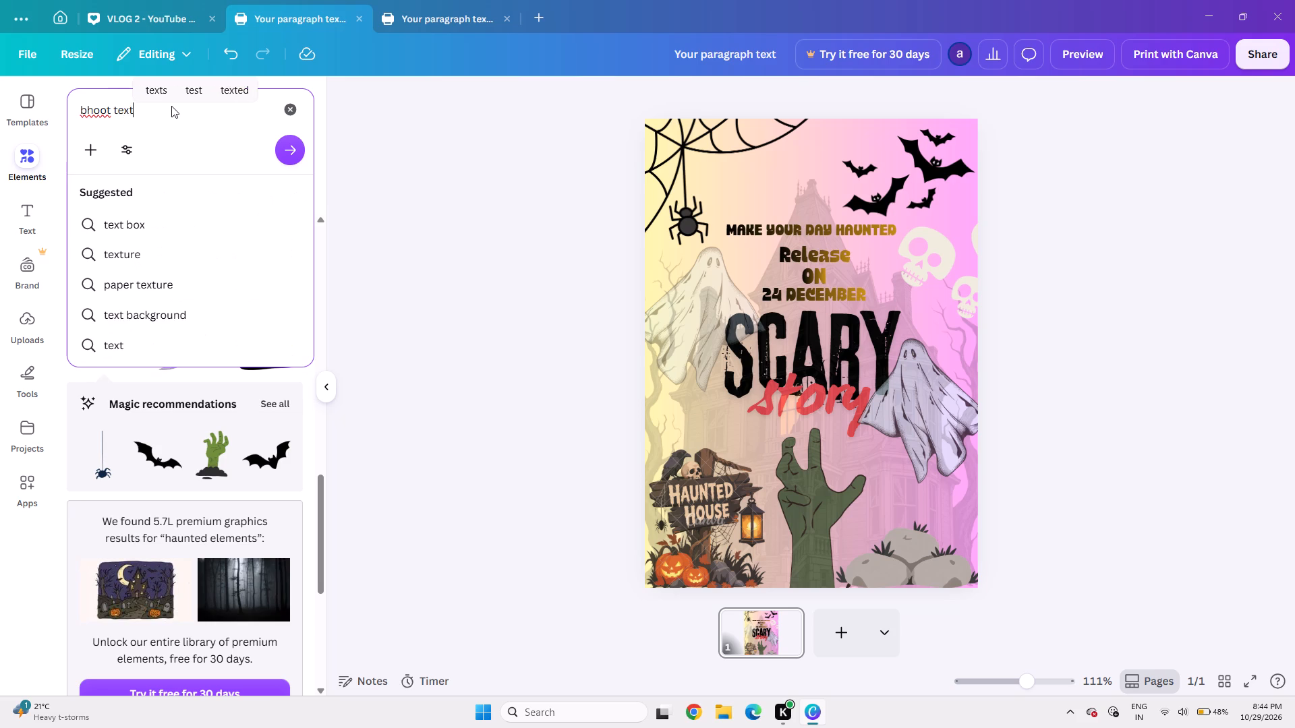
pyautogui.press('Return')
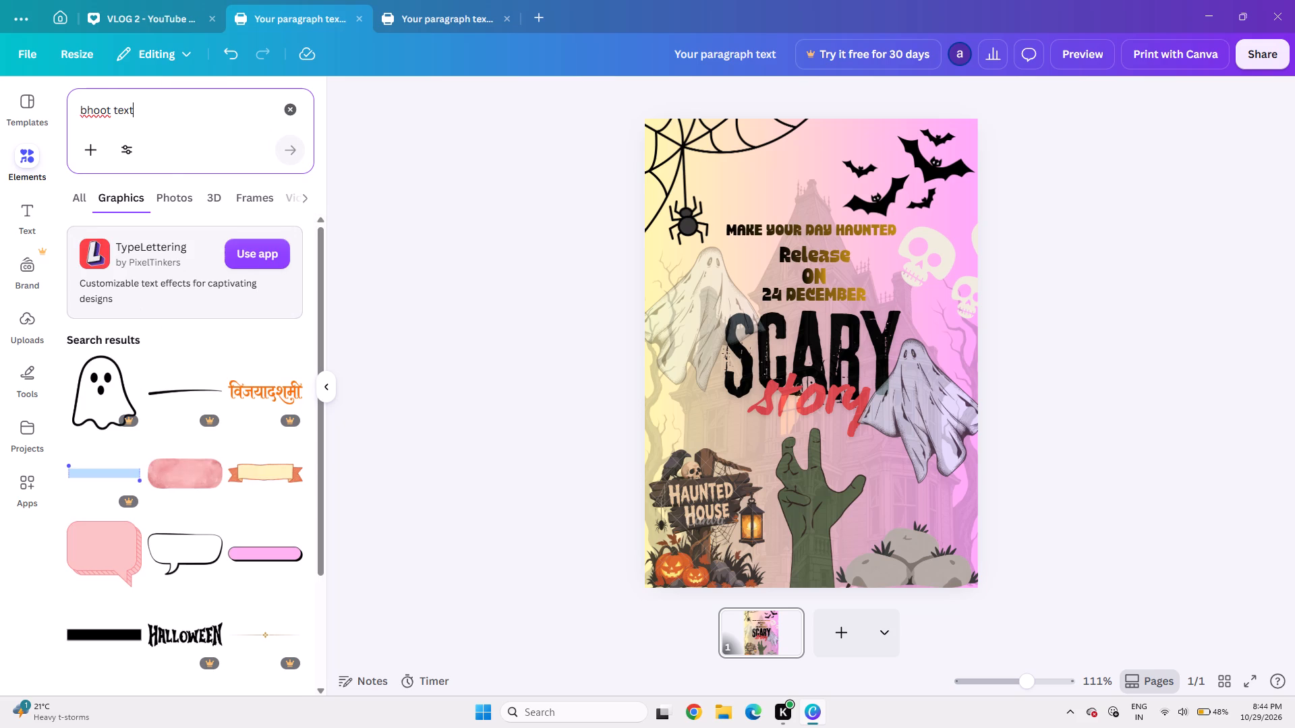
# Replace the search term and search the graphics for "ghost text".
pyautogui.click(172, 129)
pyautogui.press('BackSpace')
pyautogui.press('BackSpace')
pyautogui.press('BackSpace')
pyautogui.press('BackSpace')
pyautogui.click(150, 109)
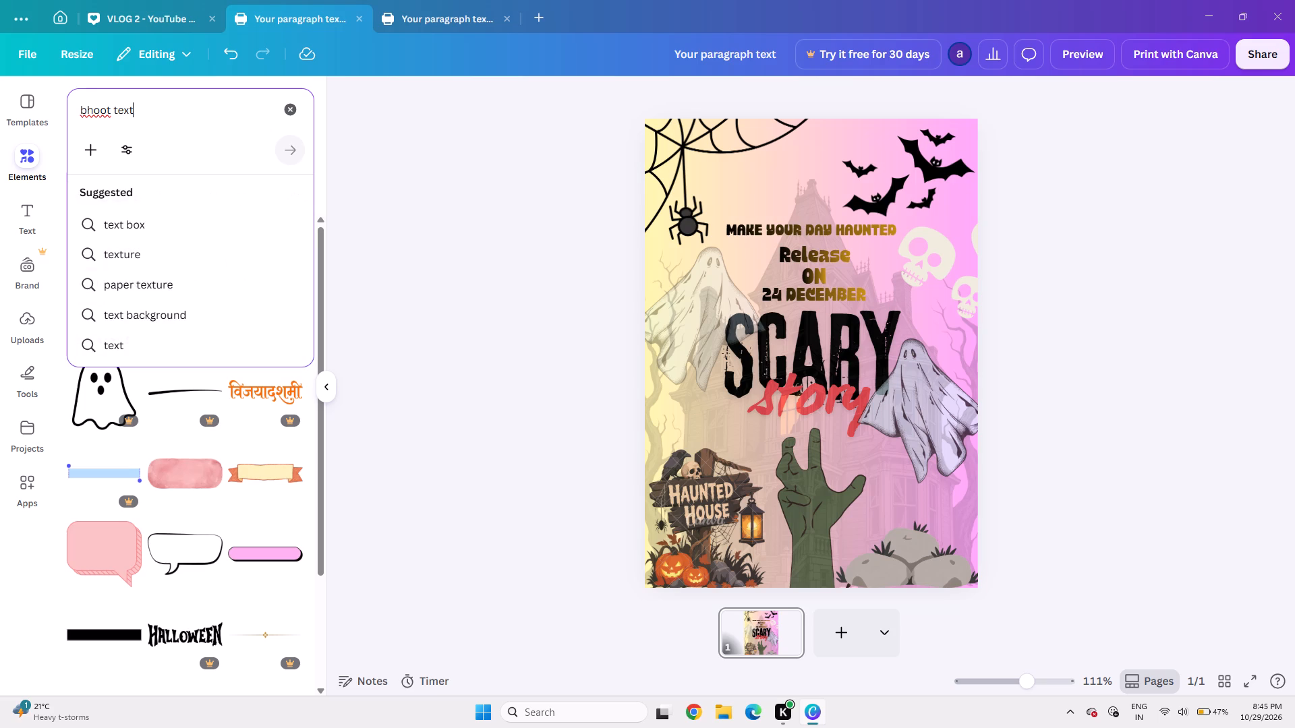
pyautogui.press('BackSpace')
pyautogui.press('BackSpace')
pyautogui.press('BackSpace')
pyautogui.press('BackSpace')
pyautogui.press('BackSpace')
pyautogui.press('BackSpace')
pyautogui.press('BackSpace')
pyautogui.press('BackSpace')
pyautogui.press('BackSpace')
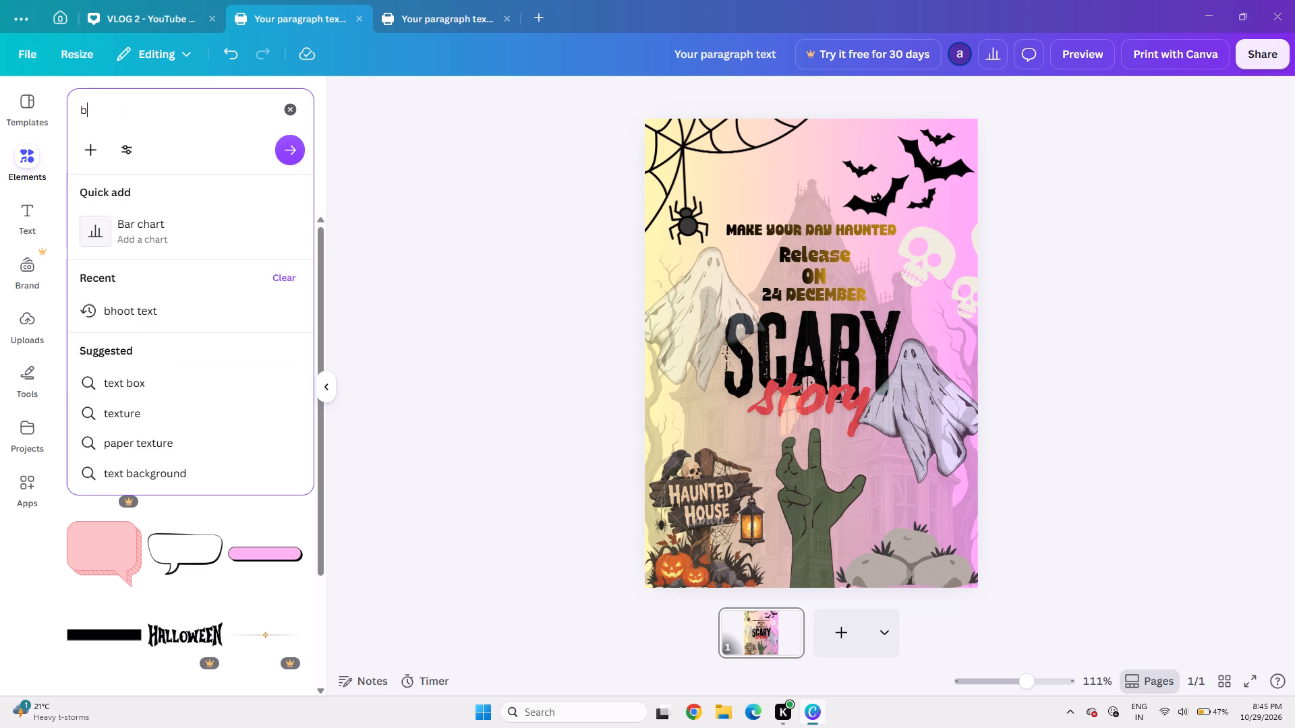
pyautogui.press('BackSpace')
pyautogui.write('ghod')
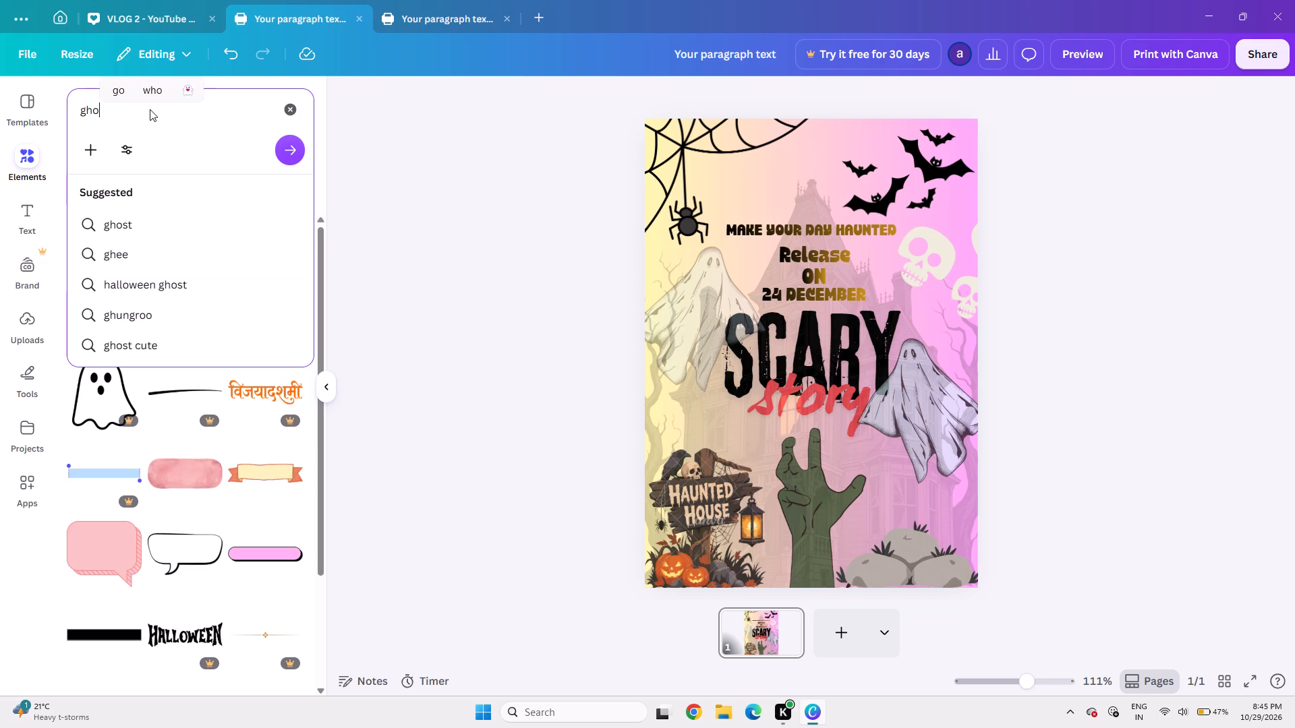
pyautogui.press('BackSpace')
pyautogui.press('s')
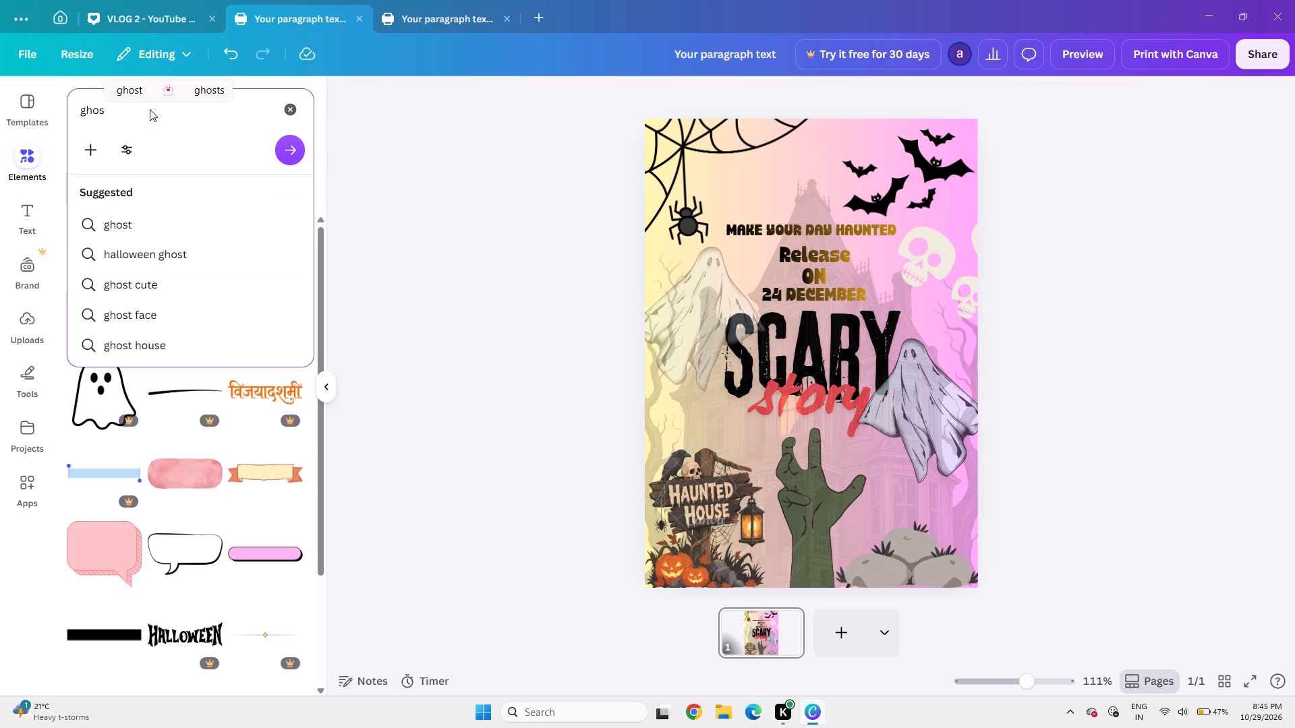
pyautogui.write('t')
pyautogui.press('space')
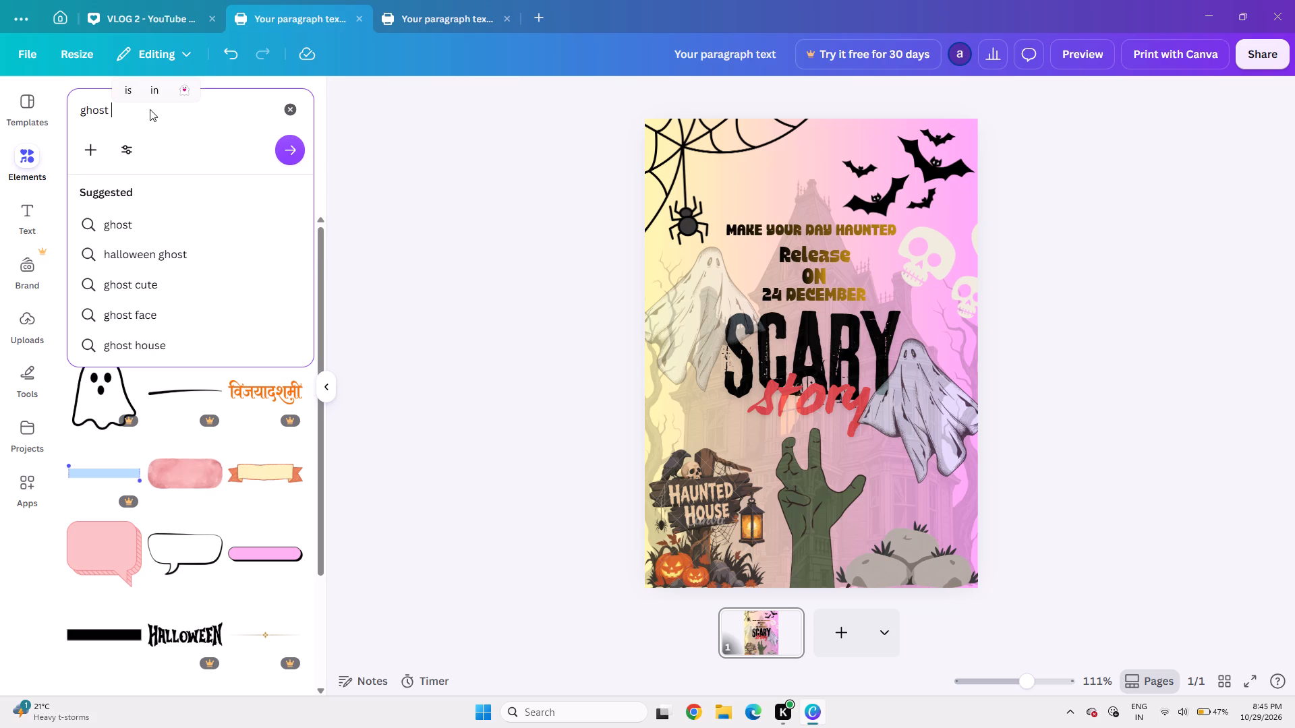
pyautogui.write('text')
pyautogui.press('Return')
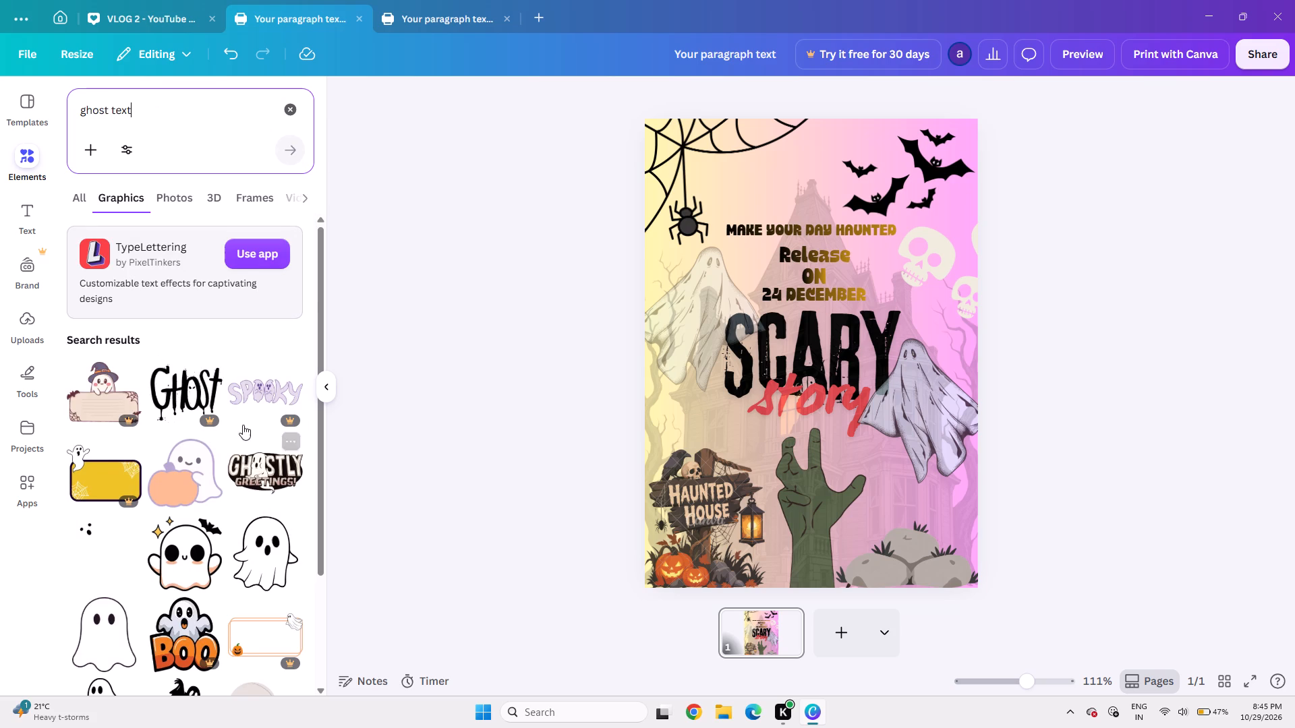
# Look through the "ghost text" graphics results for spooky lettering that suits the poster, and return to the first results.
pyautogui.scroll(-2, 245, 417)
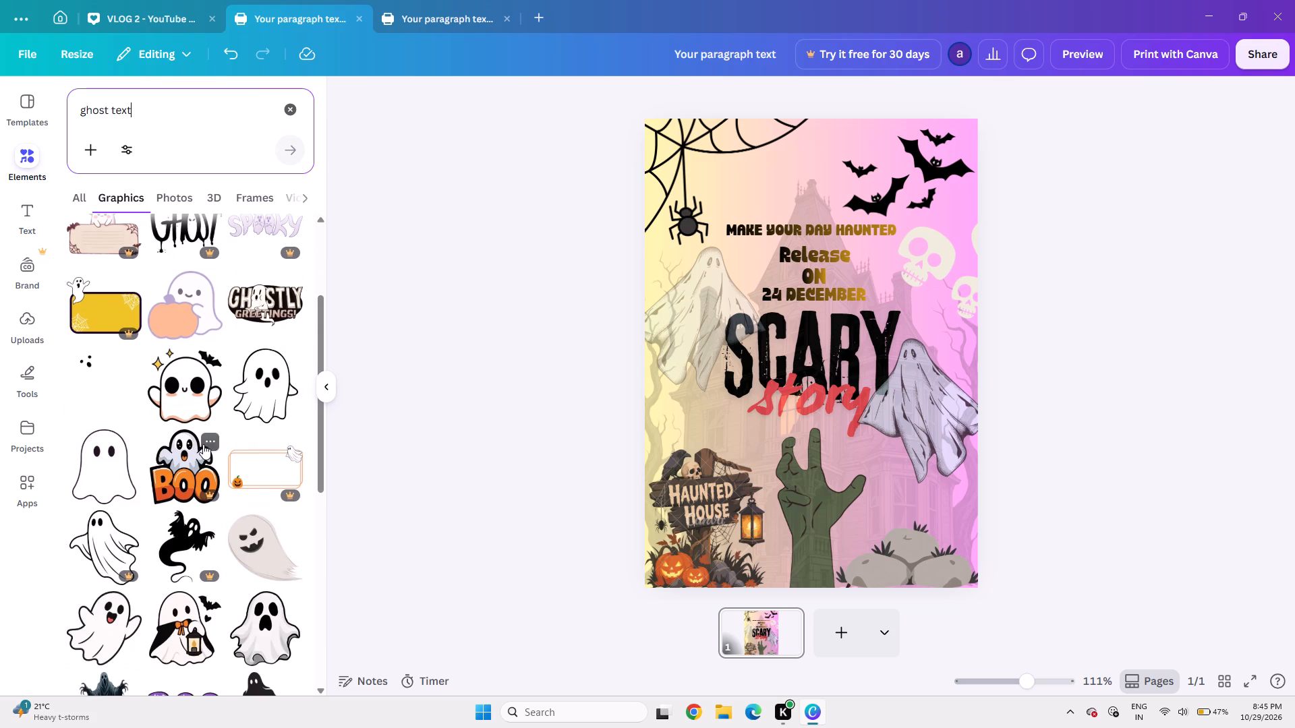
pyautogui.scroll(-1, 203, 444)
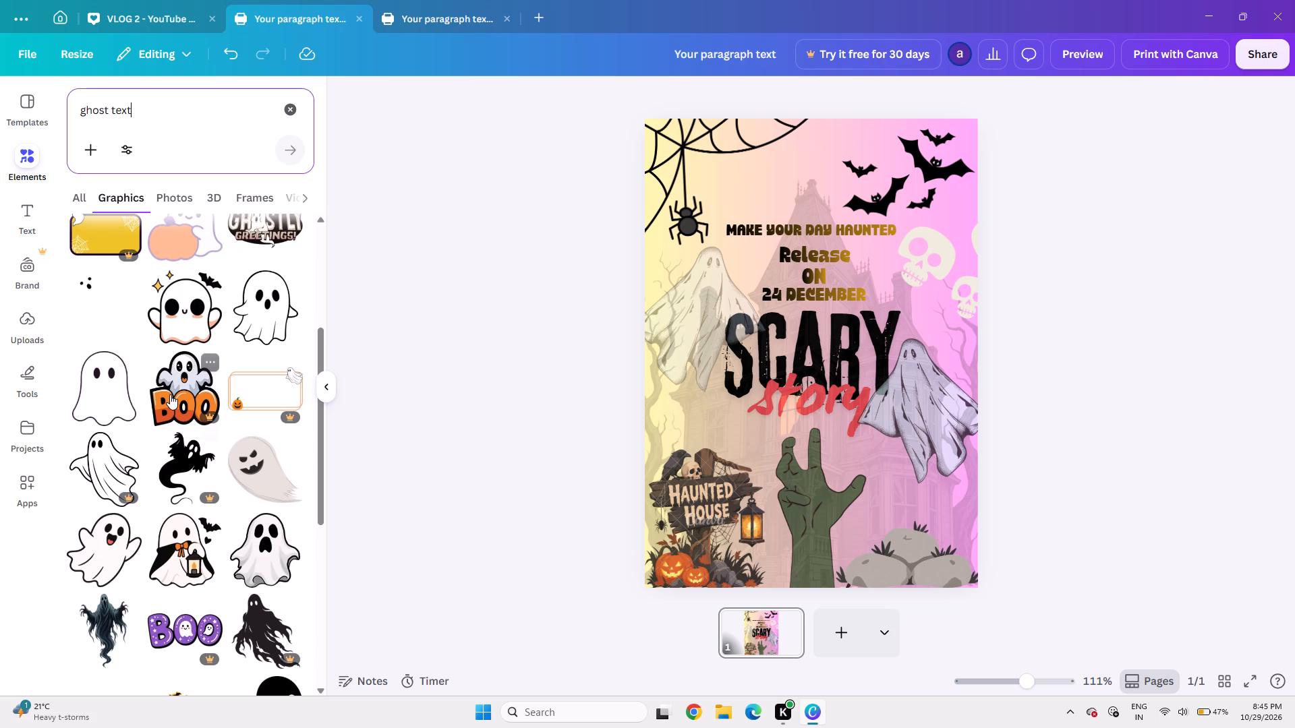
pyautogui.scroll(-2, 170, 394)
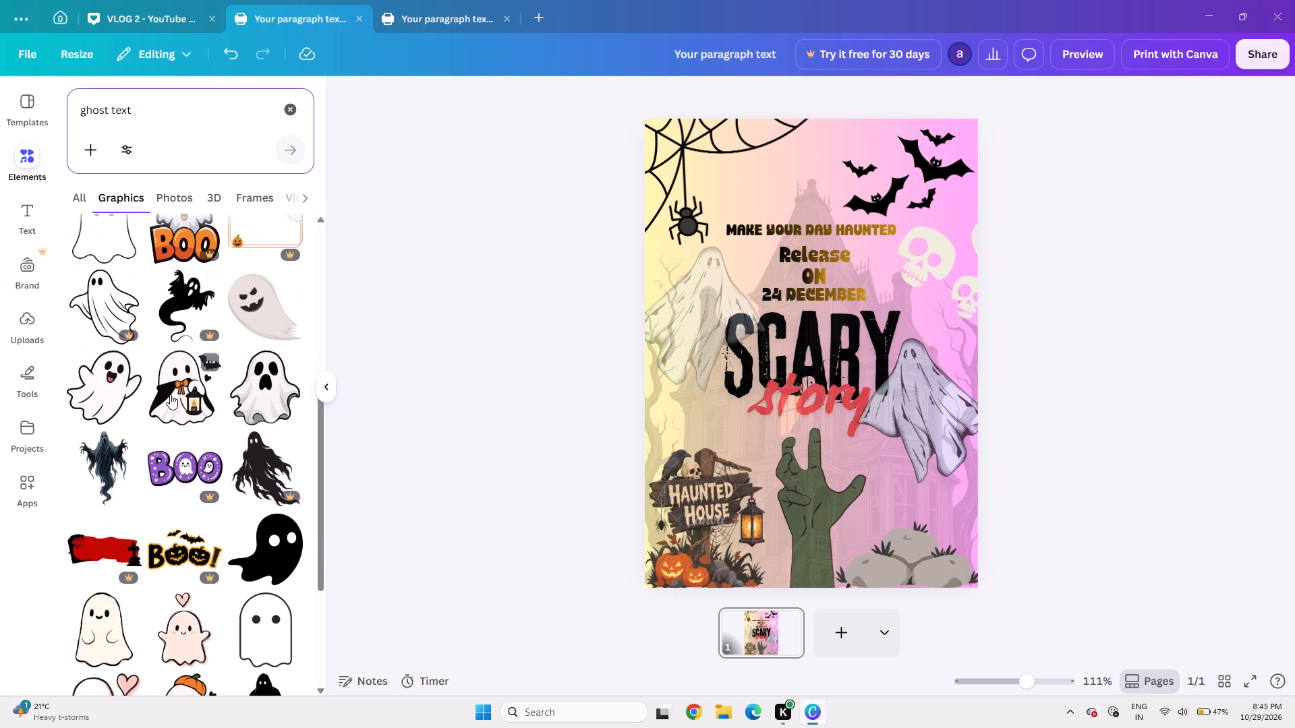
pyautogui.scroll(-2, 170, 394)
pyautogui.scroll(3, 170, 394)
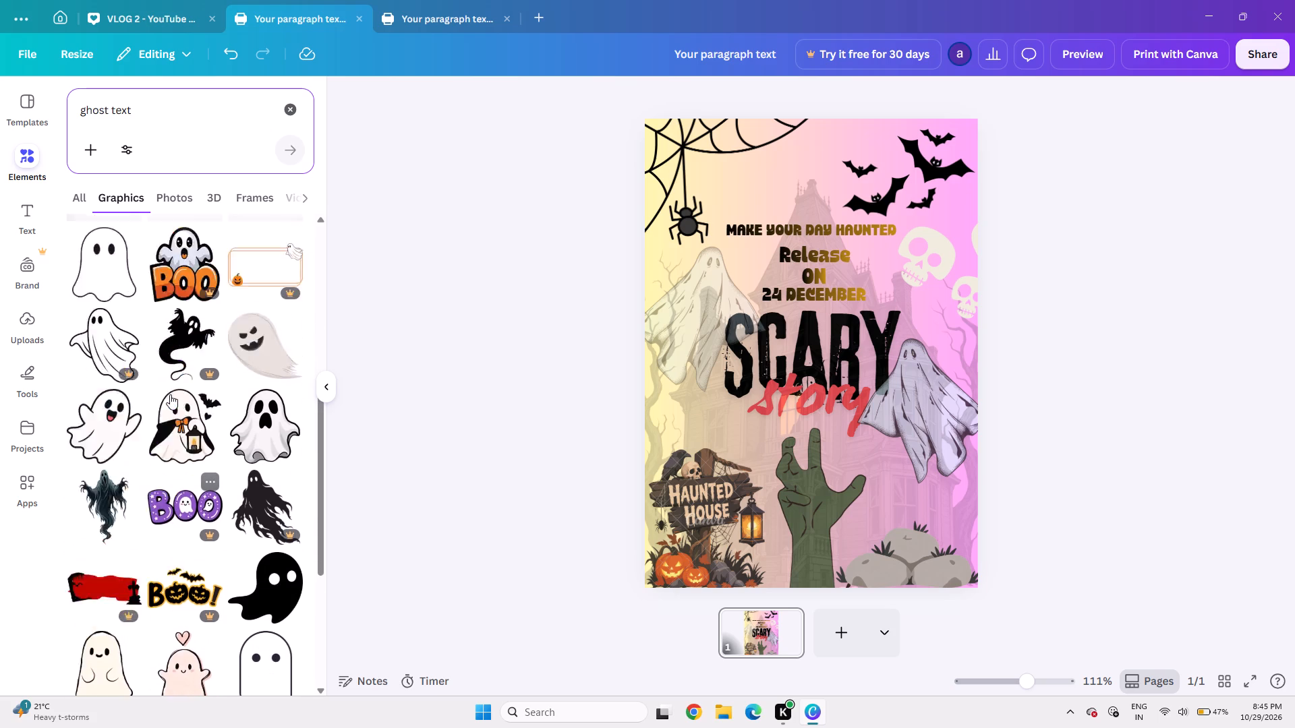
pyautogui.scroll(3, 170, 394)
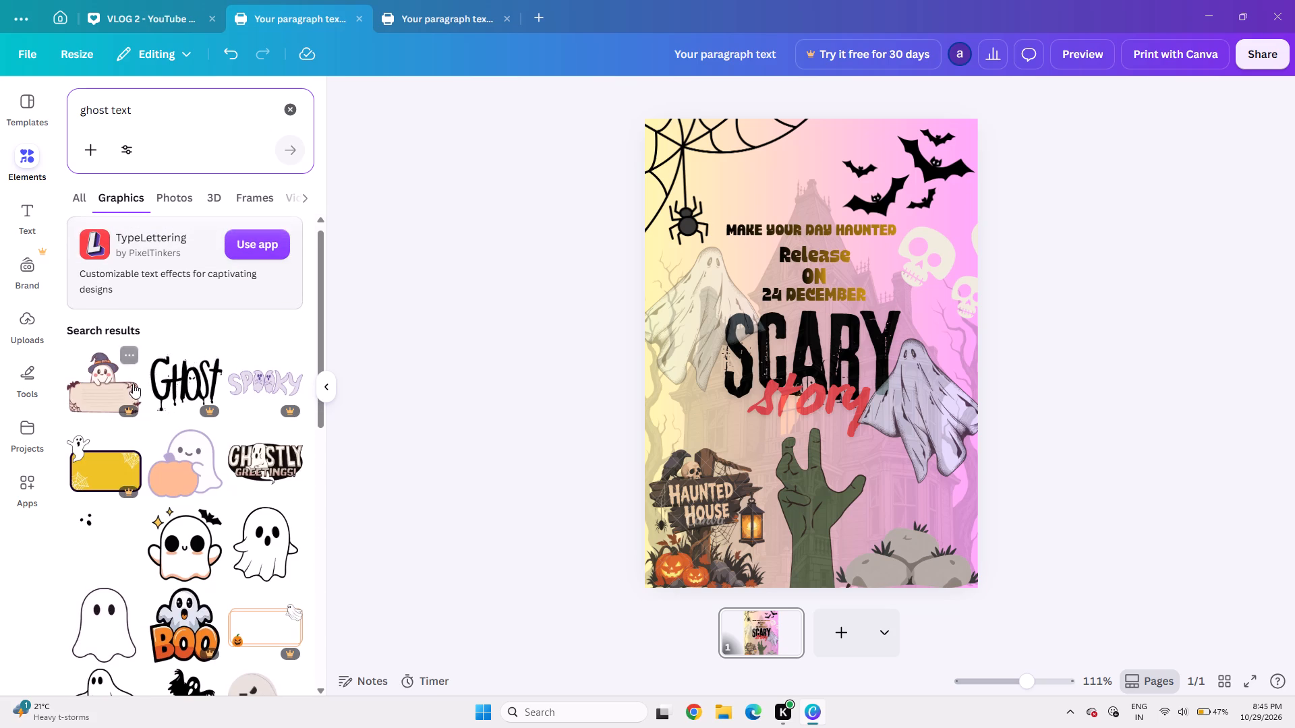
pyautogui.scroll(-1, 198, 392)
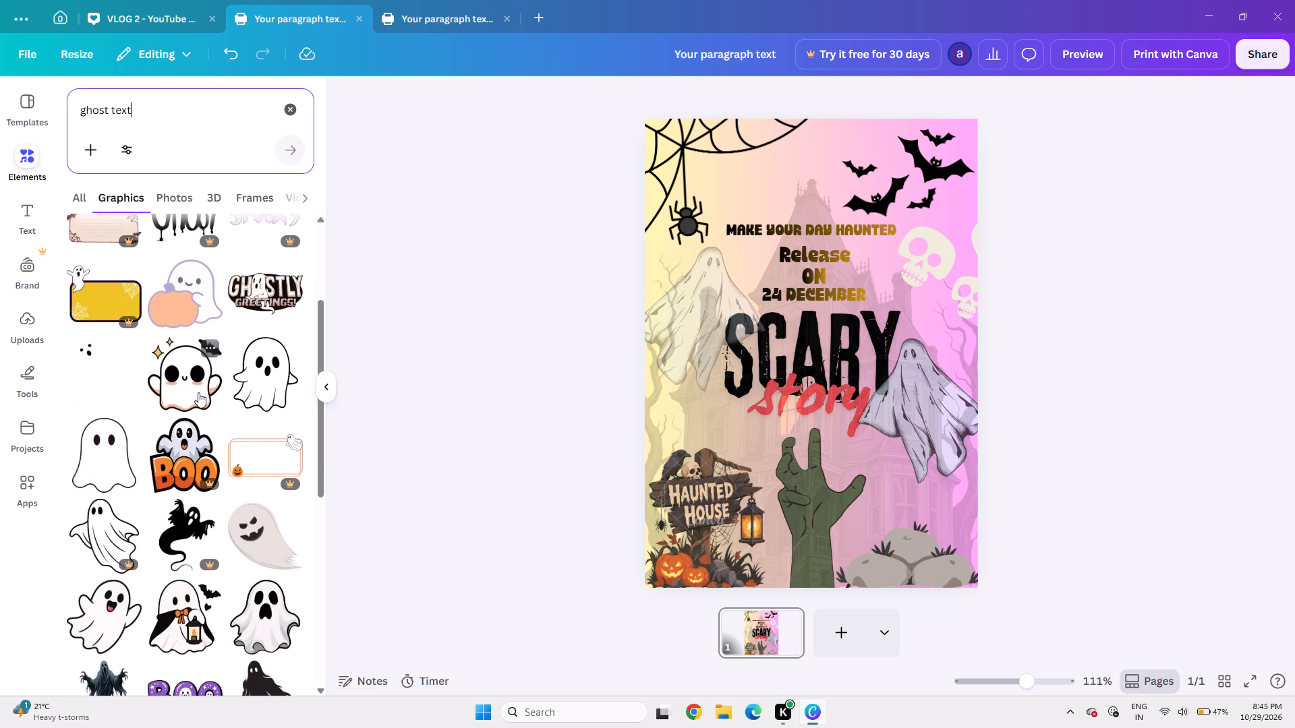
pyautogui.scroll(-2, 198, 392)
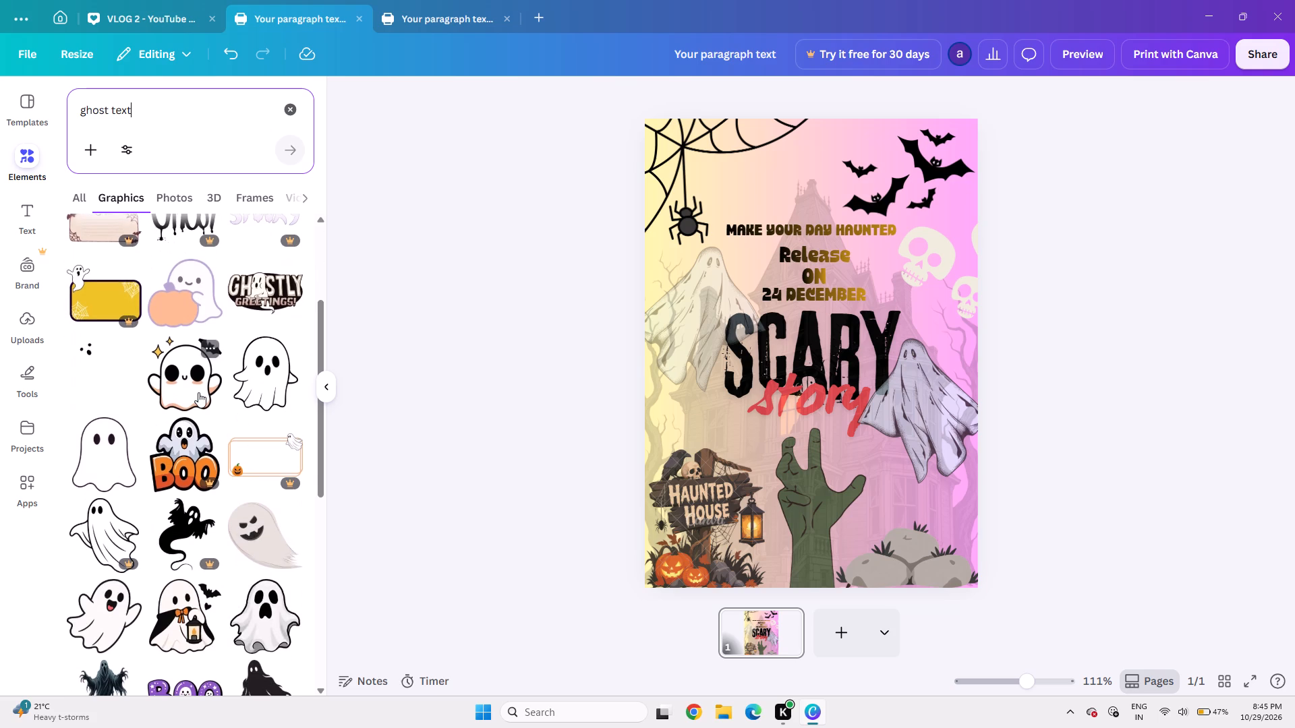
pyautogui.scroll(-10, 198, 392)
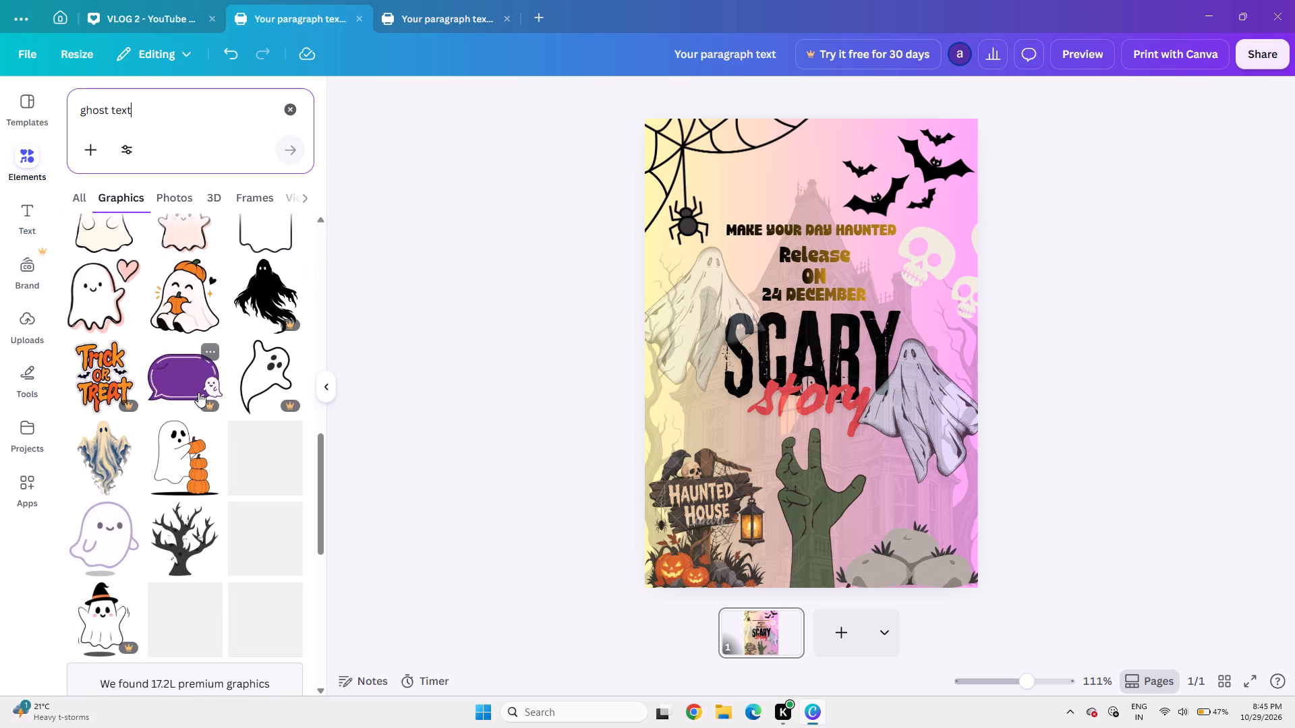
pyautogui.scroll(-2, 198, 392)
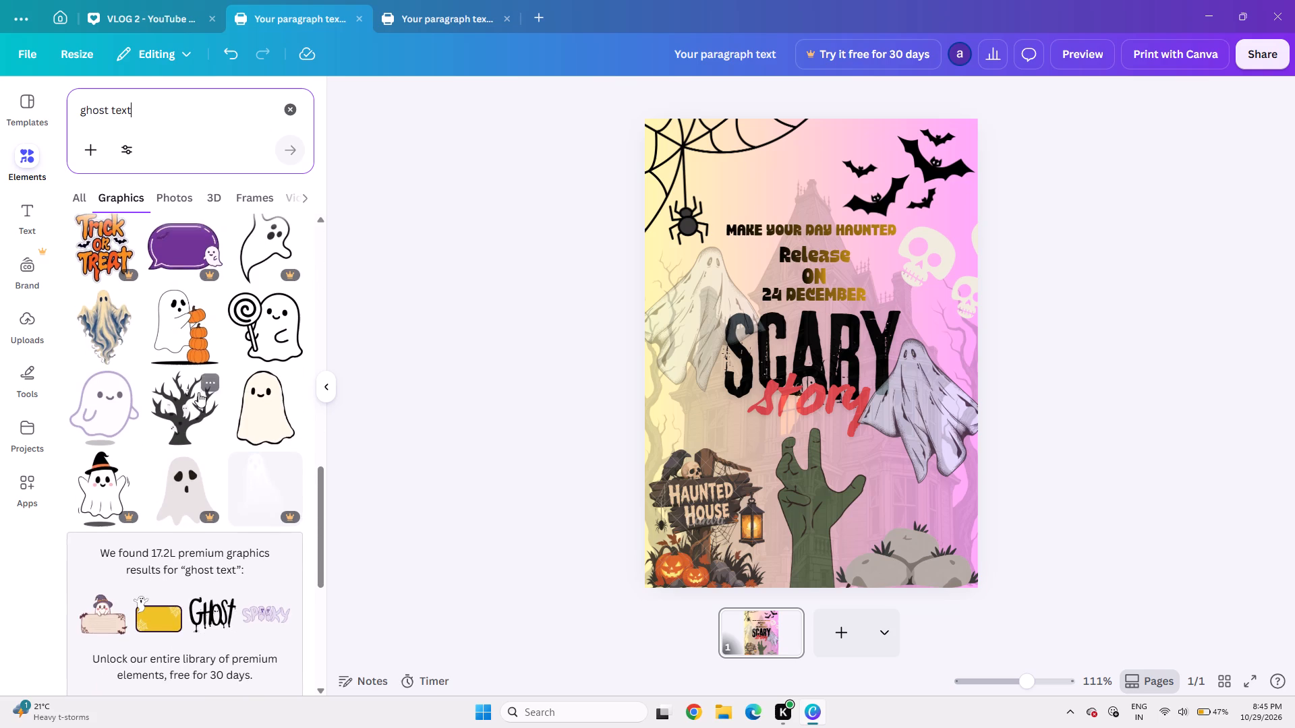
pyautogui.scroll(-2, 198, 392)
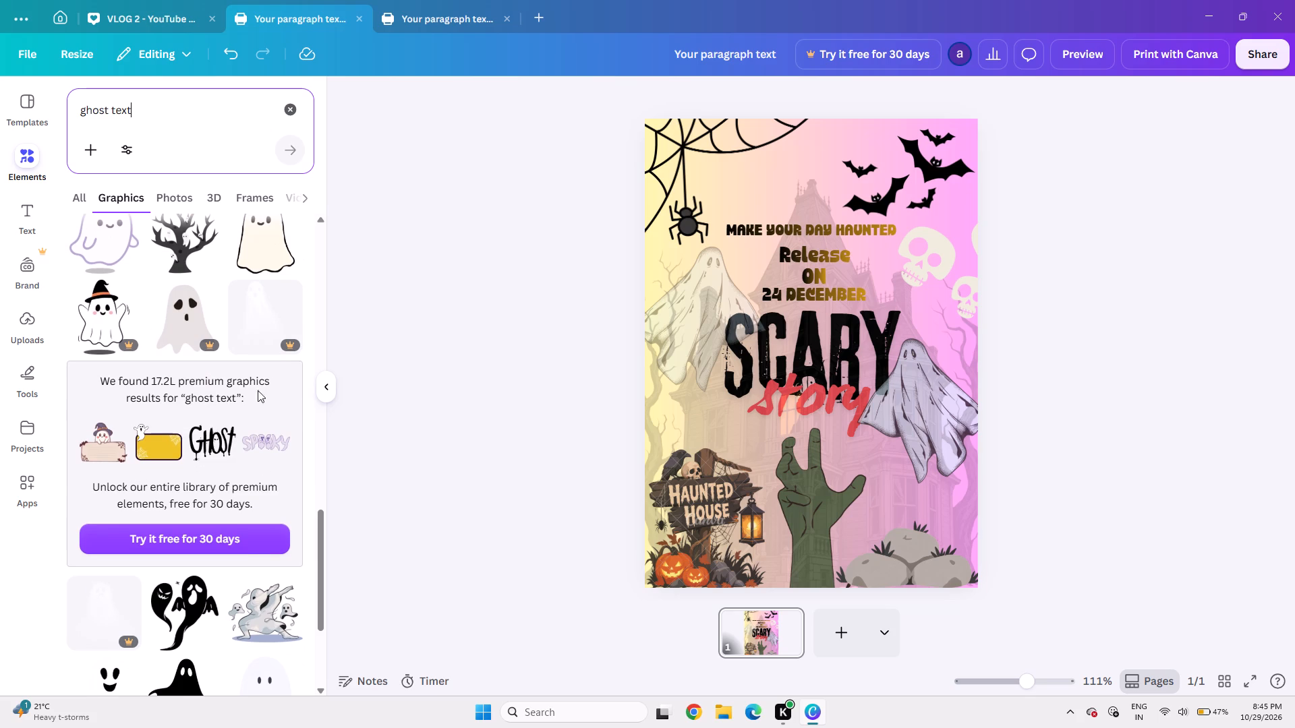
pyautogui.scroll(-4, 202, 456)
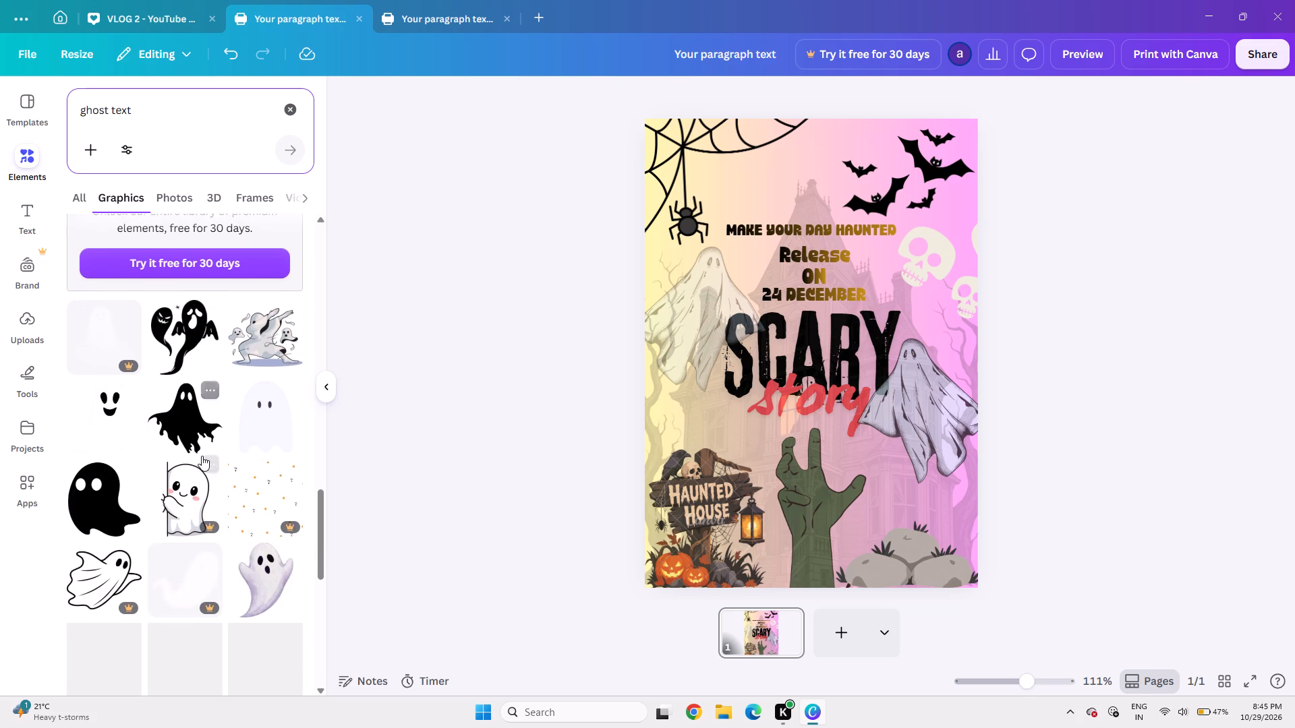
pyautogui.scroll(-5, 202, 456)
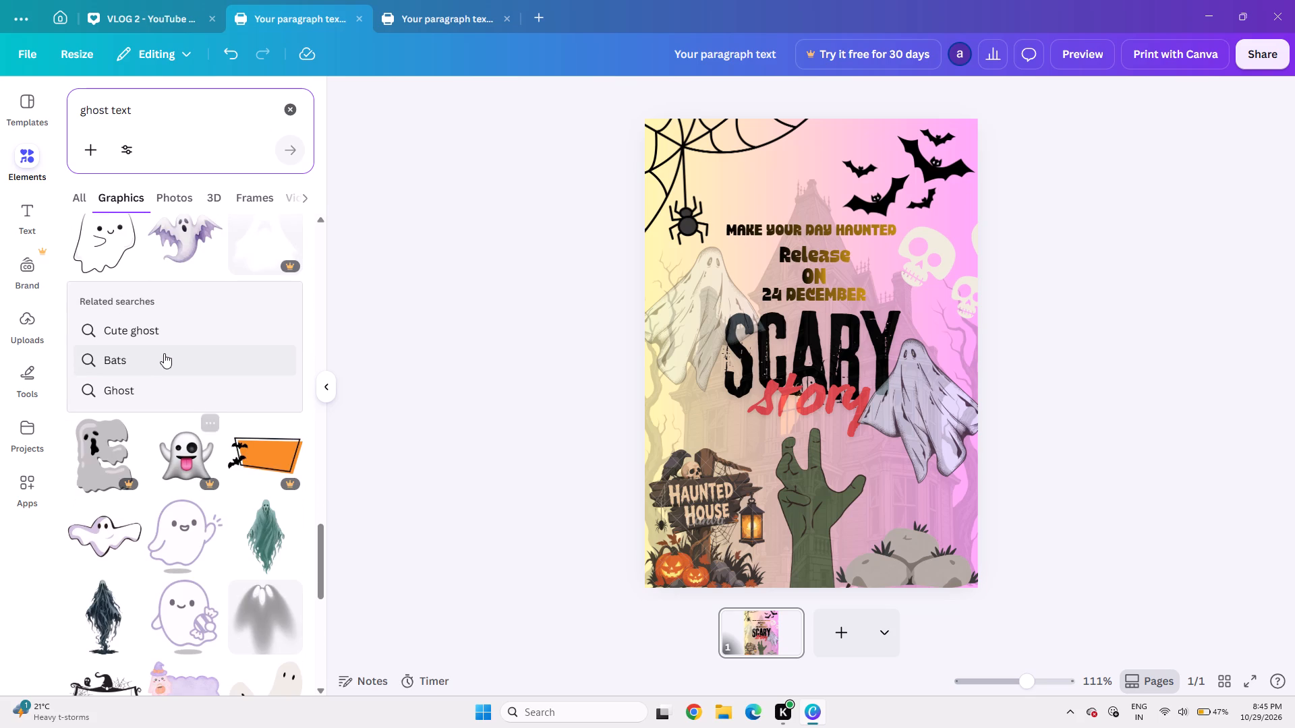
pyautogui.scroll(-2, 170, 351)
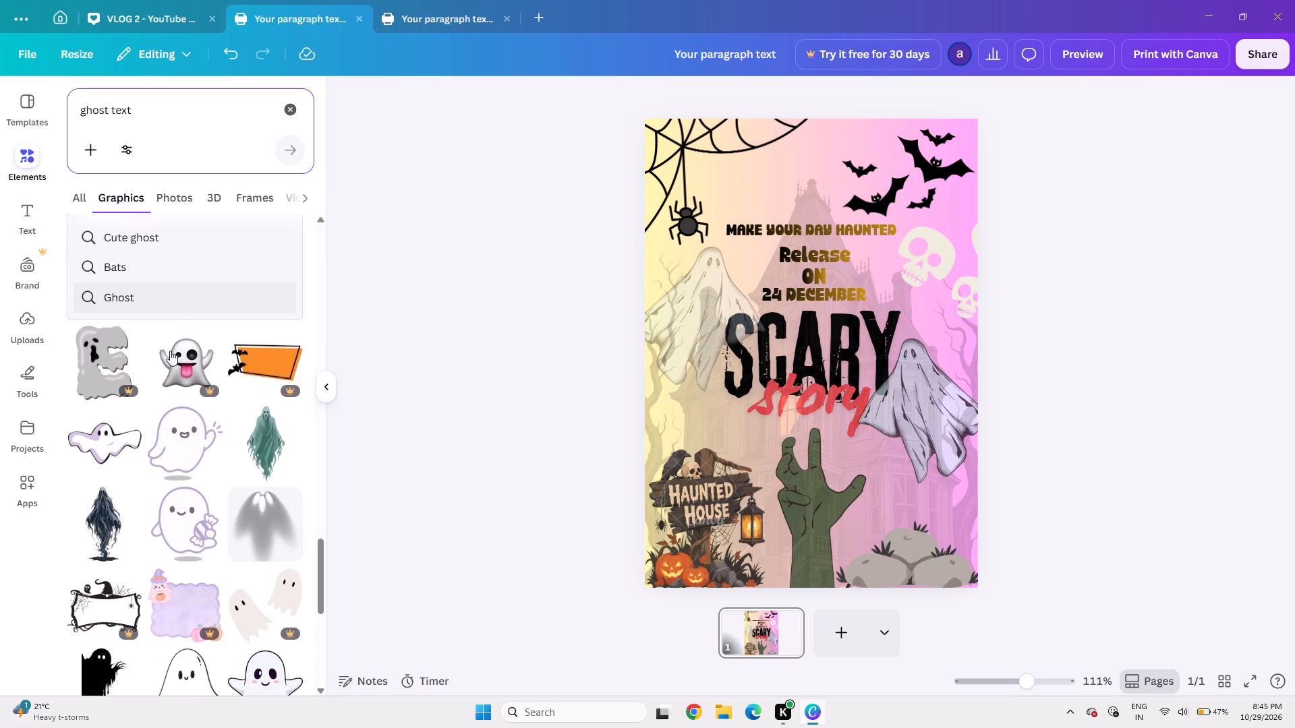
pyautogui.scroll(-6, 170, 351)
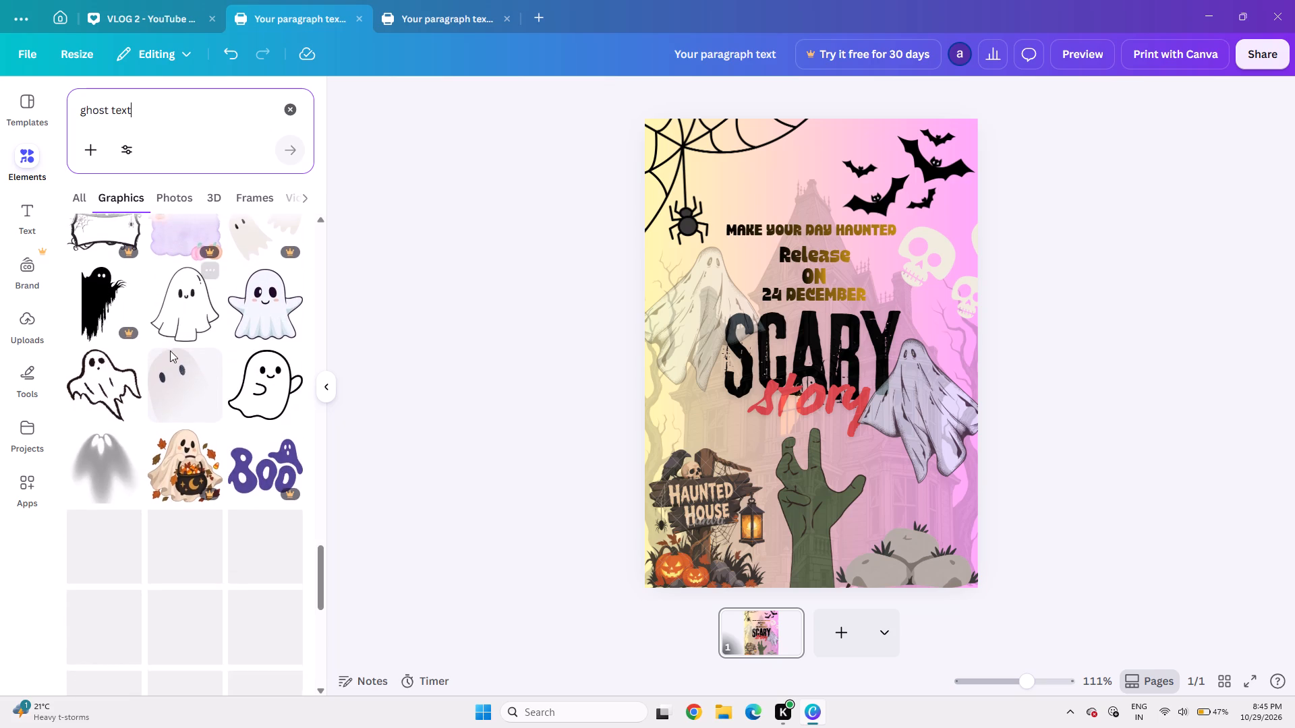
pyautogui.scroll(-4, 170, 351)
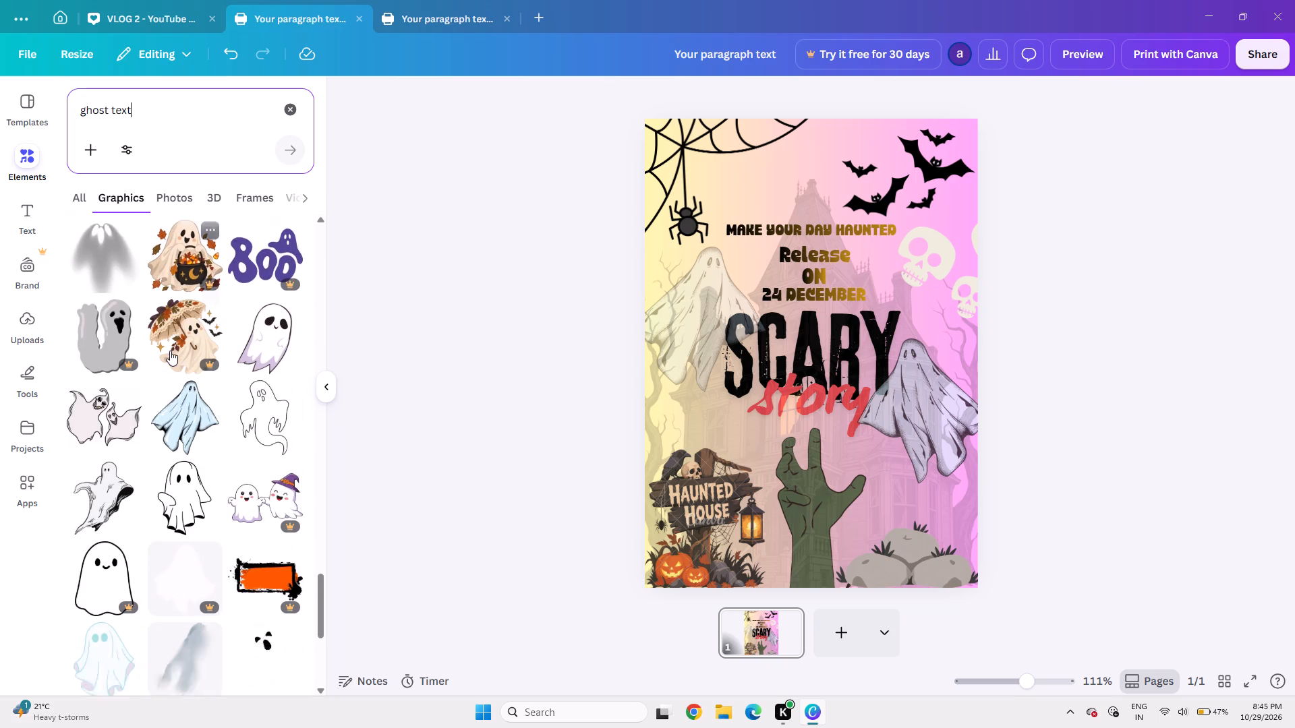
pyautogui.scroll(-2, 170, 351)
pyautogui.scroll(12, 170, 351)
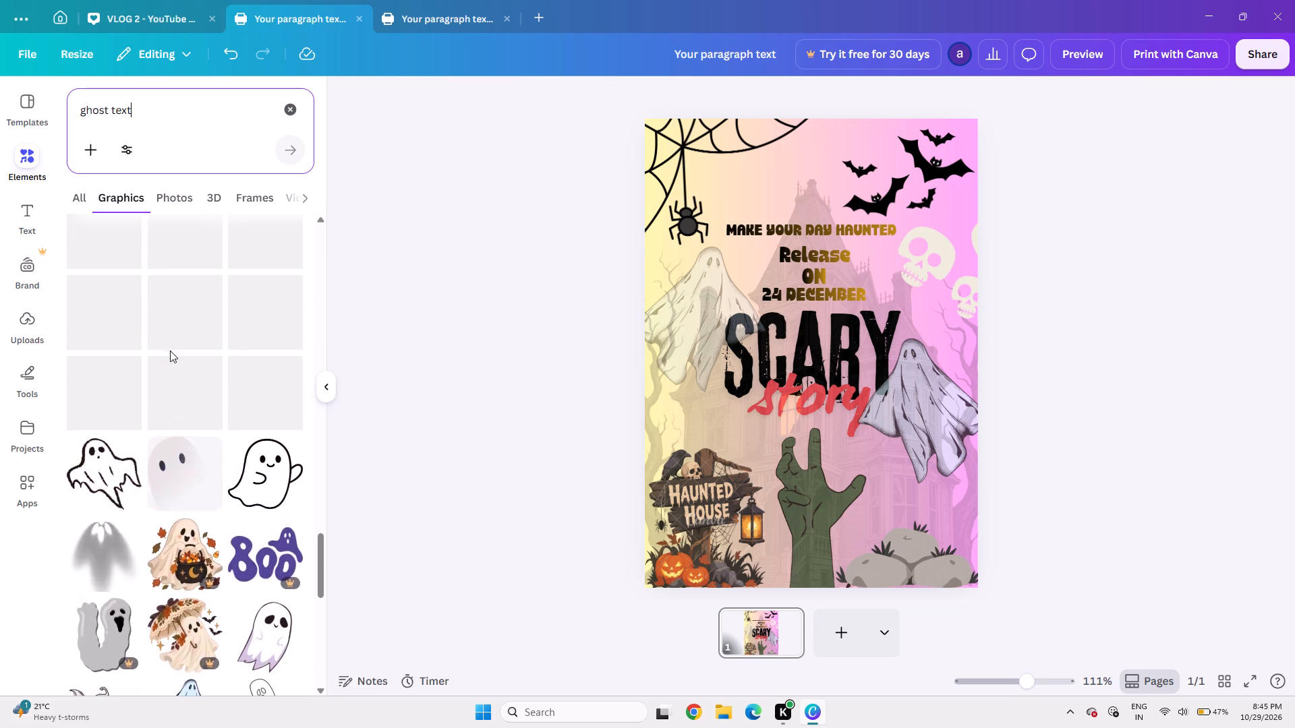
pyautogui.scroll(12, 170, 351)
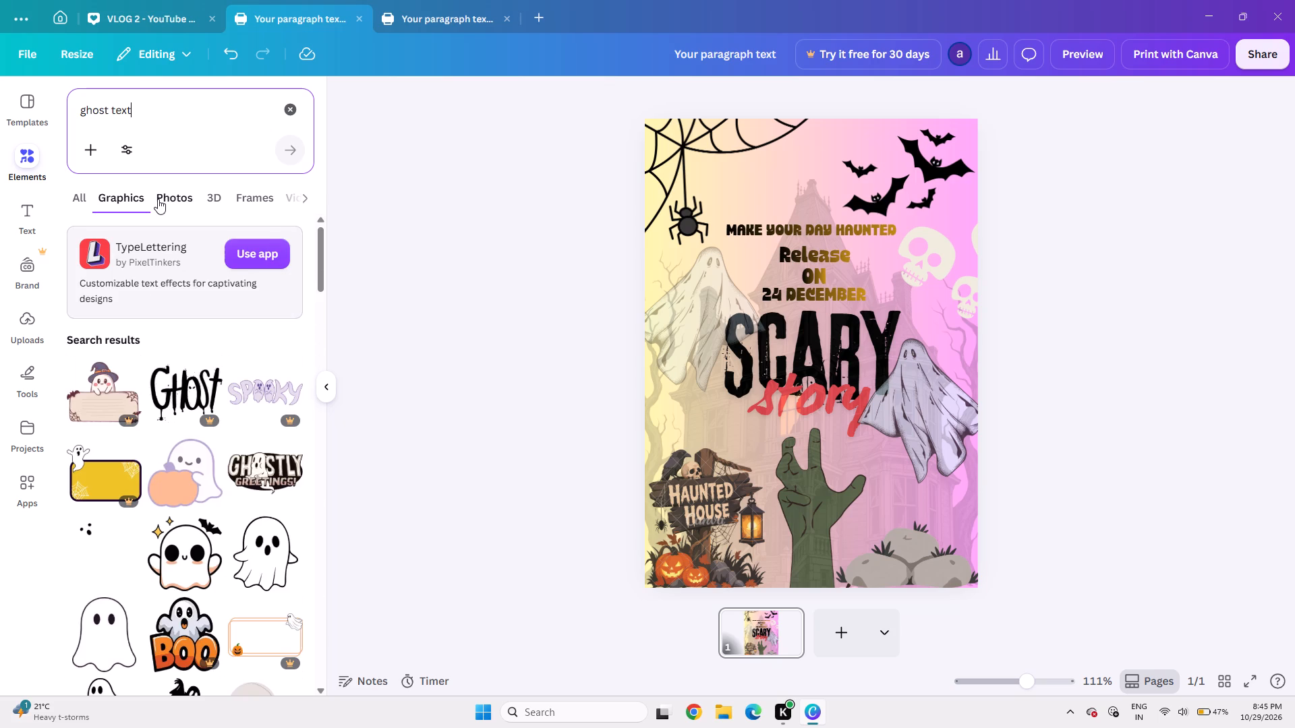
# Examine the "ghost text" results across photos, 3D, frames, videos, mockups and all types, including the TypeLettering app's description.
pyautogui.click(159, 199)
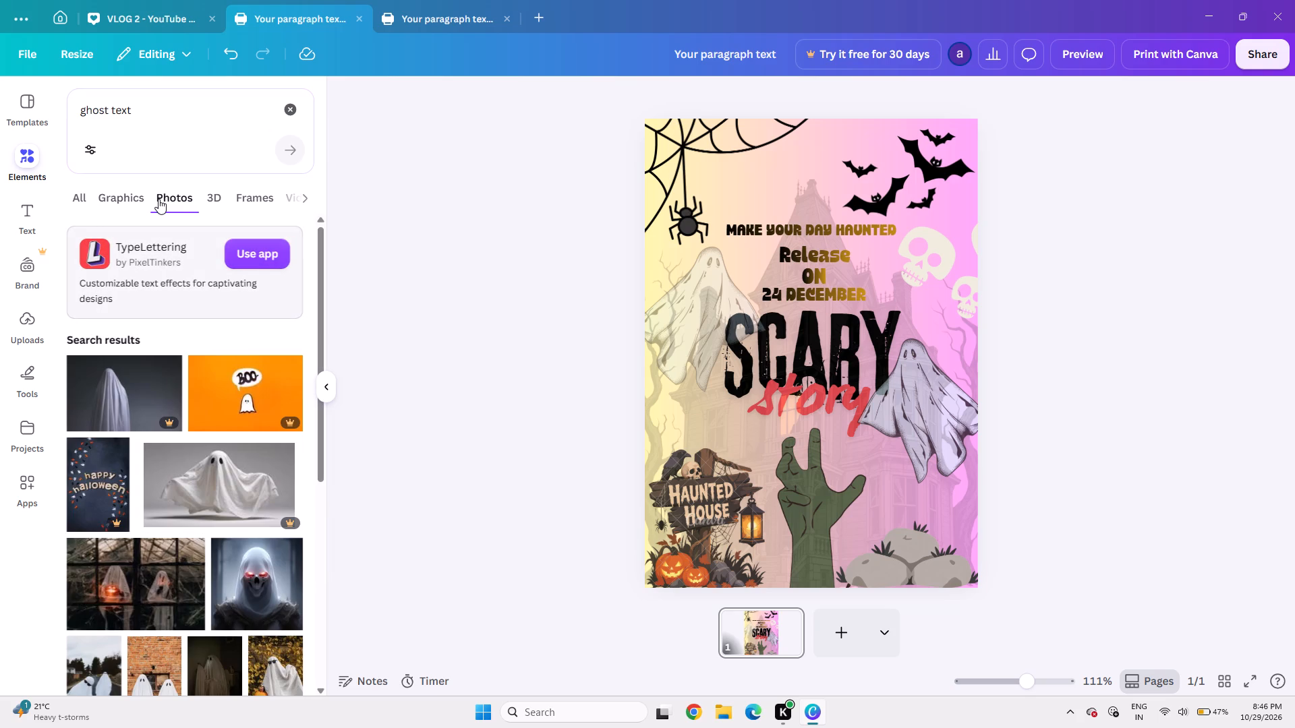
pyautogui.click(262, 249)
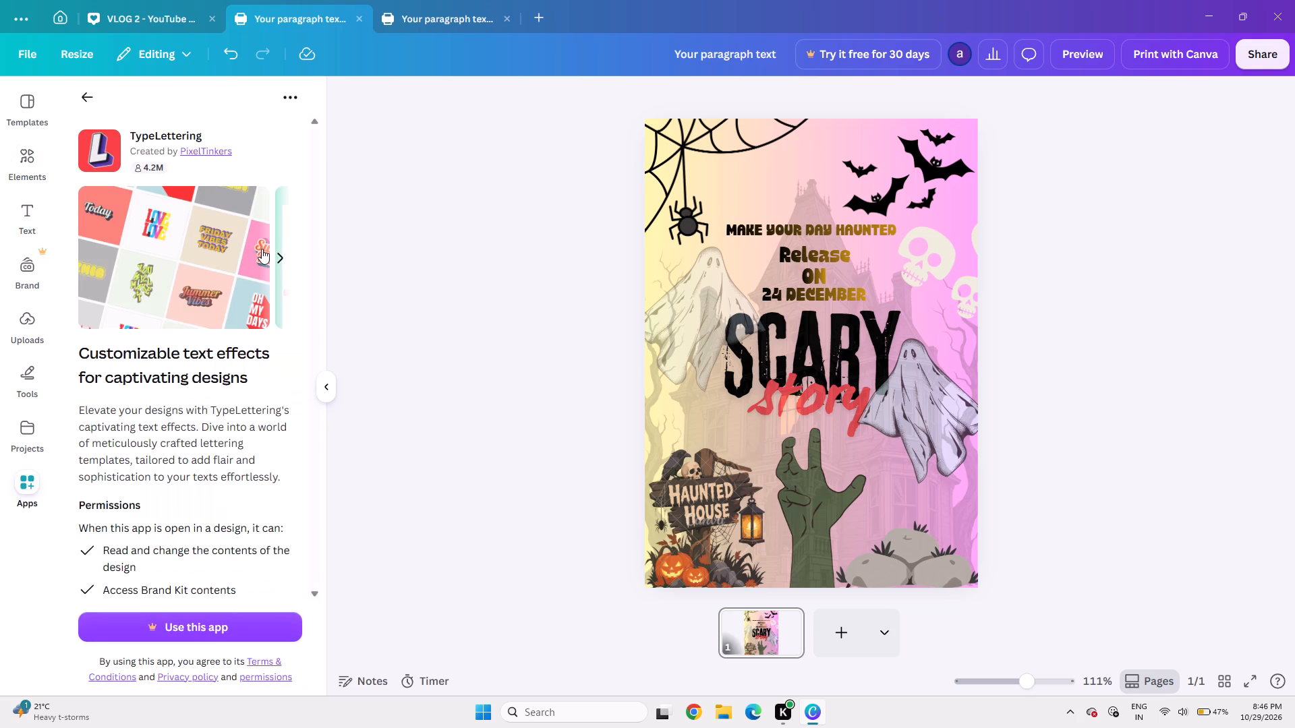
pyautogui.click(90, 96)
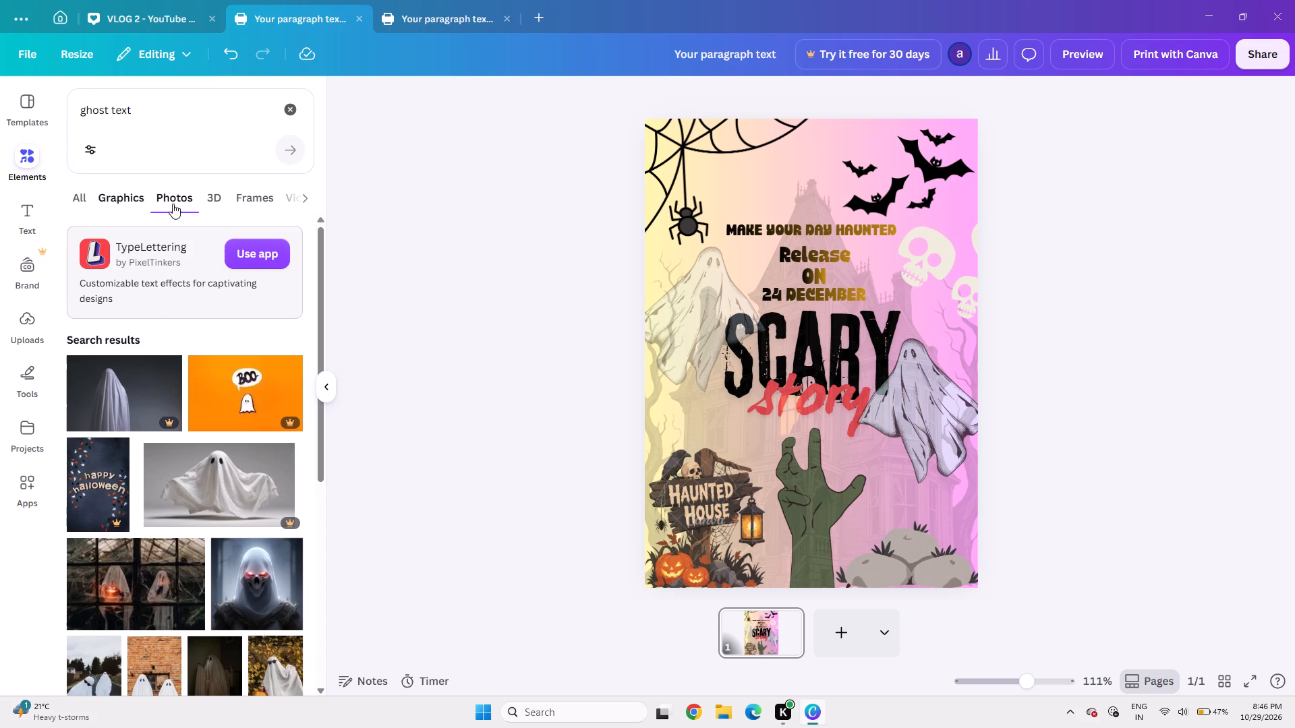
pyautogui.click(216, 201)
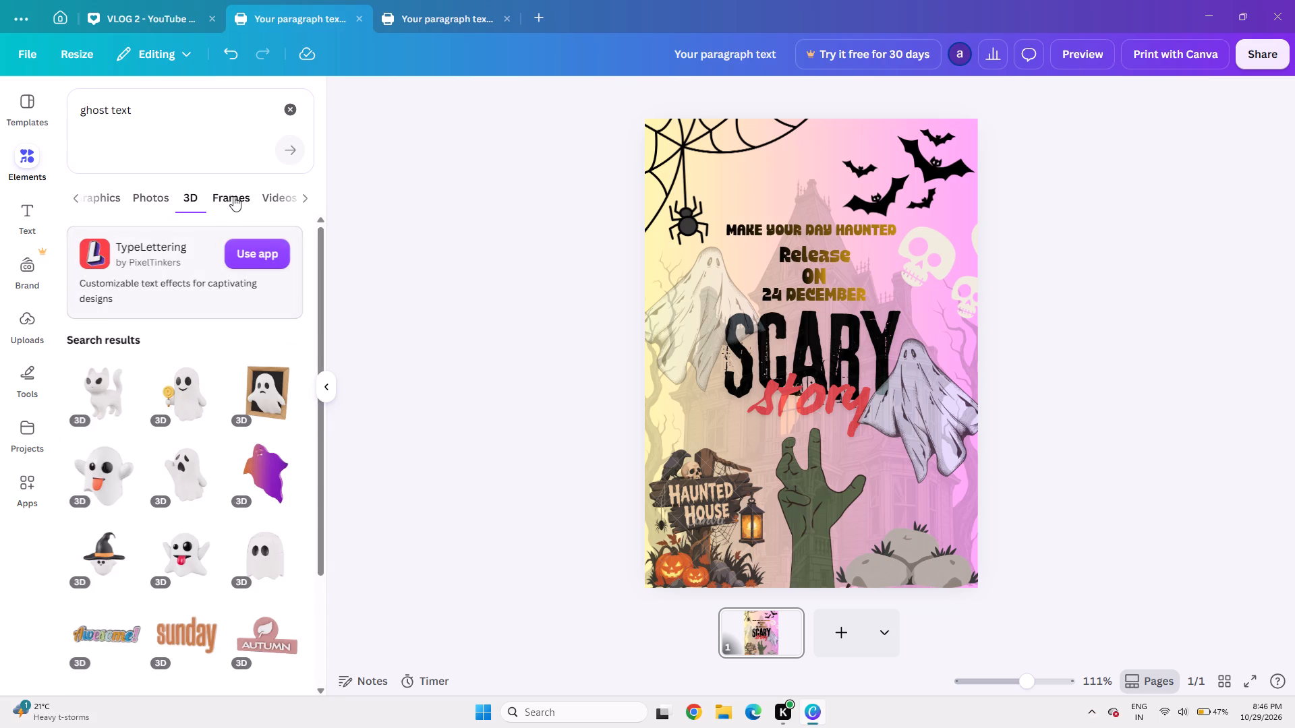
pyautogui.click(233, 196)
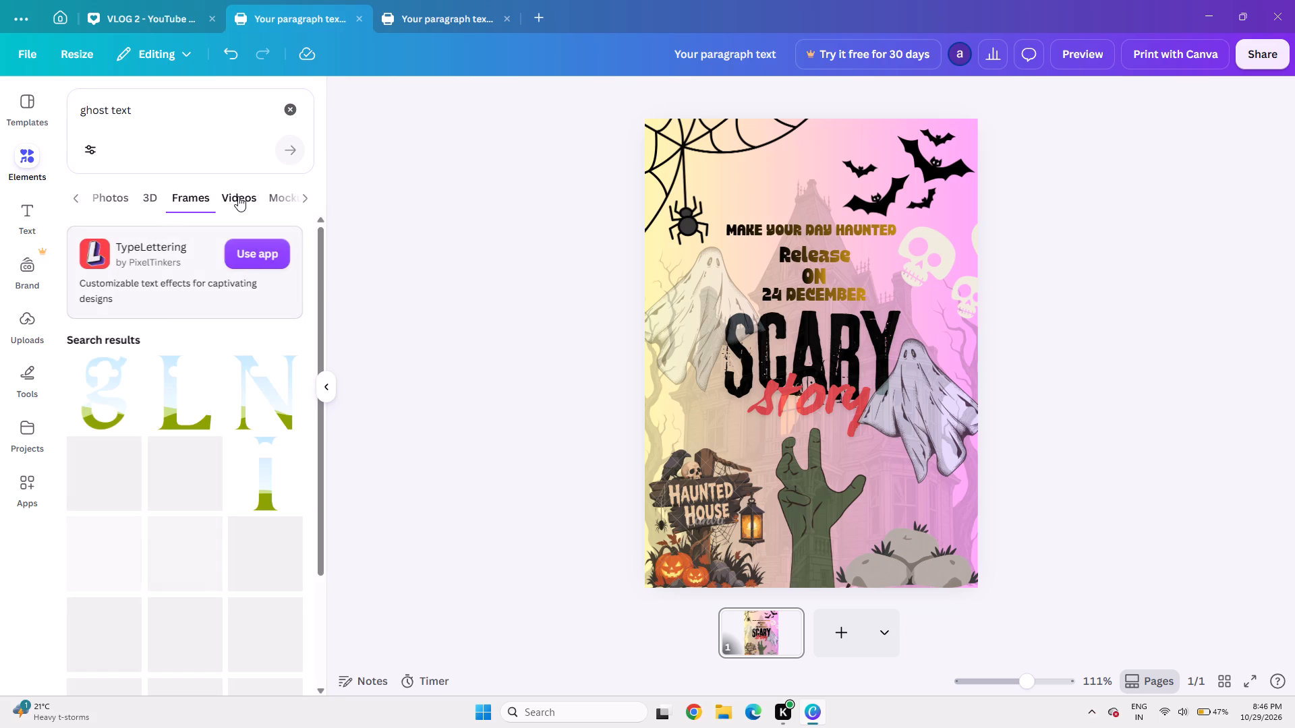
pyautogui.click(238, 196)
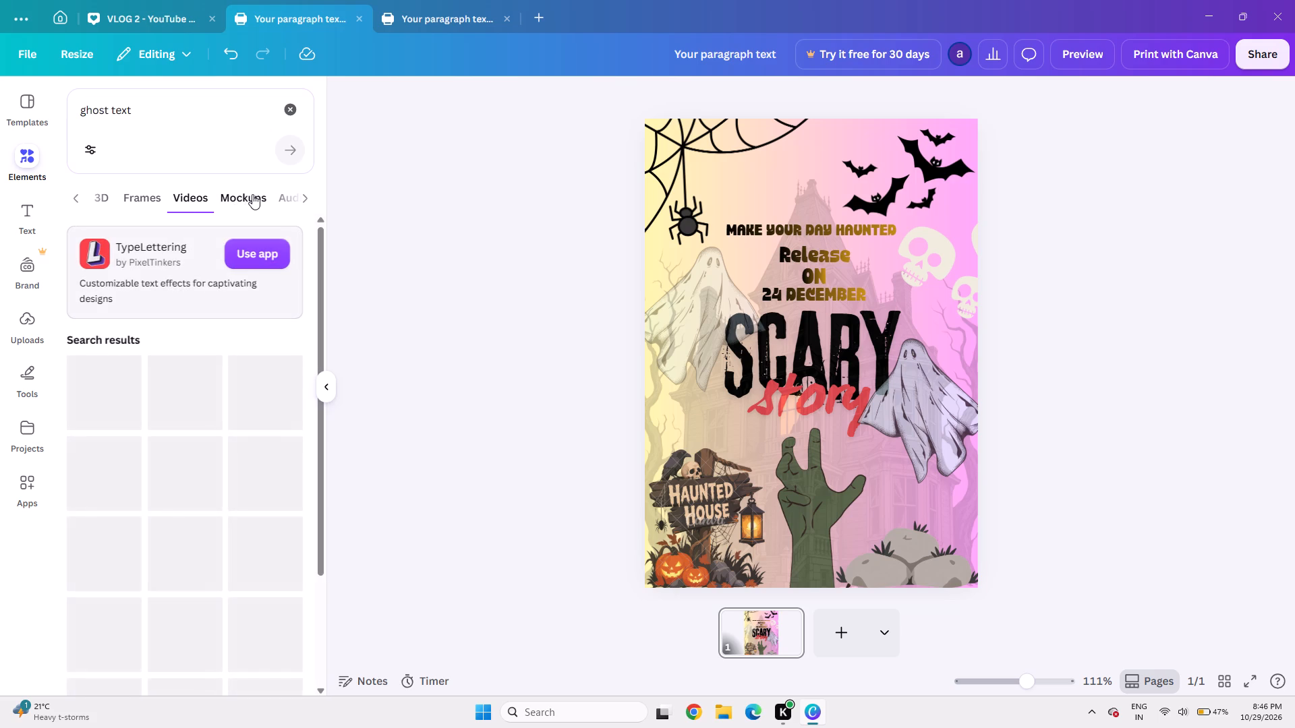
pyautogui.click(252, 194)
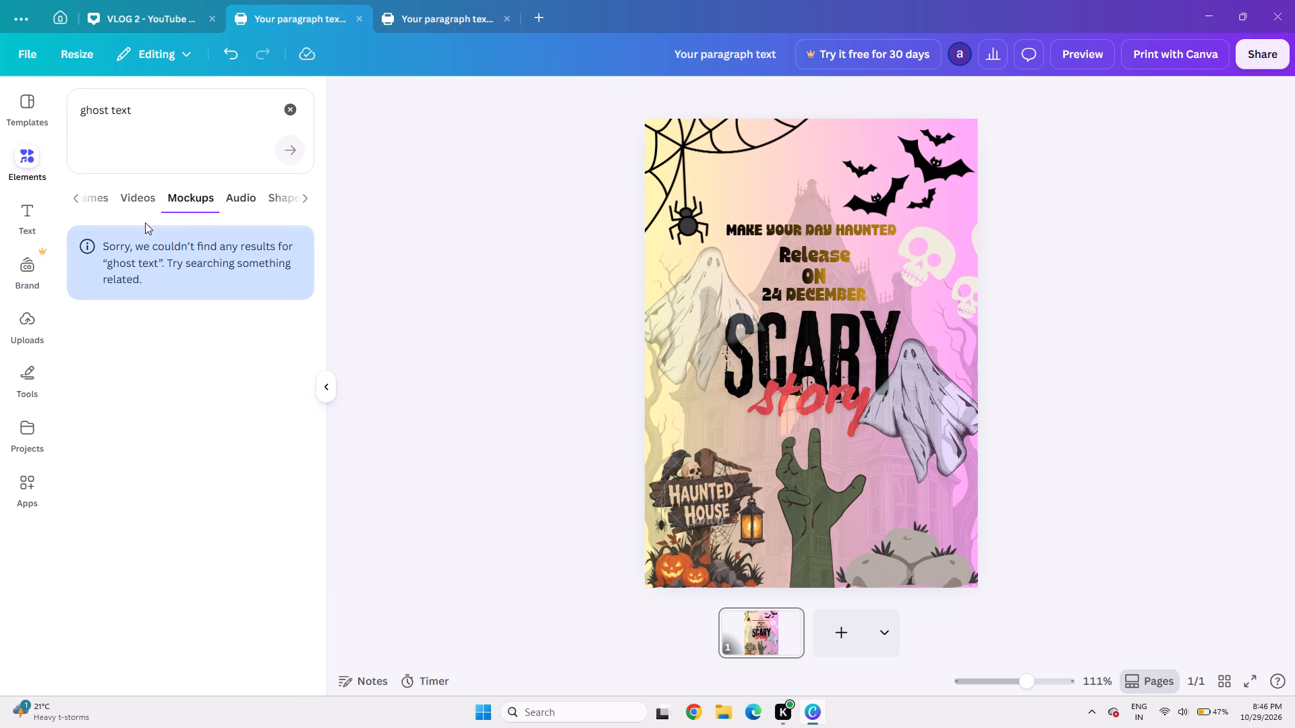
pyautogui.hscroll(4, 112, 193)
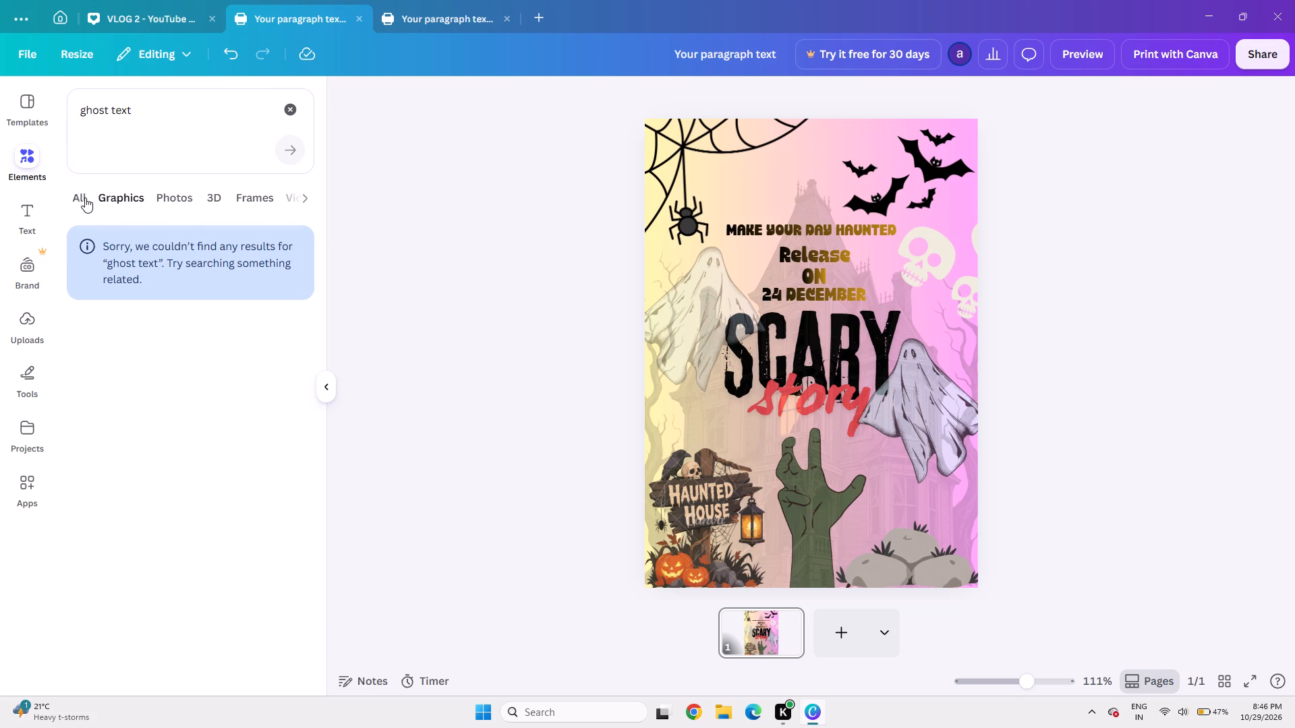
pyautogui.click(84, 199)
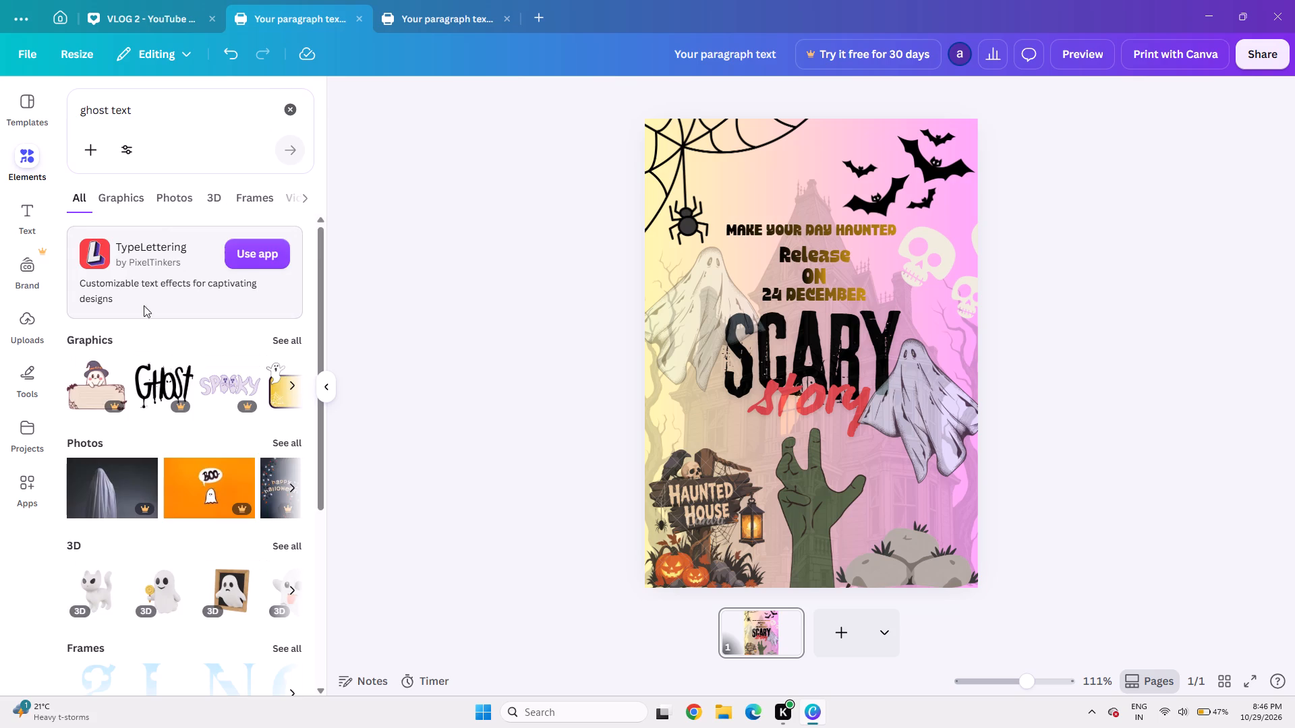
pyautogui.scroll(-2, 203, 406)
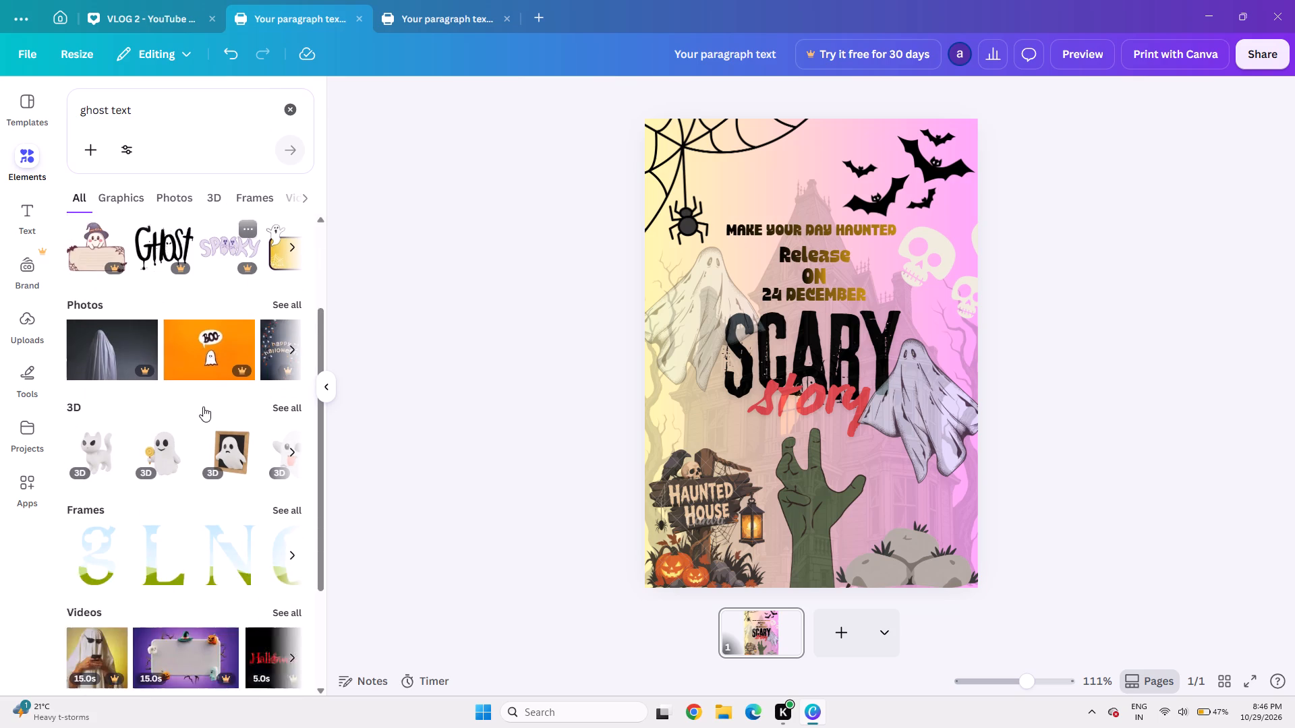
pyautogui.scroll(-5, 203, 406)
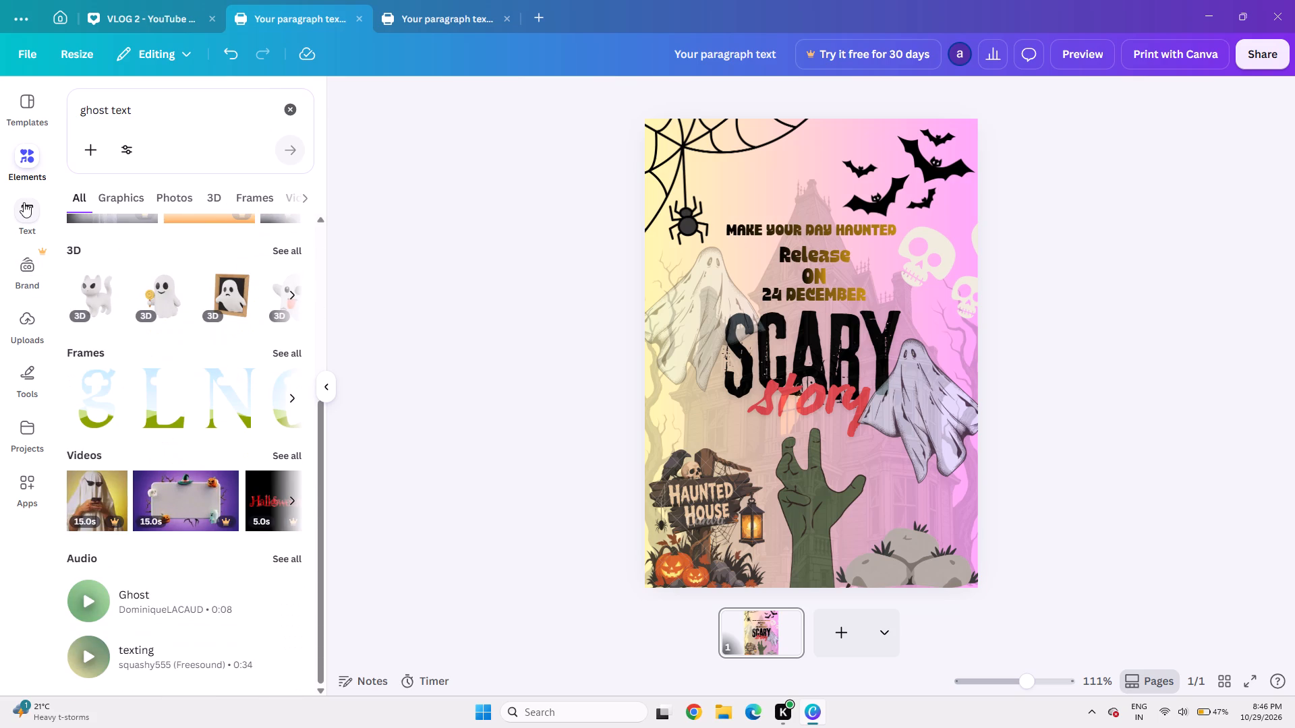
# Clear the "ghost text" term from the elements search.
pyautogui.click(24, 202)
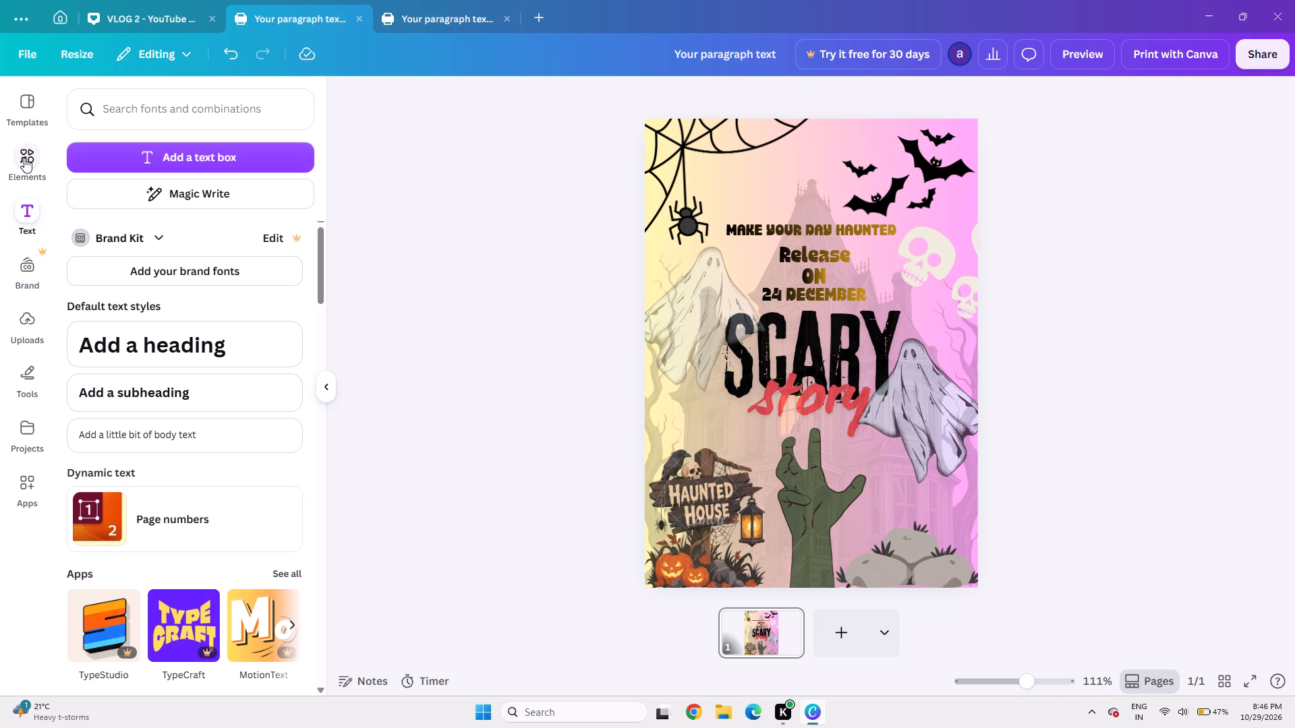
pyautogui.click(24, 158)
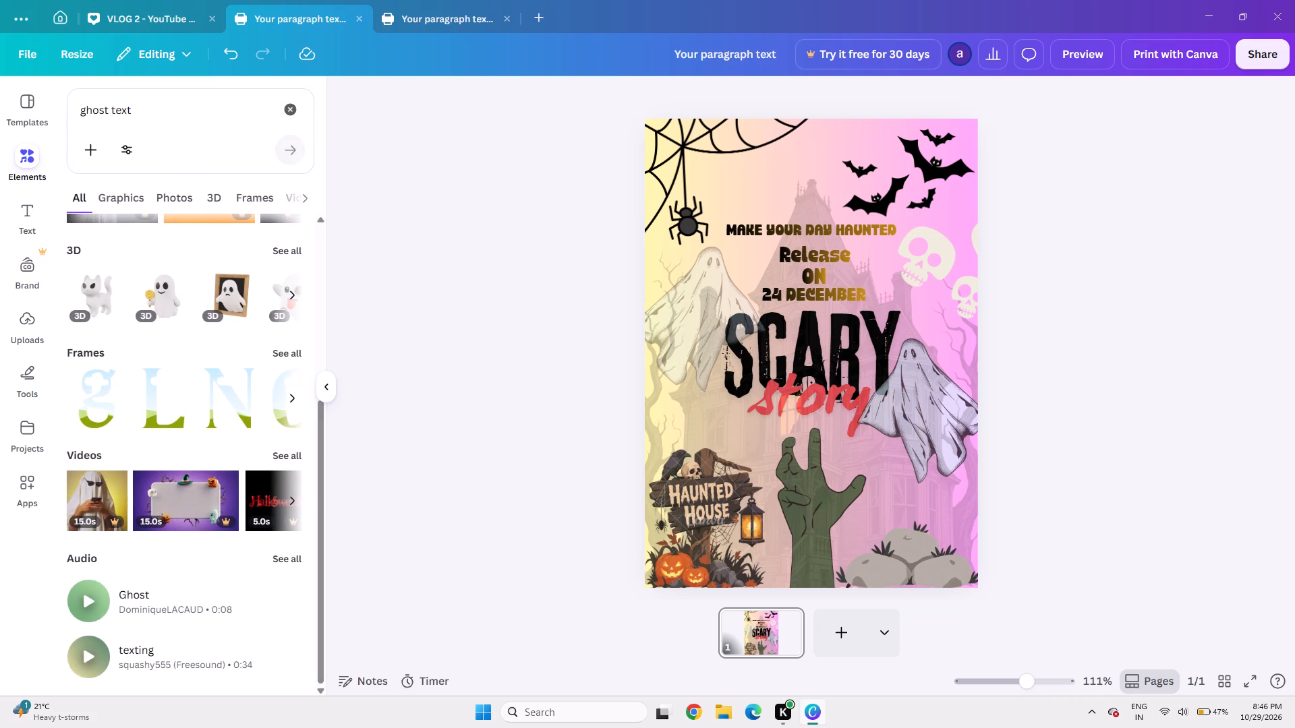
pyautogui.click(189, 115)
pyautogui.press('BackSpace')
pyautogui.press('BackSpace')
pyautogui.press('BackSpace')
pyautogui.press('BackSpace')
pyautogui.press('BackSpace')
pyautogui.press('BackSpace')
pyautogui.press('BackSpace')
pyautogui.press('BackSpace')
pyautogui.press('BackSpace')
pyautogui.press('BackSpace')
pyautogui.press('BackSpace')
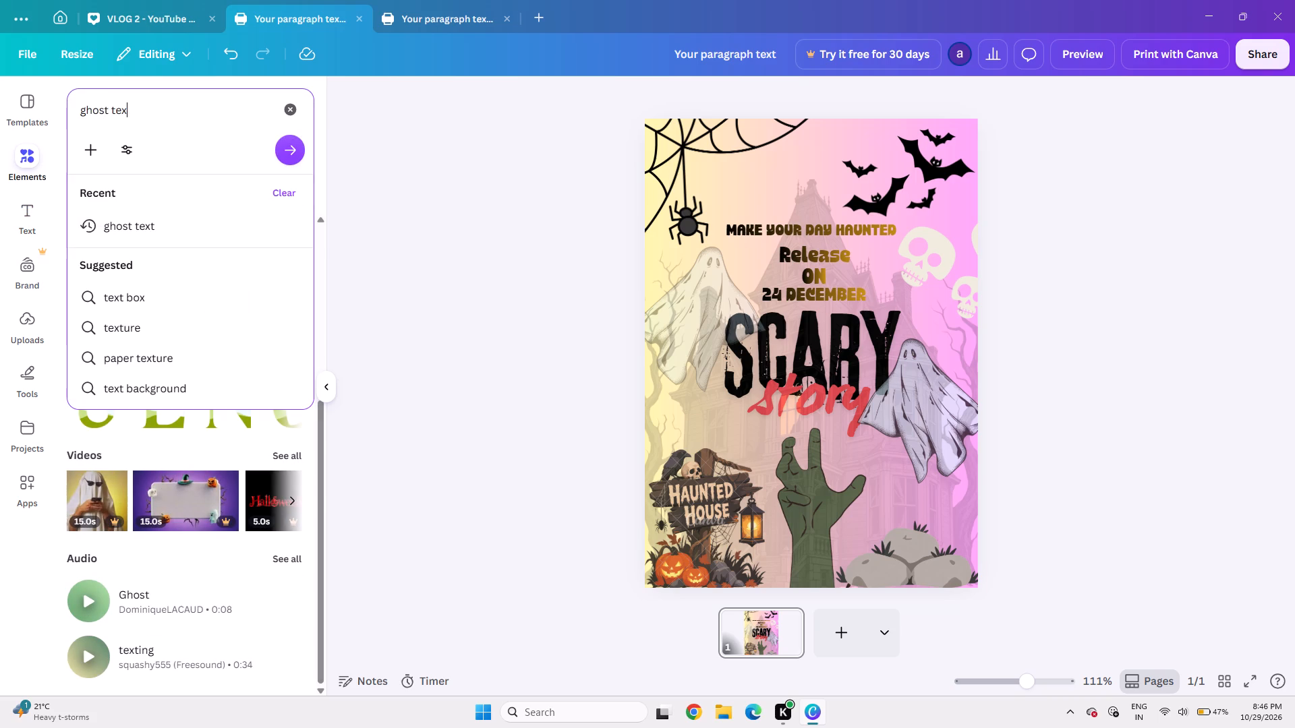
pyautogui.press('BackSpace')
pyautogui.press('BackSpace')
pyautogui.press('BackSpace')
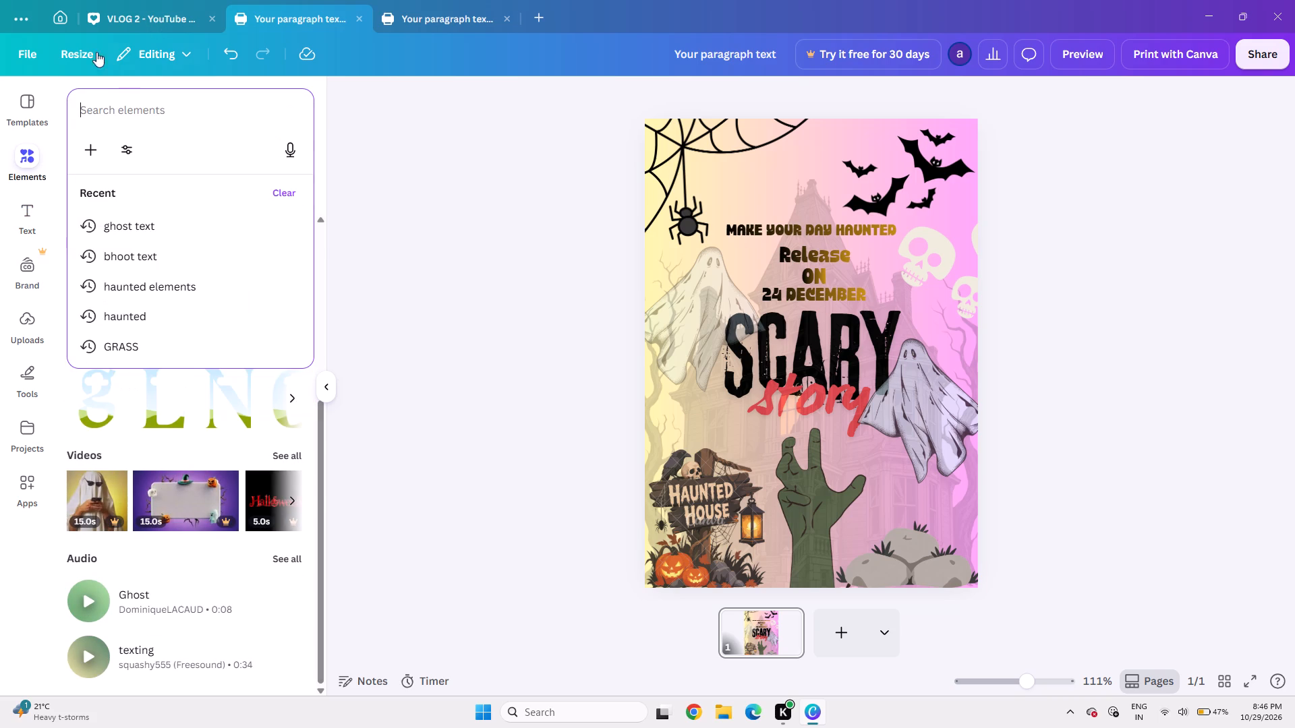
pyautogui.click(543, 206)
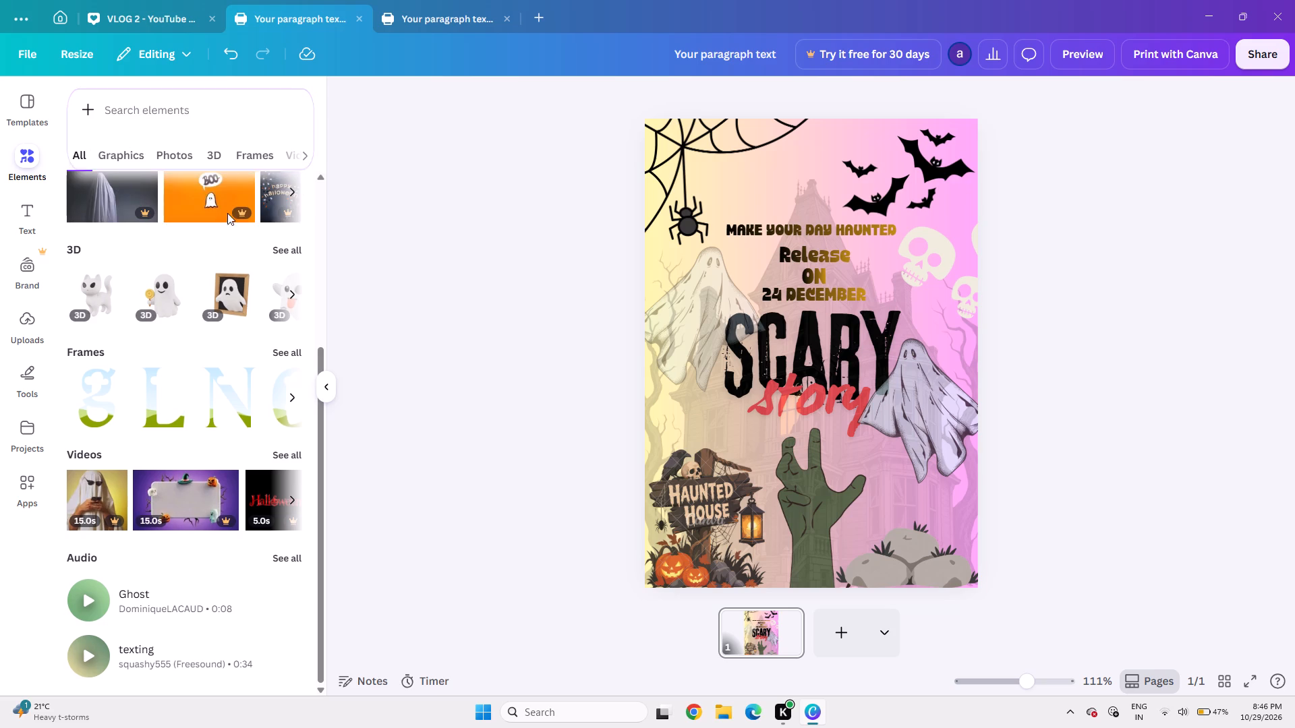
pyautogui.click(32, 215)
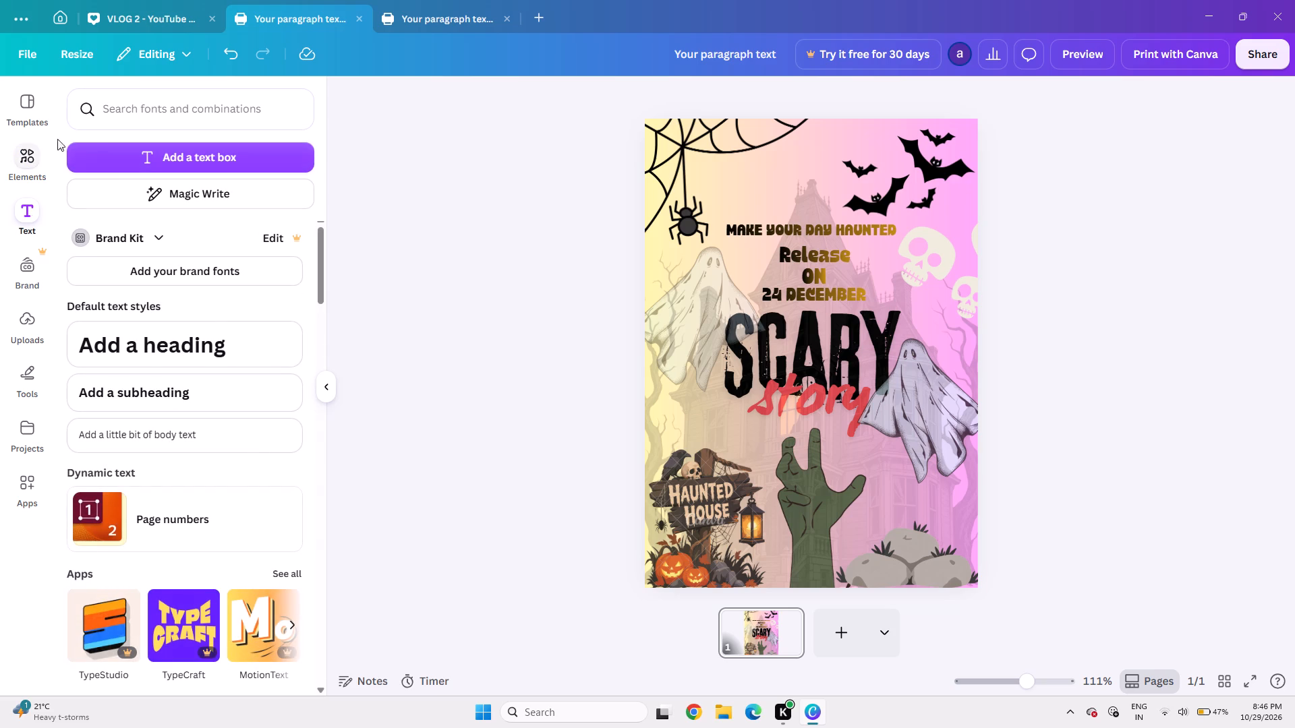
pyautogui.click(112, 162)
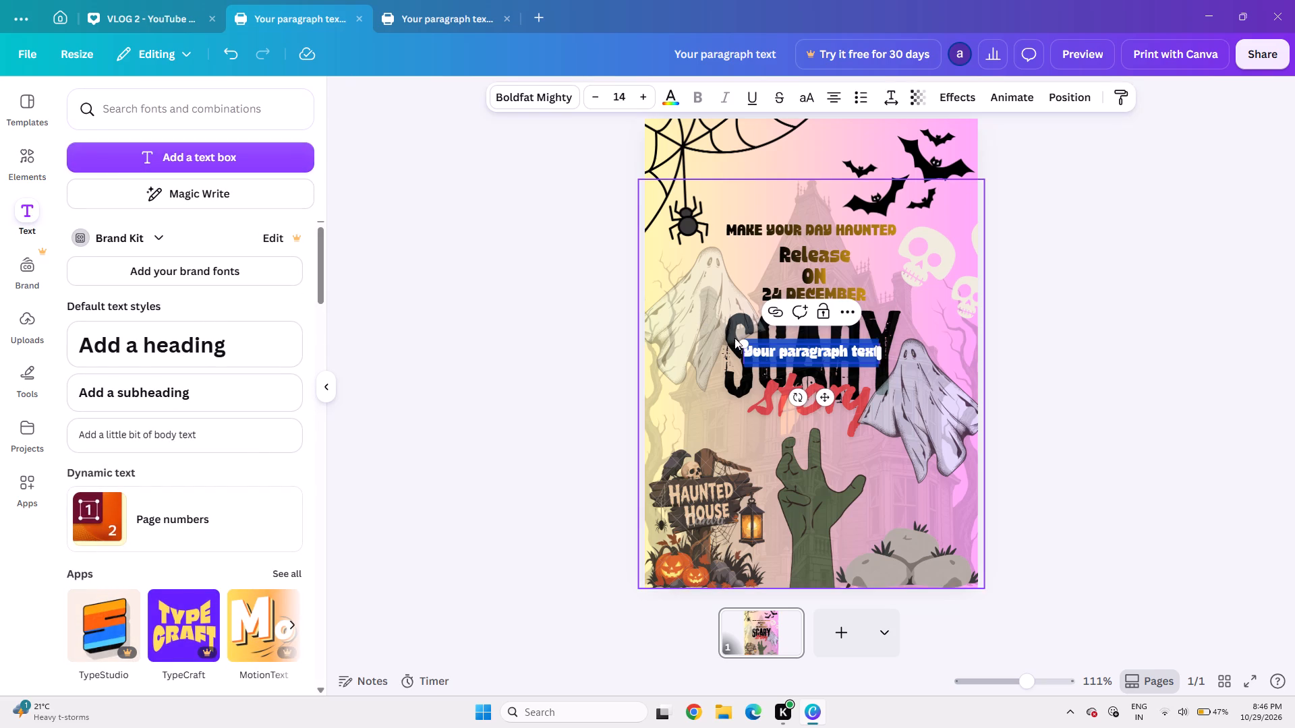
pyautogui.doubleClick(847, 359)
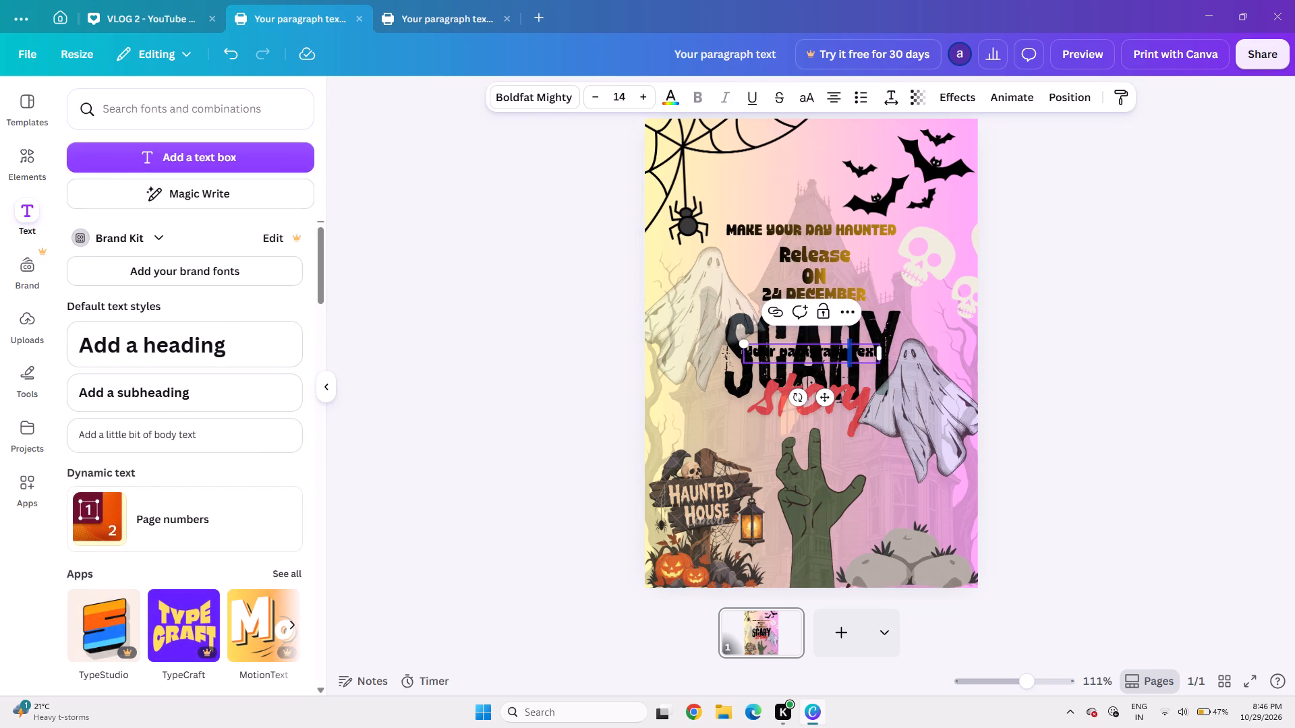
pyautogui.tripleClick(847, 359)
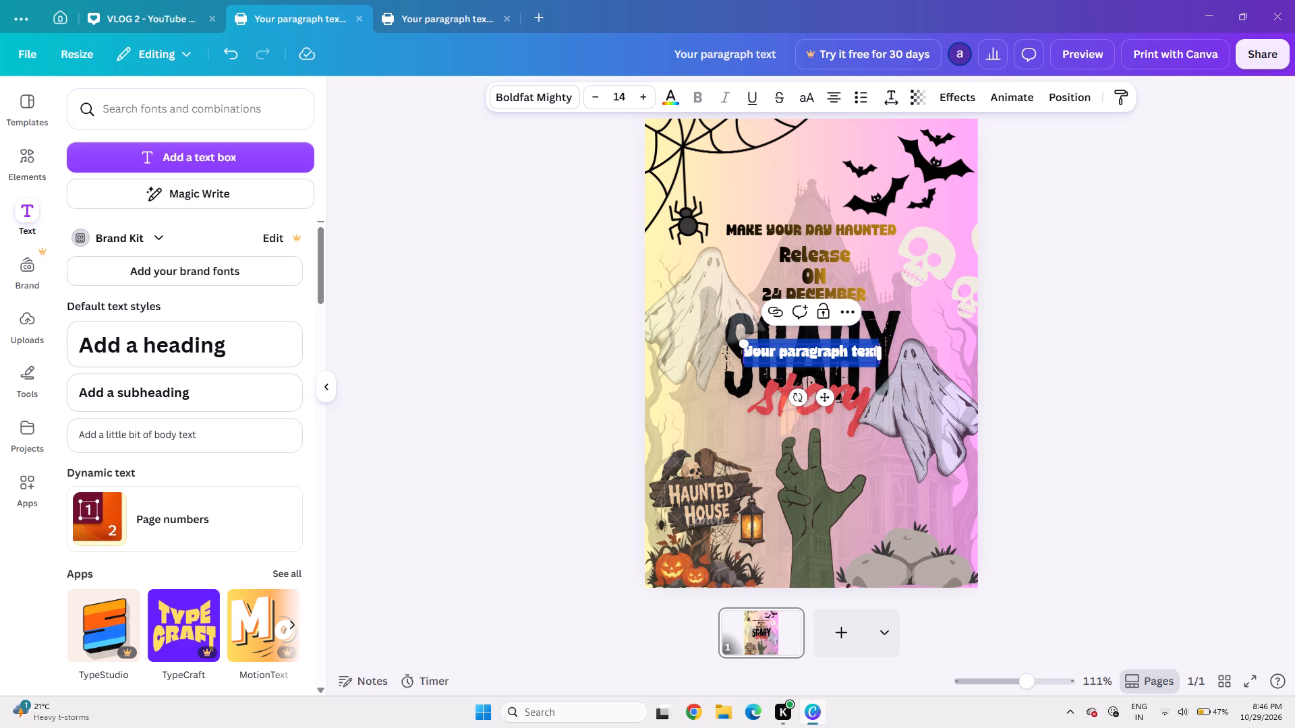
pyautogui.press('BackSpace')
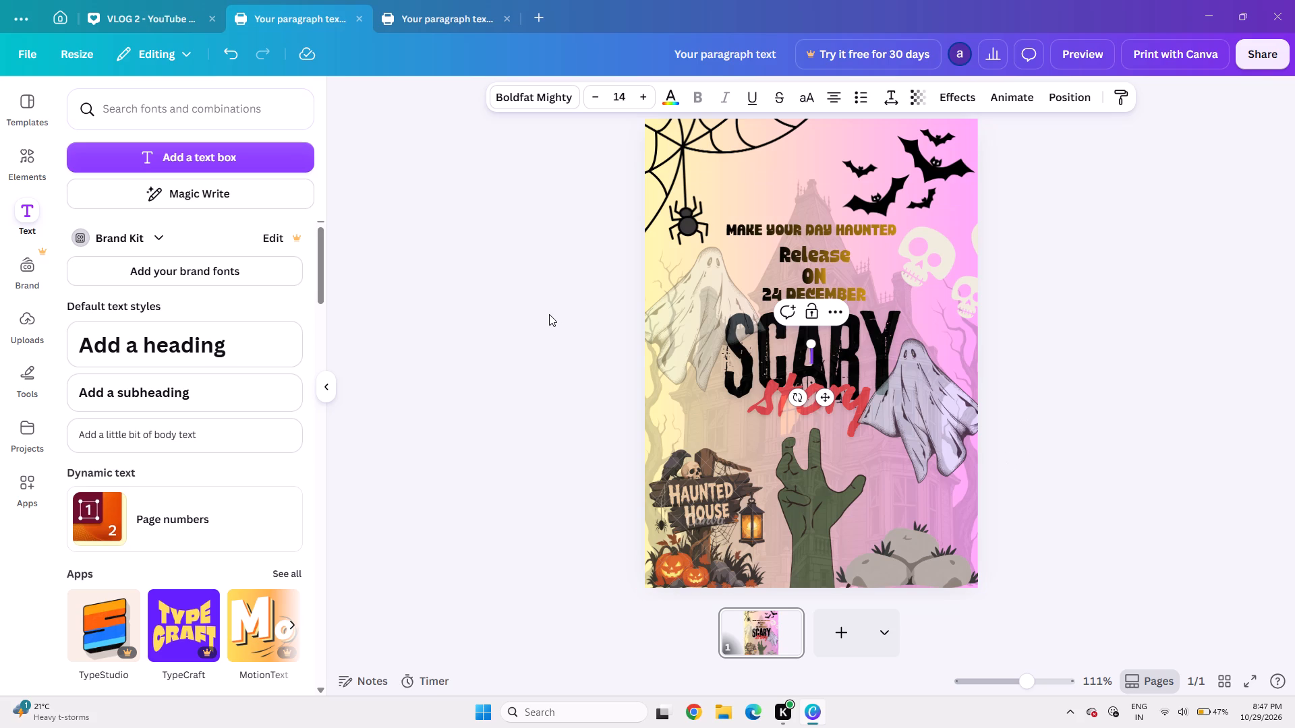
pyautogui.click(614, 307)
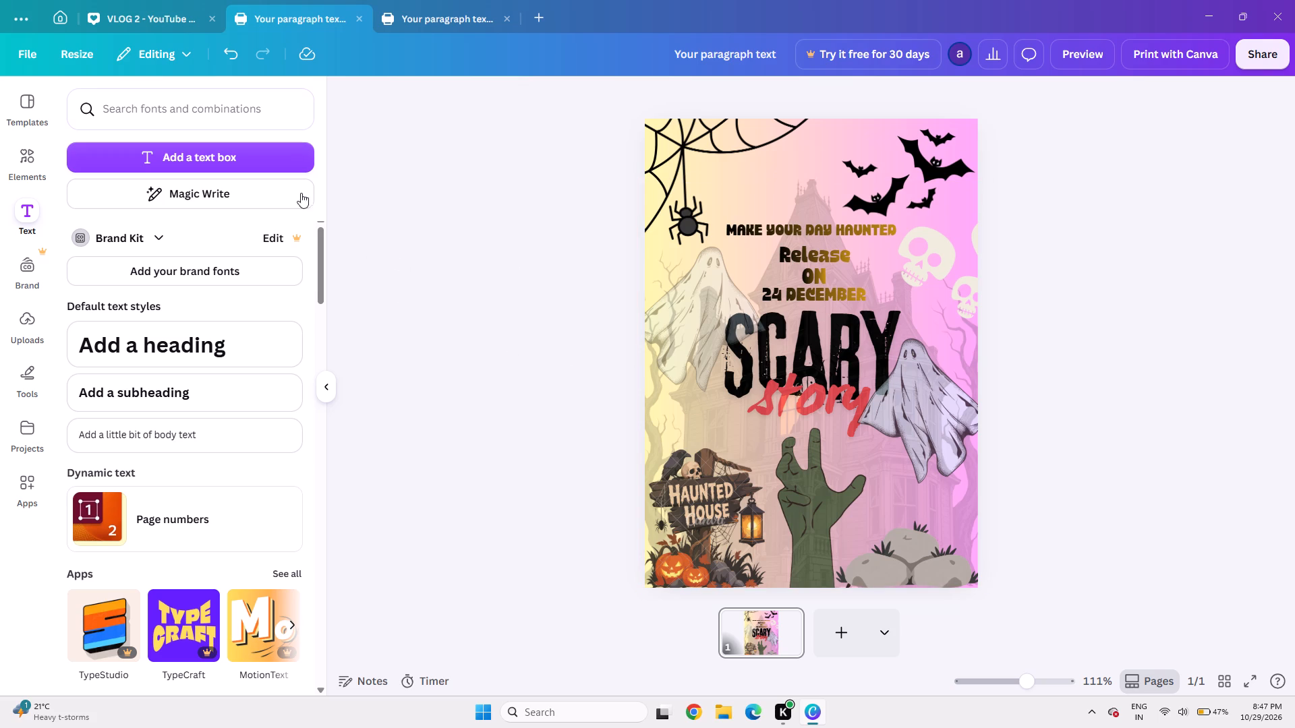
# Add a new text box to the poster and replace its placeholder text with "BHOOT".
pyautogui.click(250, 158)
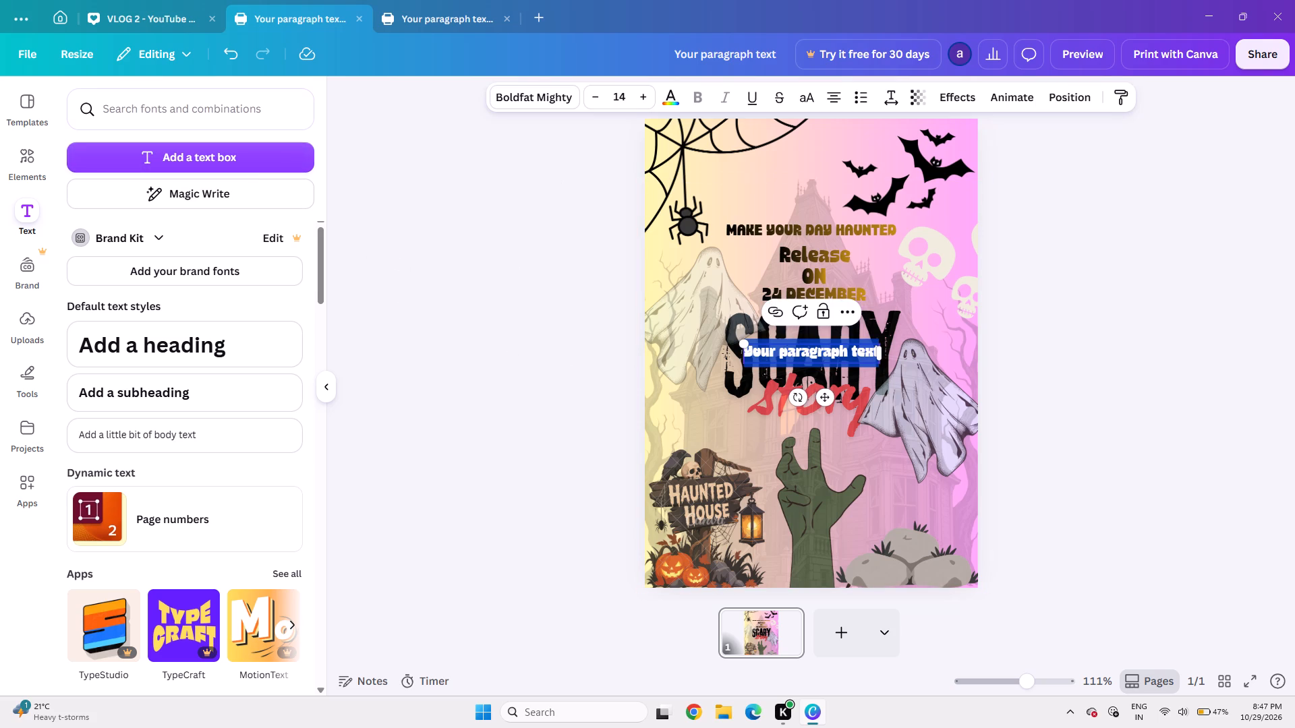
pyautogui.click(816, 340)
pyautogui.tripleClick(817, 350)
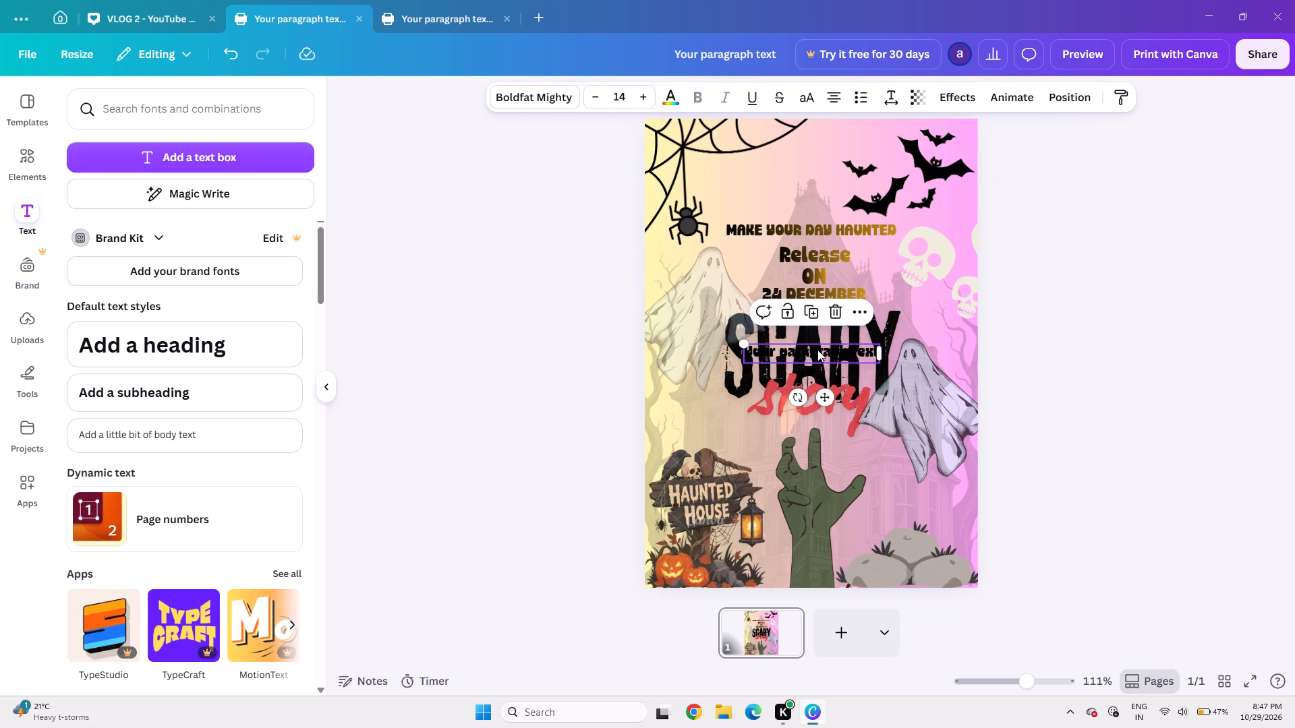
pyautogui.click(817, 350)
pyautogui.press('BackSpace')
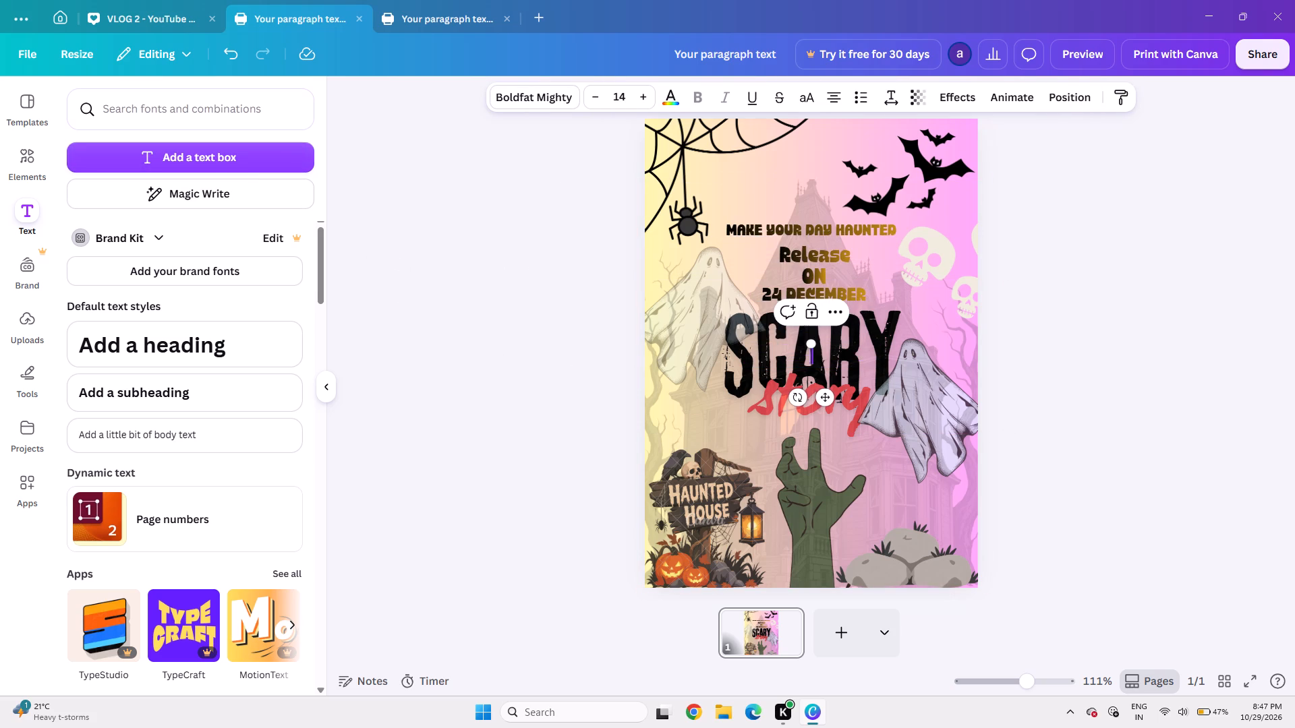
pyautogui.write('ghos')
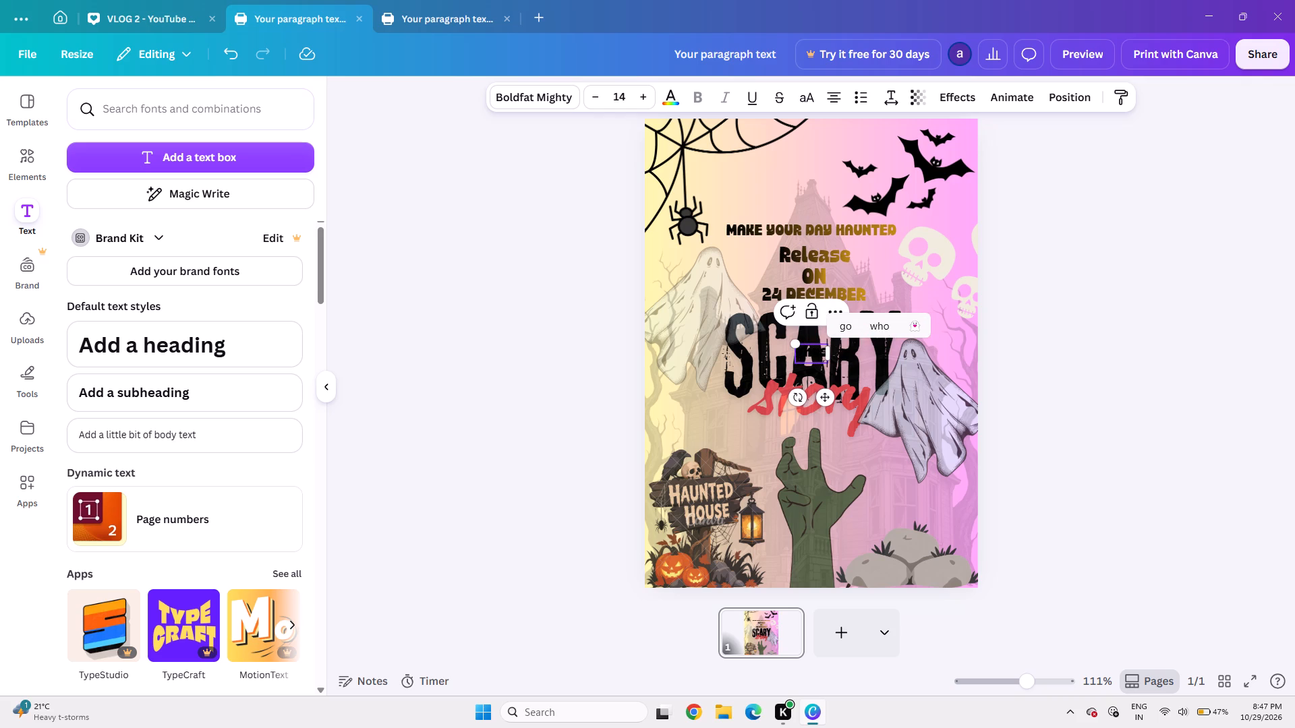
pyautogui.press('BackSpace')
pyautogui.press('BackSpace')
pyautogui.press('BackSpace')
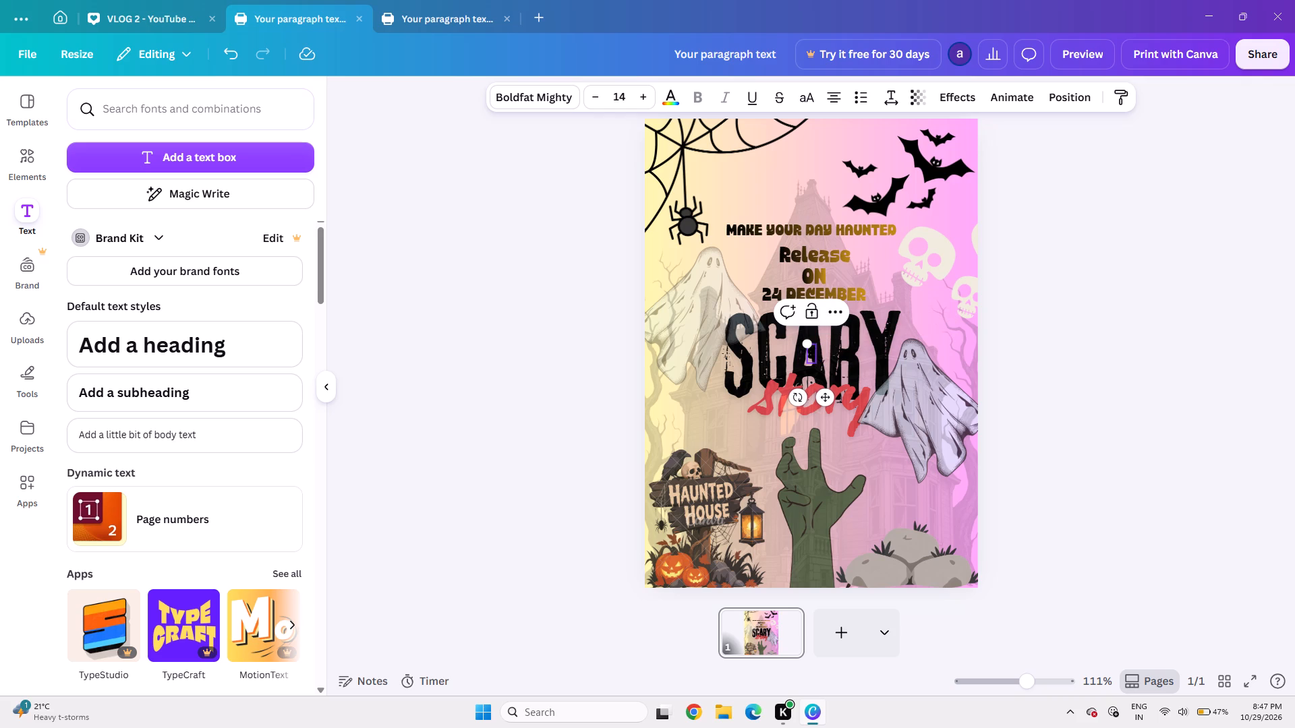
pyautogui.press('BackSpace')
pyautogui.write('bhoo')
pyautogui.press('BackSpace')
pyautogui.press('BackSpace')
pyautogui.press('BackSpace')
pyautogui.press('BackSpace')
pyautogui.write('BHOOT')
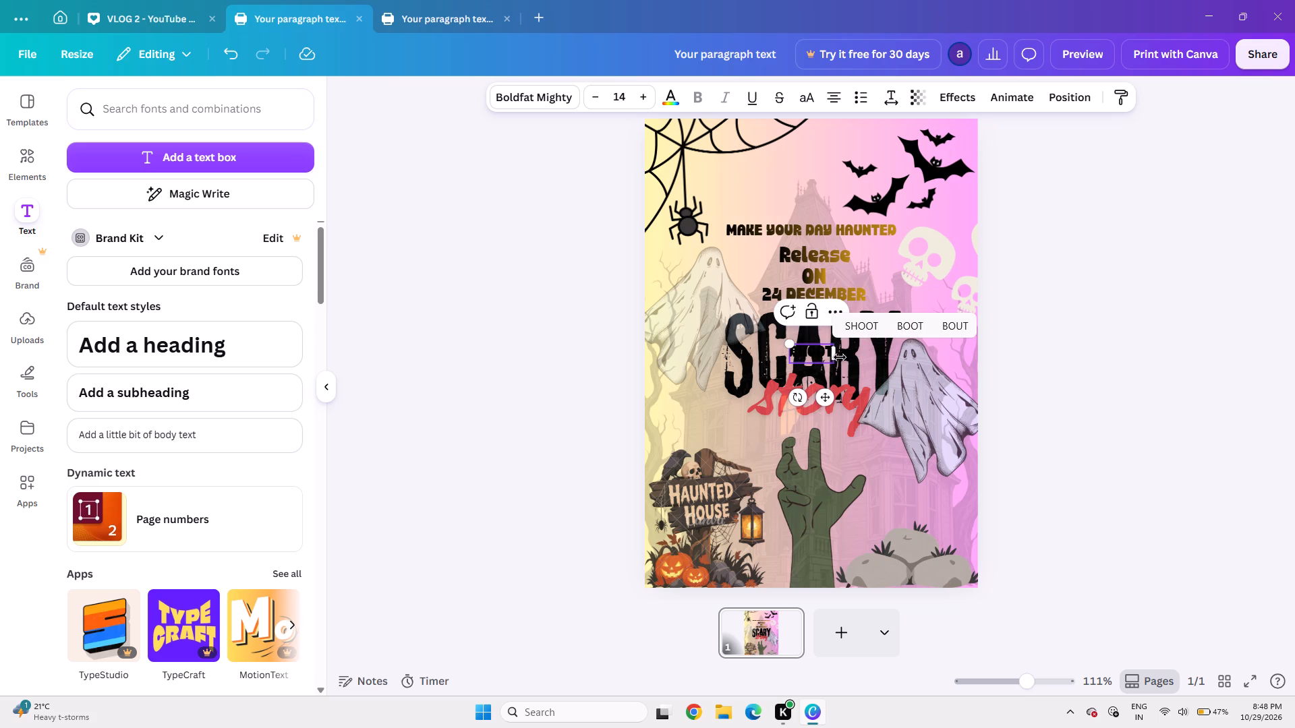
# Widen the "BHOOT" text box by extending its right edge across the SCARY title.
pyautogui.moveTo(835, 357); pyautogui.dragTo(857, 357)
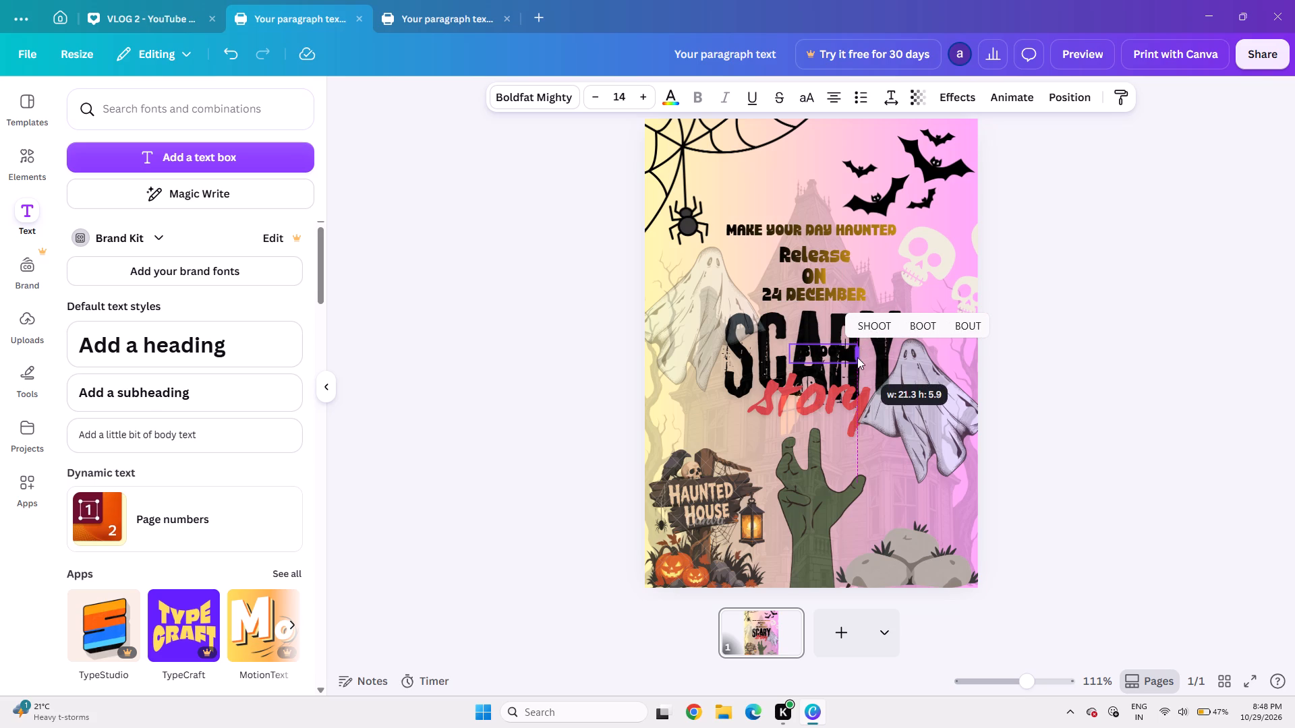
pyautogui.moveTo(857, 357); pyautogui.dragTo(880, 357)
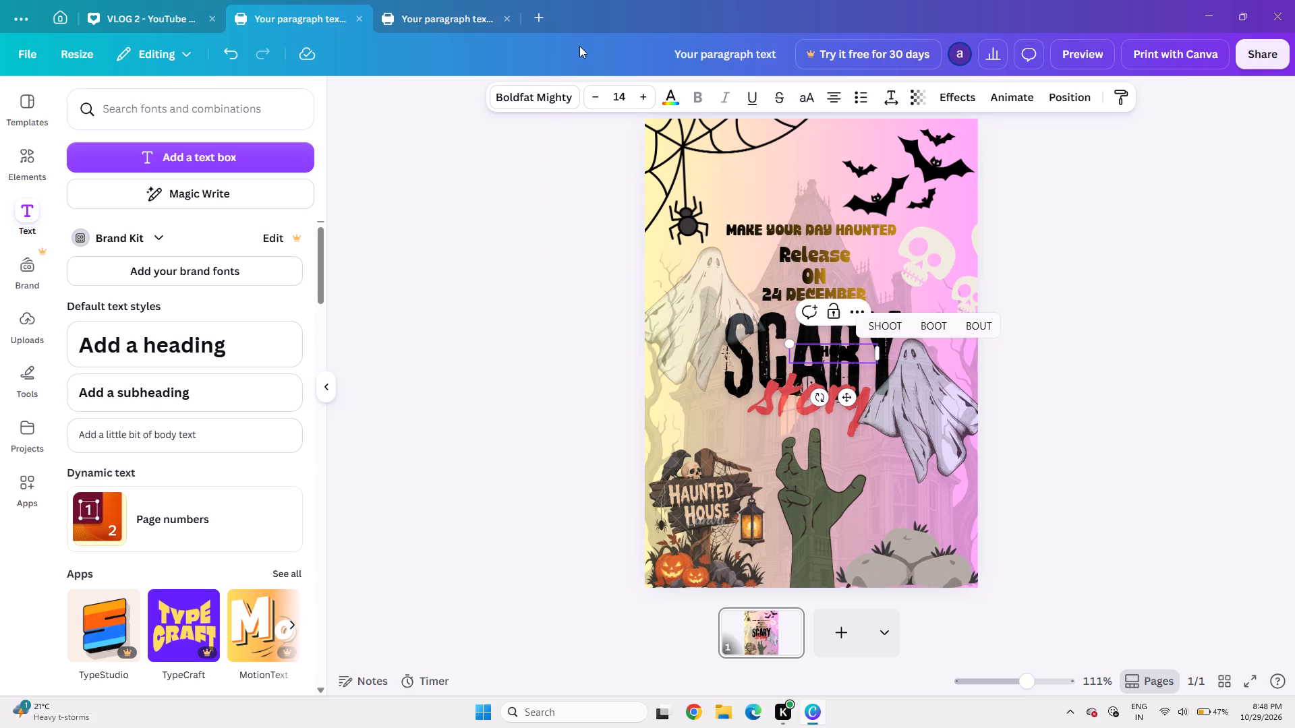
# Change the colour of the "BHOOT" text to white (#ffffff).
pyautogui.click(677, 100)
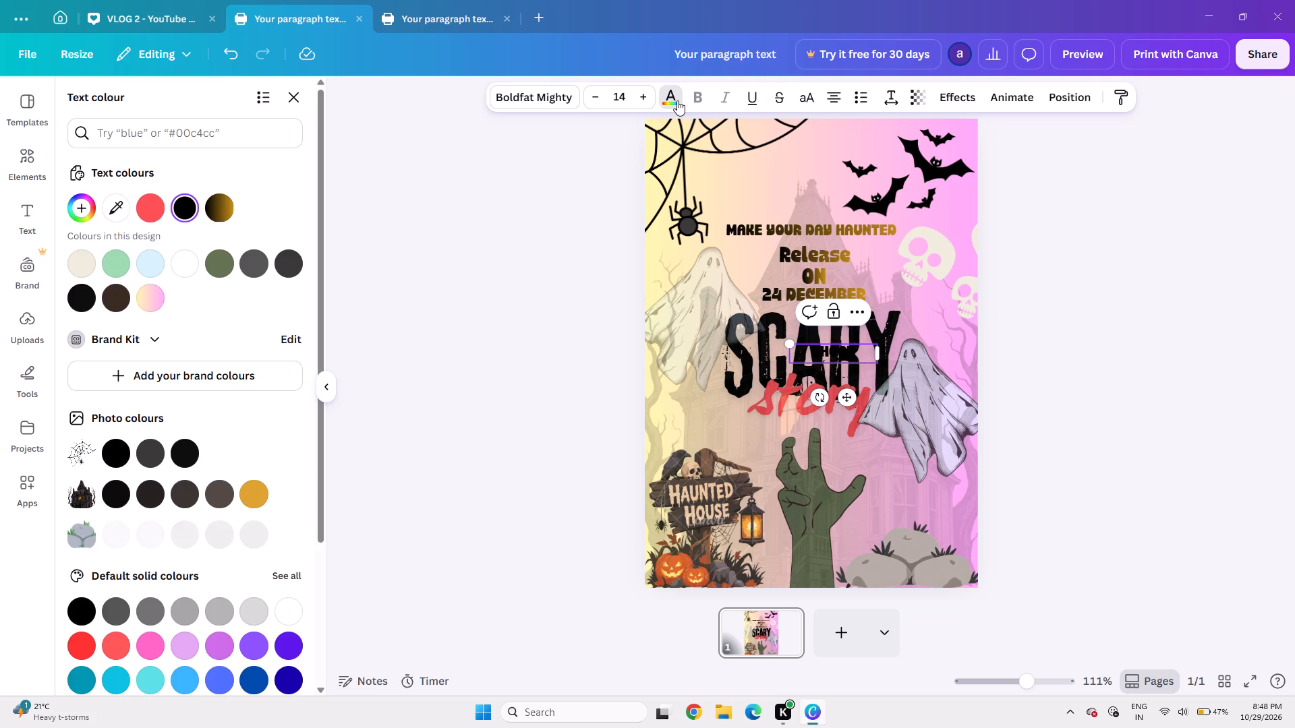
pyautogui.click(192, 255)
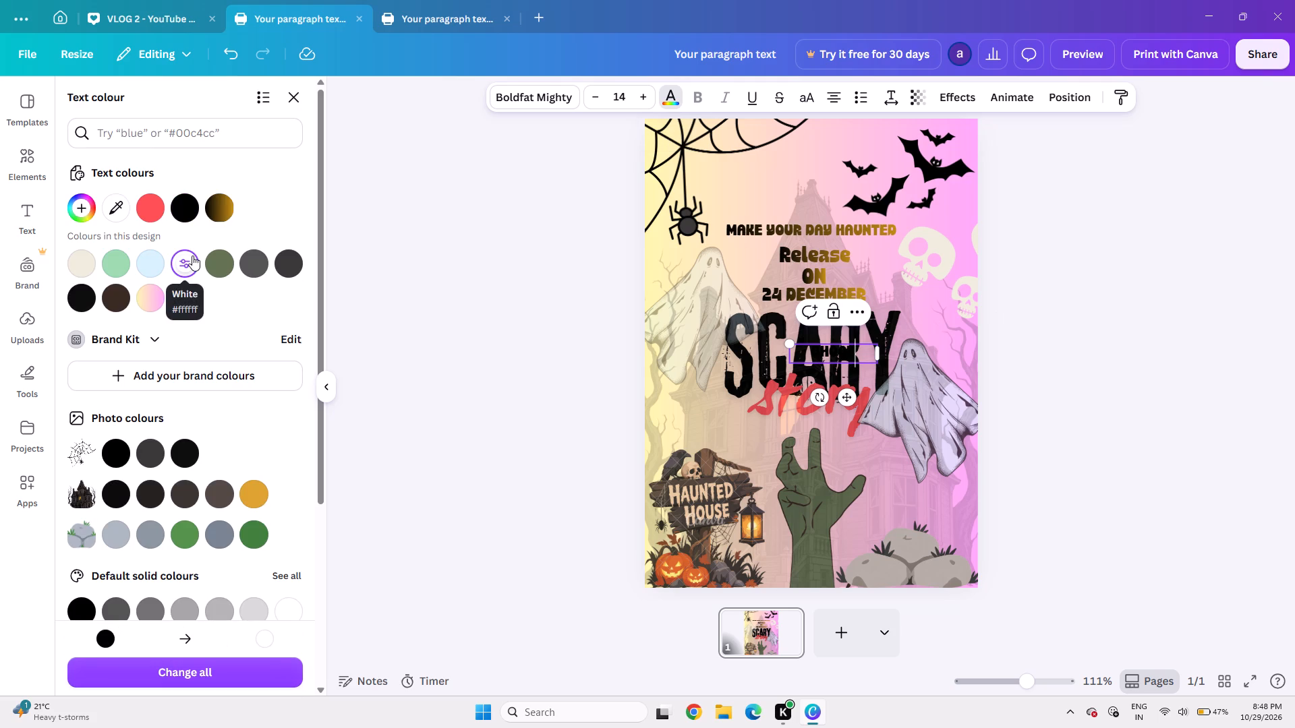
pyautogui.click(1027, 335)
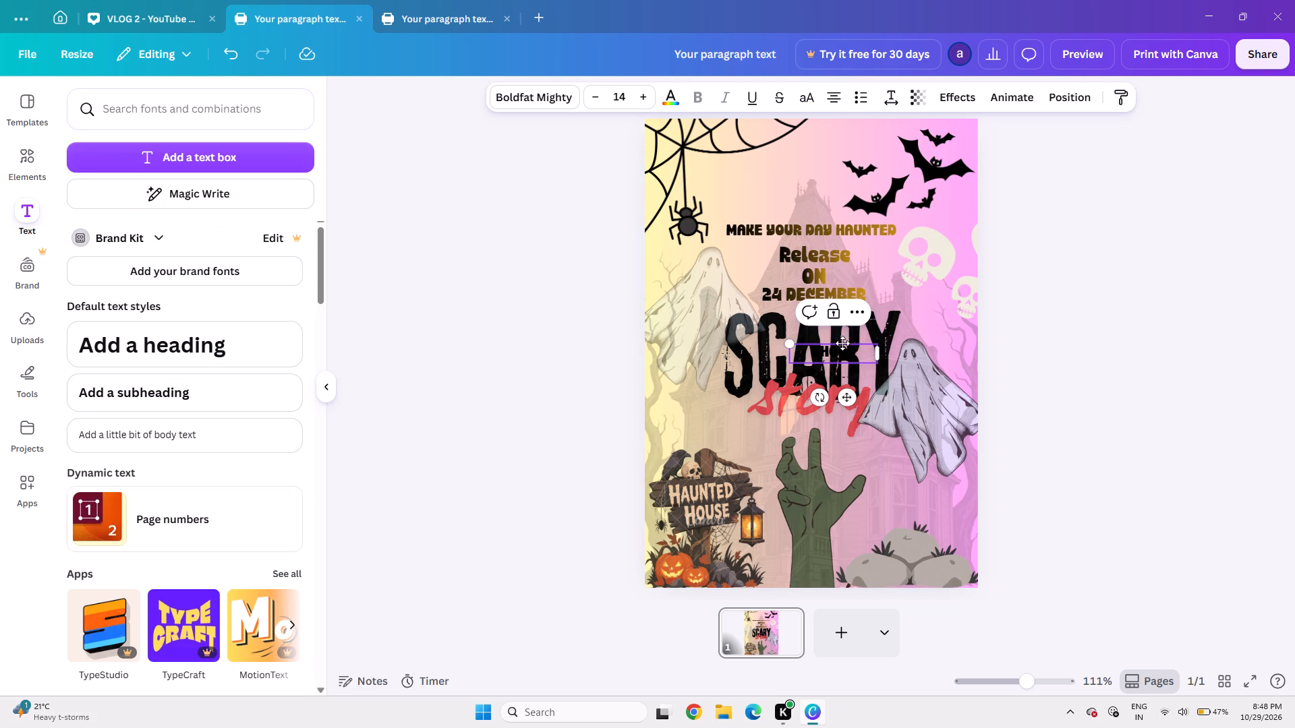
pyautogui.doubleClick(843, 346)
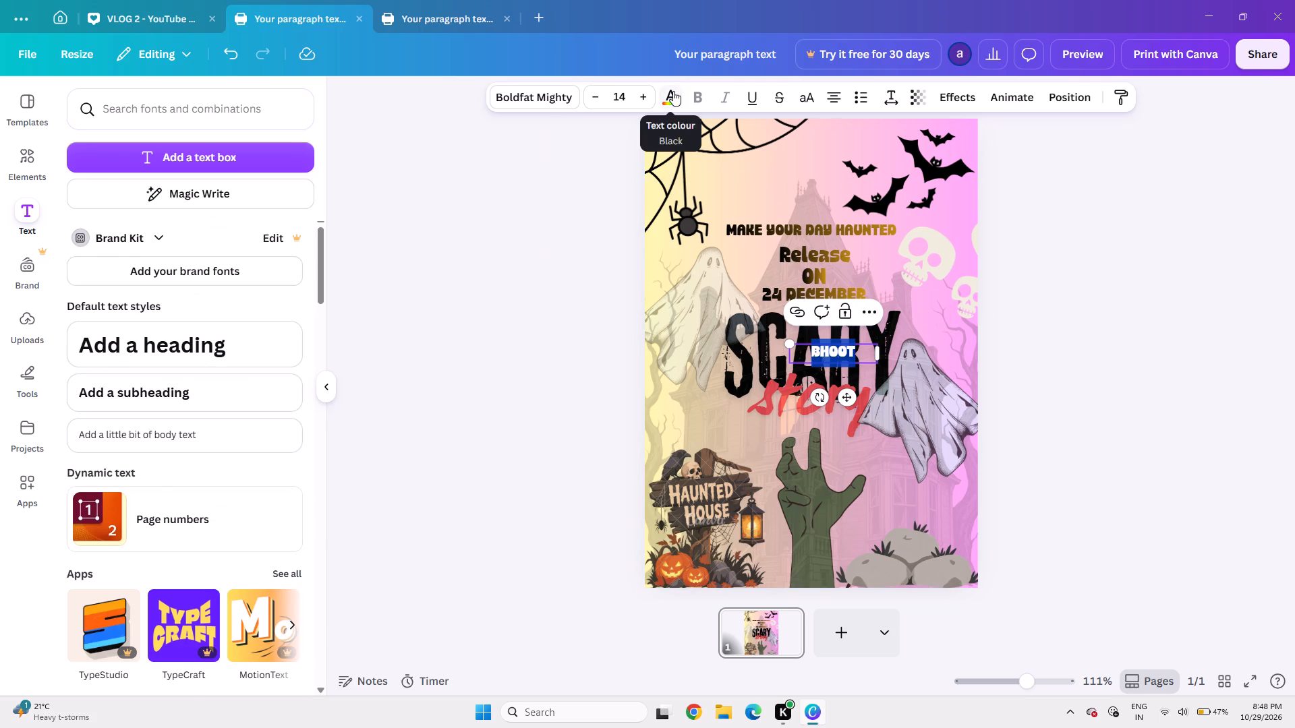
pyautogui.click(673, 91)
pyautogui.click(186, 257)
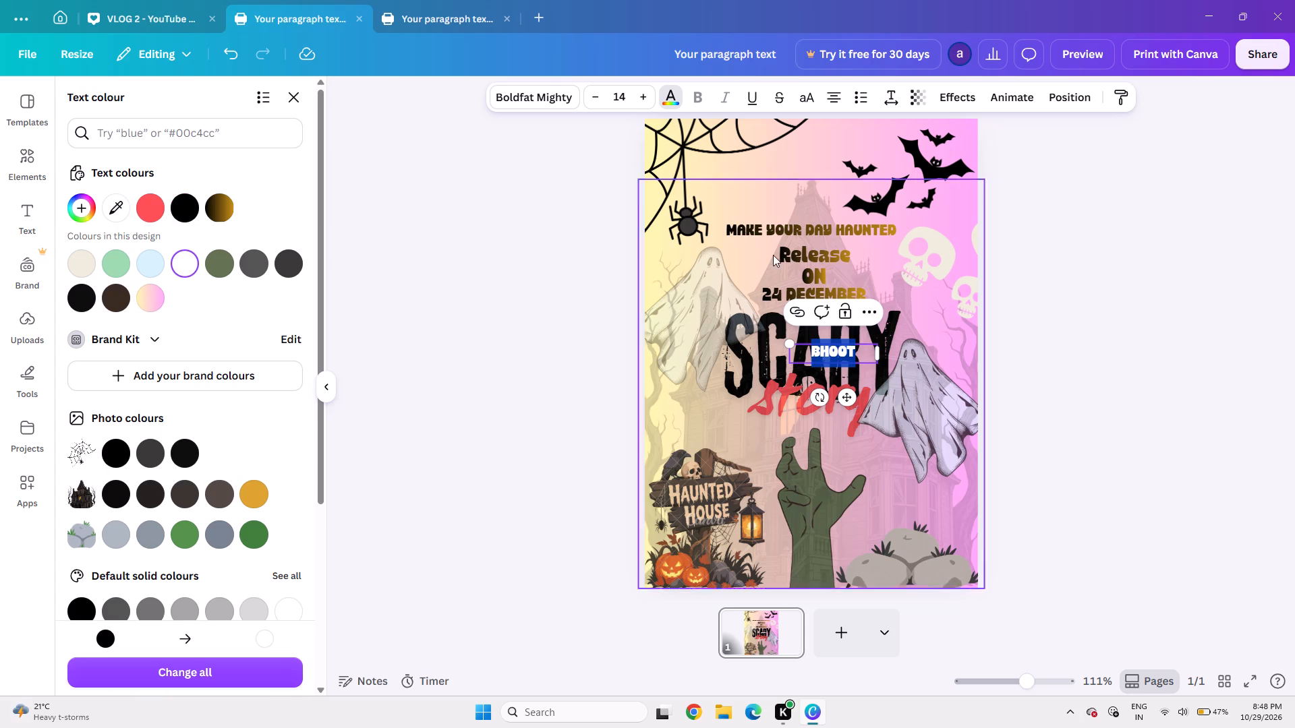
pyautogui.click(1094, 376)
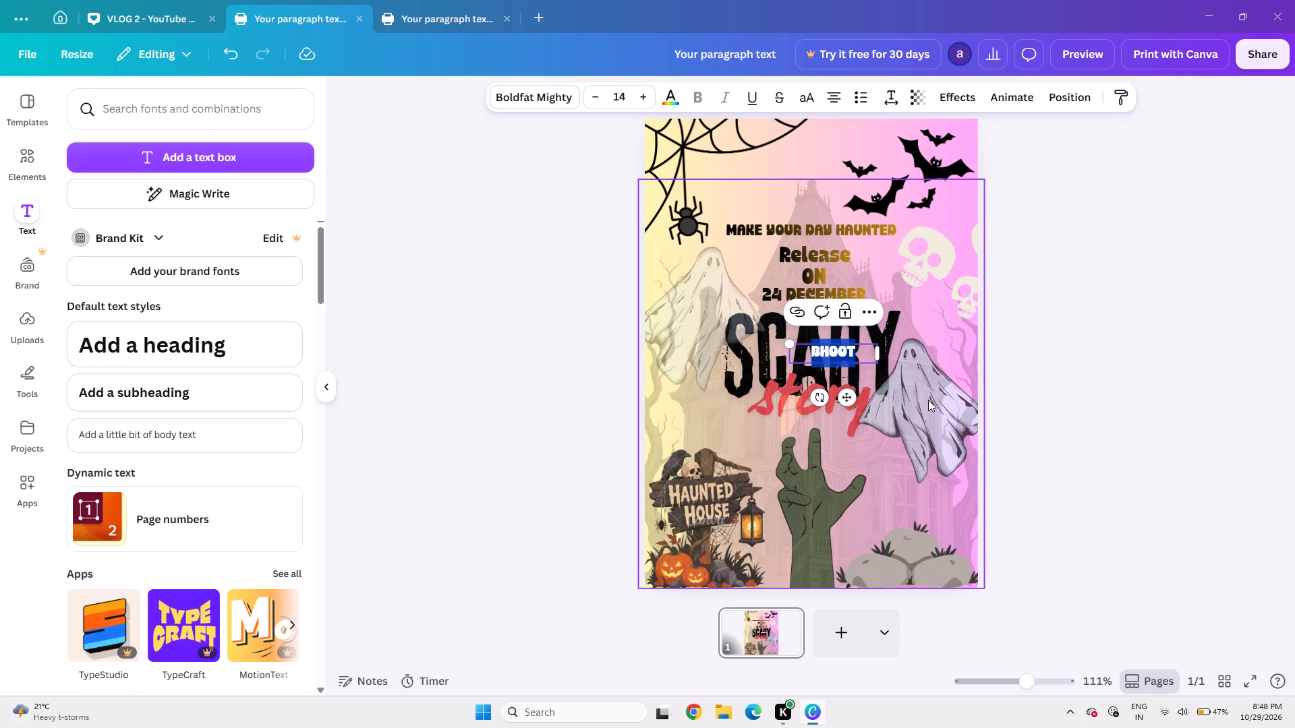
# Move the "BHOOT" text up to just above the "MAKE YOUR DAY HAUNTED" line.
pyautogui.moveTo(850, 391); pyautogui.dragTo(839, 374)
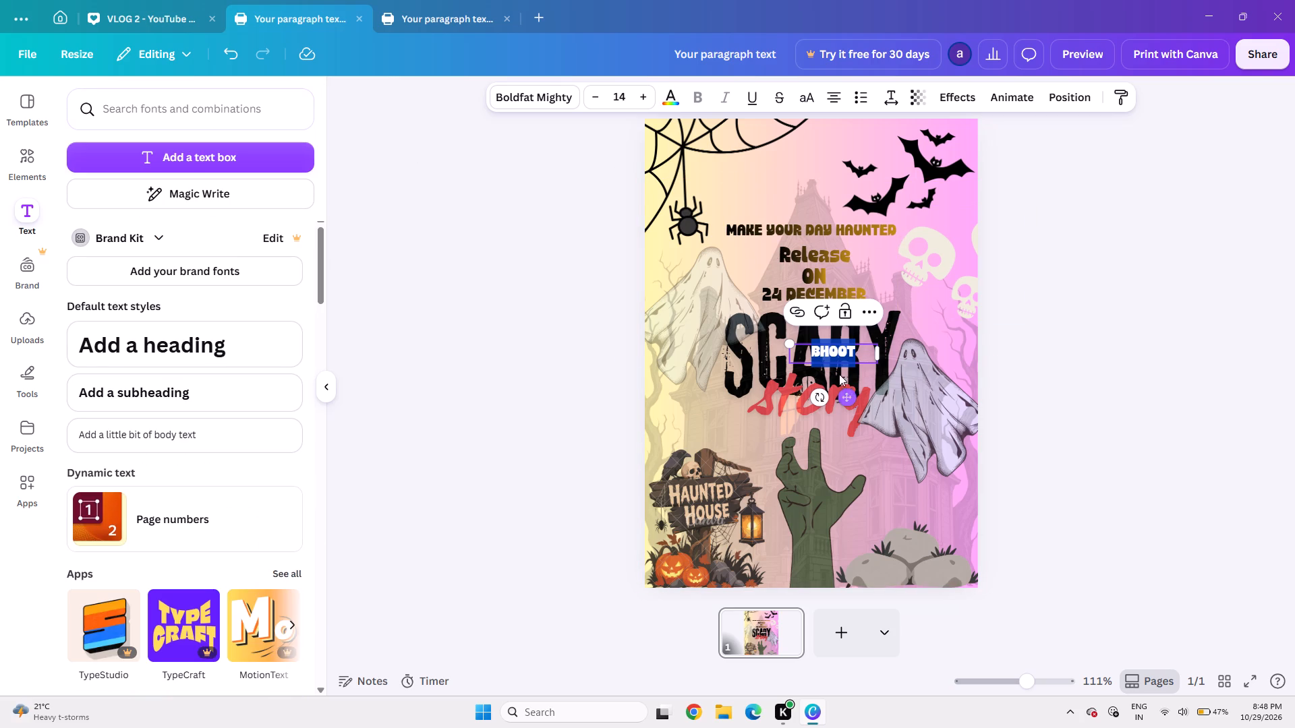
pyautogui.moveTo(839, 374); pyautogui.dragTo(823, 254)
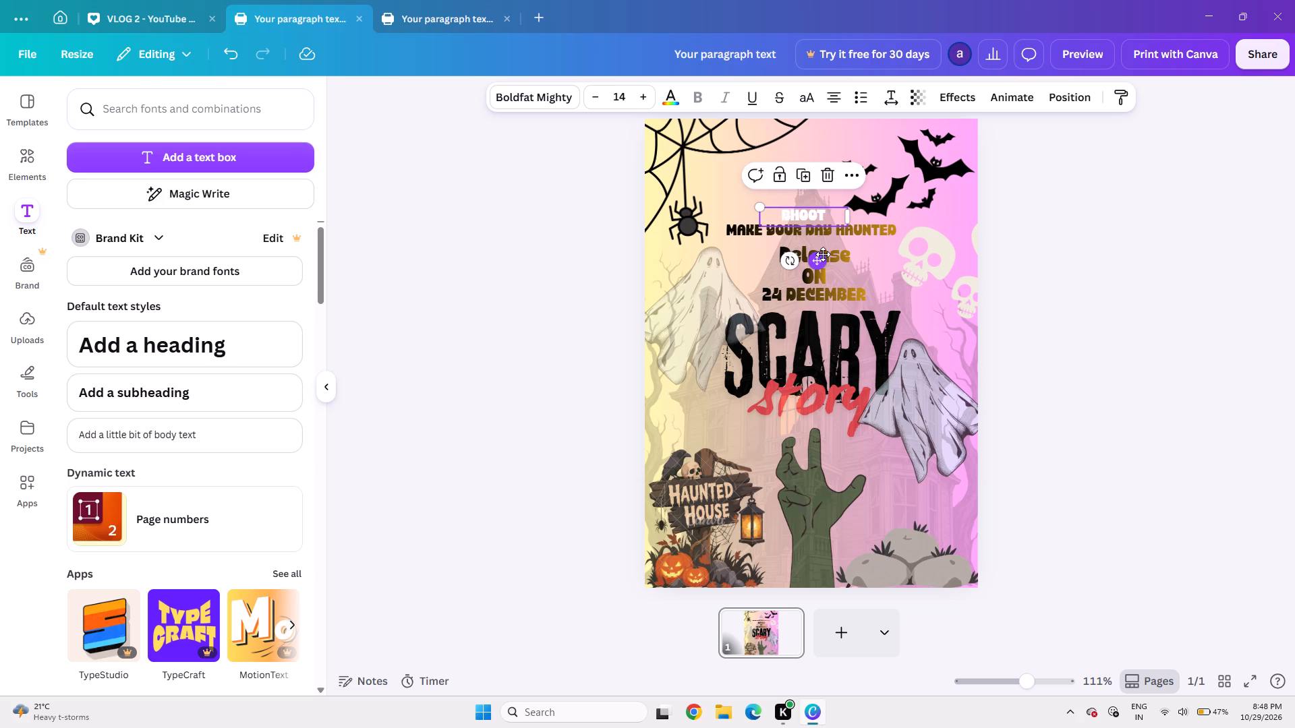
# Change the font of the "BHOOT" text to Hussar Bold.
pyautogui.click(799, 209)
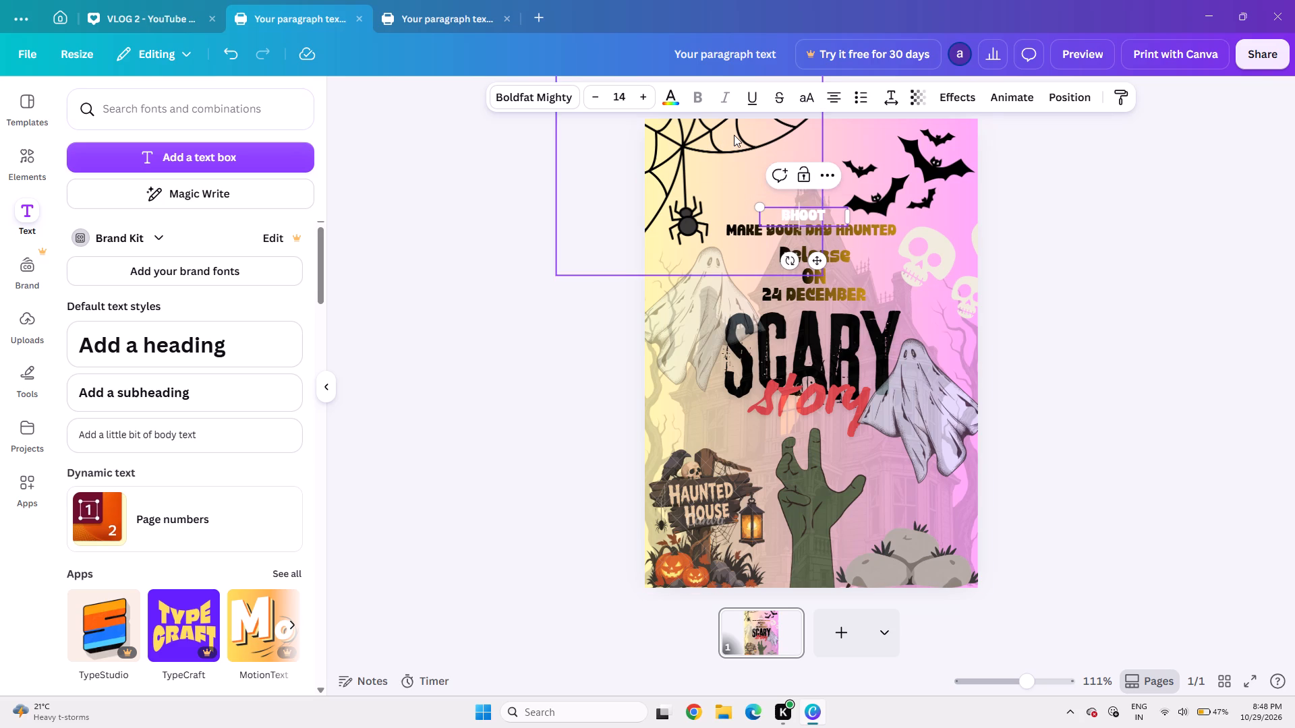
pyautogui.click(822, 211)
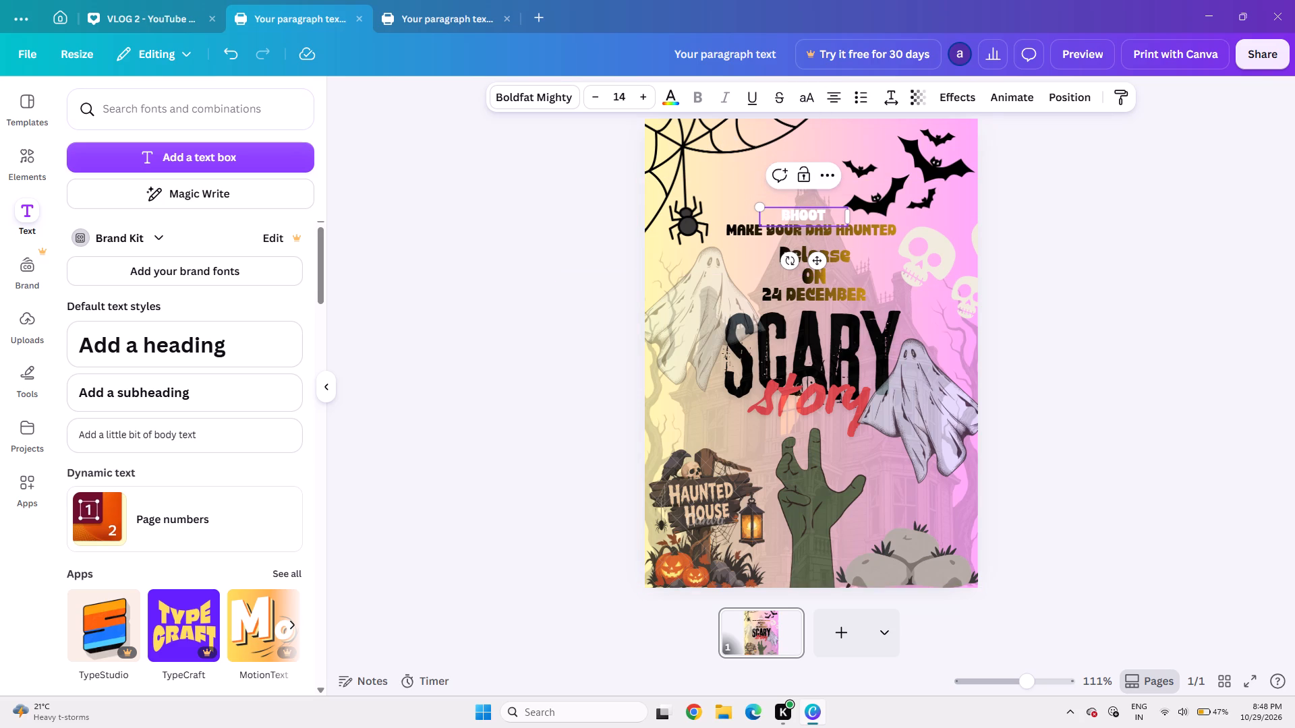
pyautogui.click(542, 99)
pyautogui.scroll(-1, 119, 426)
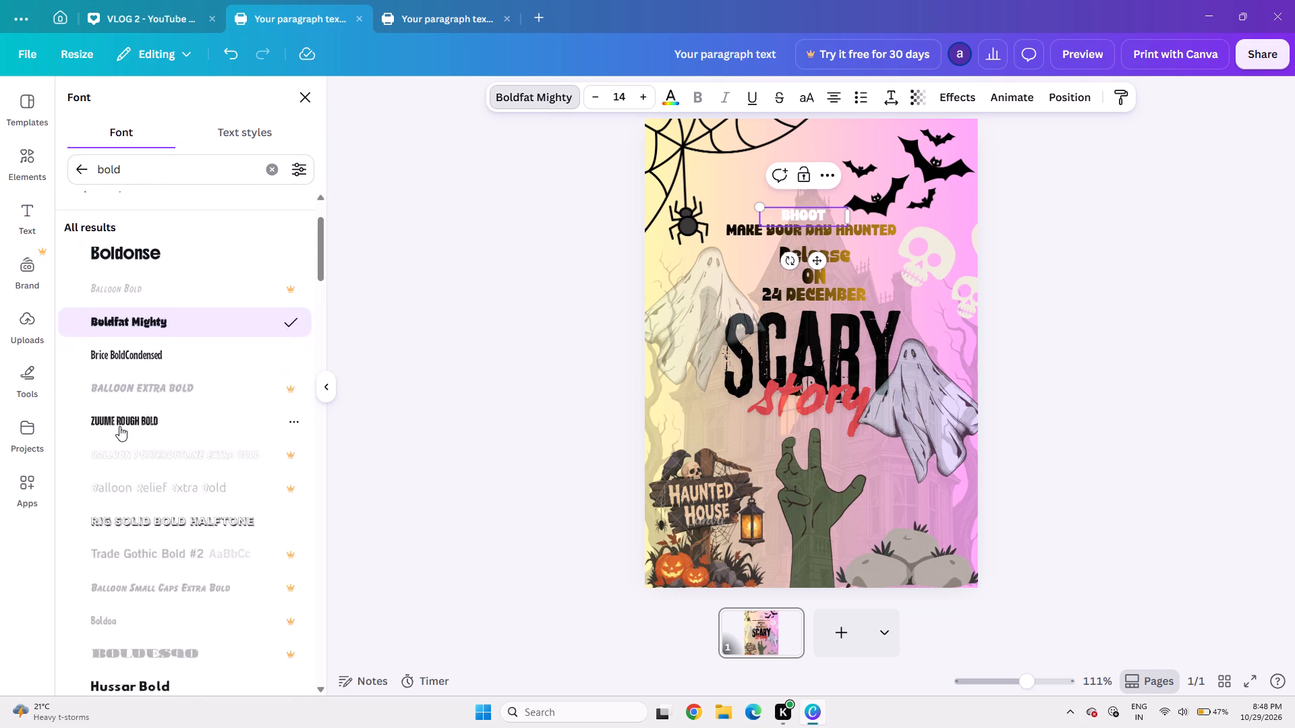
pyautogui.scroll(-2, 119, 426)
pyautogui.click(168, 591)
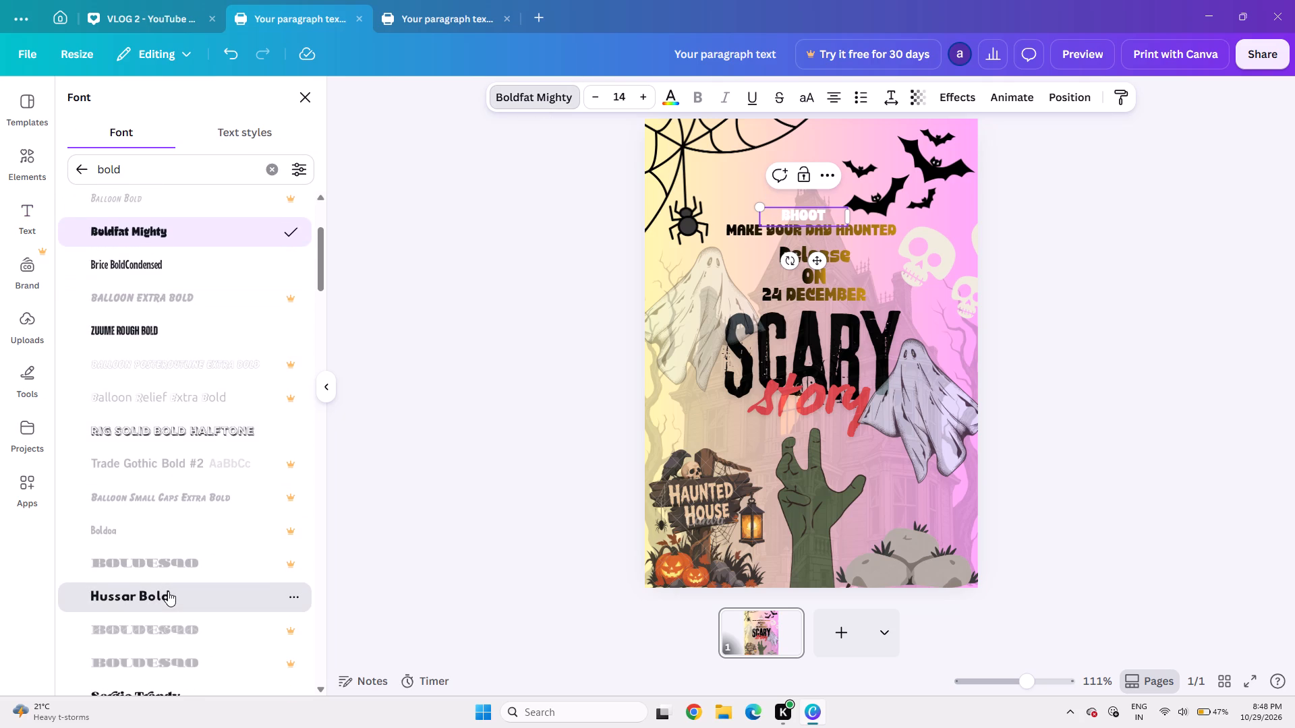
# Clear the "bold" search term from the font search.
pyautogui.click(137, 170)
pyautogui.press('BackSpace')
pyautogui.press('BackSpace')
pyautogui.press('BackSpace')
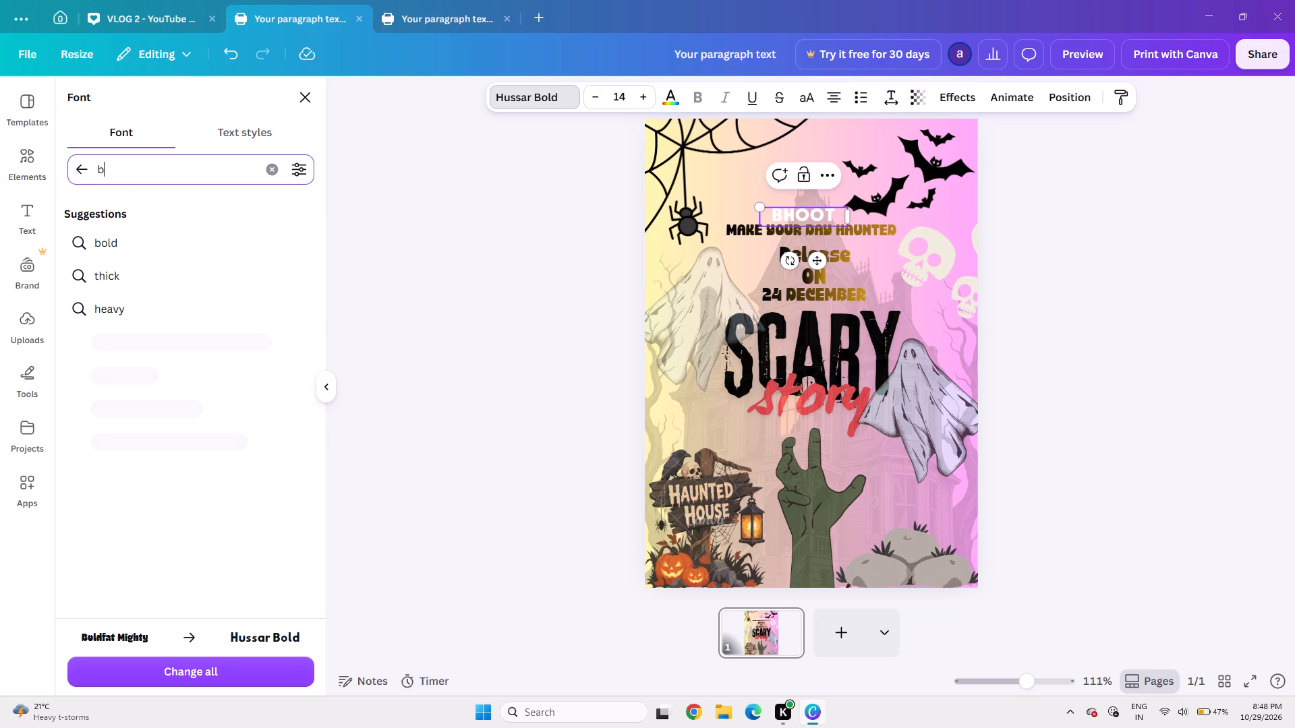
pyautogui.press('BackSpace')
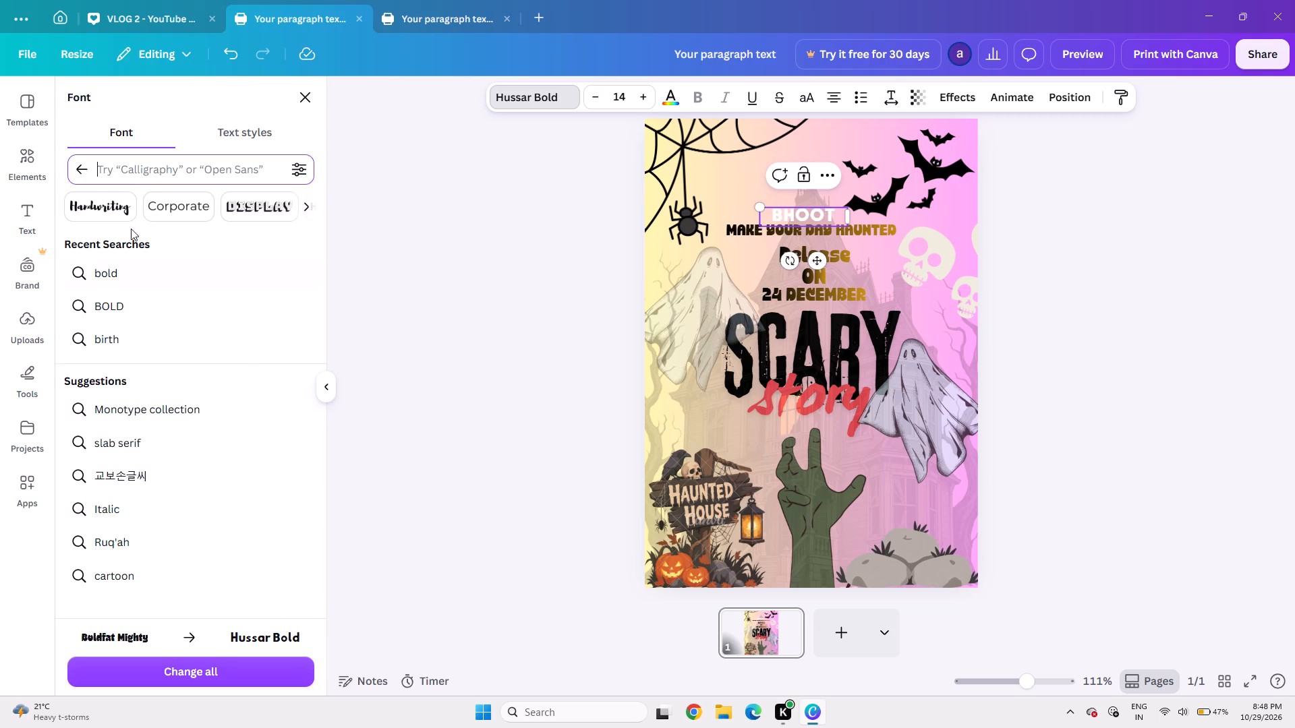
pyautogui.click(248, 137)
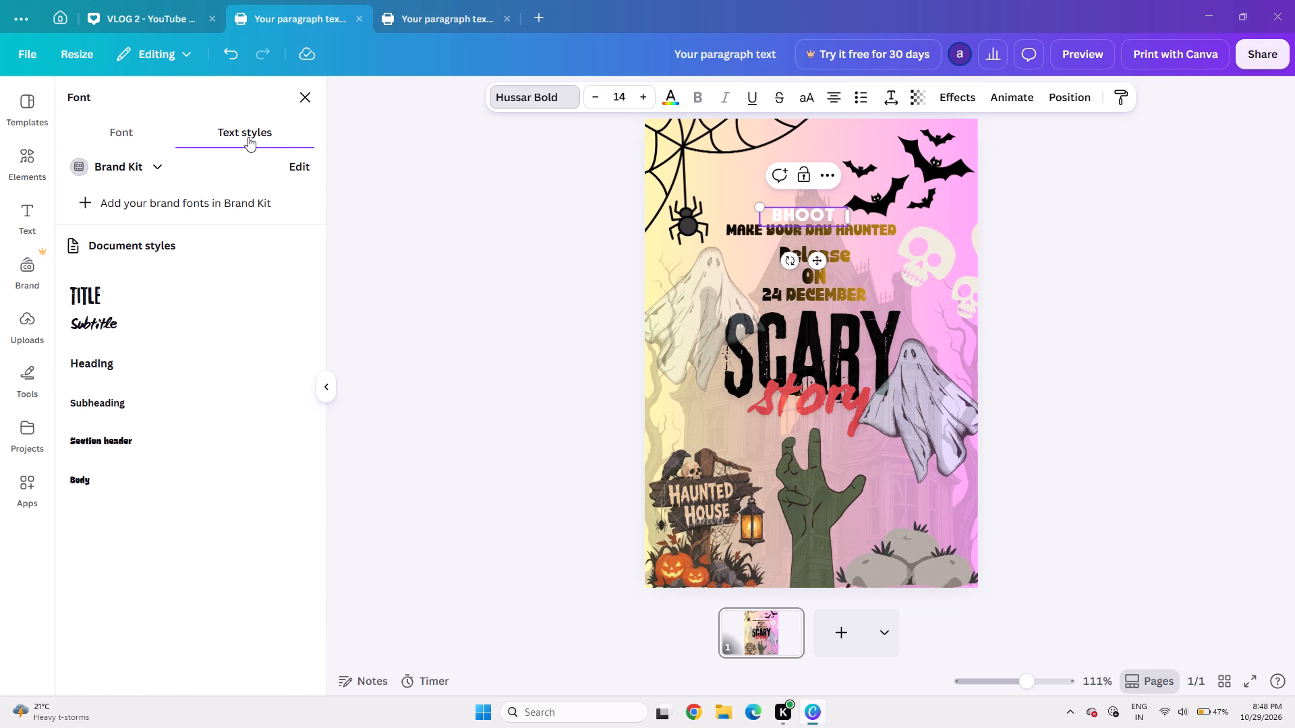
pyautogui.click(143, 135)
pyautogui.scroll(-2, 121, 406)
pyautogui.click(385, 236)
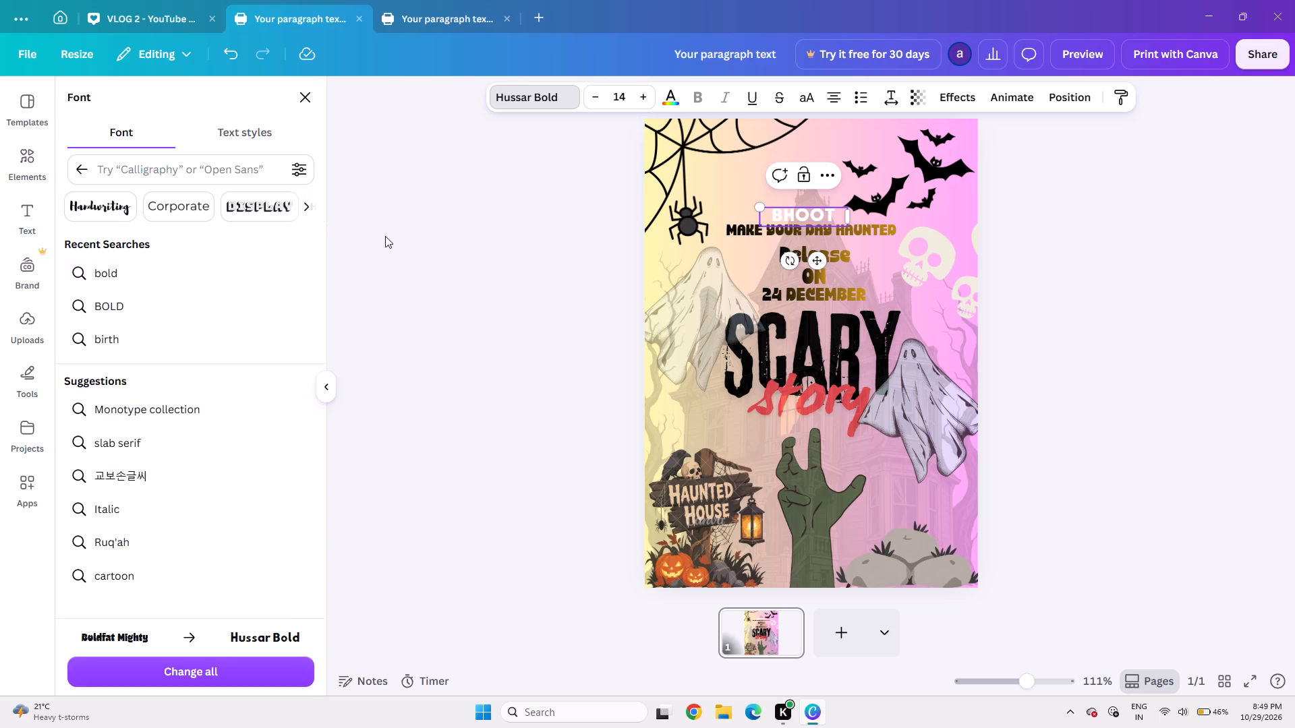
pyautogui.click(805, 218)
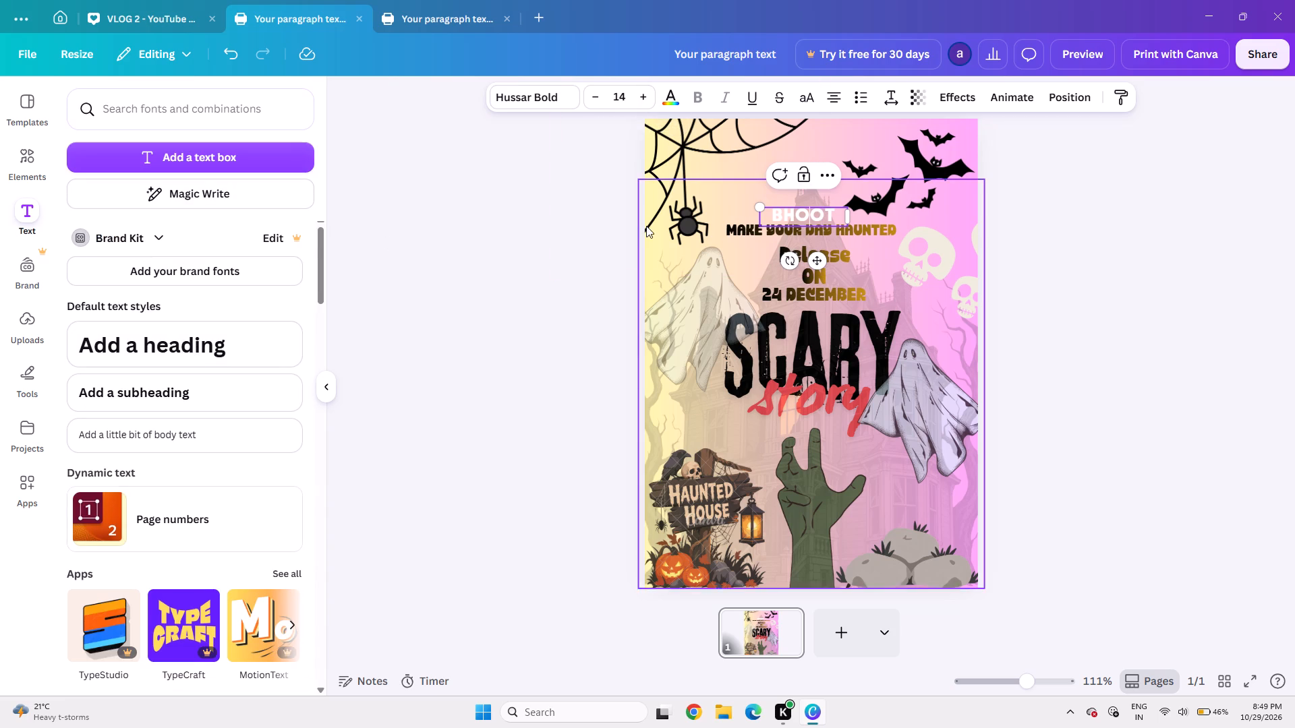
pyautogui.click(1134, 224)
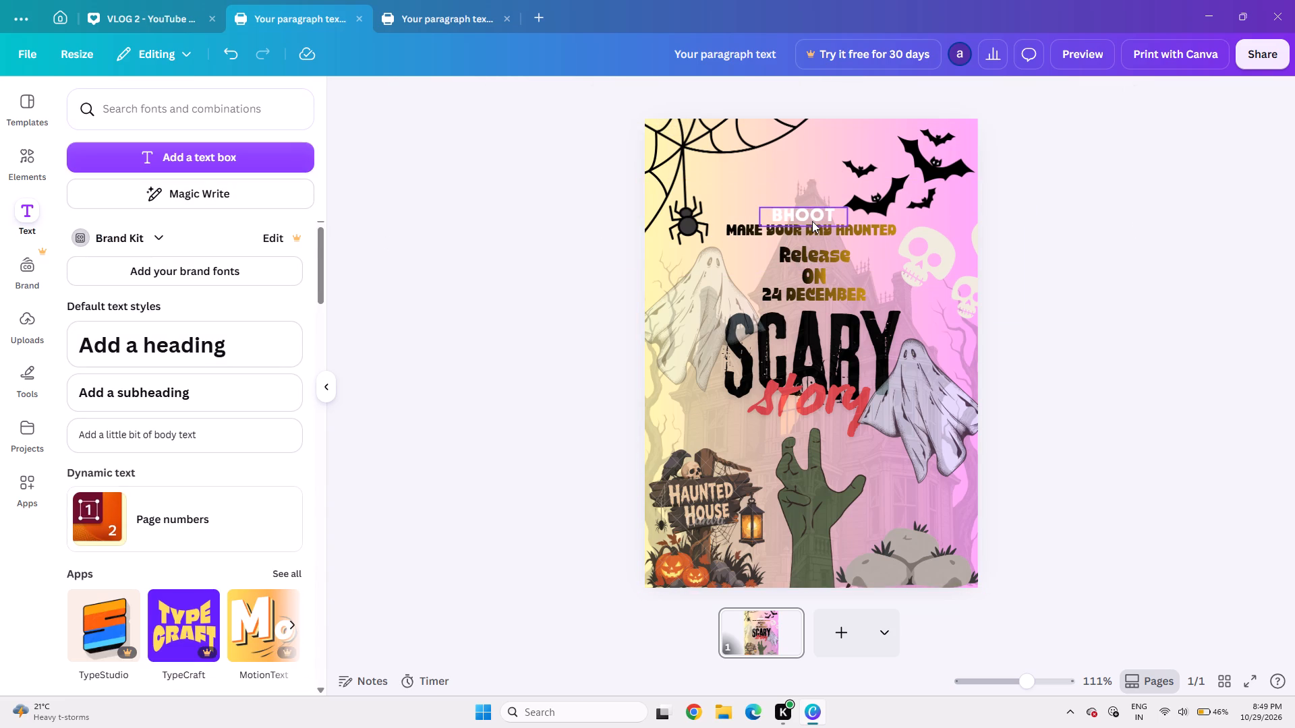
# Filter the font choices for the "BHOOT" text to the Display category.
pyautogui.click(812, 221)
pyautogui.click(544, 98)
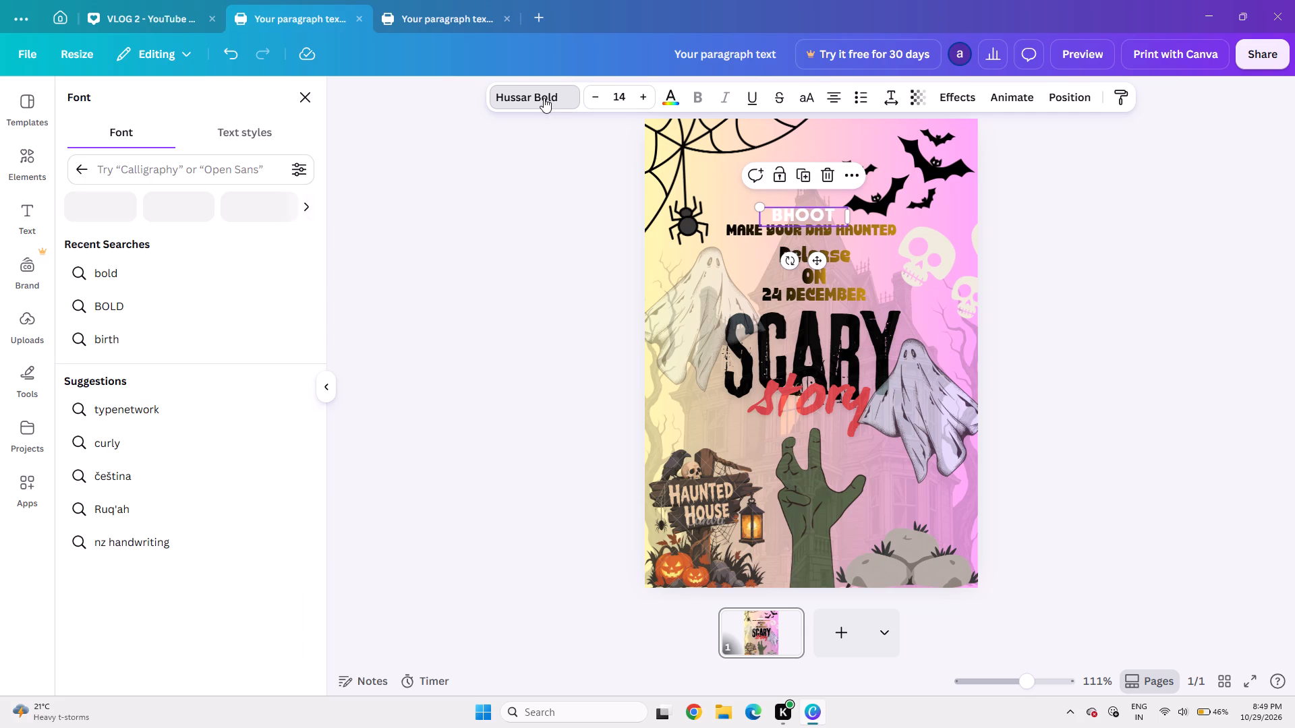
pyautogui.scroll(-2, 204, 426)
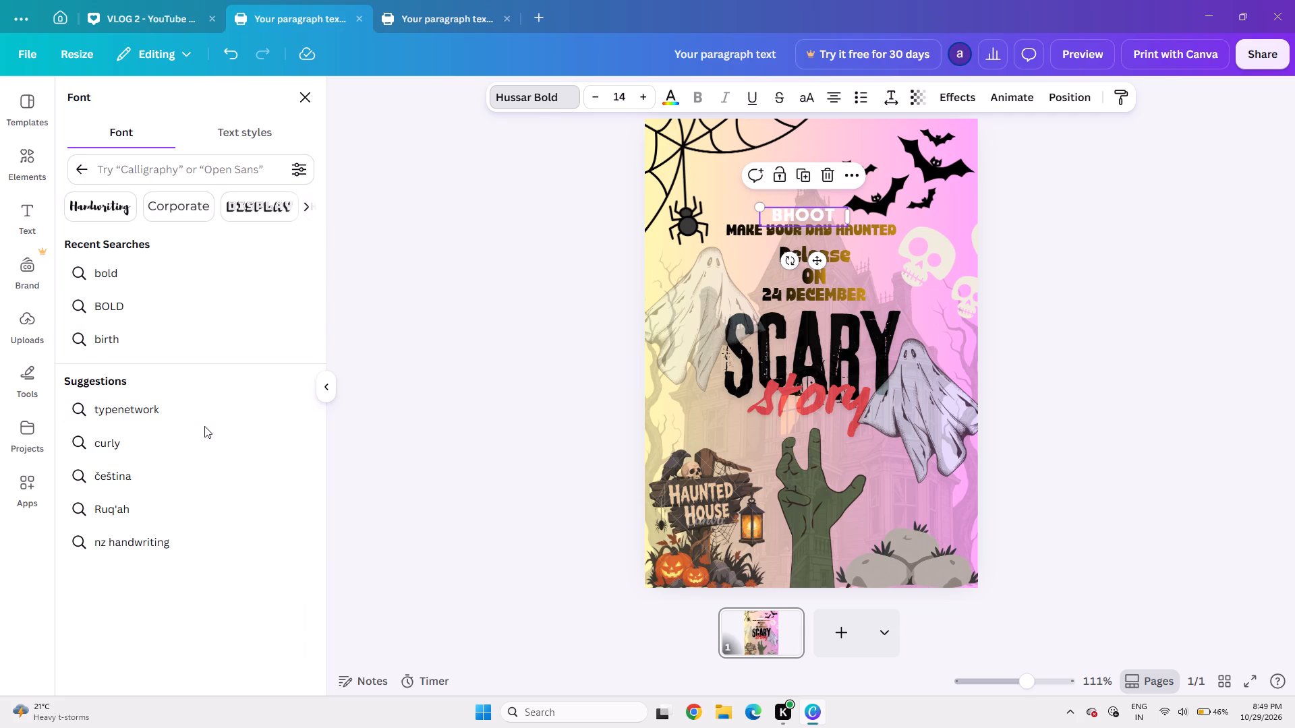
pyautogui.click(233, 203)
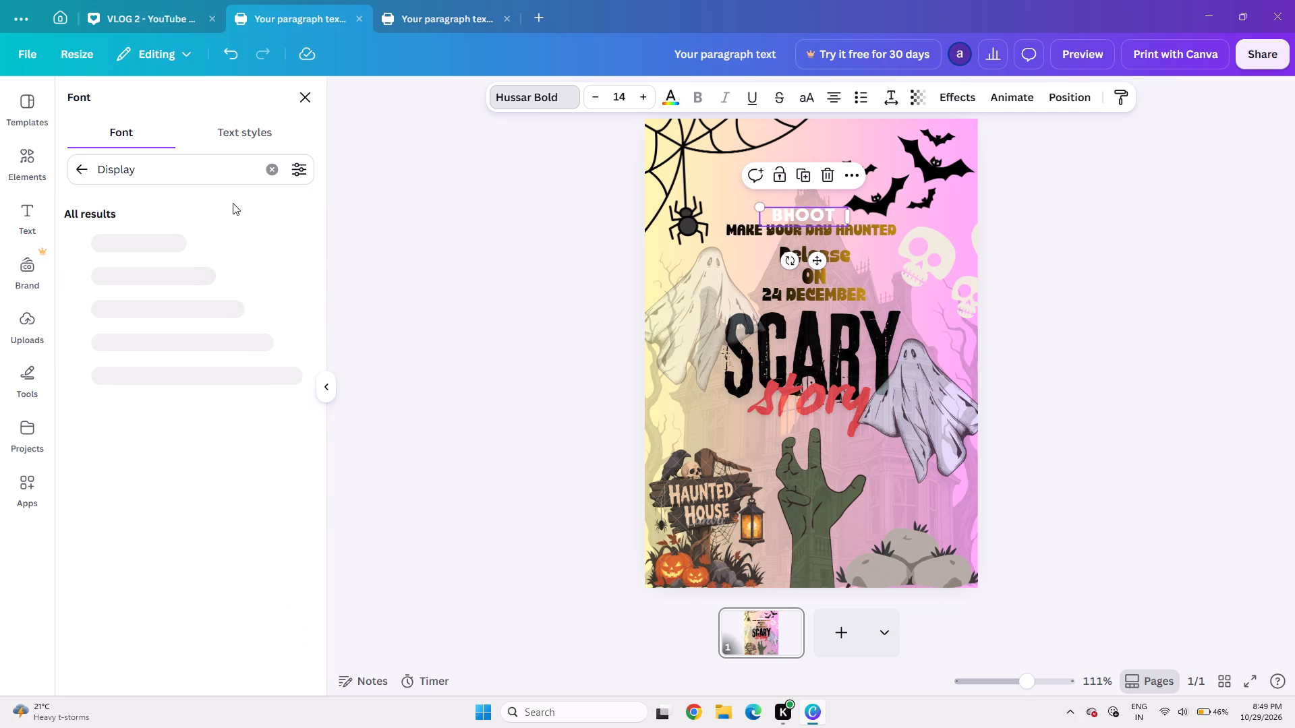
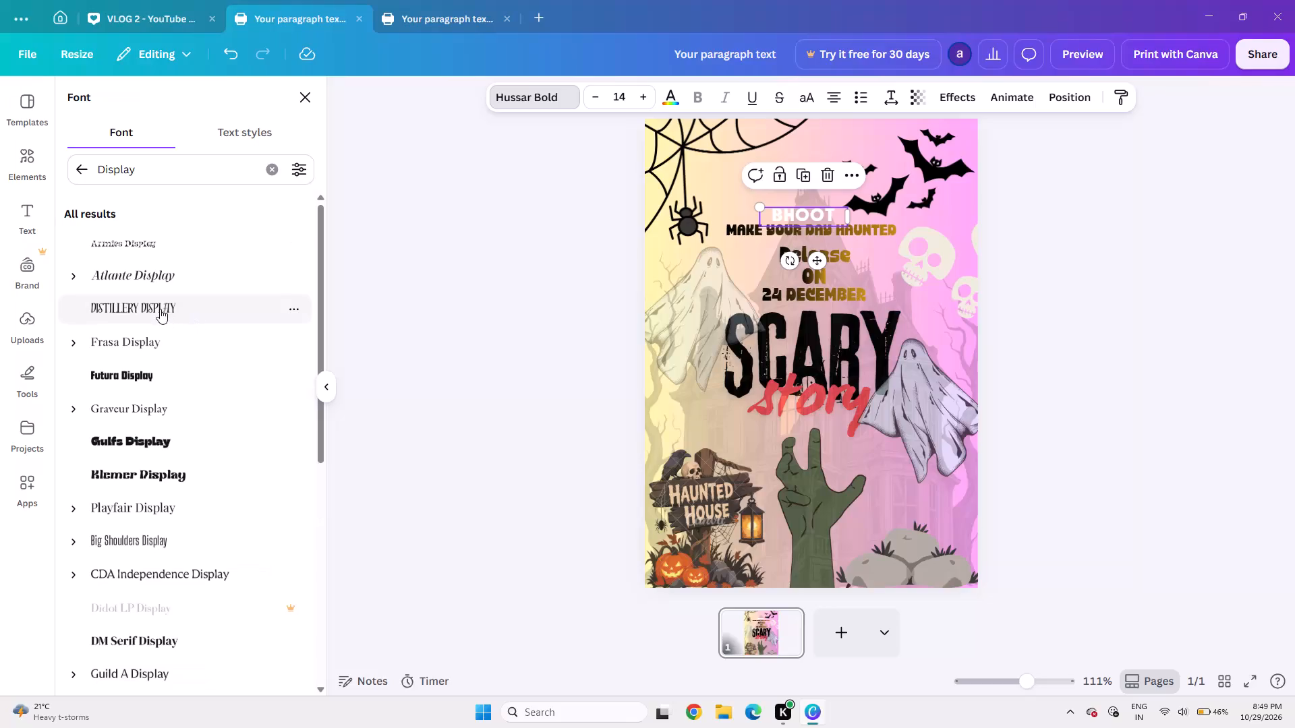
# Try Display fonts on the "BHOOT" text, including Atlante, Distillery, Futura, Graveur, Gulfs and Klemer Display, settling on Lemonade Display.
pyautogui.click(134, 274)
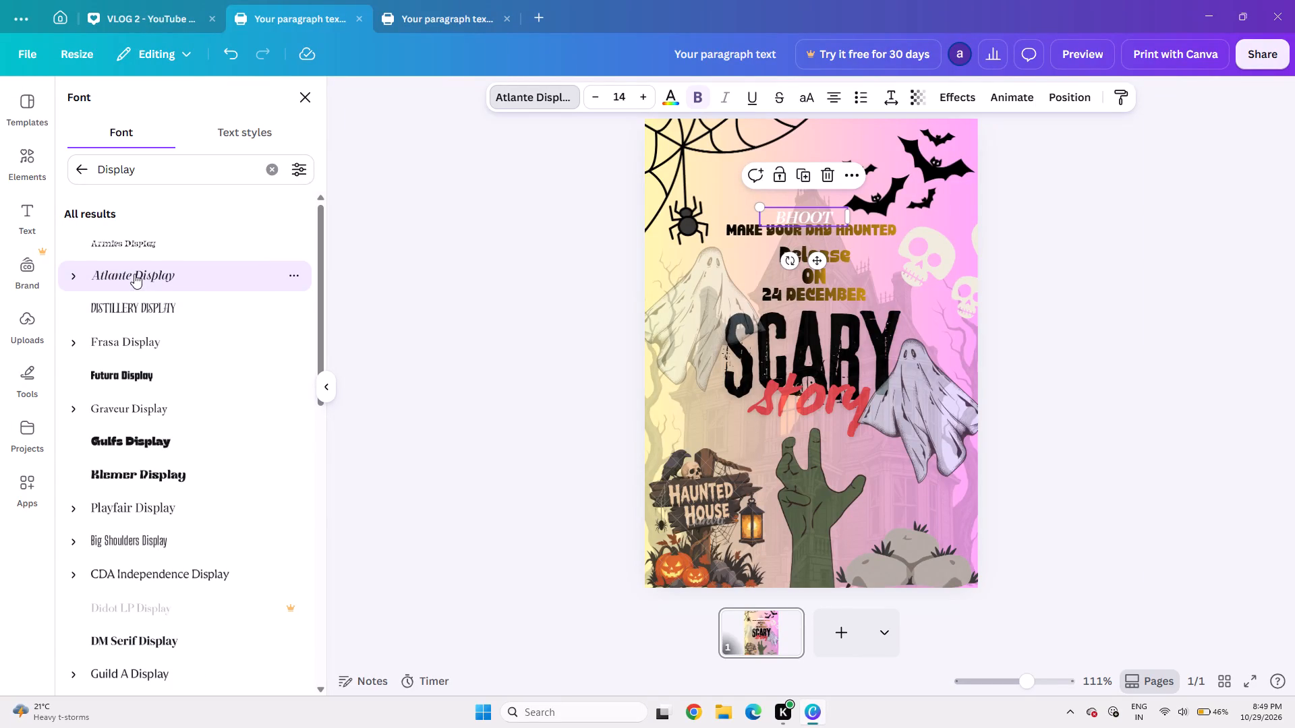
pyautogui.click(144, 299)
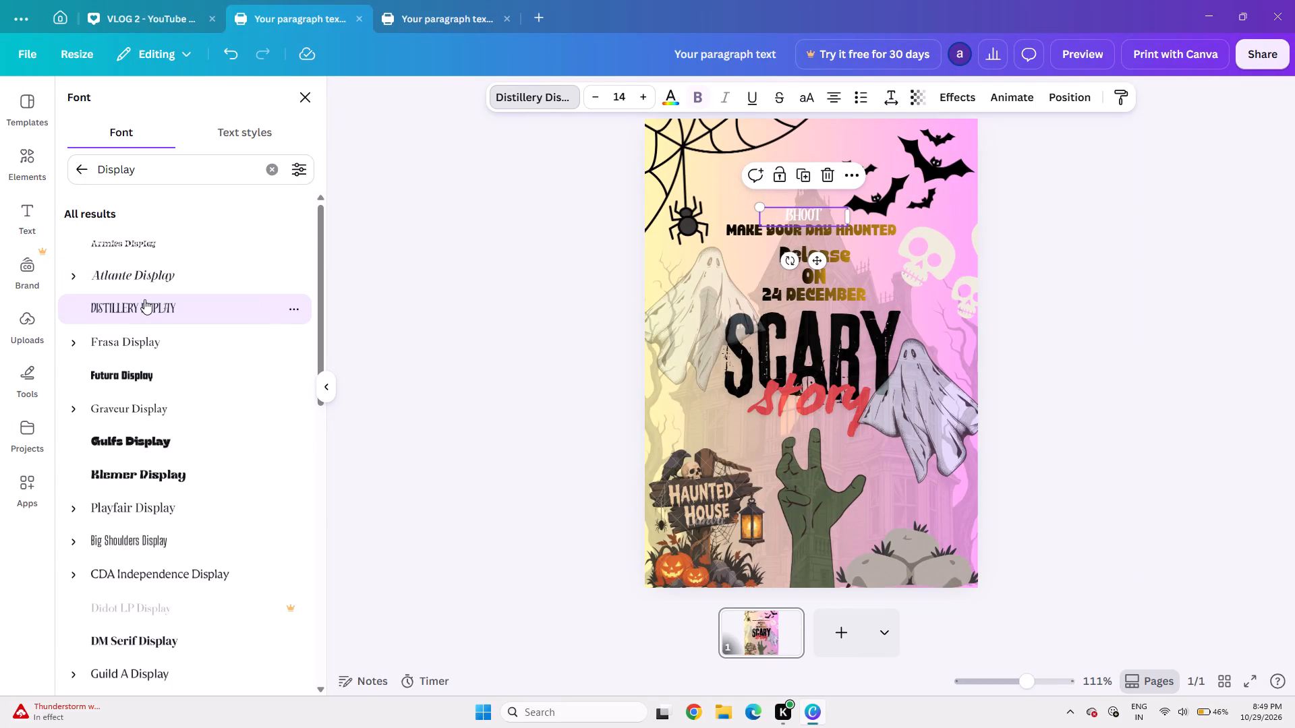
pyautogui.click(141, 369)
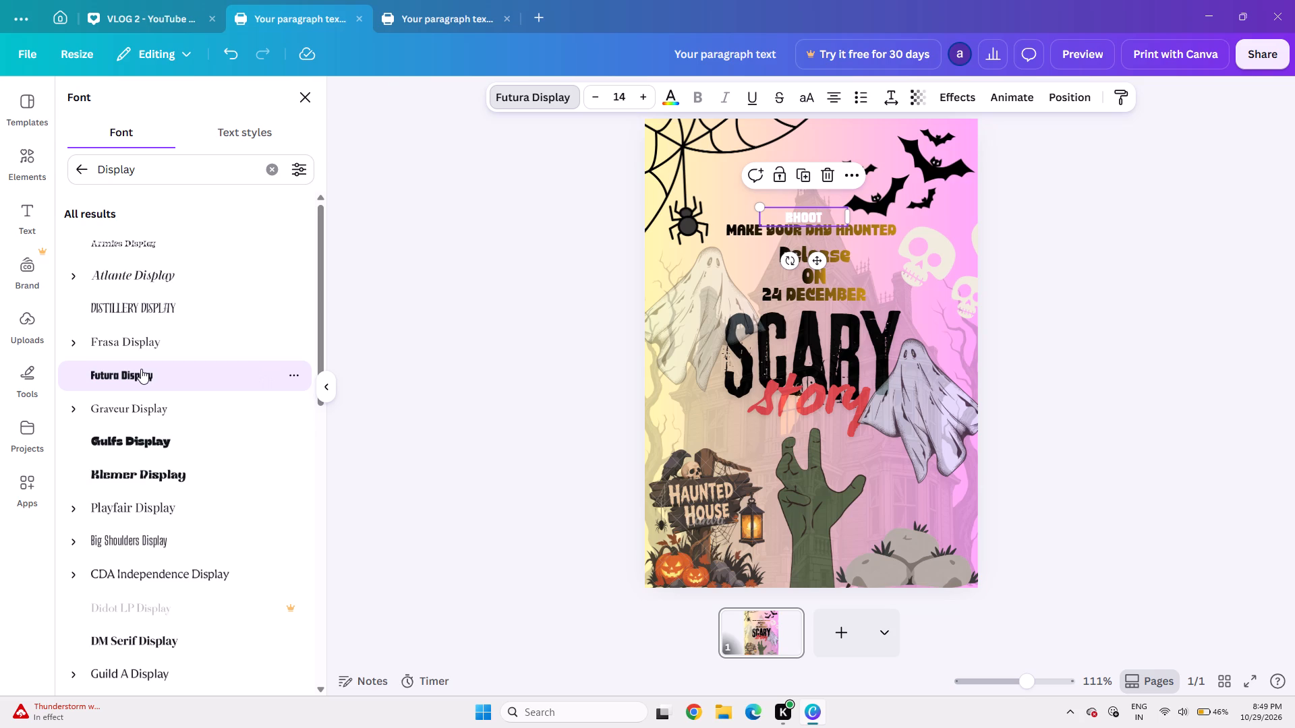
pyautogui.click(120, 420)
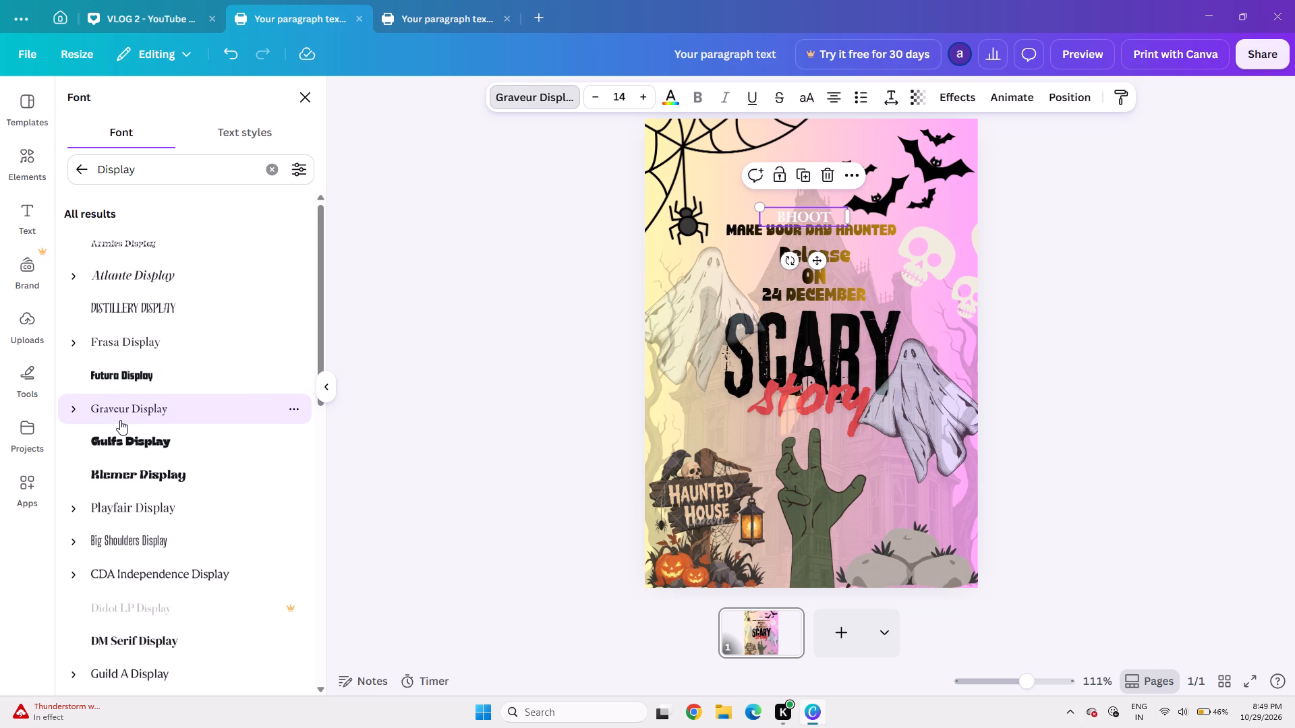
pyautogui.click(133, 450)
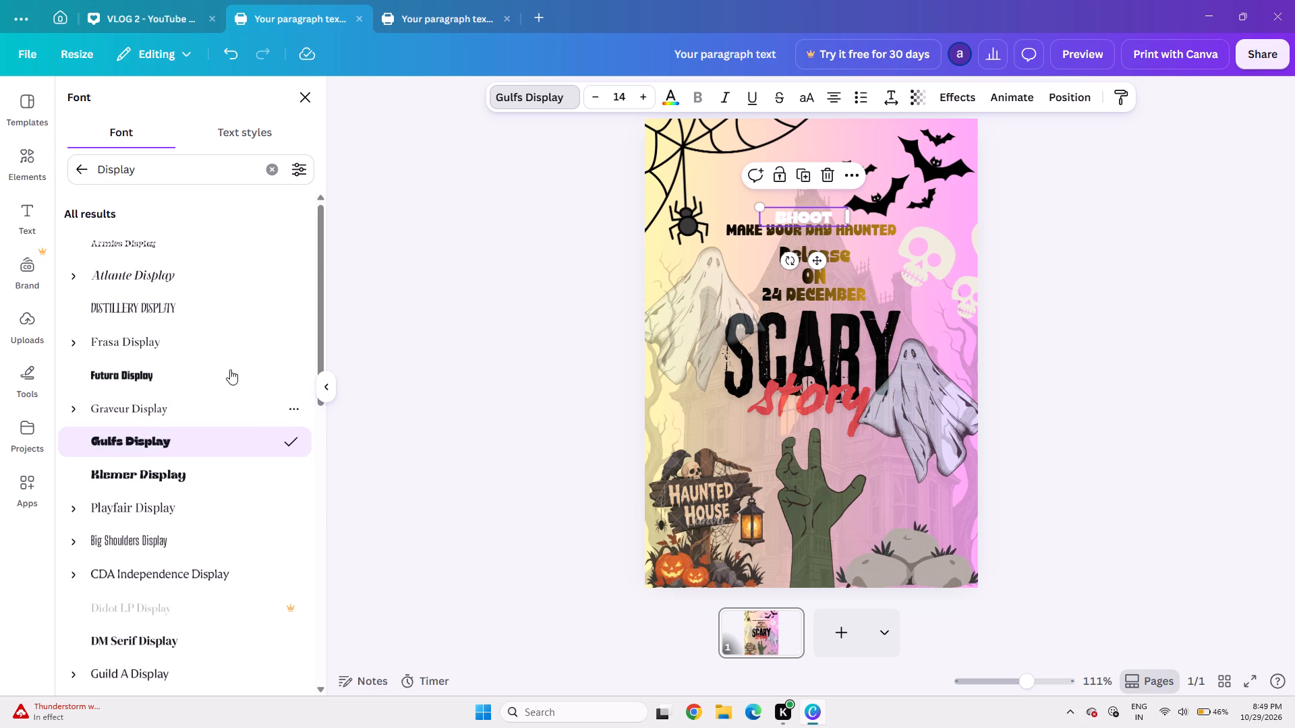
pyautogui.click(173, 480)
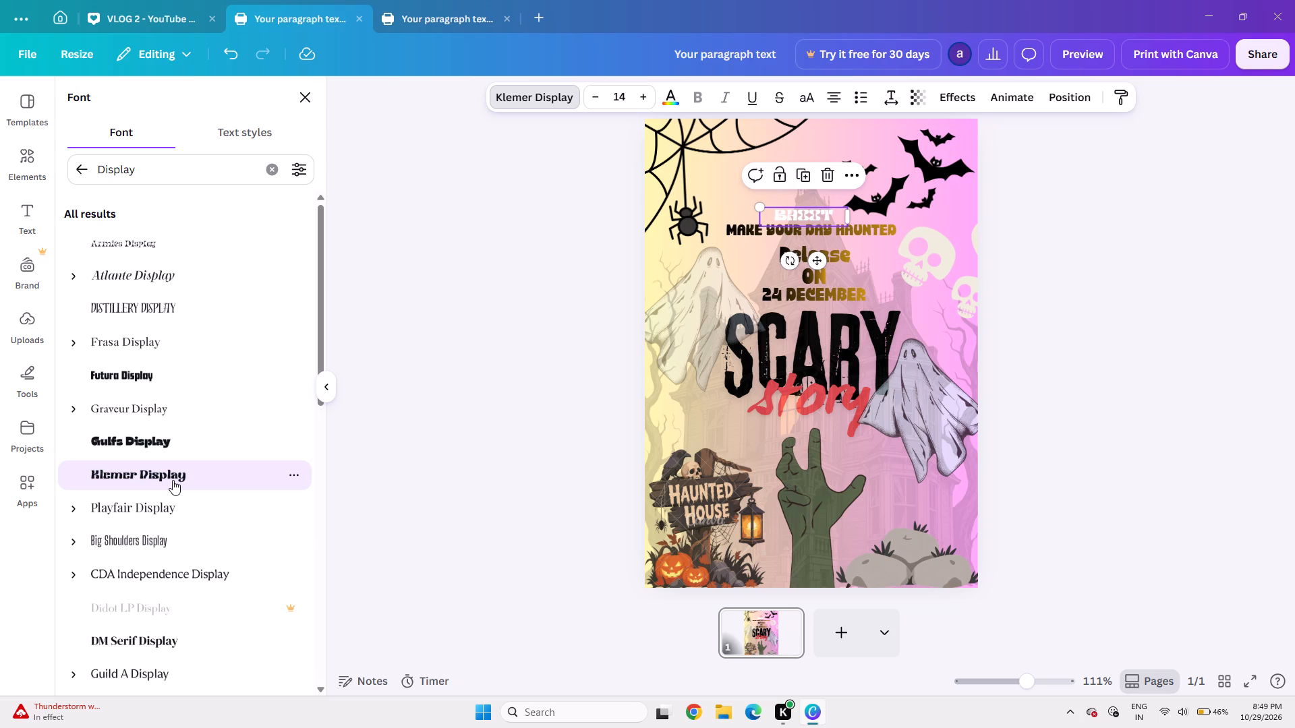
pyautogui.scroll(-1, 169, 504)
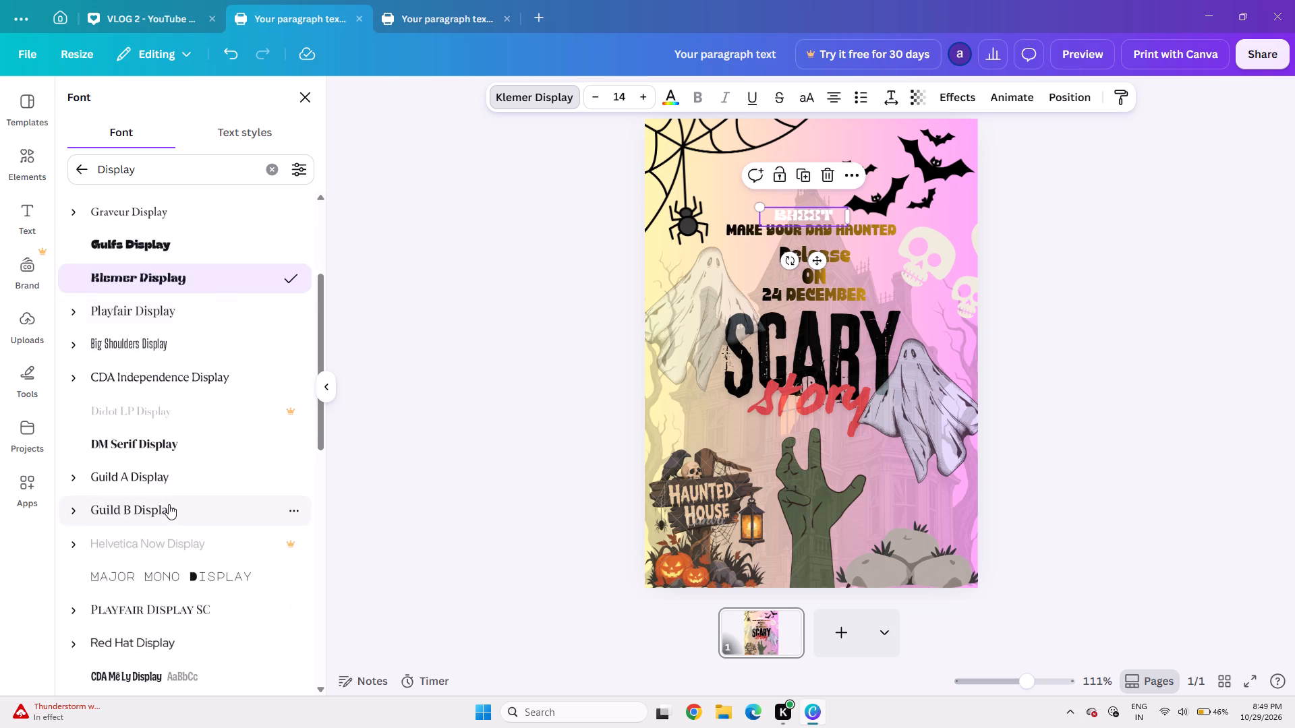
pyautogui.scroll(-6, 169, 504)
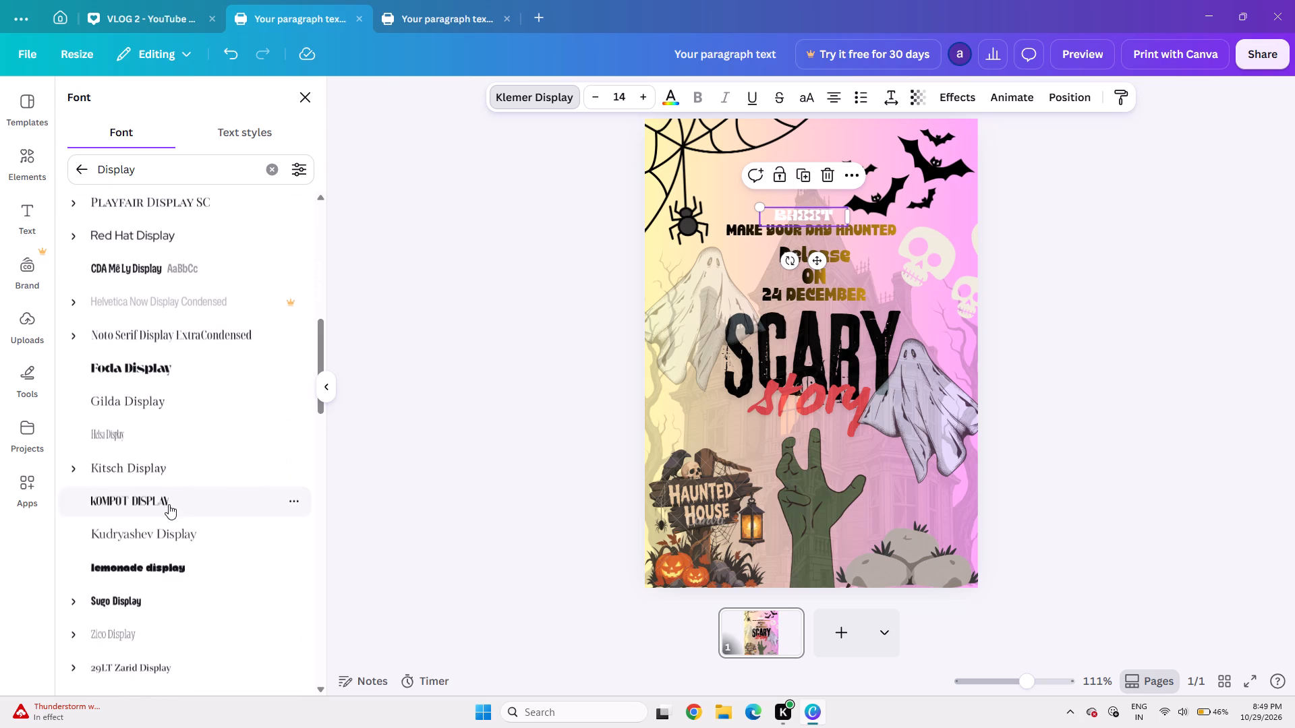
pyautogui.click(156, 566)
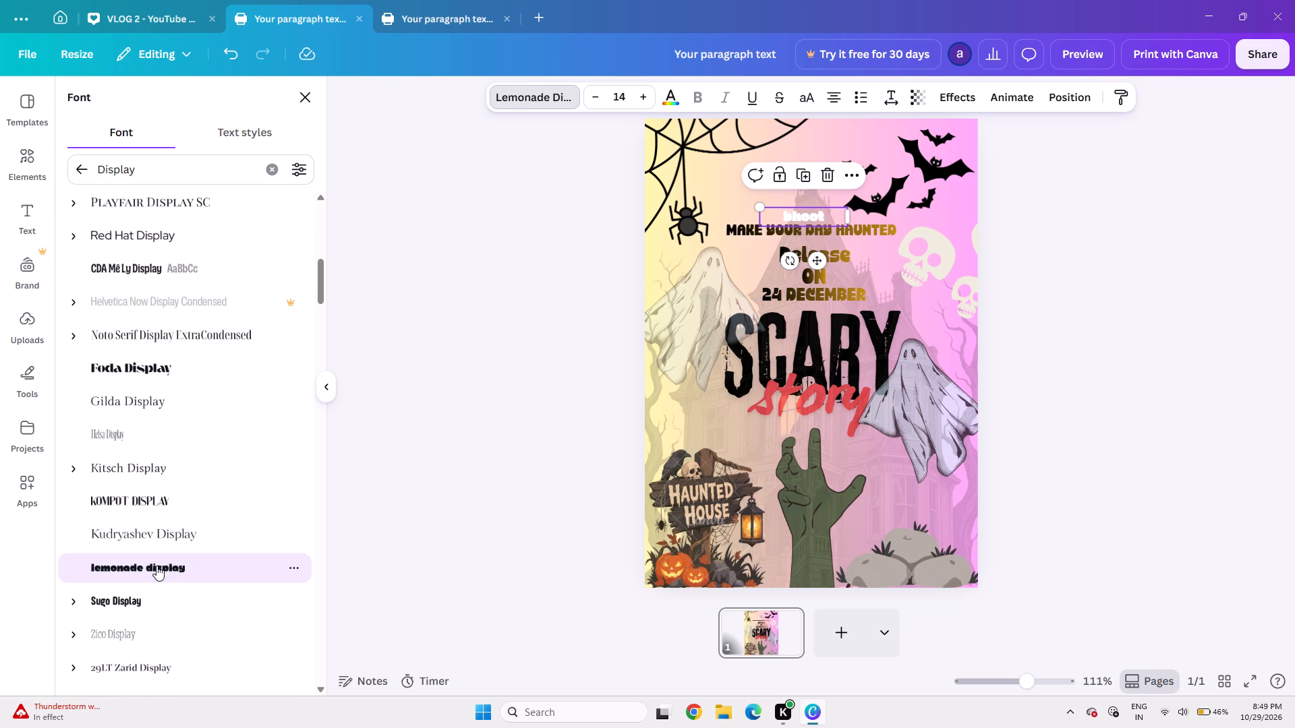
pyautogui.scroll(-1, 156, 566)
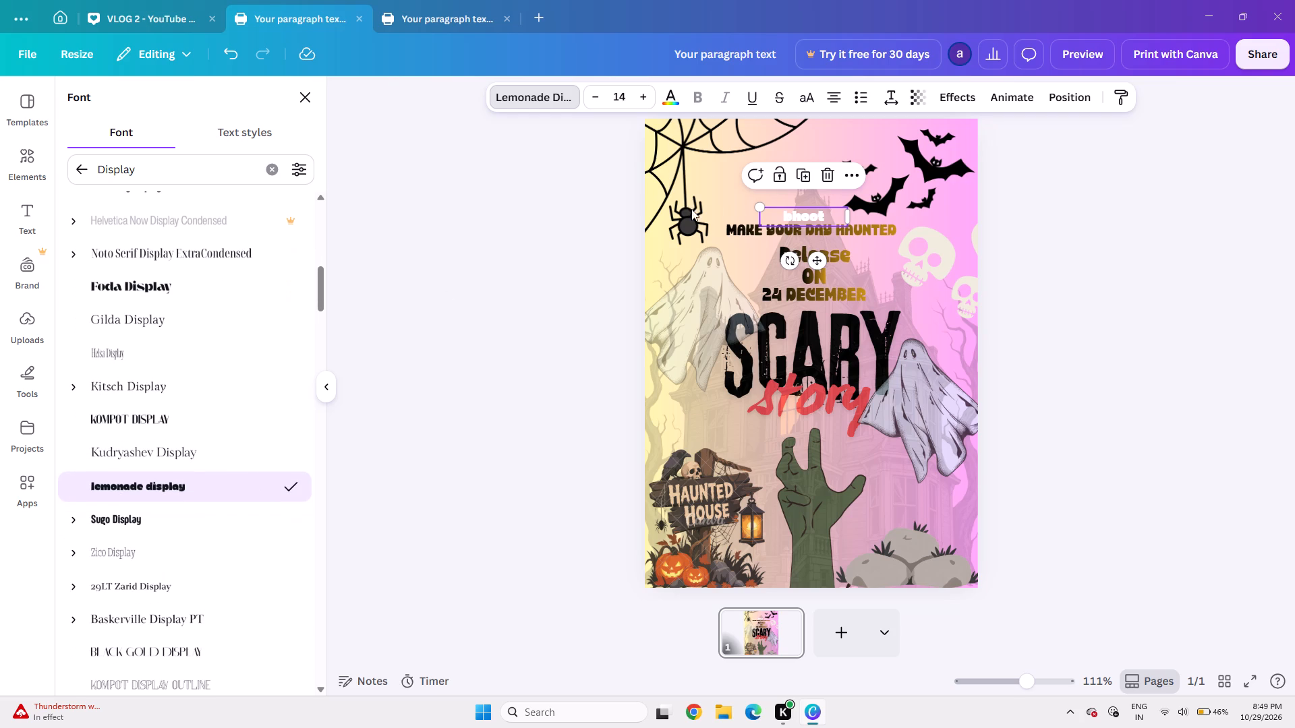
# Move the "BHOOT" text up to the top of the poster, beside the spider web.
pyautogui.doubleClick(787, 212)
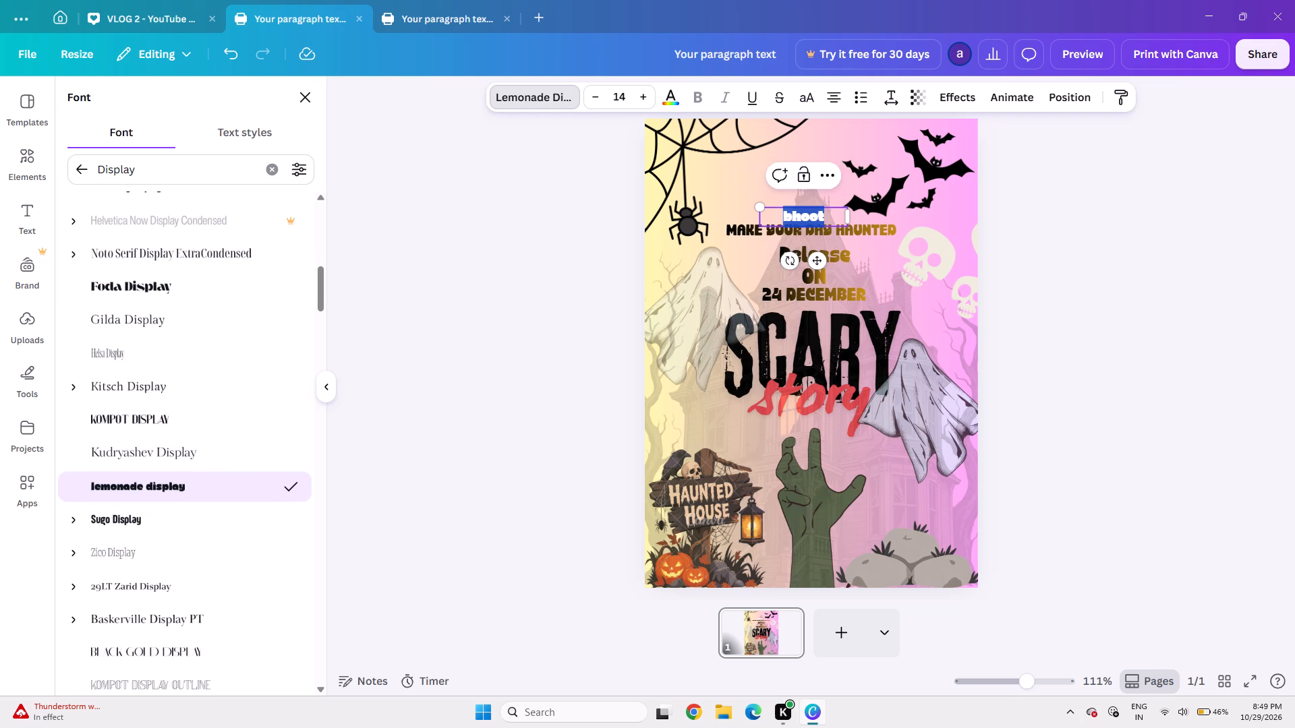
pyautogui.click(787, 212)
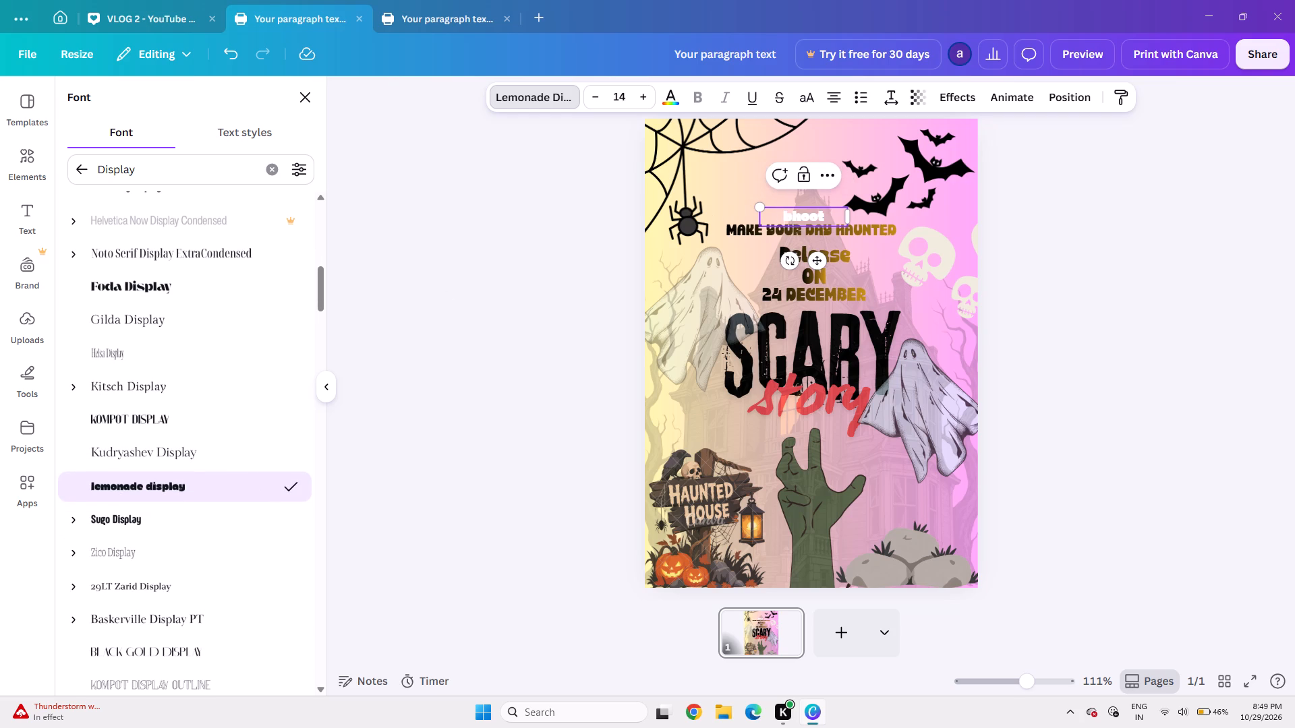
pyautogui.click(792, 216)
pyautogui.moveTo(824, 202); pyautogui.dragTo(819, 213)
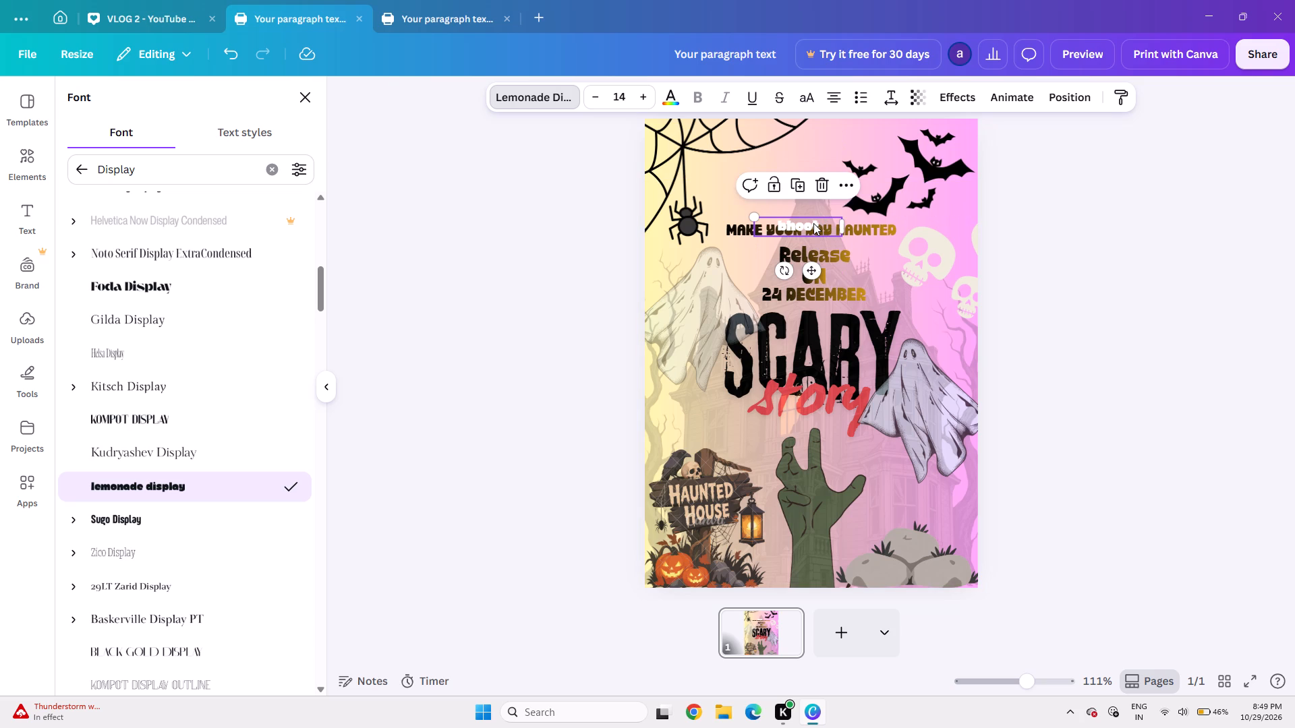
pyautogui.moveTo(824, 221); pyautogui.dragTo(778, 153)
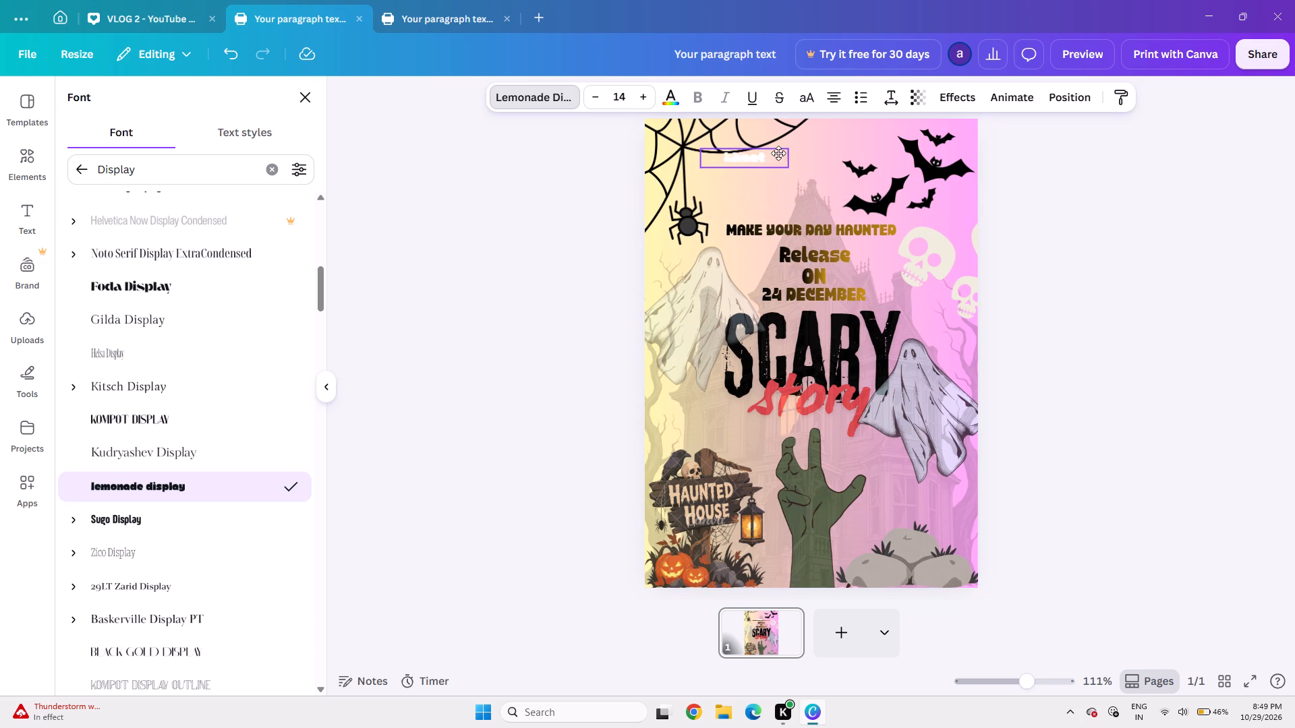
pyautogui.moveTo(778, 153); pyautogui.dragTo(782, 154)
# Delete the "BHOOT" wording from its text box near the spider web.
pyautogui.doubleClick(774, 156)
pyautogui.press('BackSpace')
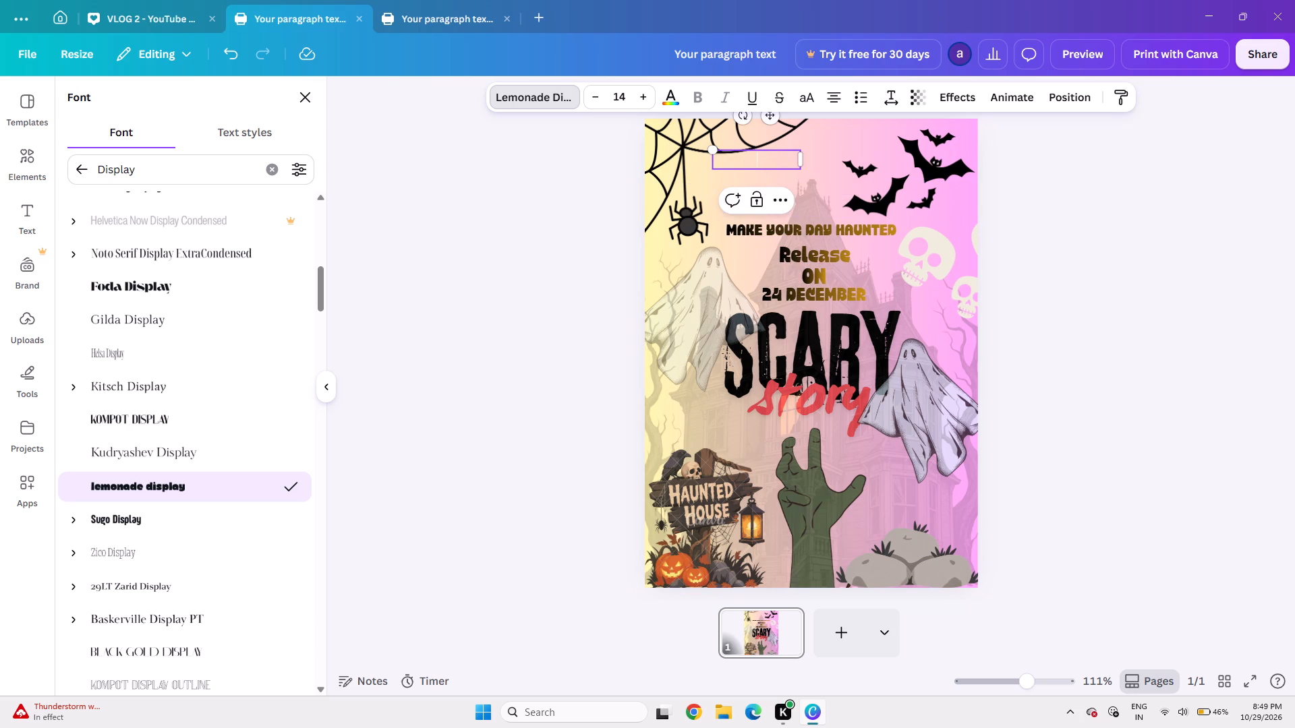
pyautogui.press('b')
pyautogui.press('BackSpace')
pyautogui.press('b')
pyautogui.press('BackSpace')
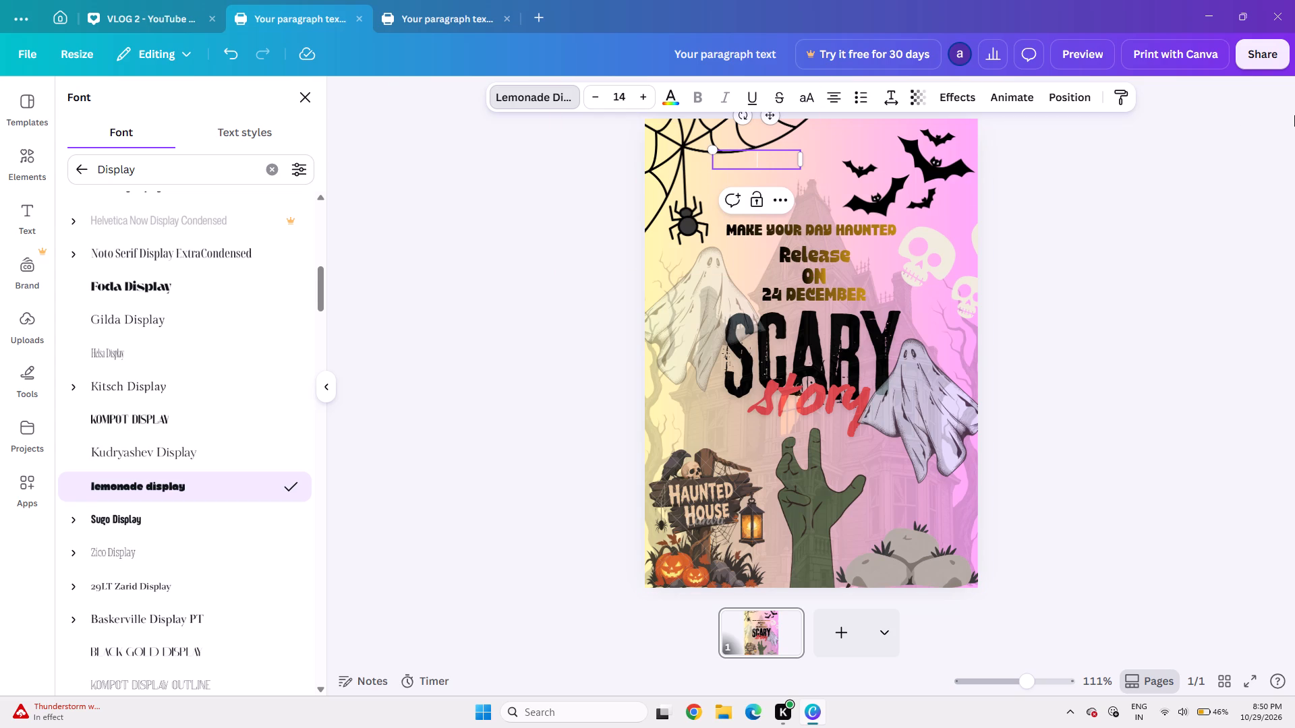
pyautogui.click(1294, 115)
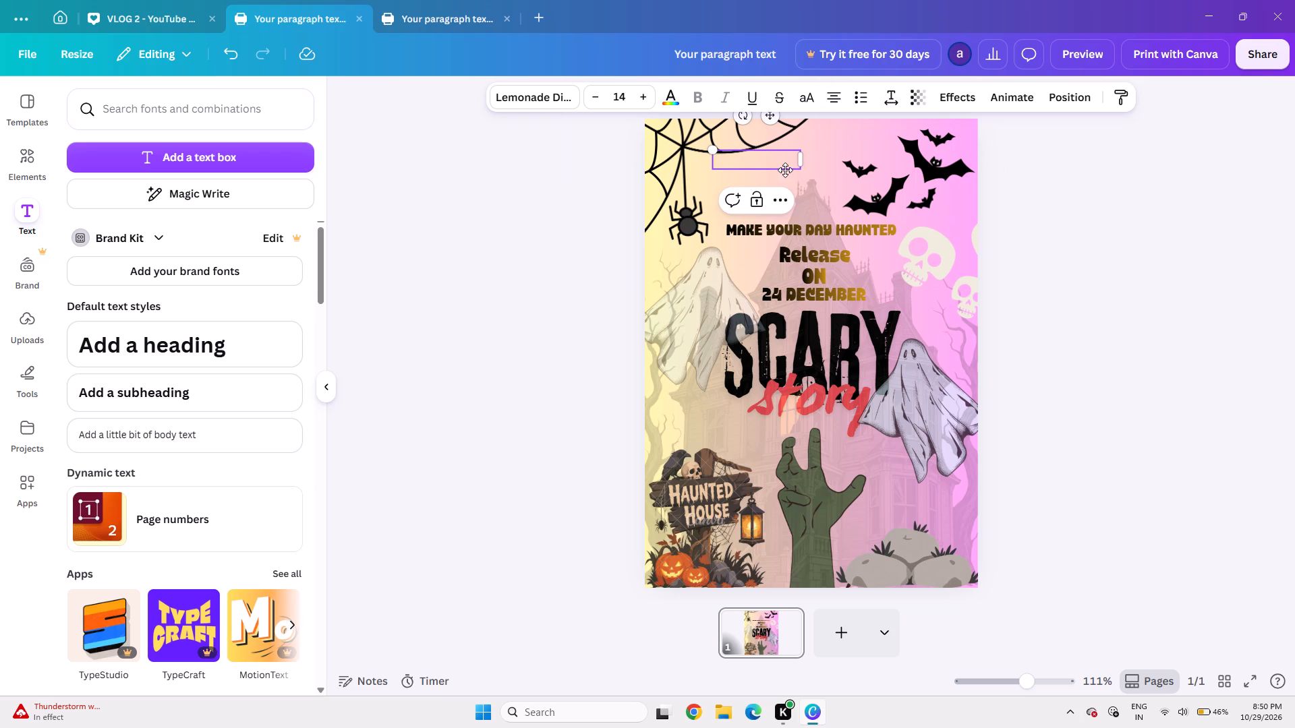
pyautogui.scroll(1, 782, 168)
pyautogui.press('BackSpace')
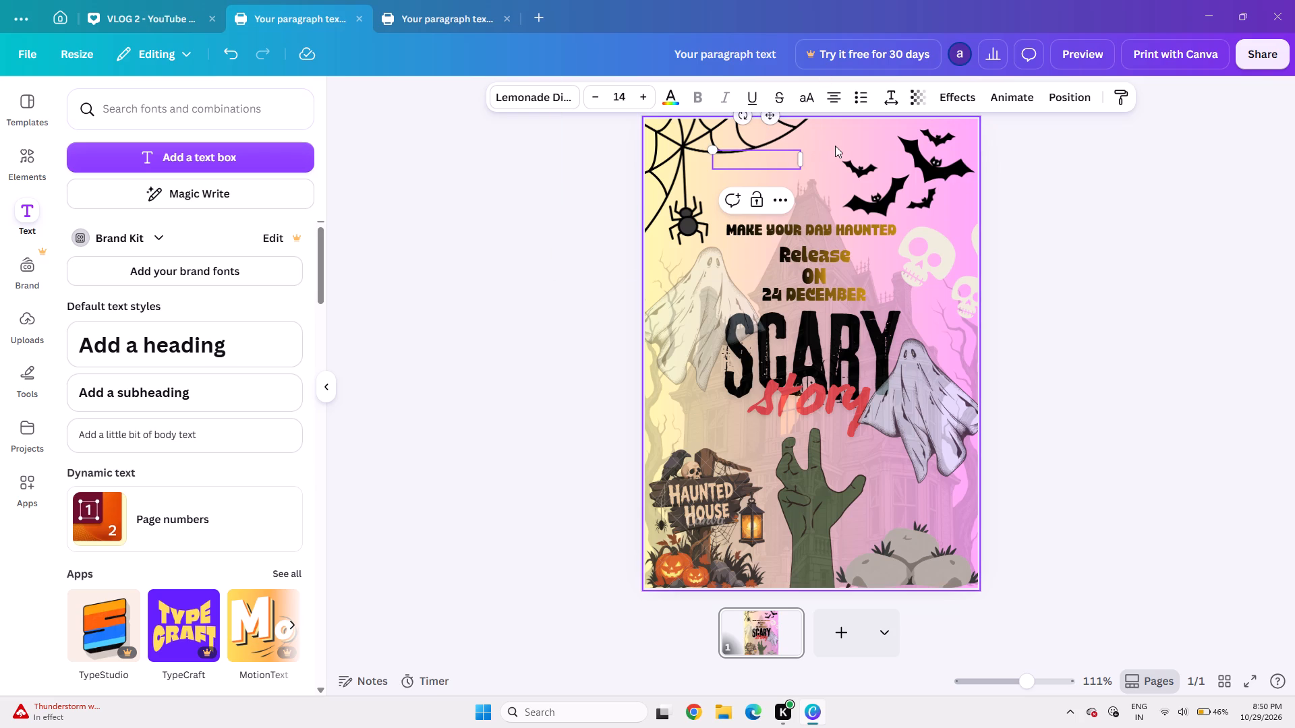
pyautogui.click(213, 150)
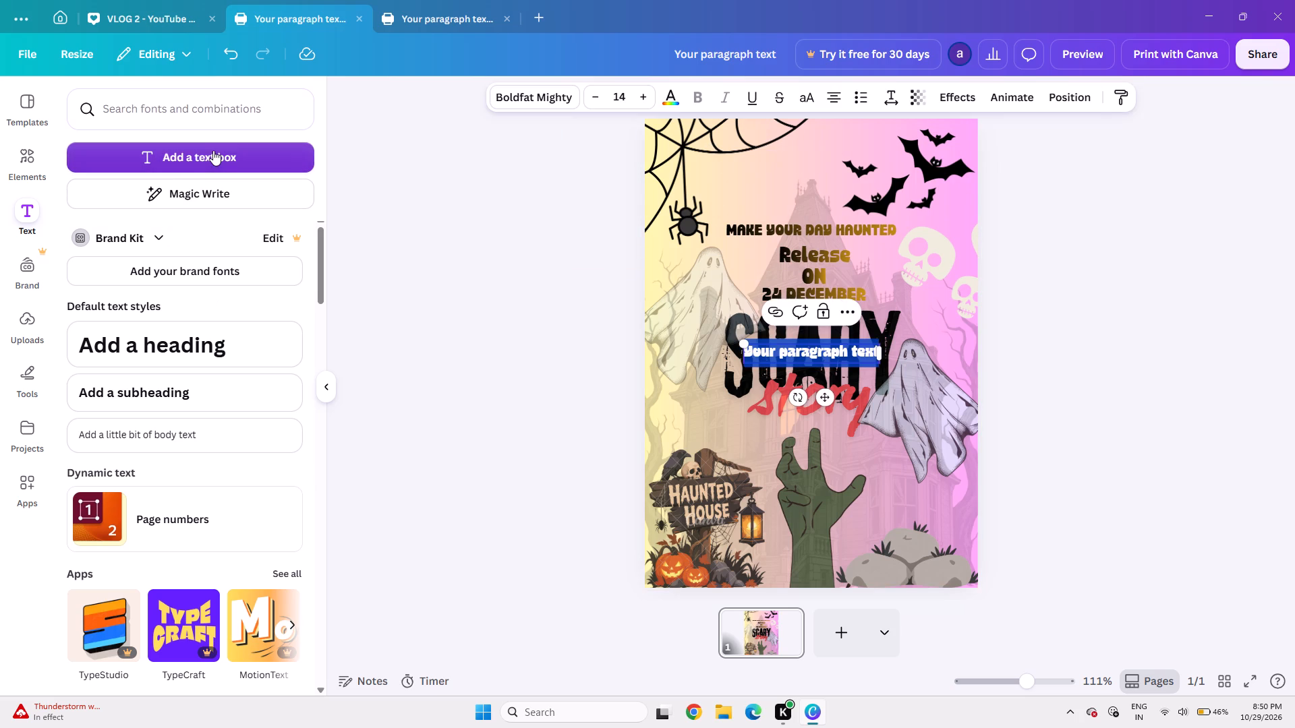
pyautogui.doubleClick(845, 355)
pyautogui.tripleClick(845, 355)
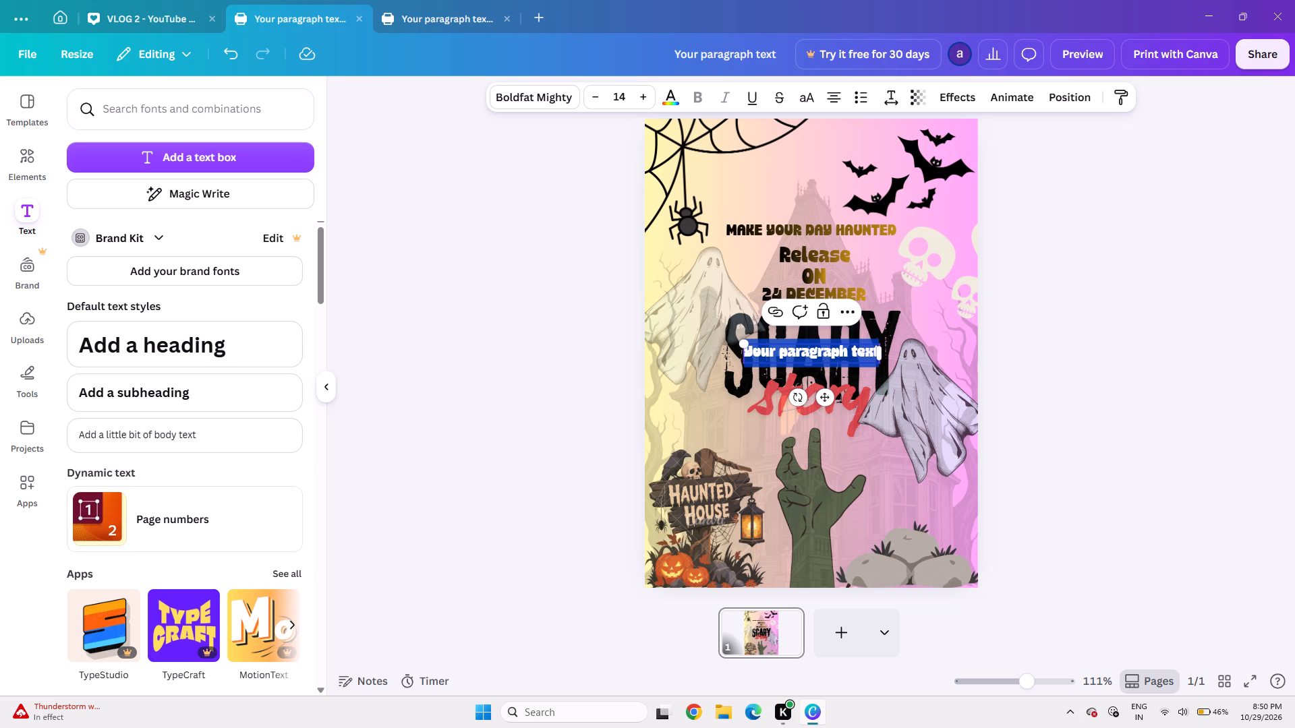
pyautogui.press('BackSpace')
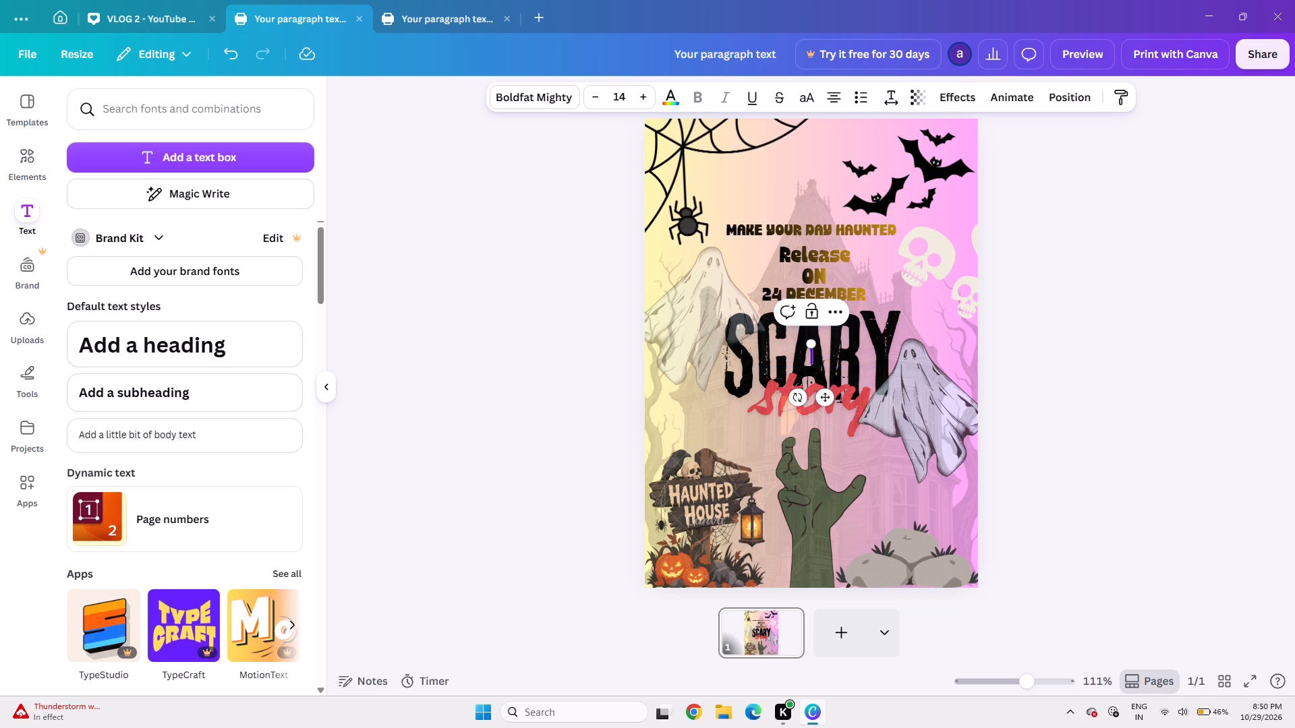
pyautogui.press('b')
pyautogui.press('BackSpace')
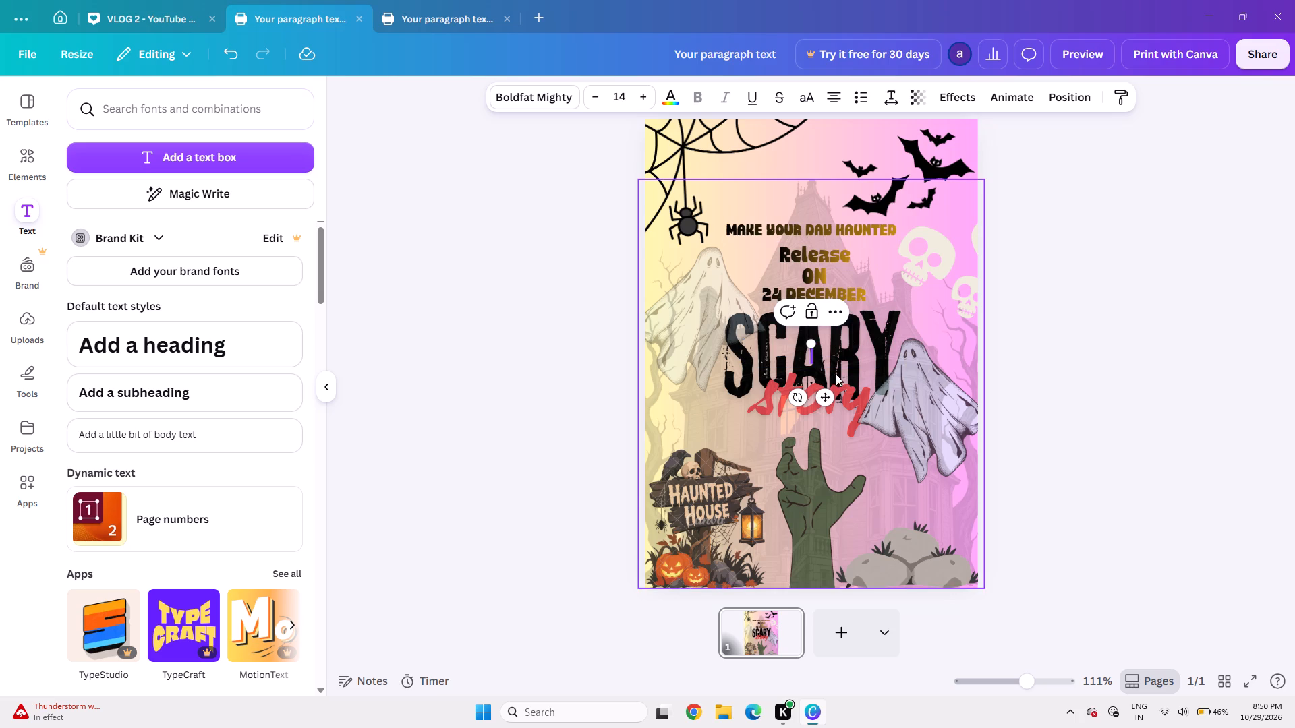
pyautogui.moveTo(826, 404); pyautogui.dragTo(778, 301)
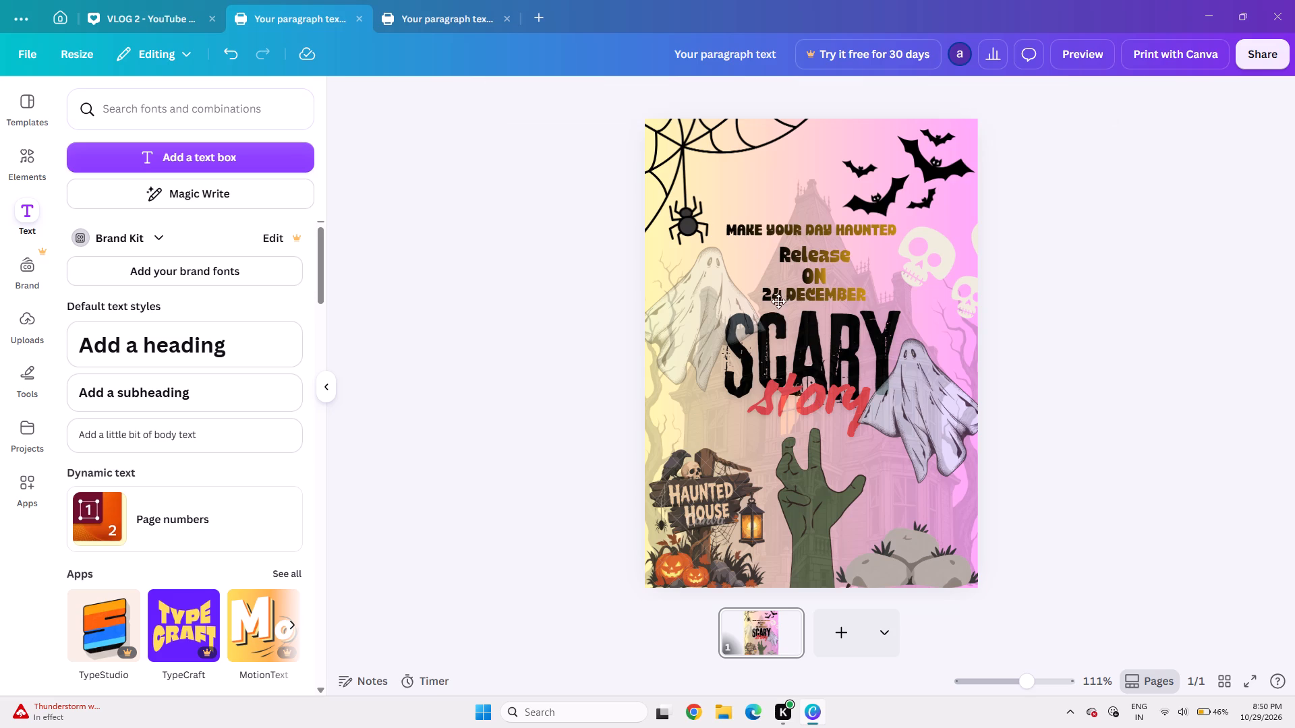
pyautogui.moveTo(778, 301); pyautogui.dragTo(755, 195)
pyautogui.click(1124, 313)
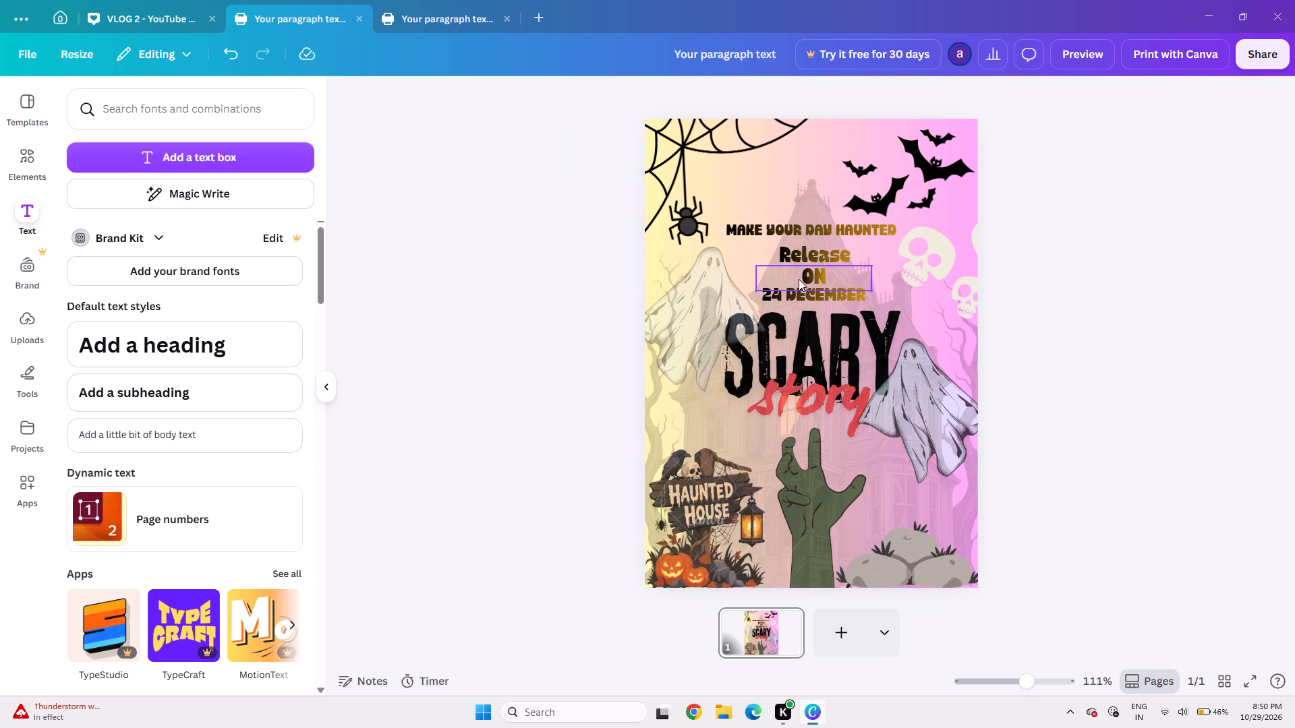
# Add a new text box and place it near the poster's top, between the spider web and the bats.
pyautogui.click(273, 145)
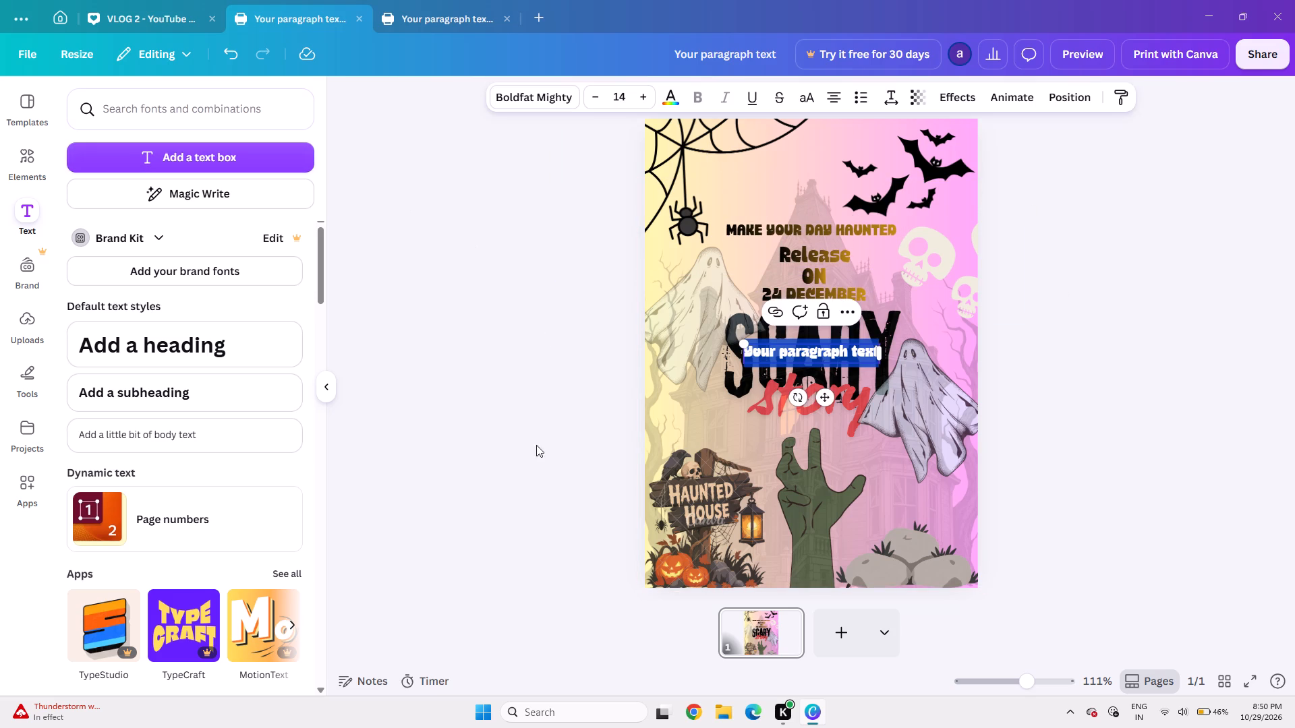
pyautogui.moveTo(826, 393); pyautogui.dragTo(759, 259)
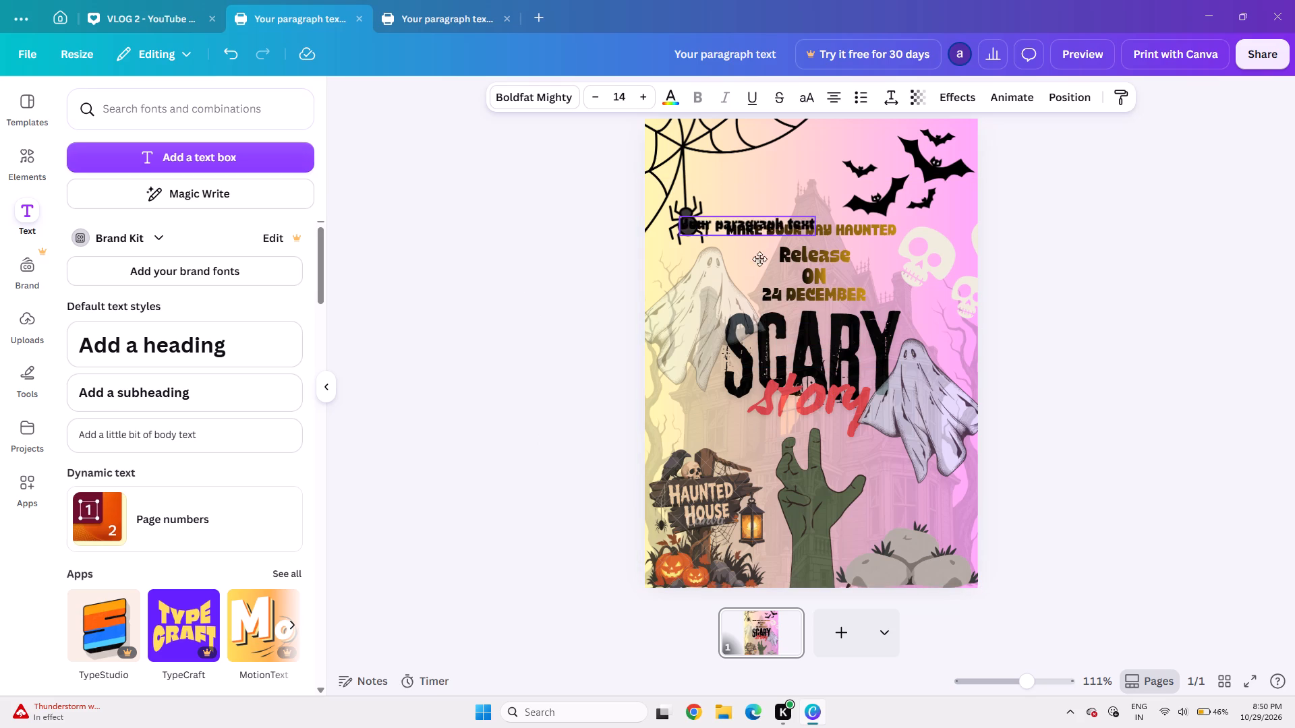
pyautogui.moveTo(759, 259); pyautogui.dragTo(786, 209)
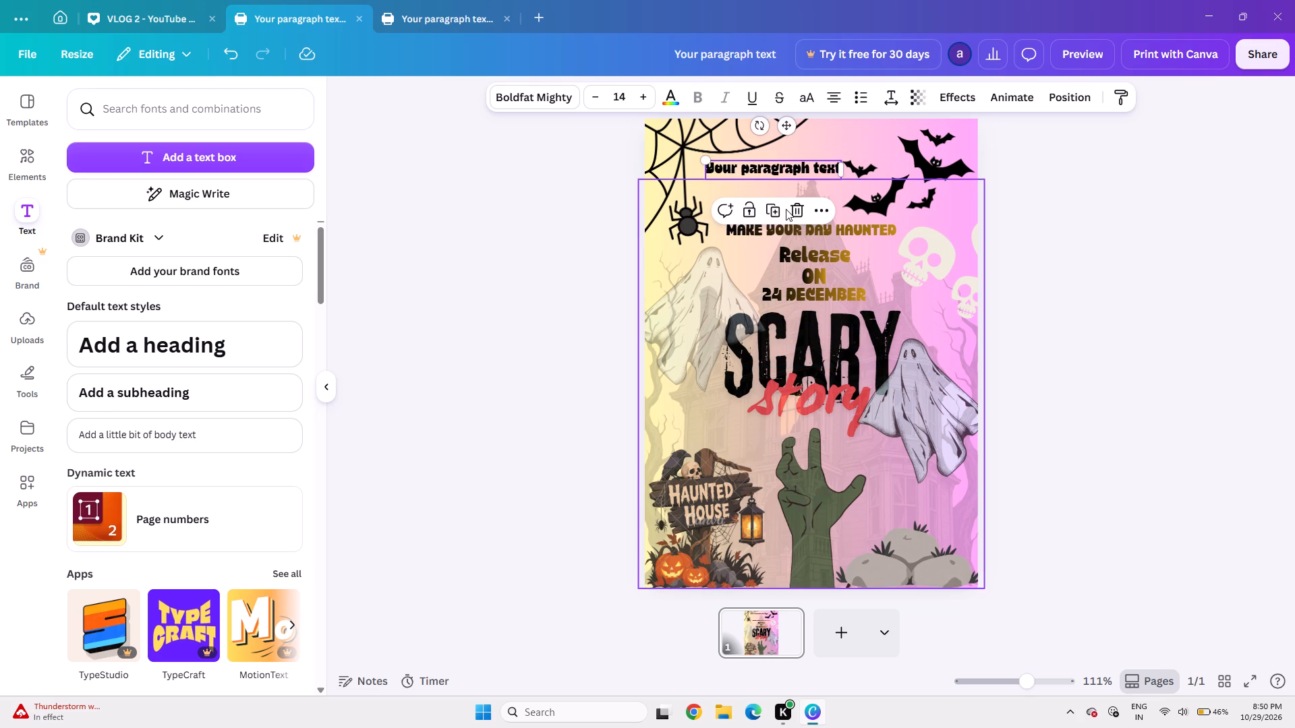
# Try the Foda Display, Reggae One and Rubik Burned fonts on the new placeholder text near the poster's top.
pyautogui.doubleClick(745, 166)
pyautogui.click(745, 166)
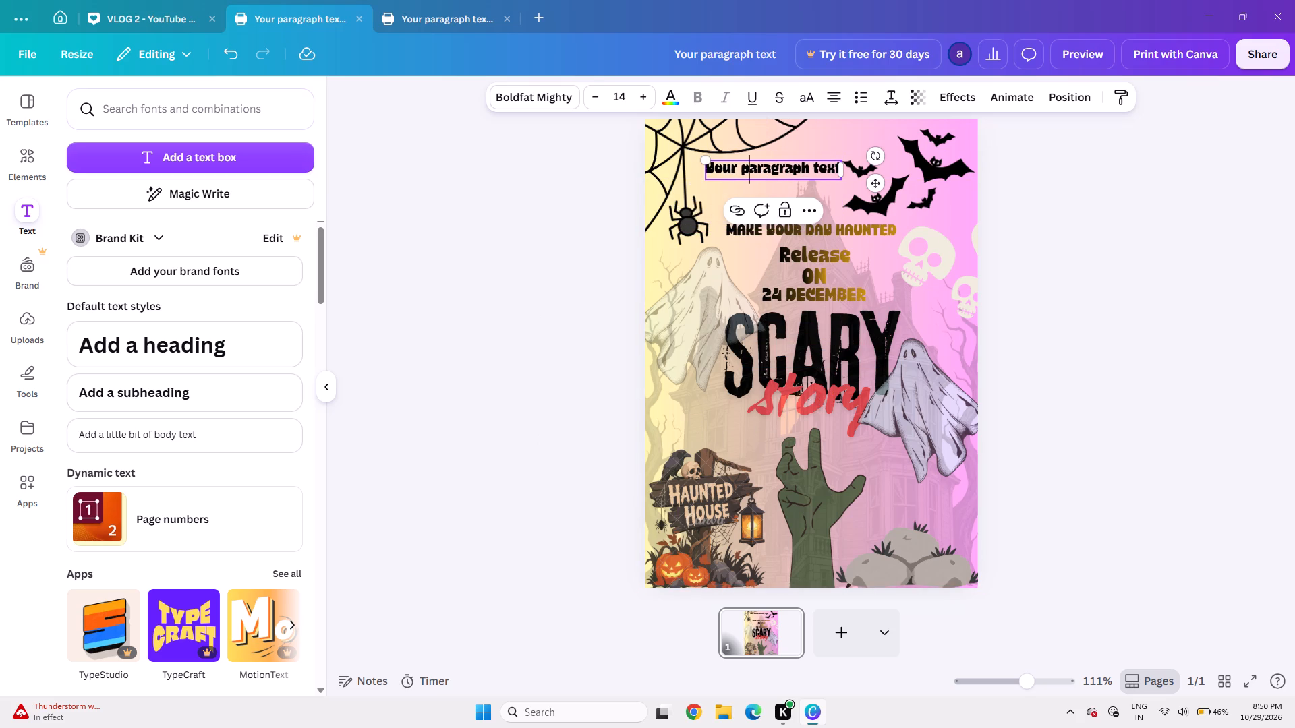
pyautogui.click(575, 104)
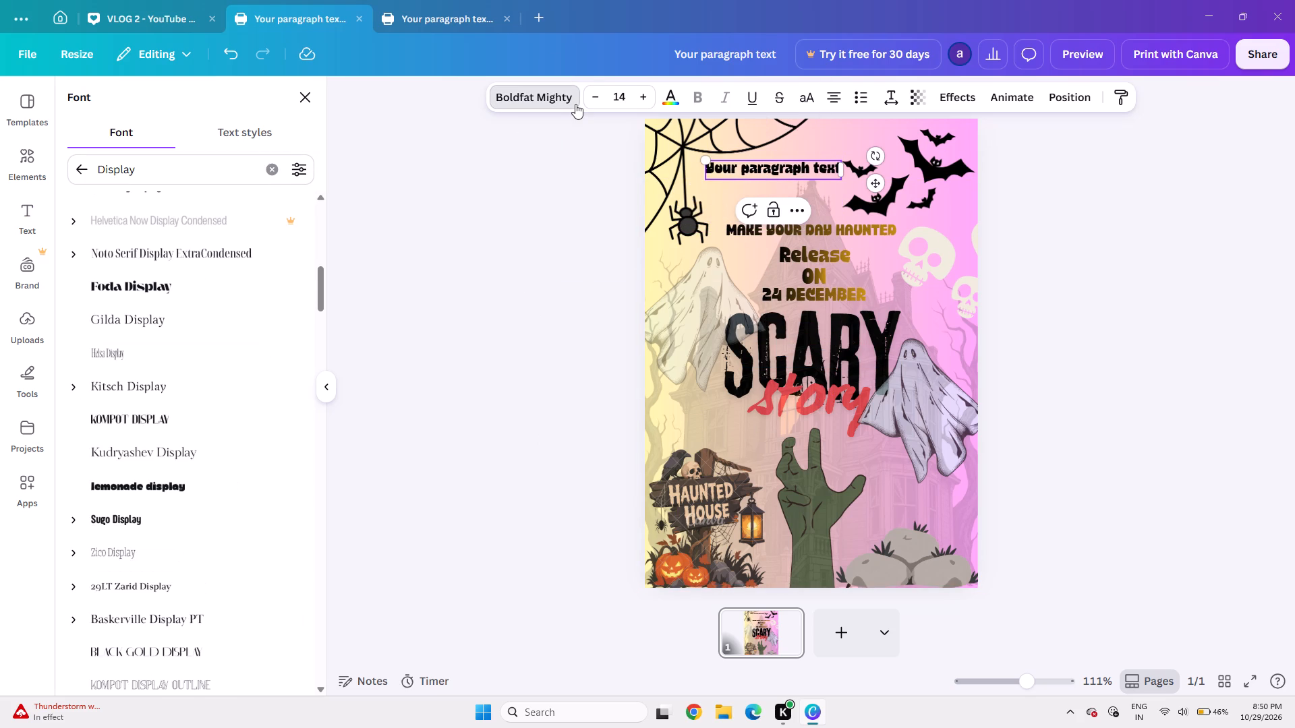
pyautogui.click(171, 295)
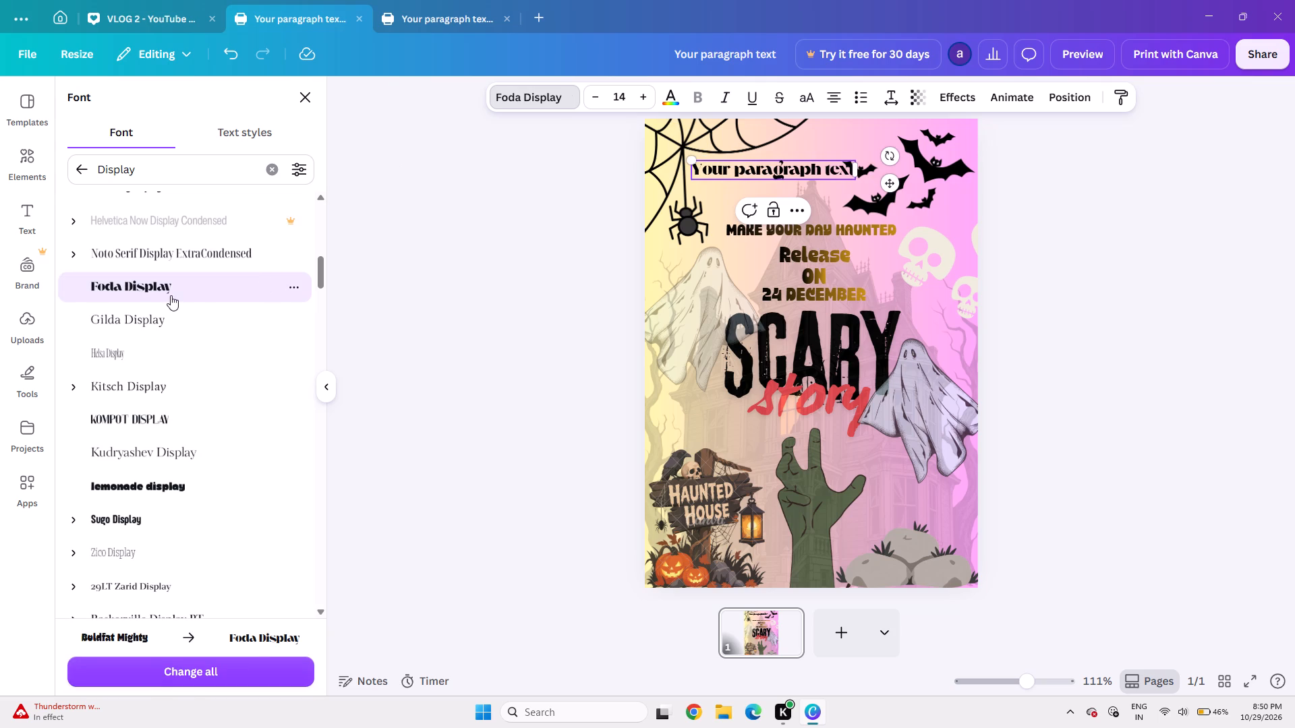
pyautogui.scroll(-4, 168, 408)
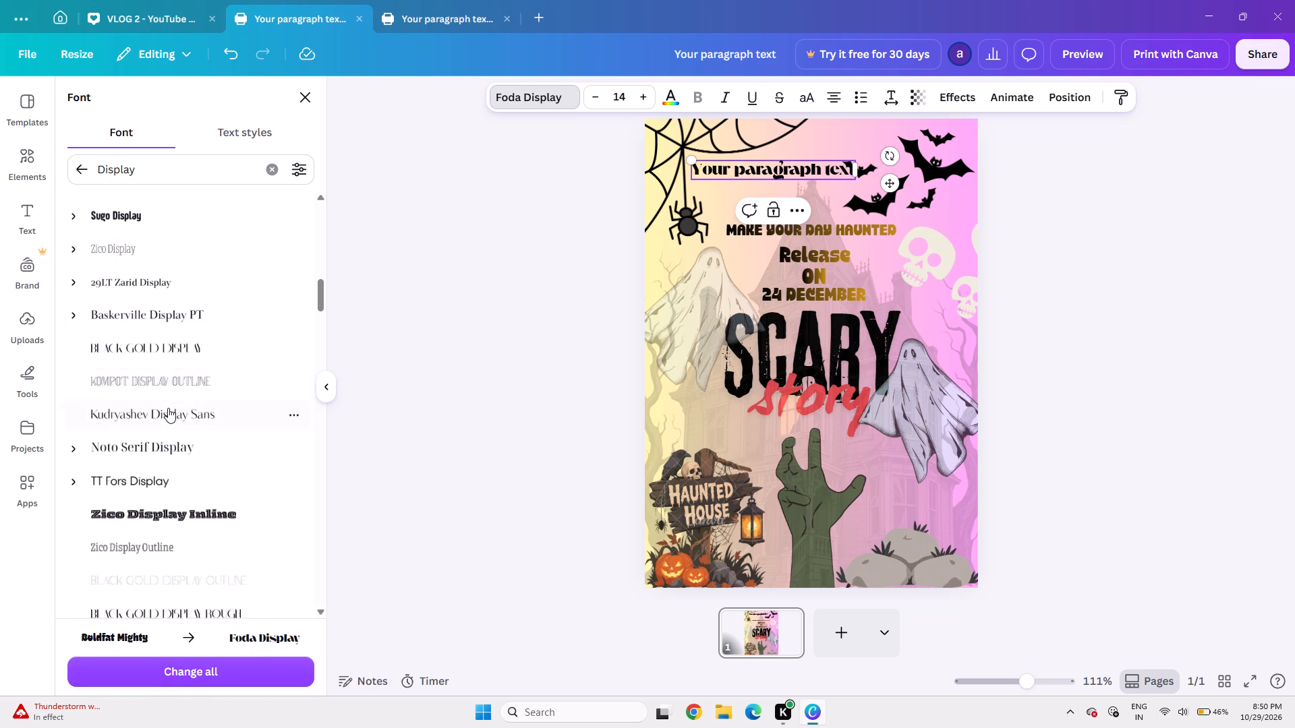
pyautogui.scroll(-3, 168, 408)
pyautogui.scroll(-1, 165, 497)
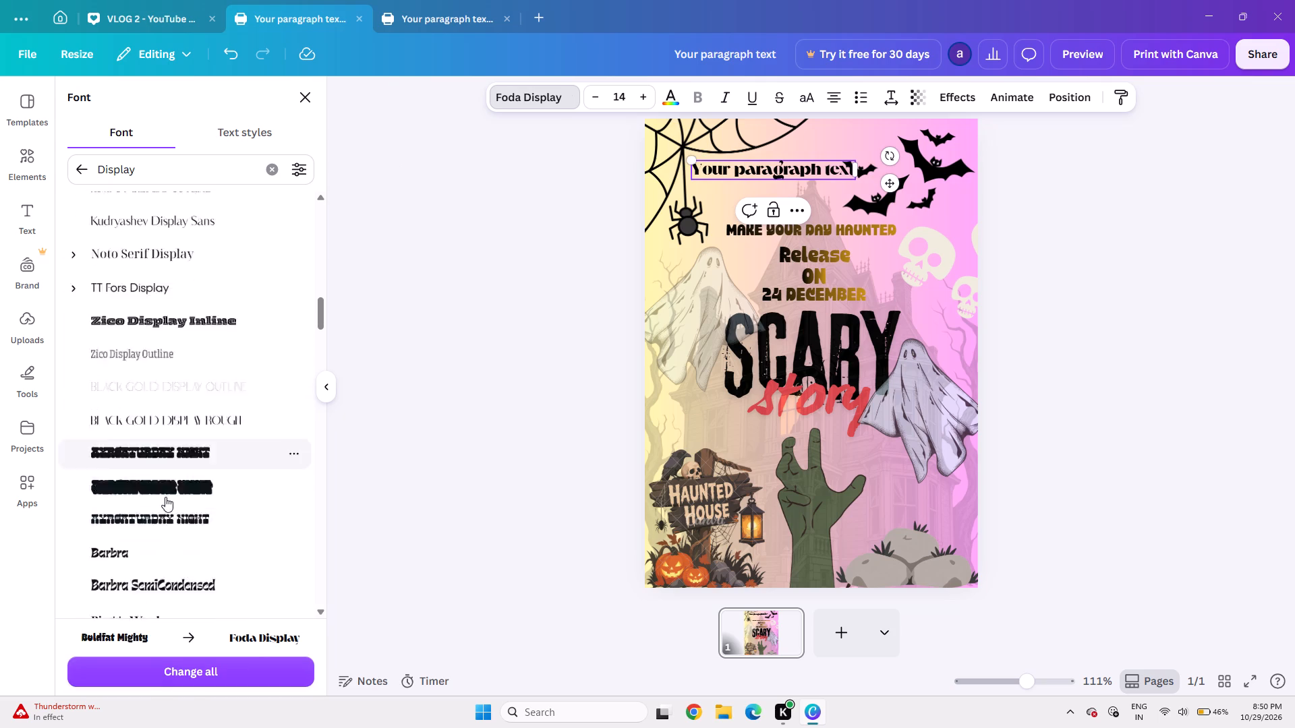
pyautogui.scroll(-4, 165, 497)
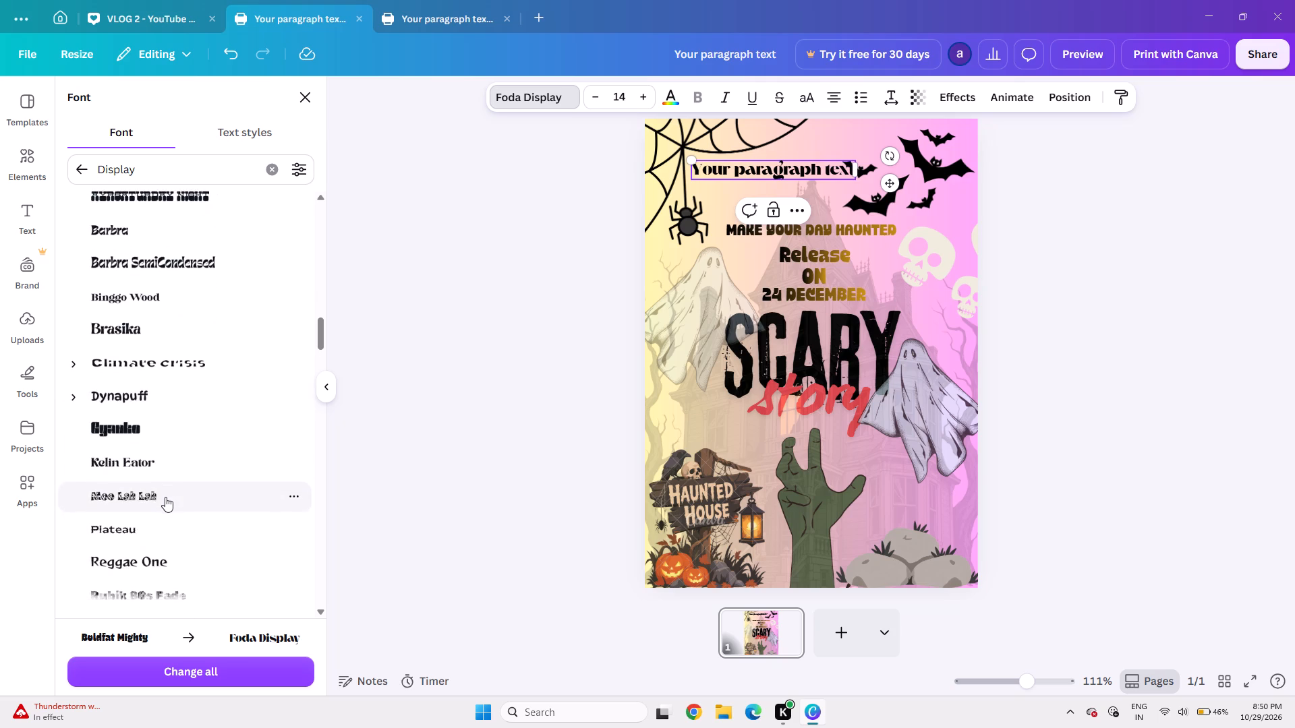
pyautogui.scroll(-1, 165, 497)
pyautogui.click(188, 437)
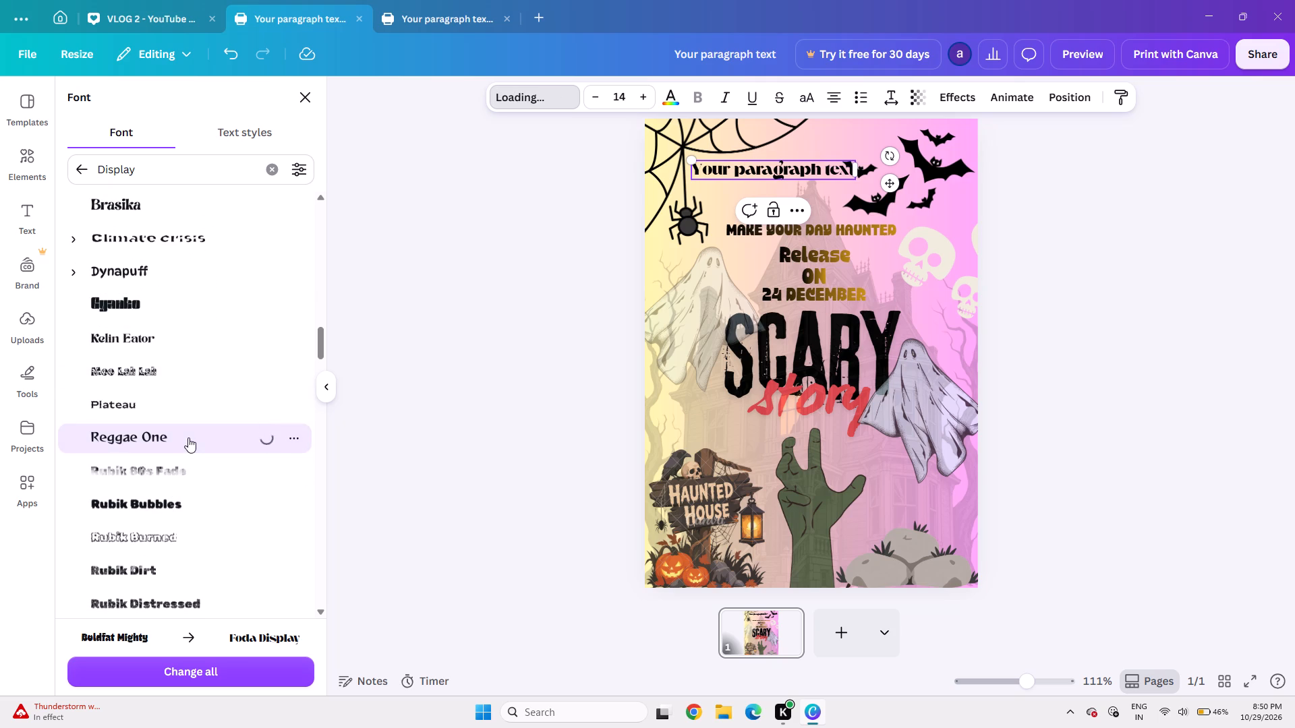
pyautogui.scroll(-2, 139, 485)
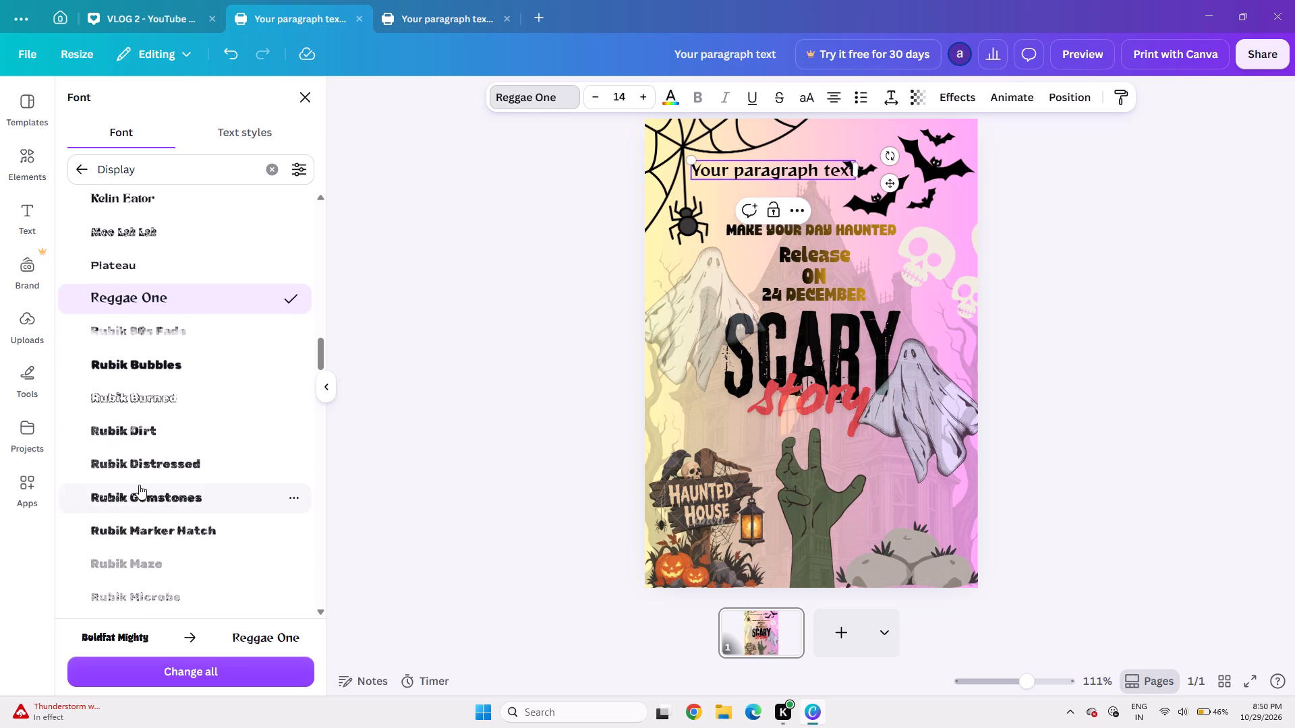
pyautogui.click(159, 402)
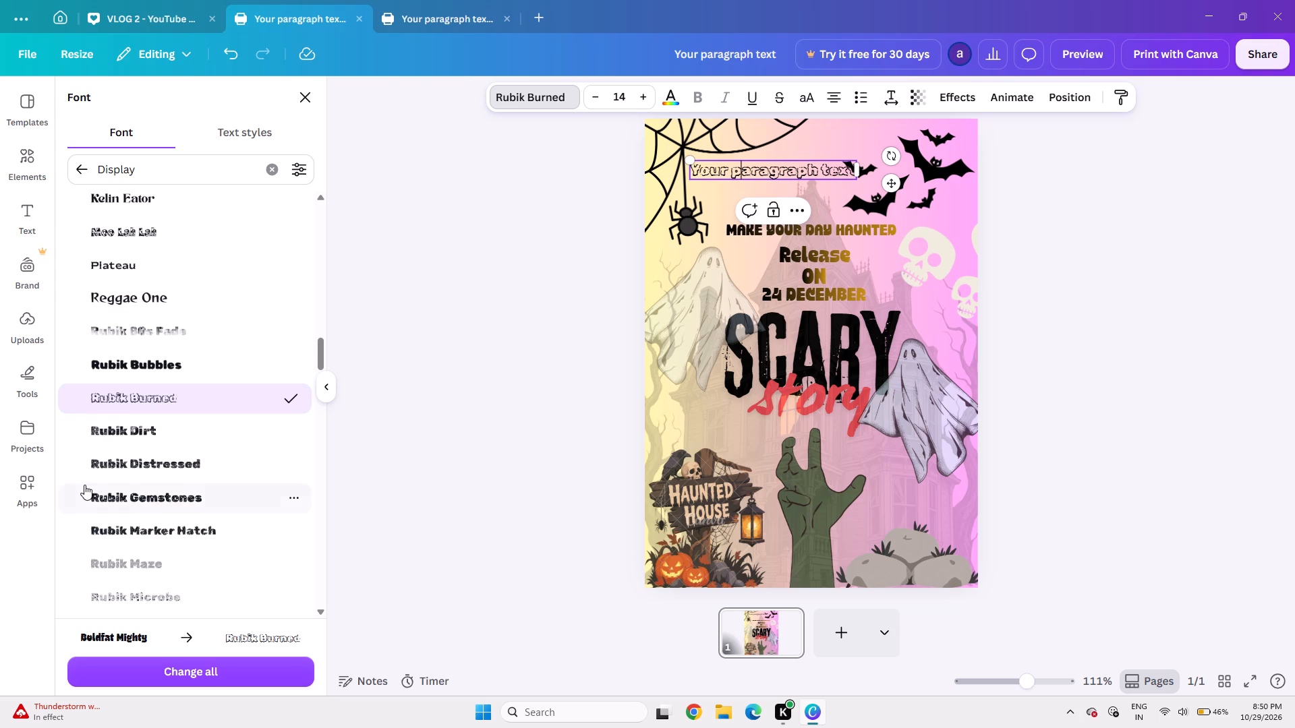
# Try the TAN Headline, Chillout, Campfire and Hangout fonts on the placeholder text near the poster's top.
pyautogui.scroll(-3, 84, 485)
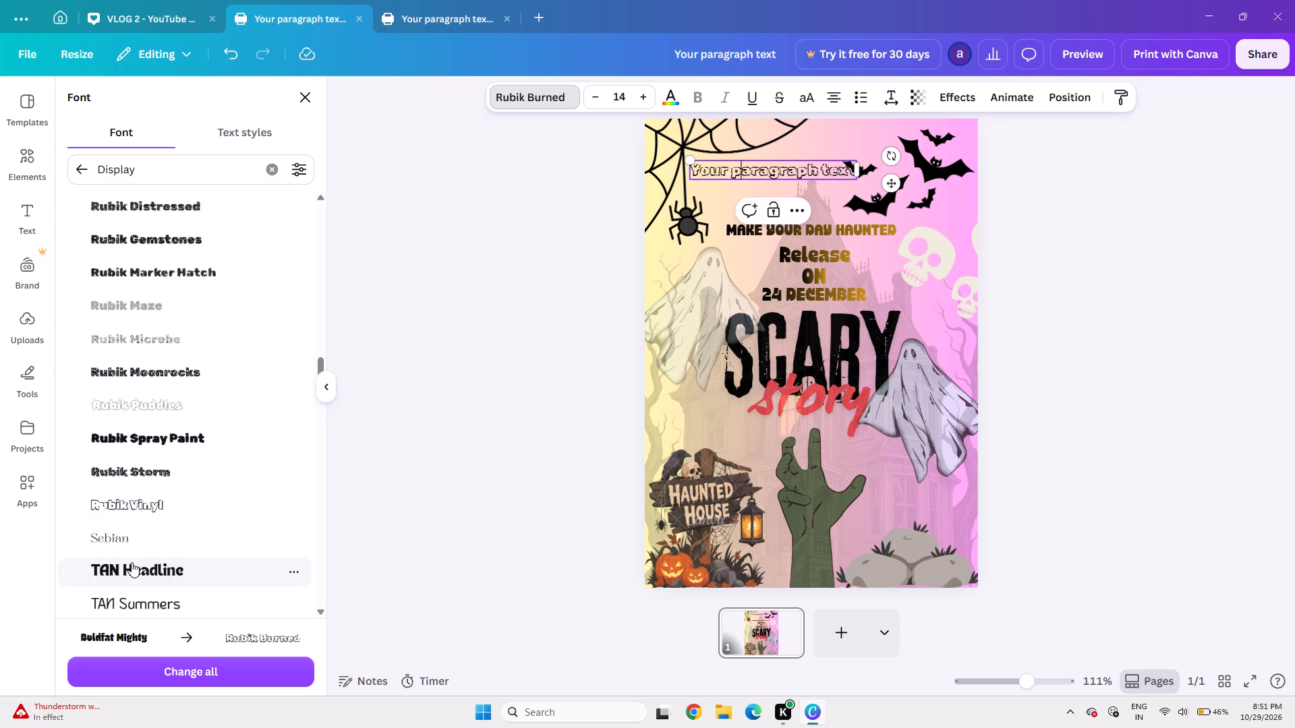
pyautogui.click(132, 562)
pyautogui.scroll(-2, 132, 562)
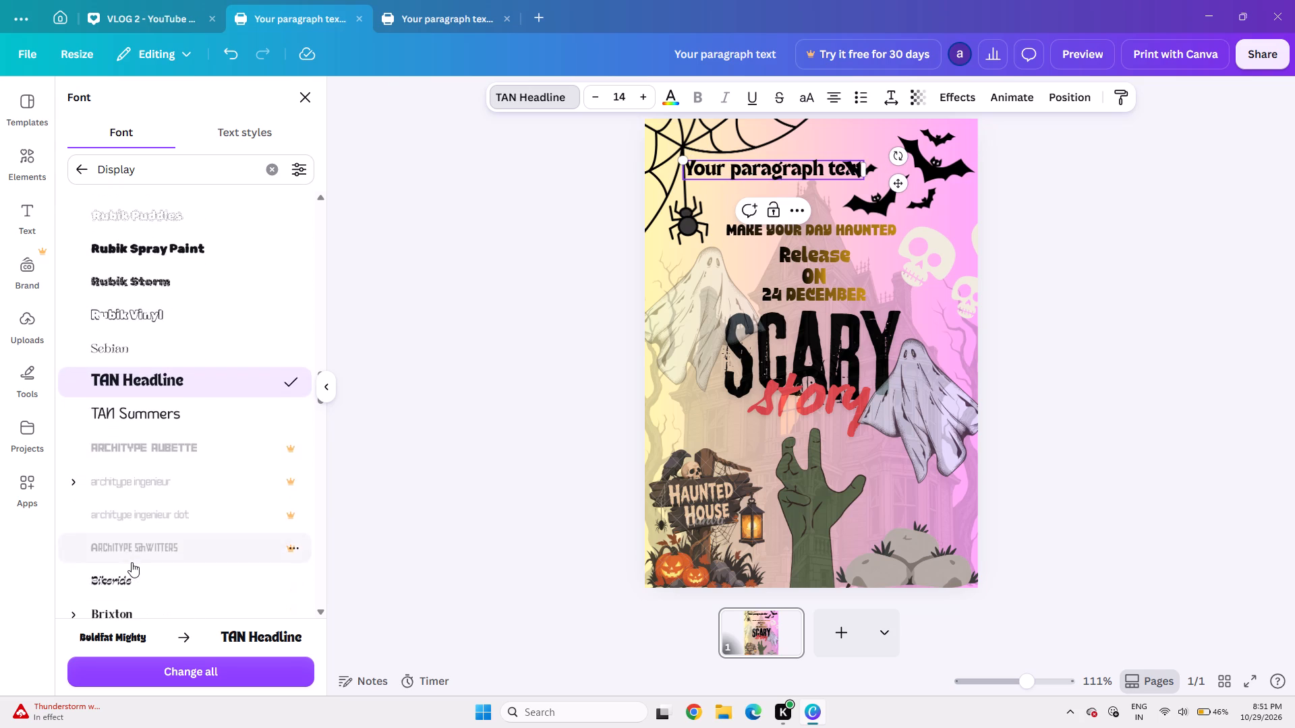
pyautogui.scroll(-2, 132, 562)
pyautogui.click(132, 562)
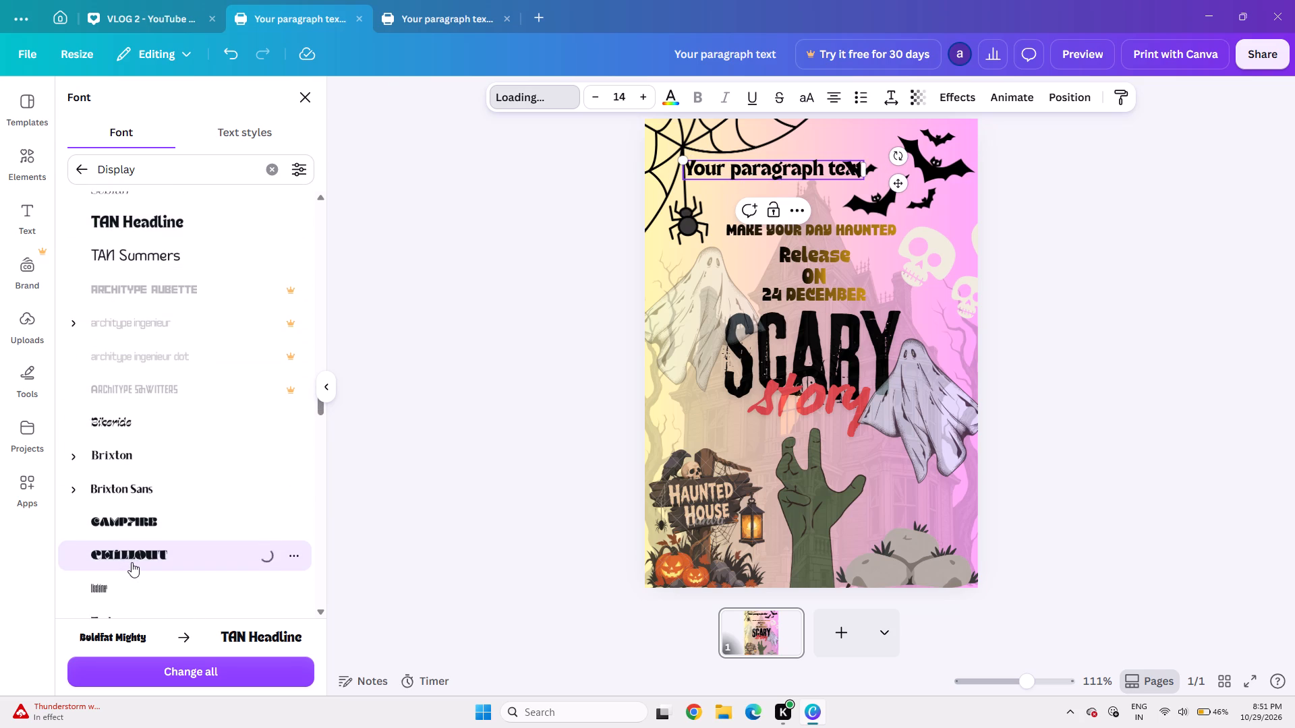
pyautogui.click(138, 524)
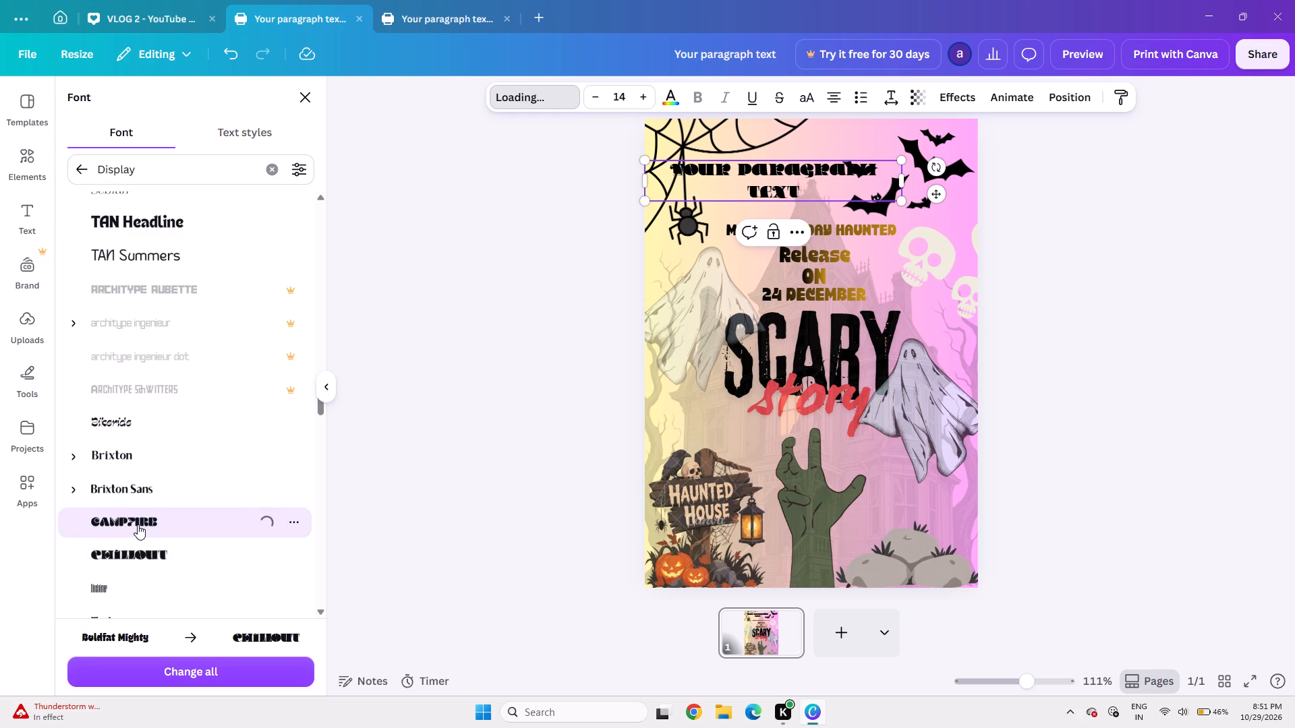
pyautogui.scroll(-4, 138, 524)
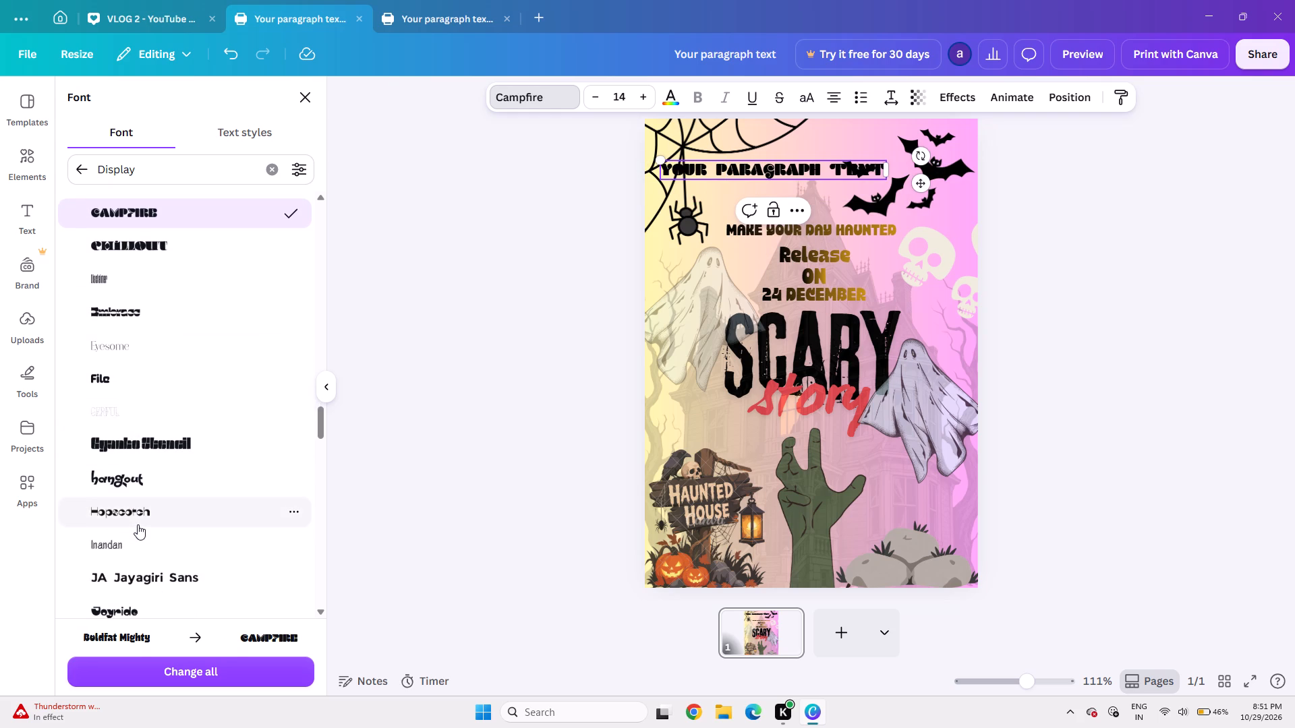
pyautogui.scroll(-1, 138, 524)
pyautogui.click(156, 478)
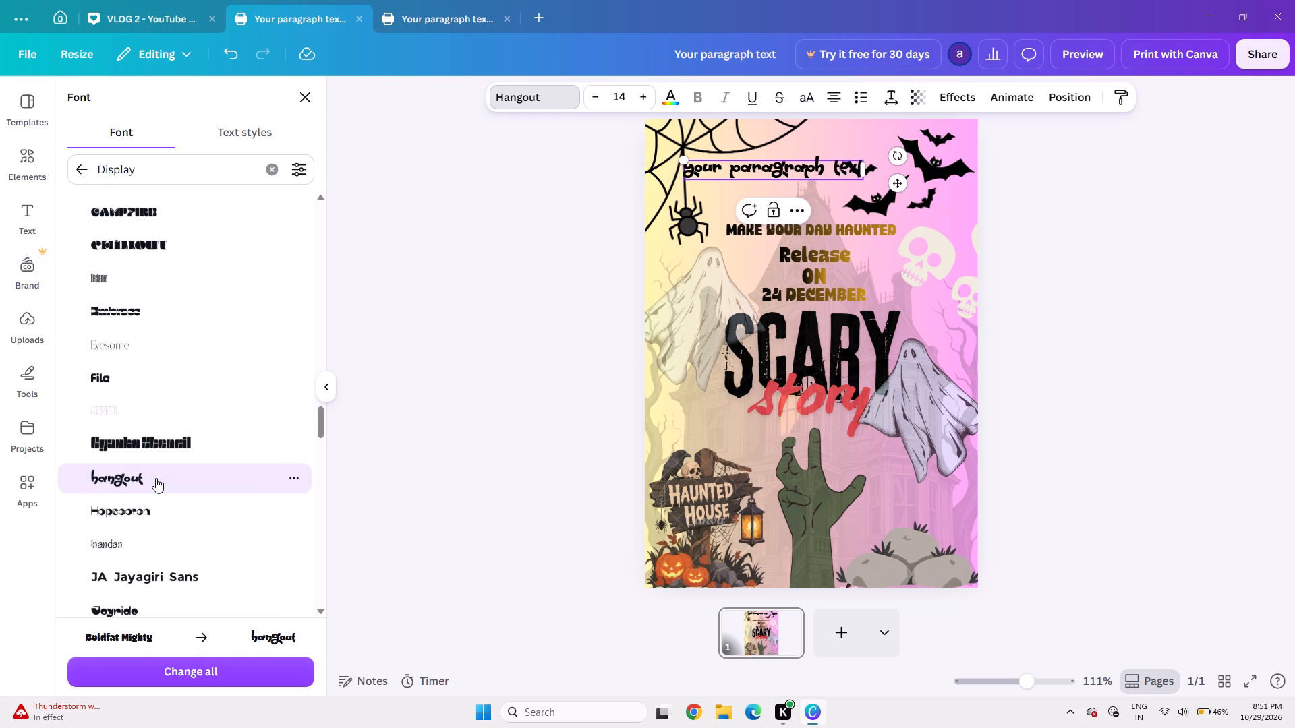
# Replace the placeholder wording in the top text box with "BHOOT".
pyautogui.doubleClick(755, 161)
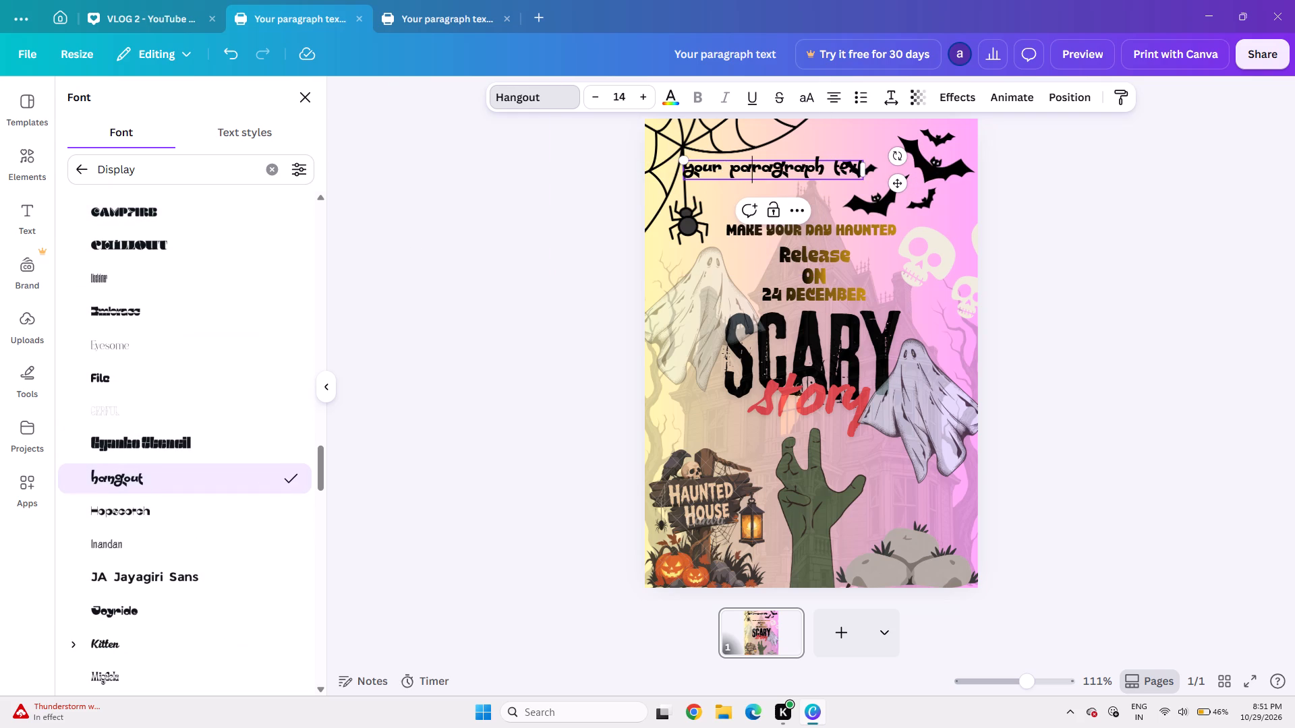
pyautogui.tripleClick(755, 161)
pyautogui.press('BackSpace')
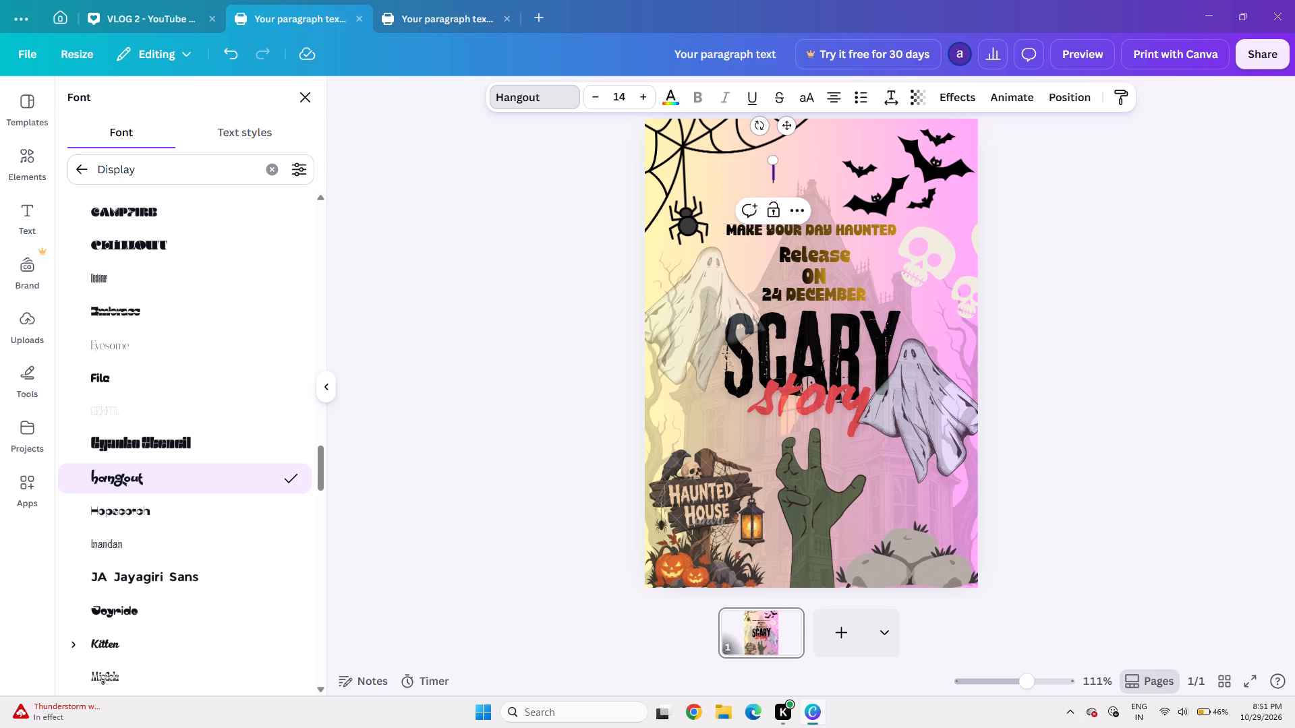
pyautogui.press('b')
pyautogui.write('HOOT')
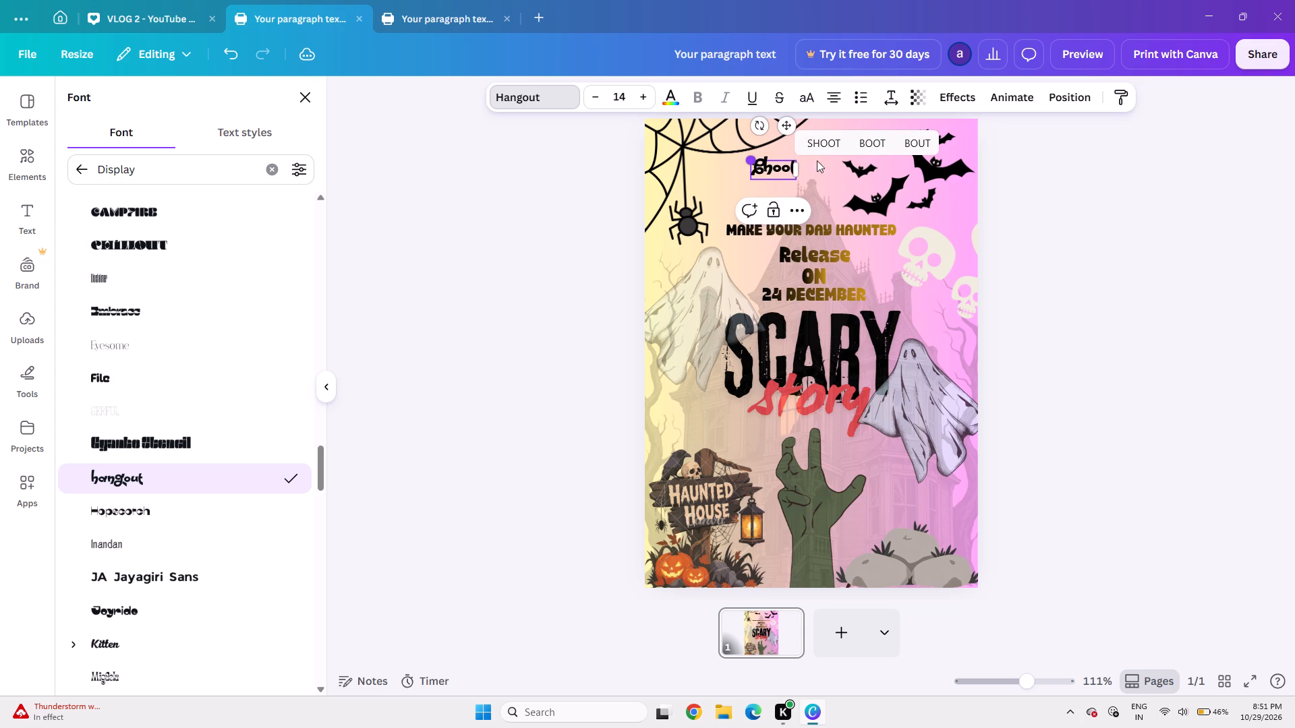
pyautogui.click(1046, 226)
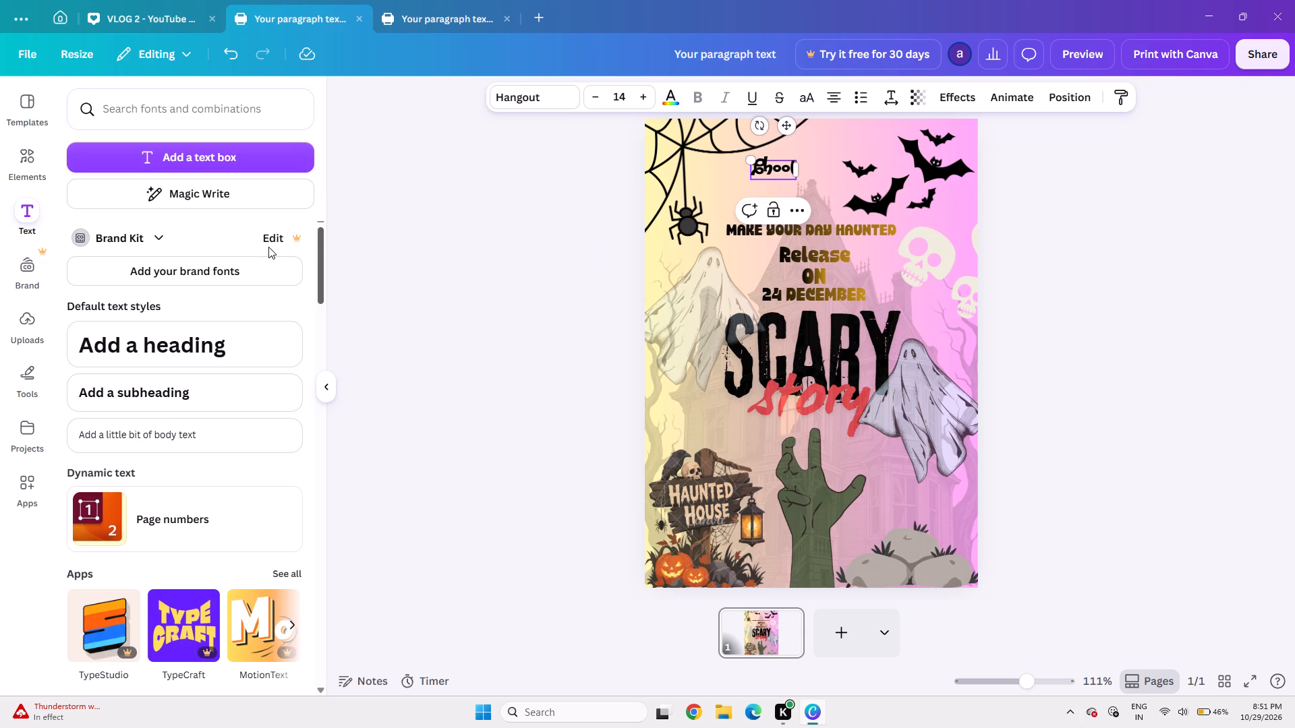
# Compare the TAN Kindred and TD Kalayaan fonts on the "BHOOT" text, settling on TAN Kindred.
pyautogui.click(540, 87)
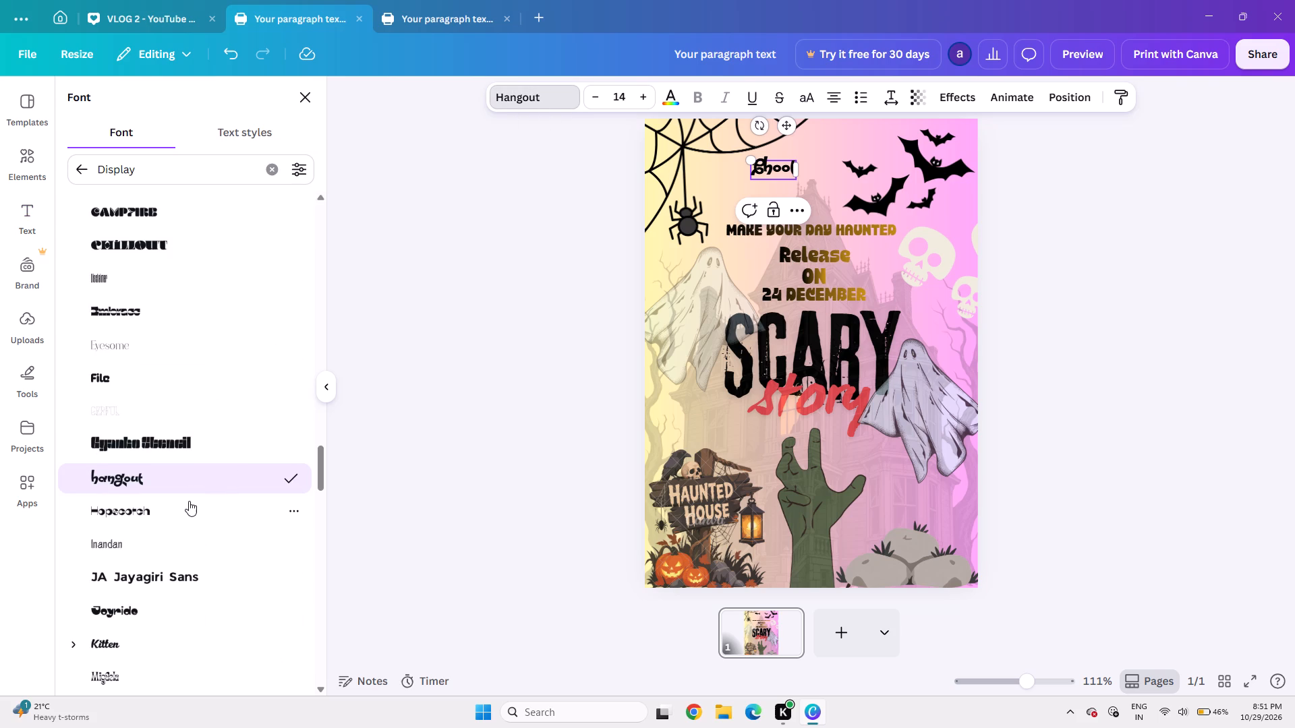
pyautogui.scroll(-5, 189, 501)
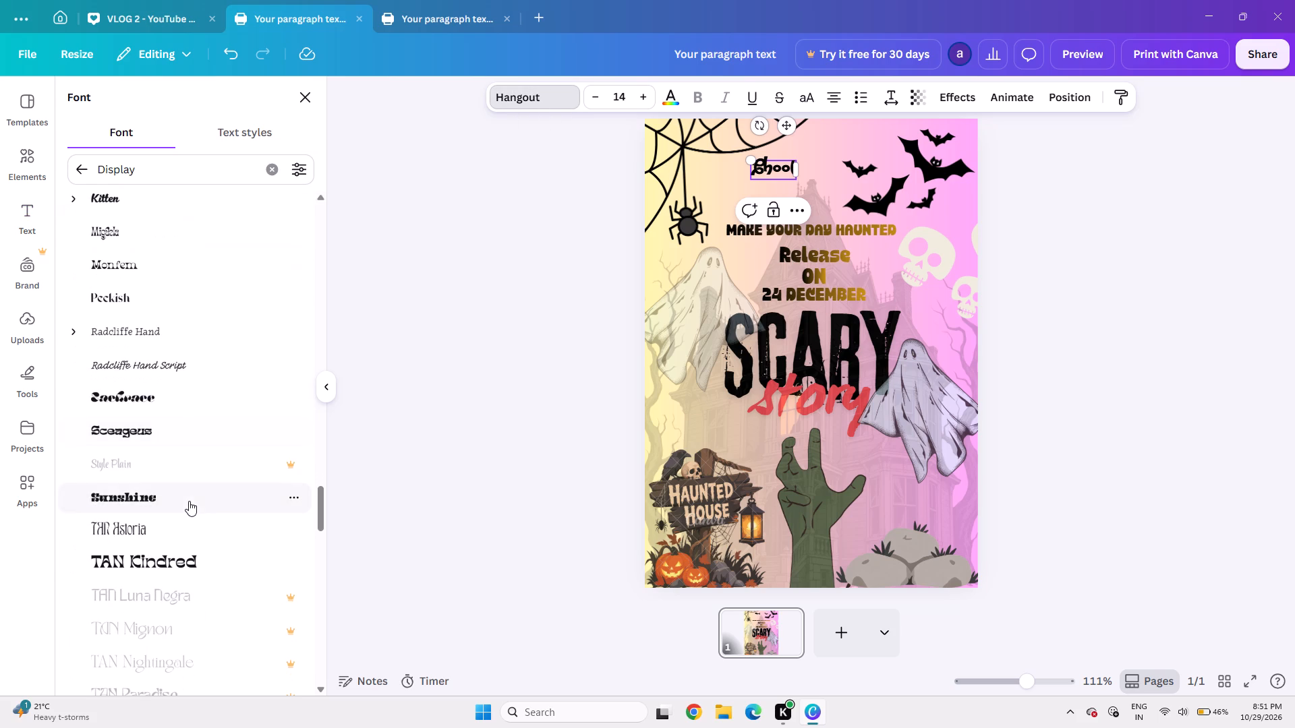
pyautogui.click(175, 566)
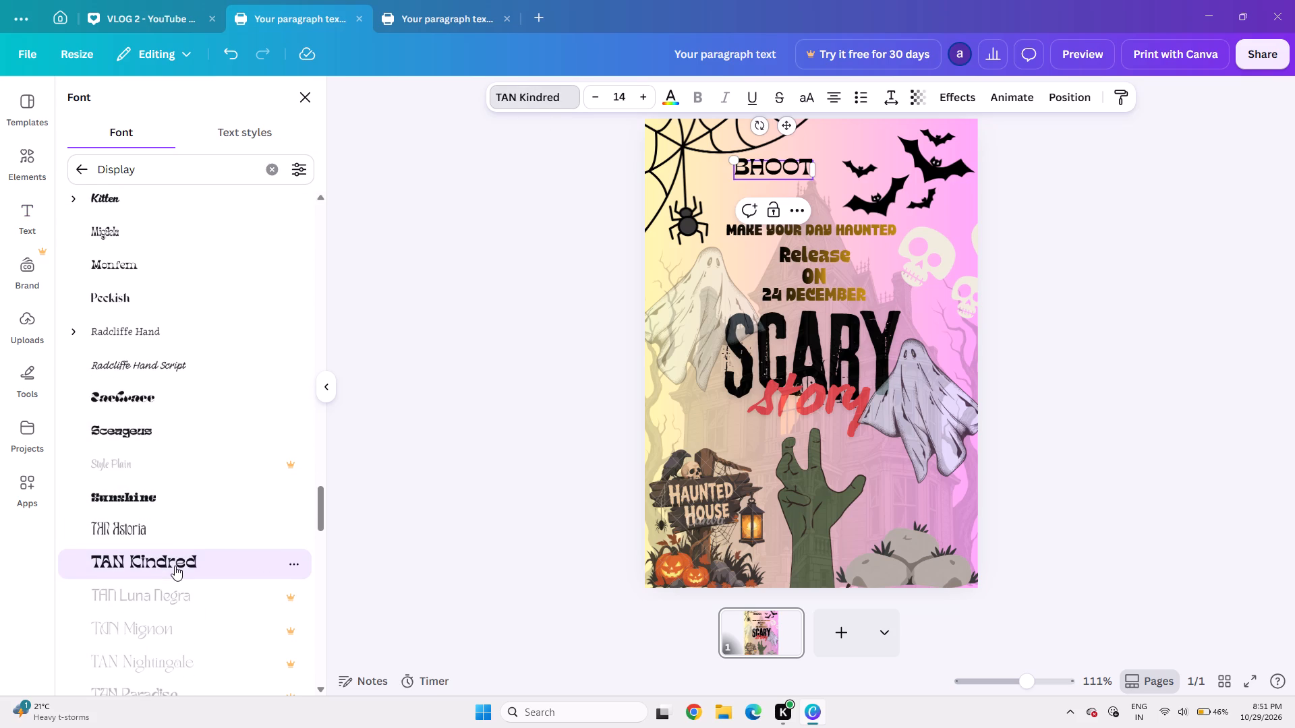
pyautogui.scroll(-2, 175, 566)
pyautogui.click(175, 566)
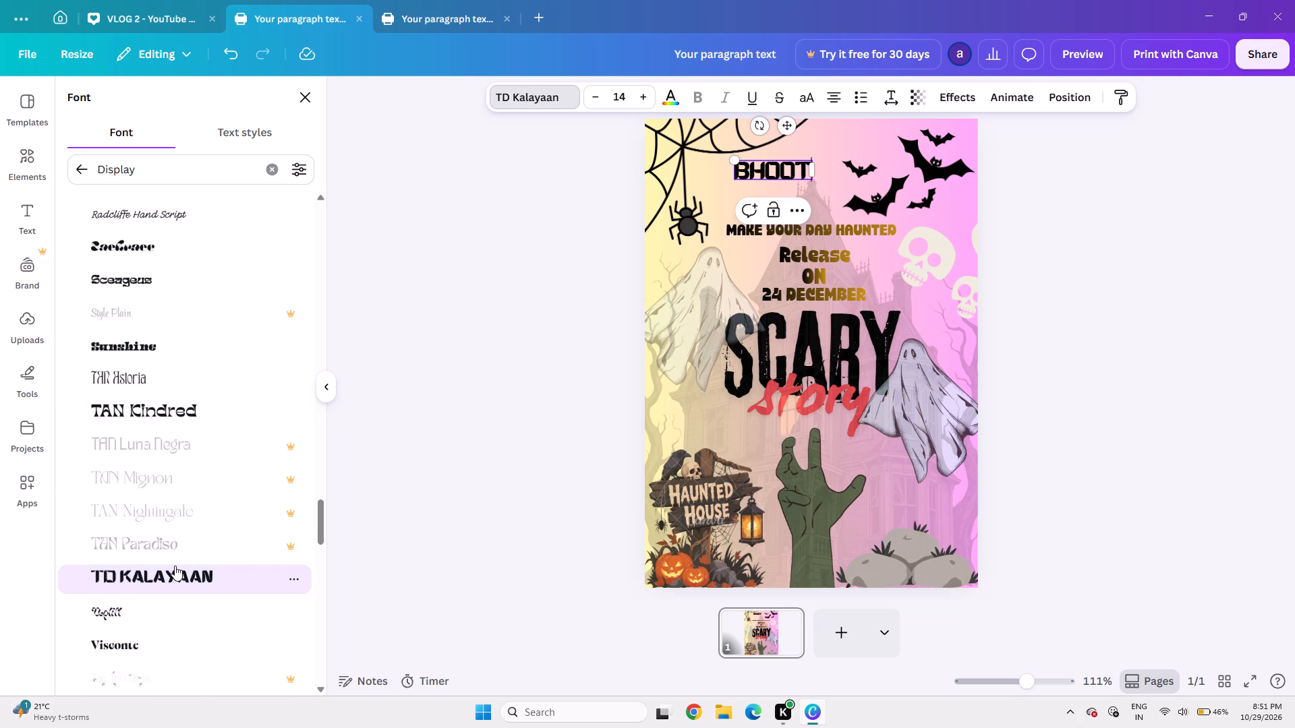
pyautogui.scroll(-1, 175, 566)
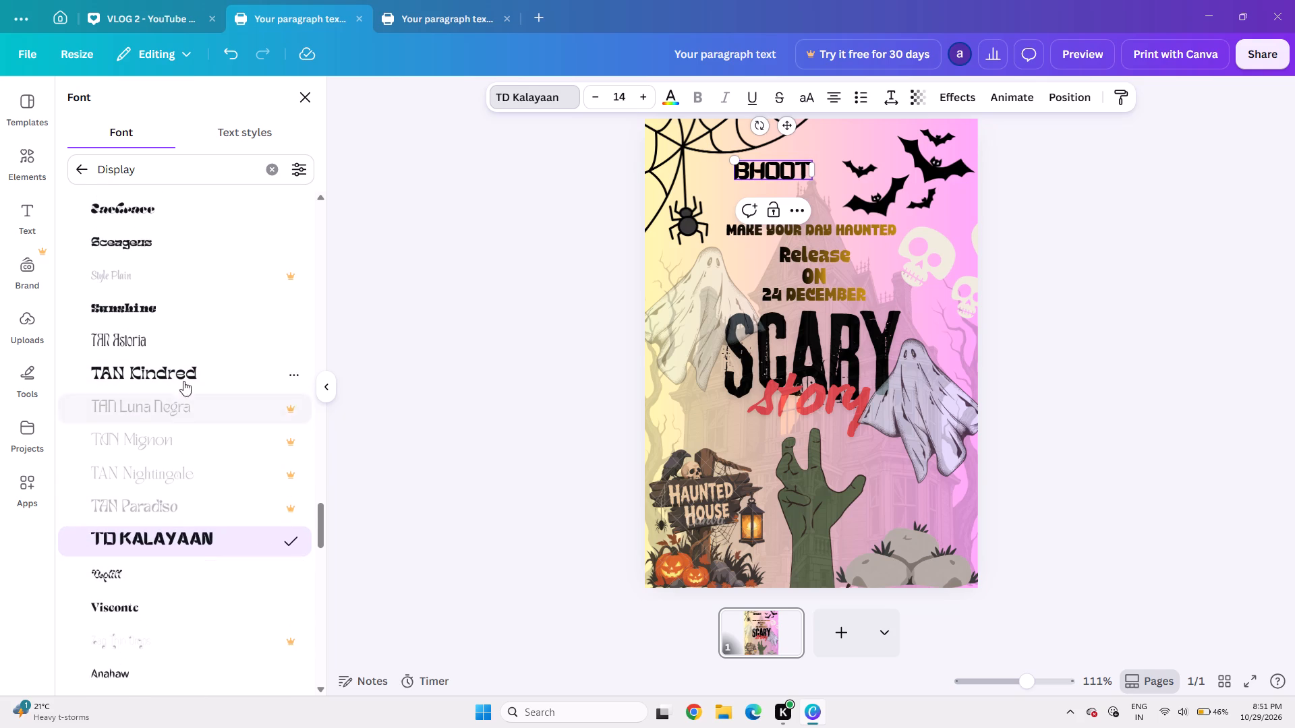
pyautogui.click(186, 377)
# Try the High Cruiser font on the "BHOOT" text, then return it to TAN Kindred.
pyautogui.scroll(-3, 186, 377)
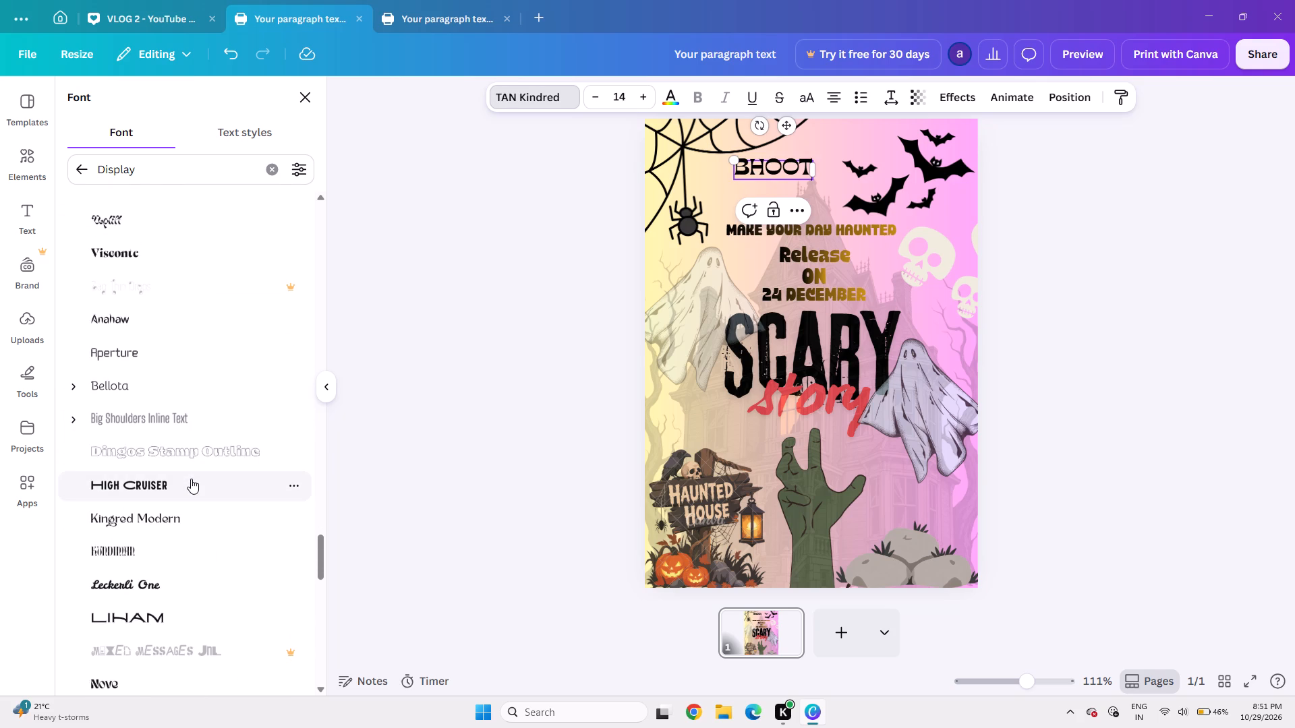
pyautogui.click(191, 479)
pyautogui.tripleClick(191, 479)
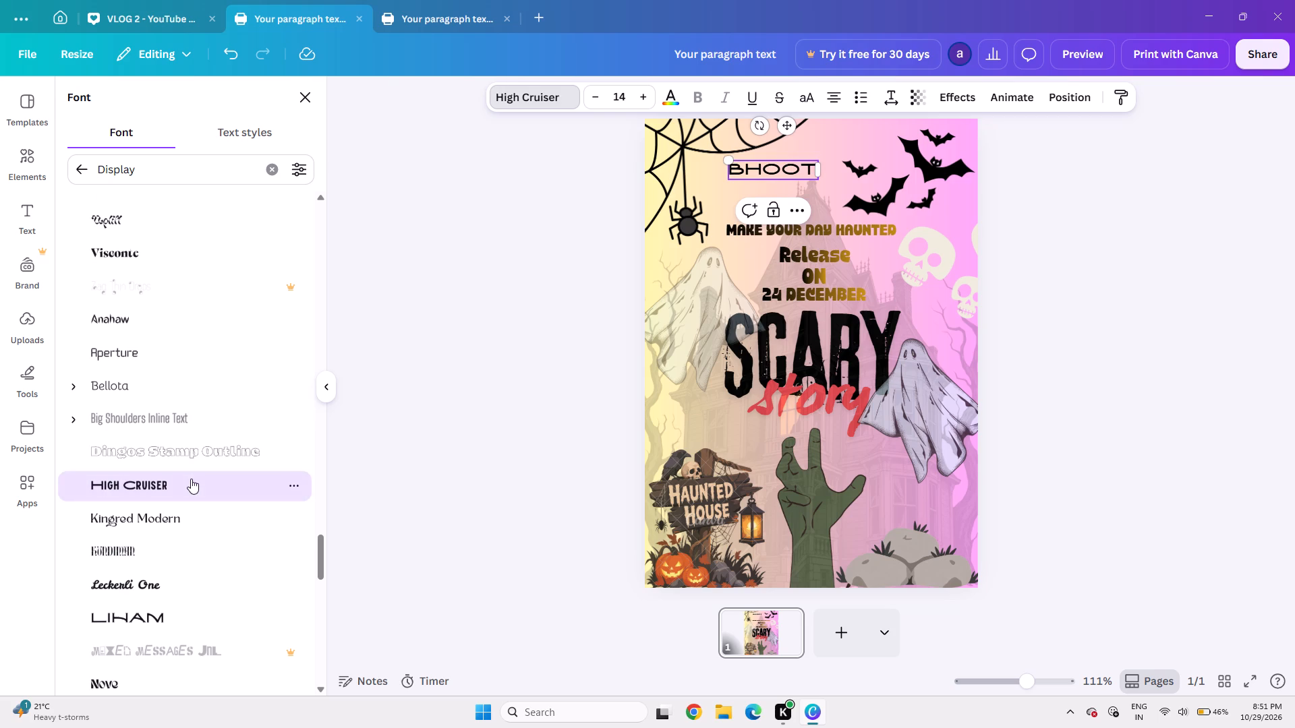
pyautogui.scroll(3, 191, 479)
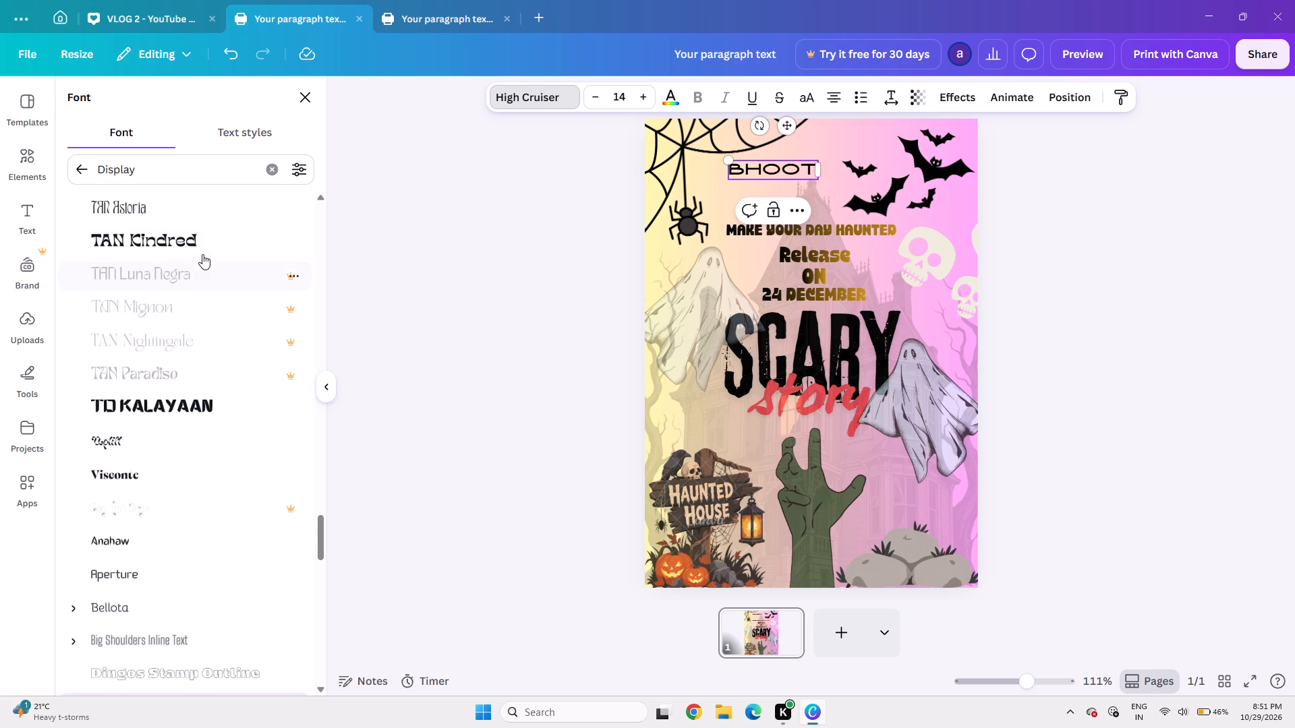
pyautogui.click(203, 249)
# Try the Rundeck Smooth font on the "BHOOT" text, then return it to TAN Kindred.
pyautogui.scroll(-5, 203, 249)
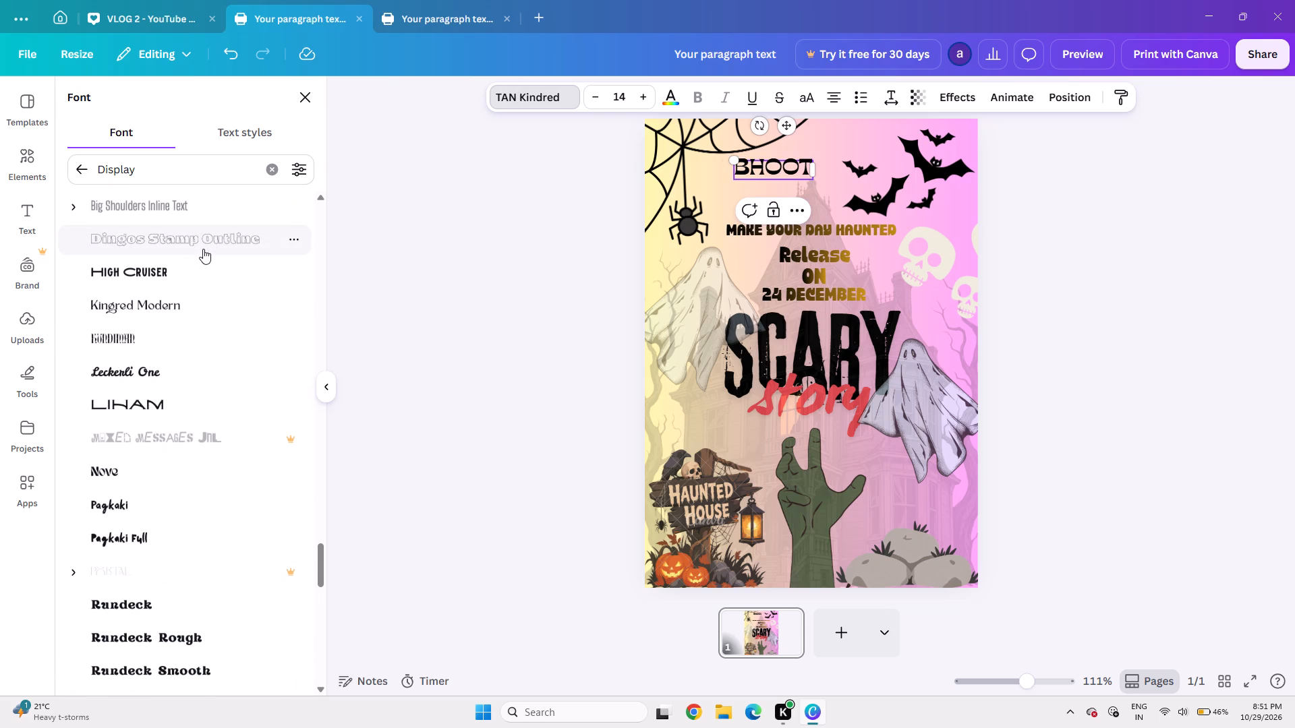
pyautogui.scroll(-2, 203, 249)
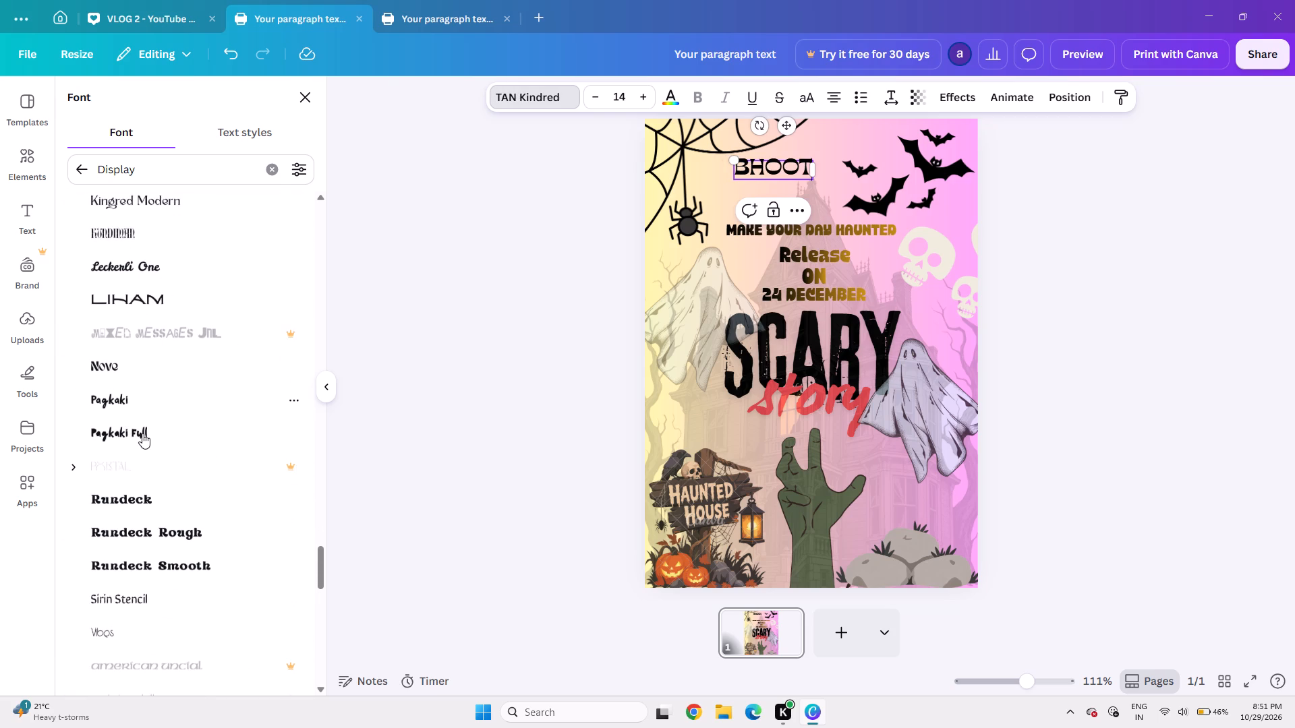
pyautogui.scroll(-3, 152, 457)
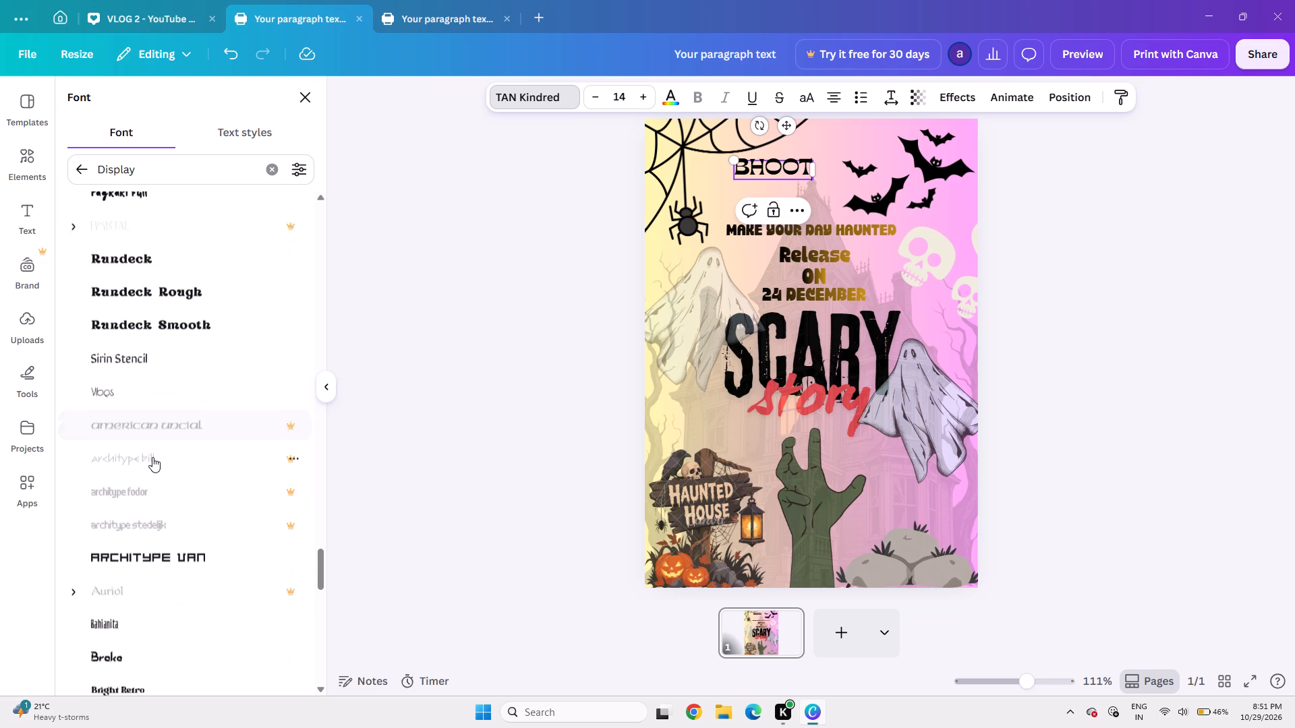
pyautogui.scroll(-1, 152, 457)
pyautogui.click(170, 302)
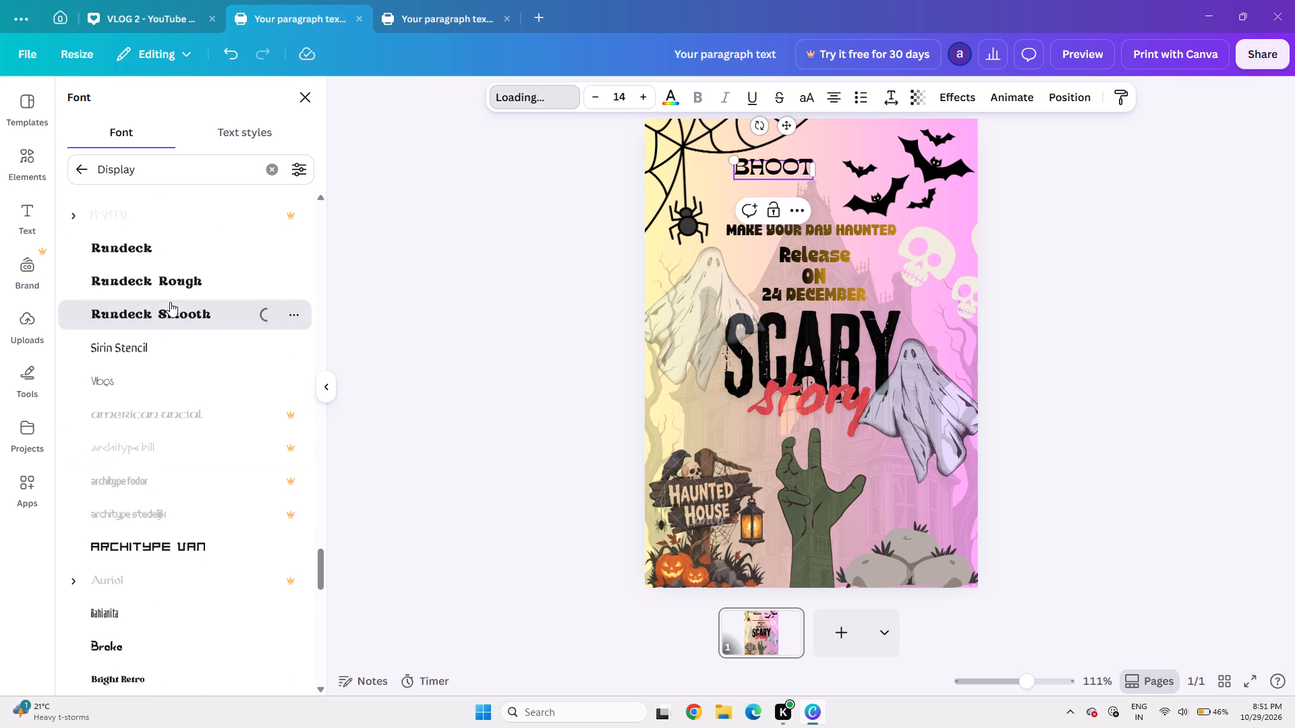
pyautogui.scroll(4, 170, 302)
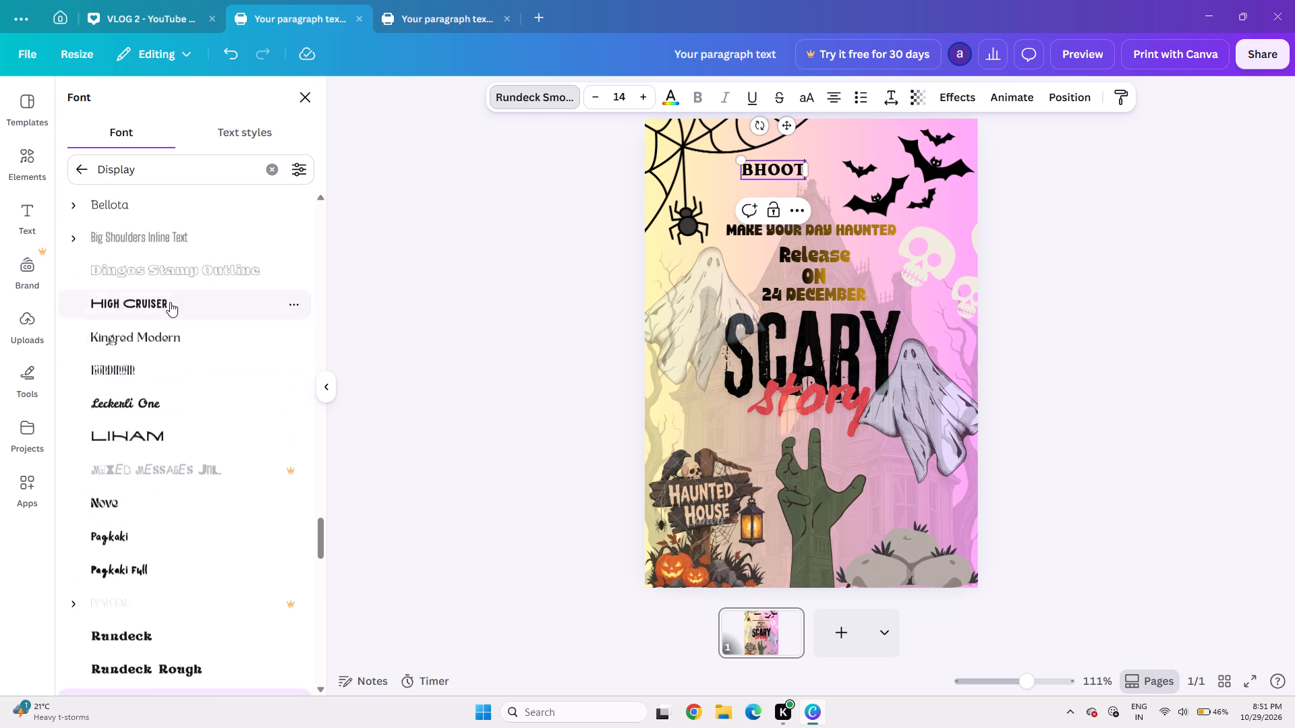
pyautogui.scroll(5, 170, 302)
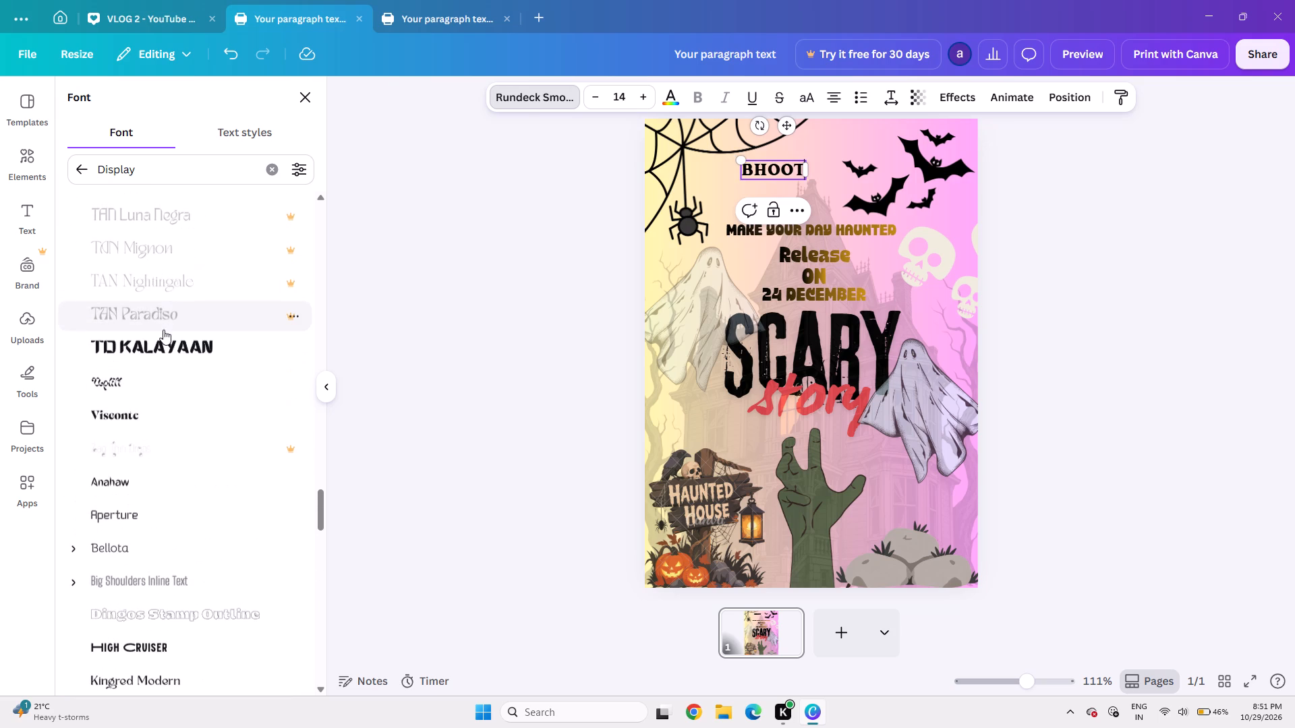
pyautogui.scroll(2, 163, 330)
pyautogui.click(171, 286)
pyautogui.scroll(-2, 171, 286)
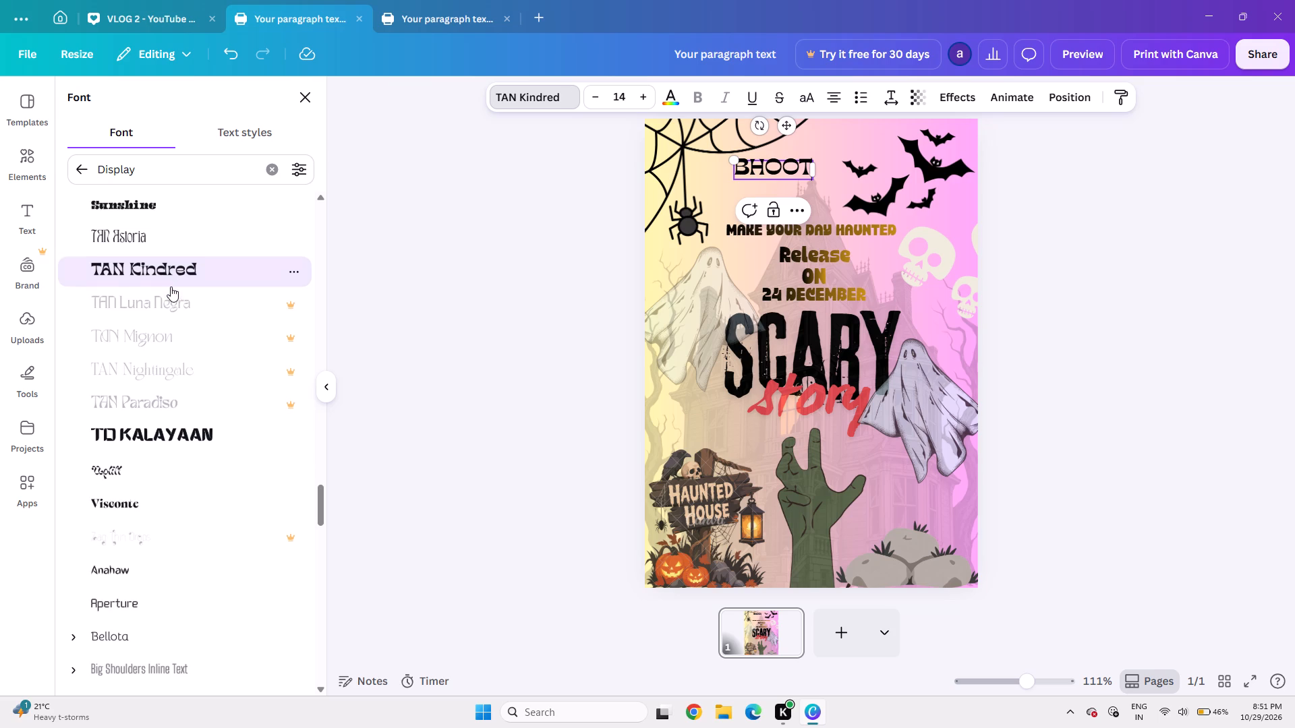
# Browse further through the display fonts for an alternative typeface for the "BHOOT" text.
pyautogui.scroll(-8, 171, 286)
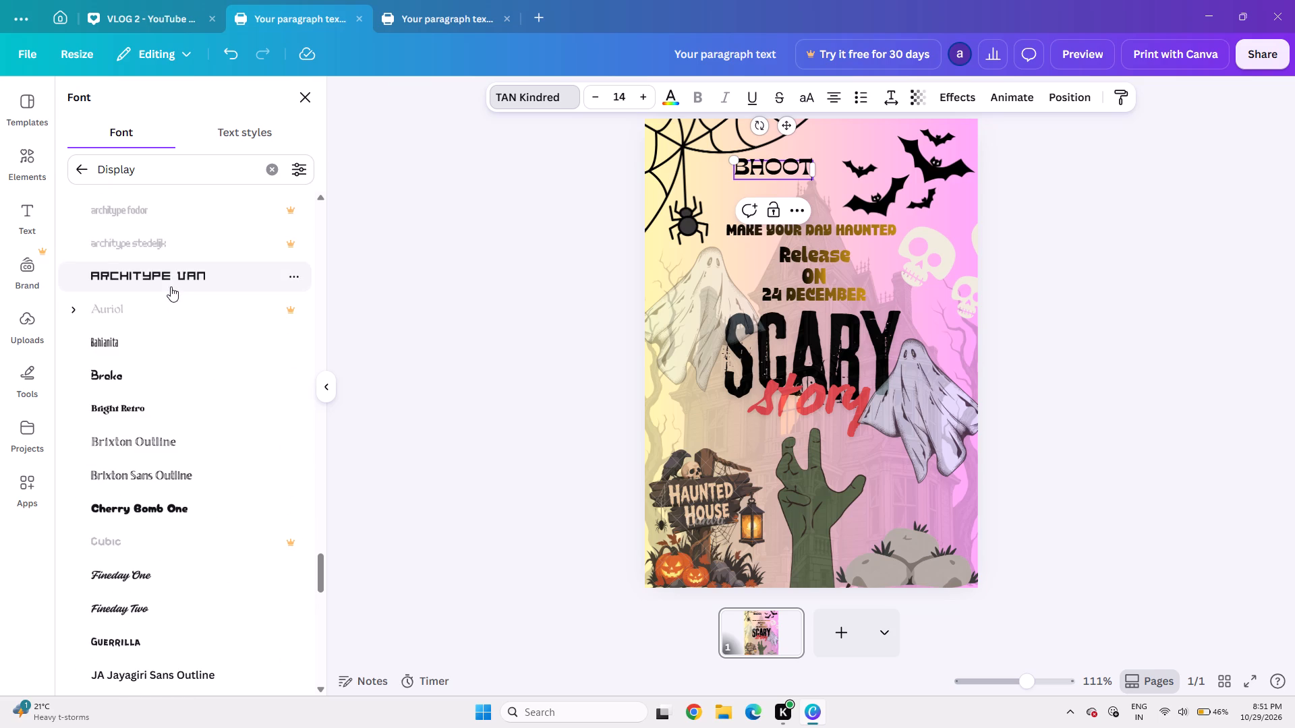
pyautogui.scroll(-2, 148, 402)
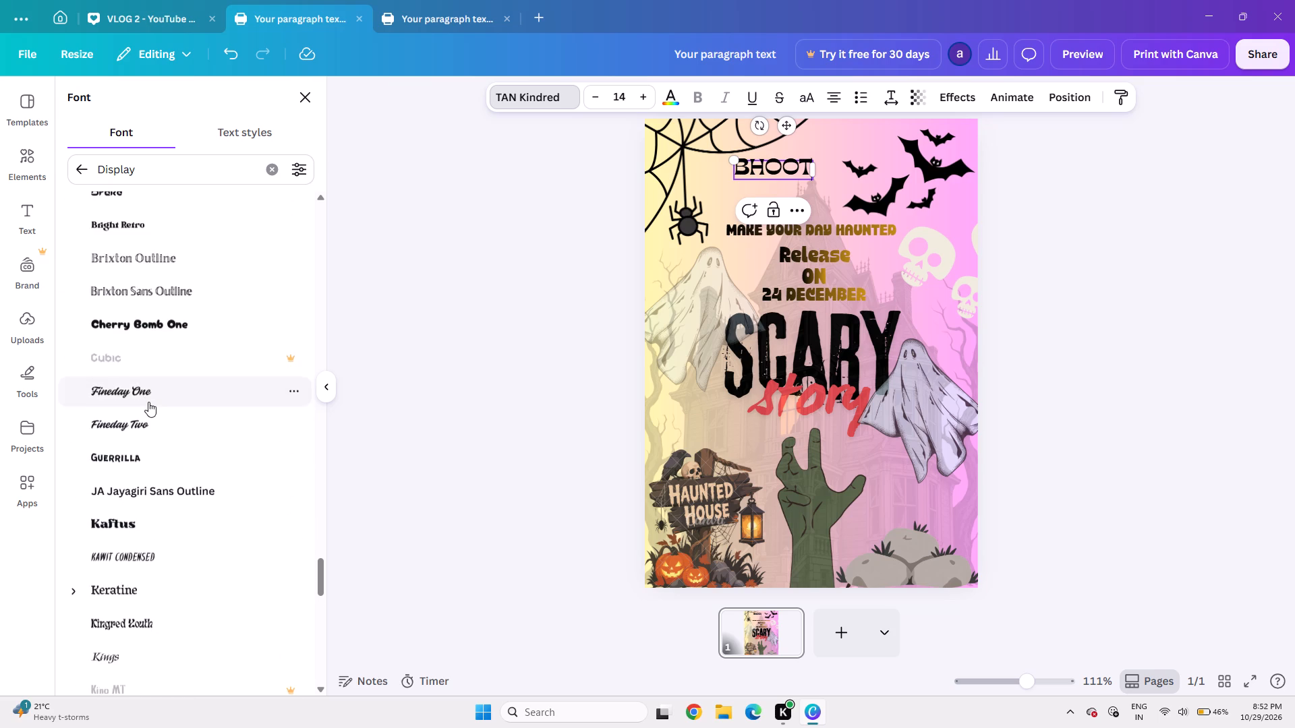
pyautogui.scroll(-1, 148, 402)
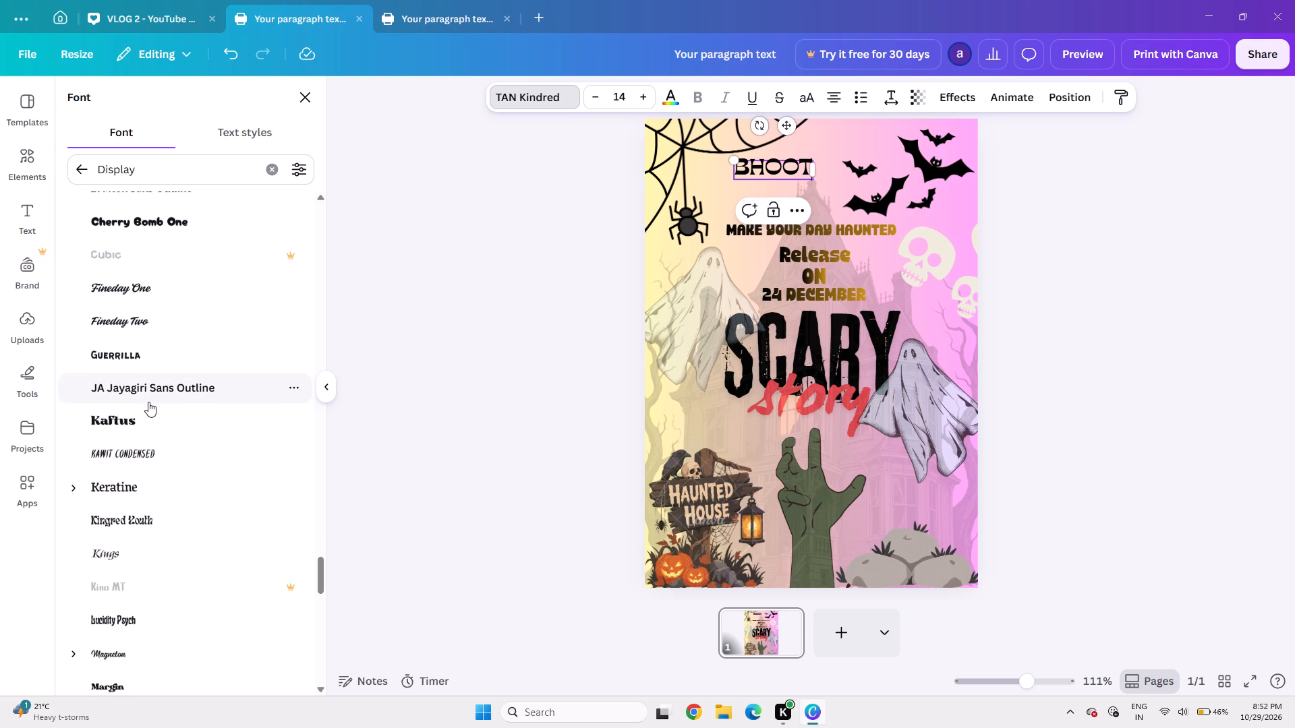
pyautogui.scroll(-4, 148, 402)
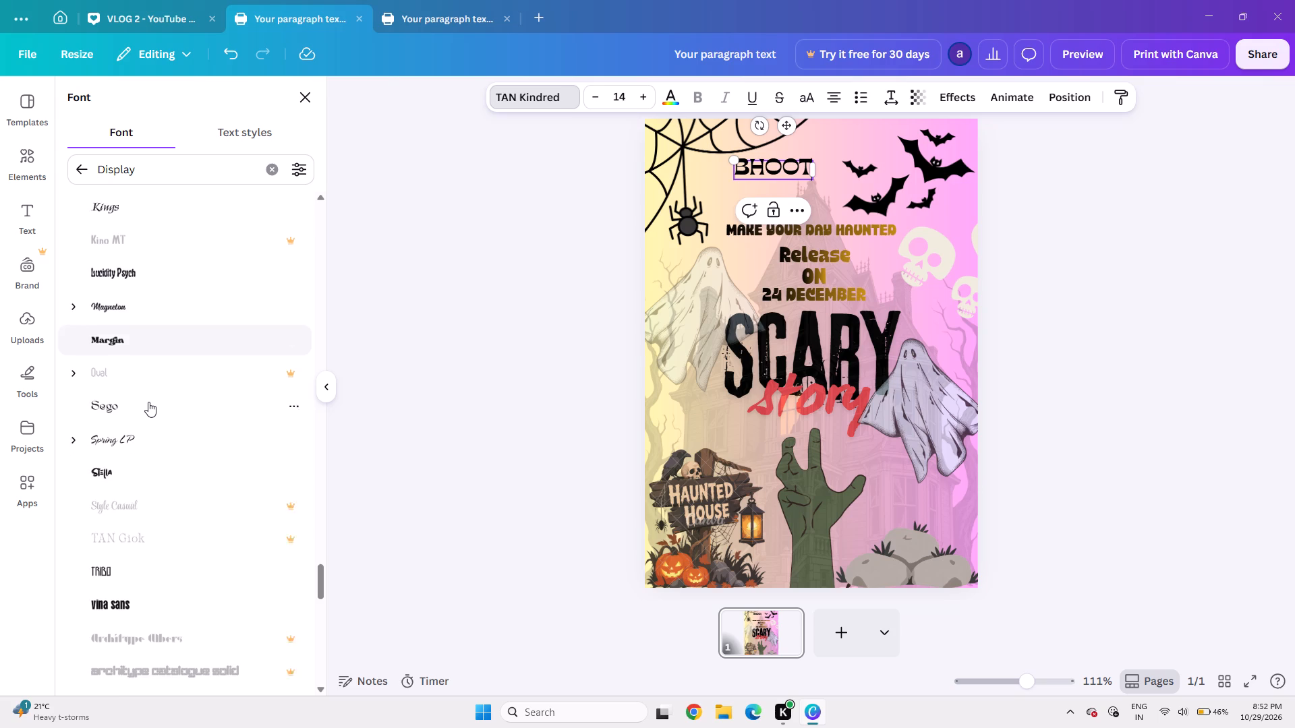
pyautogui.scroll(-5, 148, 402)
pyautogui.scroll(-2, 133, 551)
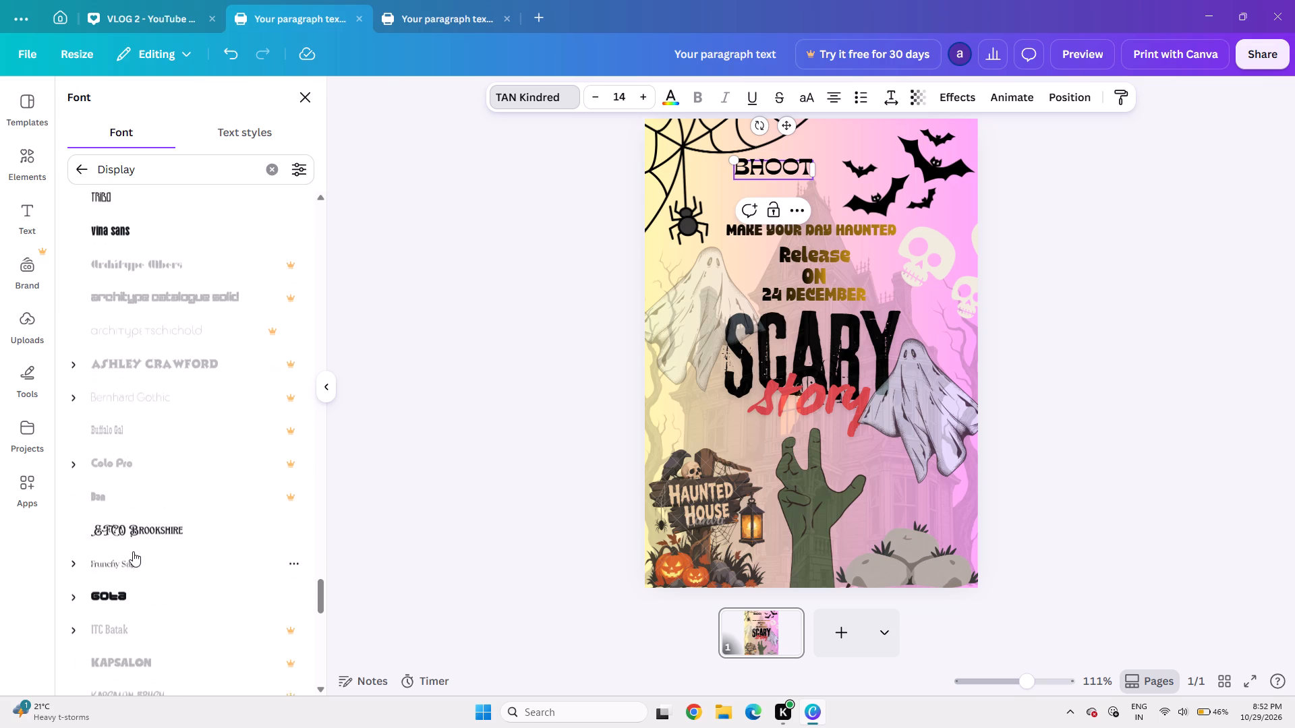
pyautogui.scroll(-3, 132, 584)
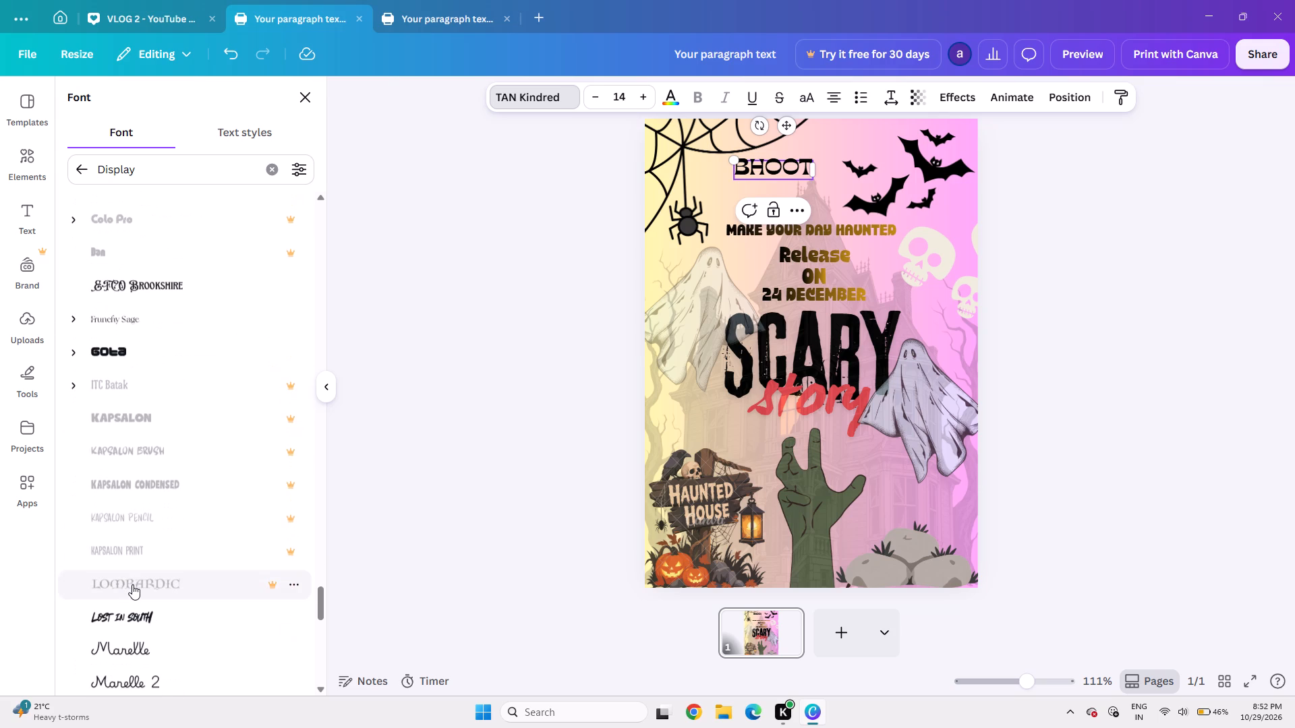
pyautogui.click(1057, 278)
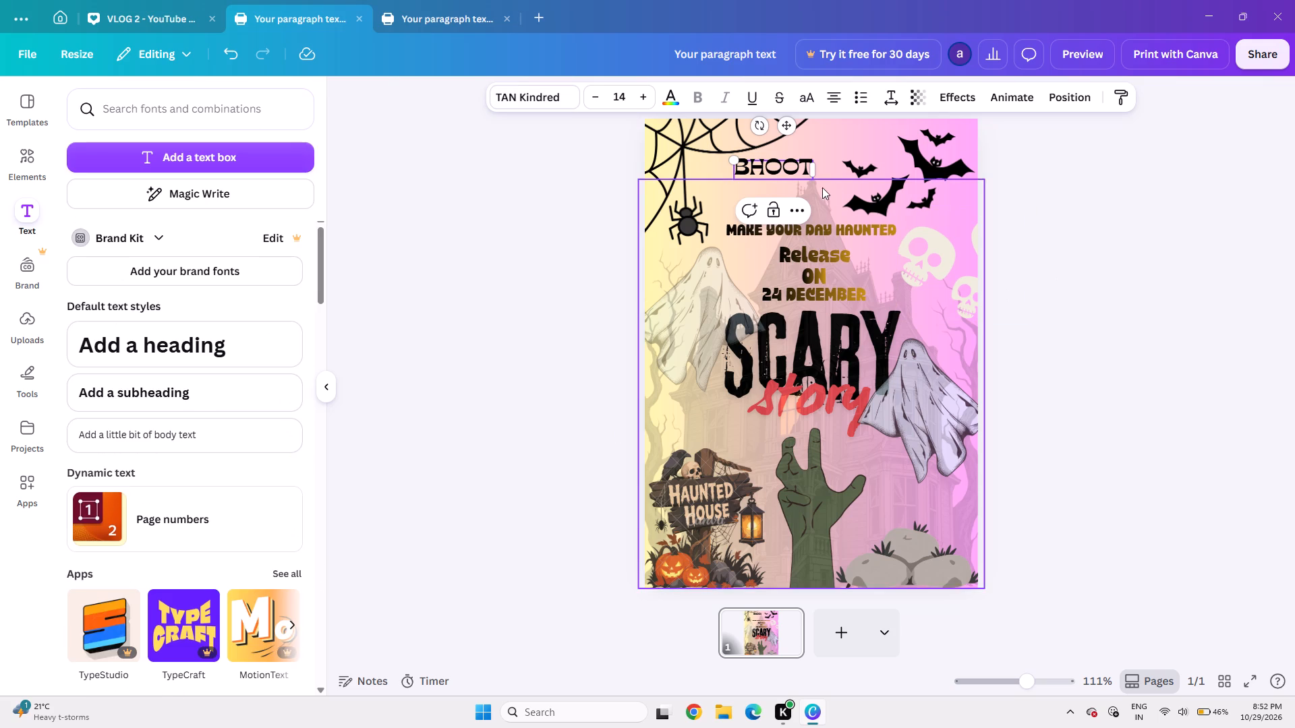
pyautogui.click(1294, 162)
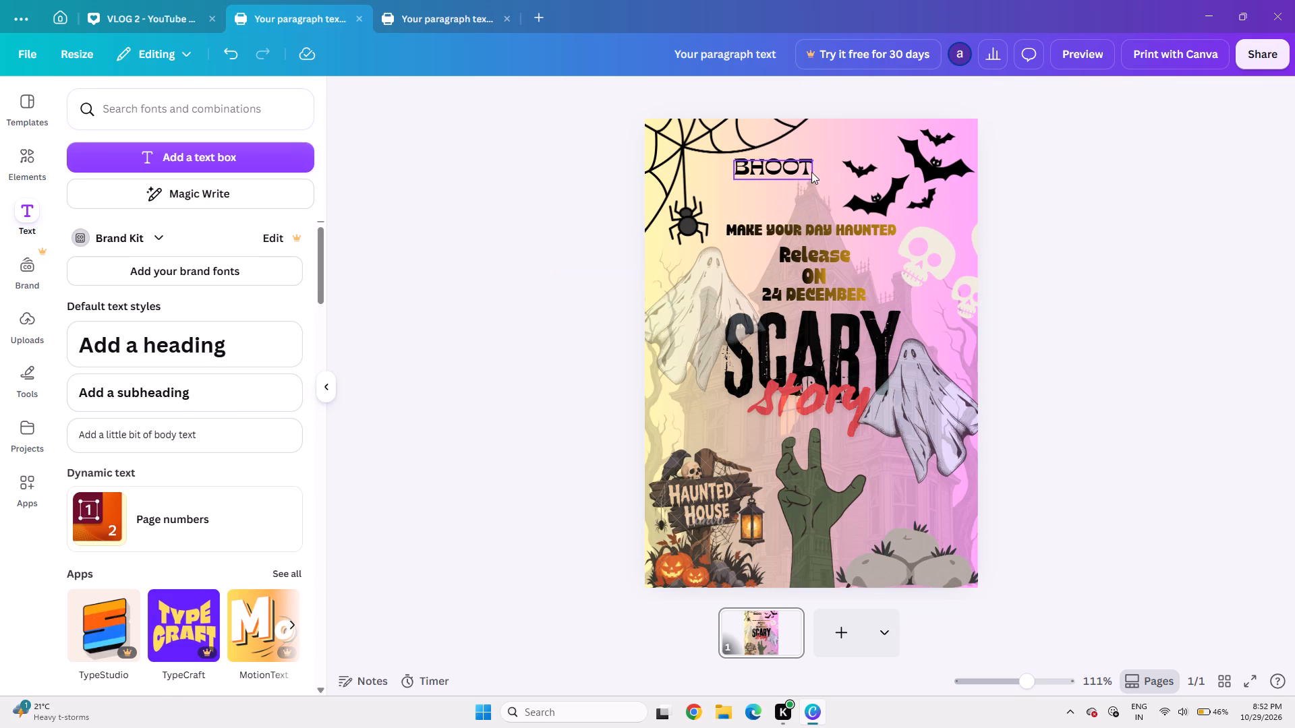
# Tilt the "BHOOT" text counter-clockwise so it slopes upward, and shift it slightly toward the spider web.
pyautogui.click(806, 172)
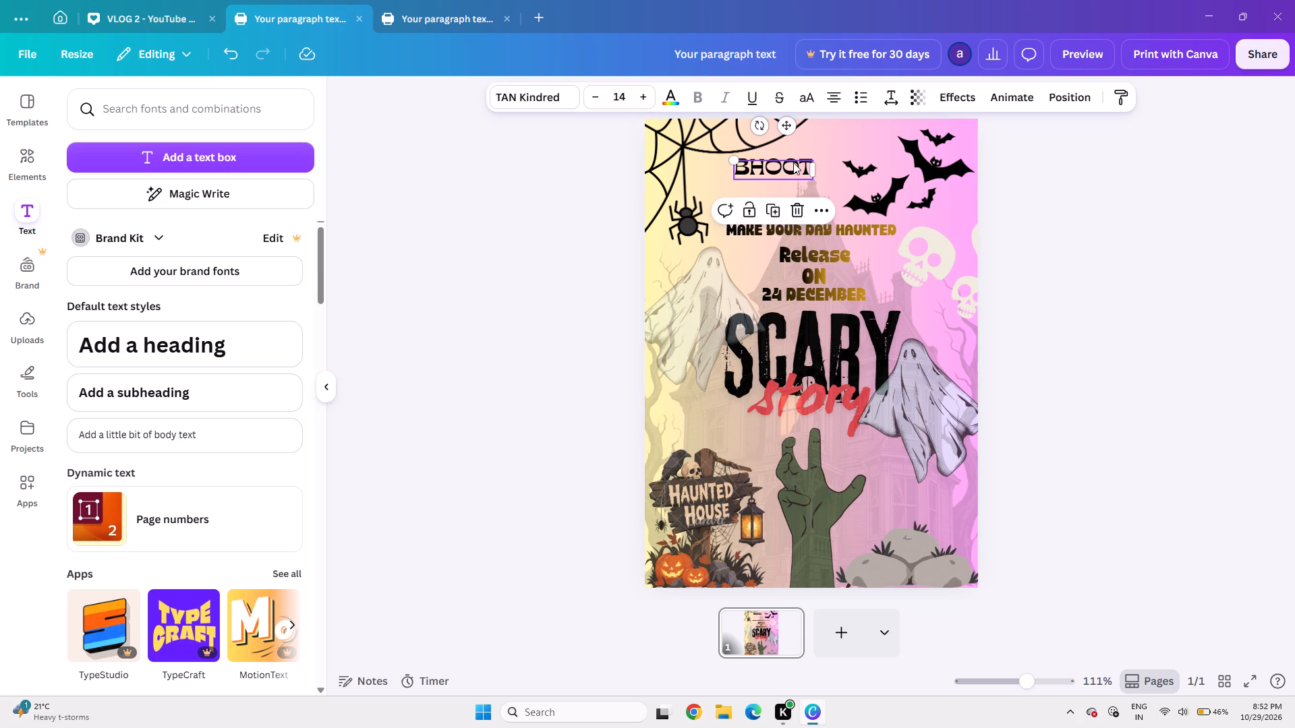
pyautogui.moveTo(759, 123); pyautogui.dragTo(755, 139)
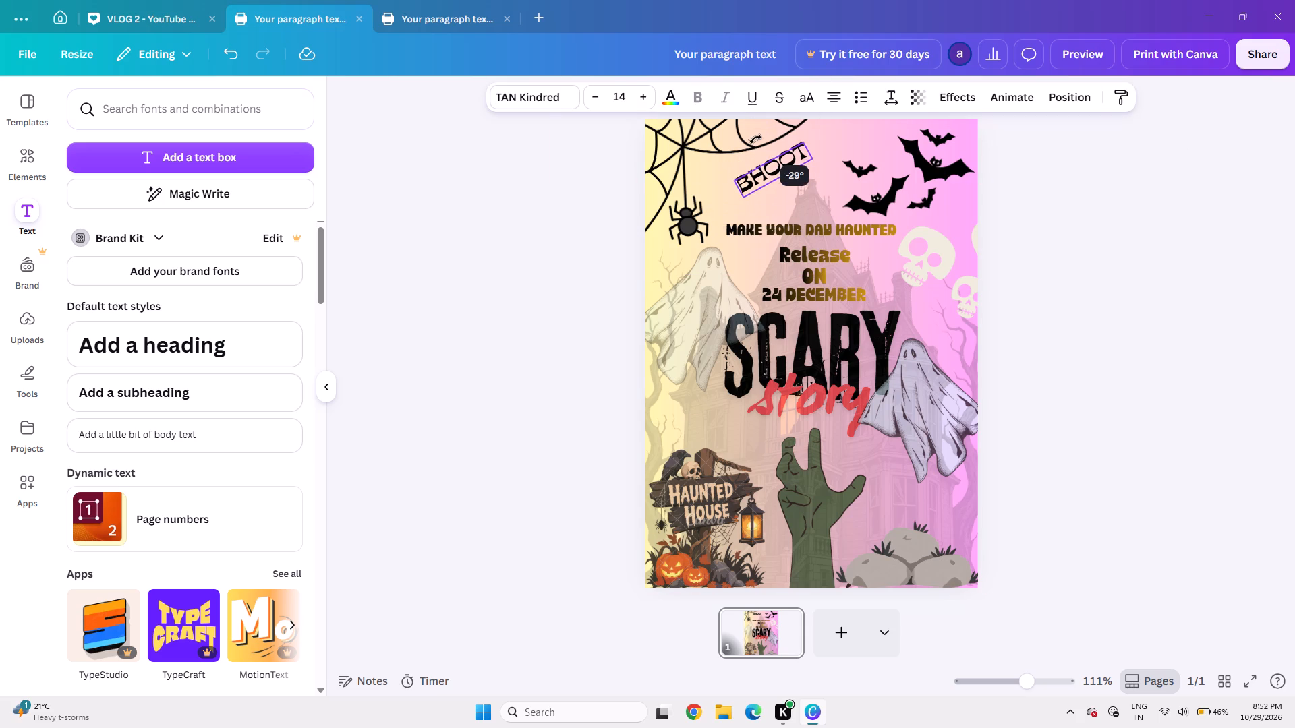
pyautogui.moveTo(755, 139); pyautogui.dragTo(745, 128)
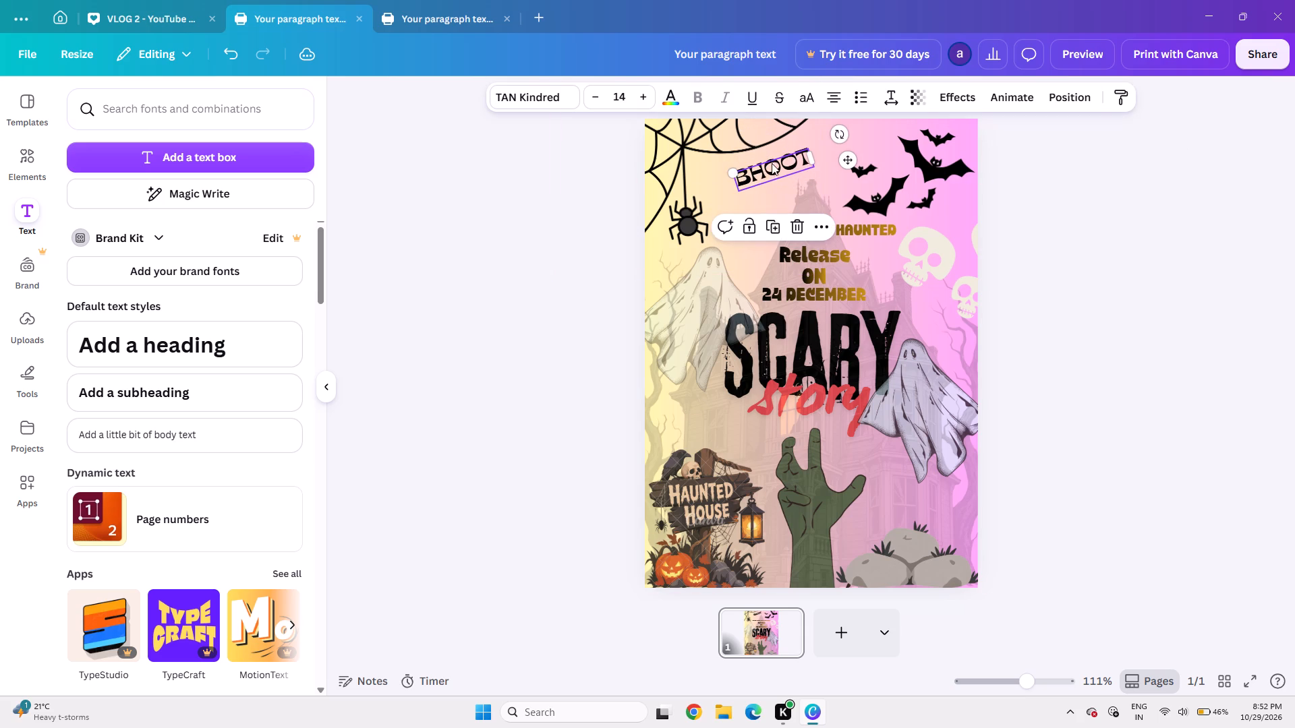
pyautogui.moveTo(772, 168); pyautogui.dragTo(759, 171)
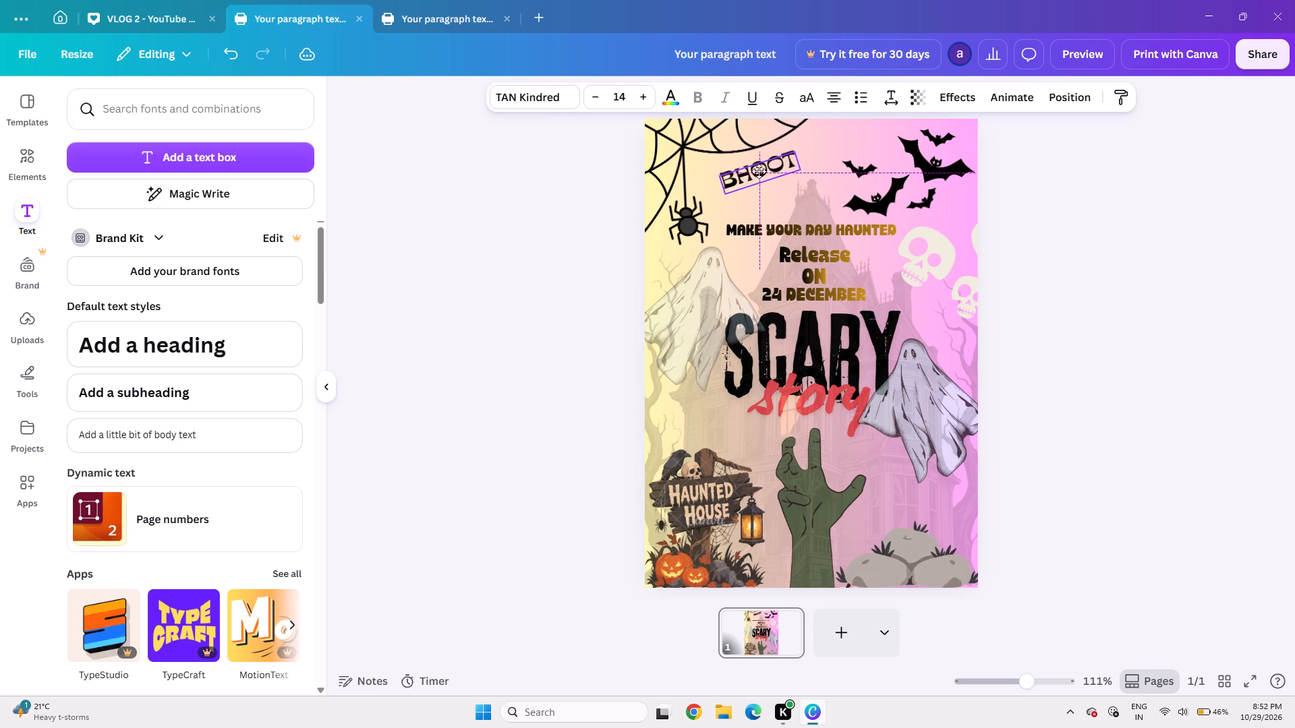
pyautogui.moveTo(759, 171); pyautogui.dragTo(756, 172)
# Widen the tilted "BHOOT" text box and increase its font size to 23.
pyautogui.moveTo(794, 159); pyautogui.dragTo(867, 118)
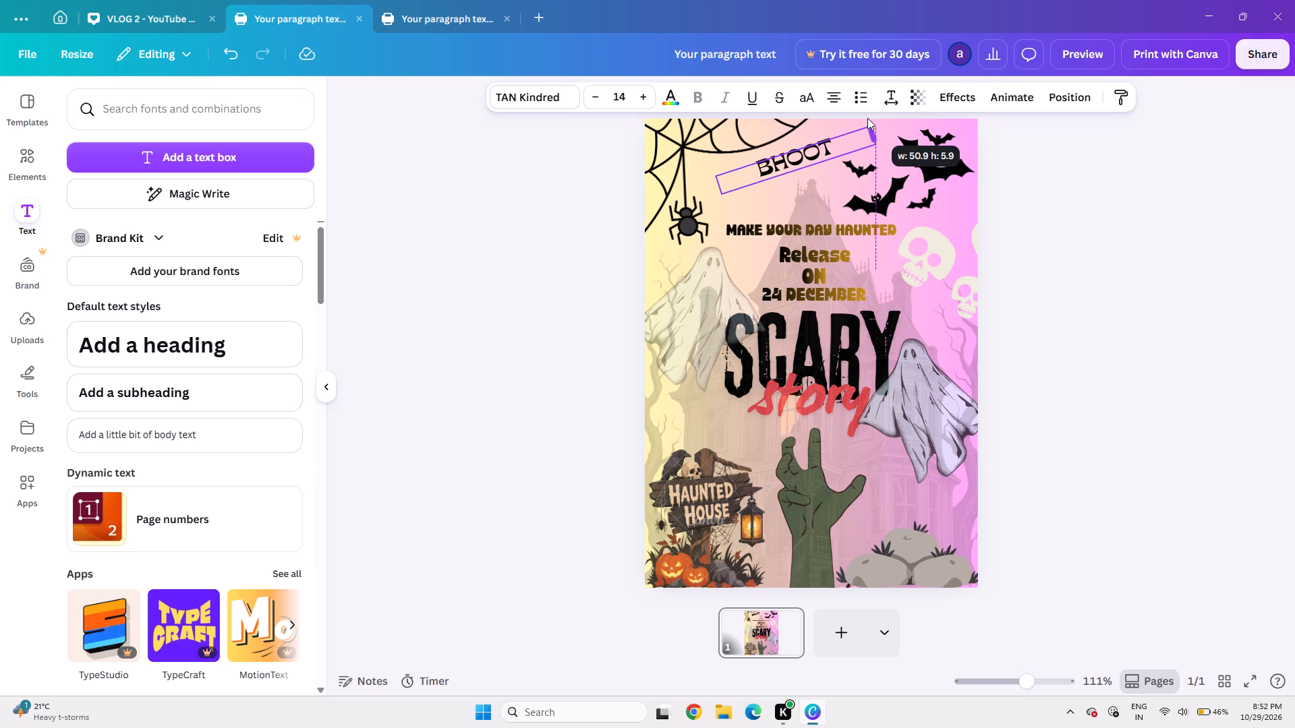
pyautogui.moveTo(867, 118); pyautogui.dragTo(860, 123)
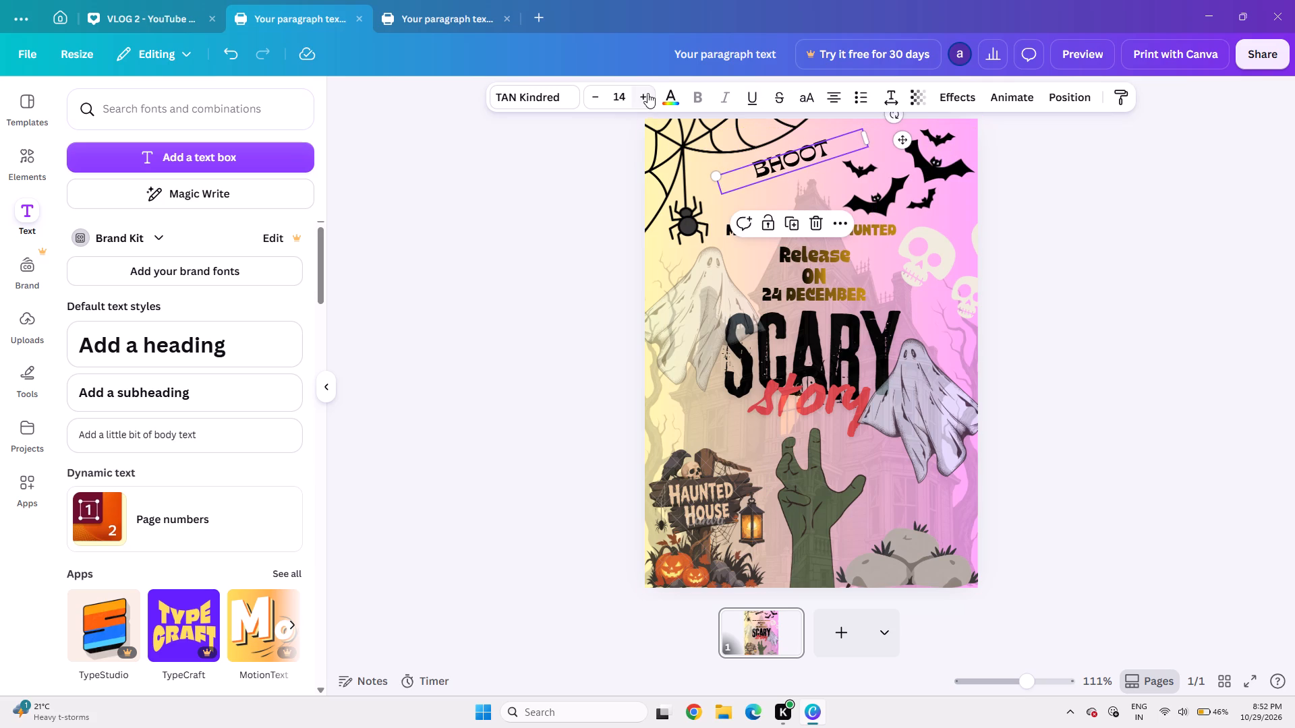
pyautogui.tripleClick(647, 94)
pyautogui.tripleClick(647, 94)
pyautogui.tripleClick(647, 94)
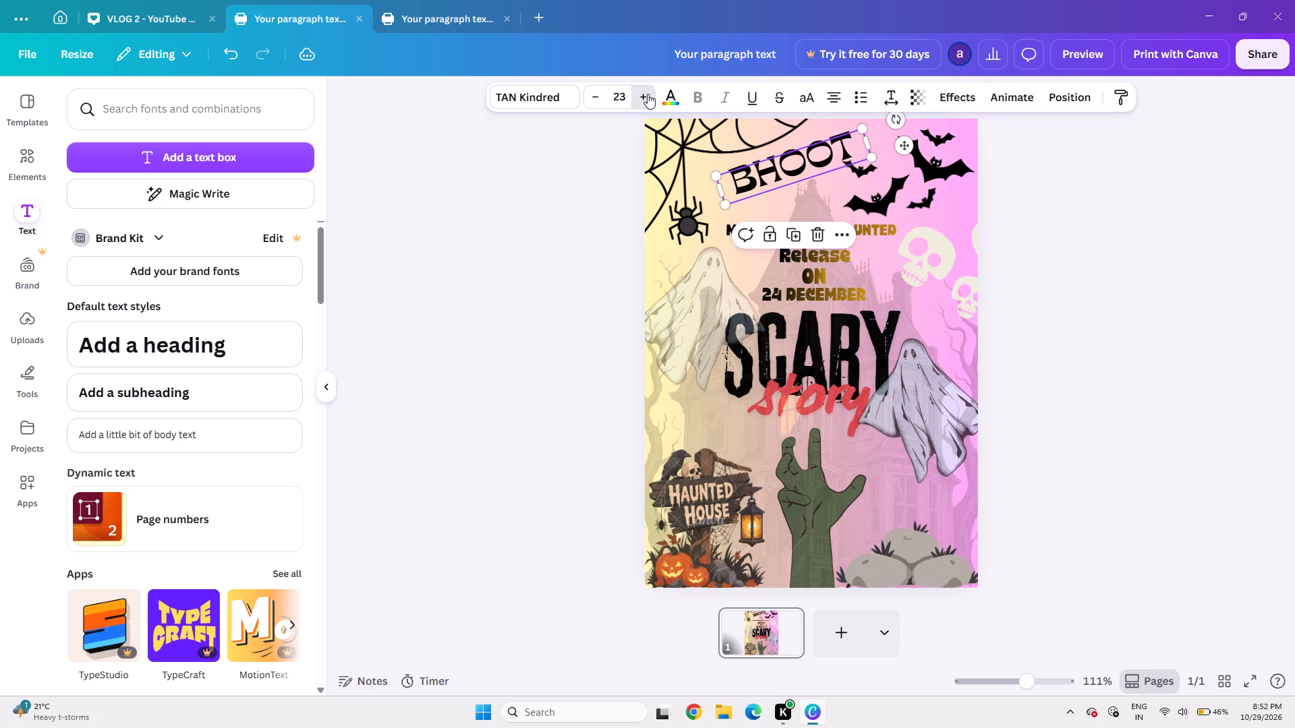
# Adjust the width of the "BHOOT" text box and place it between the hanging spider and the bats.
pyautogui.moveTo(718, 187); pyautogui.dragTo(670, 192)
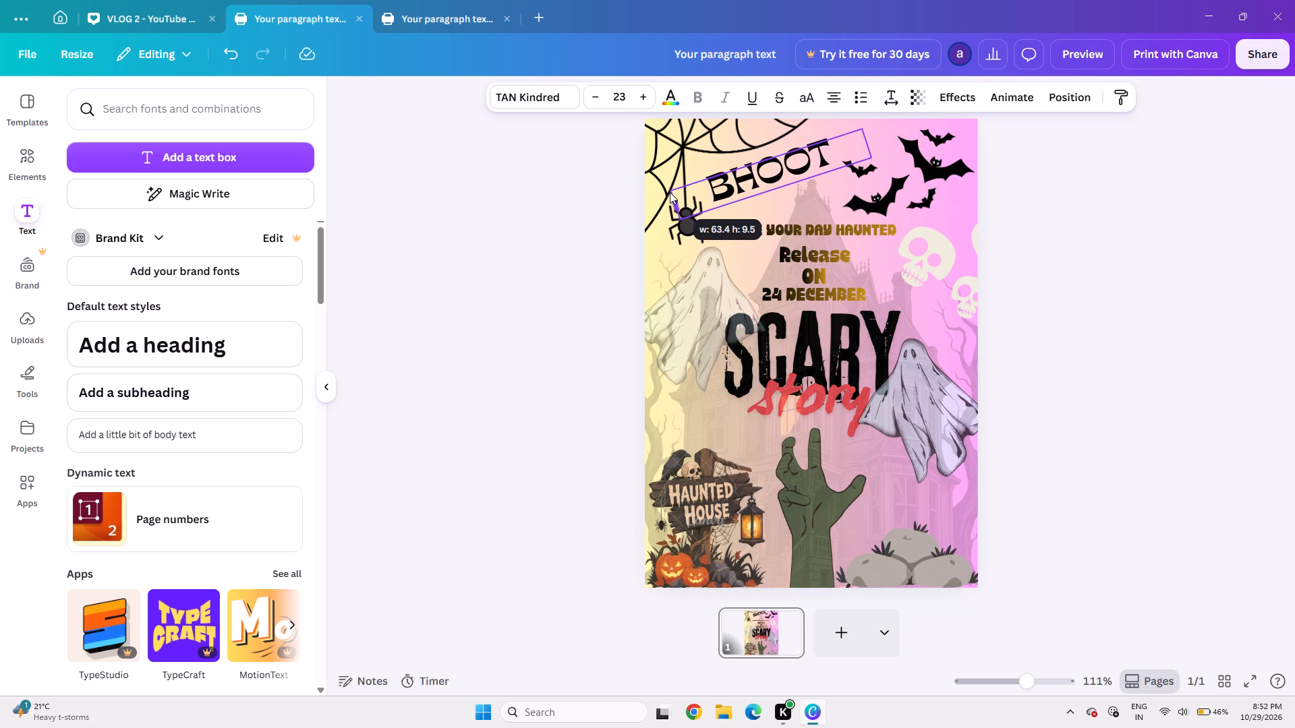
pyautogui.moveTo(670, 192); pyautogui.dragTo(651, 202)
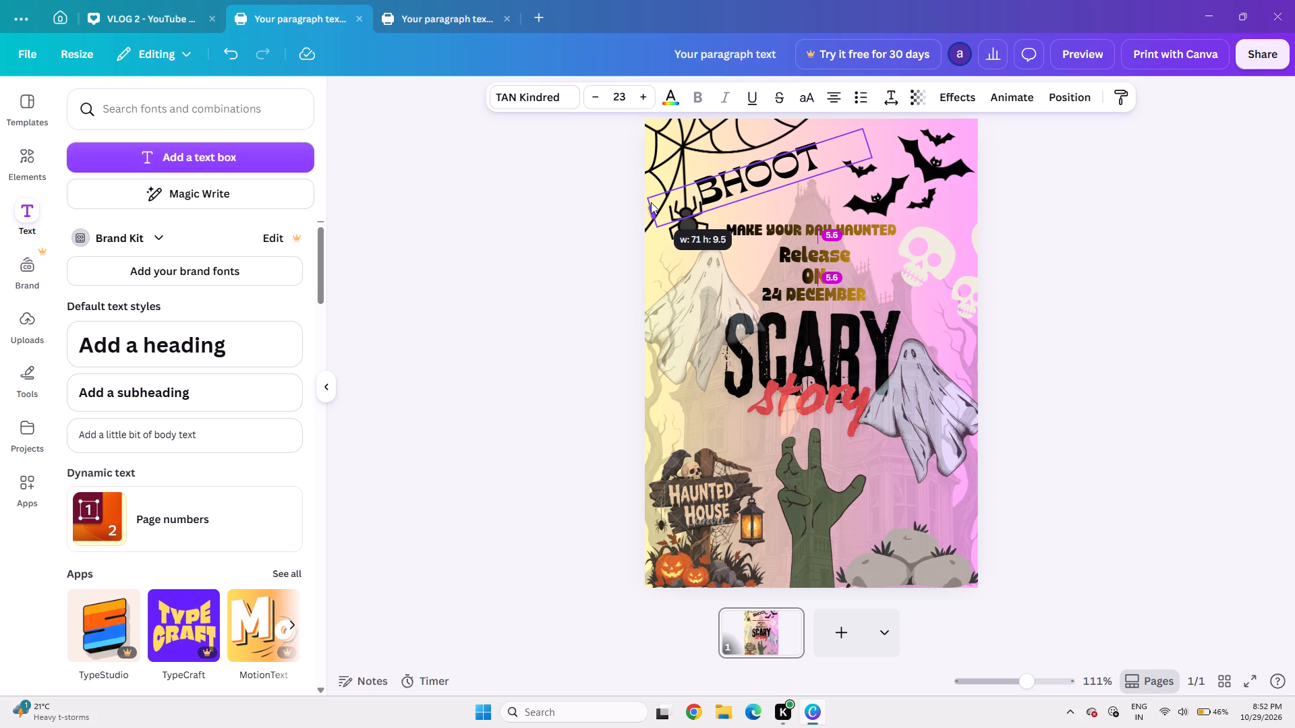
pyautogui.click(1081, 173)
pyautogui.moveTo(827, 149); pyautogui.dragTo(837, 146)
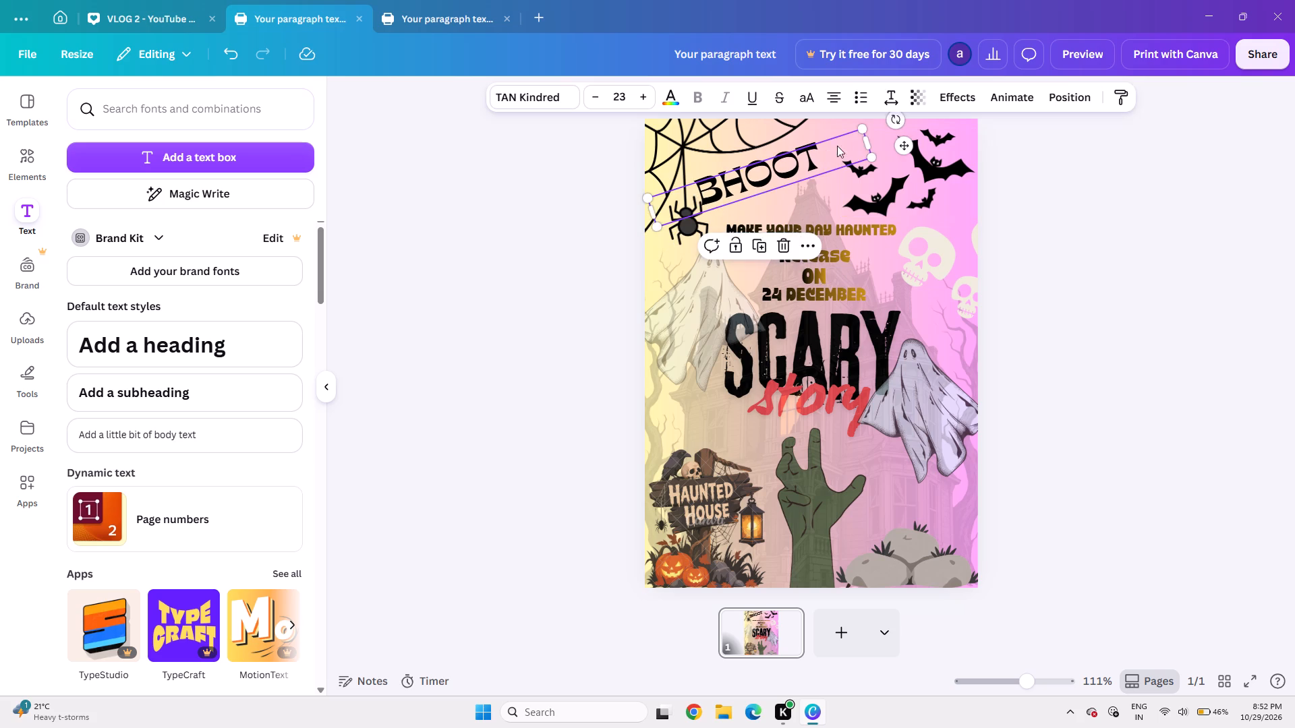
pyautogui.moveTo(837, 146); pyautogui.dragTo(838, 144)
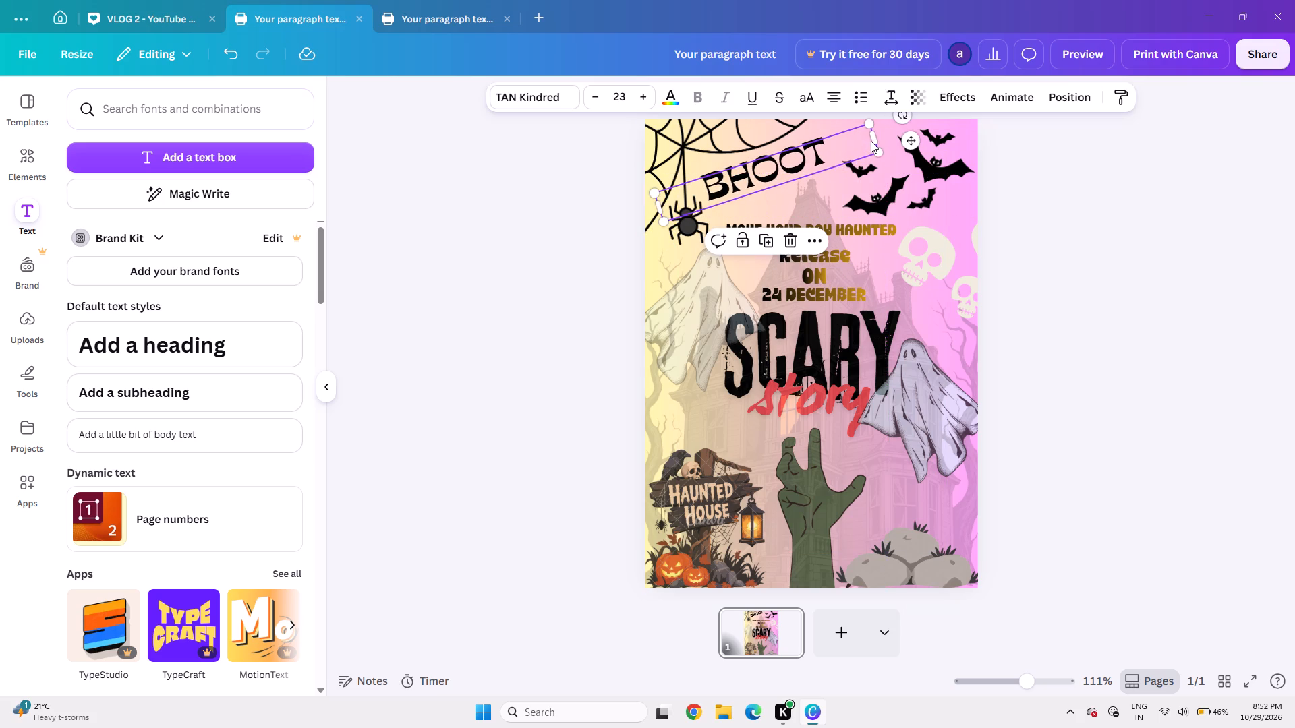
pyautogui.moveTo(875, 135); pyautogui.dragTo(850, 142)
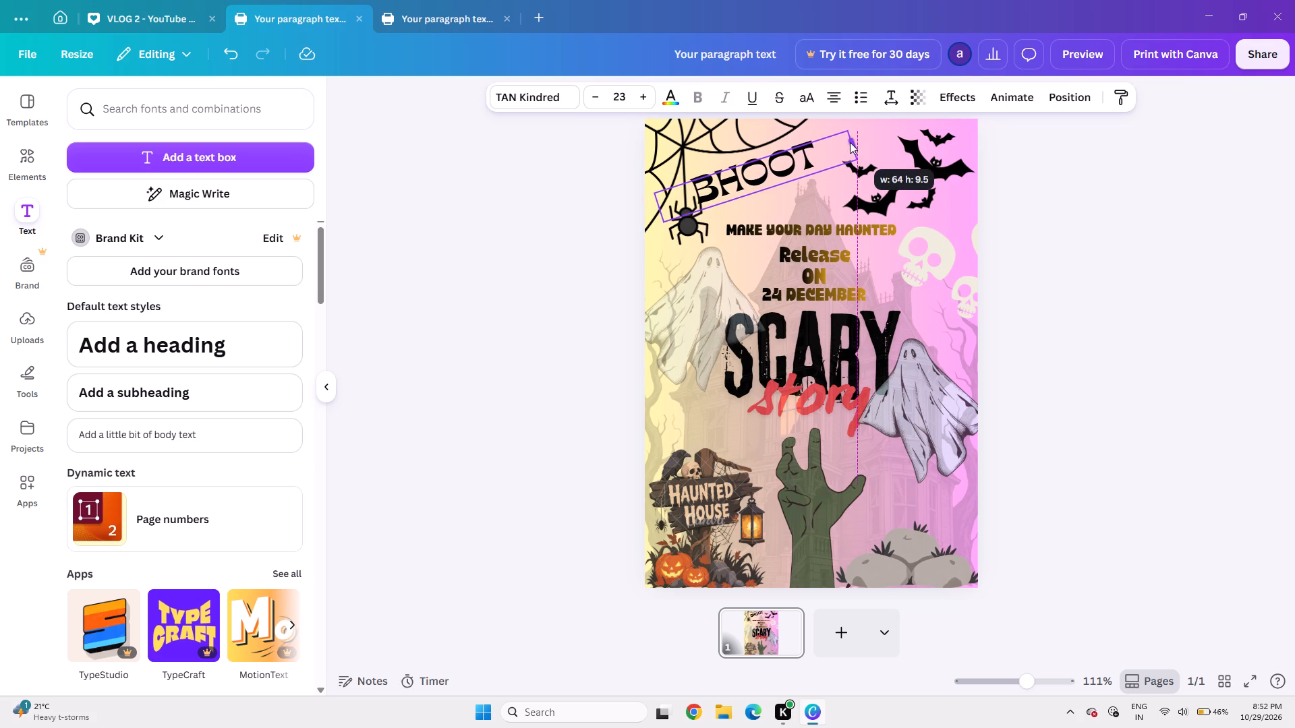
pyautogui.moveTo(850, 142); pyautogui.dragTo(827, 157)
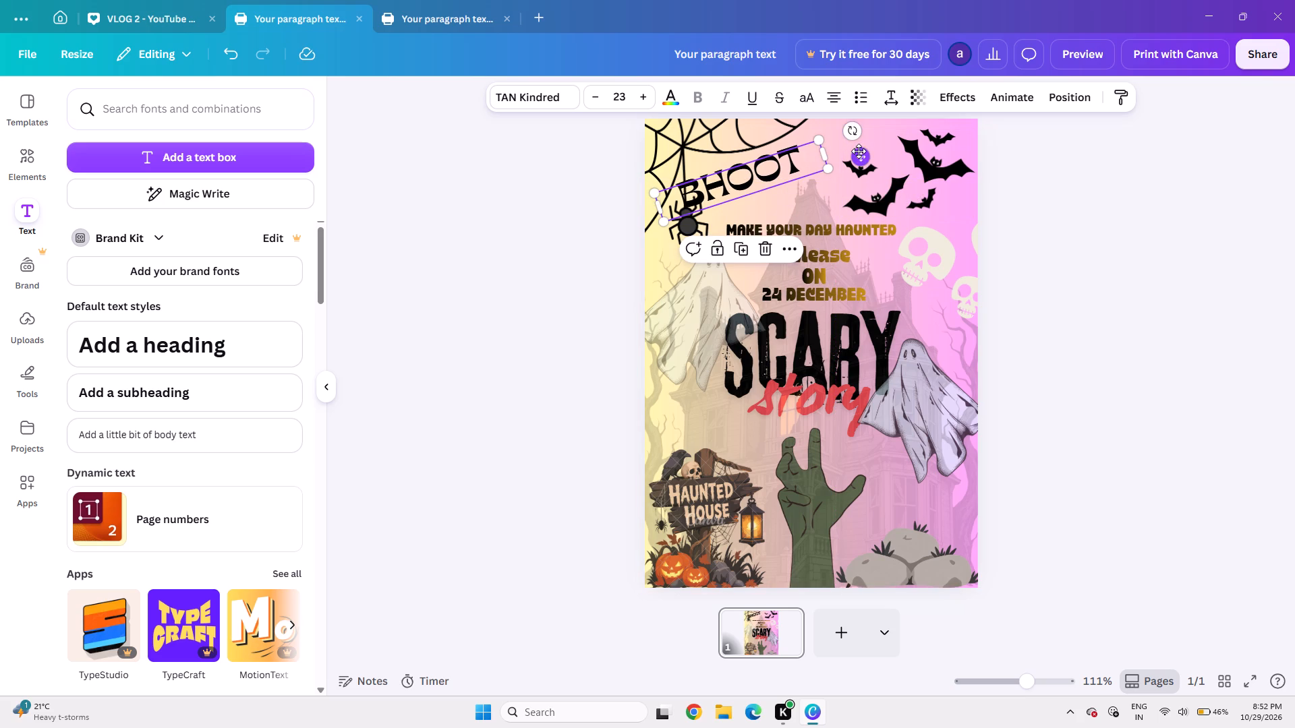
pyautogui.moveTo(860, 152); pyautogui.dragTo(887, 142)
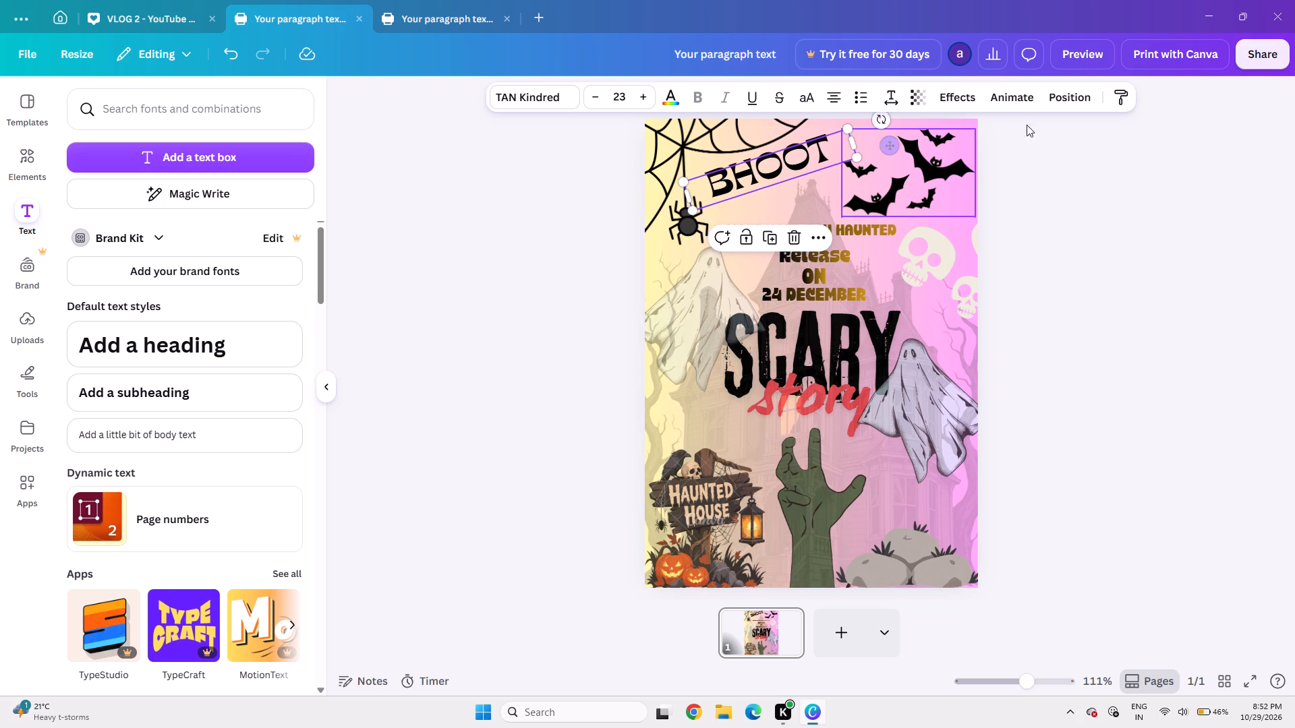
pyautogui.click(1104, 164)
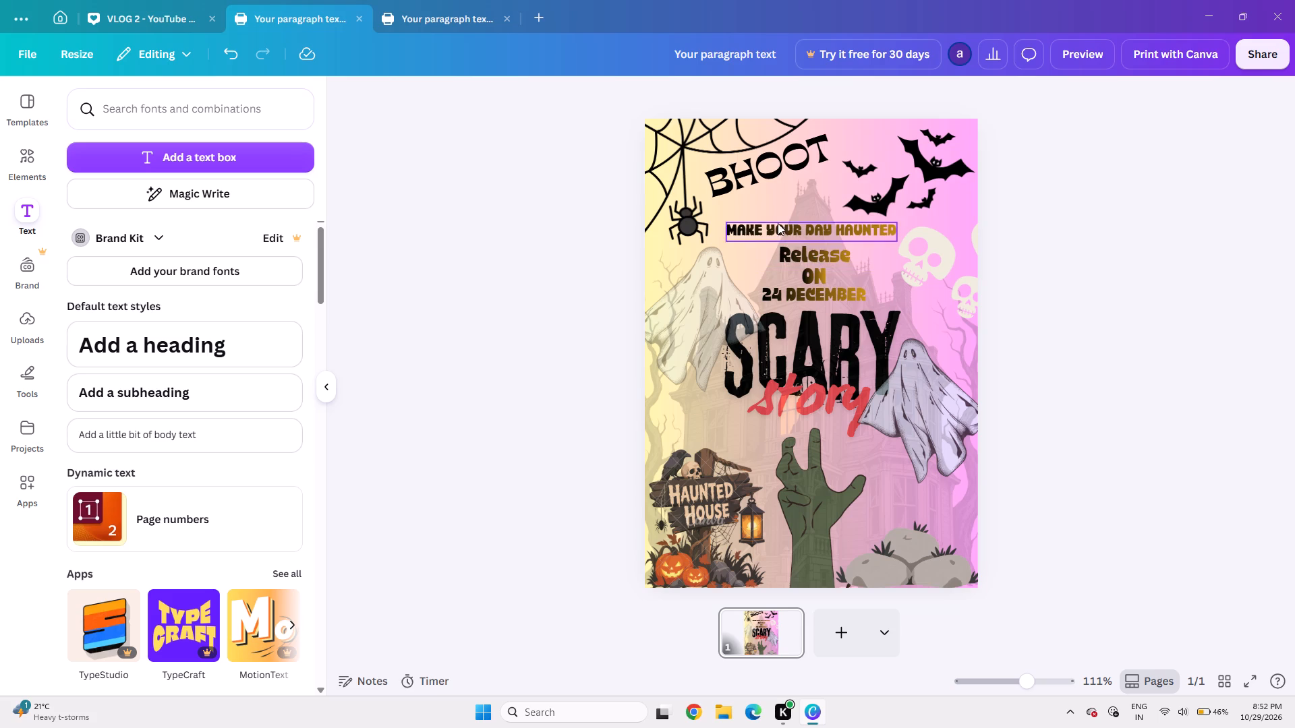
# Nudge the "BHOOT" text slightly down and left to fine-tune its place beside the spider web.
pyautogui.click(769, 148)
pyautogui.click(775, 167)
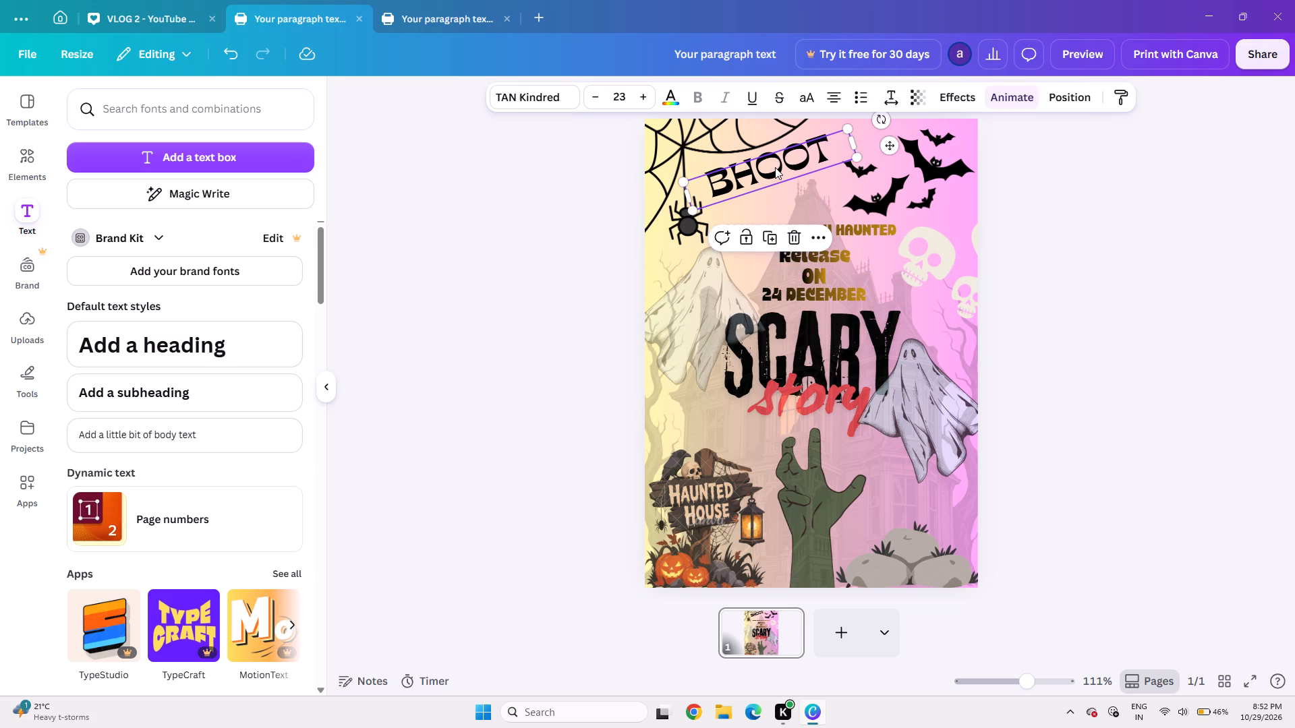
pyautogui.press('Down')
pyautogui.press('Down')
pyautogui.press('Left')
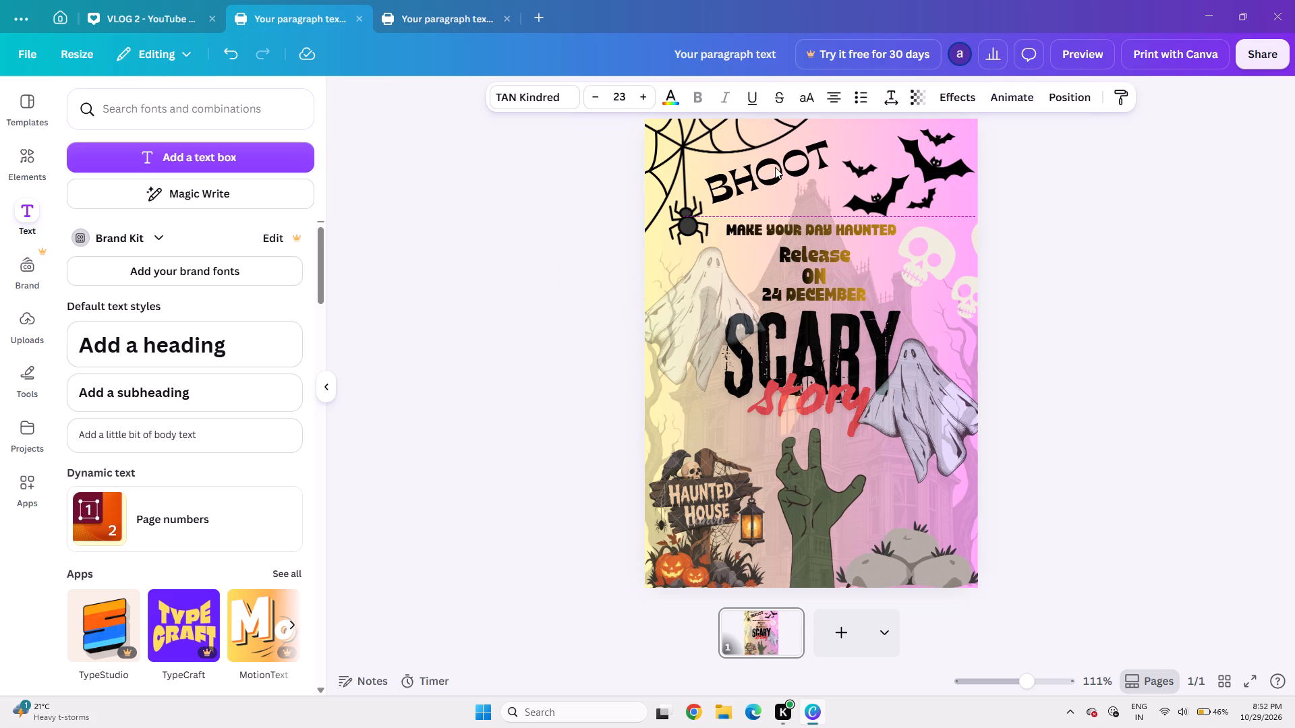
pyautogui.press('Left')
pyautogui.press('Right')
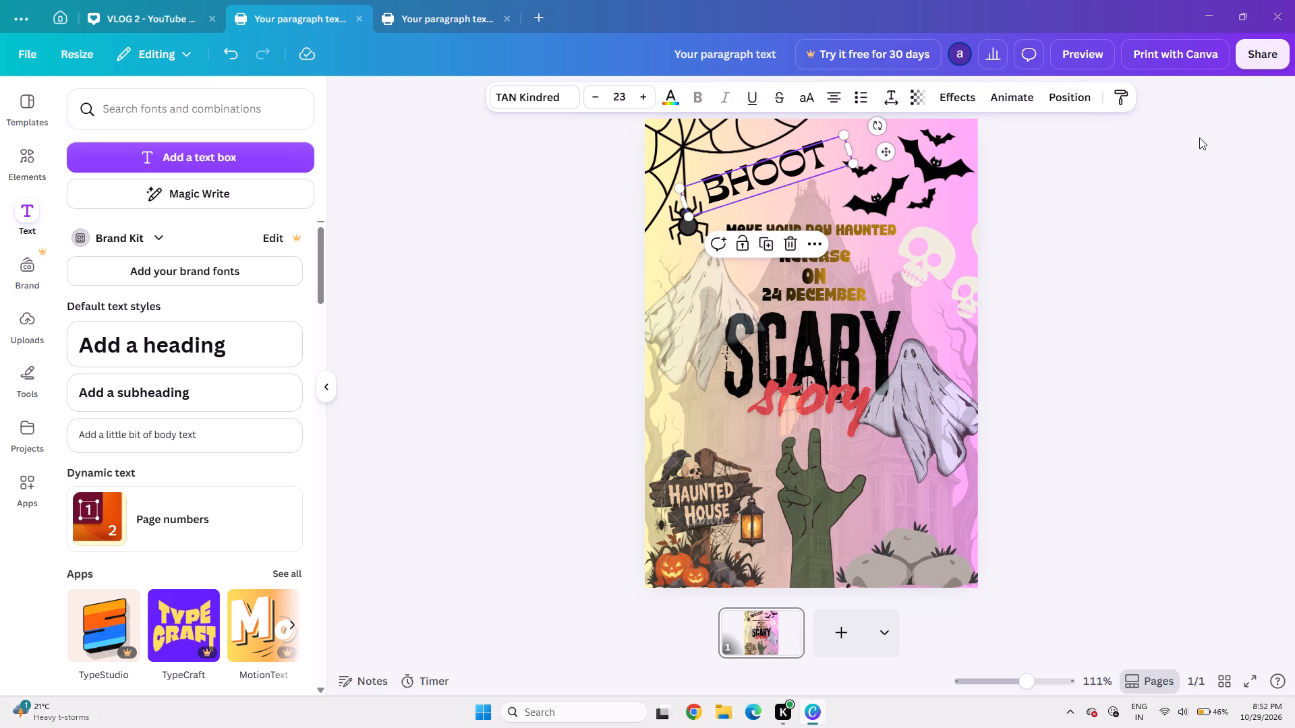
pyautogui.click(1203, 140)
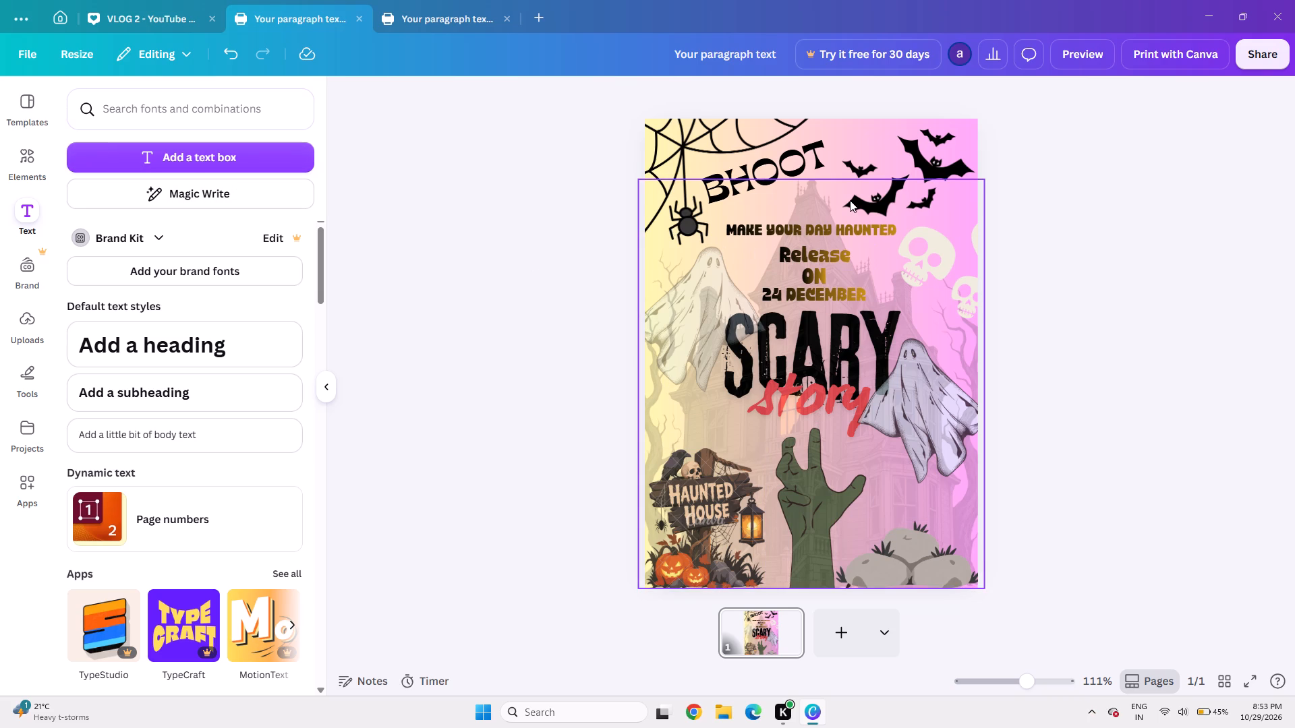
# Apply the Neon effect to the "BHOOT" text with an intensity of 53.
pyautogui.click(909, 142)
pyautogui.click(768, 169)
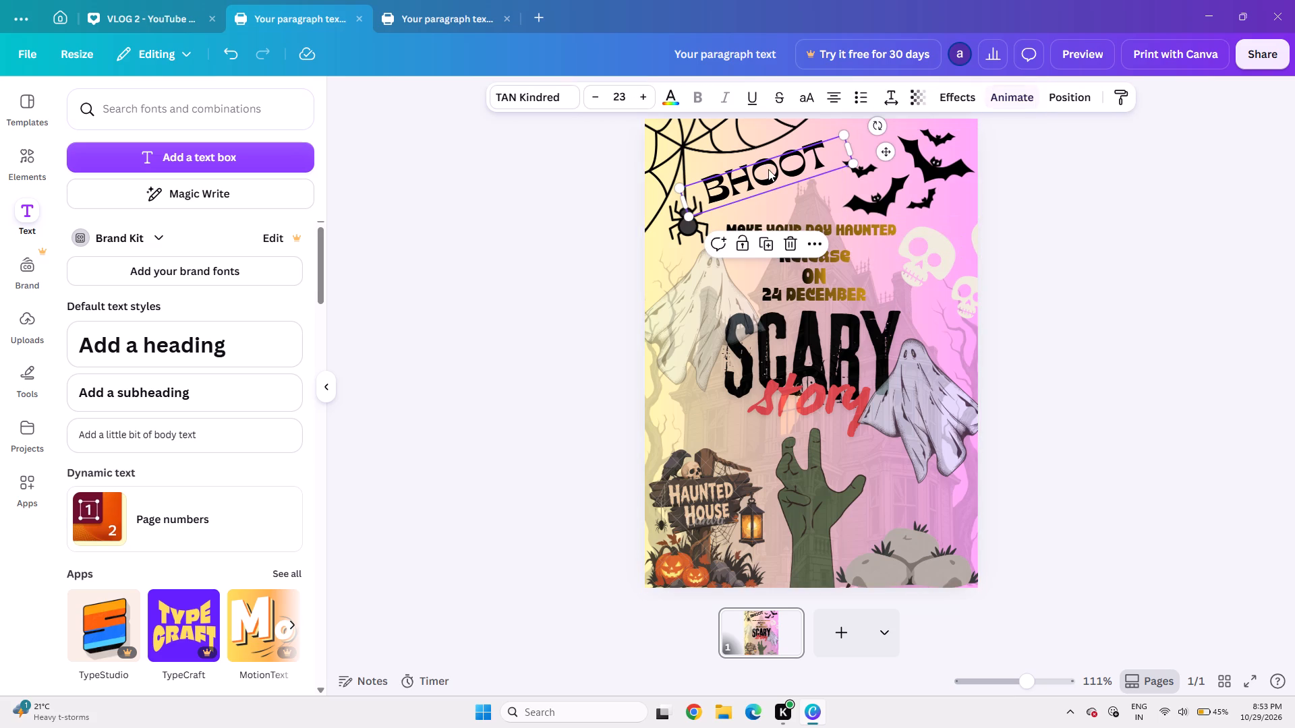
pyautogui.click(951, 96)
pyautogui.click(187, 354)
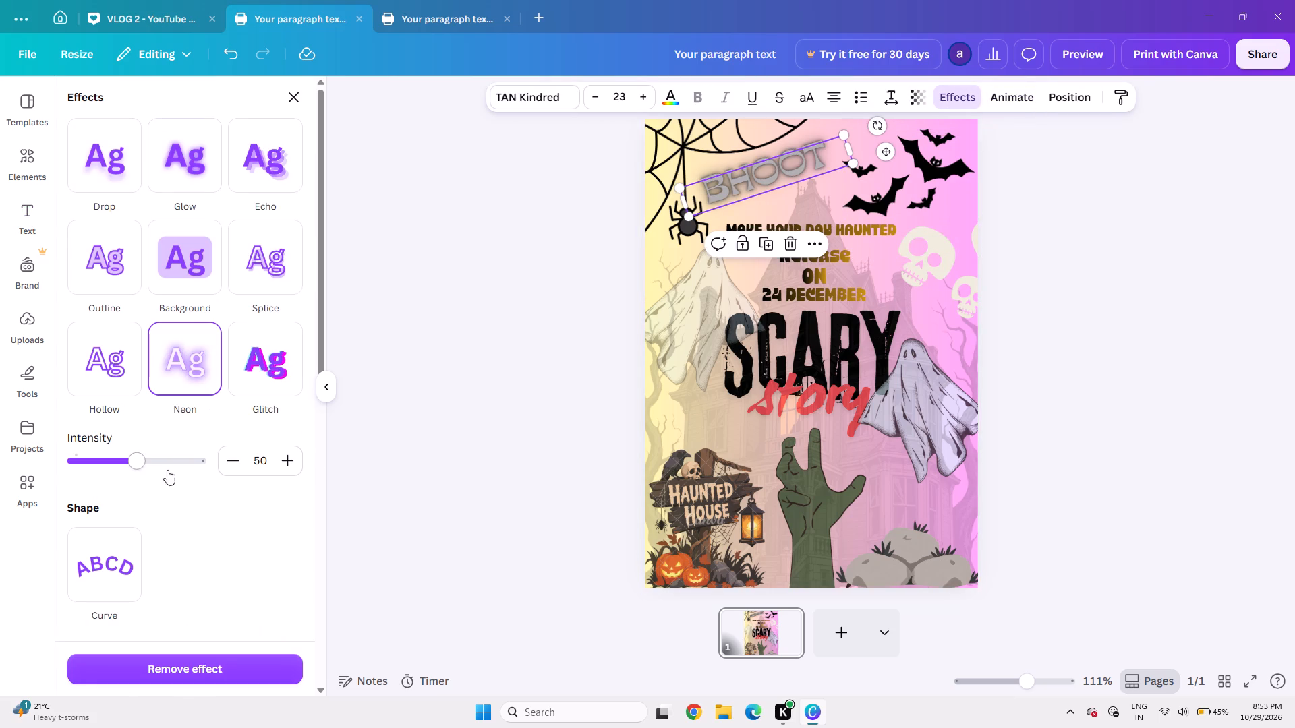
pyautogui.moveTo(145, 463); pyautogui.dragTo(201, 479)
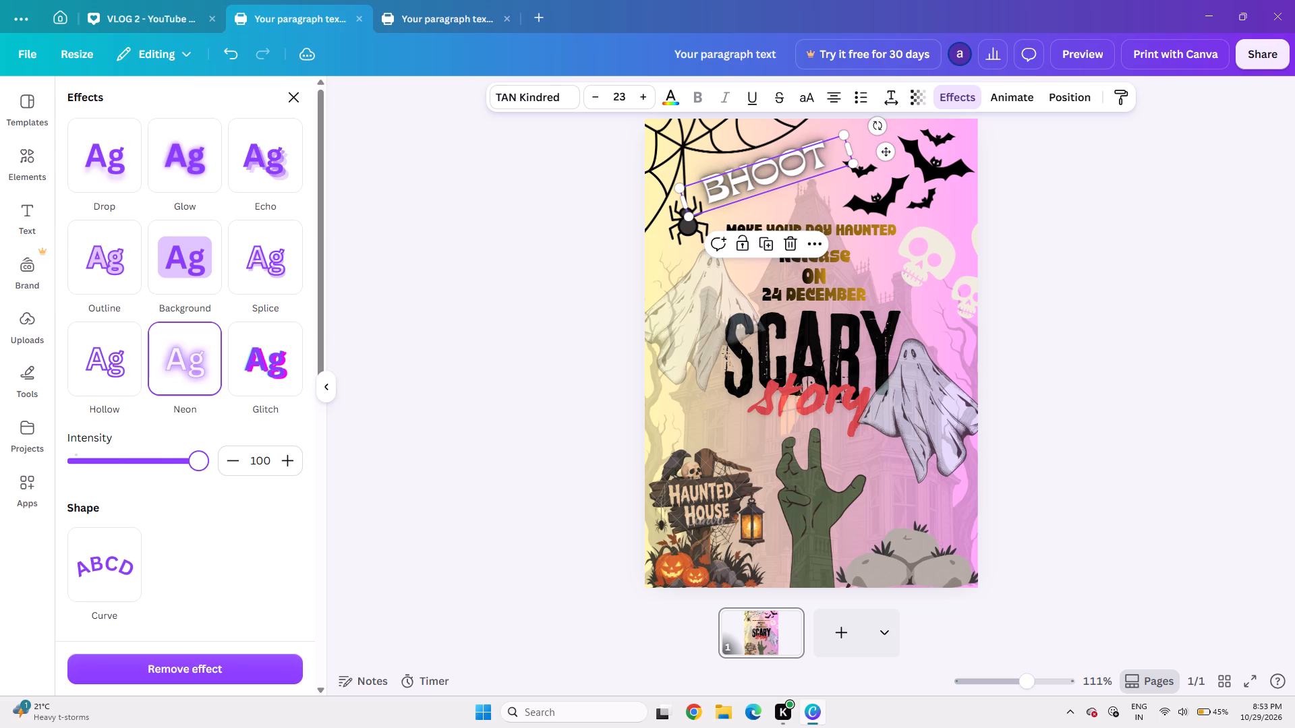
pyautogui.moveTo(201, 479); pyautogui.dragTo(96, 471)
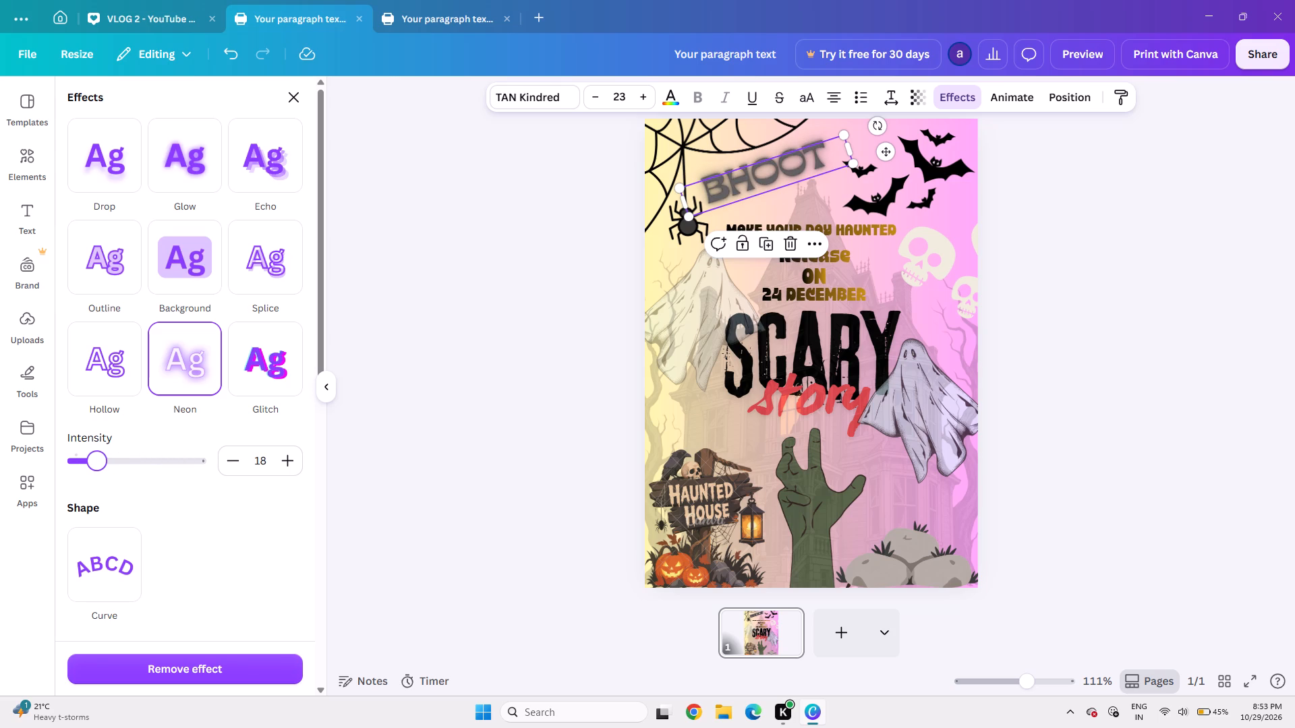
pyautogui.moveTo(96, 471); pyautogui.dragTo(181, 479)
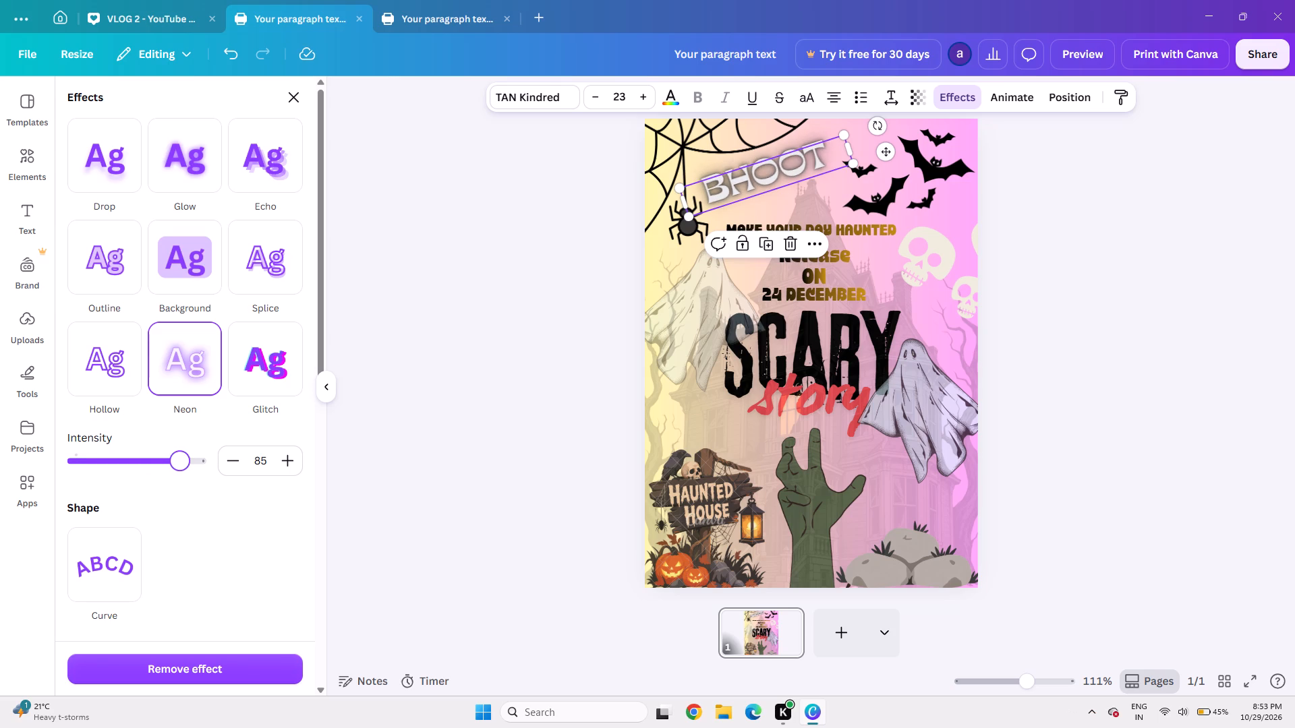
pyautogui.moveTo(181, 479); pyautogui.dragTo(141, 483)
# Apply the Curve shape to the "BHOOT" text.
pyautogui.click(88, 602)
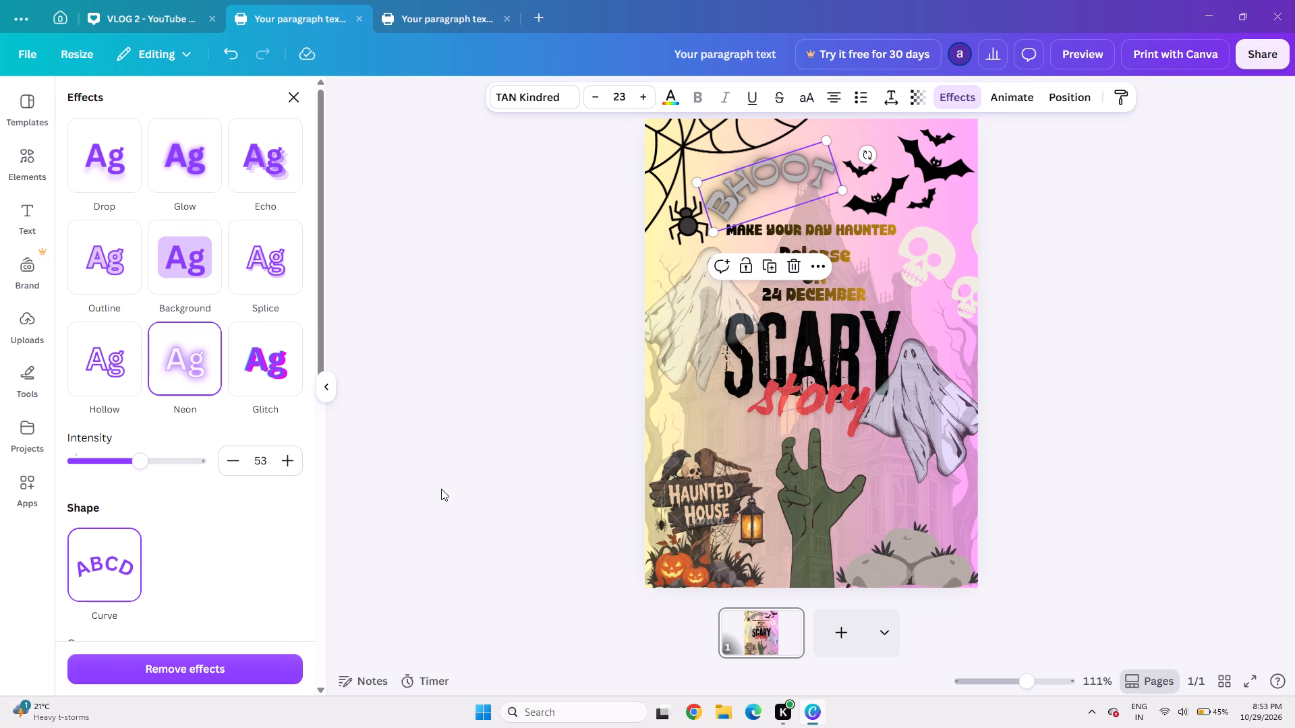
pyautogui.scroll(-2, 441, 489)
pyautogui.click(563, 464)
# Apply the Graffiti advanced text style to the "BHOOT" text.
pyautogui.click(967, 92)
pyautogui.scroll(-2, 212, 428)
pyautogui.click(111, 397)
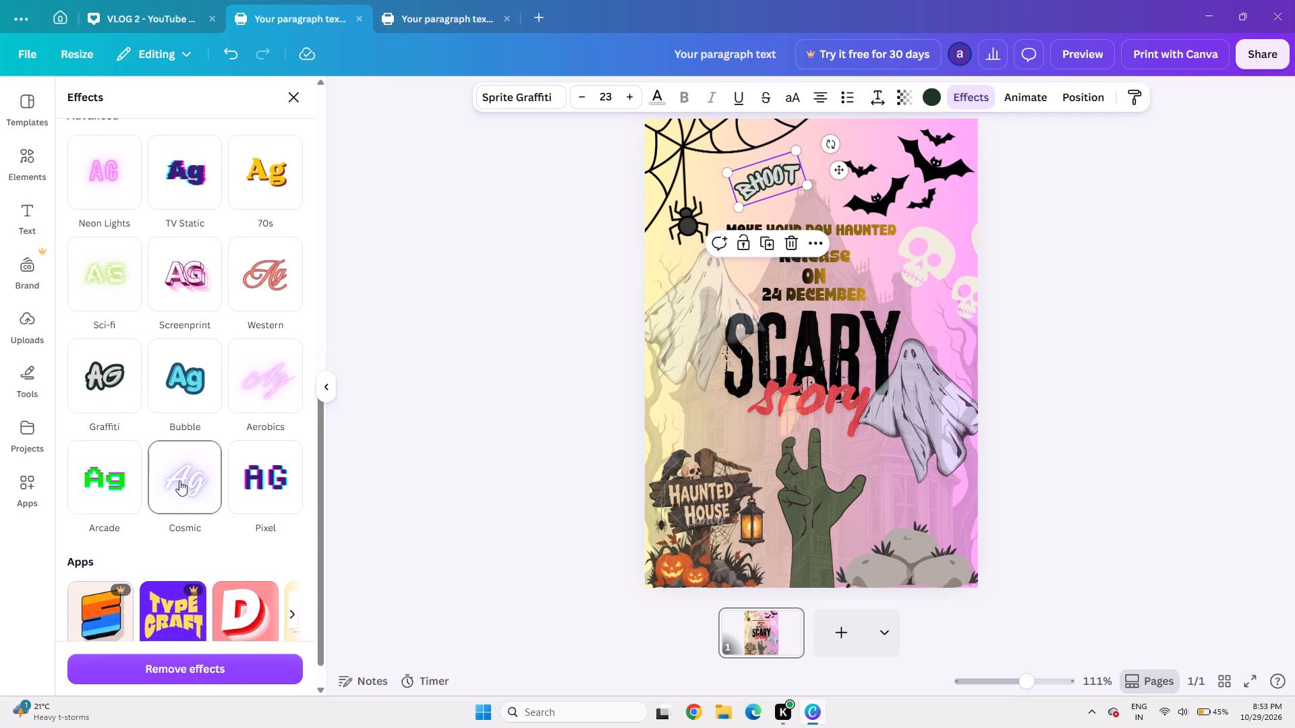
# Enlarge the "BHOOT" text to size 26.8 and move it slightly up and left, closer to the spider web.
pyautogui.scroll(3, 181, 426)
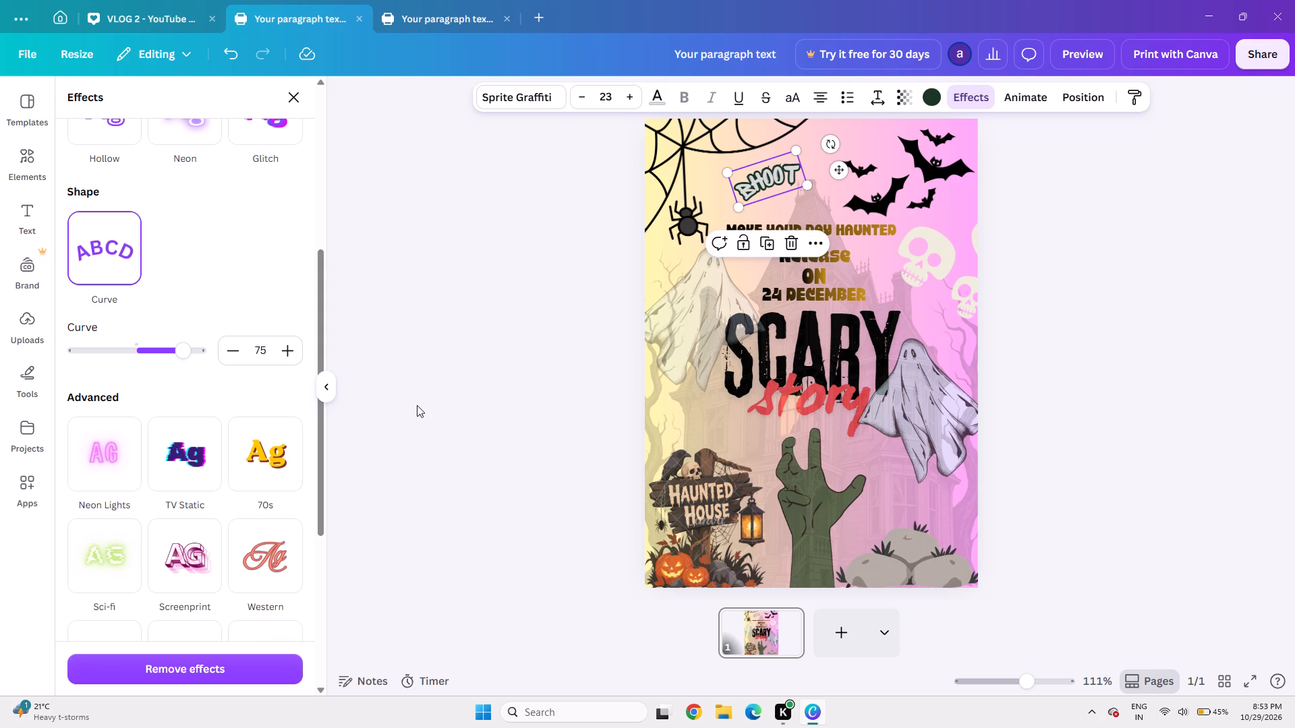
pyautogui.scroll(2, 417, 405)
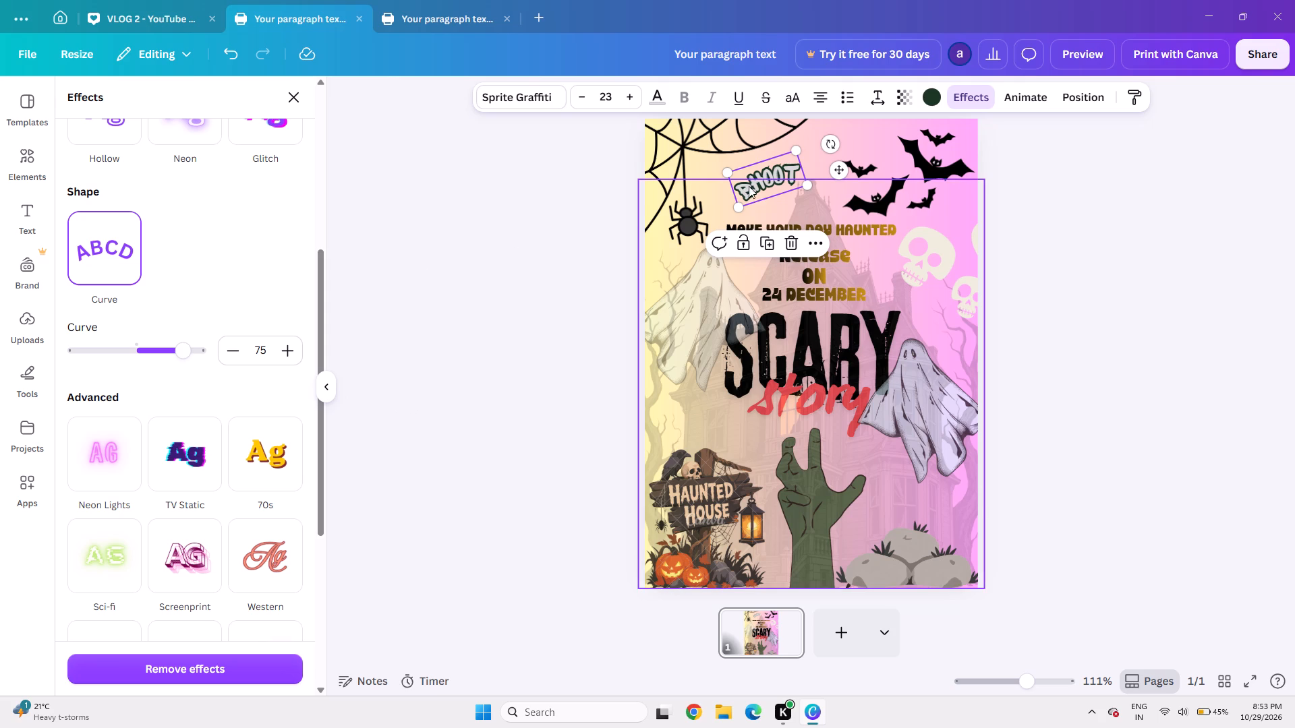
pyautogui.moveTo(735, 204); pyautogui.dragTo(726, 206)
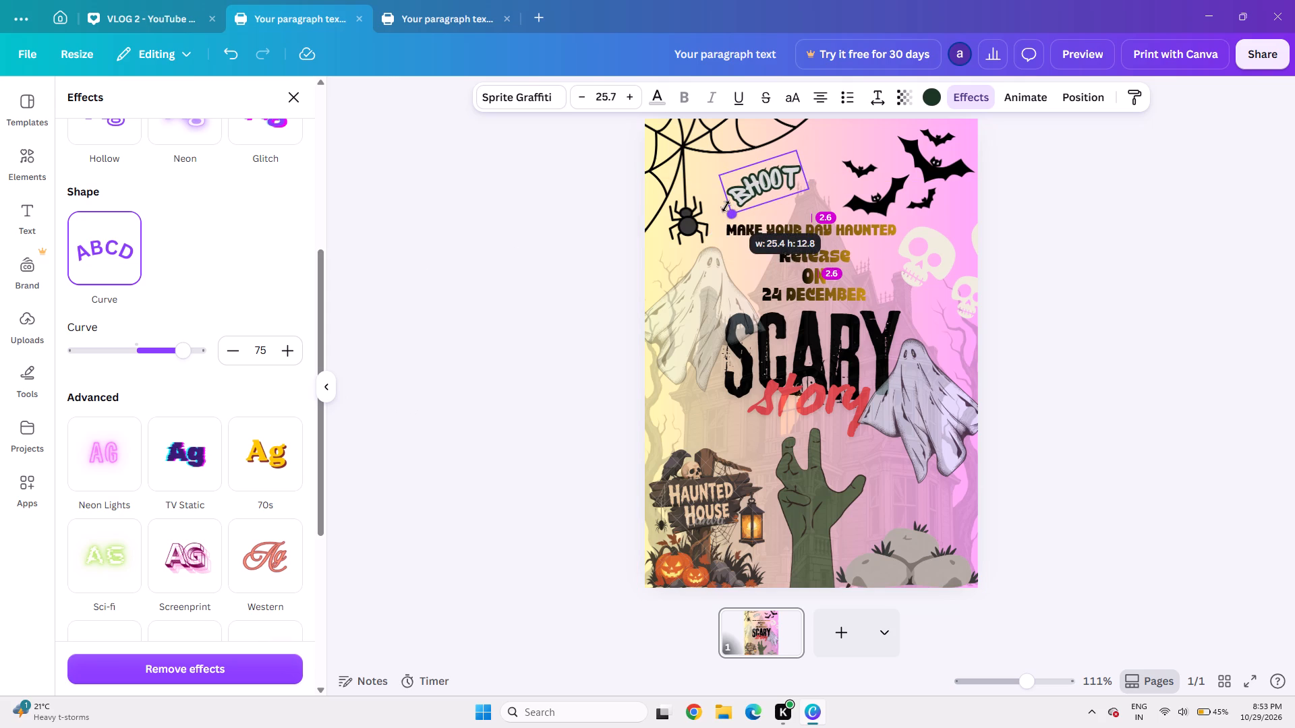
pyautogui.moveTo(726, 206); pyautogui.dragTo(724, 210)
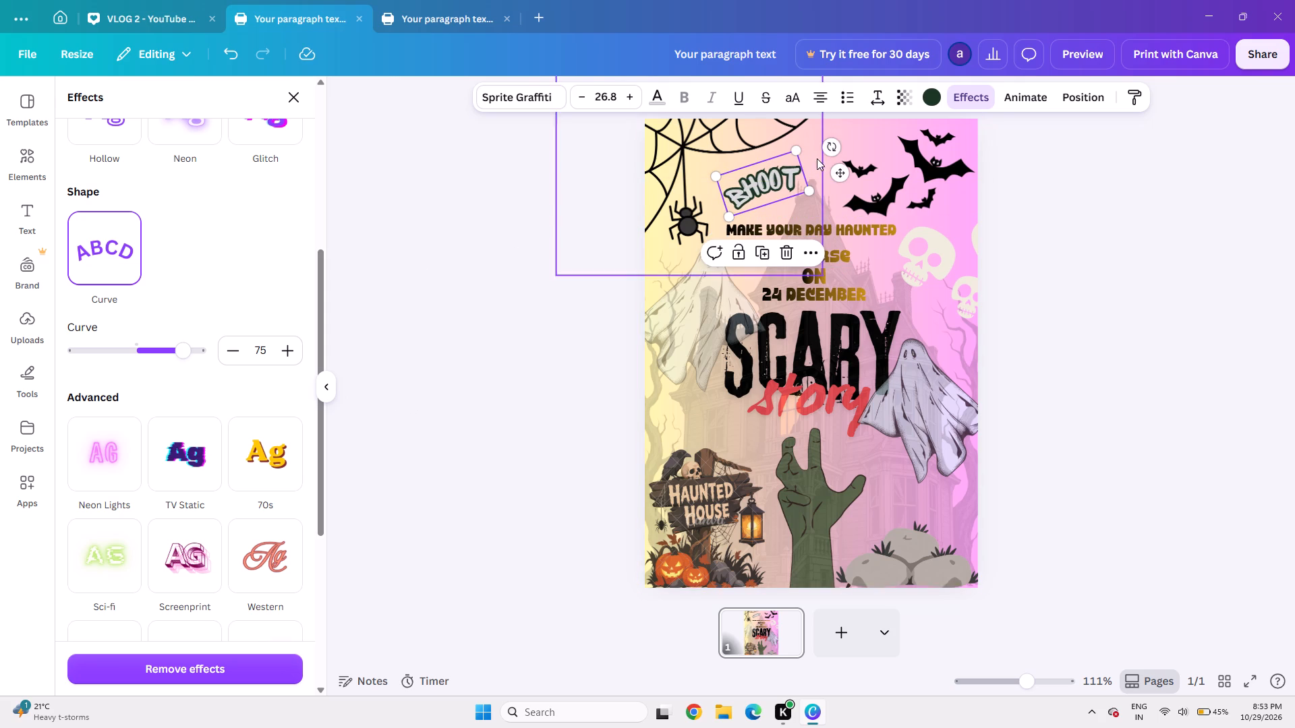
pyautogui.moveTo(755, 189); pyautogui.dragTo(753, 173)
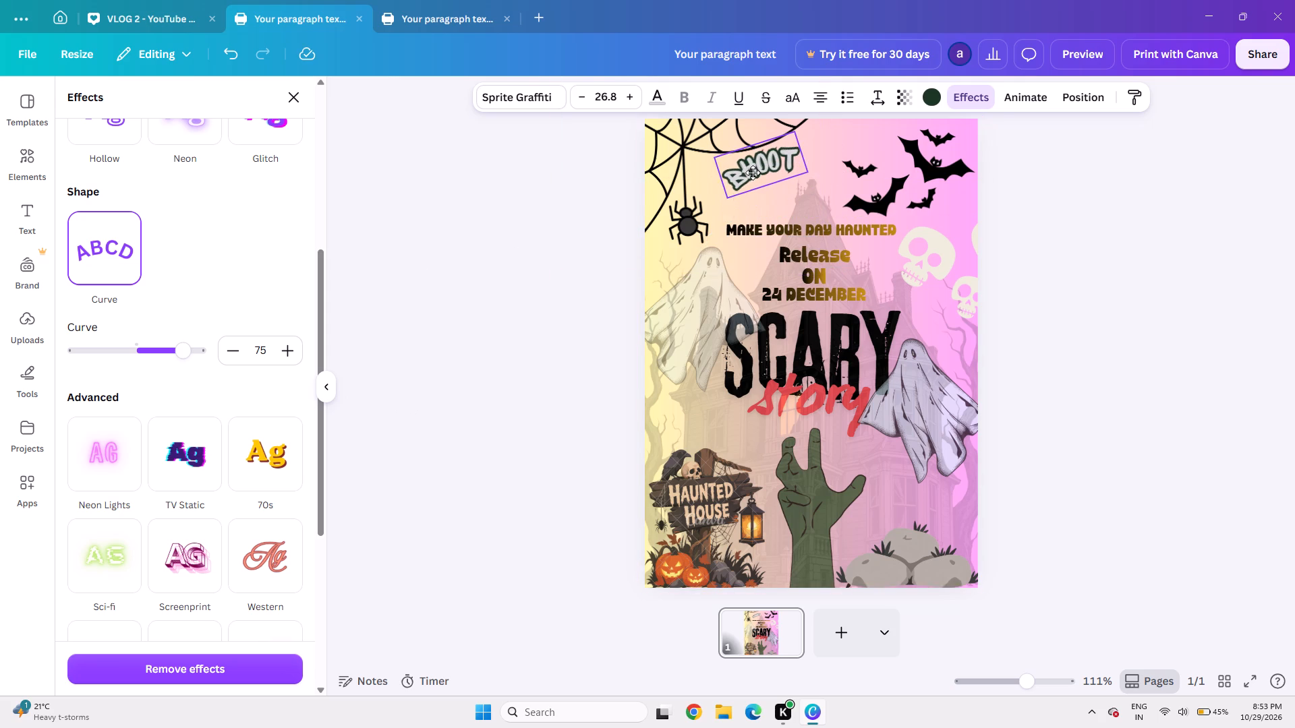
pyautogui.moveTo(753, 173); pyautogui.dragTo(742, 182)
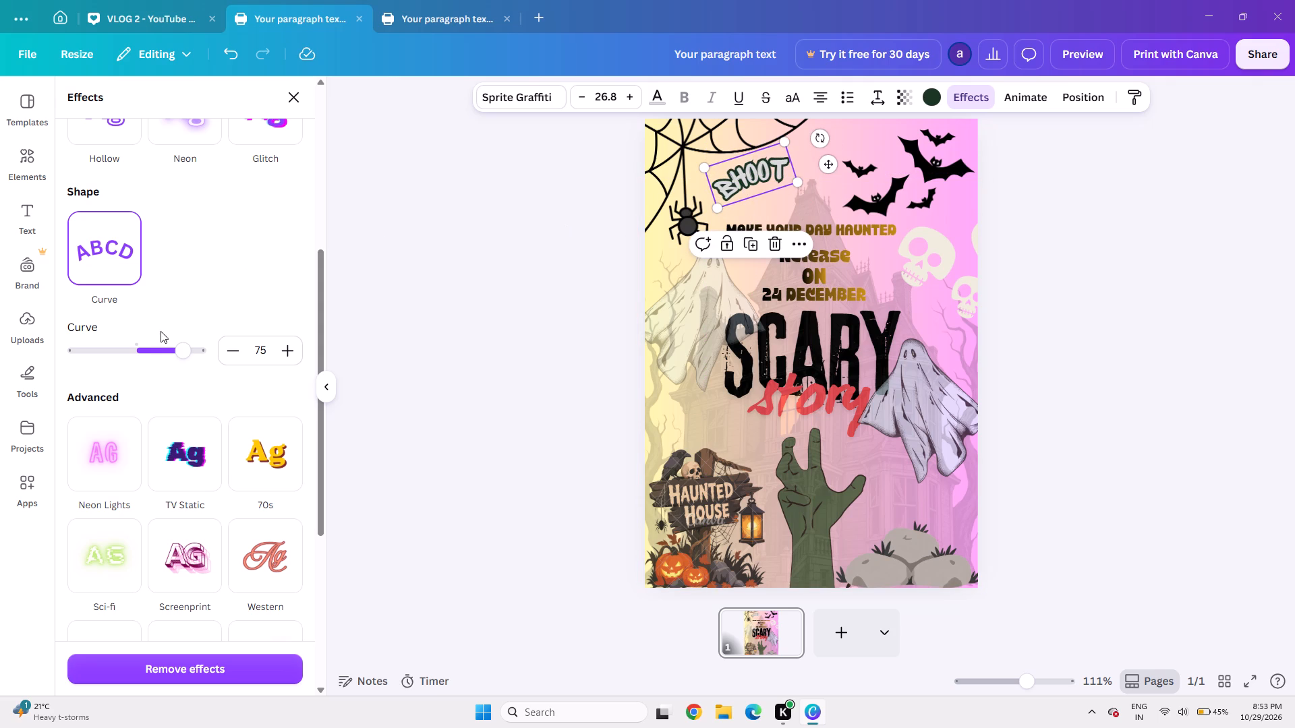
# Reduce the curve of the "BHOOT" text to 7.
pyautogui.moveTo(182, 347); pyautogui.dragTo(254, 350)
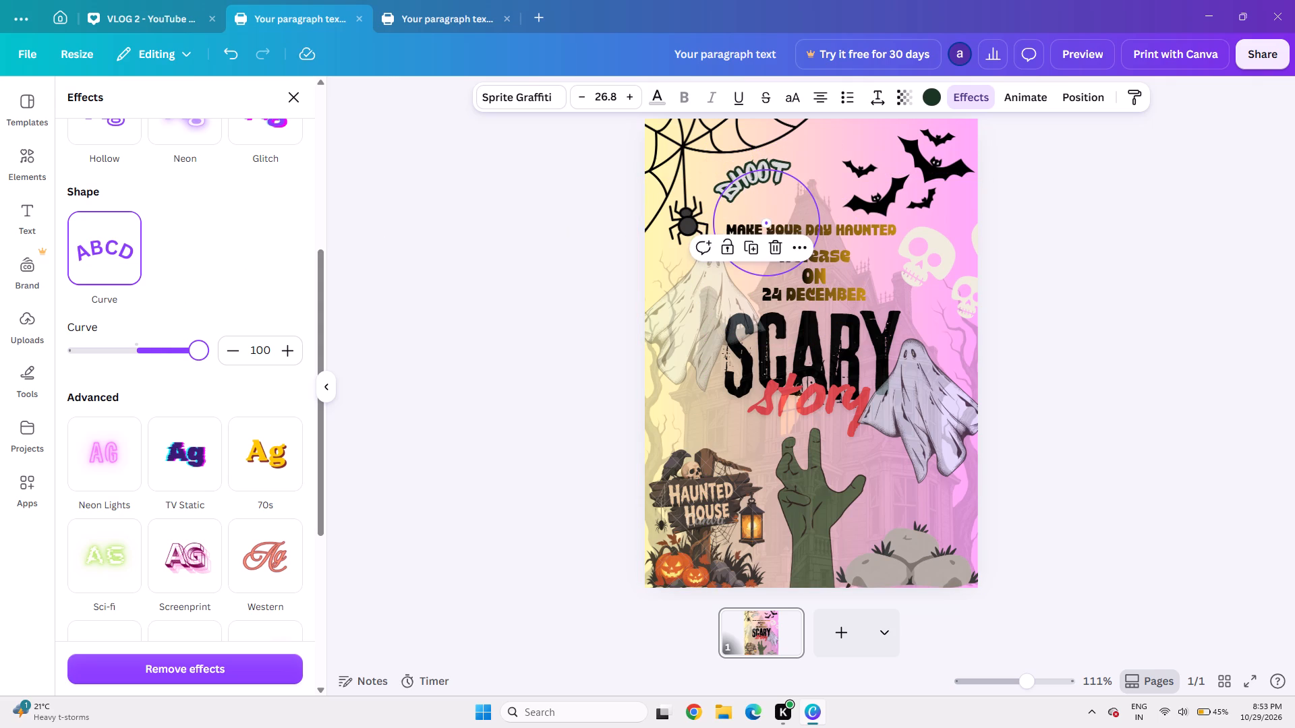
pyautogui.moveTo(254, 350); pyautogui.dragTo(141, 360)
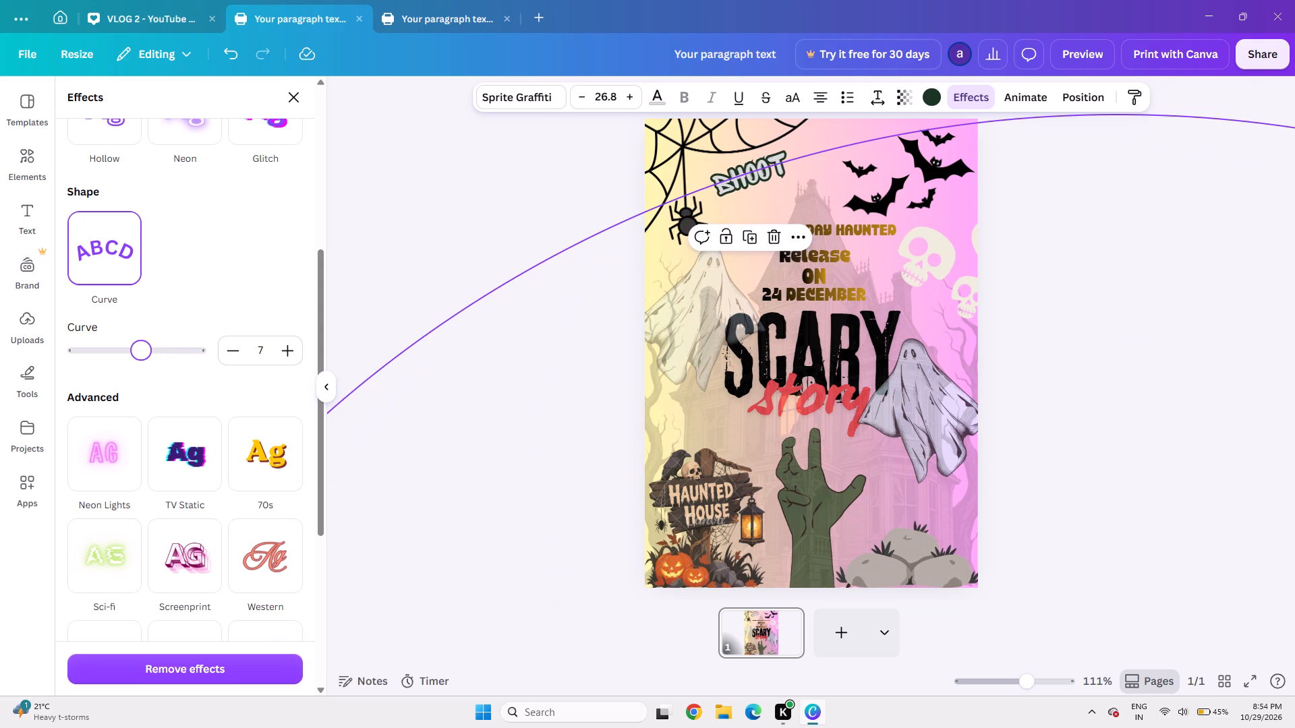
pyautogui.moveTo(141, 360); pyautogui.dragTo(141, 361)
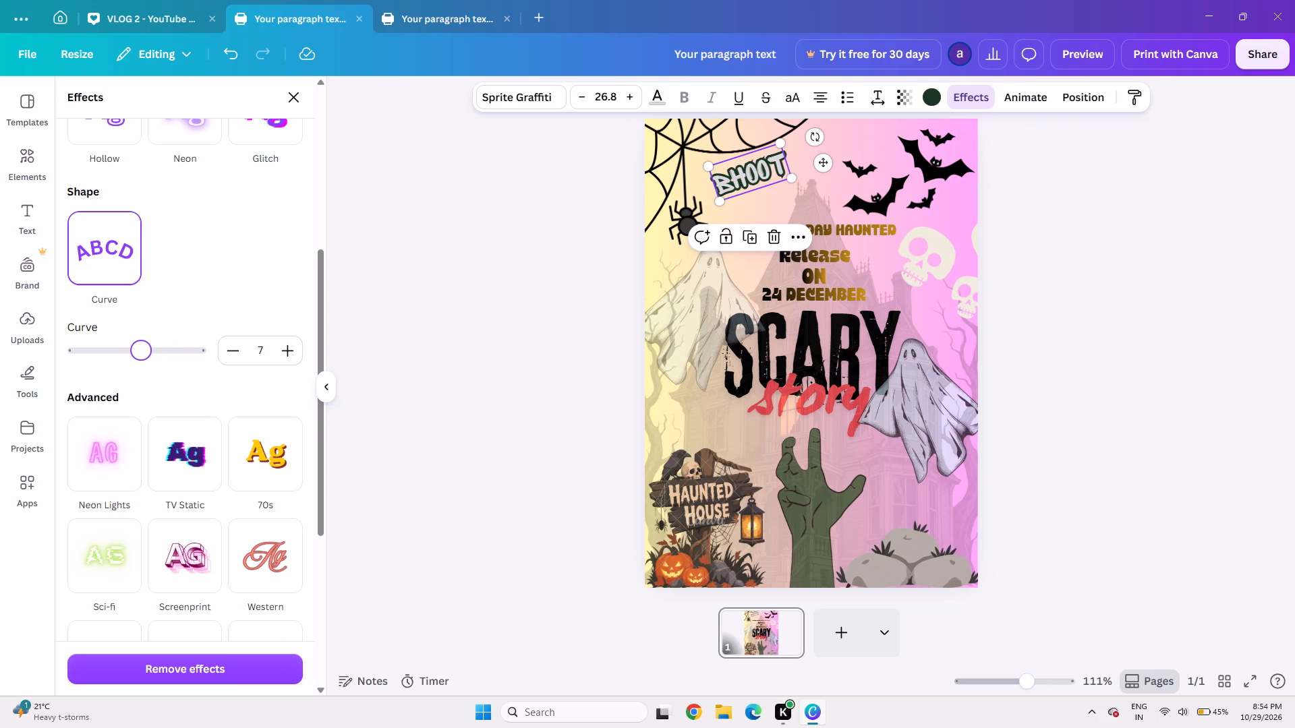
pyautogui.click(1072, 338)
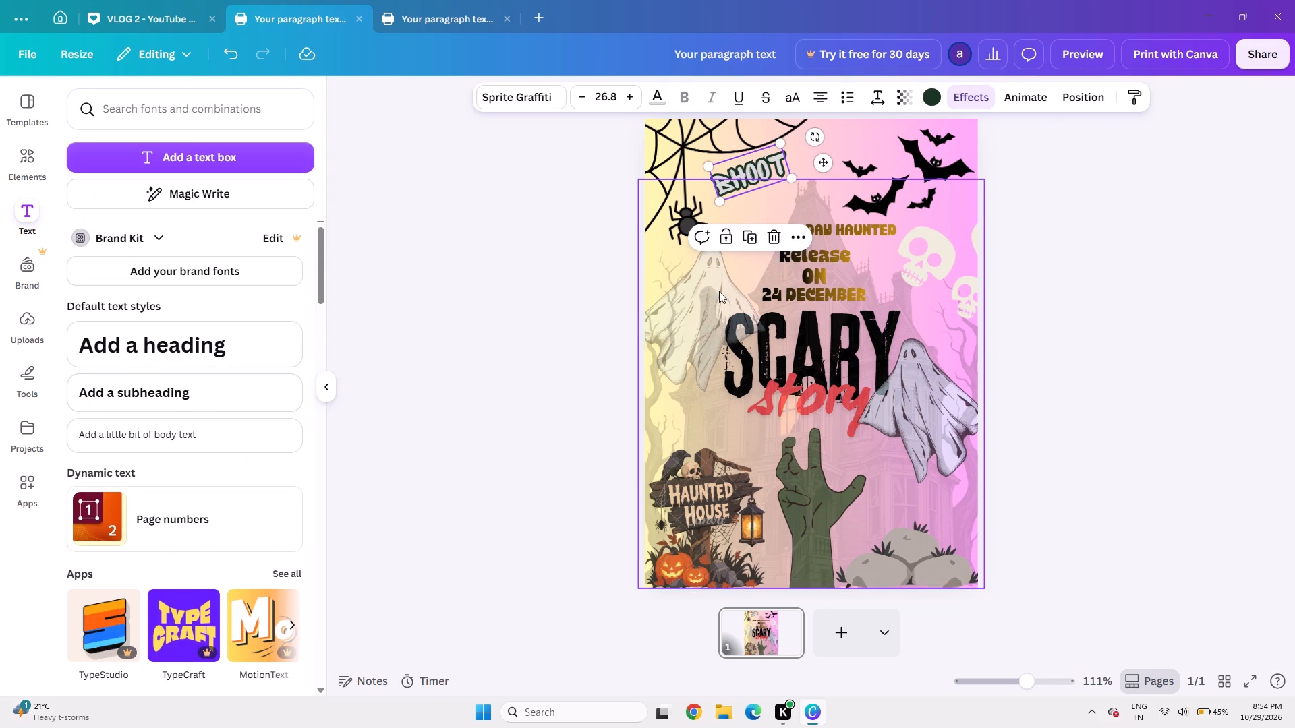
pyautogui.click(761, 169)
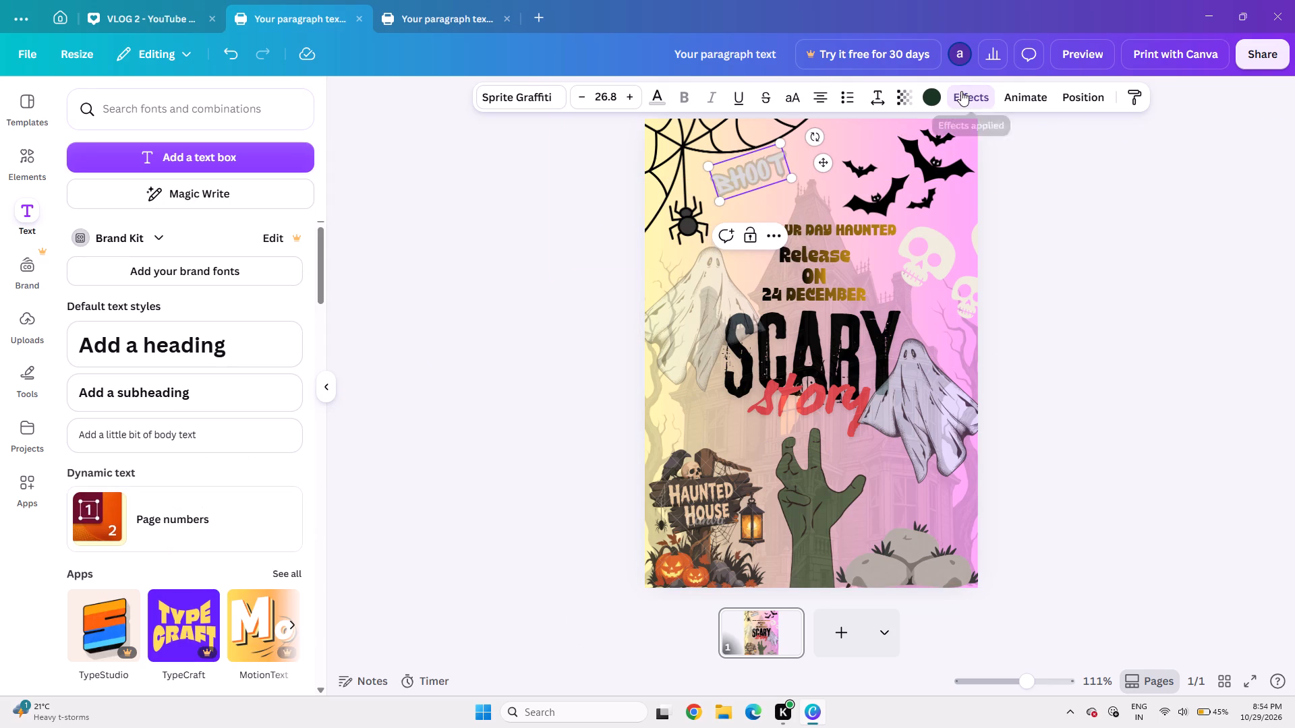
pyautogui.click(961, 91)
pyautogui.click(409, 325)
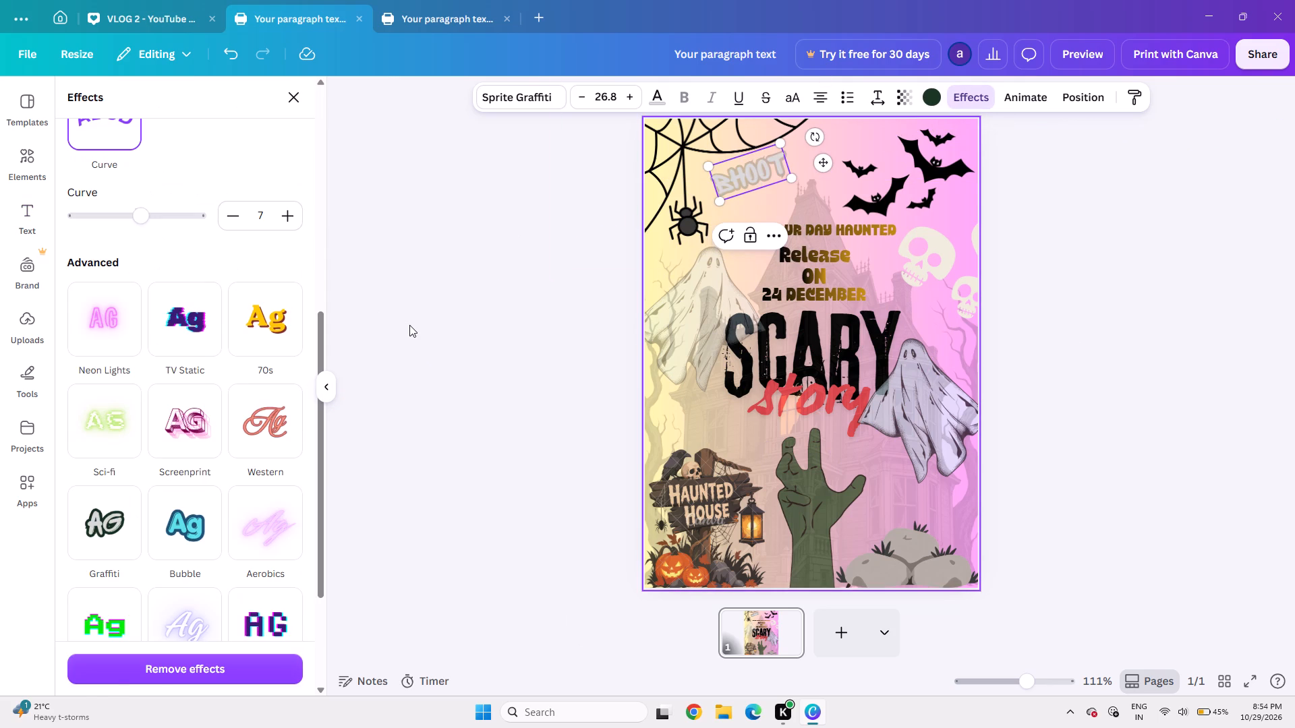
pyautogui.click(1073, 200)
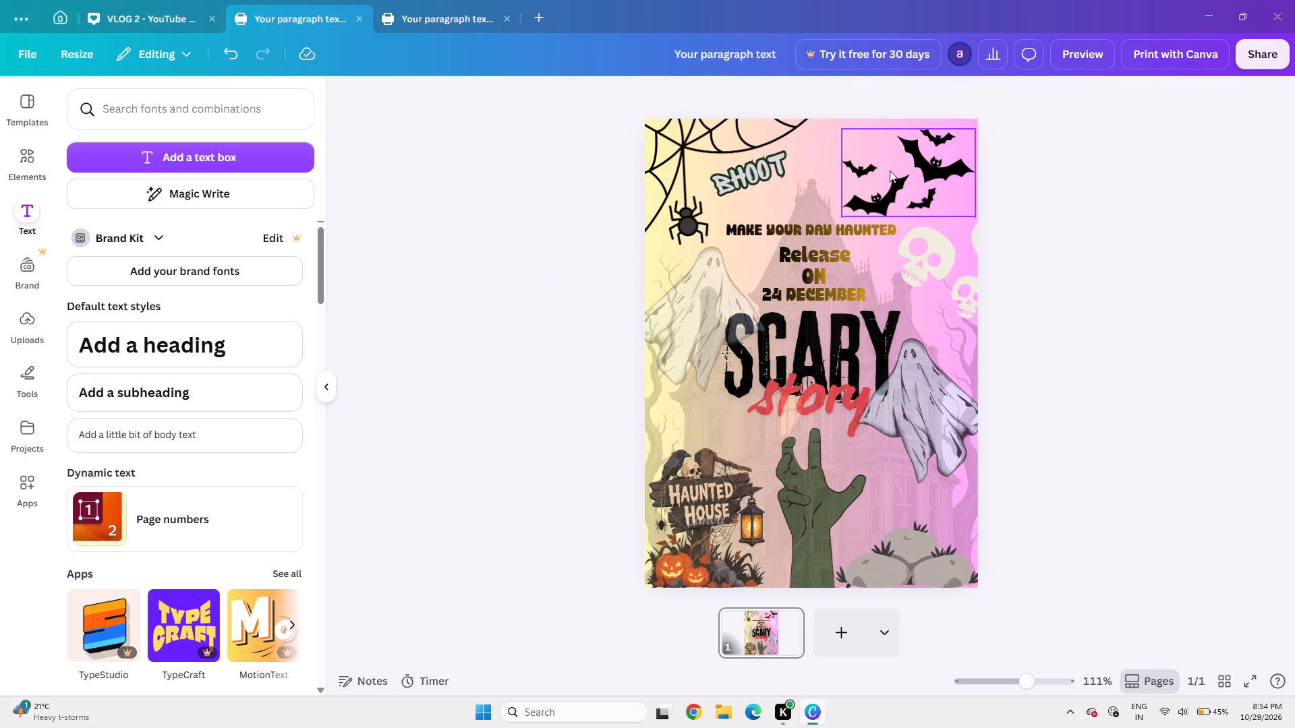
# Nudge the "BHOOT" text slightly down beside the hanging spider.
pyautogui.click(751, 195)
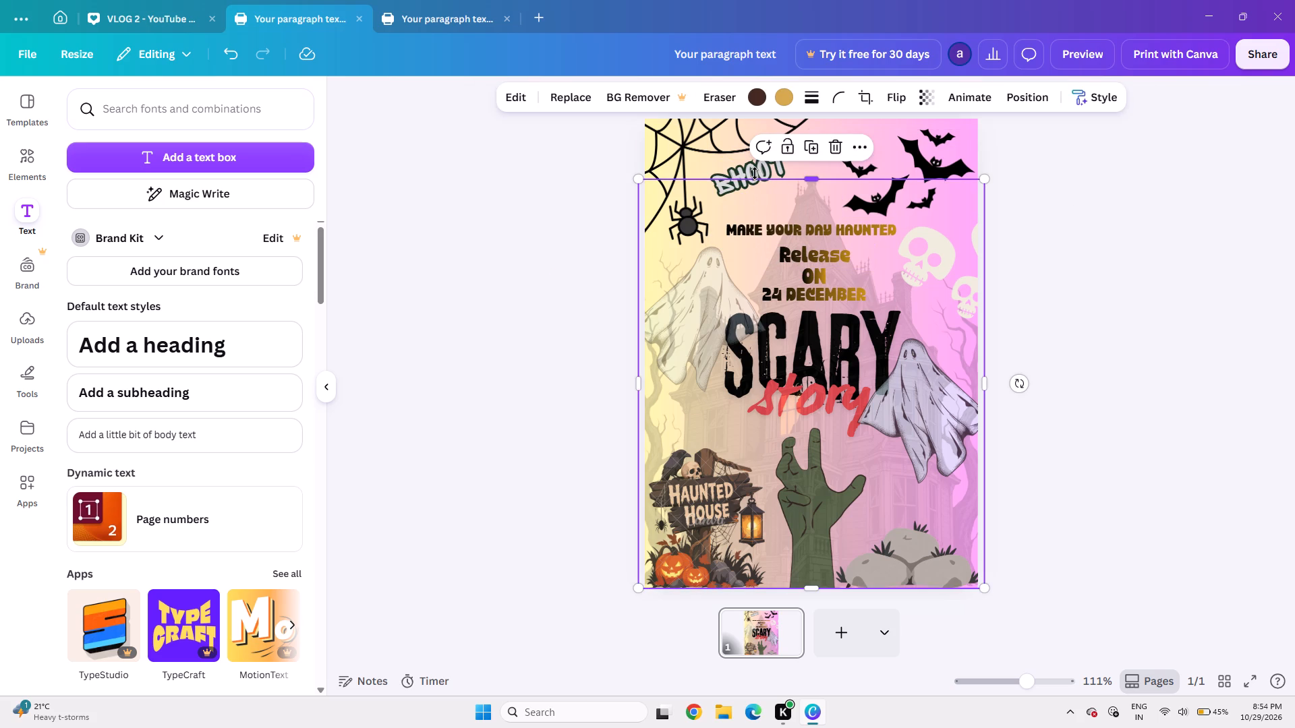
pyautogui.click(755, 173)
pyautogui.click(1145, 164)
pyautogui.click(764, 177)
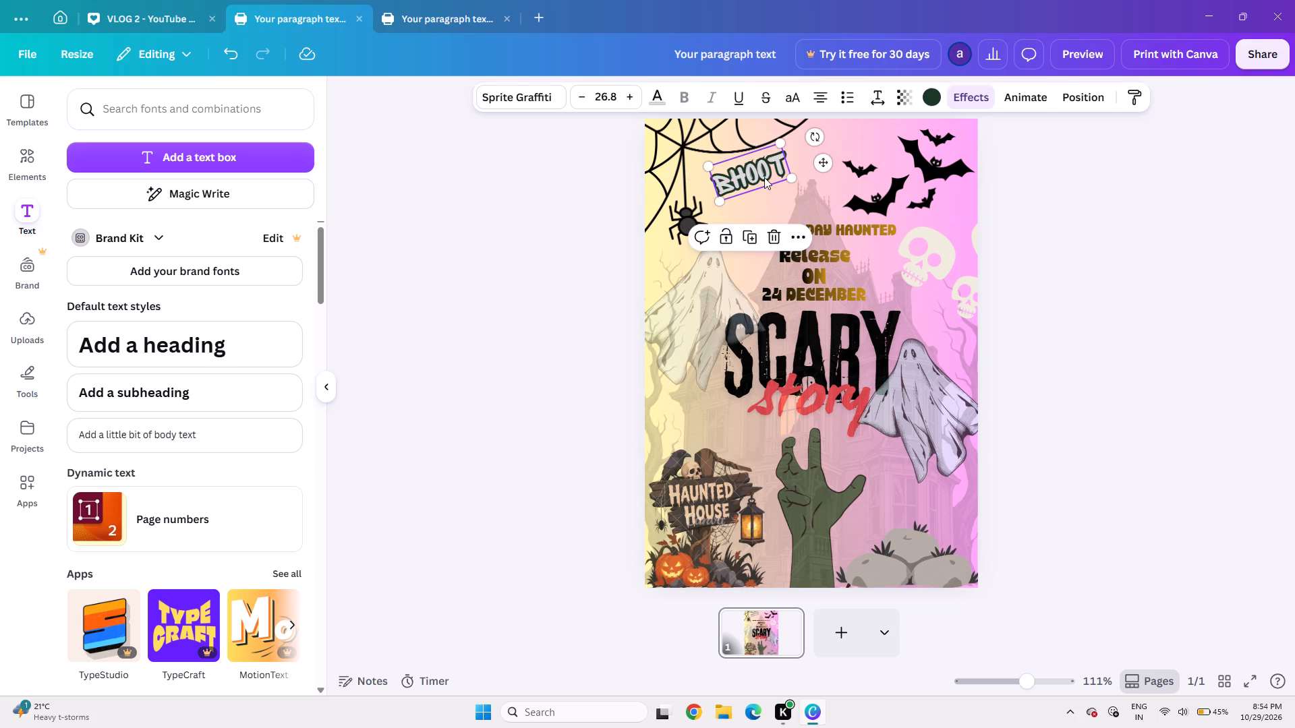
pyautogui.press('Down')
pyautogui.press('Down')
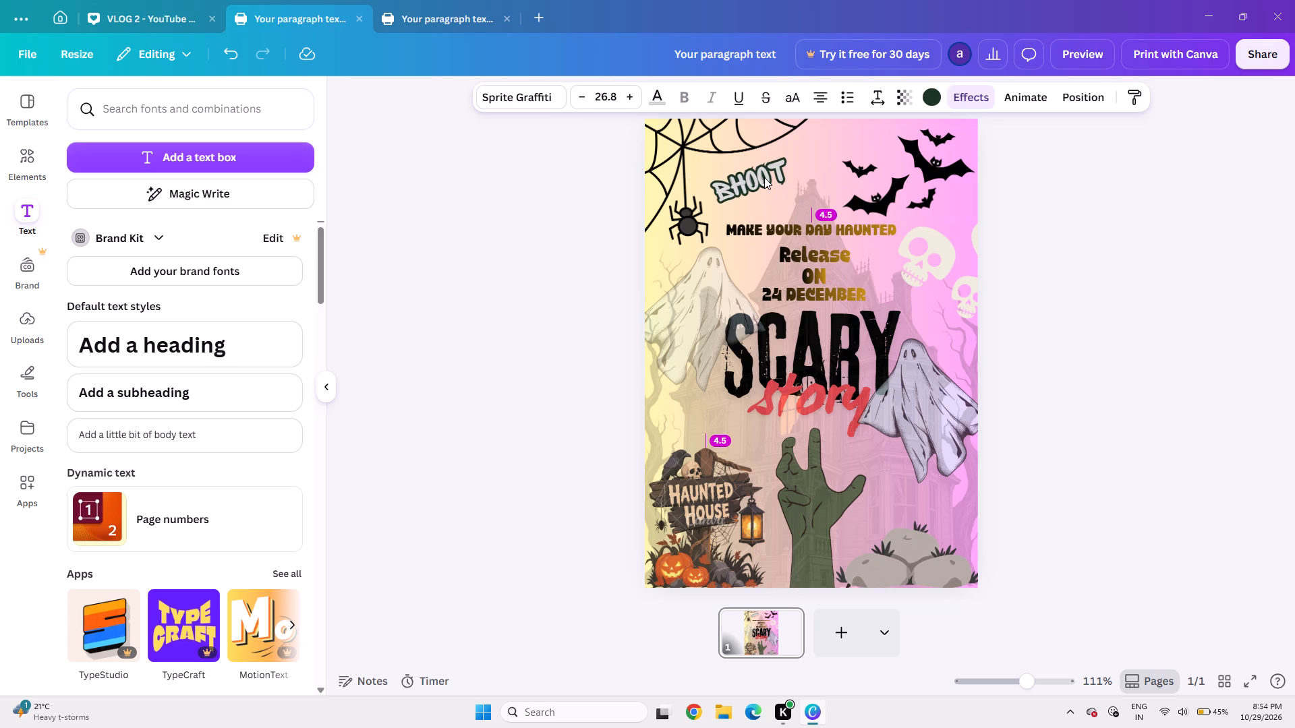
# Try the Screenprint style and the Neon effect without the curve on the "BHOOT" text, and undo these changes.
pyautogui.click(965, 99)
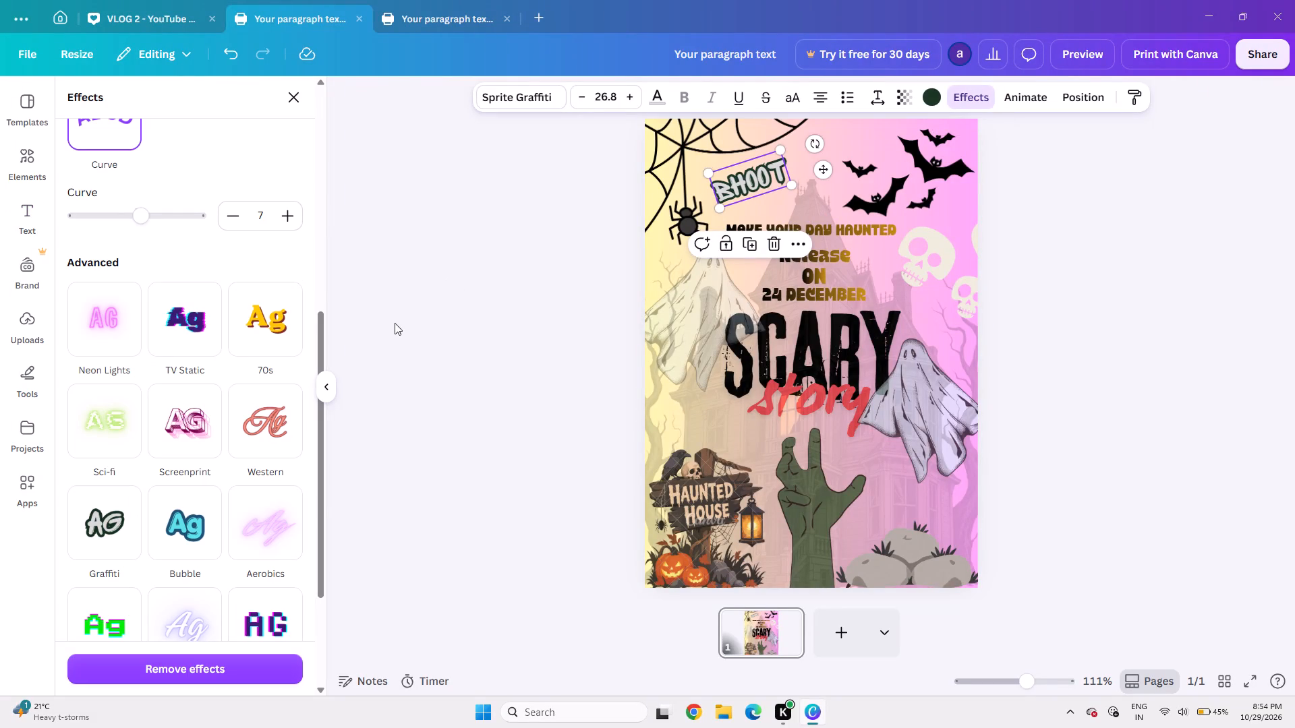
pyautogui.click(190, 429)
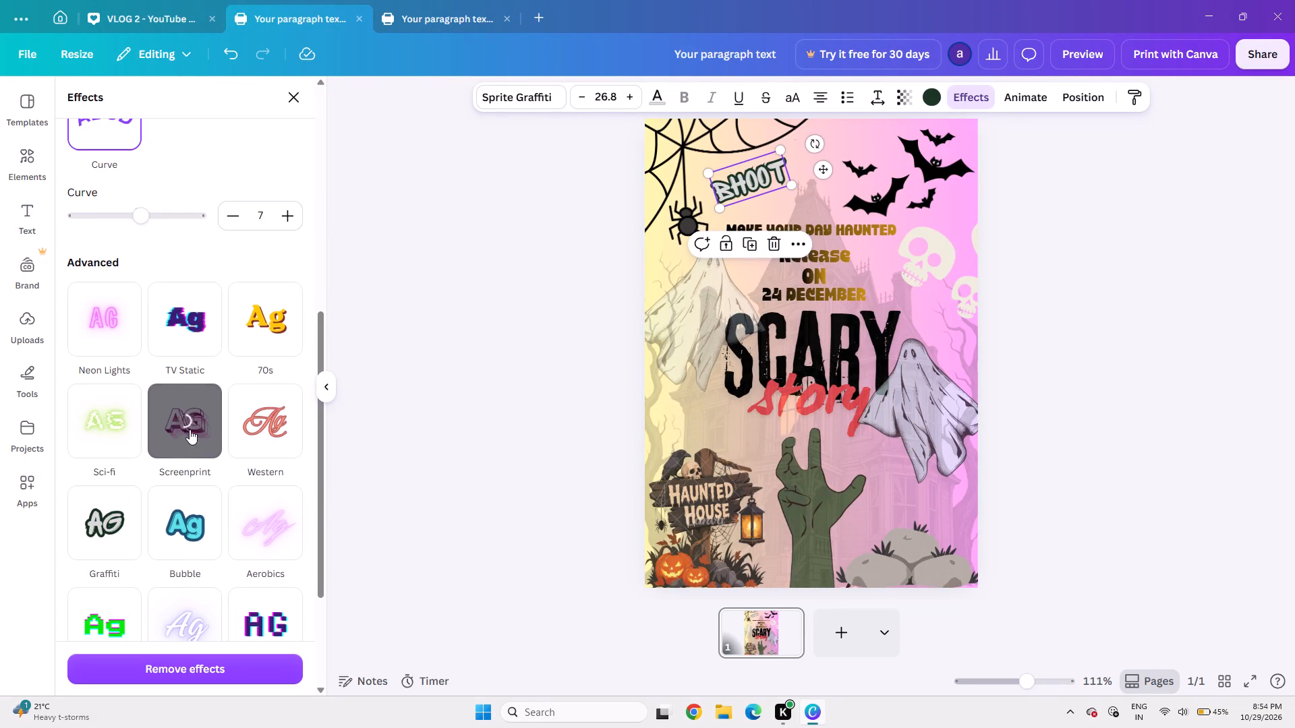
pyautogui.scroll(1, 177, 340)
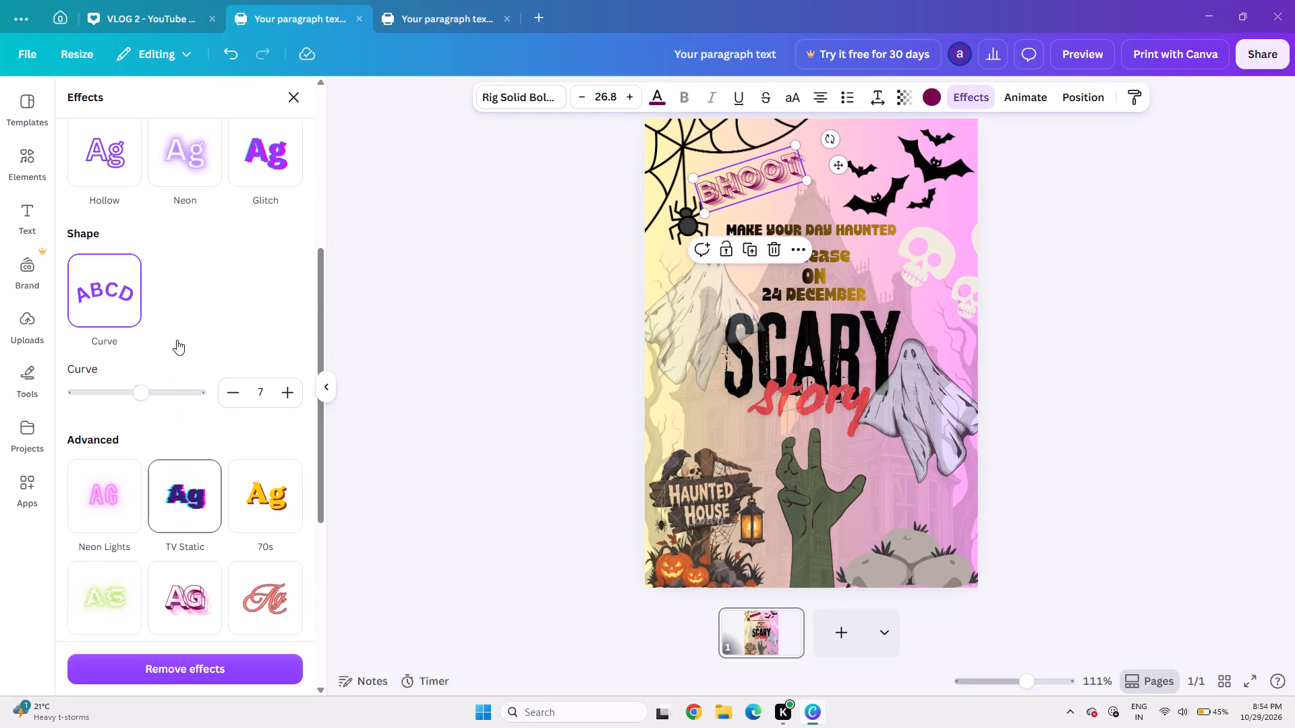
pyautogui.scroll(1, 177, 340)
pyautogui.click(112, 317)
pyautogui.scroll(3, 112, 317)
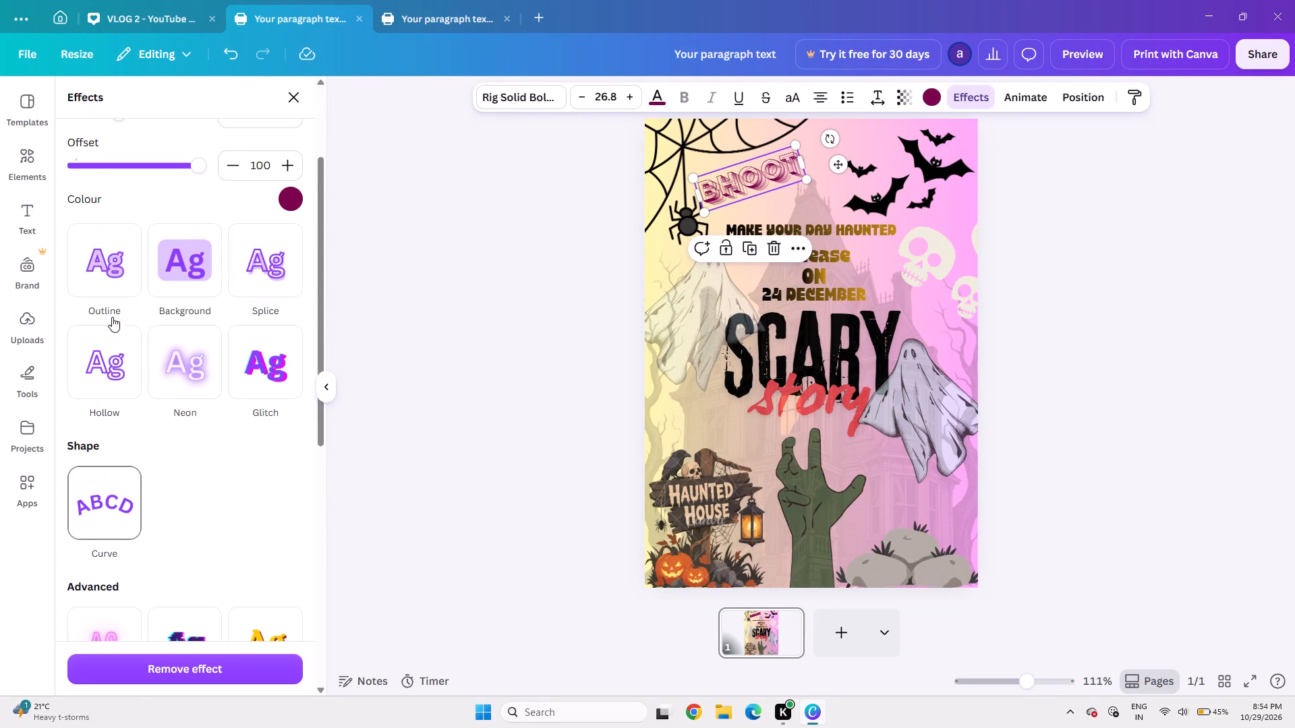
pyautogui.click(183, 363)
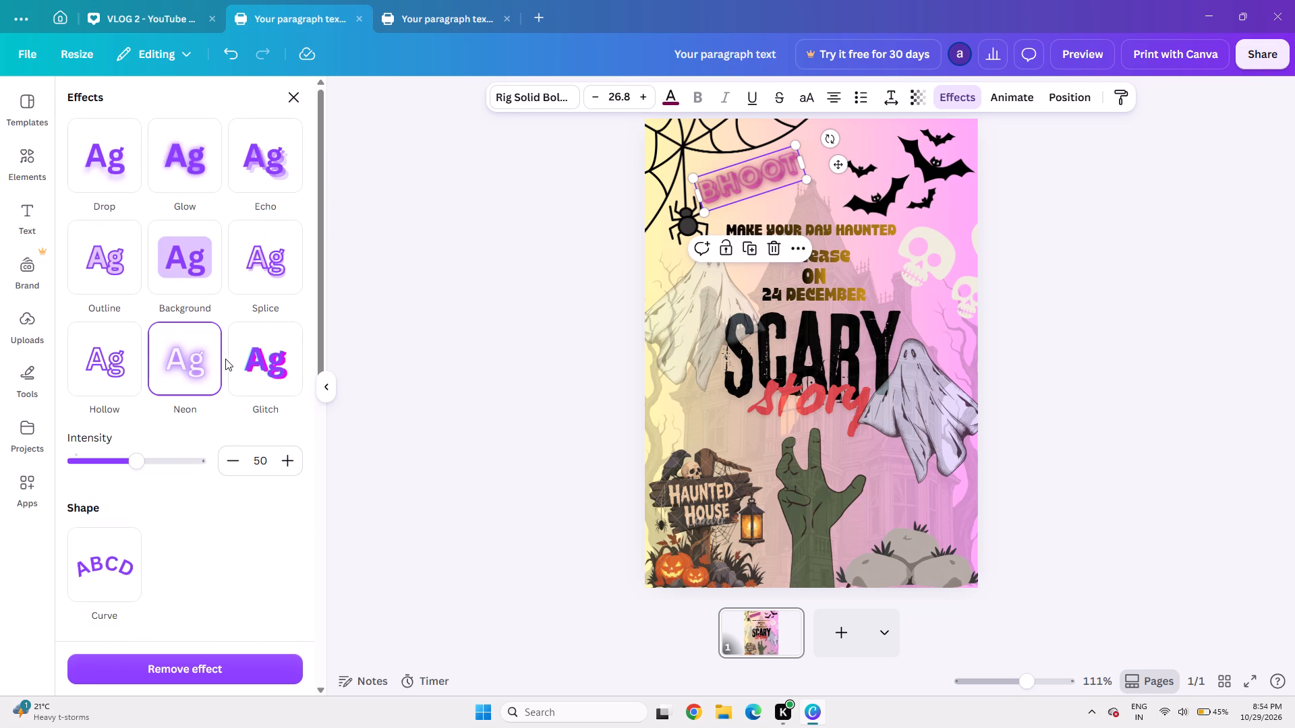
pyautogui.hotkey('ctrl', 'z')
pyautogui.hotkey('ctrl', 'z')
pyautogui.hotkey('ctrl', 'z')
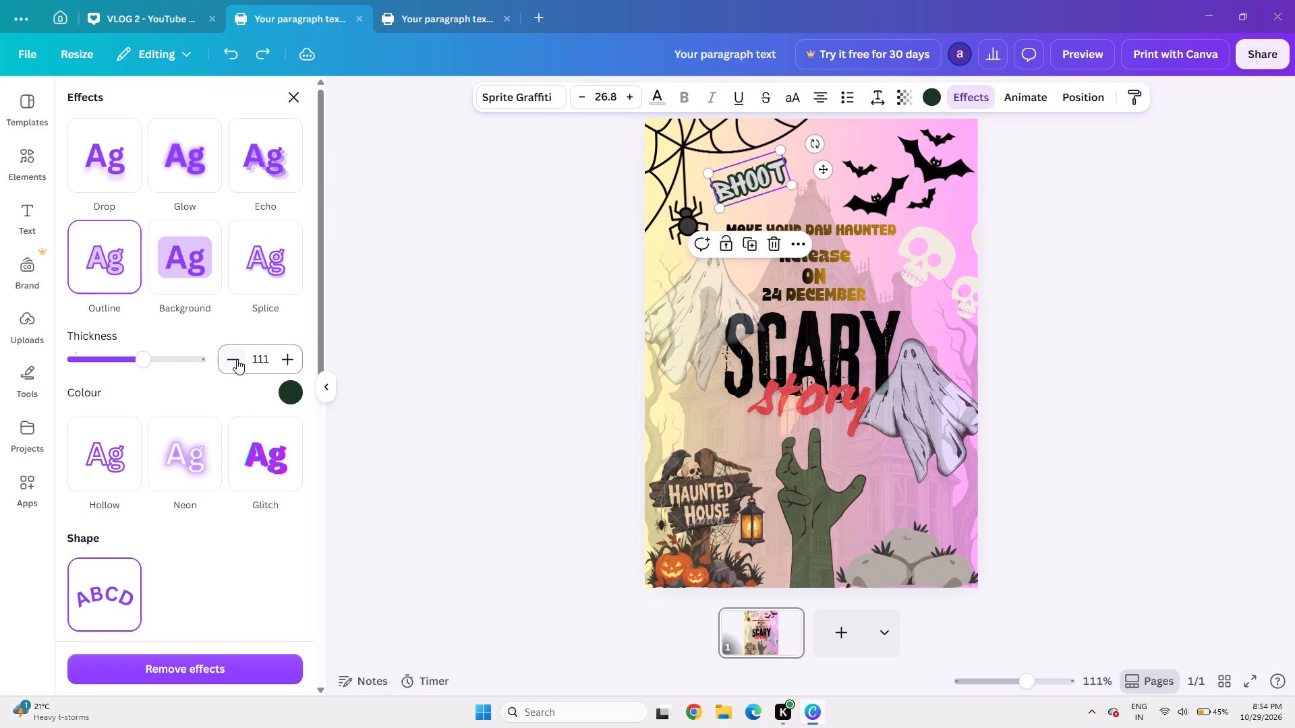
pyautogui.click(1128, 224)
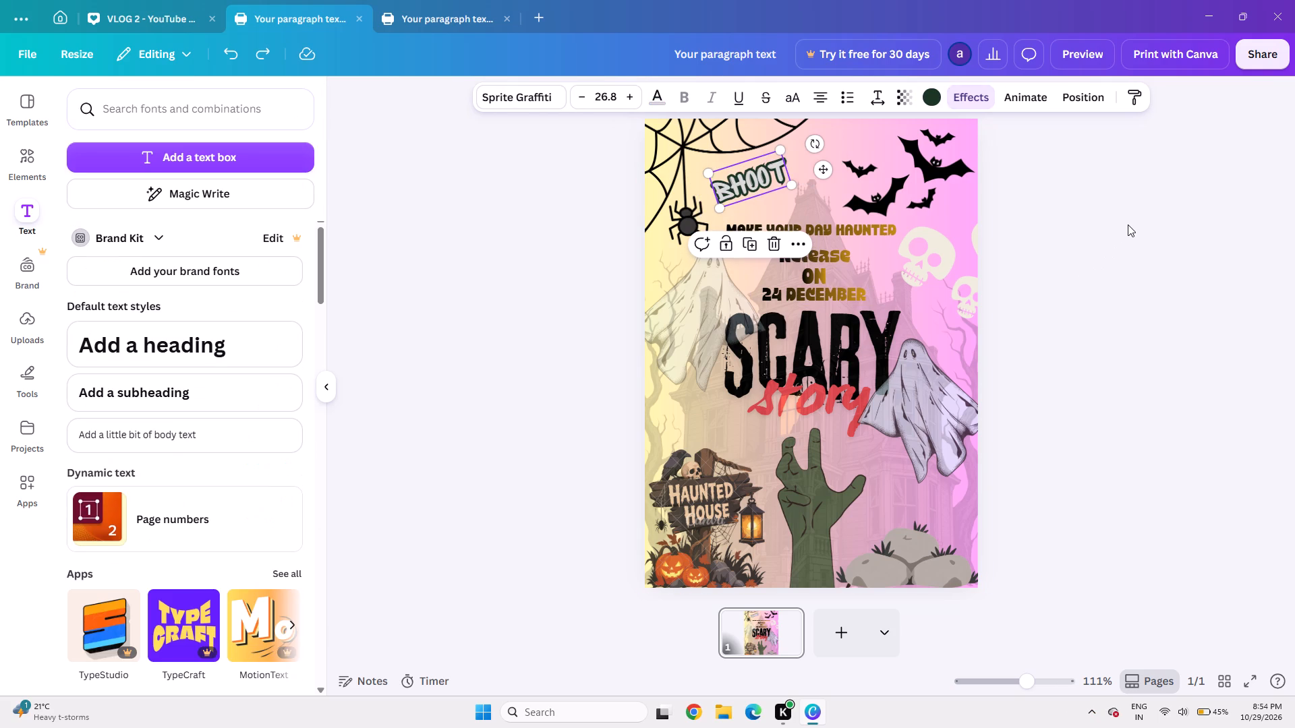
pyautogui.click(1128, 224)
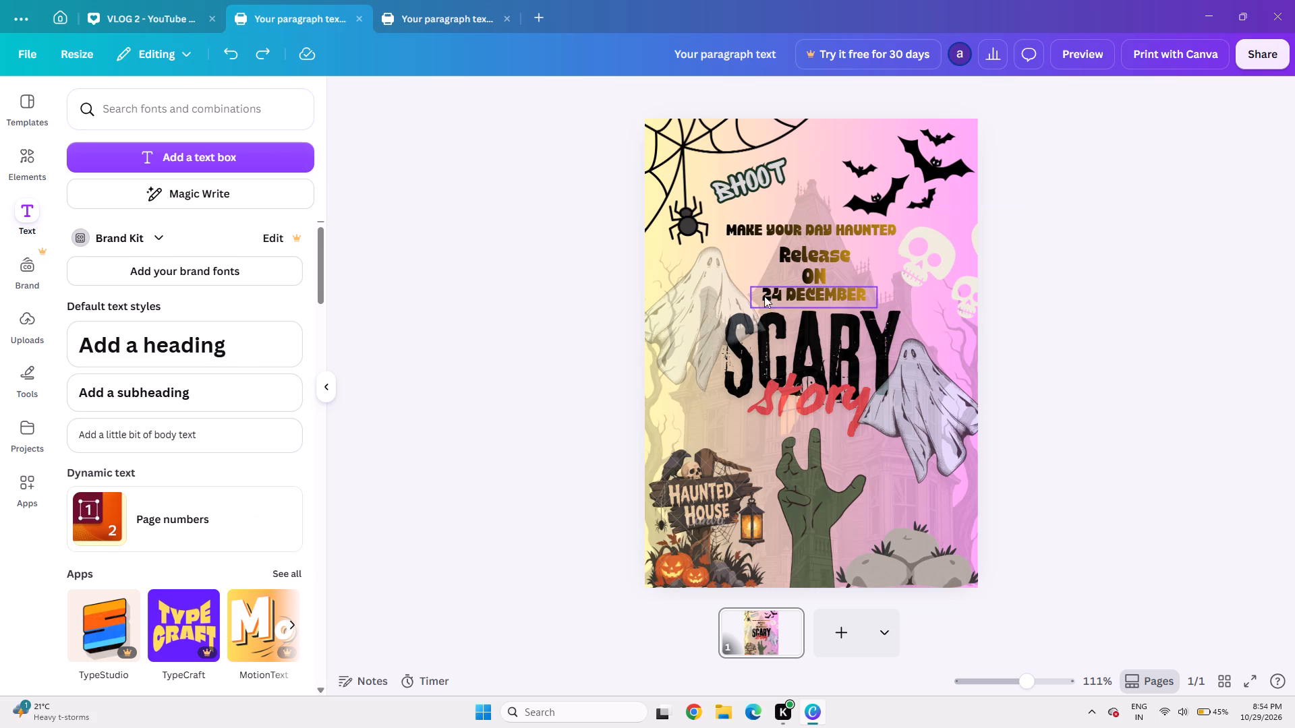
# Apply the Hollow effect and the Curve shape to the "MAKE YOUR DAY HAUNTED" text.
pyautogui.click(920, 162)
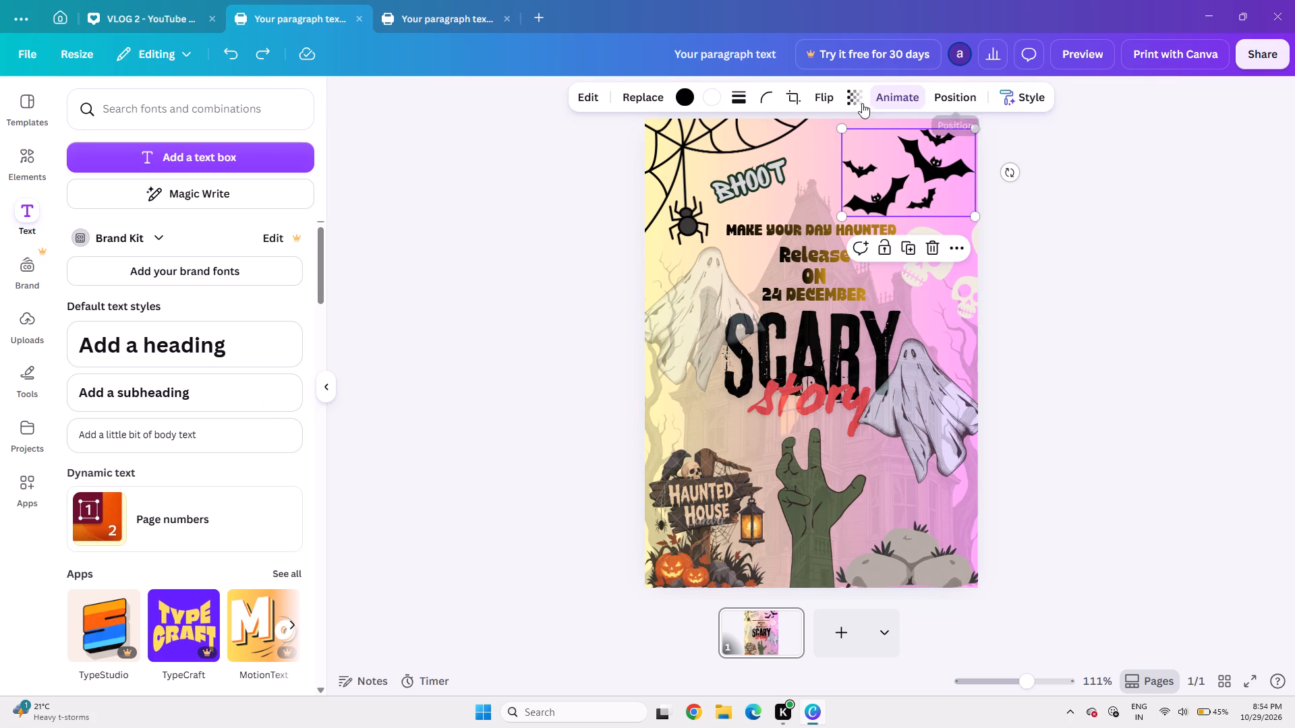
pyautogui.click(800, 225)
pyautogui.click(963, 98)
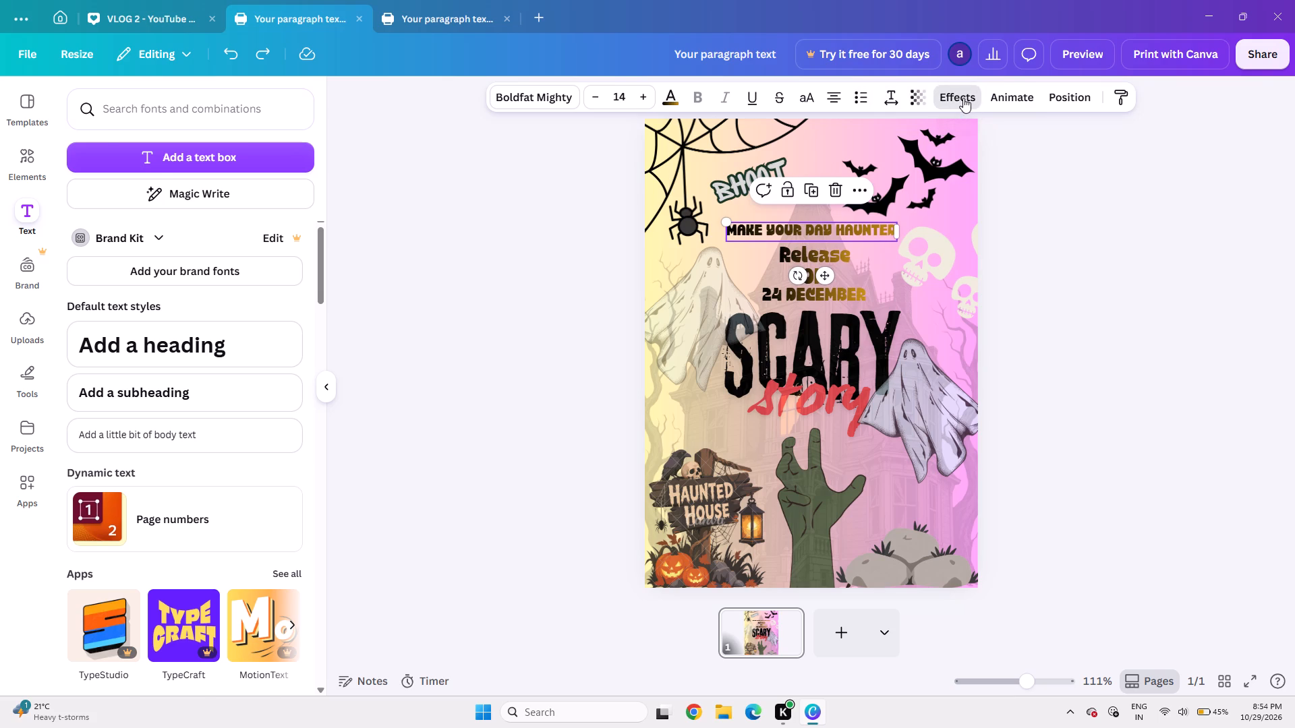
pyautogui.click(250, 297)
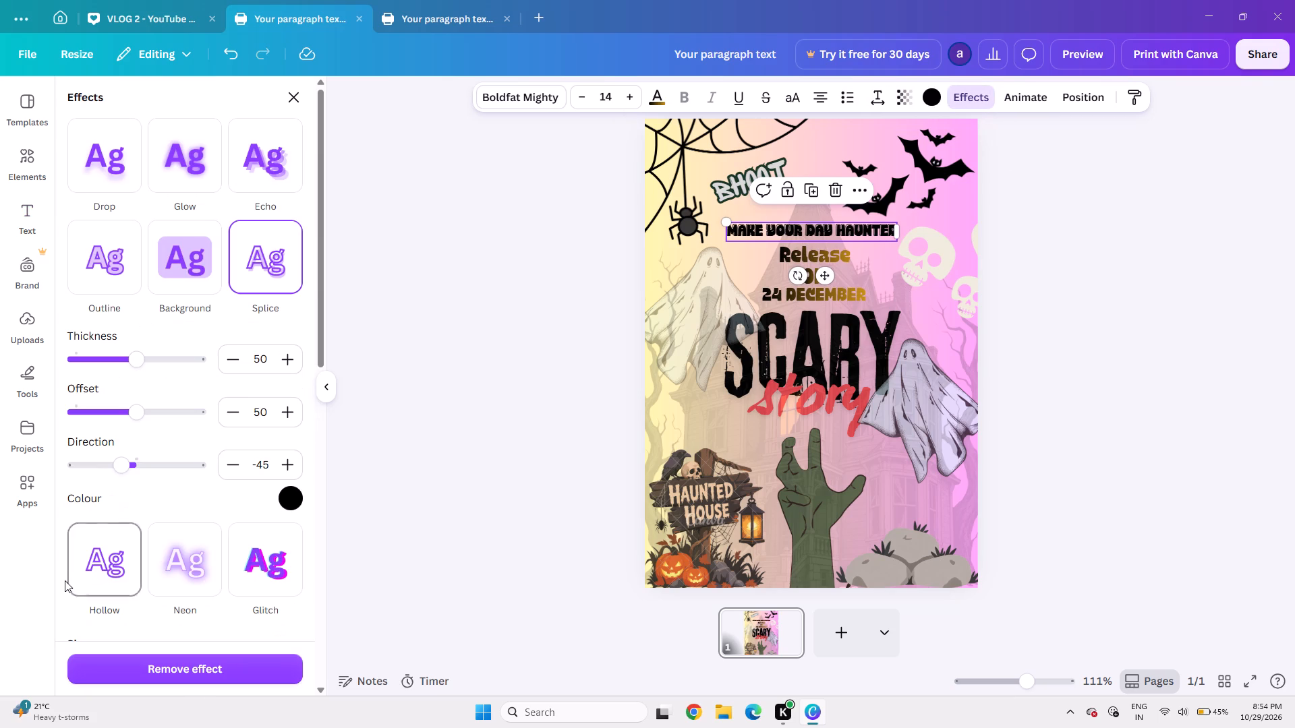
pyautogui.click(86, 572)
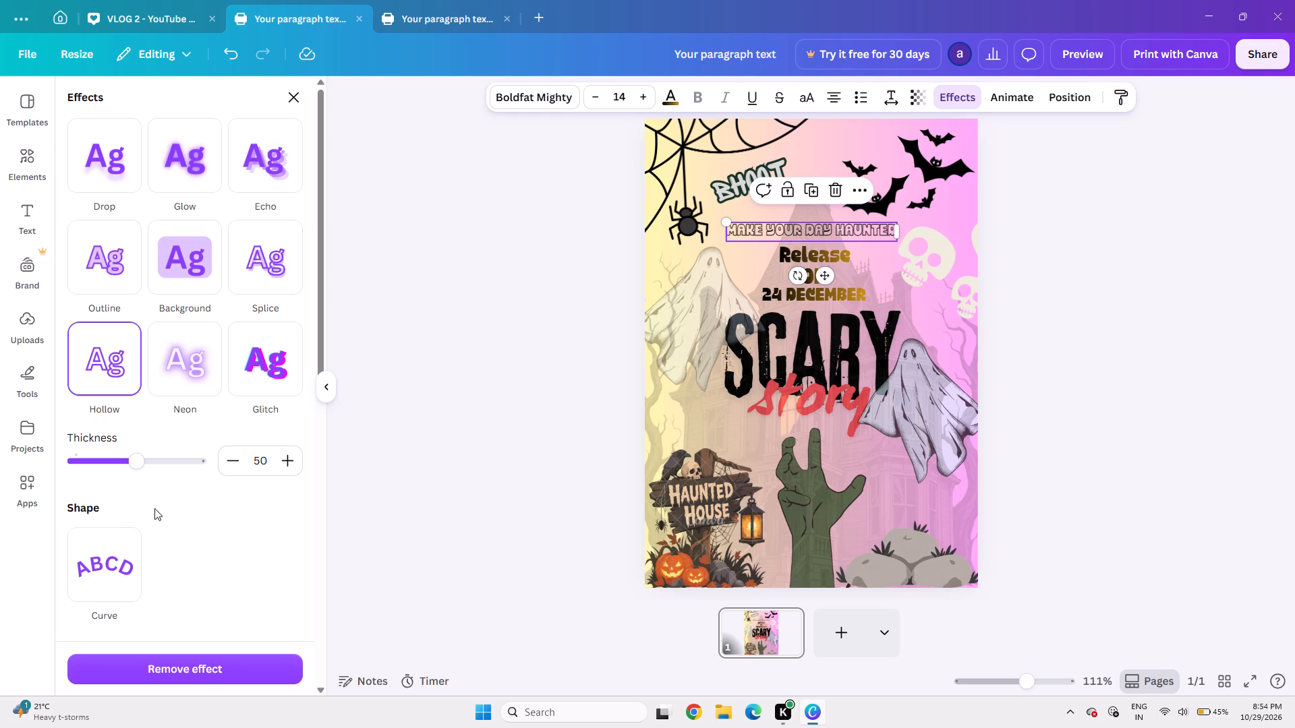
pyautogui.click(121, 544)
pyautogui.click(121, 544)
pyautogui.click(121, 544)
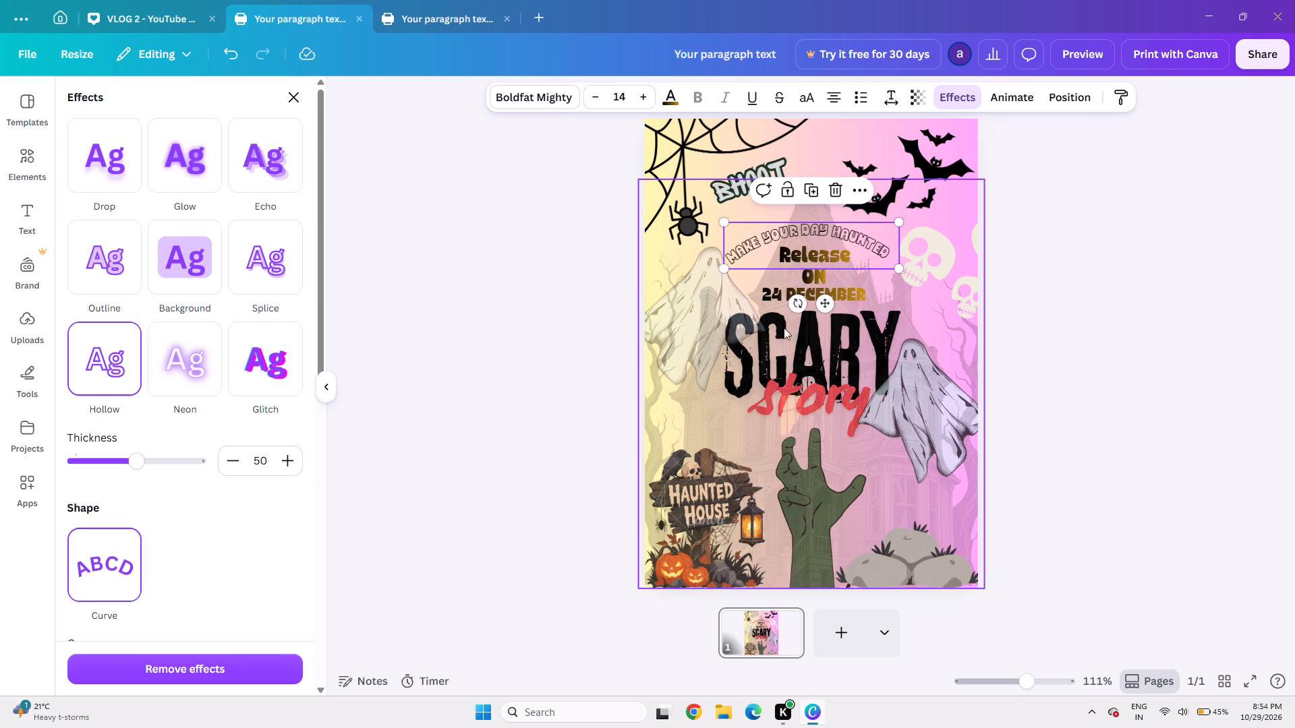
pyautogui.click(1174, 277)
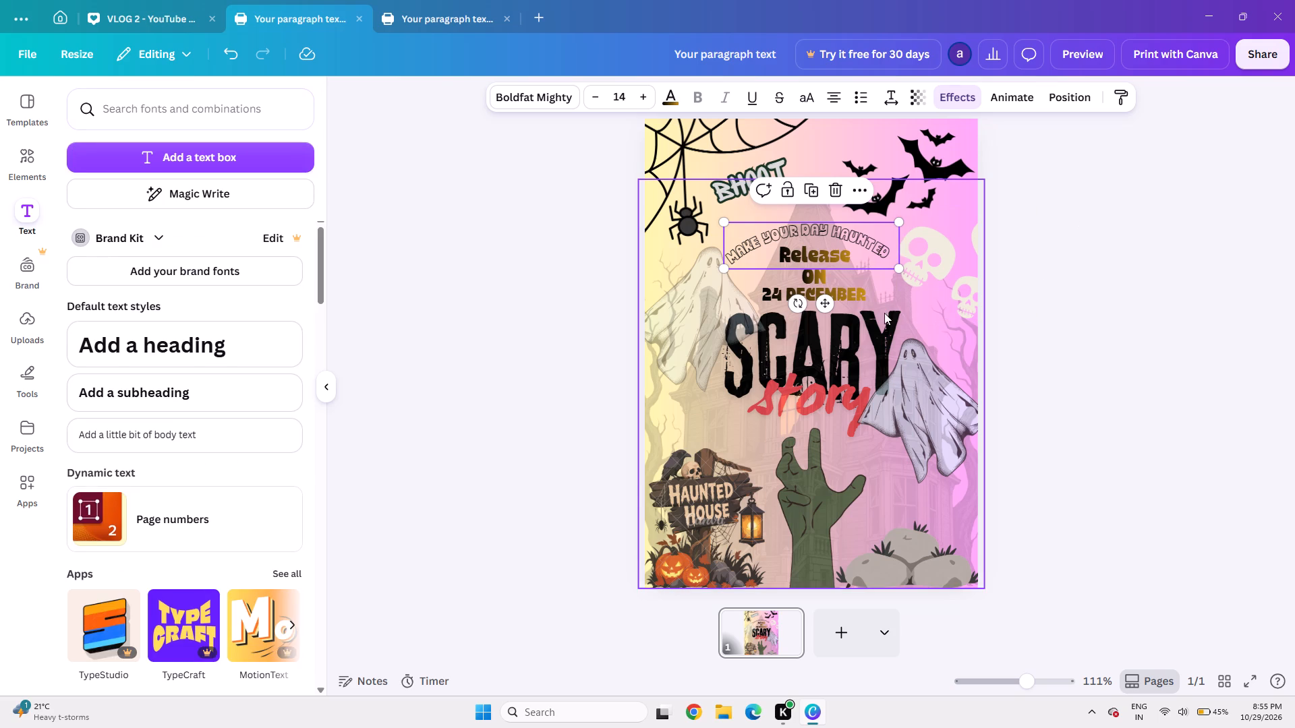
# Nudge the curved "MAKE YOUR DAY HAUNTED" text up, away from the "Release ON 24 DECEMBER" lines.
pyautogui.click(828, 386)
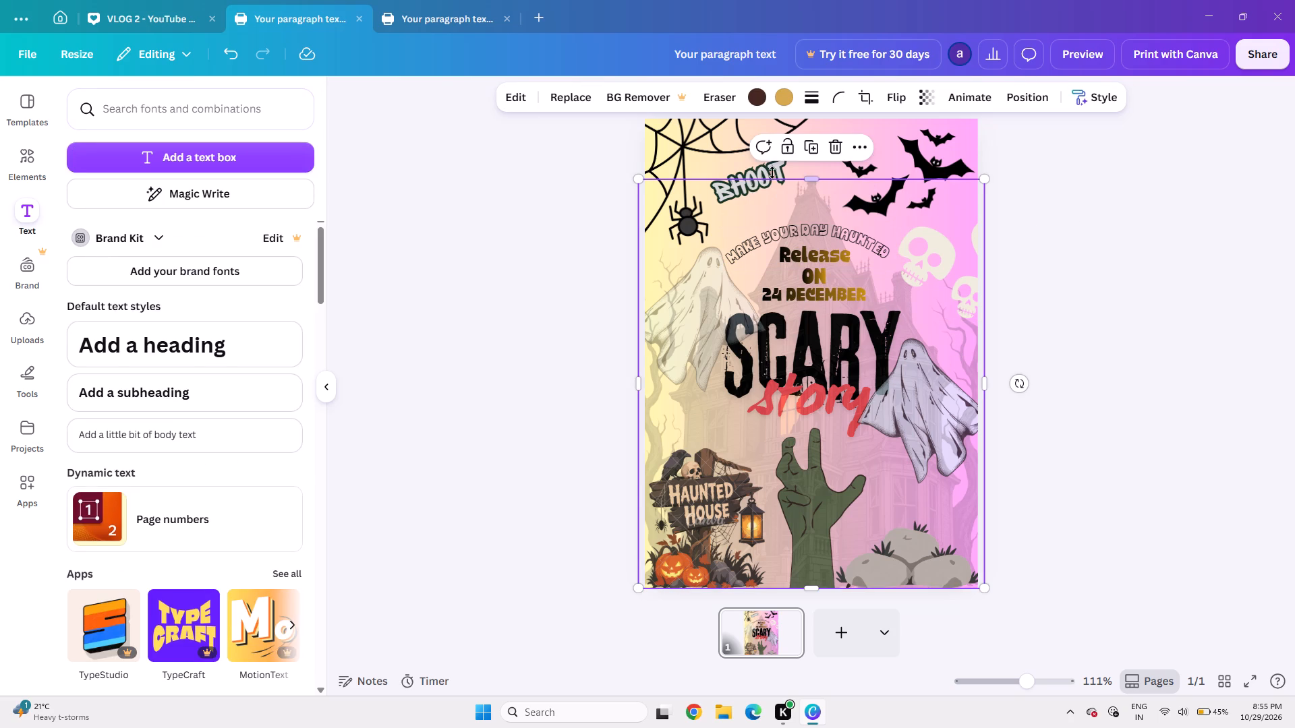
pyautogui.click(820, 260)
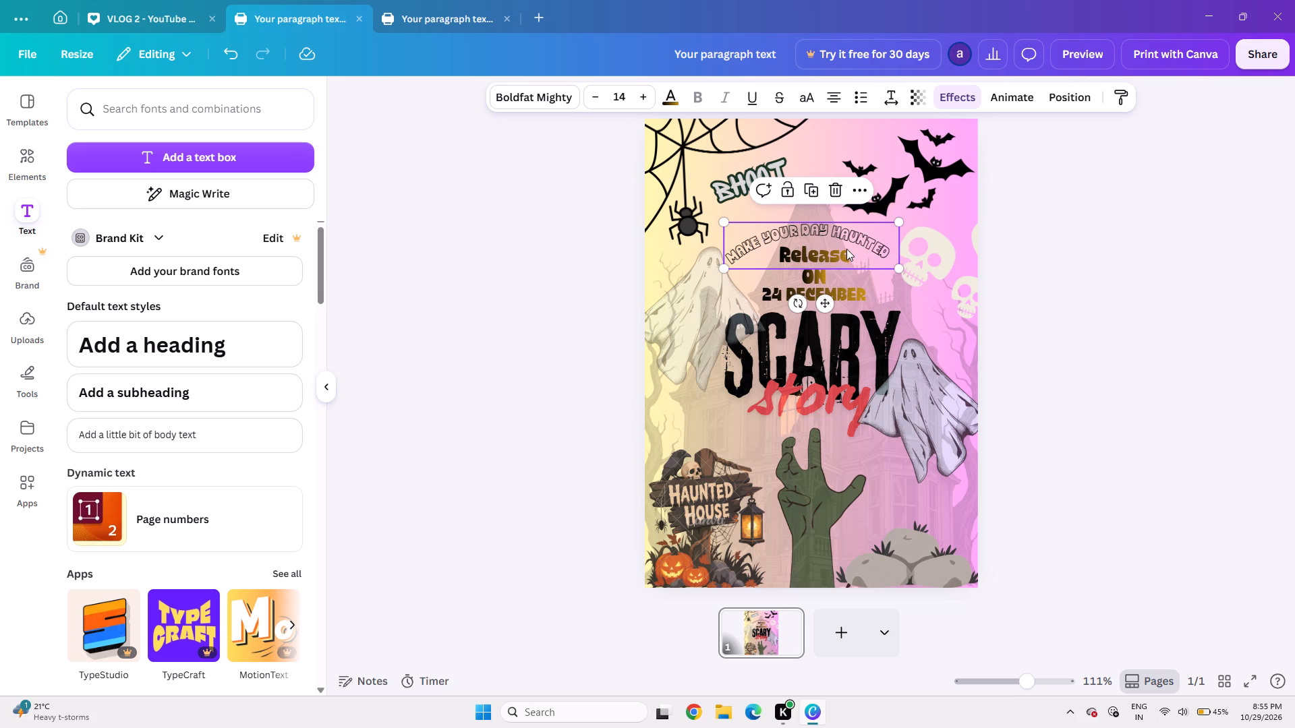
pyautogui.press('Up')
pyautogui.press('Up')
pyautogui.press('Up')
pyautogui.press('Up')
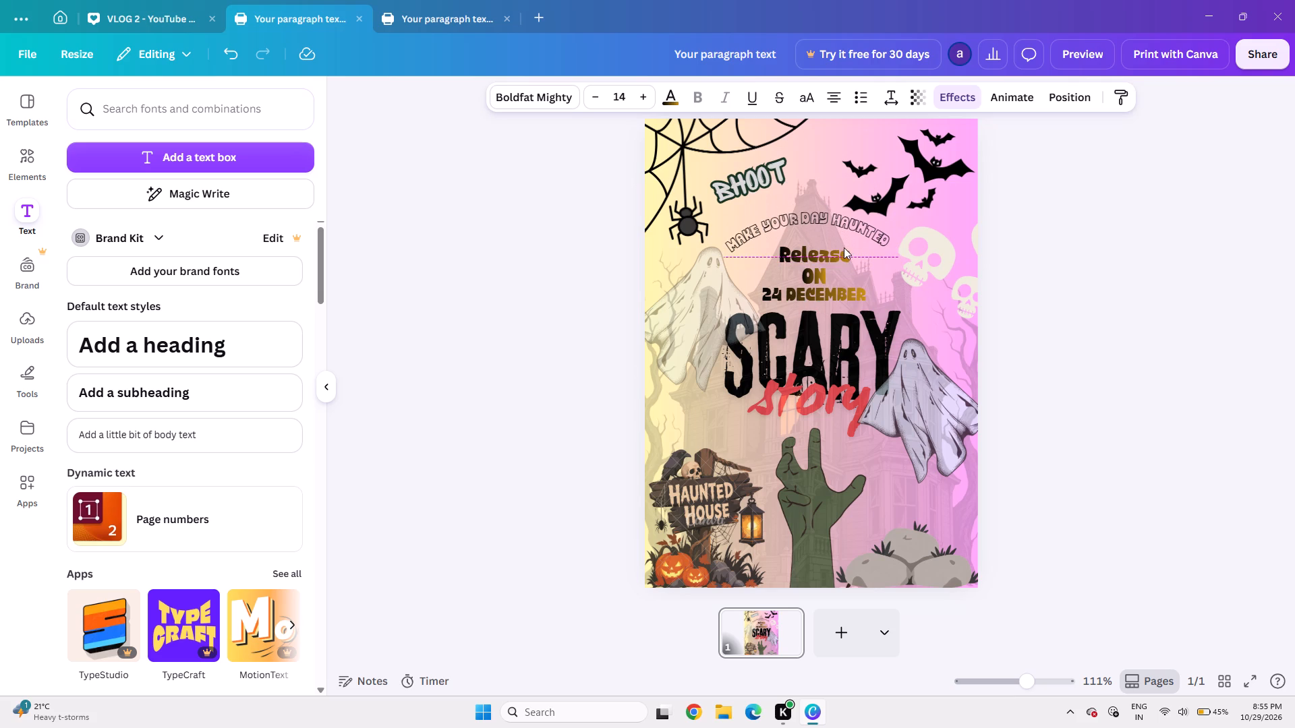
# Try the Glitch effect on the "Release" text, and apply the Neon effect to it instead.
pyautogui.click(832, 257)
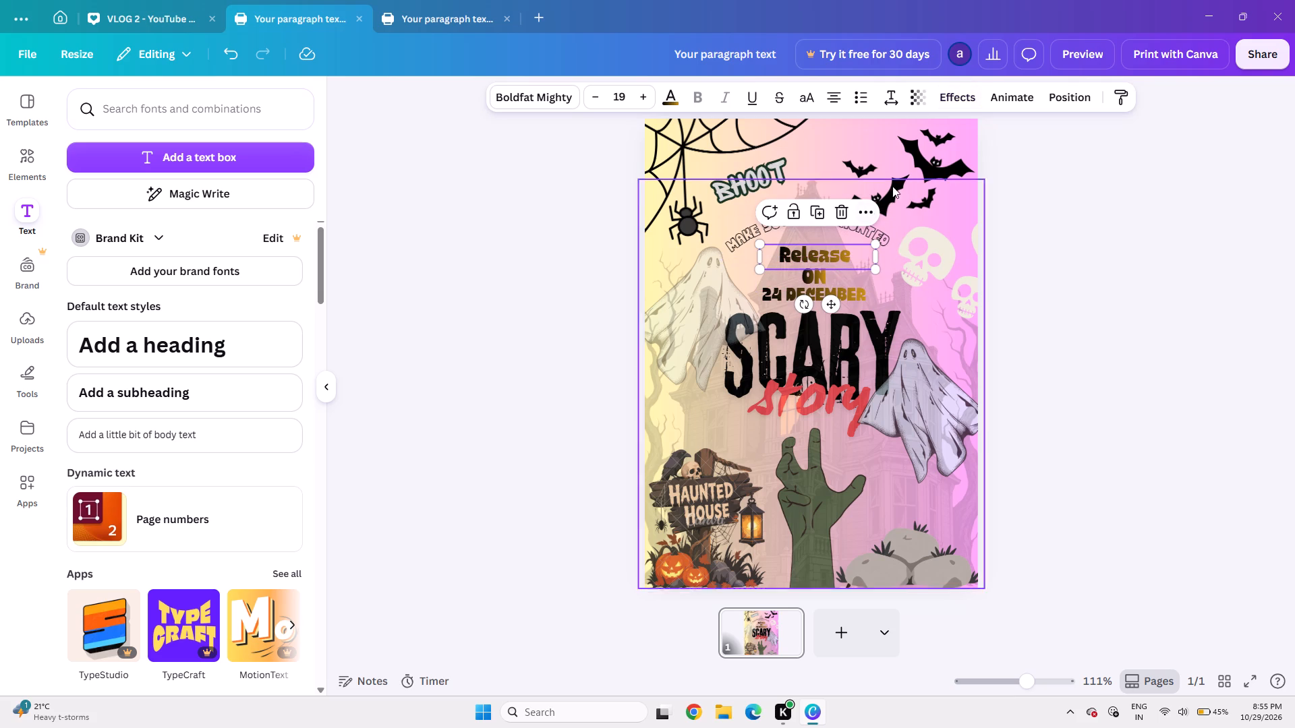
pyautogui.click(942, 102)
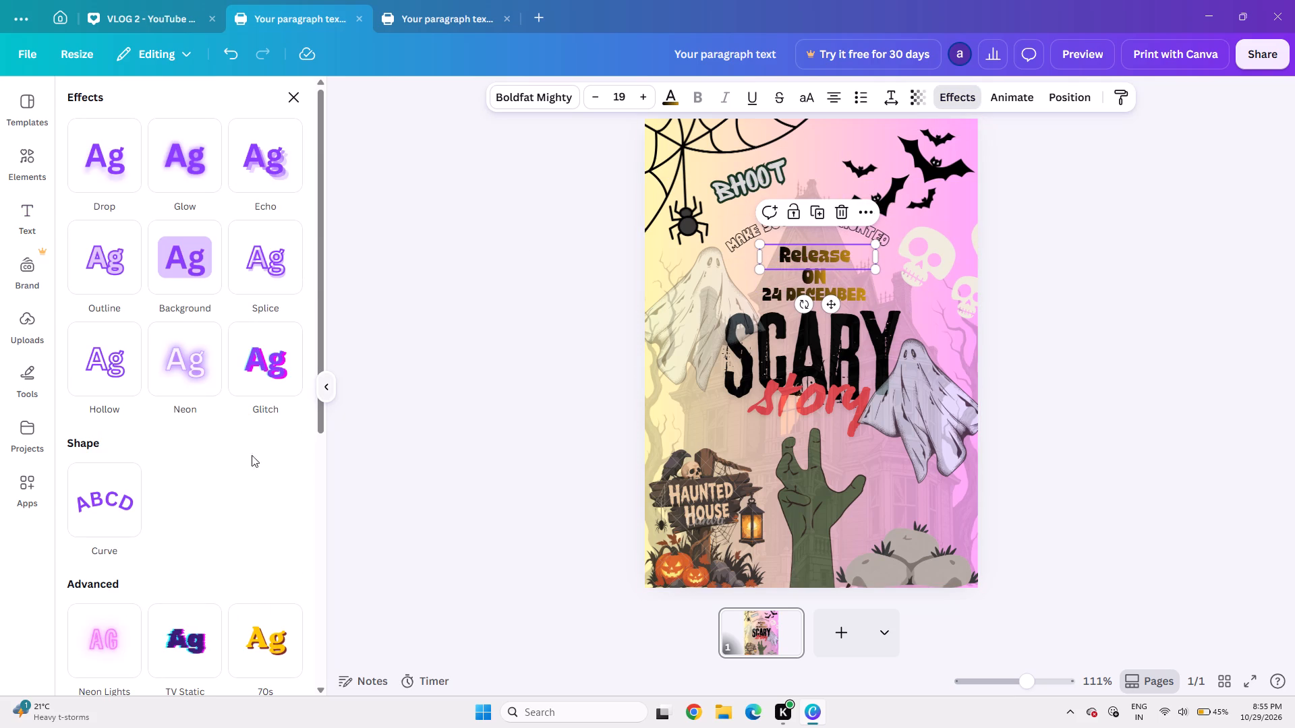
pyautogui.click(256, 394)
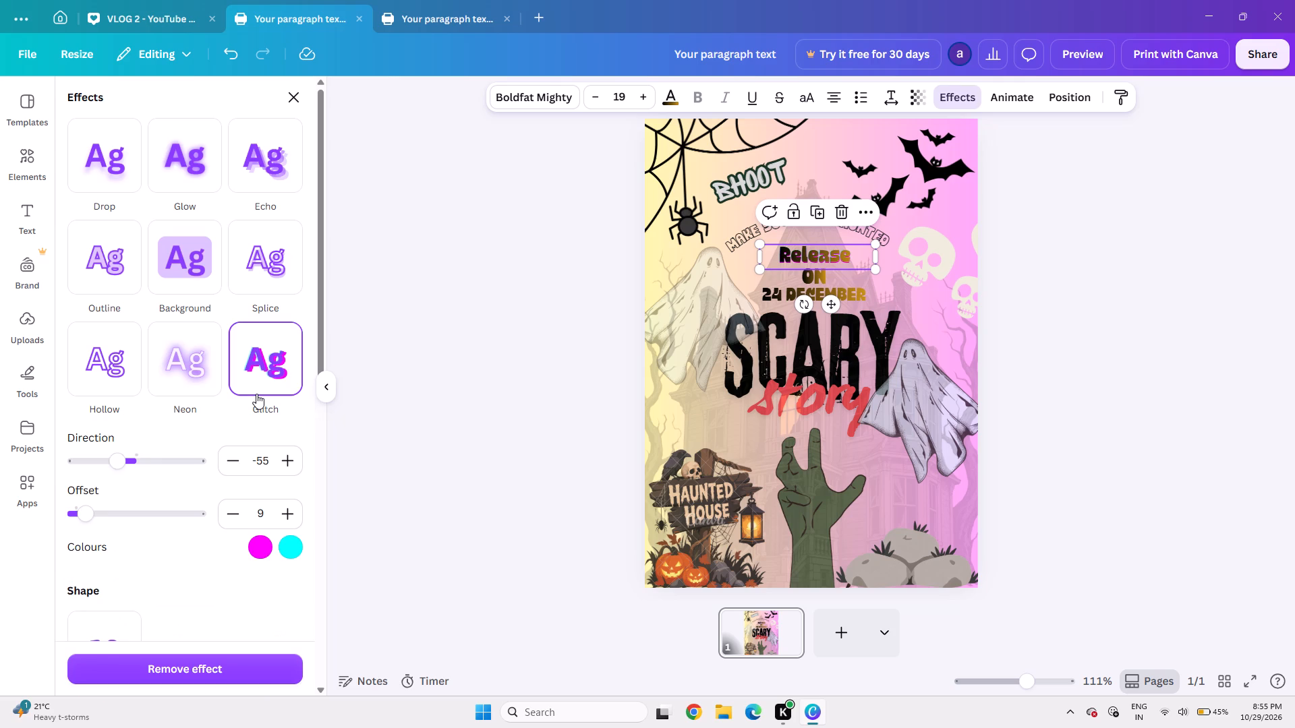
pyautogui.click(192, 372)
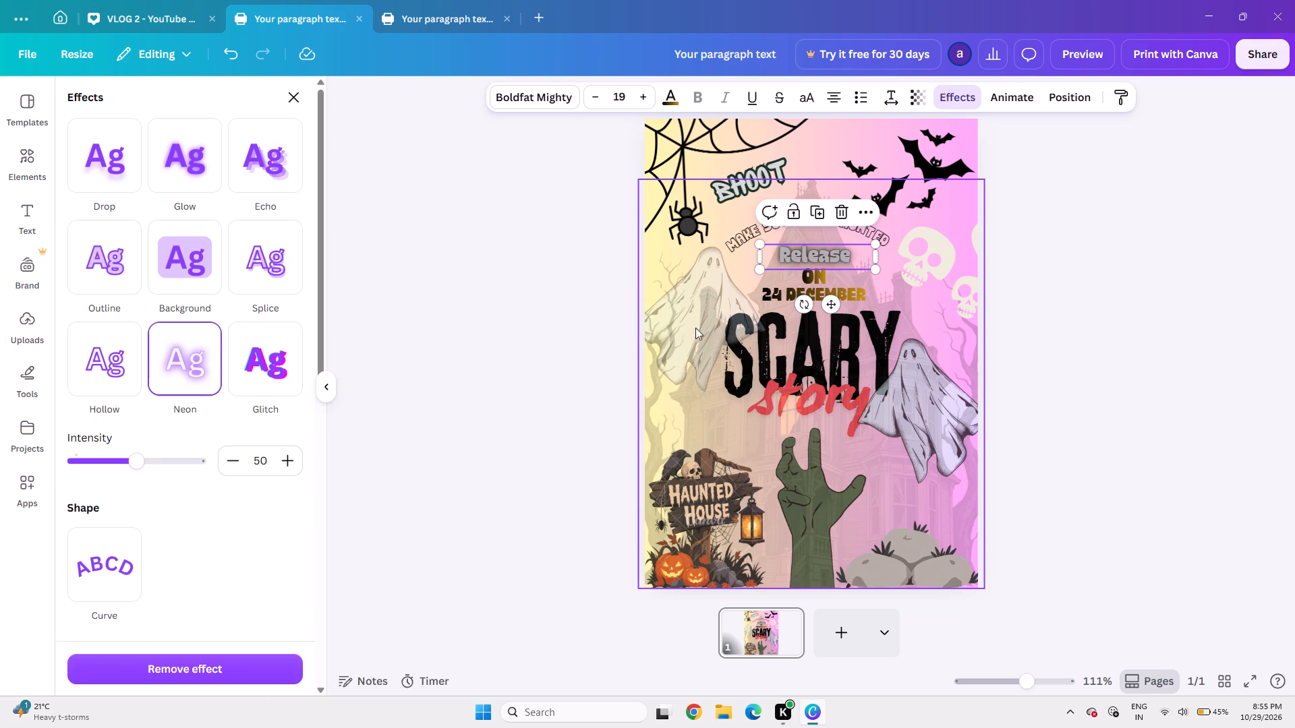
# Apply the same Neon effect to the "ON" and "24 DECEMBER" text lines below "Release".
pyautogui.click(826, 270)
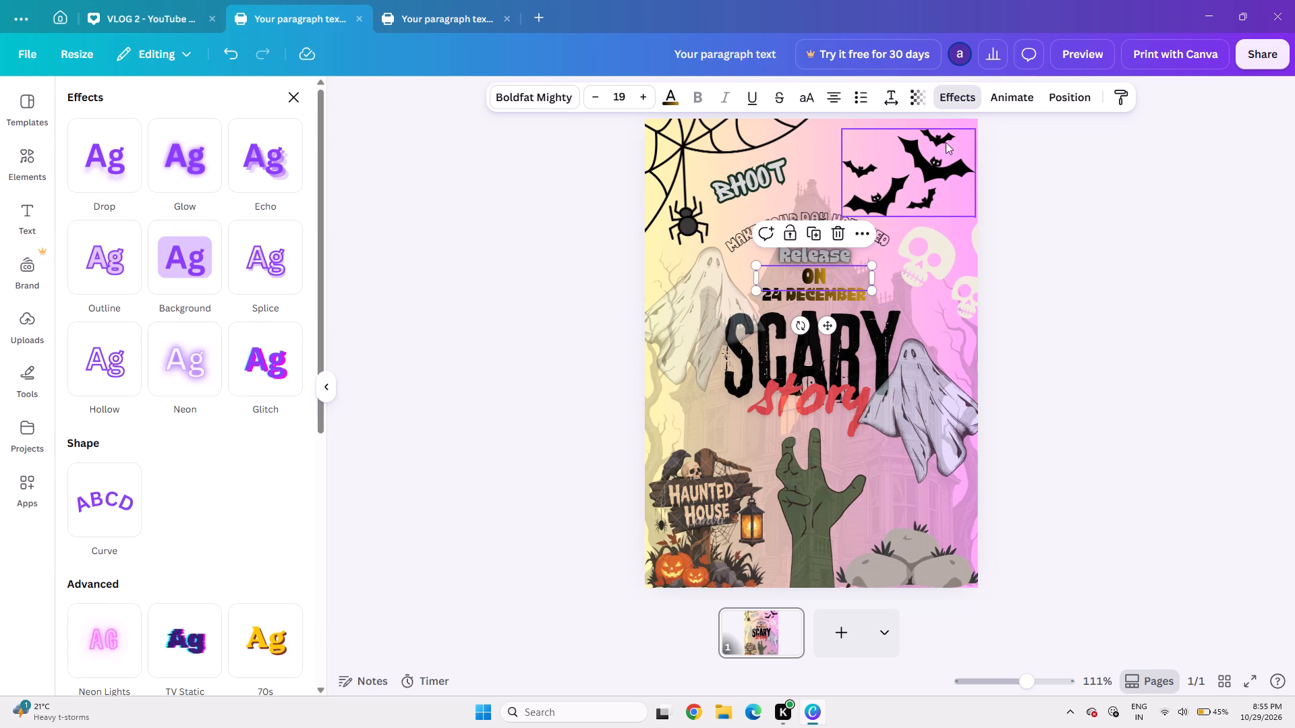
pyautogui.click(965, 91)
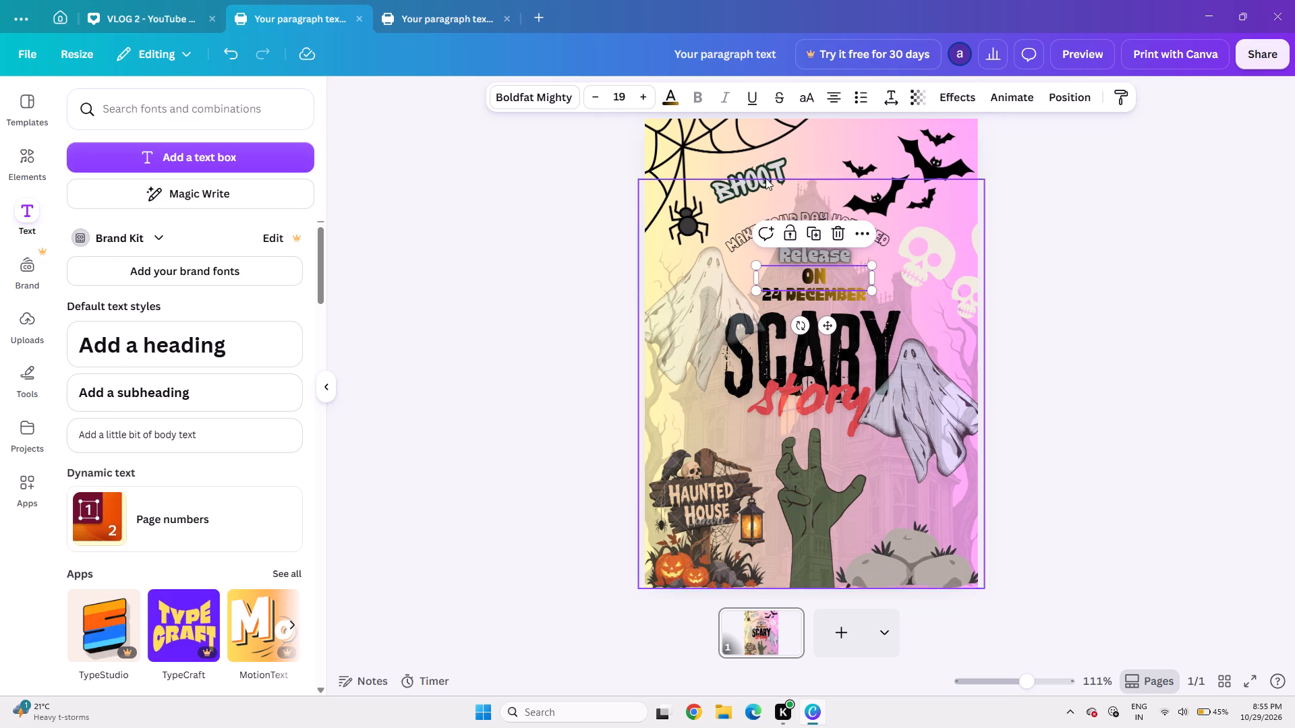
pyautogui.click(962, 88)
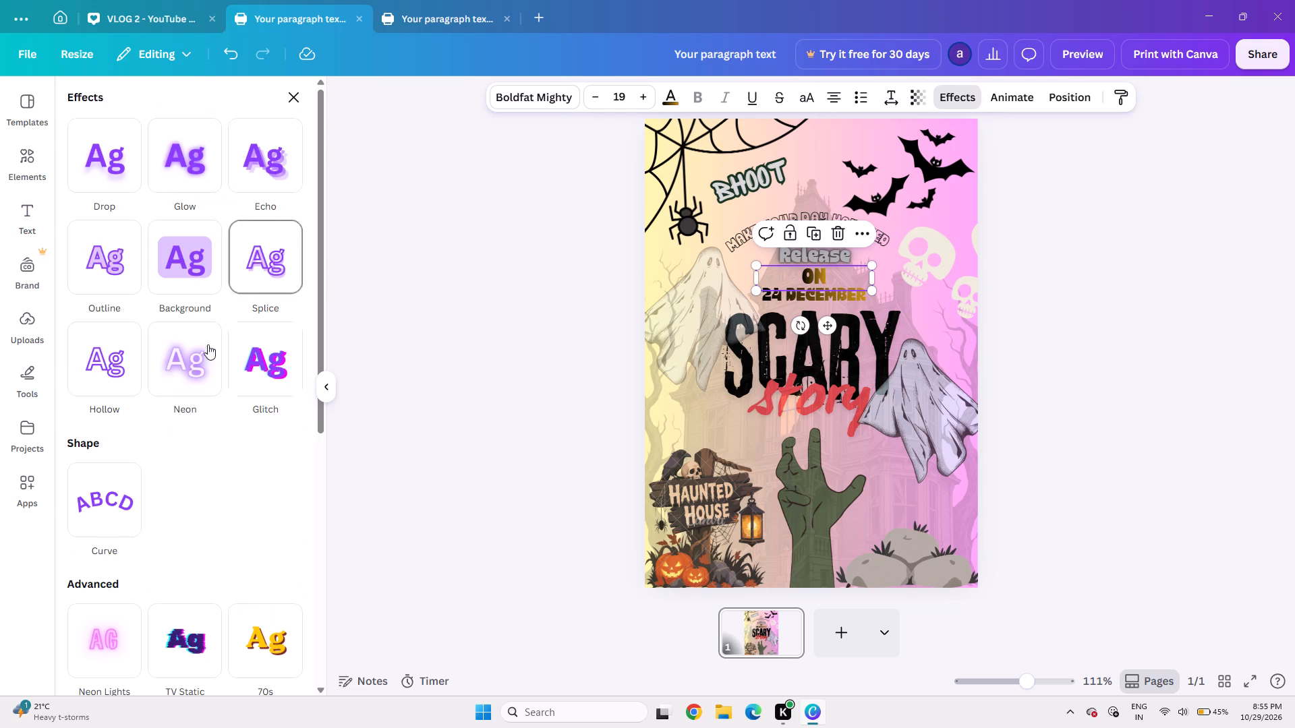
pyautogui.click(189, 371)
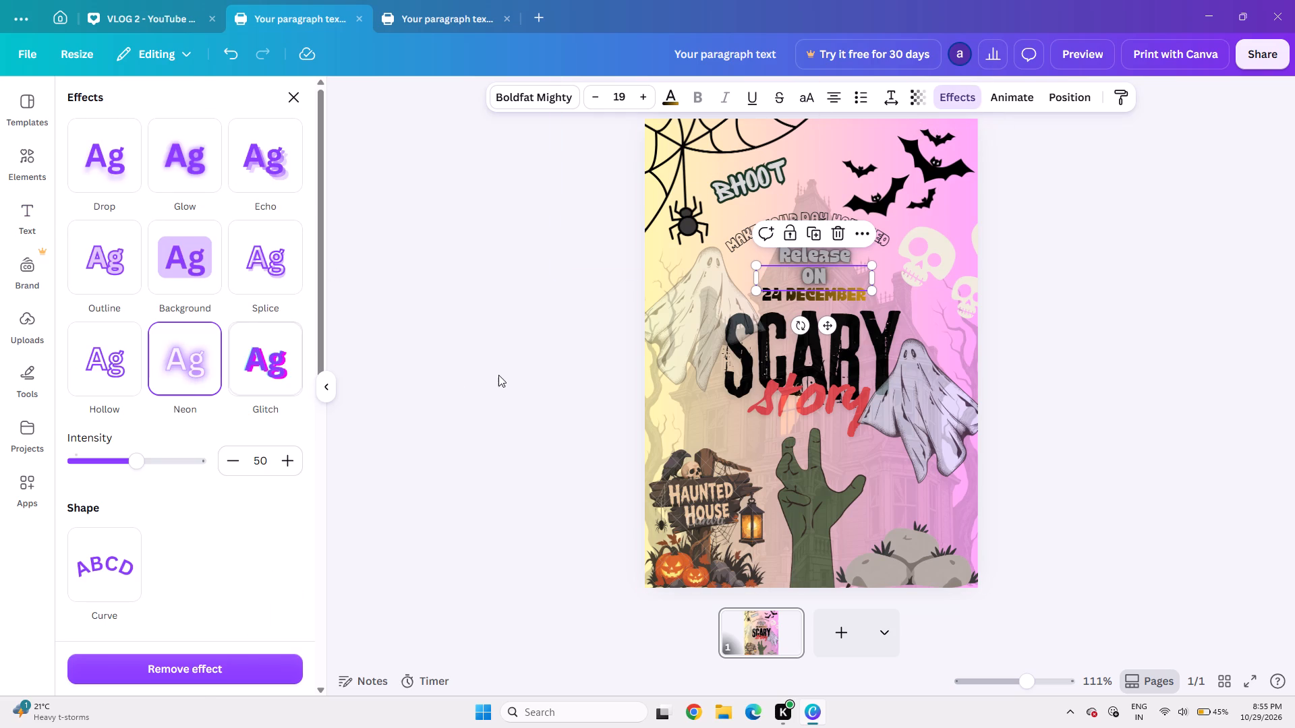
pyautogui.click(810, 305)
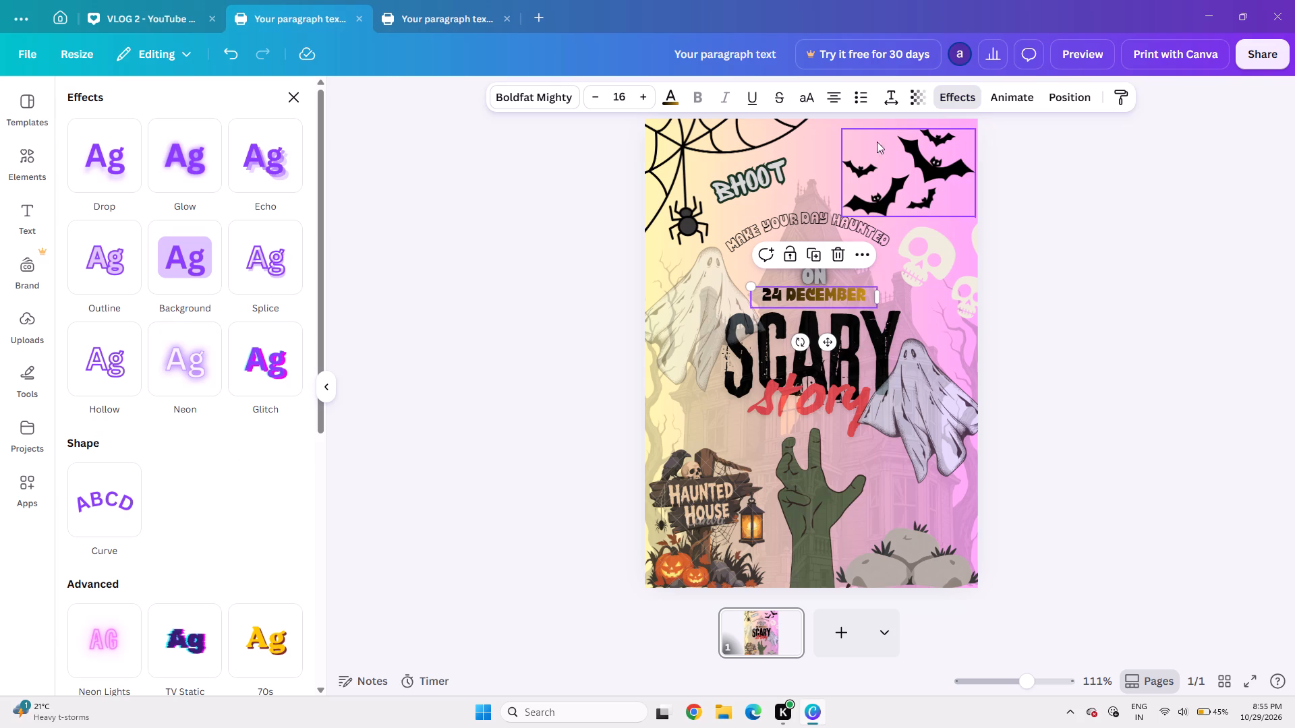
pyautogui.click(958, 104)
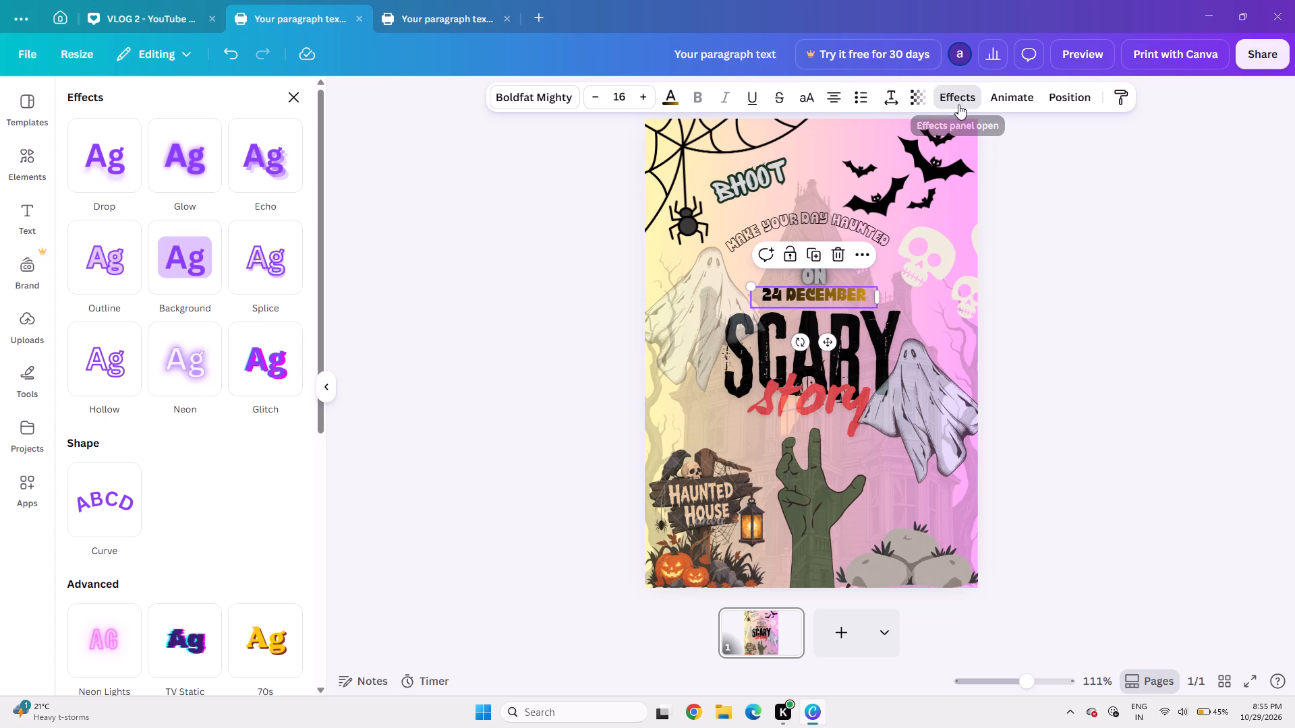
pyautogui.click(956, 89)
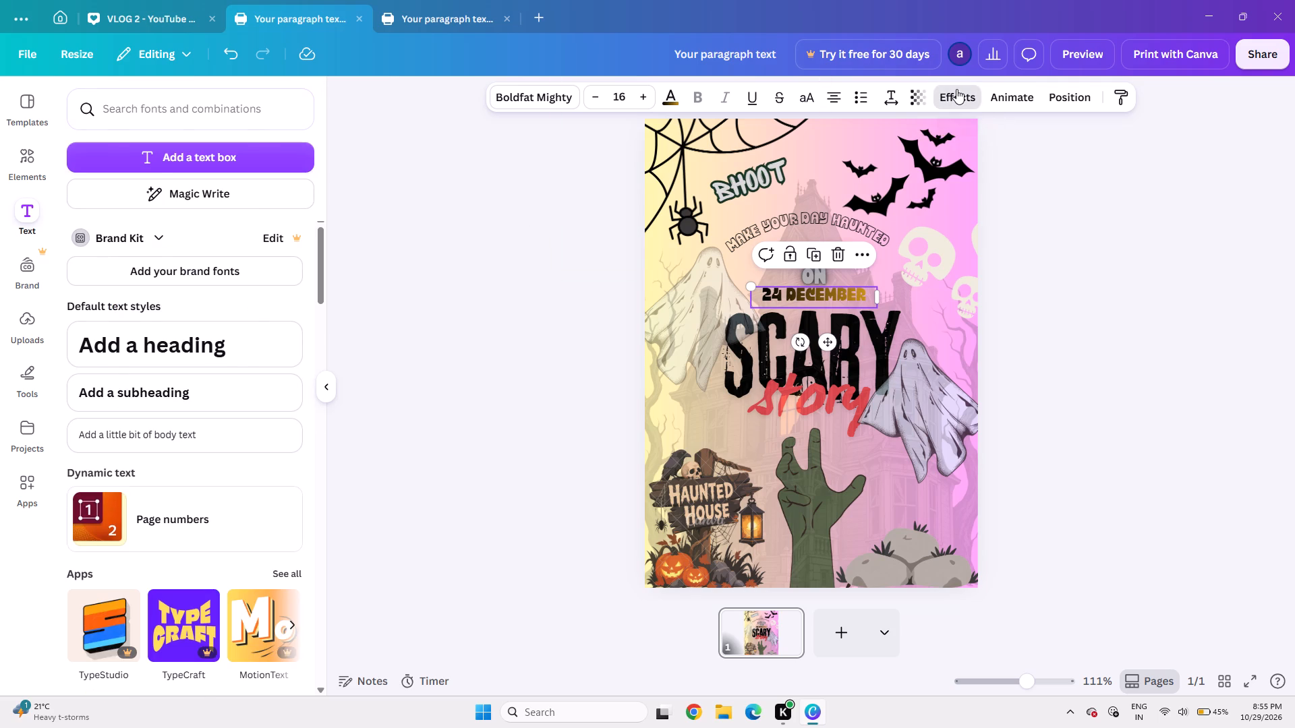
pyautogui.click(188, 358)
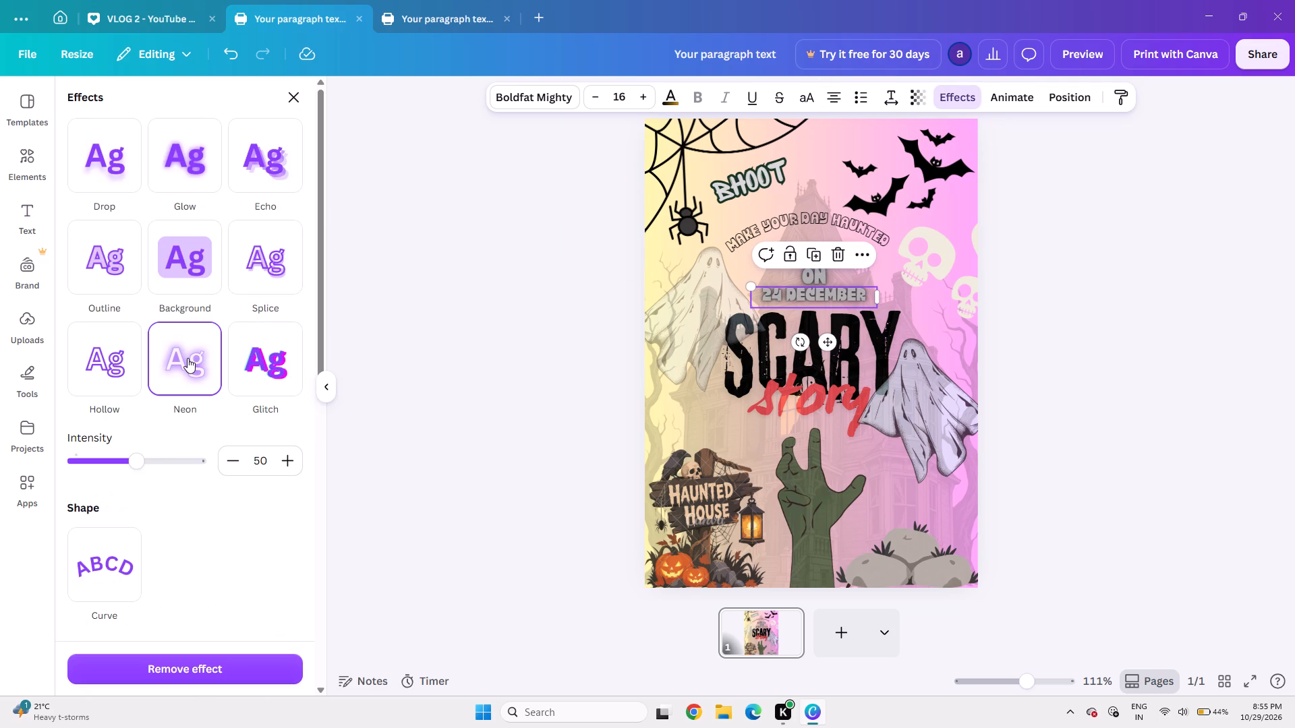
pyautogui.click(1088, 261)
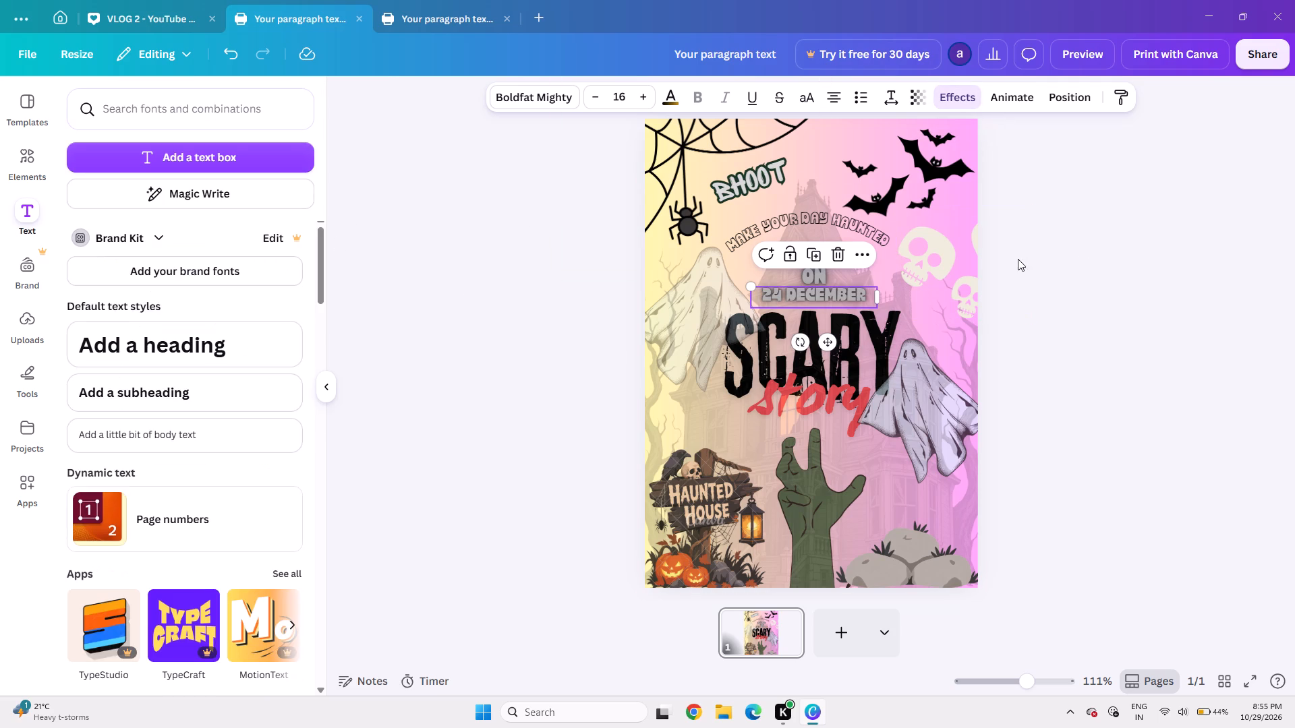
pyautogui.click(1068, 243)
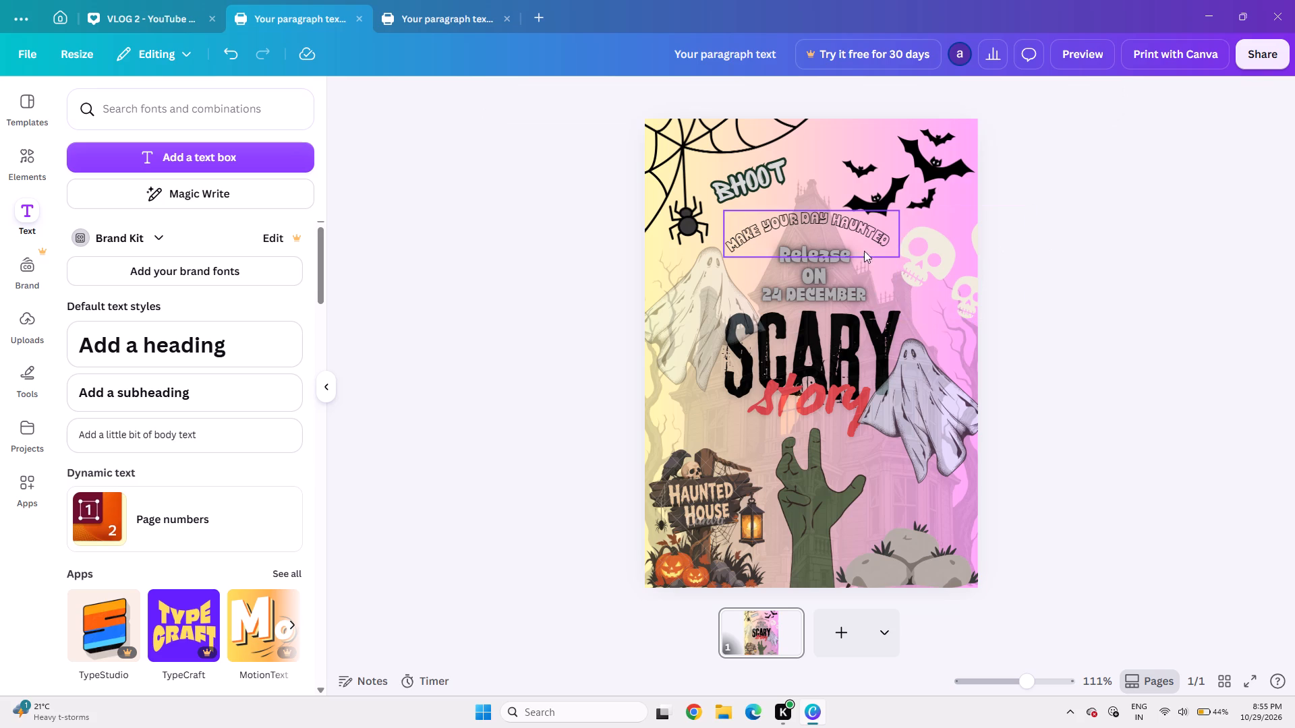
# Nudge the curved "MAKE YOUR DAY HAUNTED" text slightly down and to the right, closer to the "Release" line.
pyautogui.click(859, 226)
pyautogui.press('Down')
pyautogui.press('Down')
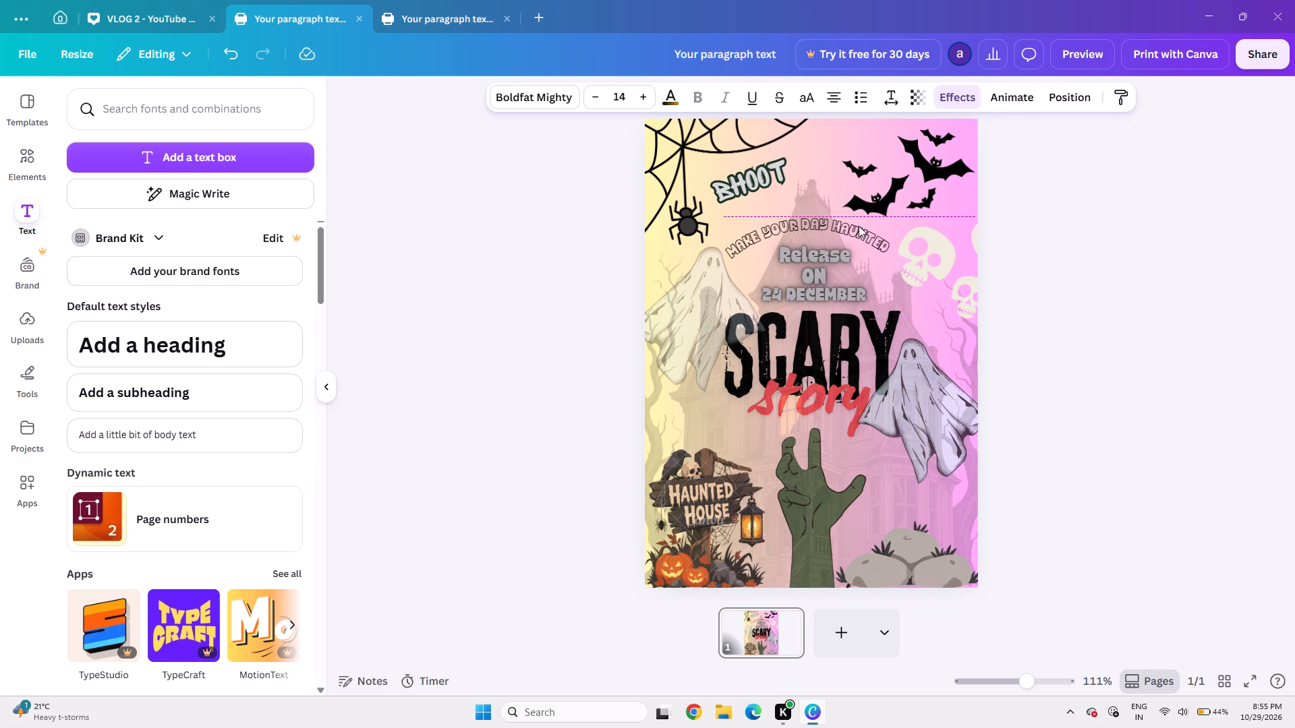
pyautogui.press('Right')
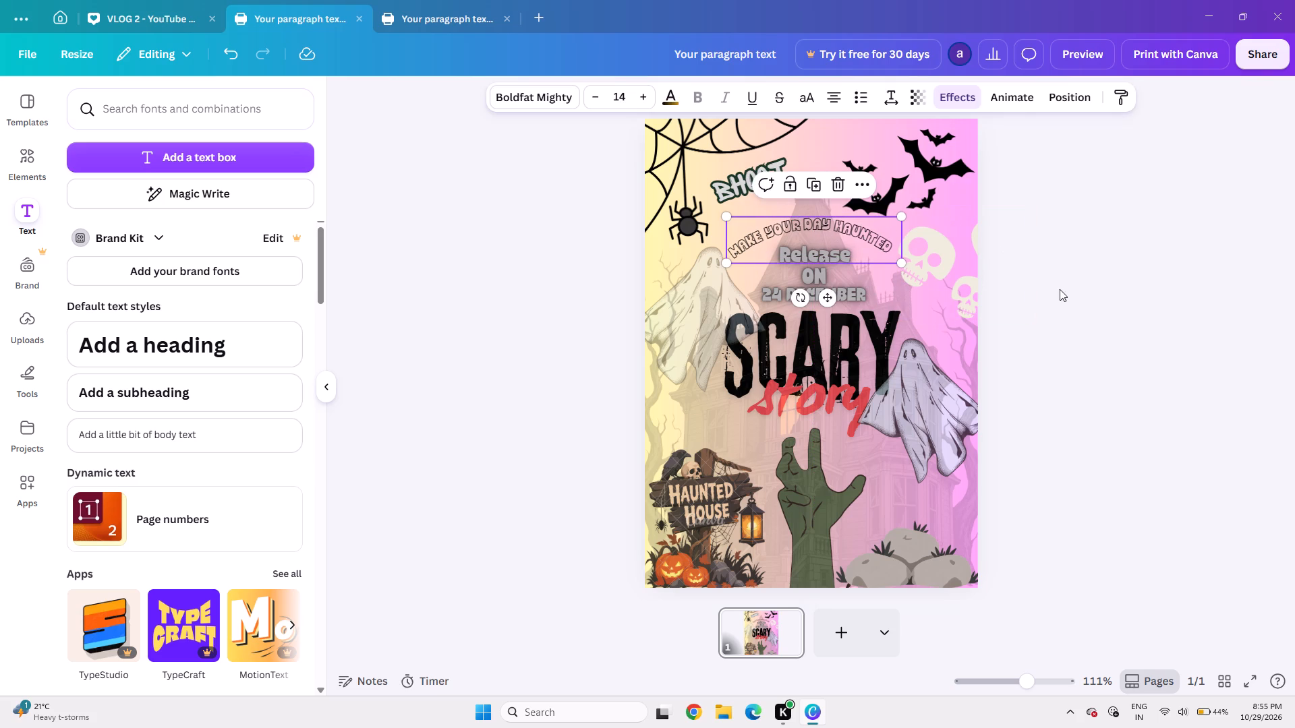
pyautogui.click(1063, 292)
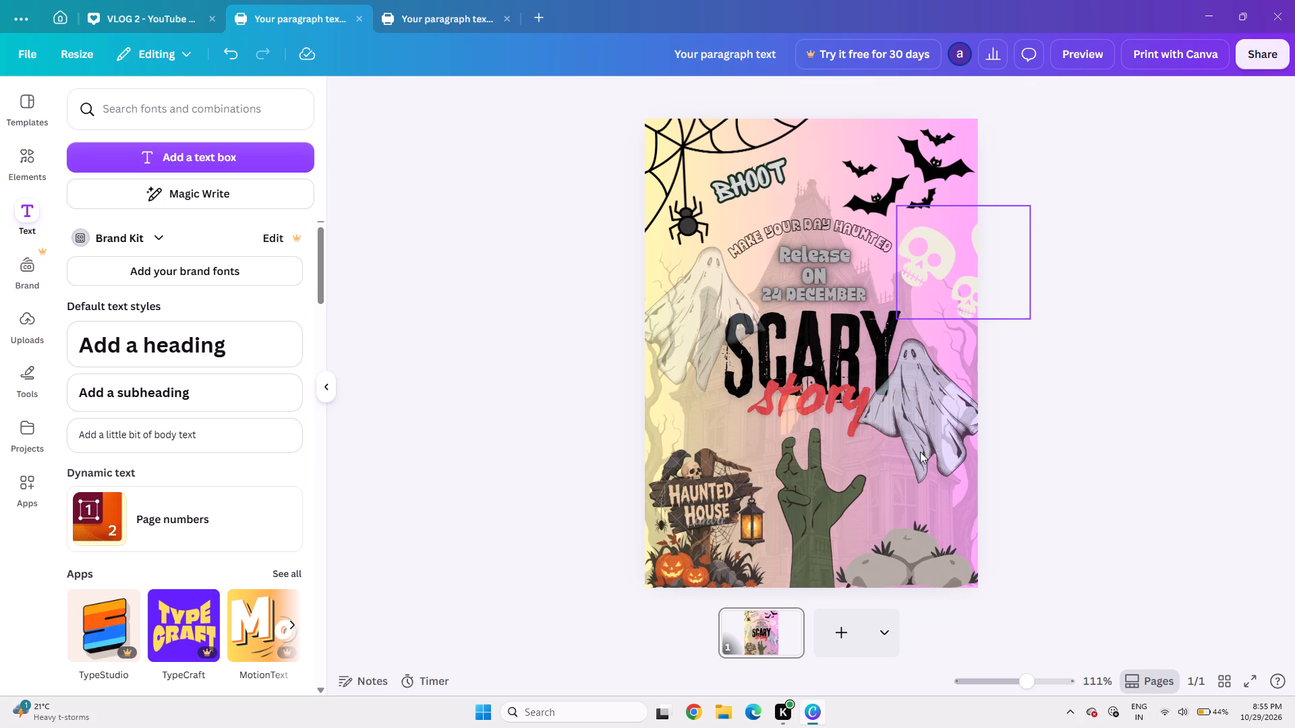
# Play the poster in full-screen view to check the finished design, and leave the full-screen view.
pyautogui.click(1248, 683)
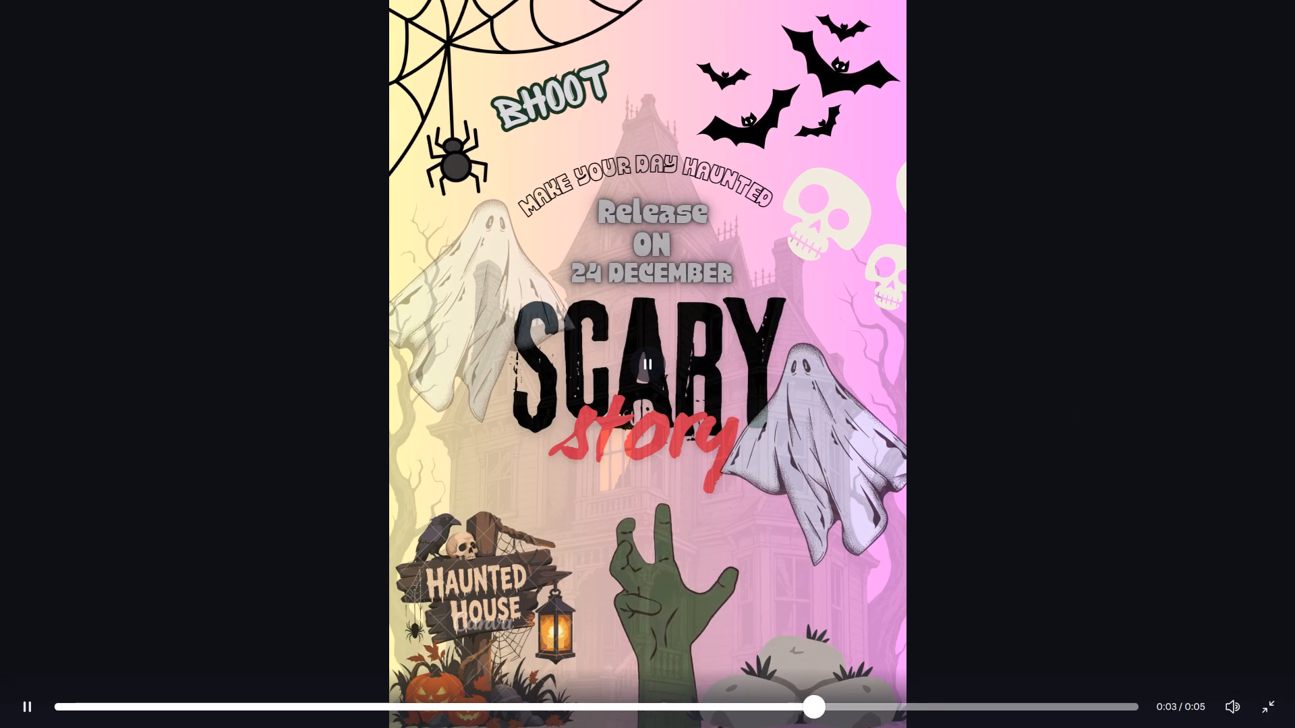
pyautogui.click(1271, 704)
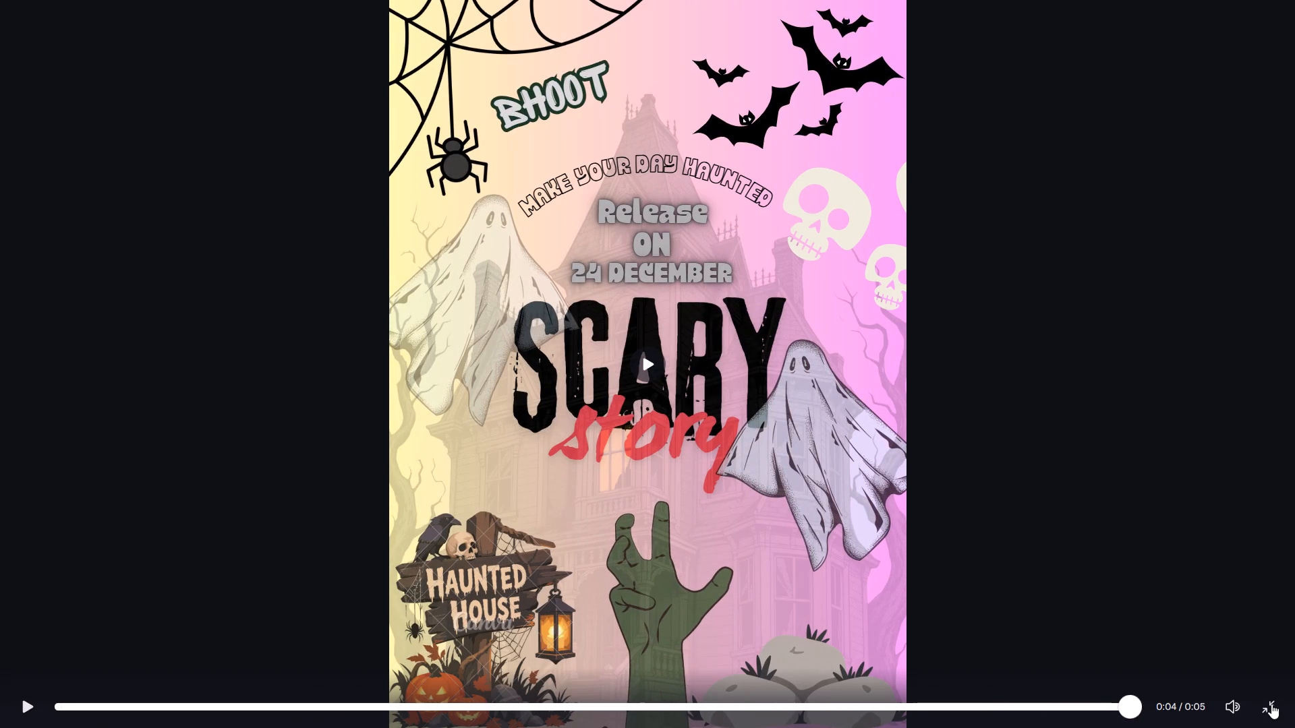